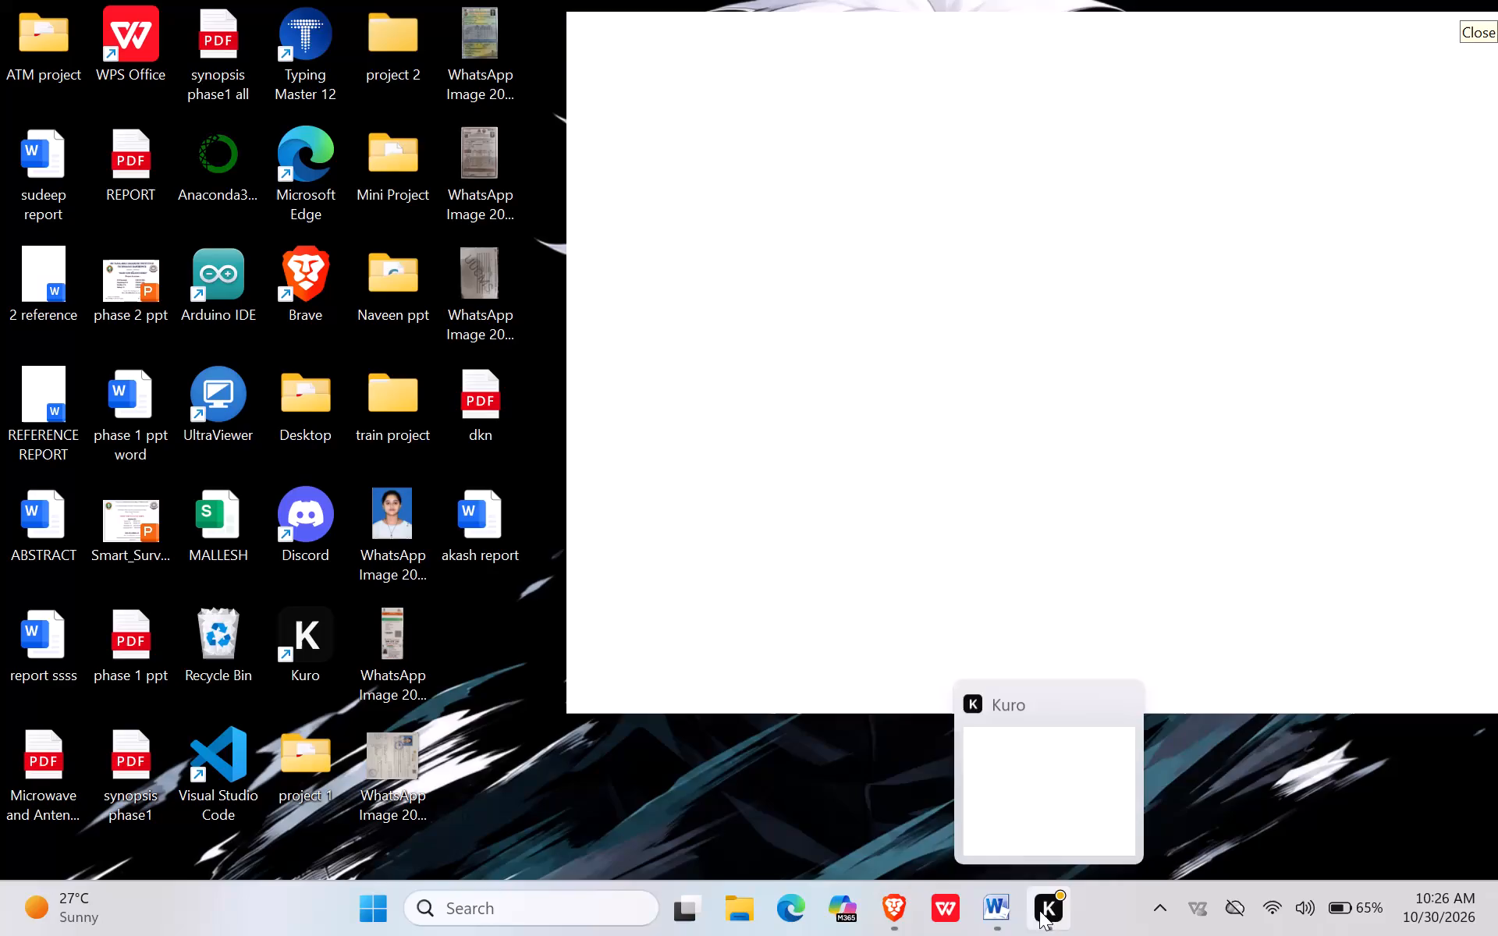
Switch to the akash report document in Word and set the CHAPTER 1 heading's font size to 16.
left_click(997, 902)
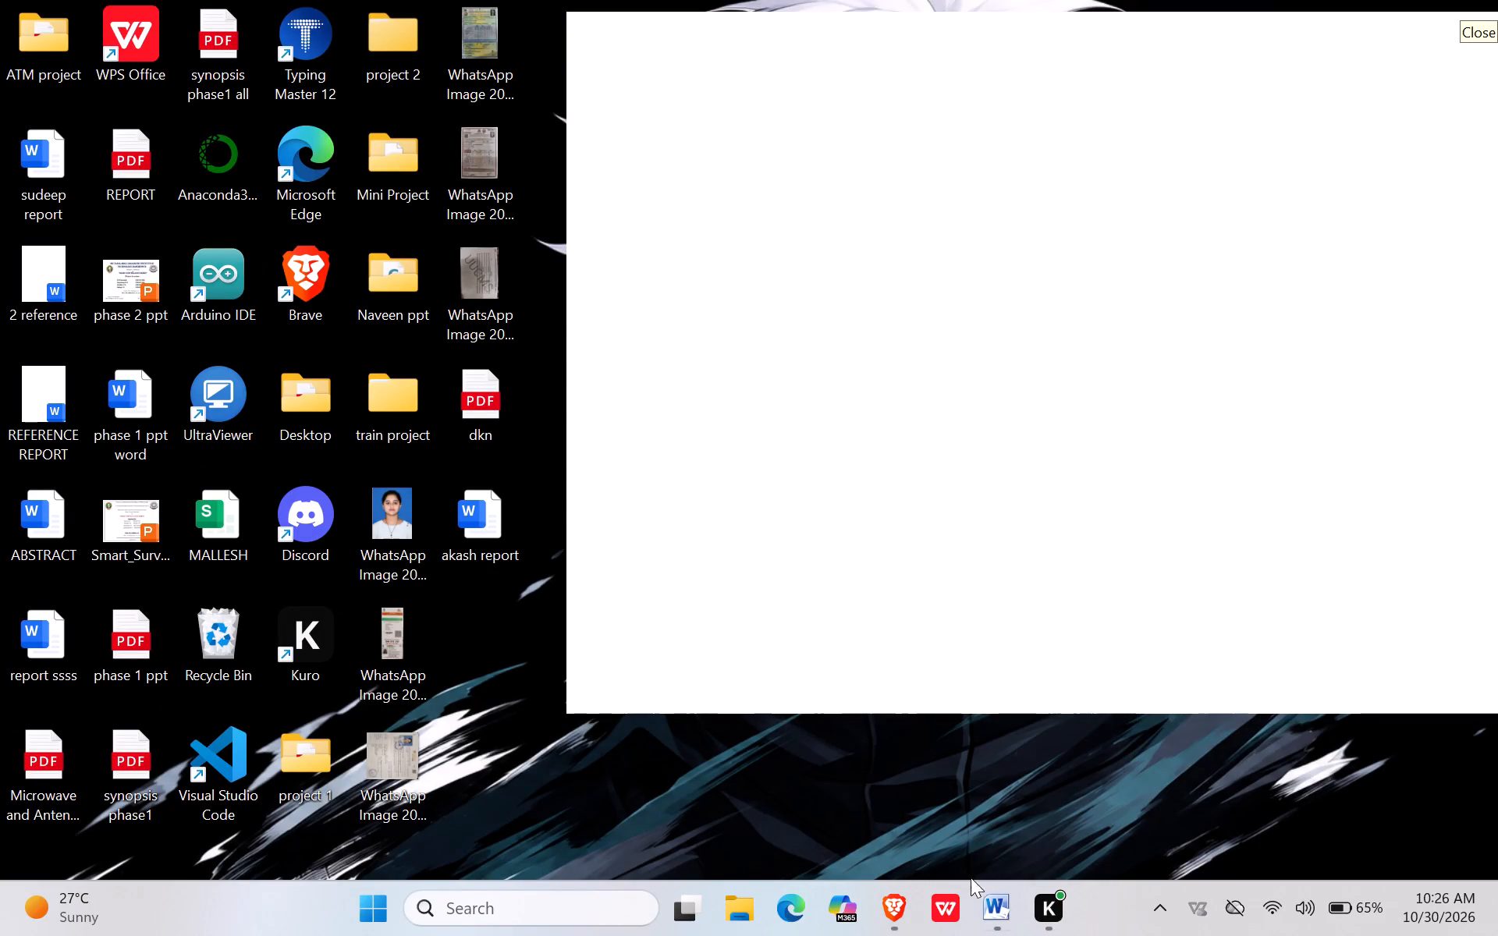
left_click(1001, 908)
scroll(768, 344, "down", 1)
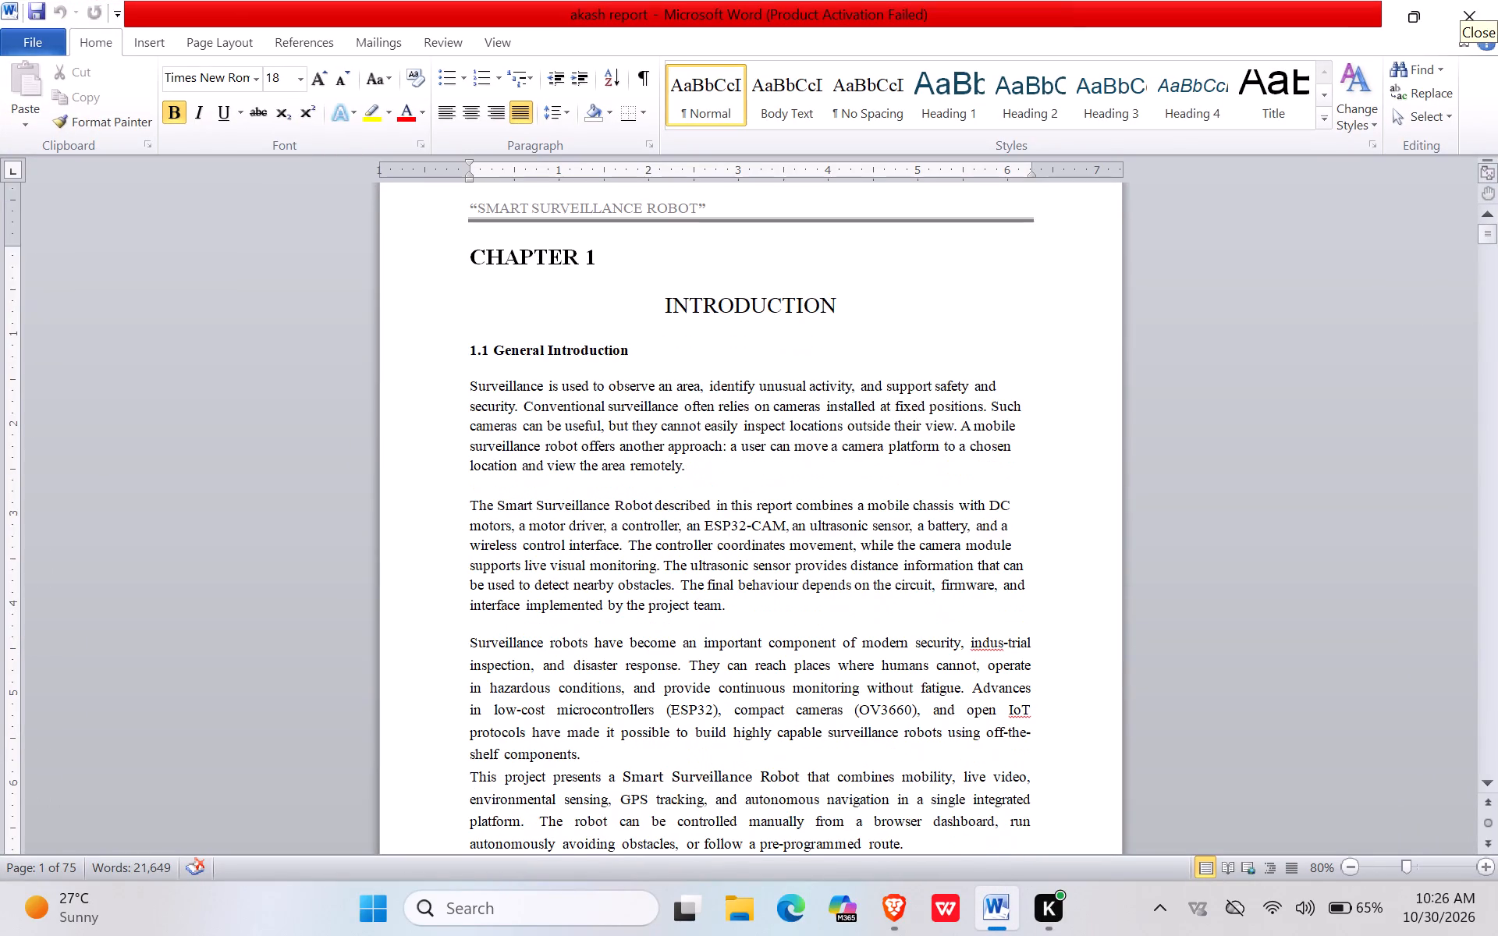
scroll(754, 342, "up", 3)
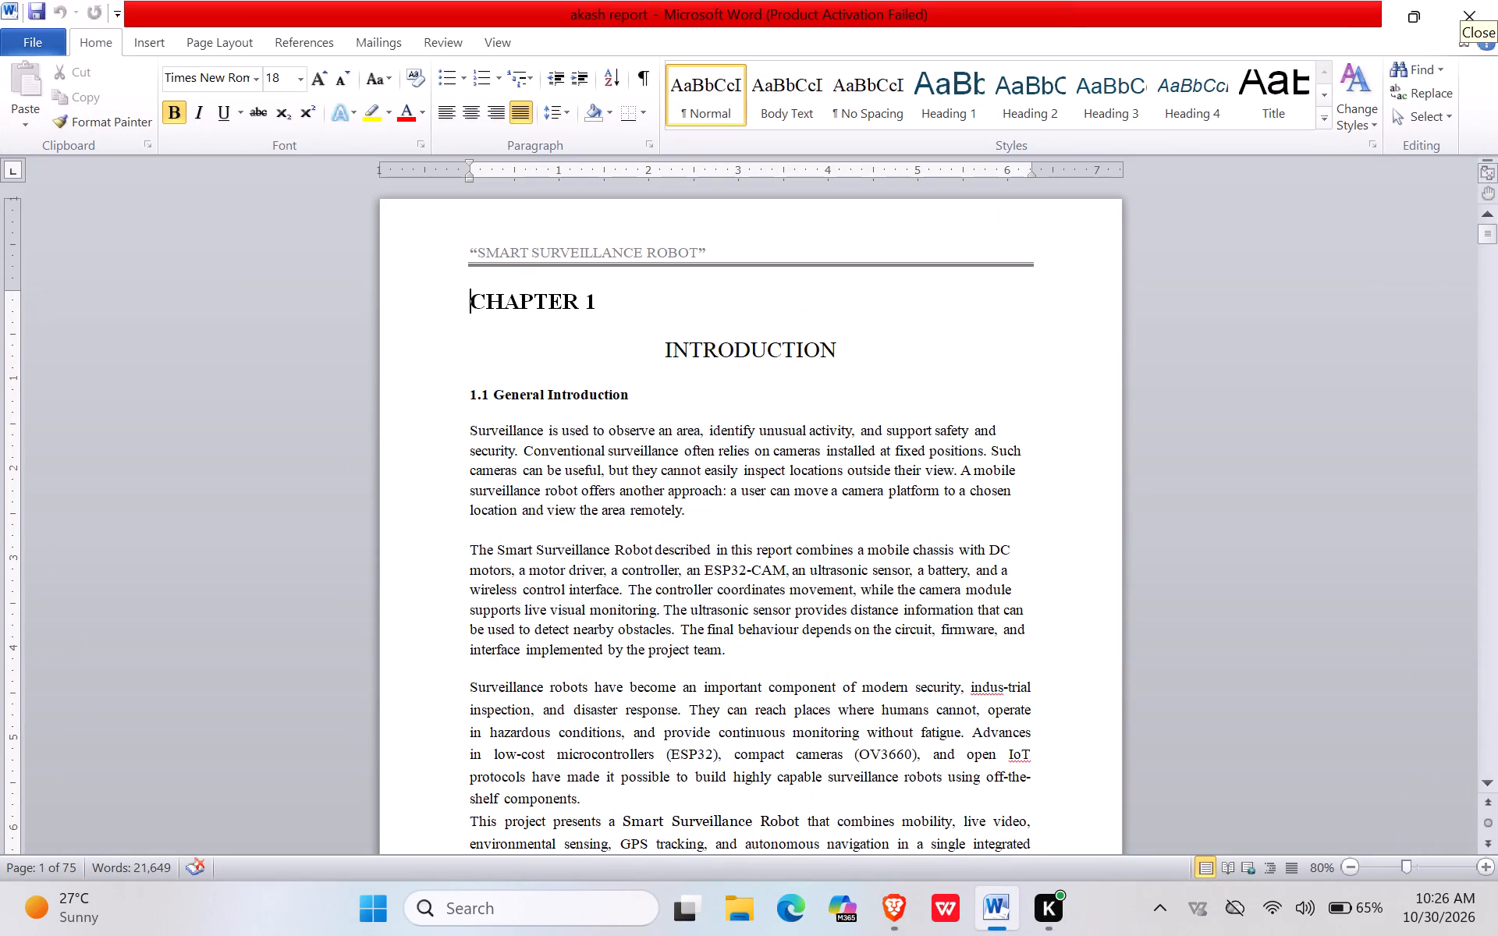
left_click_drag(596, 301, 513, 295)
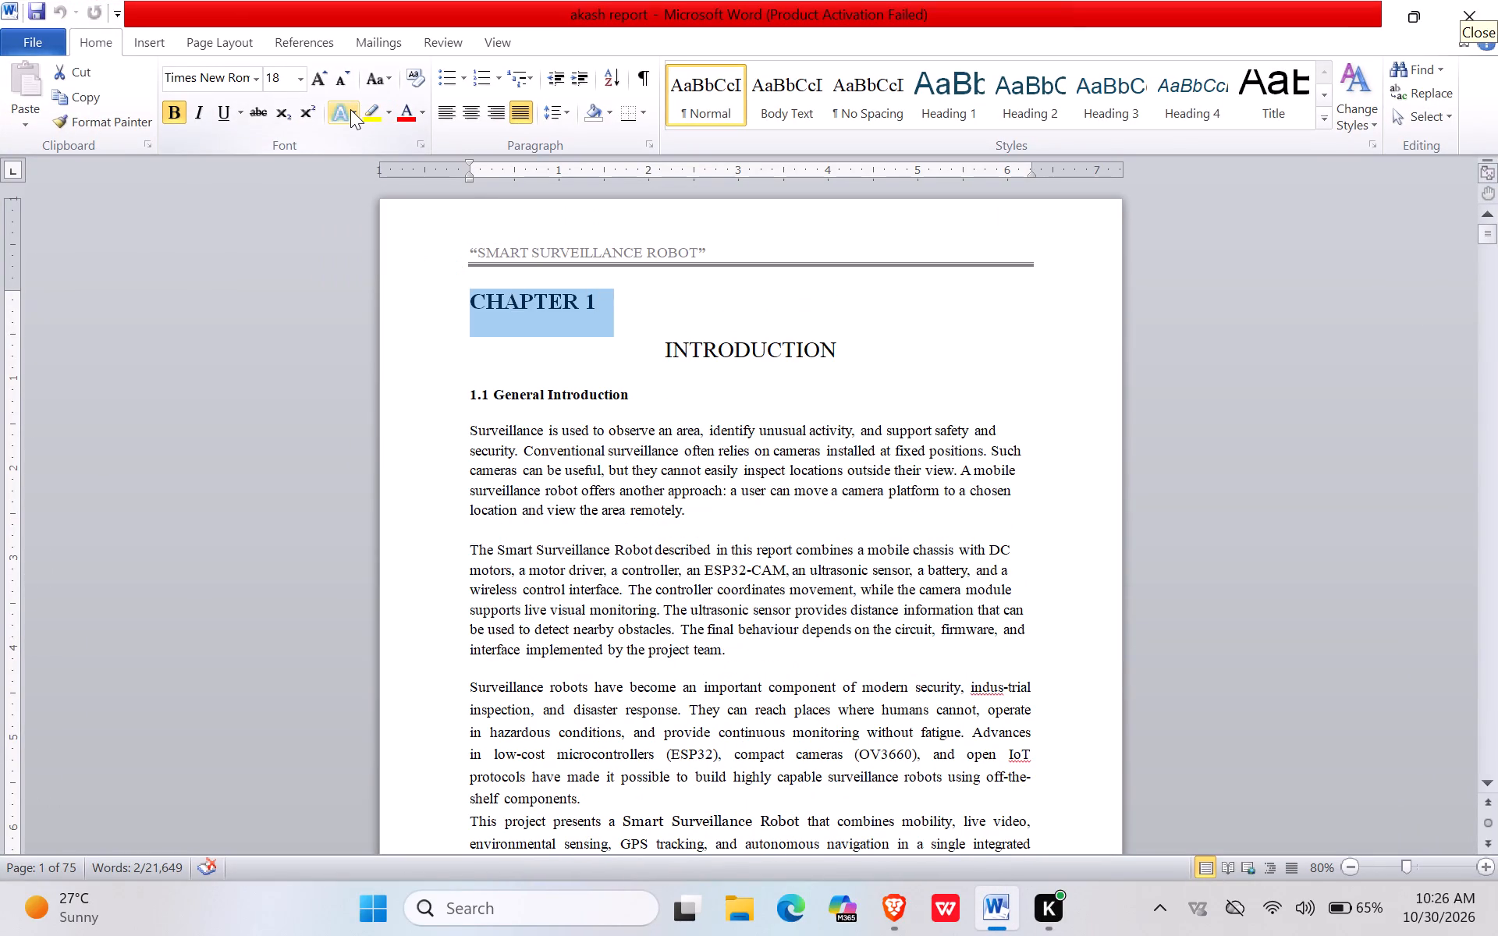
left_click(297, 79)
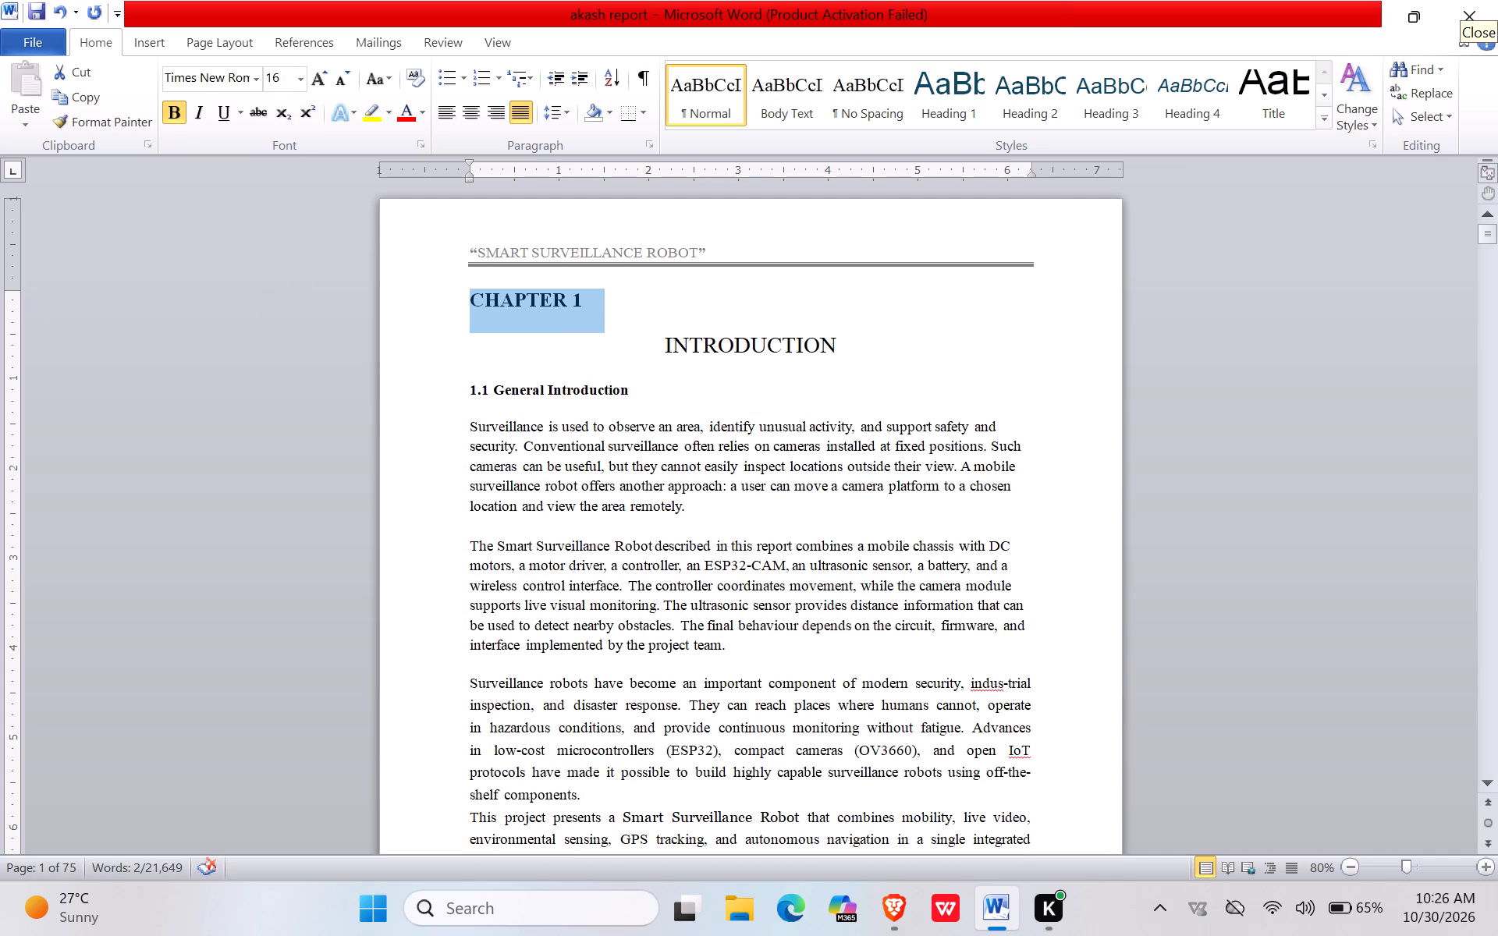
Set the font size of the INTRODUCTION title under CHAPTER 1 to 14.
left_click_drag(836, 346, 636, 333)
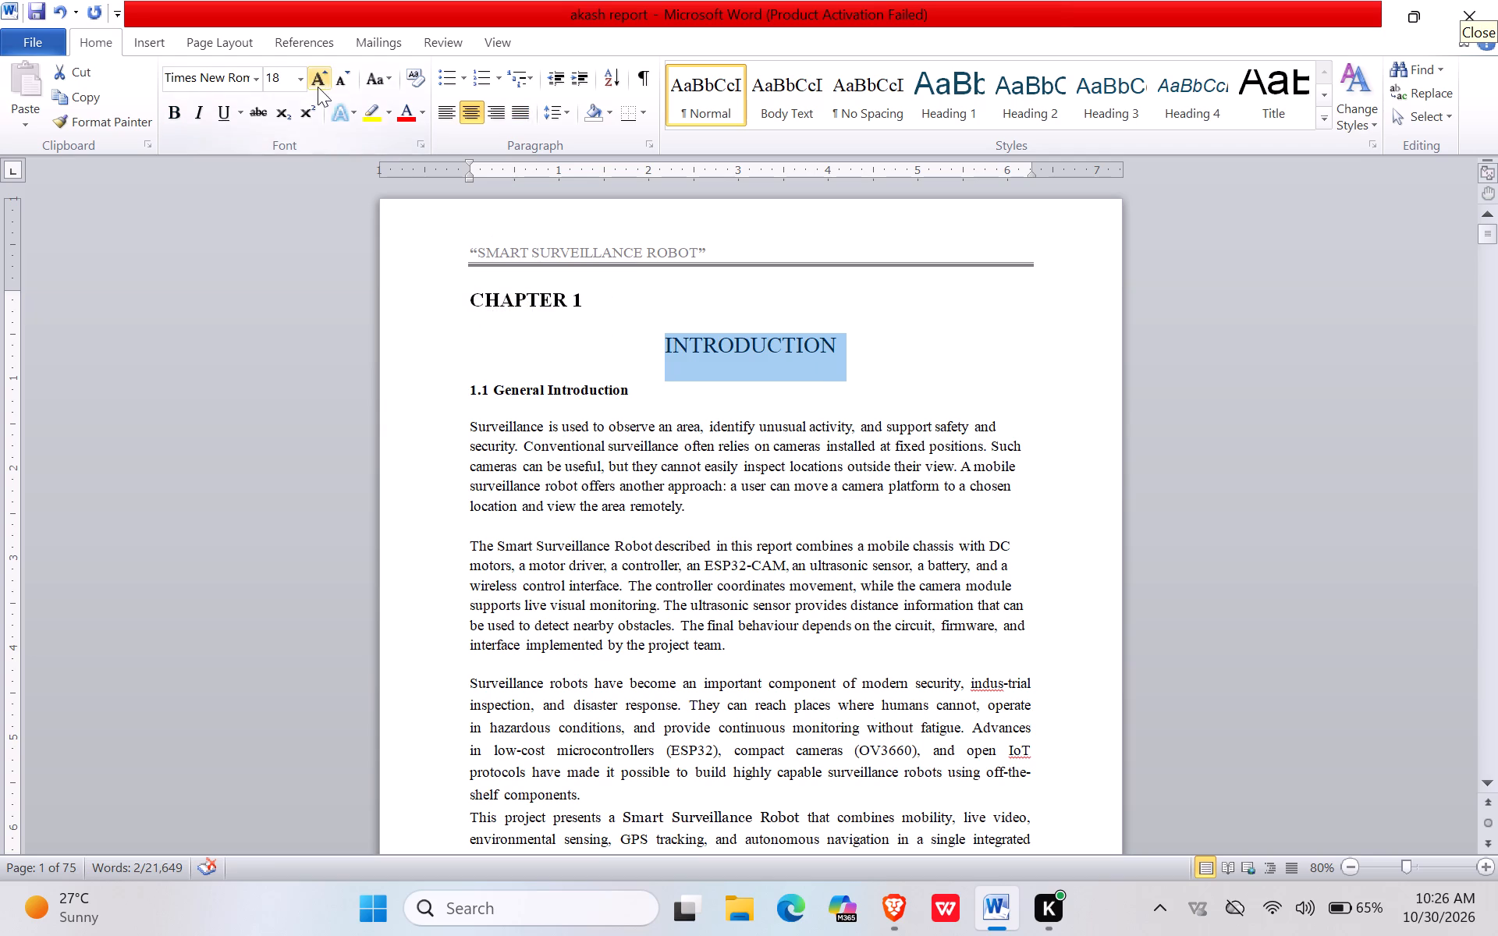
left_click_drag(686, 604, 651, 603)
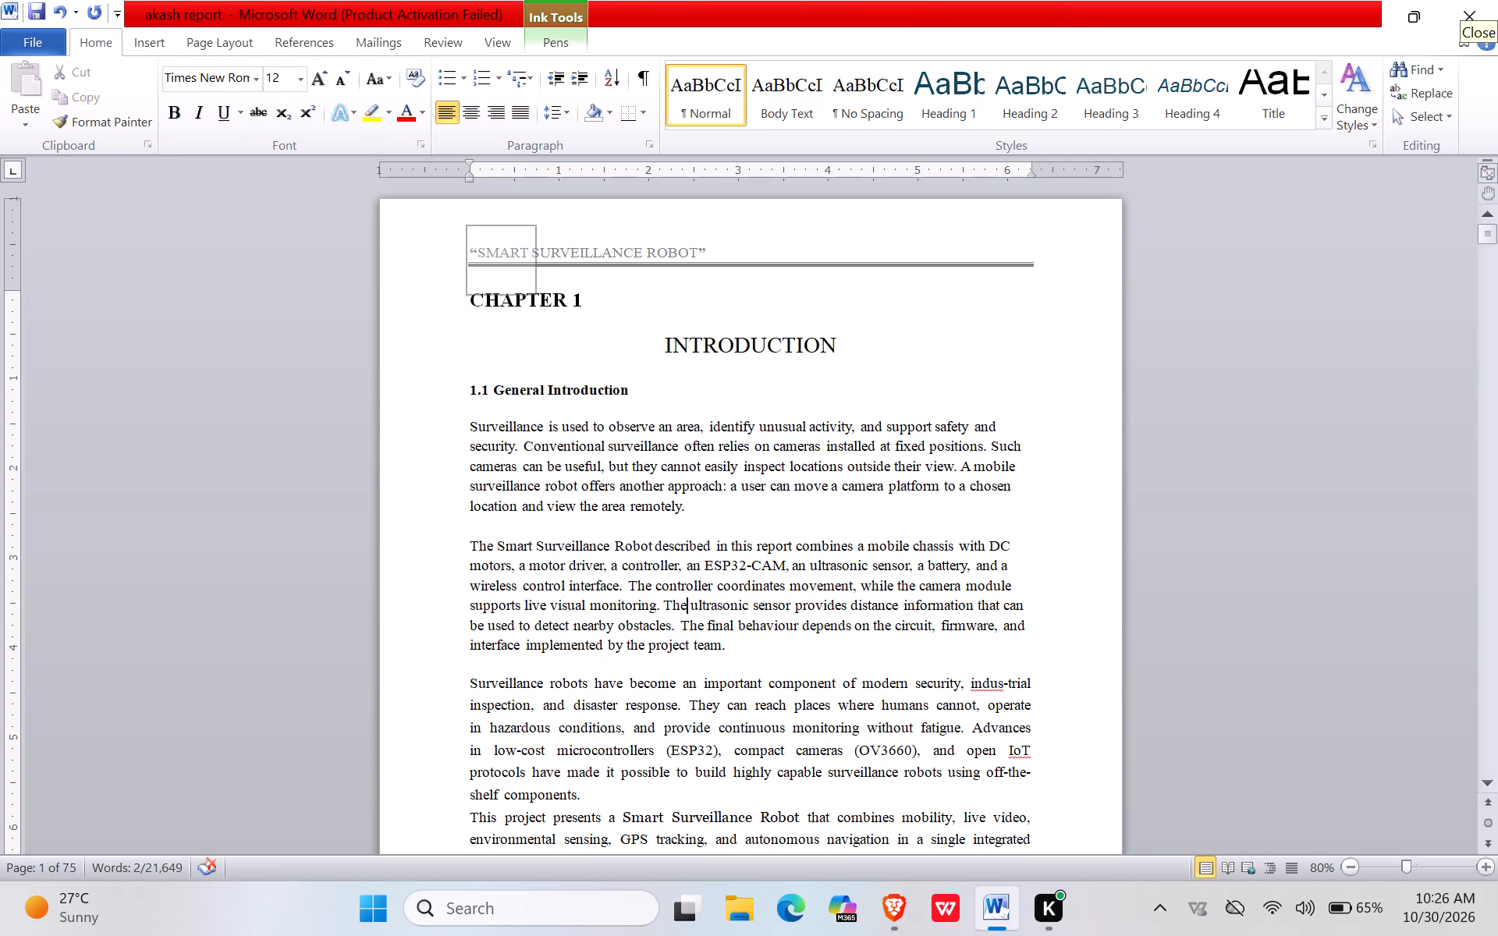
right_click(502, 266)
left_click(502, 266)
left_click(725, 311)
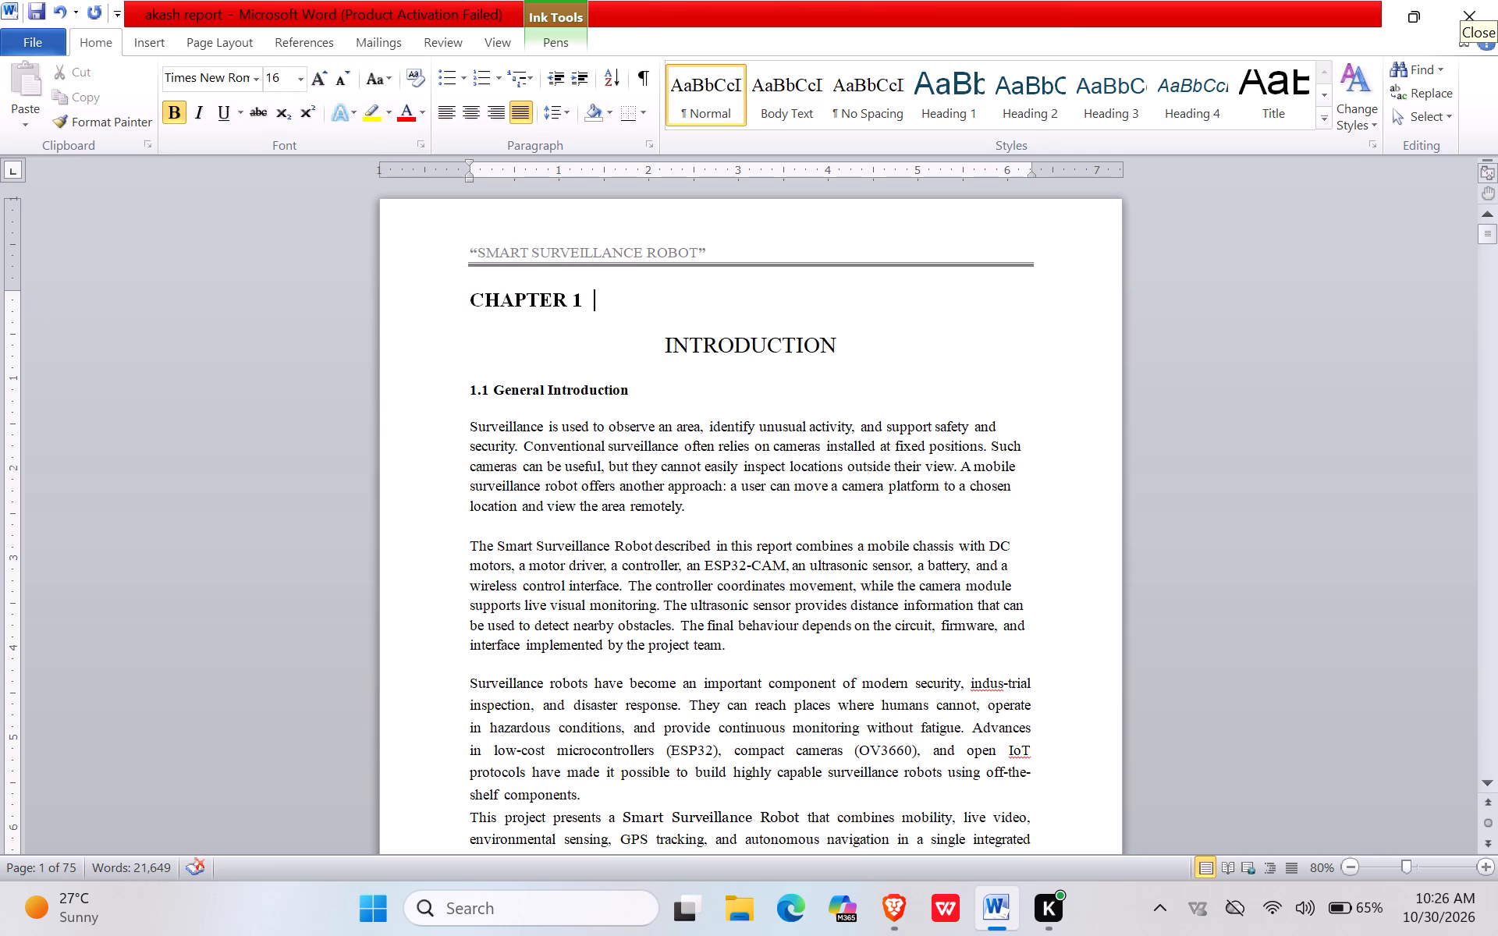
left_click_drag(850, 345, 615, 348)
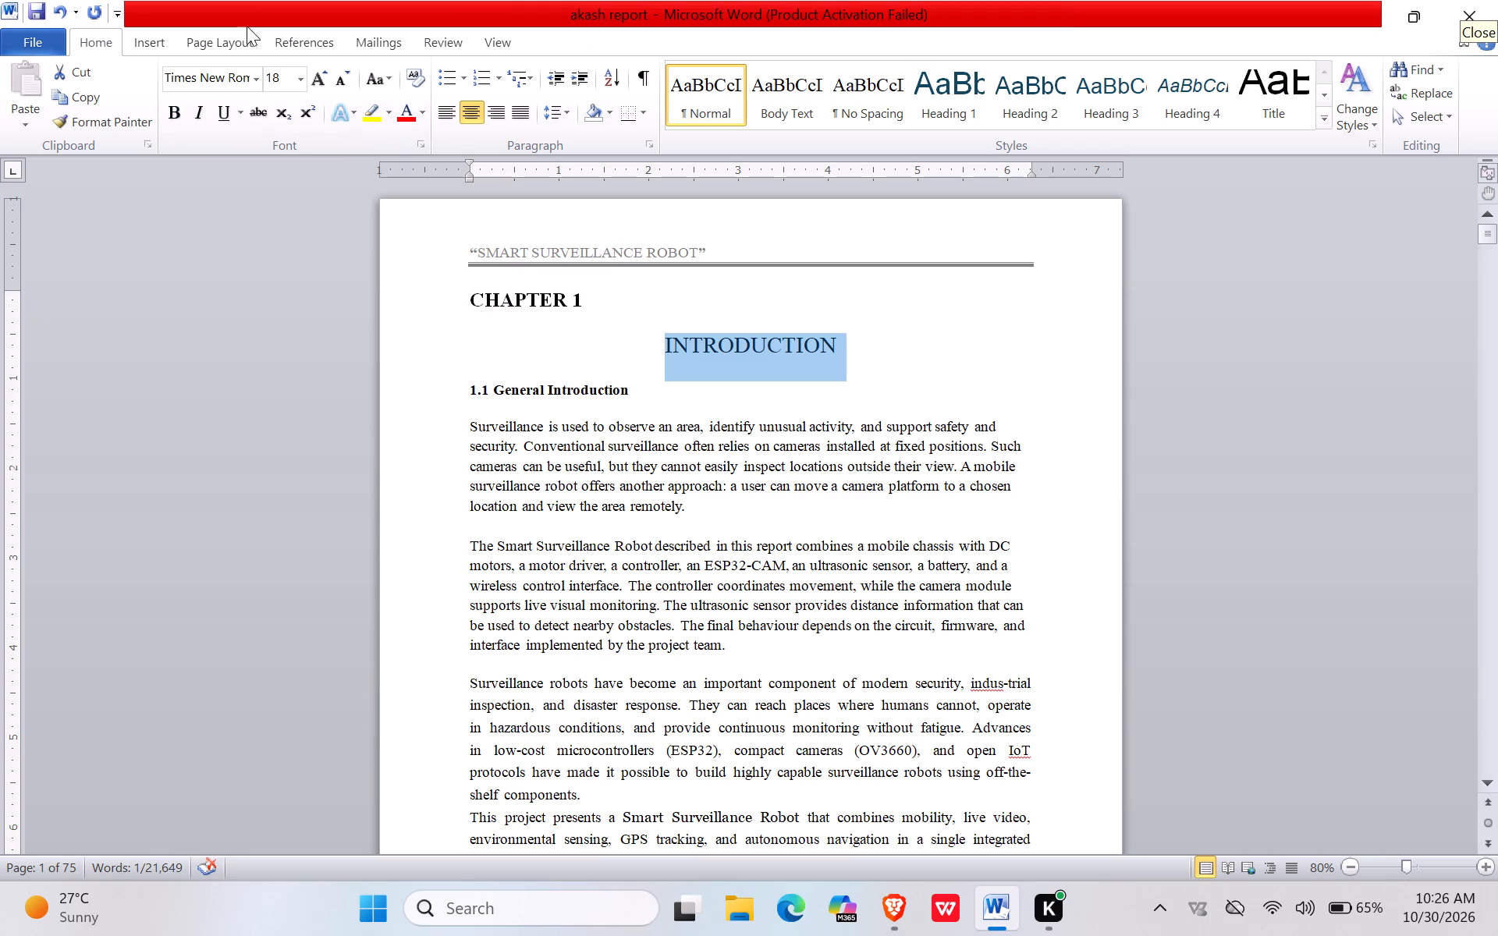
left_click(308, 81)
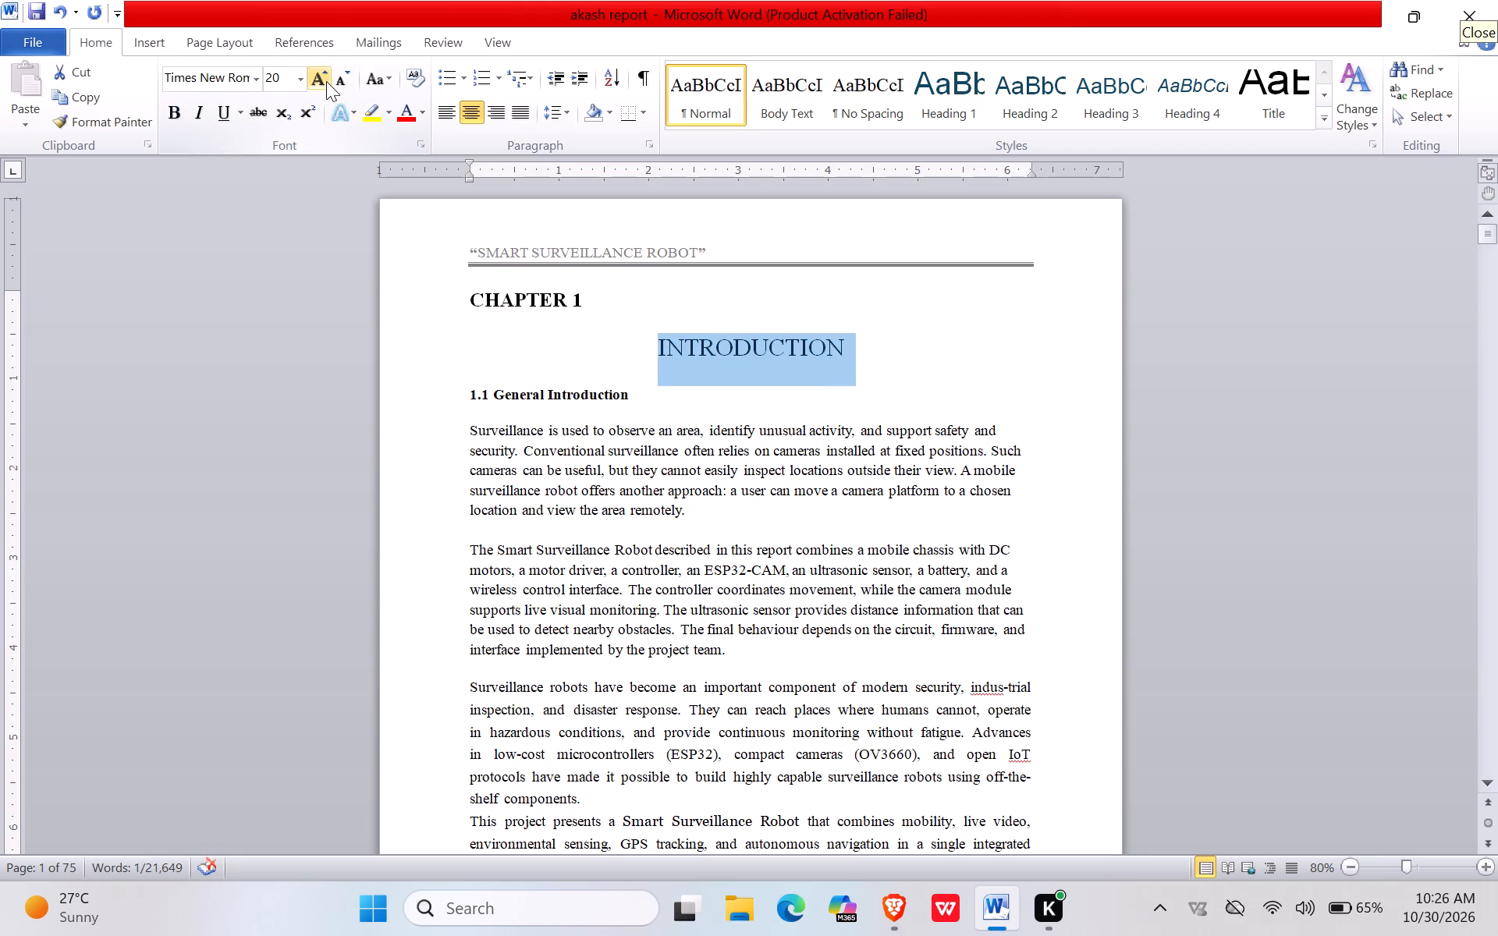
double_click(347, 76)
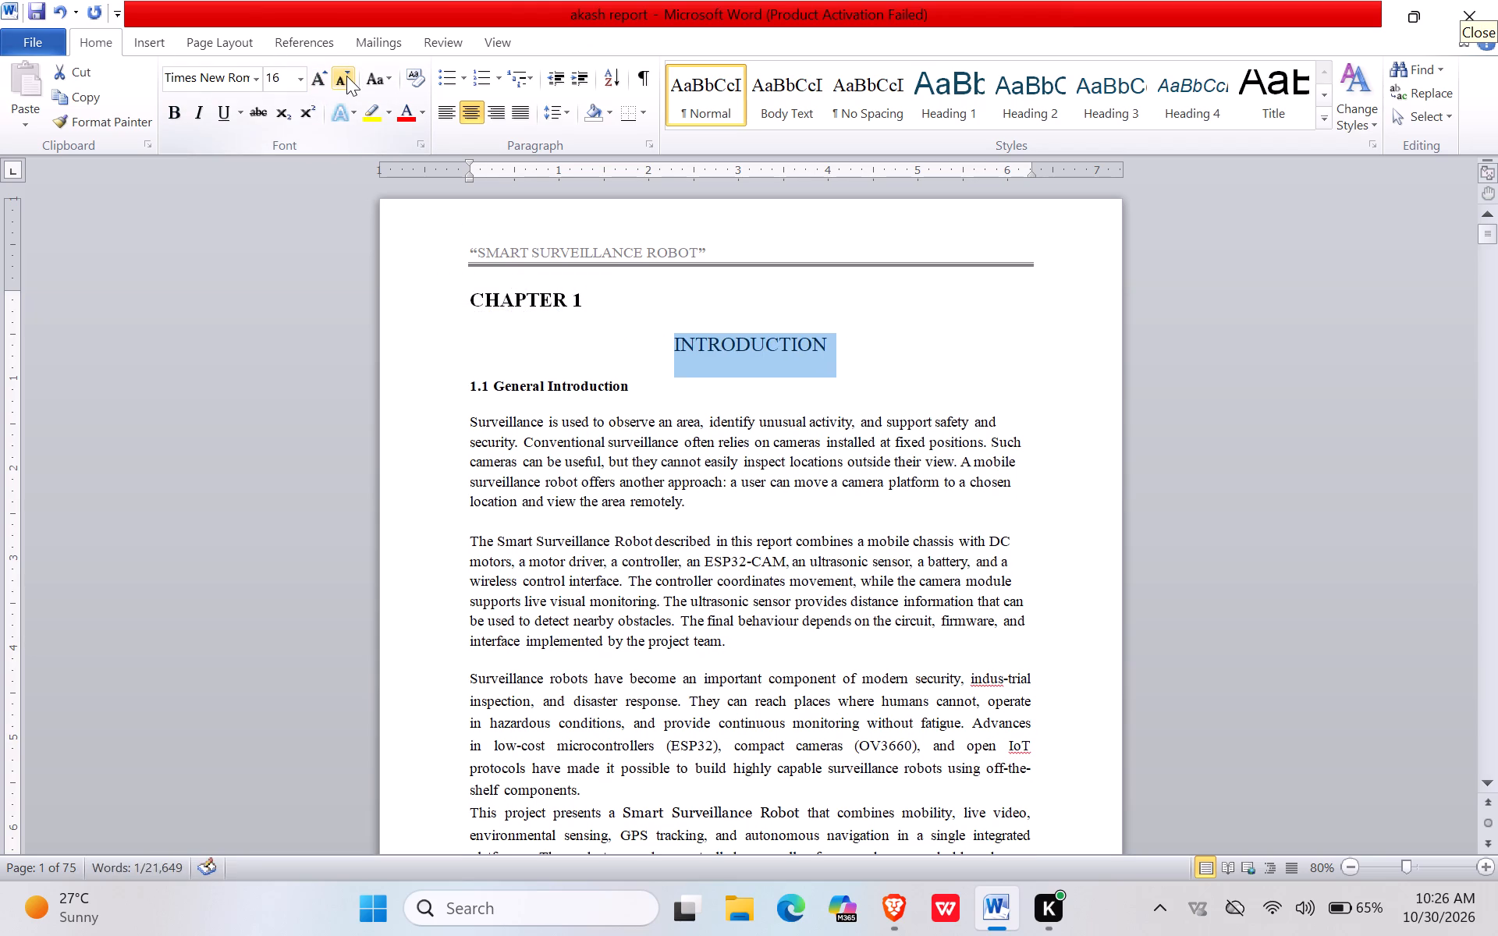
left_click(346, 76)
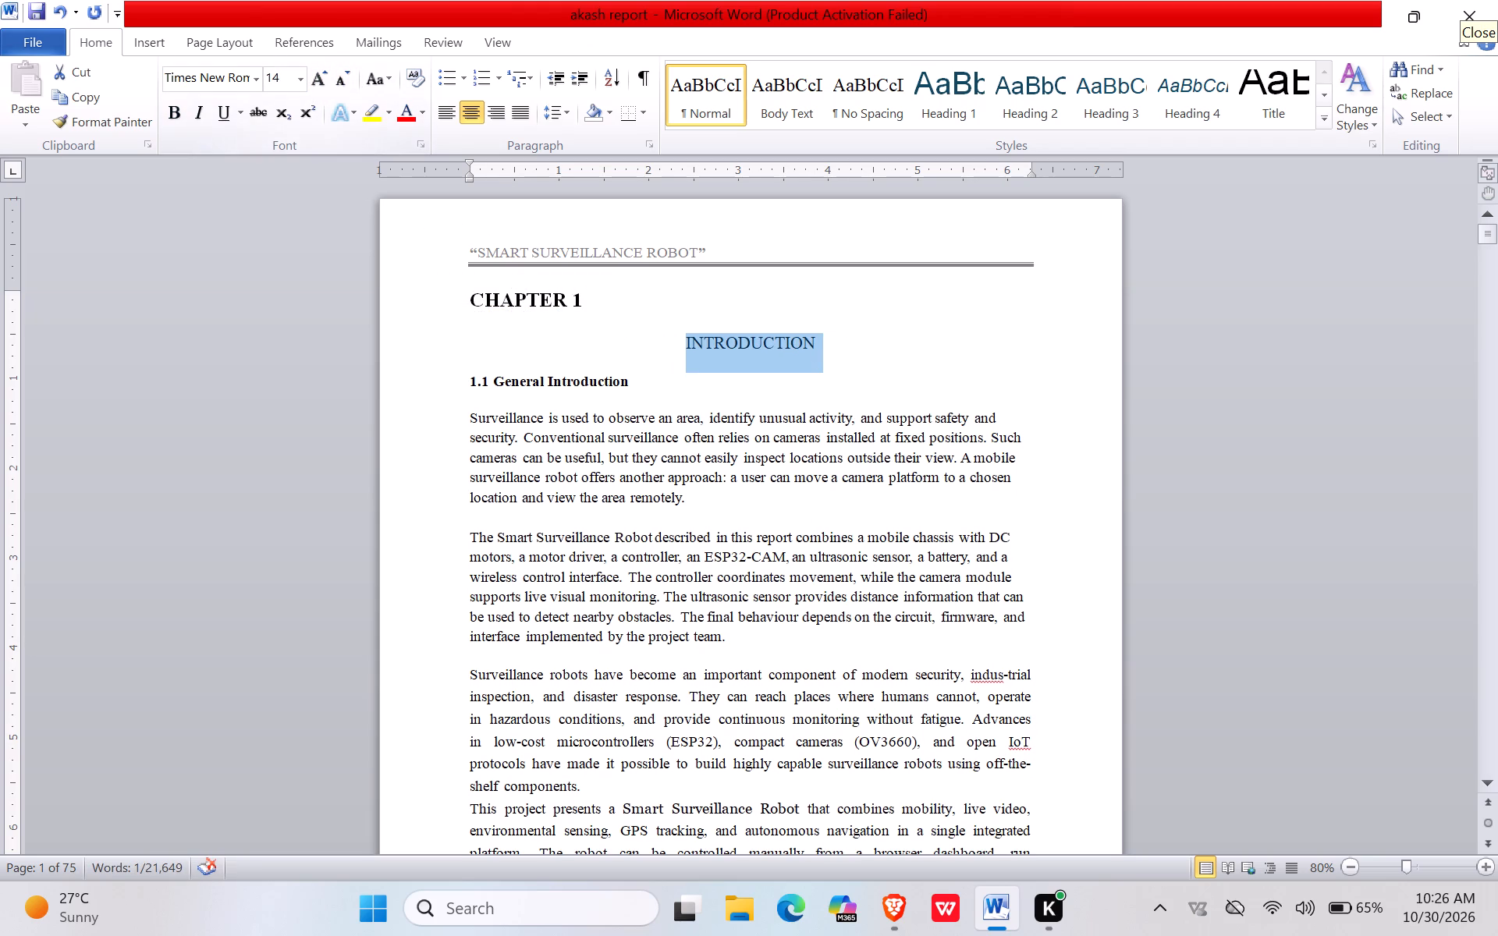
Set the whole of section 1.1 General Introduction, heading and paragraphs, to the Times New Roman font.
left_click_drag(461, 378, 842, 674)
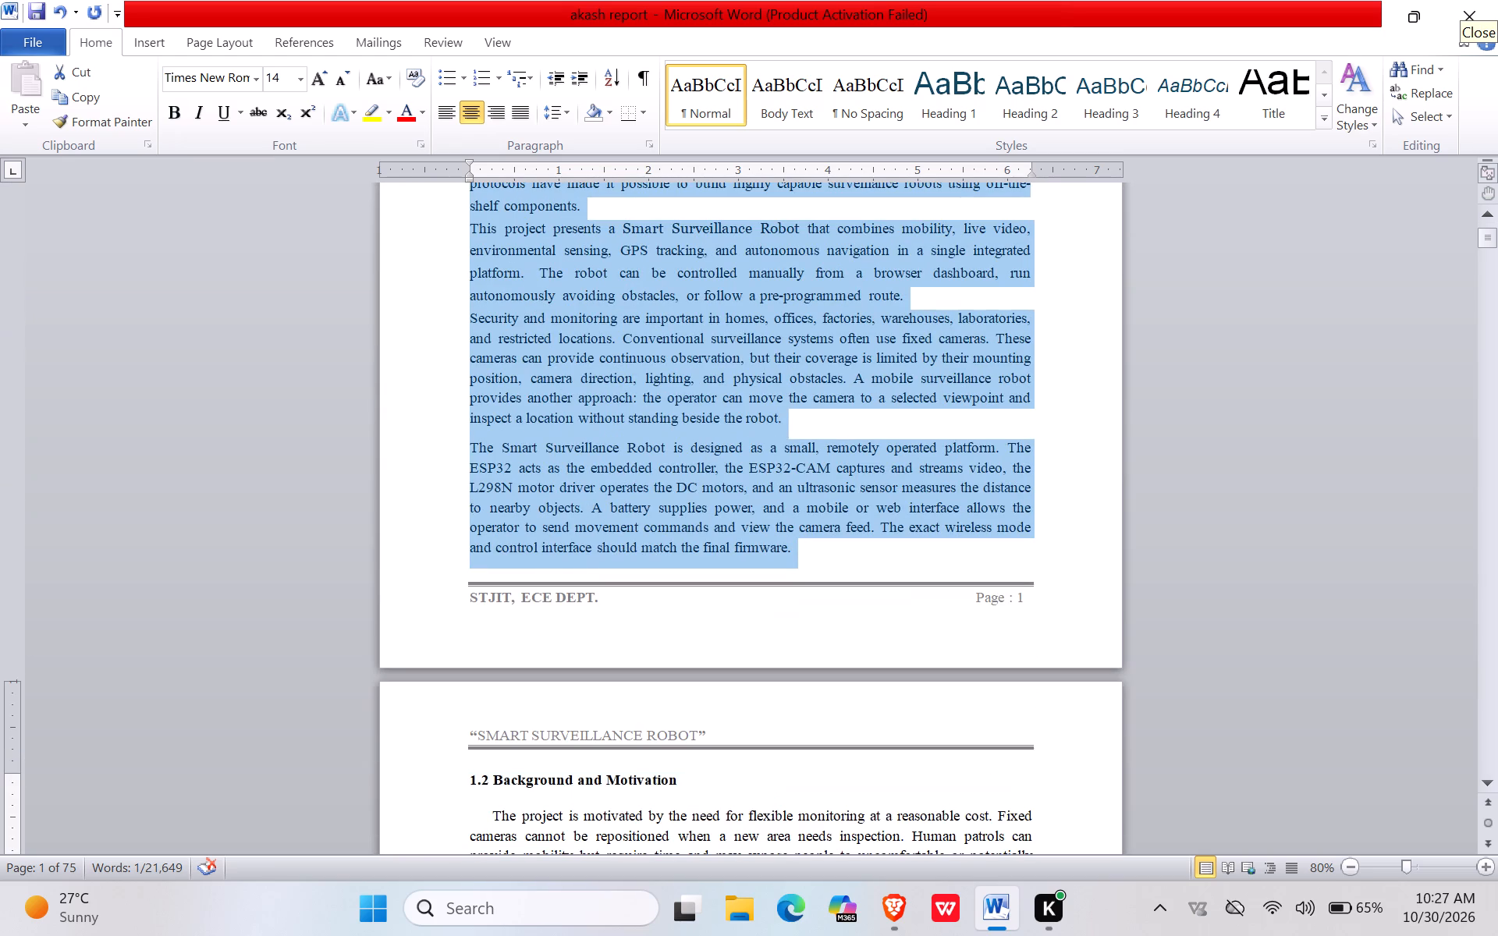
left_click_drag(842, 674, 849, 567)
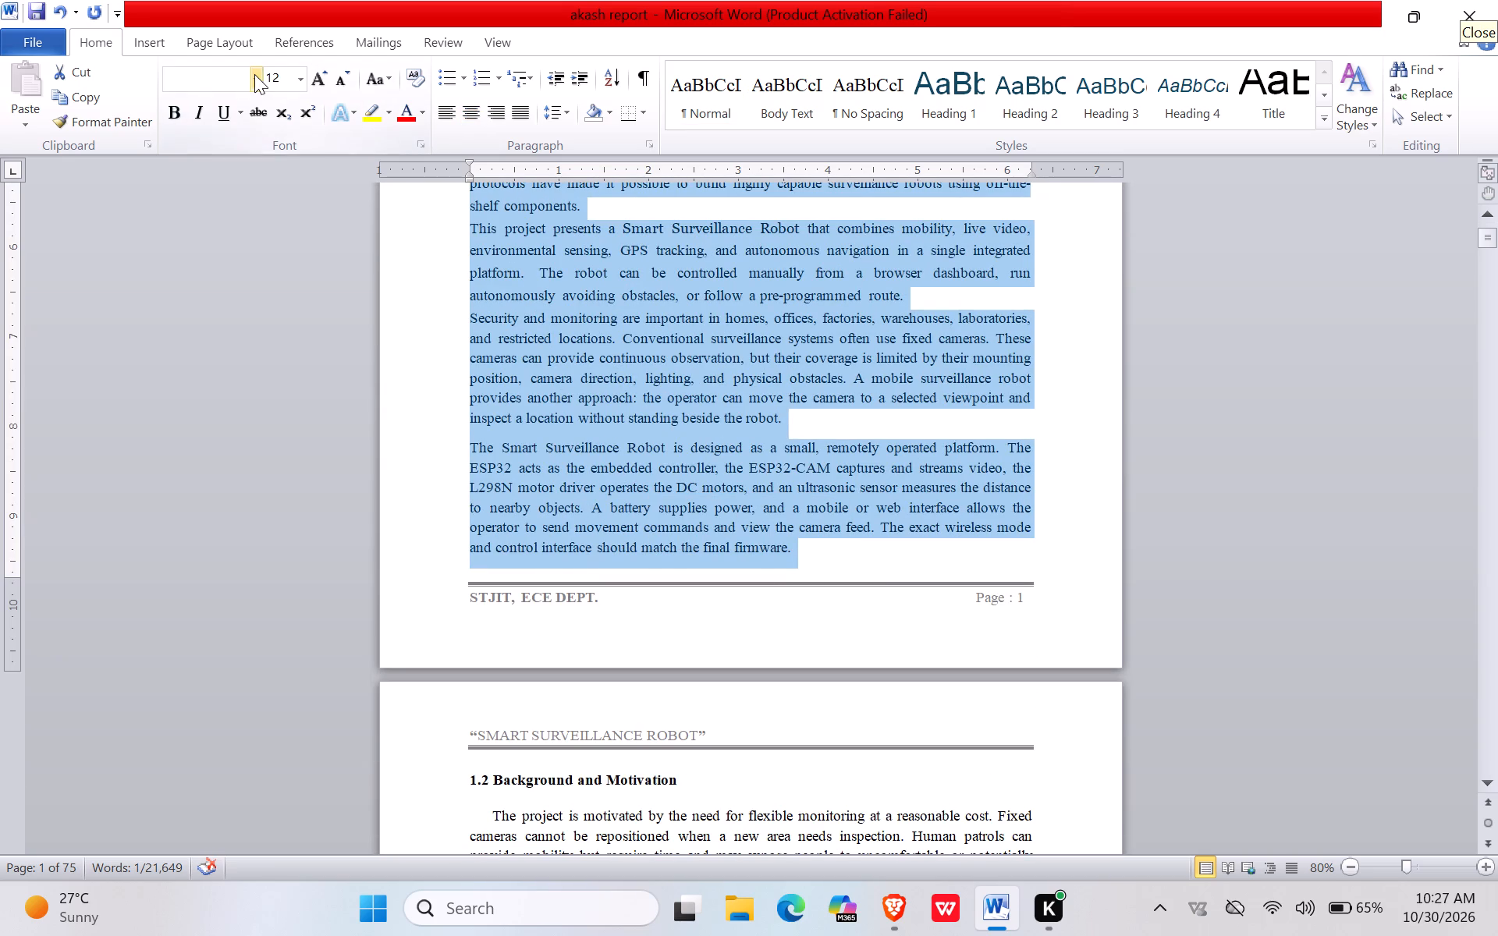
left_click(250, 78)
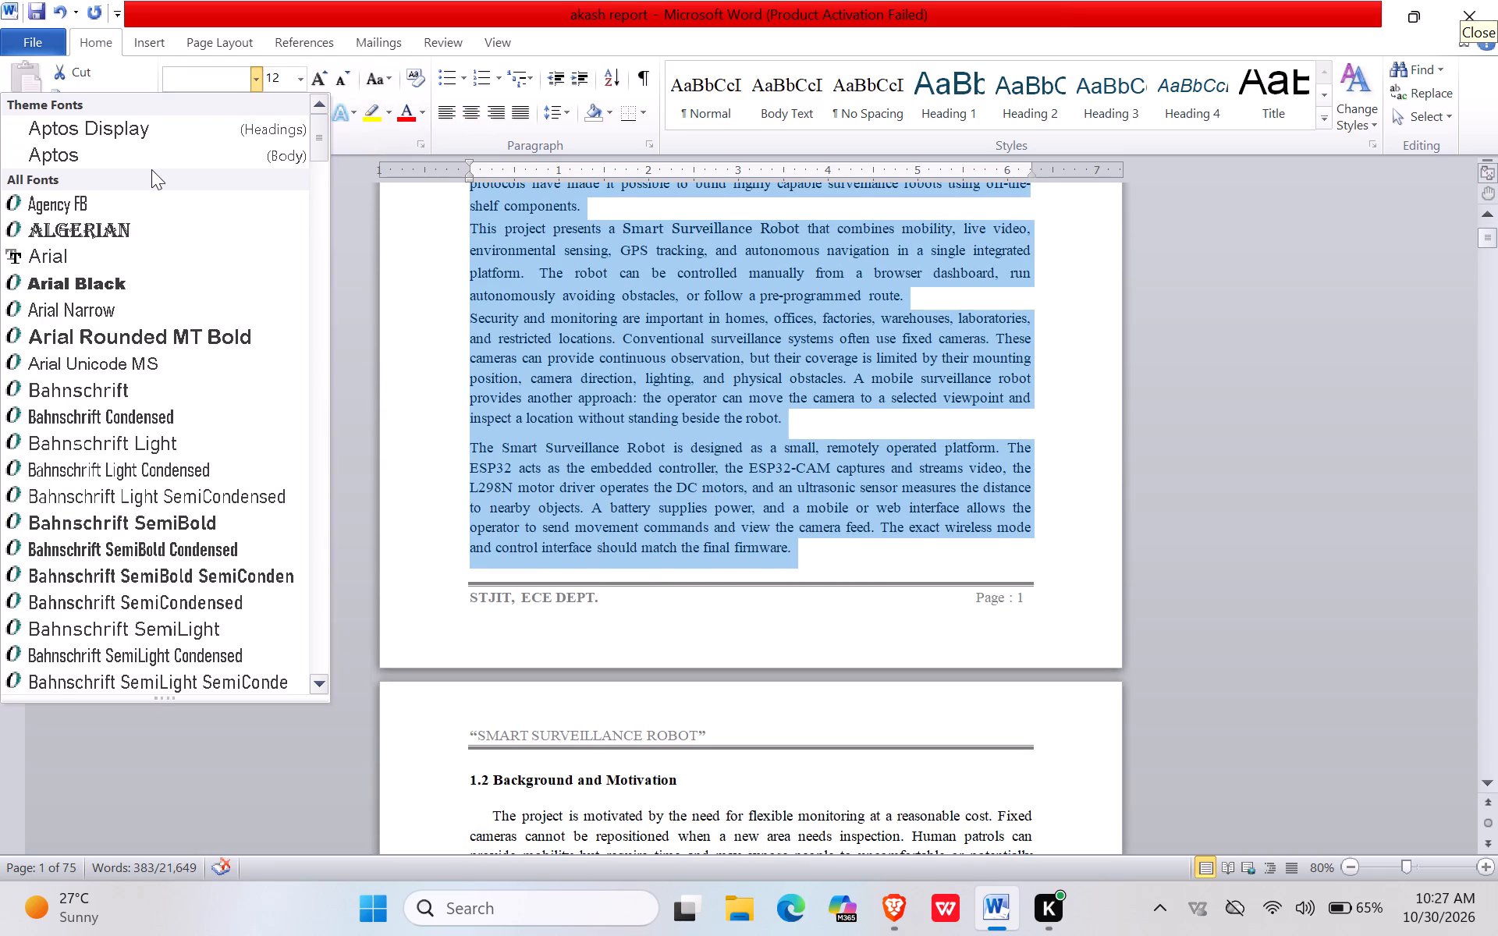
type("tim")
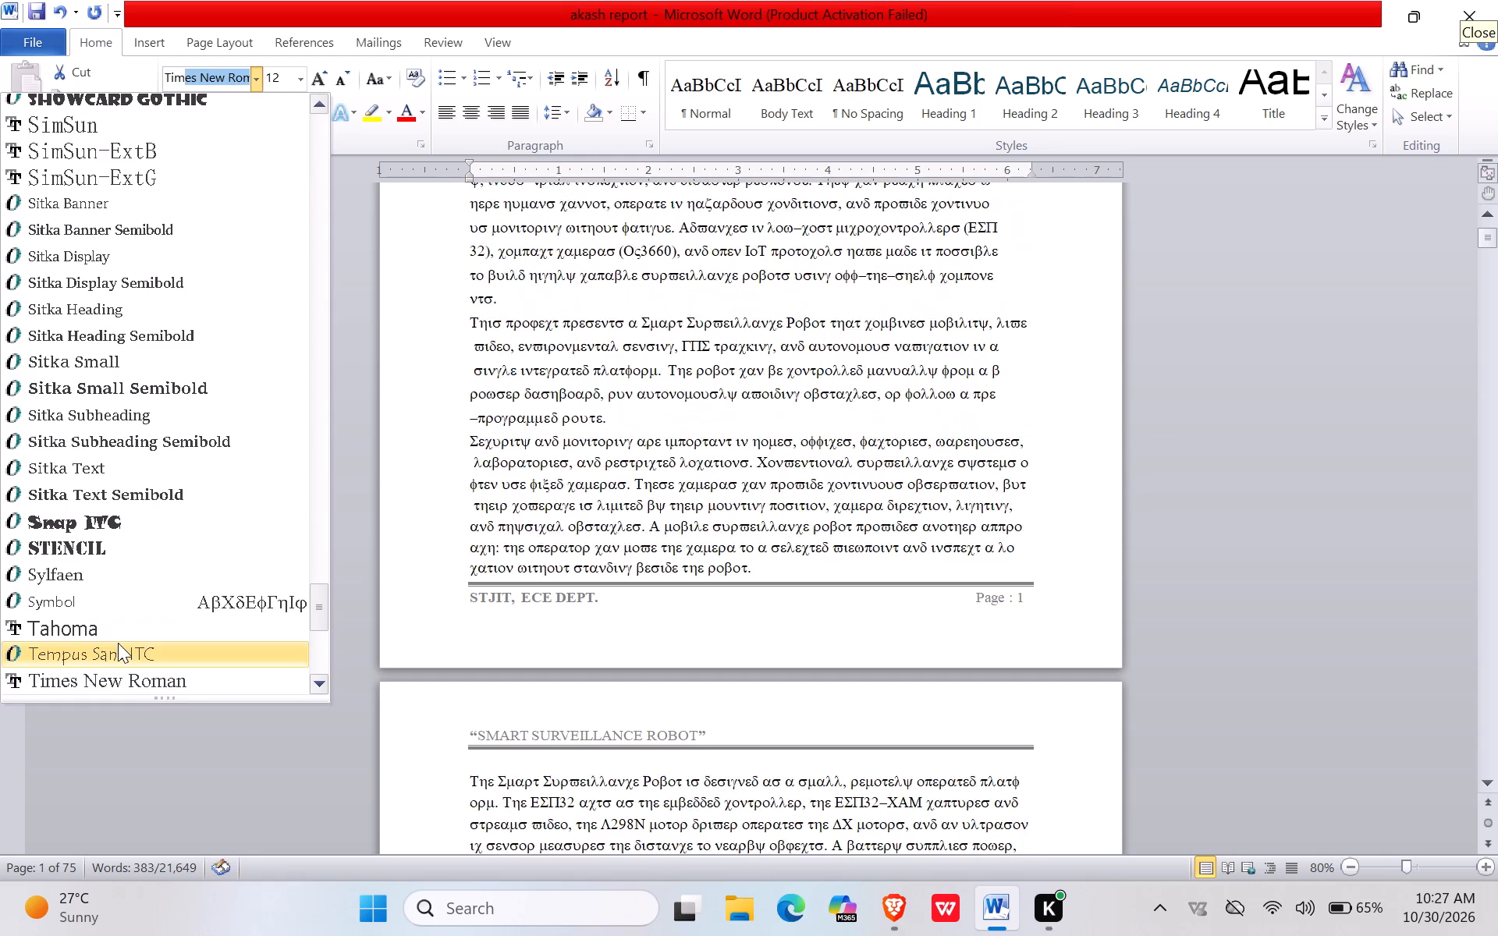
left_click(133, 672)
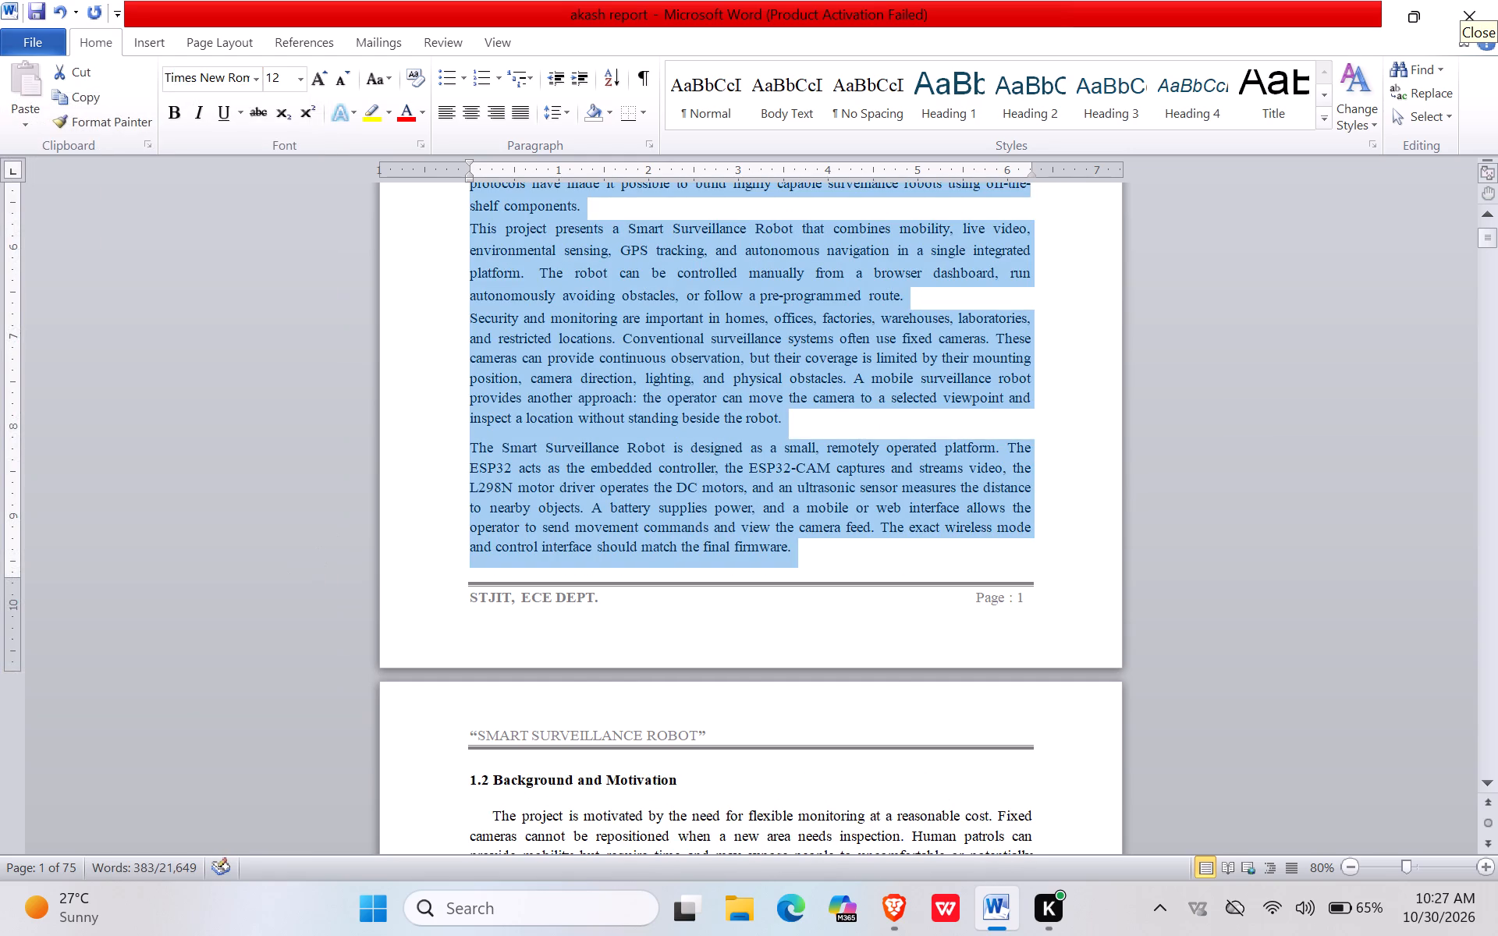
Justify the selected section 1.1 text and set its line spacing to 1.5.
scroll(524, 437, "up", 13)
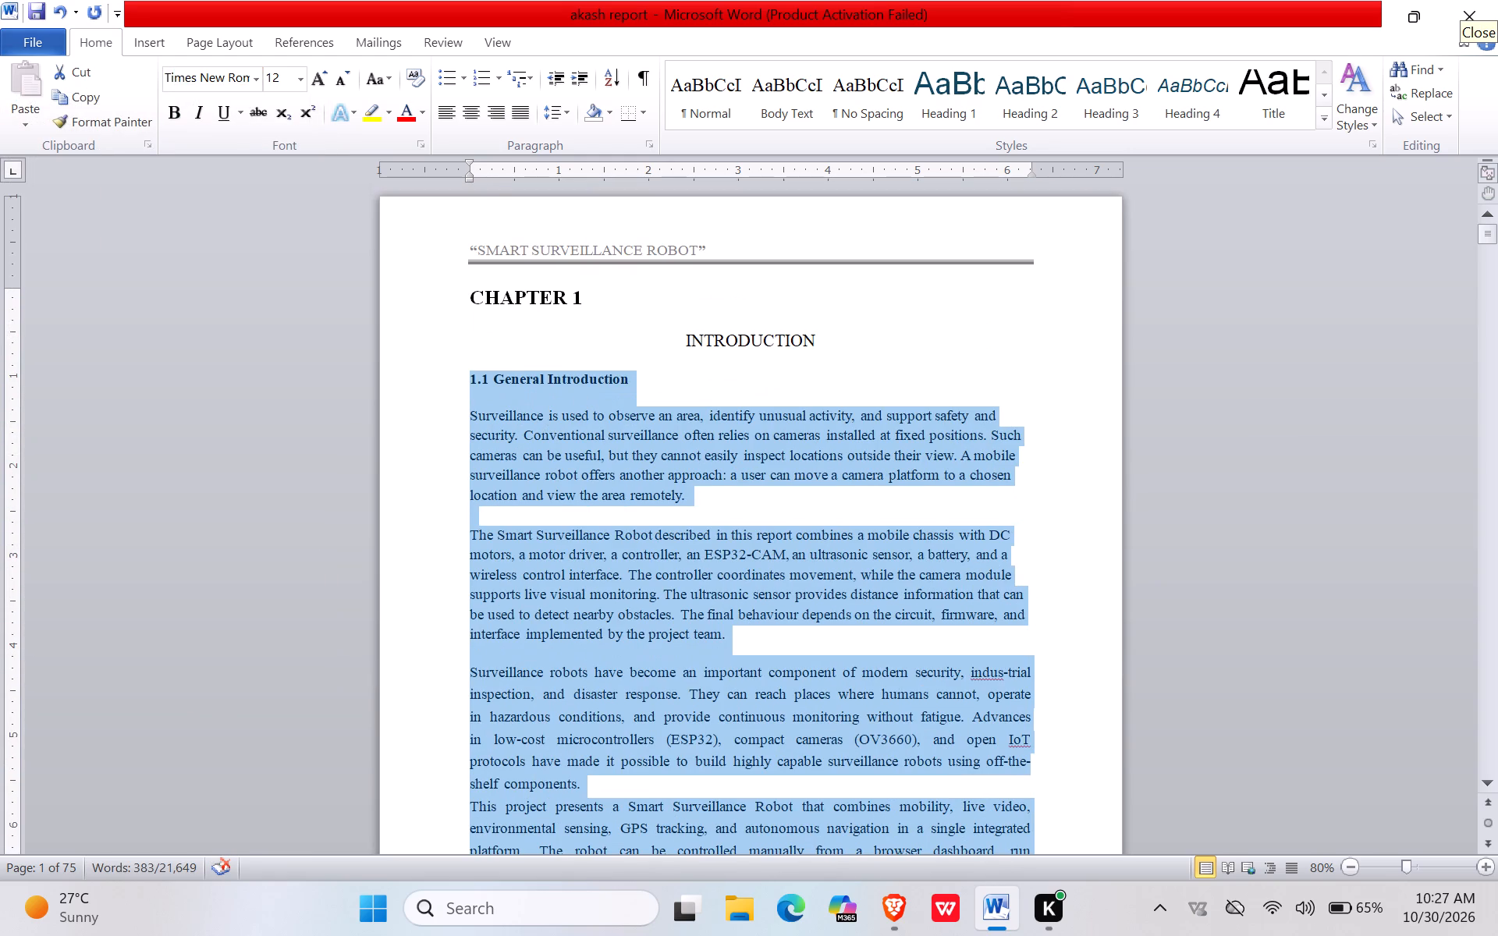
left_click(515, 120)
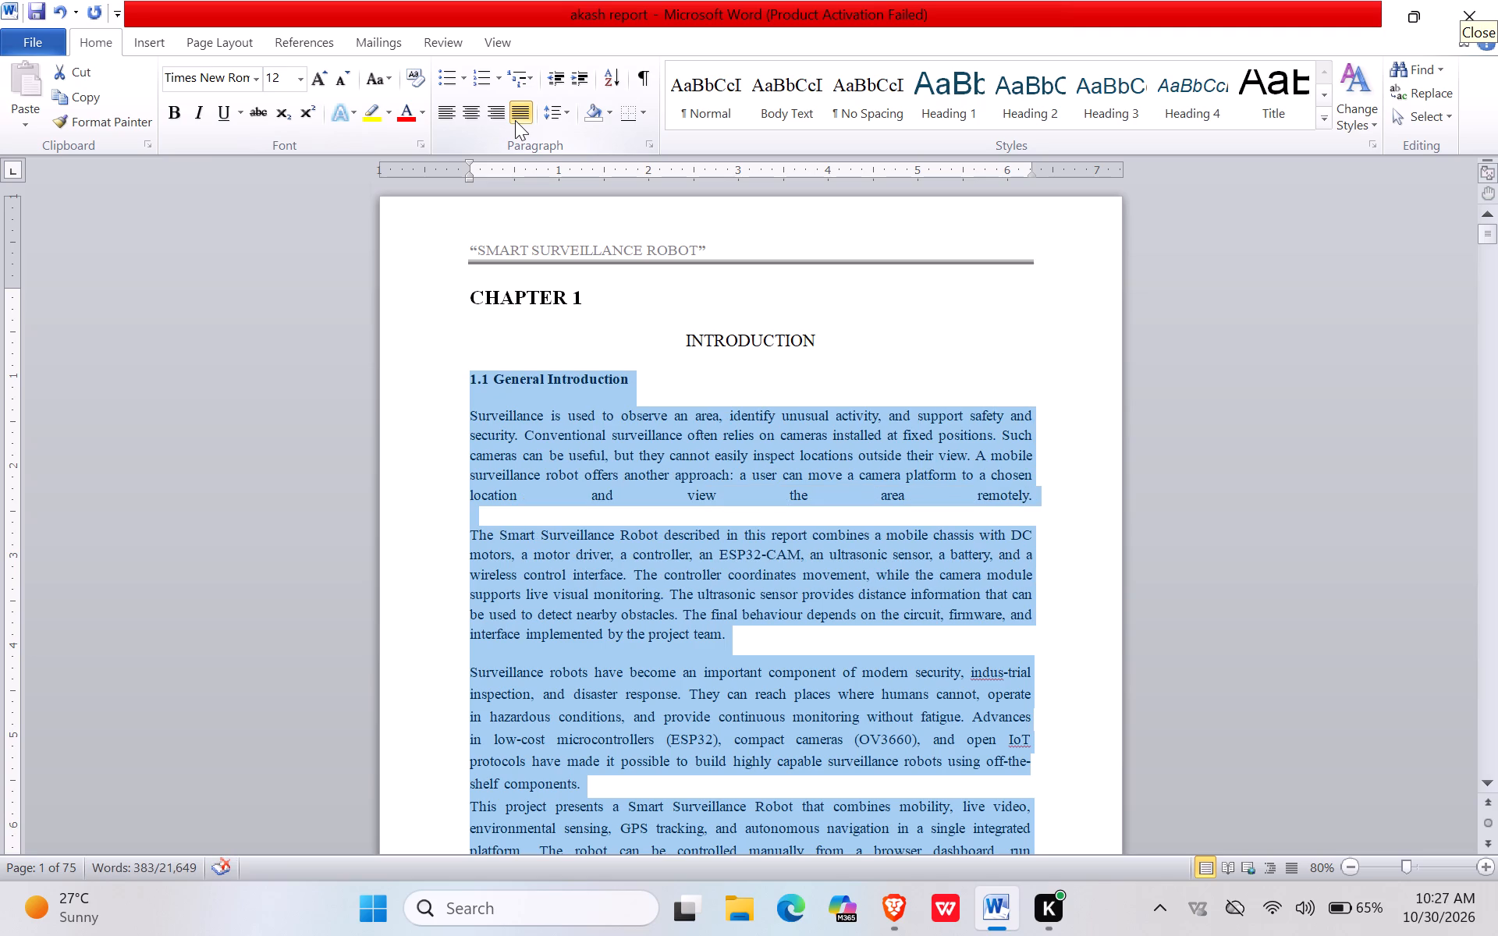
left_click(565, 120)
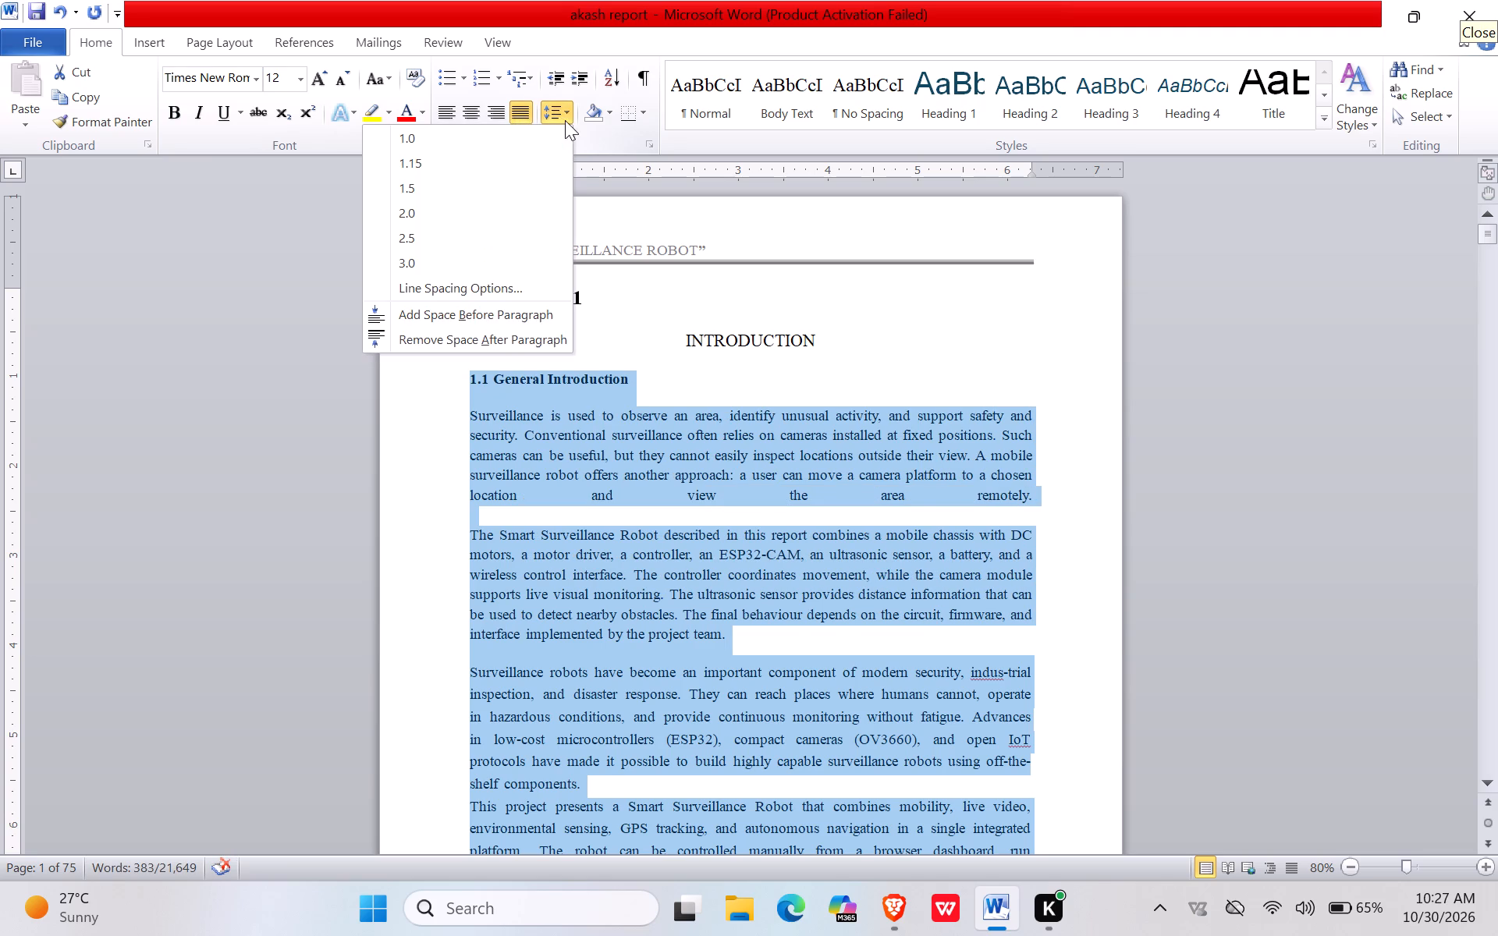
left_click(499, 180)
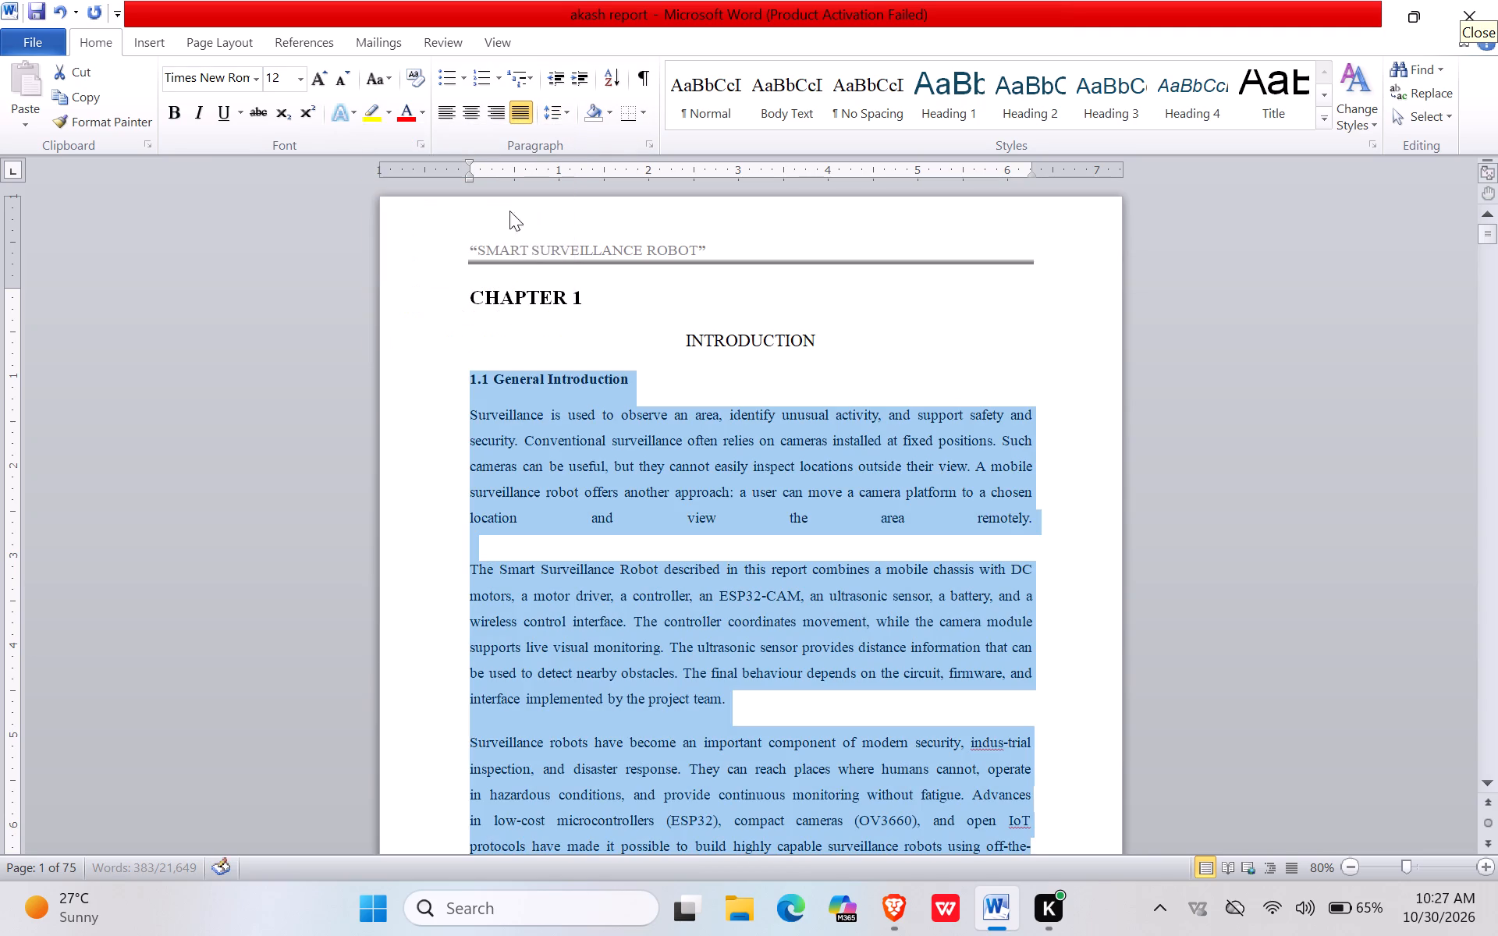
Delete the sentence starting "A mobile surveillance robot offers another approach" at the end of section 1.1's first paragraph.
scroll(538, 335, "down", 5)
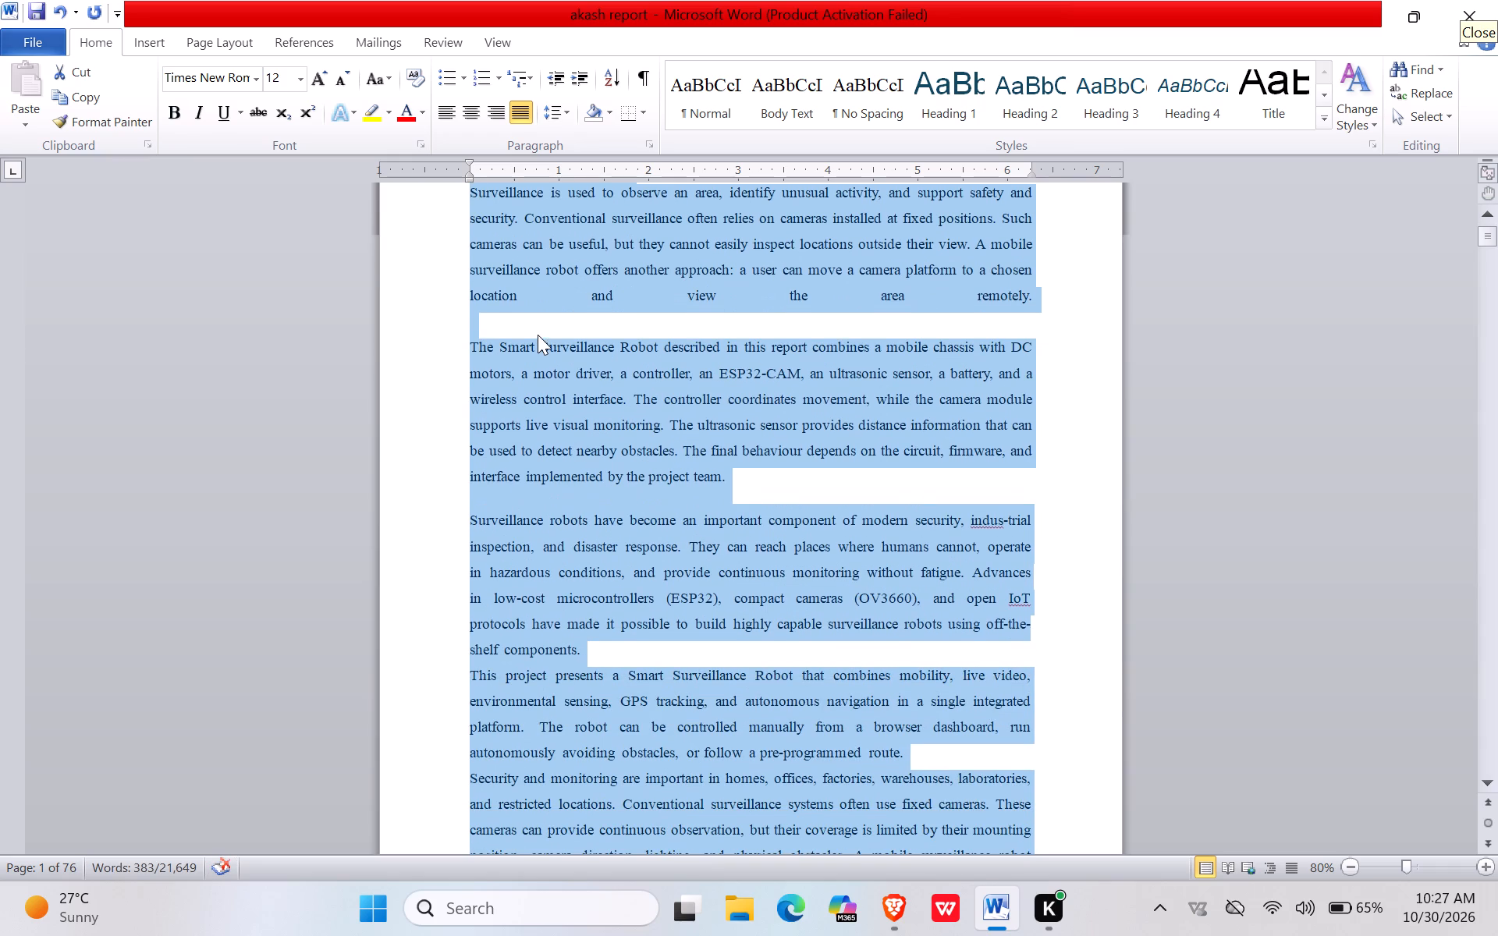
left_click(1036, 305)
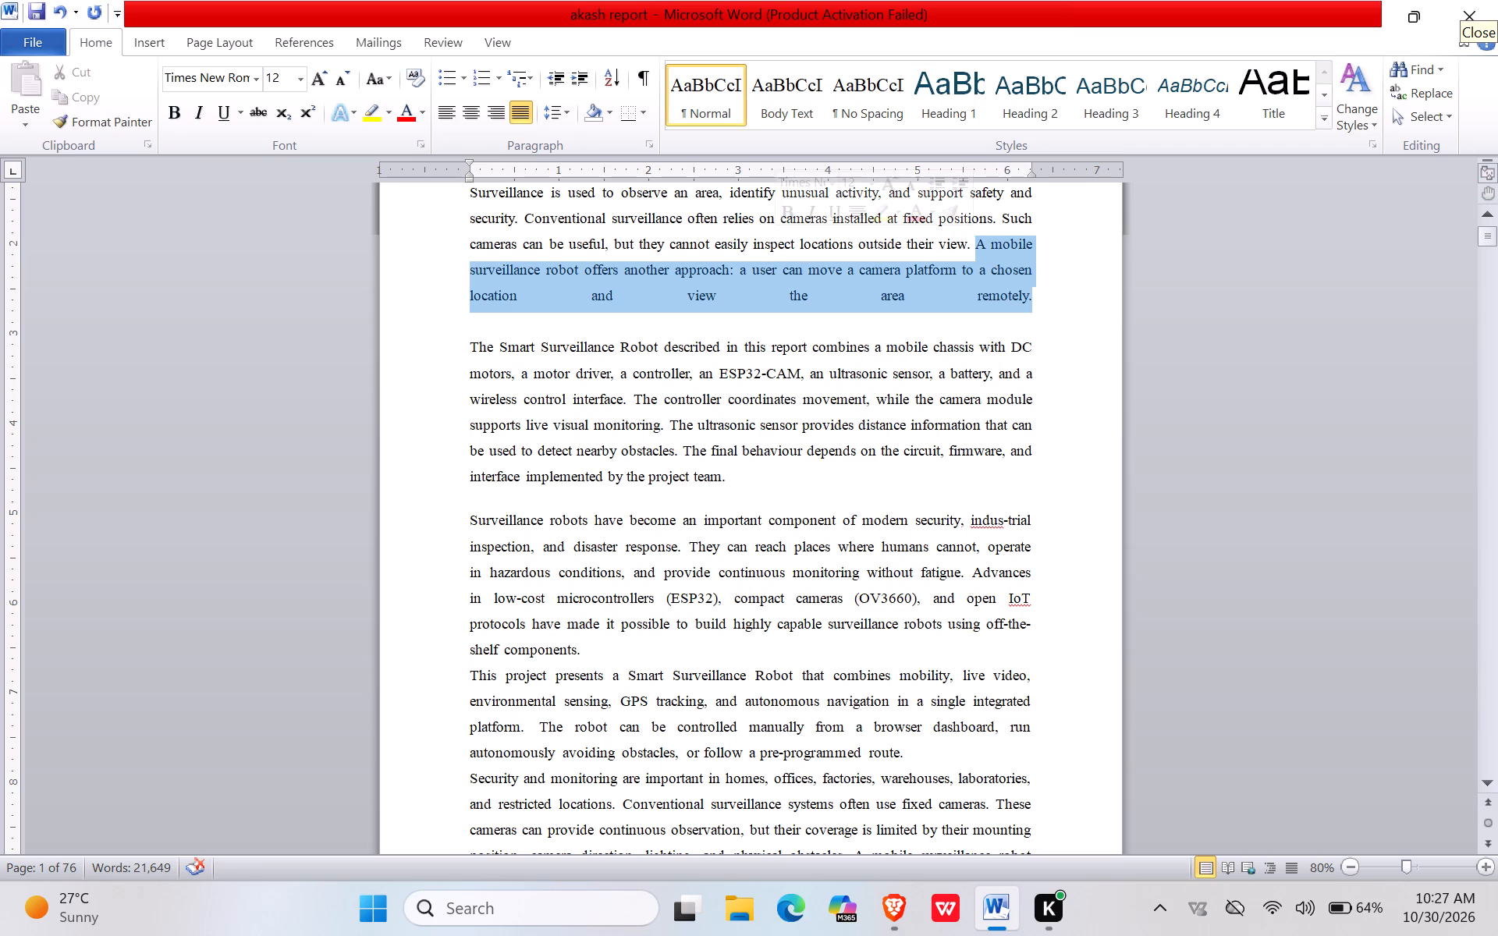
key("BackSpace")
Check the Chapter 1 headings, the section 1.1 paragraphs and how the text runs onto the second page.
scroll(923, 324, "down", 6)
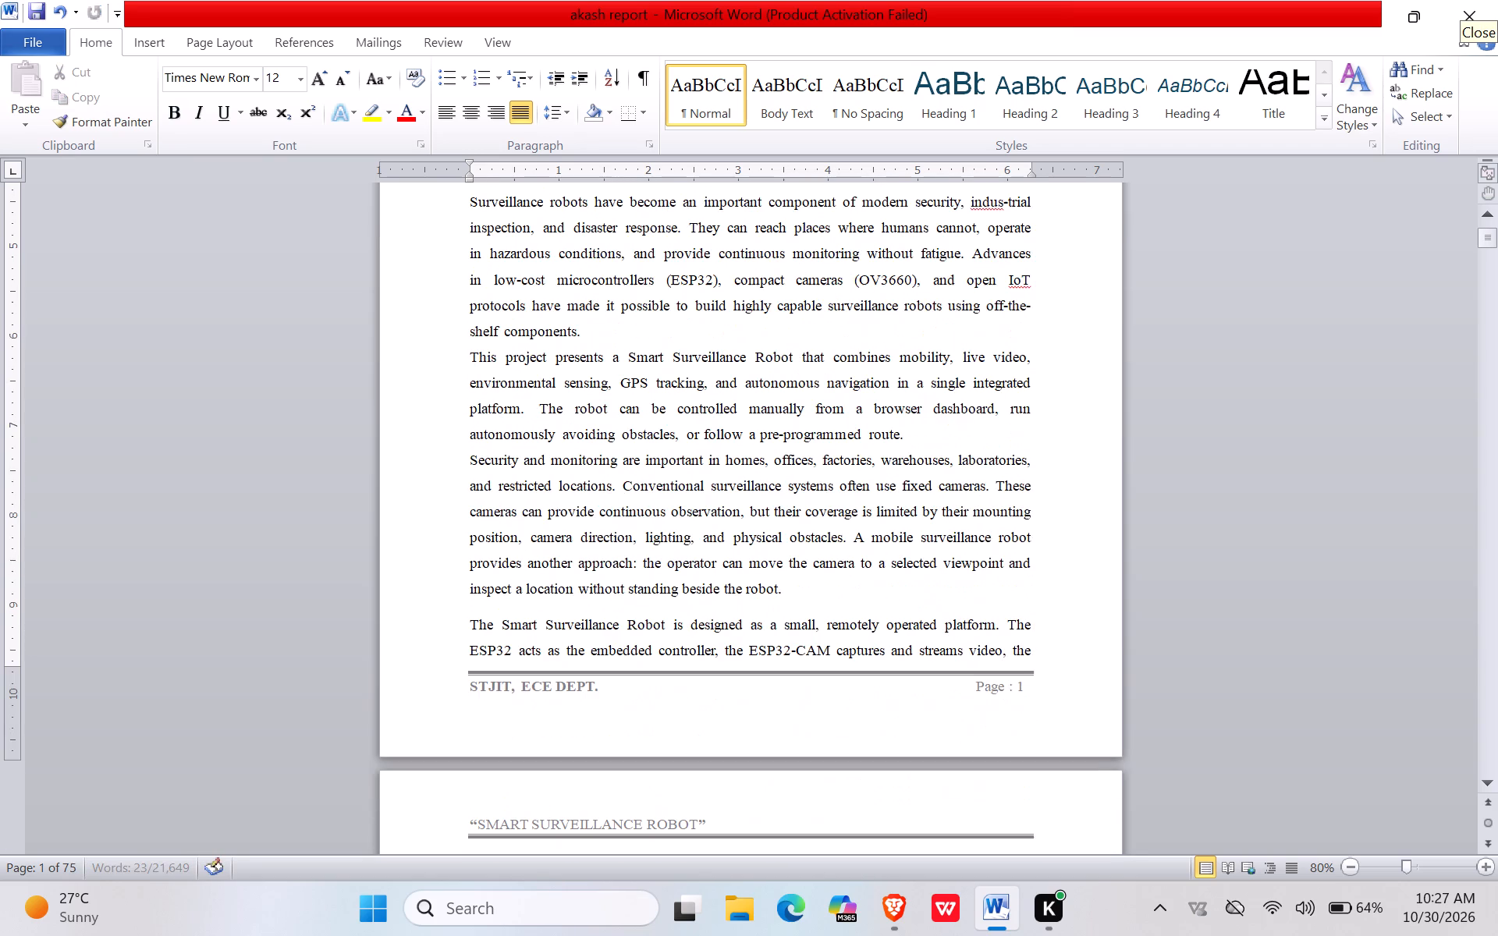
scroll(909, 338, "down", 7)
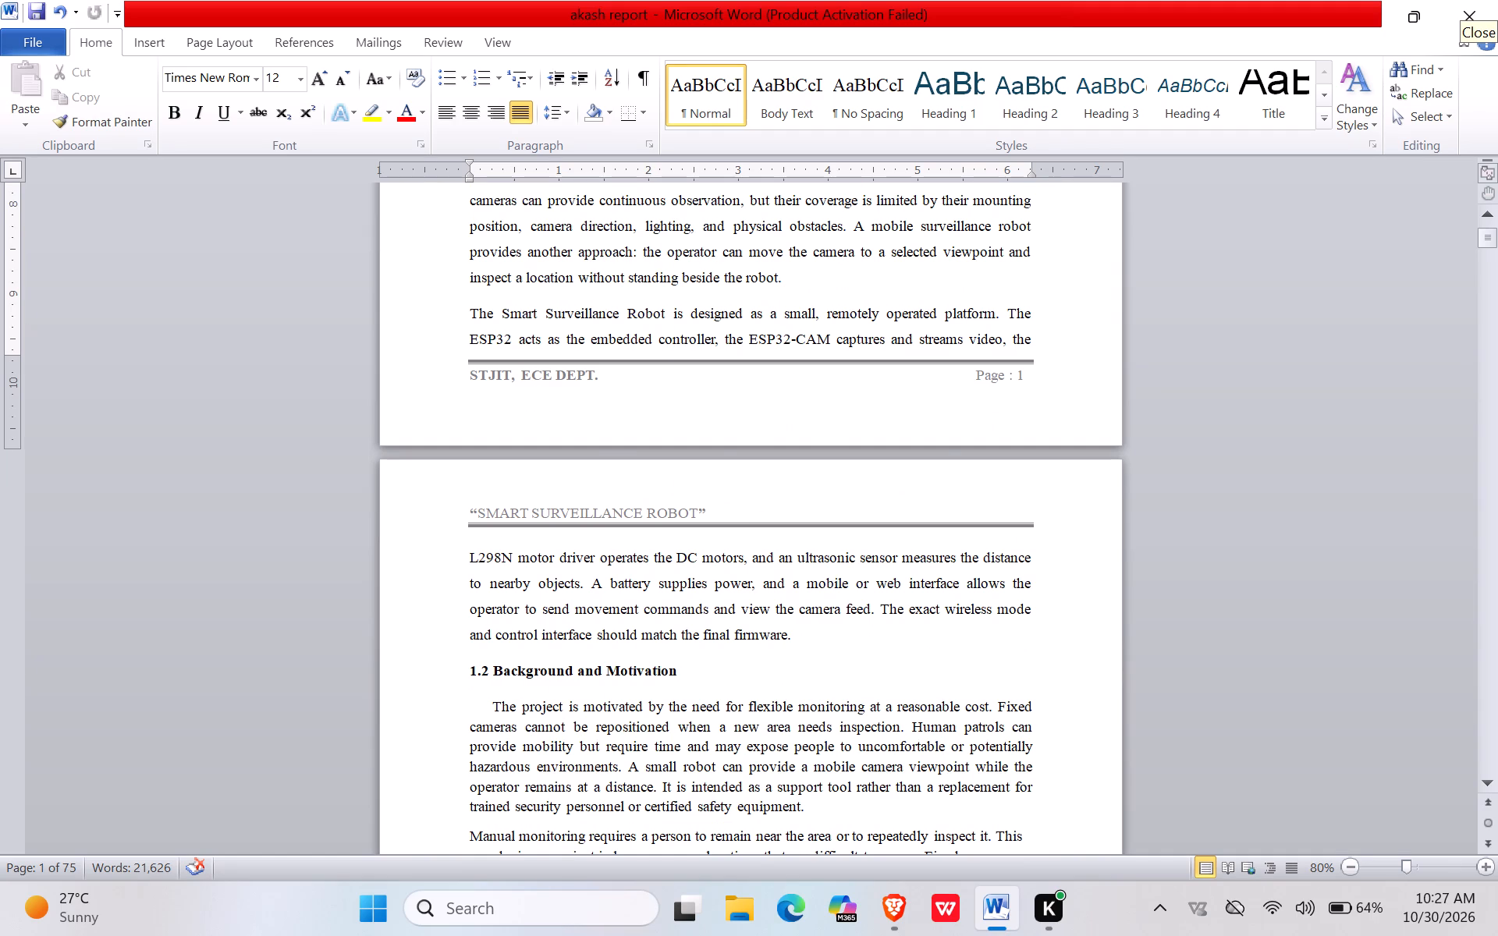
scroll(751, 448, "up", 16)
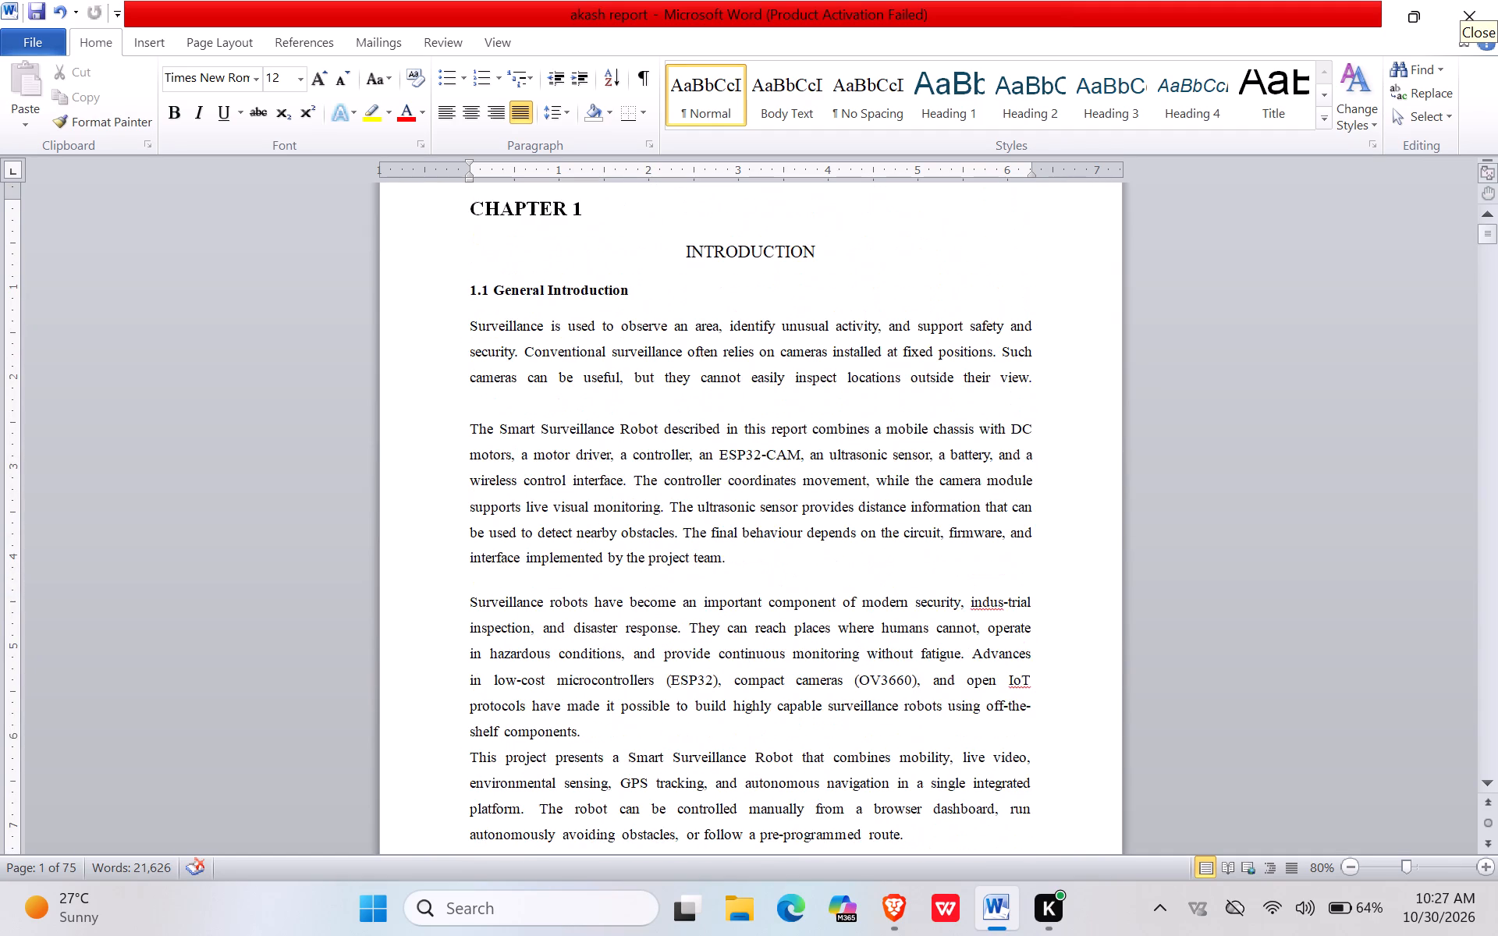
left_click(657, 354)
scroll(576, 269, "up", 2)
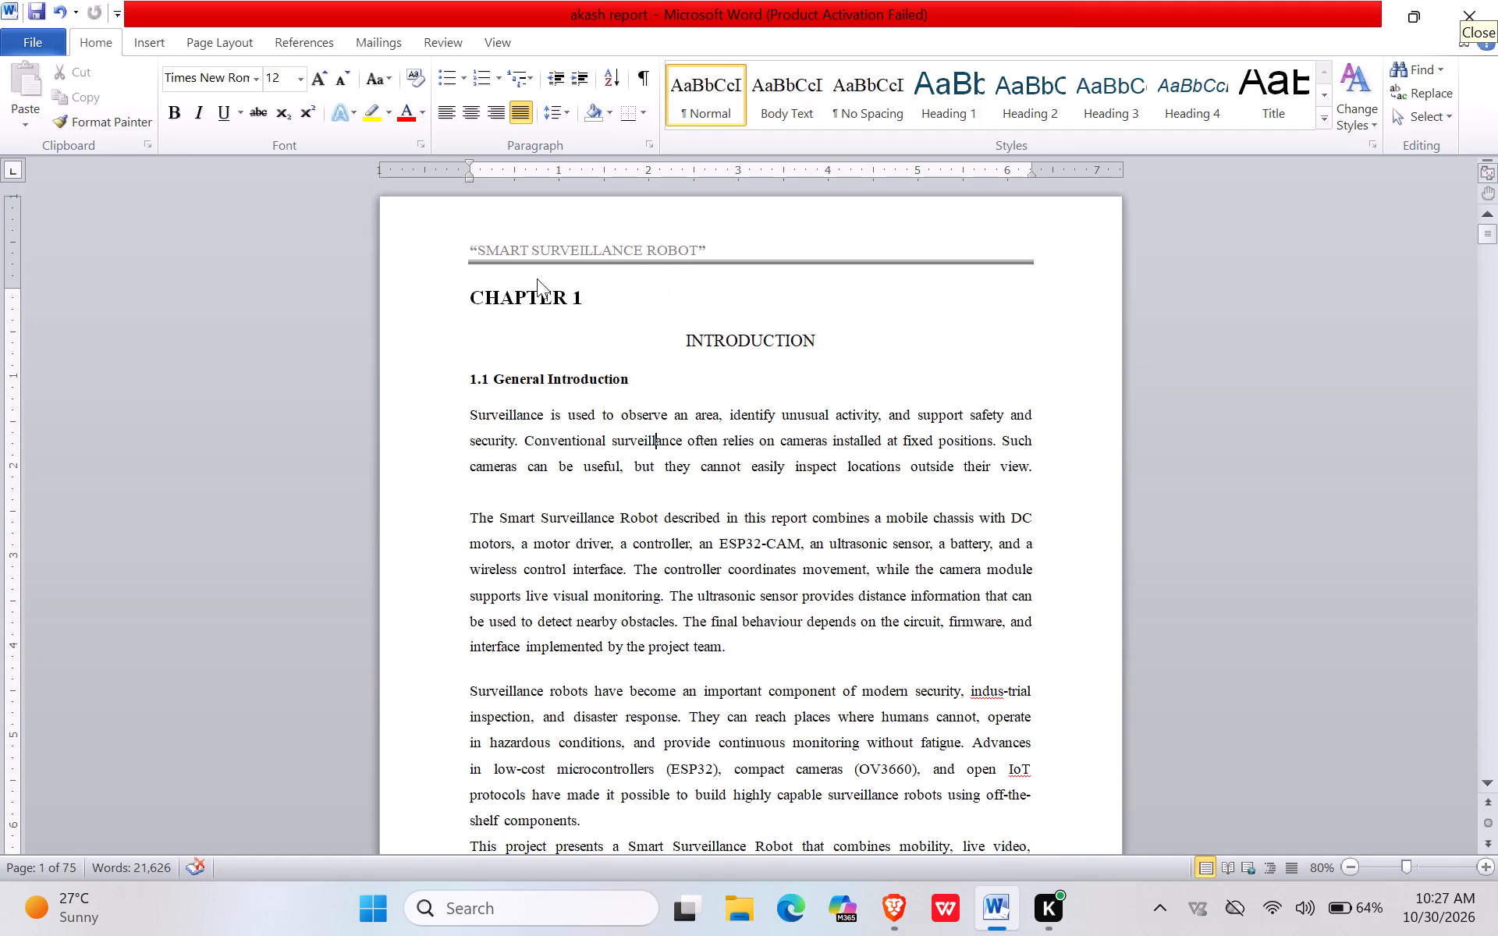
left_click(507, 289)
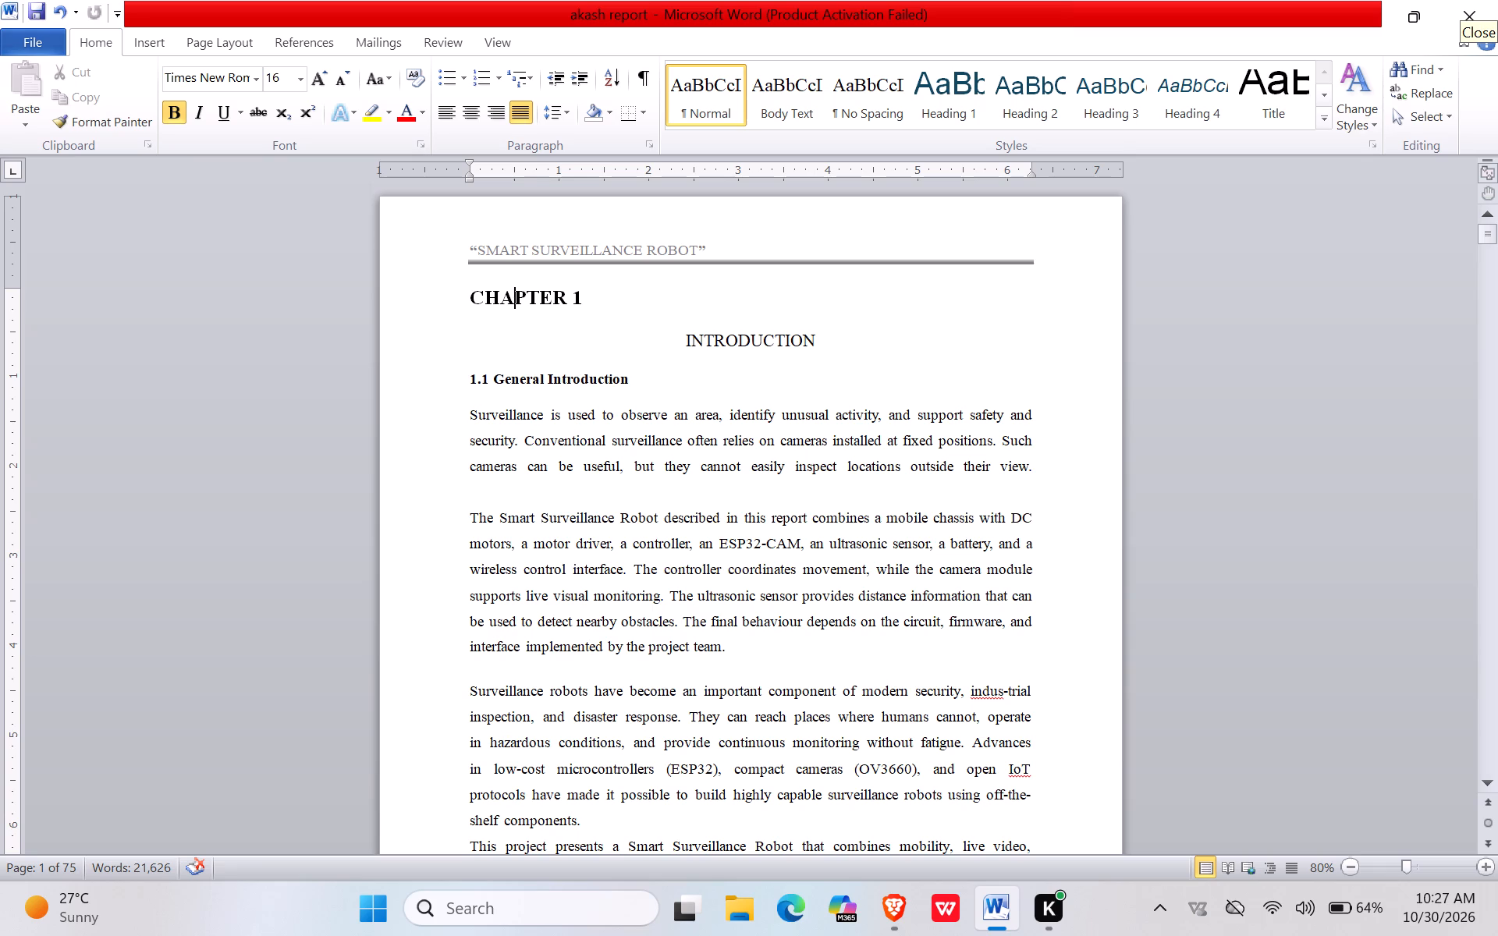
left_click(714, 333)
left_click(589, 383)
scroll(626, 426, "down", 8)
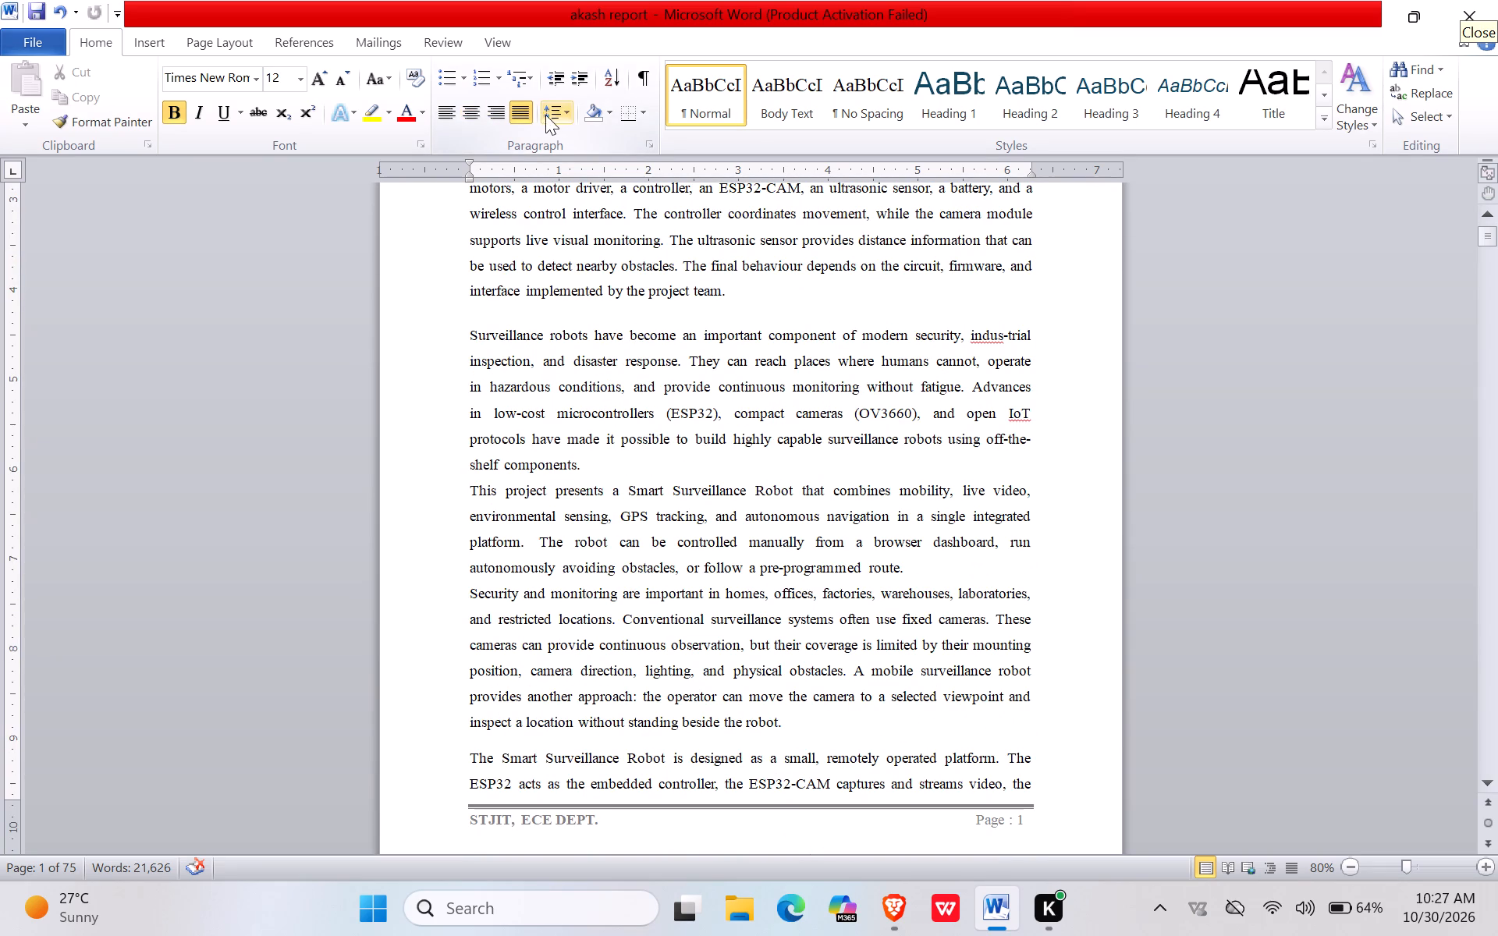
Make the INTRODUCTION title under CHAPTER 1 bold.
scroll(608, 310, "up", 6)
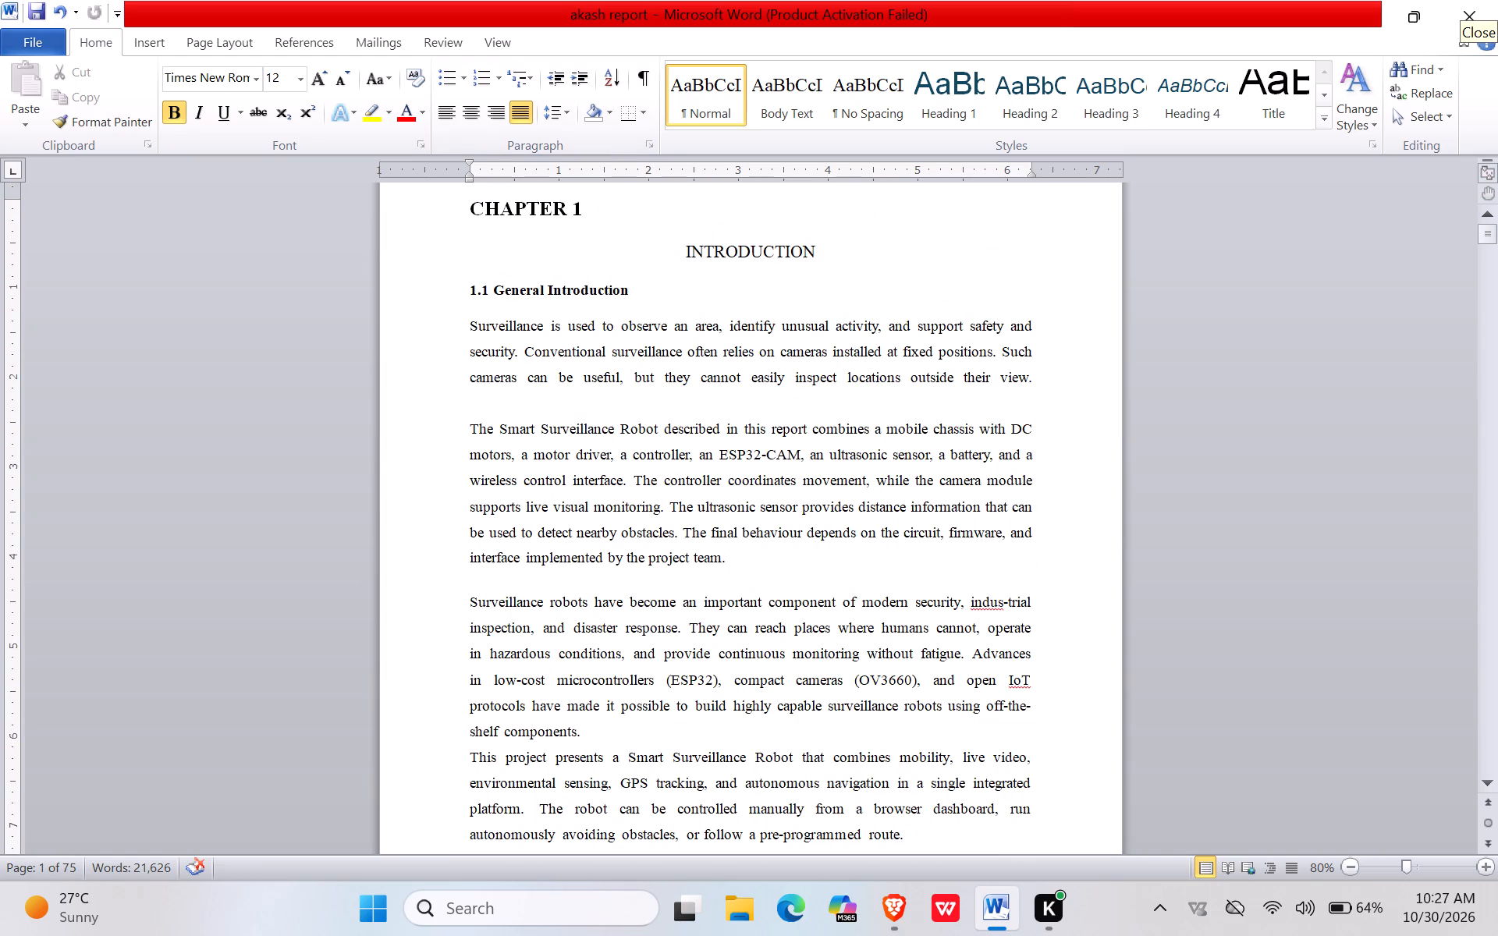
left_click_drag(820, 246, 655, 228)
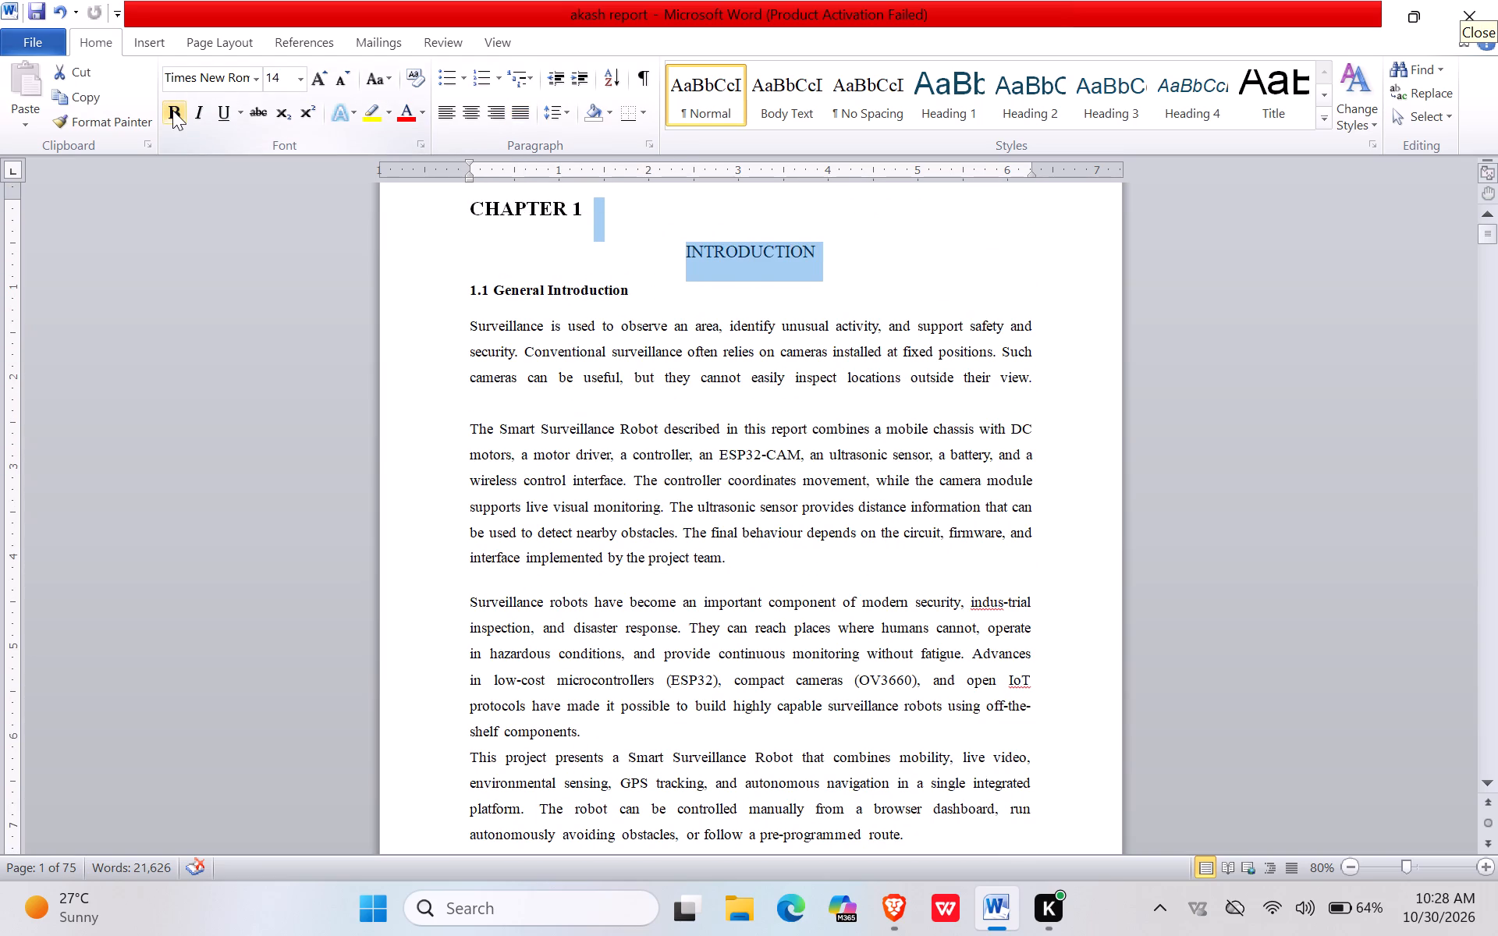
left_click(172, 110)
left_click(534, 363)
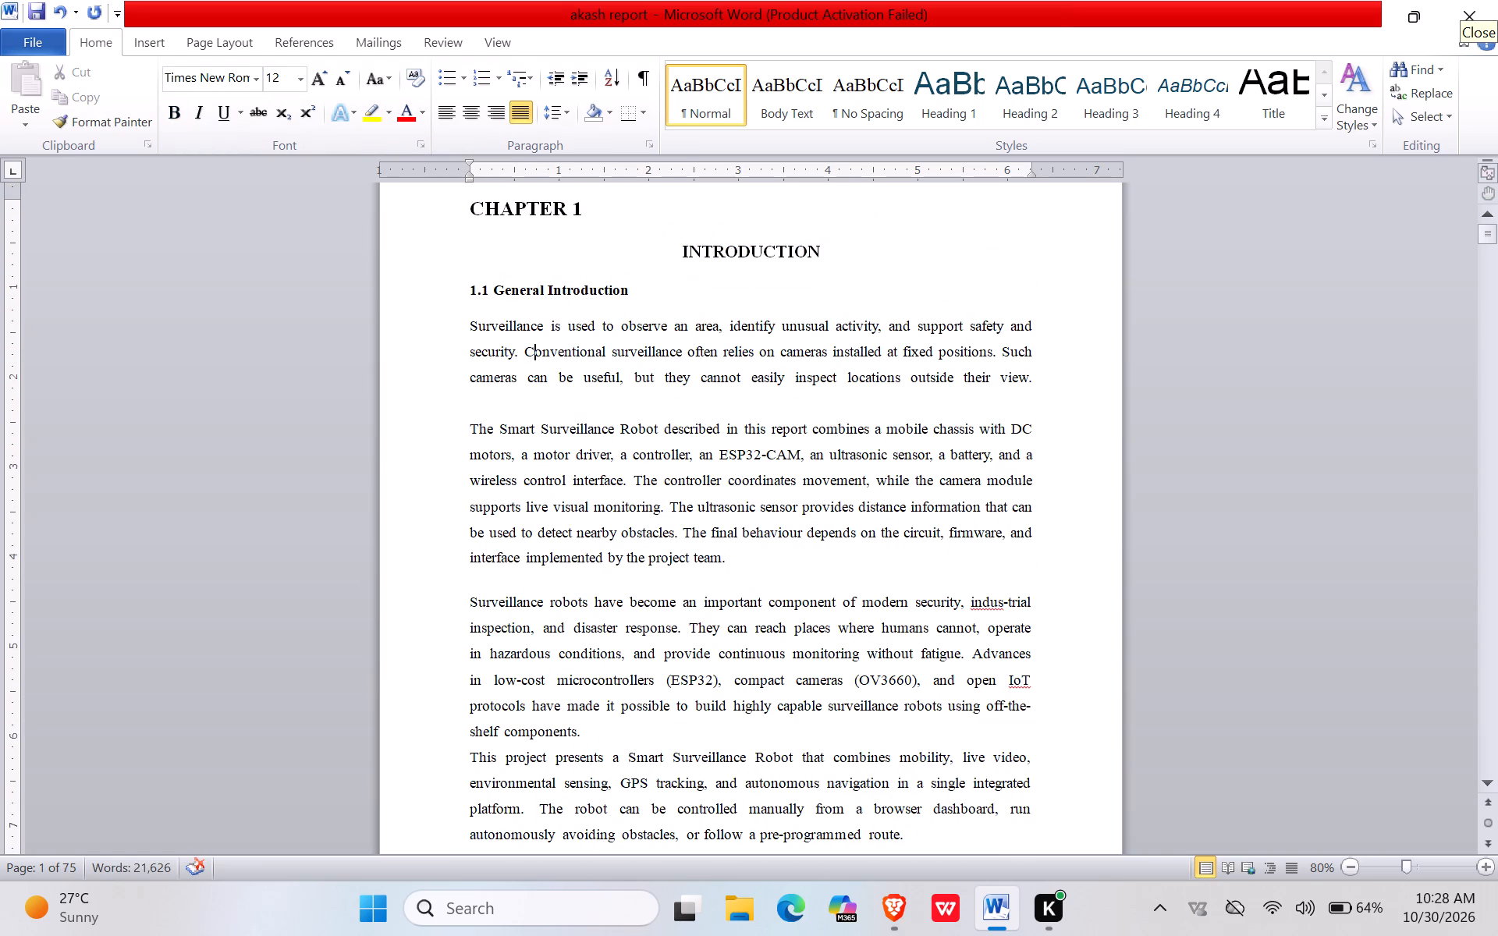
left_click(726, 244)
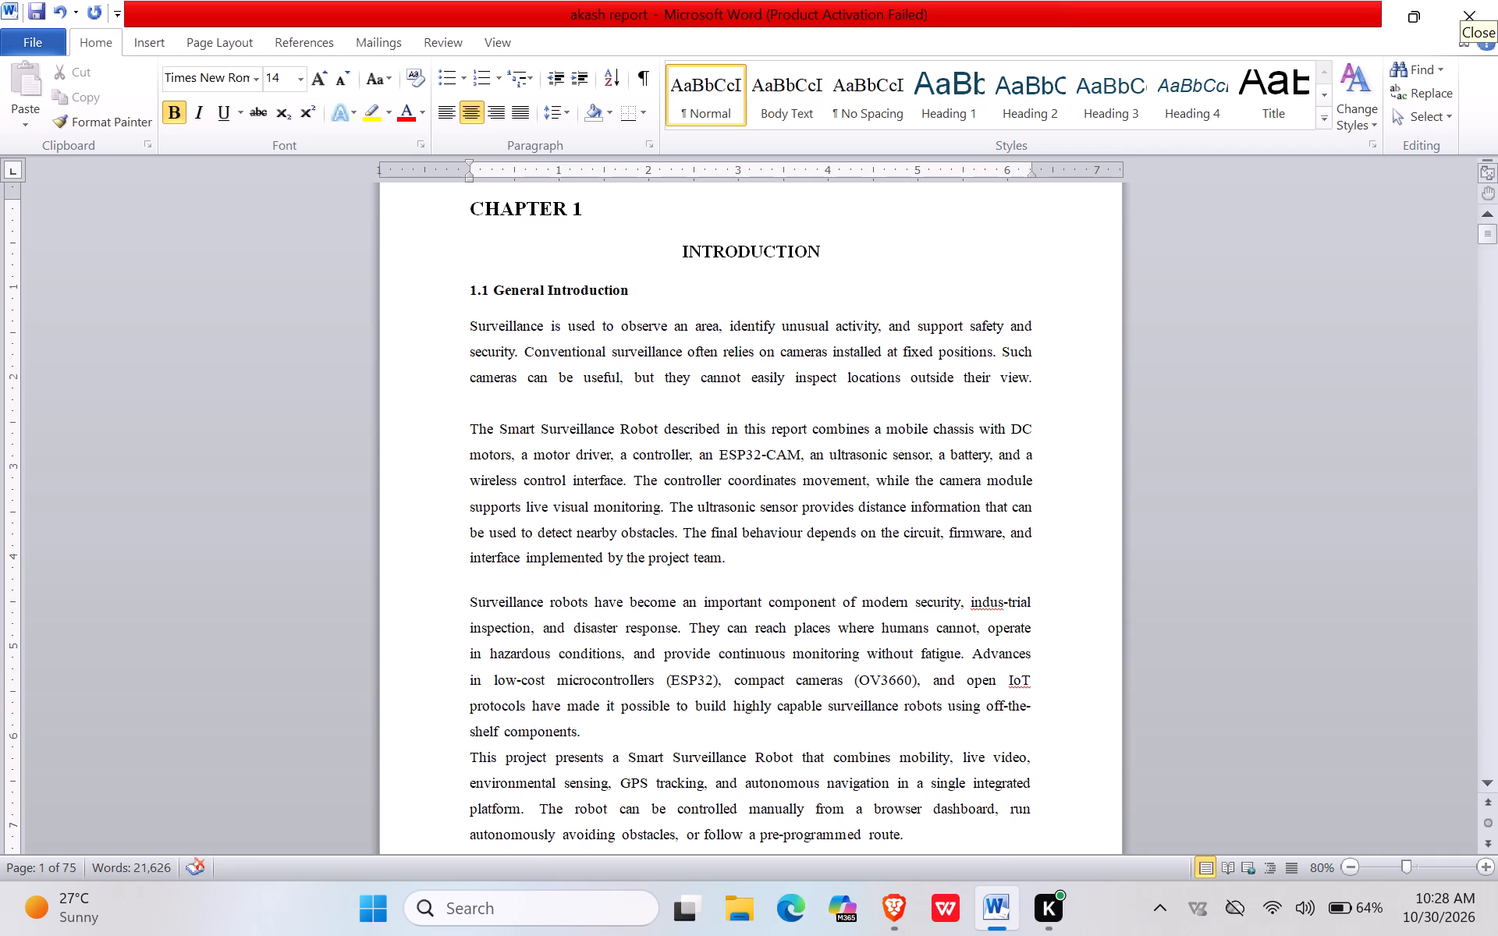
Justify all of section 1.2 Background and Motivation, from its heading through the "In conclusion" paragraph.
scroll(622, 341, "down", 4)
scroll(674, 403, "down", 1)
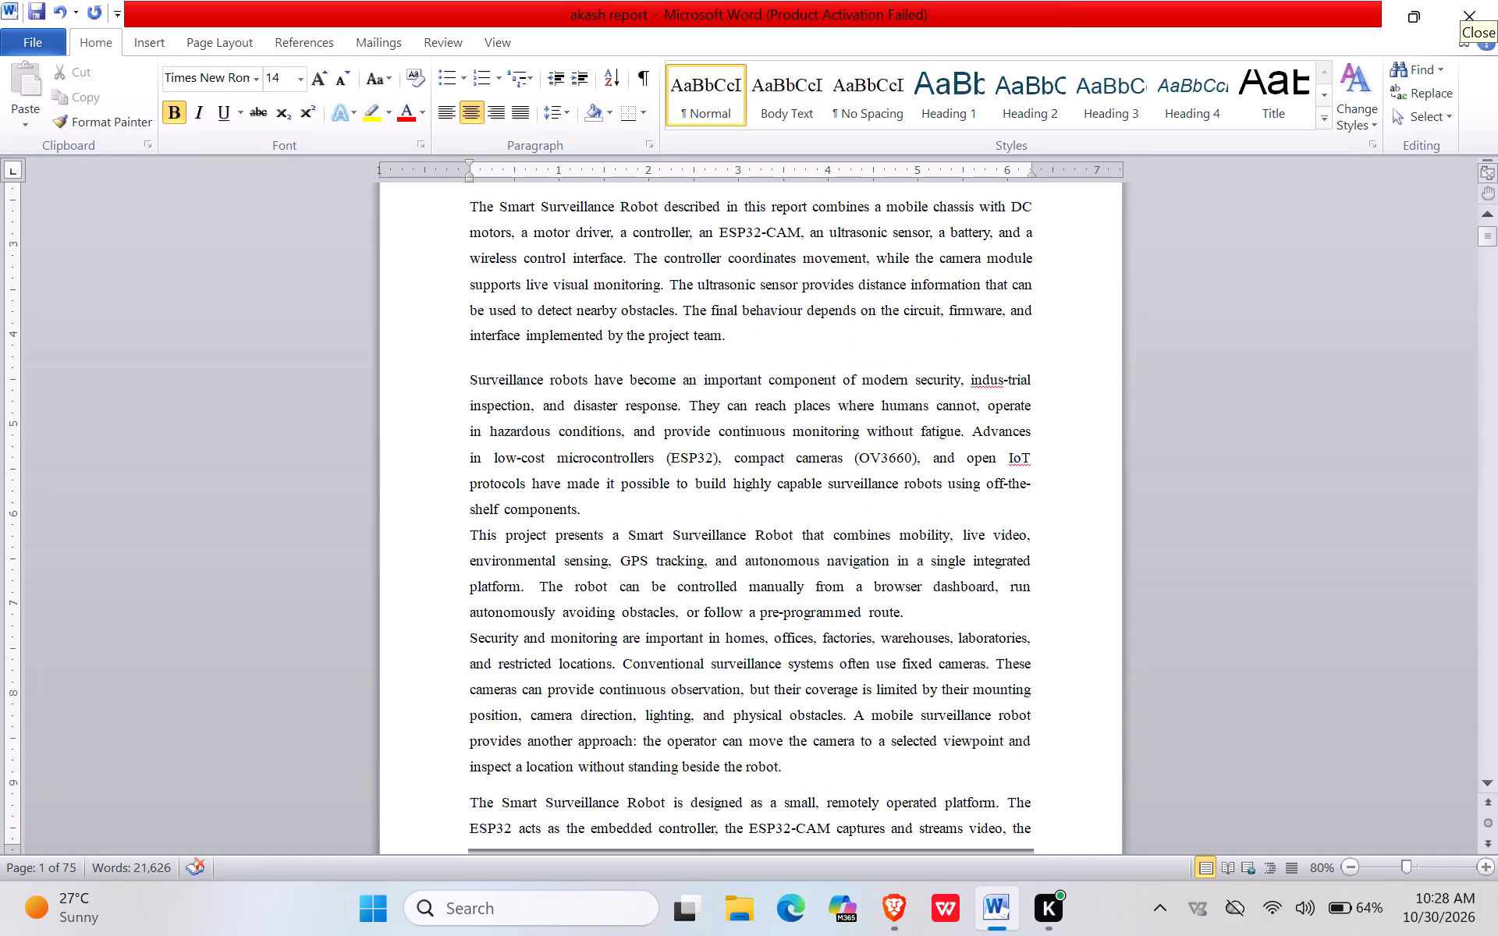
scroll(676, 405, "down", 14)
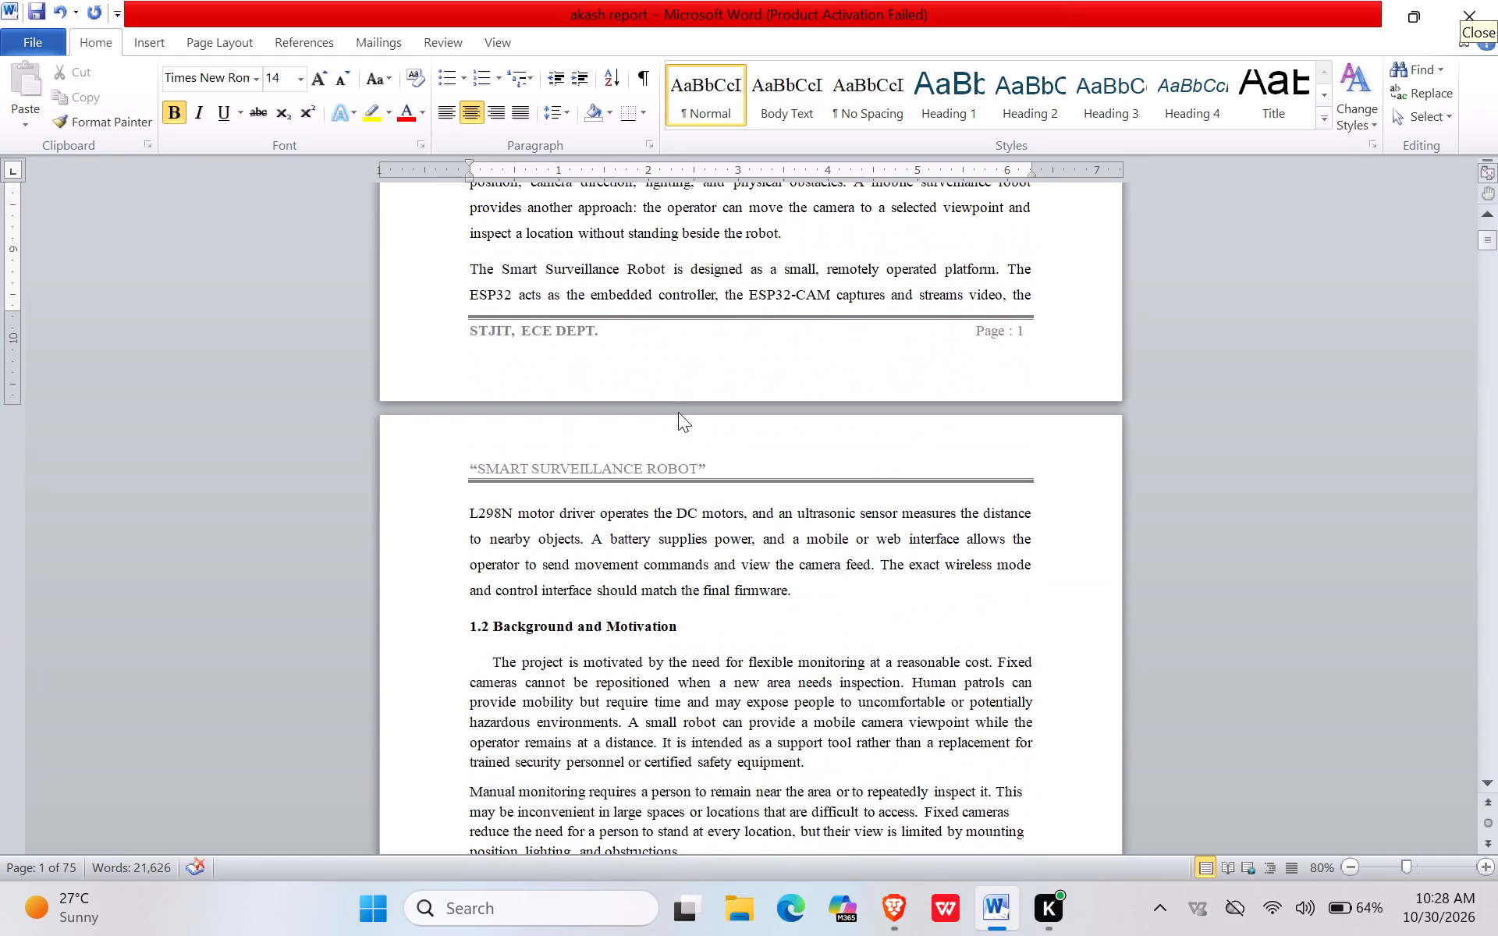
scroll(676, 412, "down", 4)
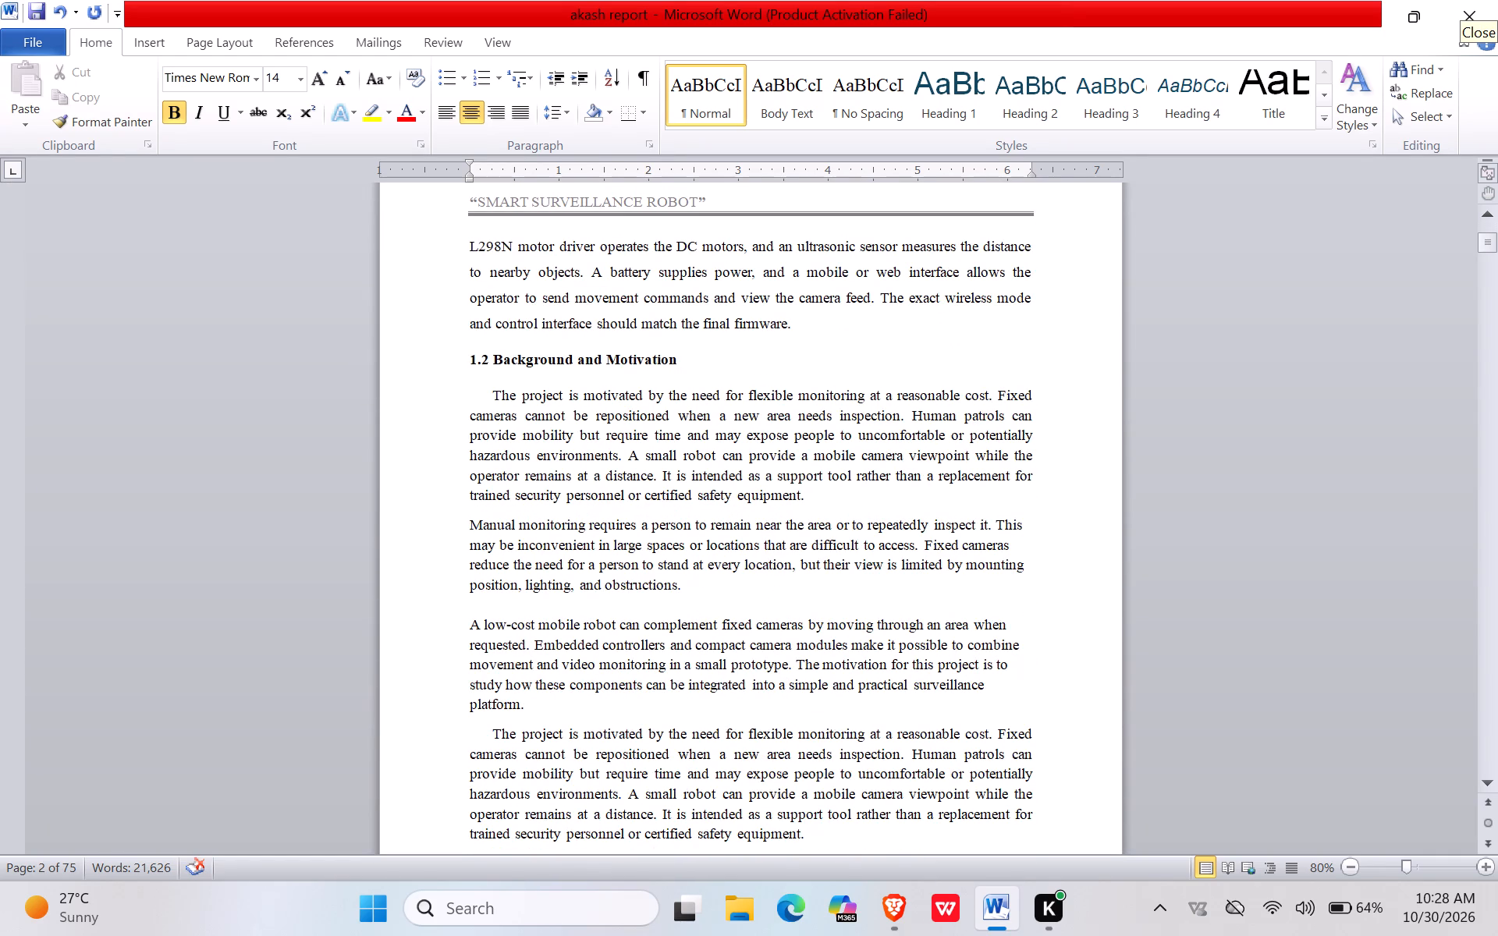
left_click_drag(467, 357, 800, 844)
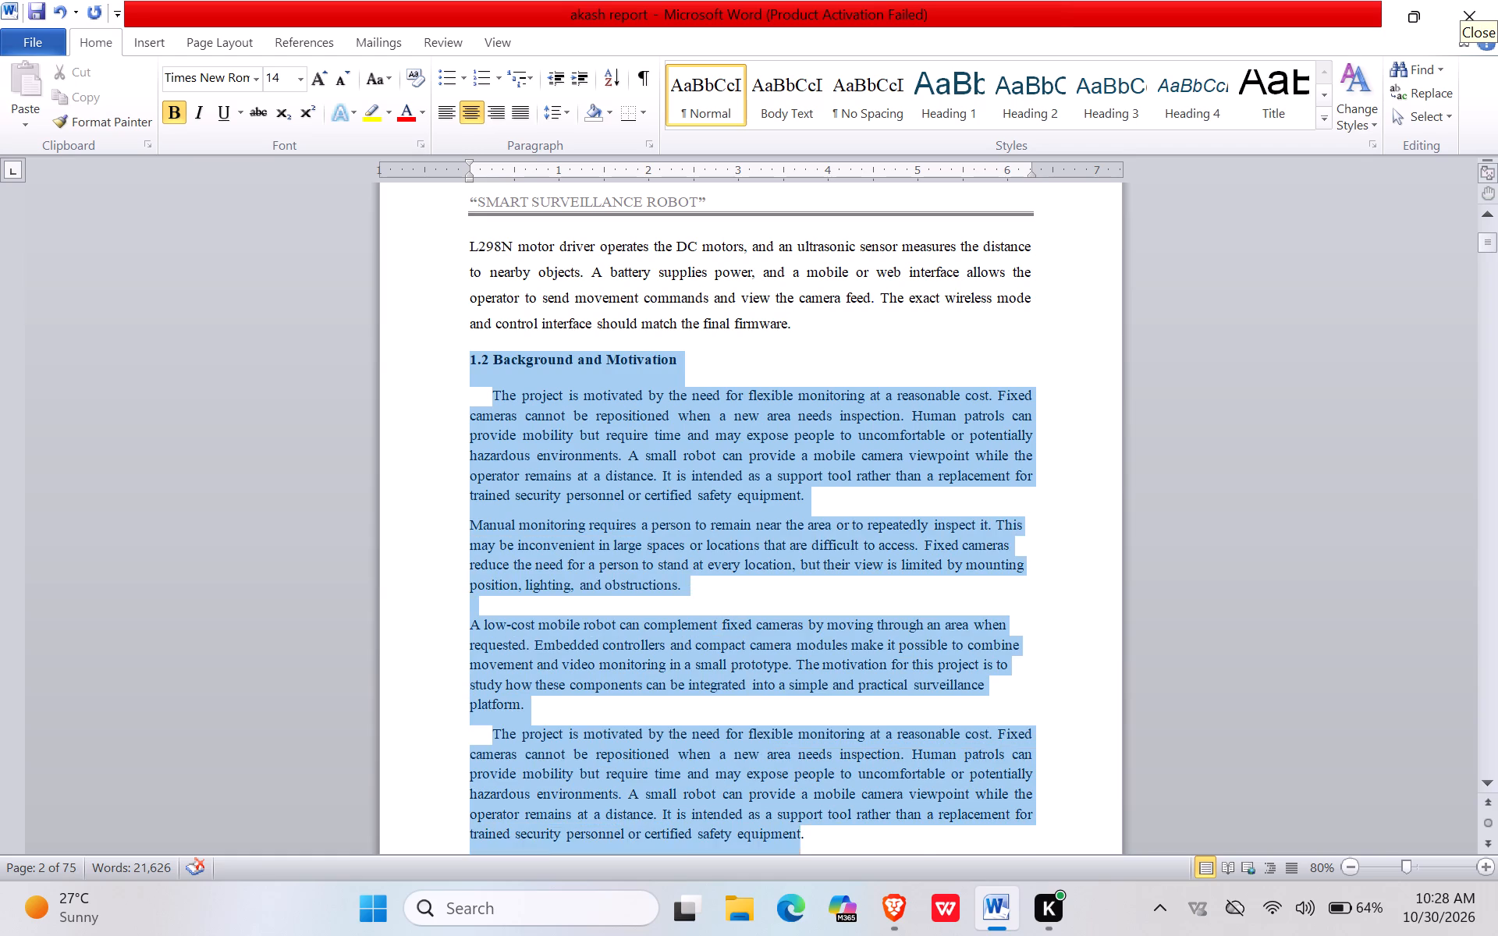
left_click_drag(800, 844, 861, 877)
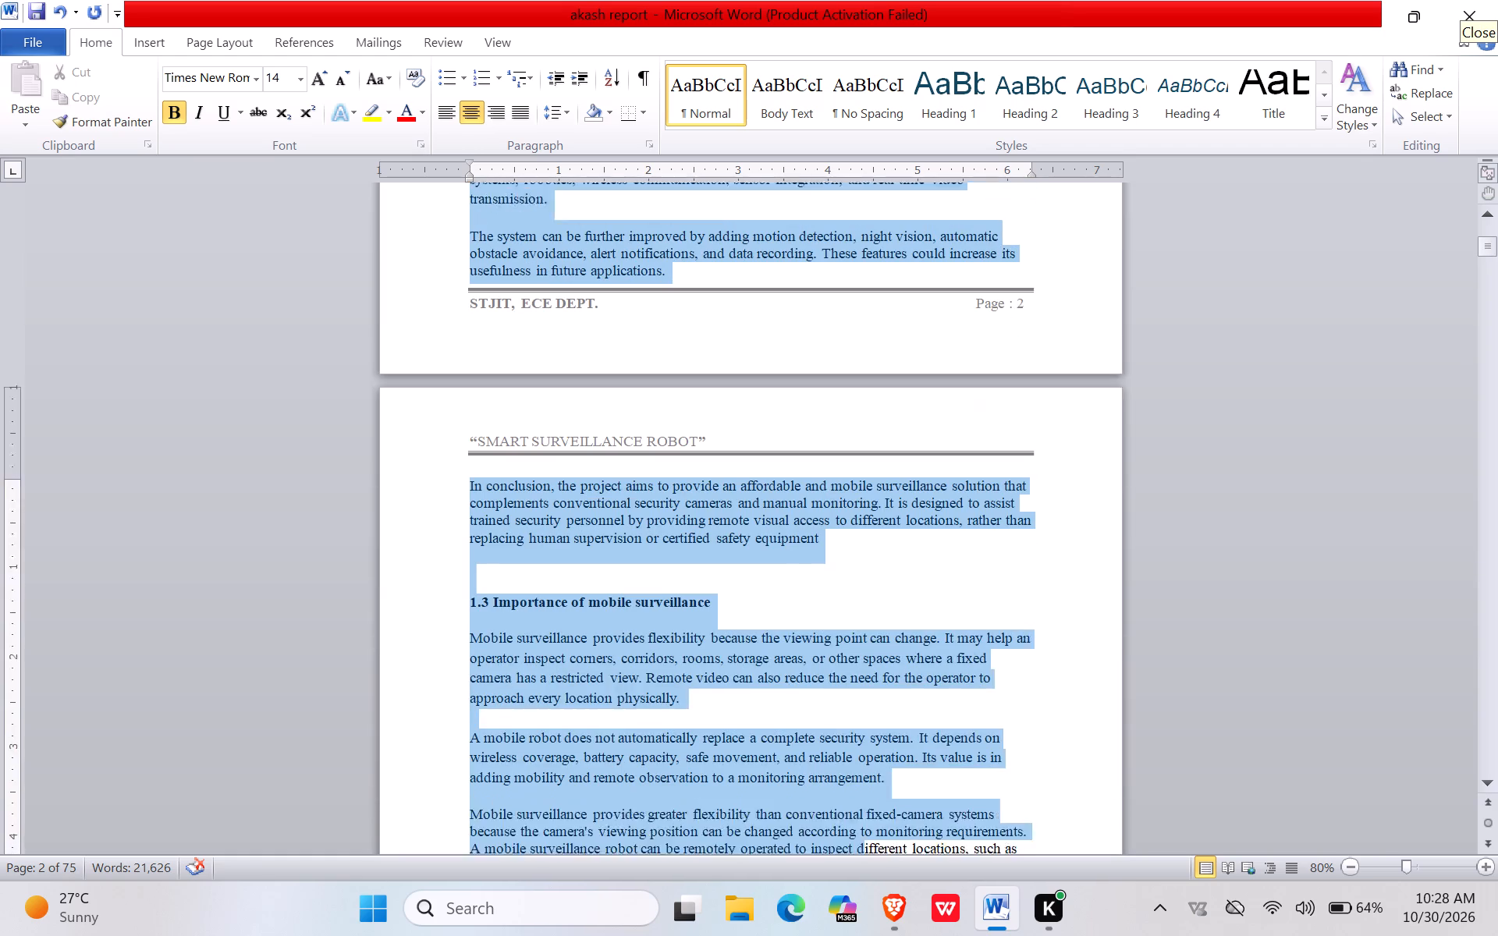
left_click_drag(861, 877, 893, 508)
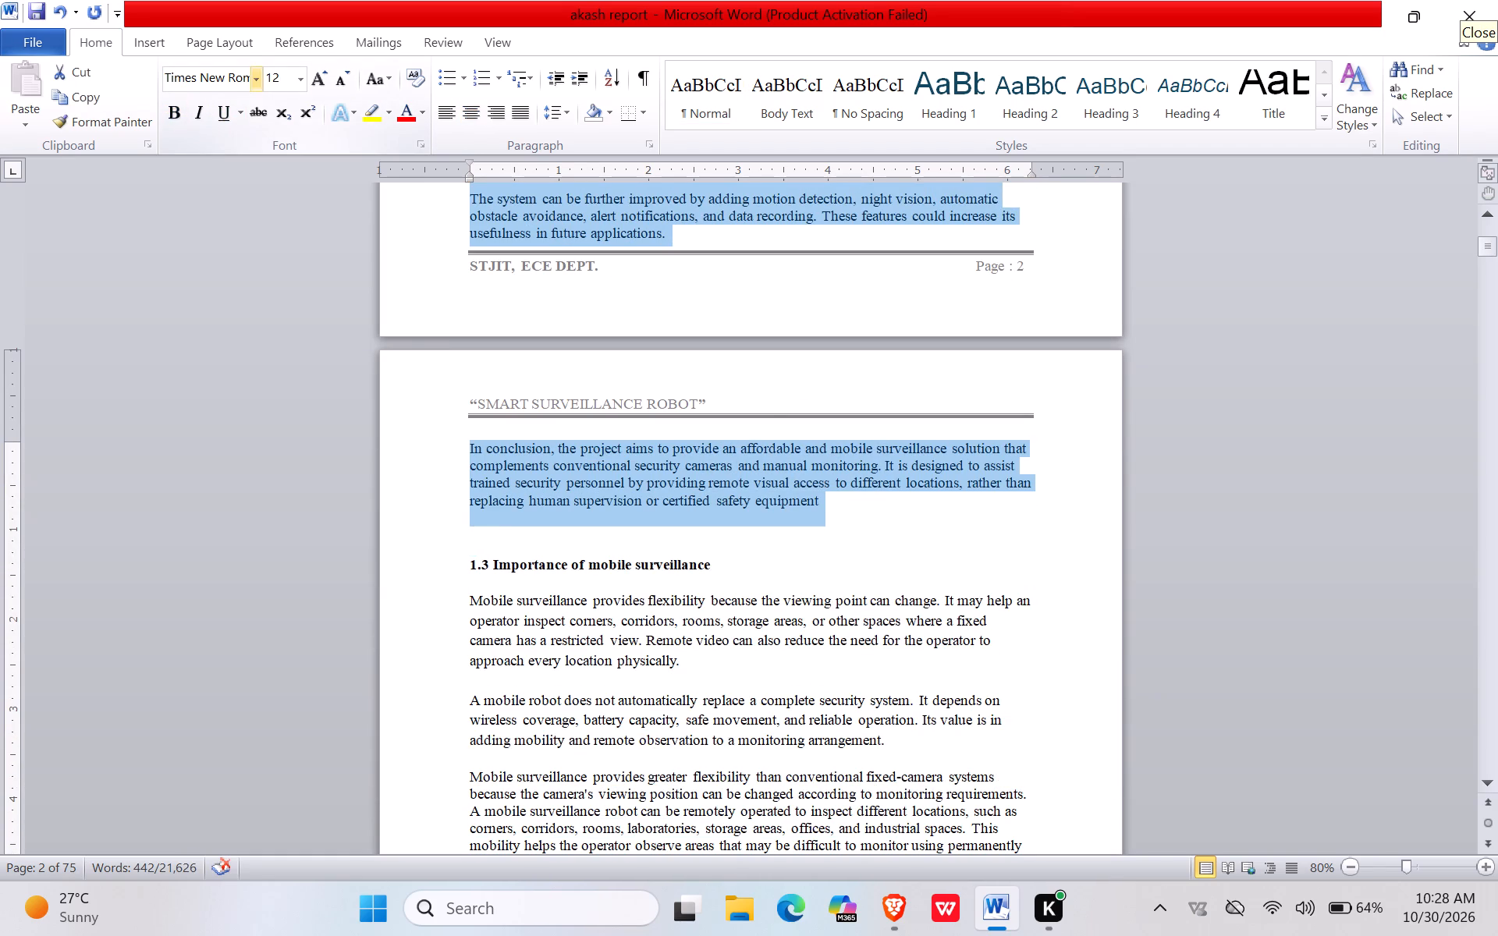
left_click(516, 114)
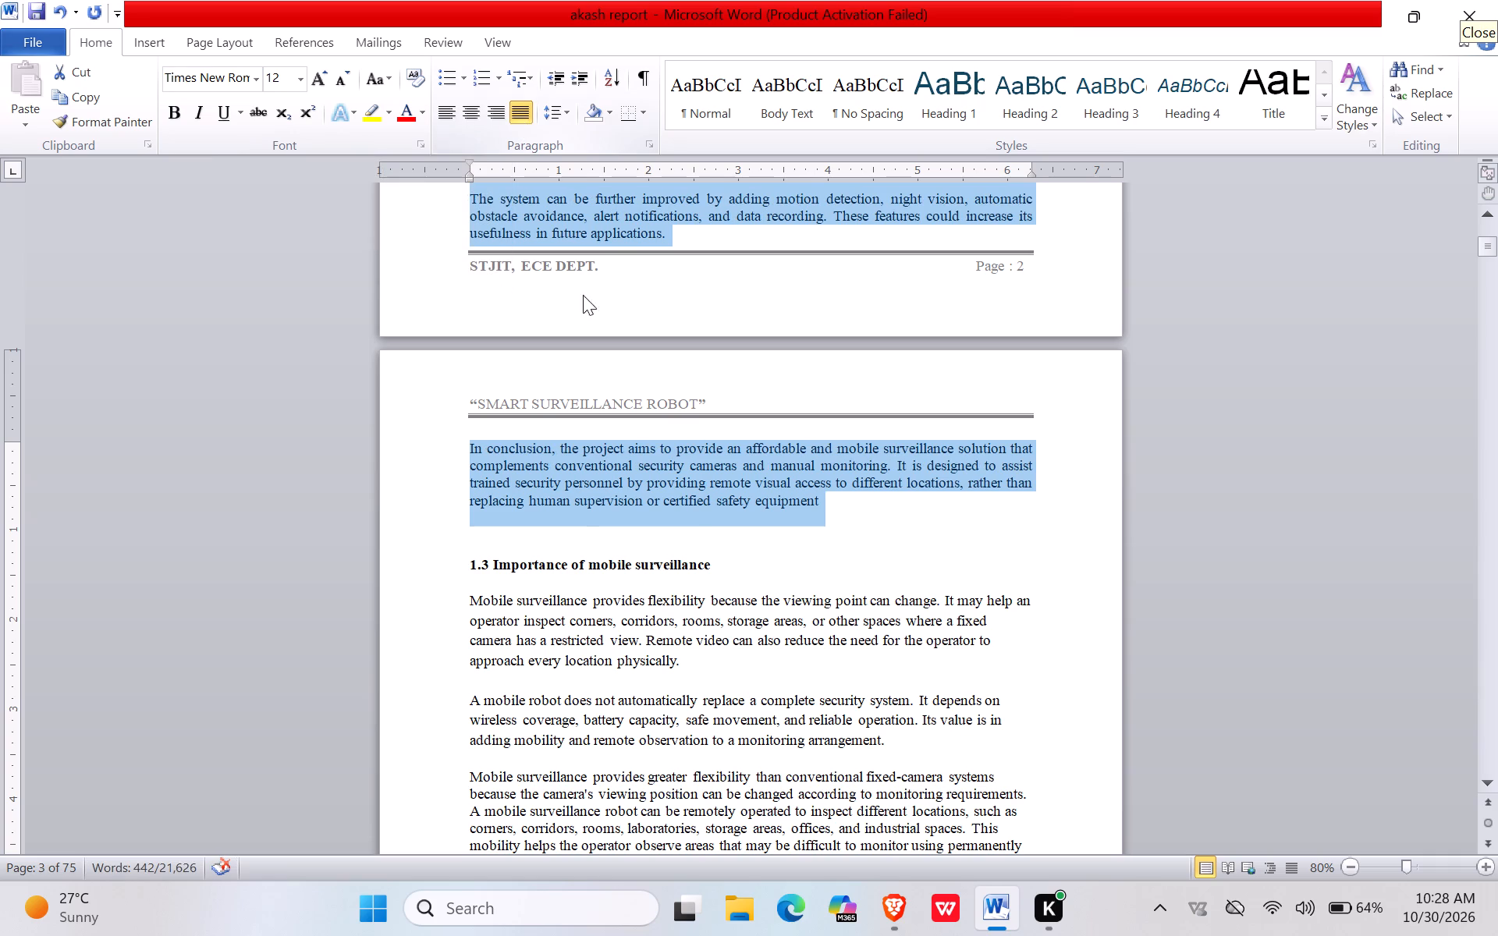
Set the line spacing of the selected section 1.2 text to 1.5.
scroll(654, 436, "up", 12)
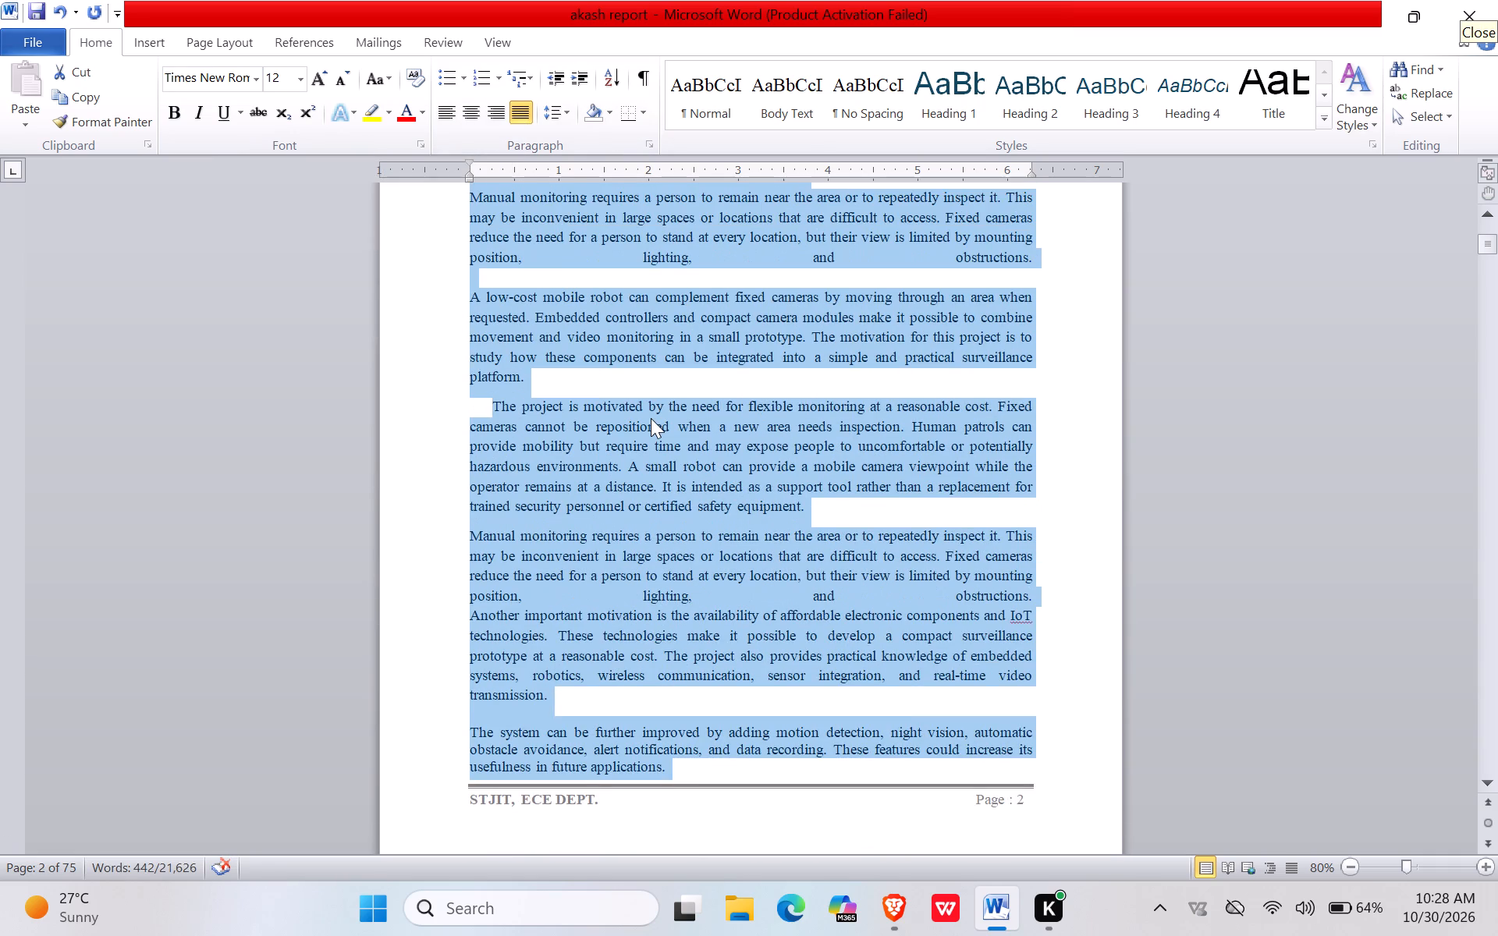
scroll(651, 418, "up", 5)
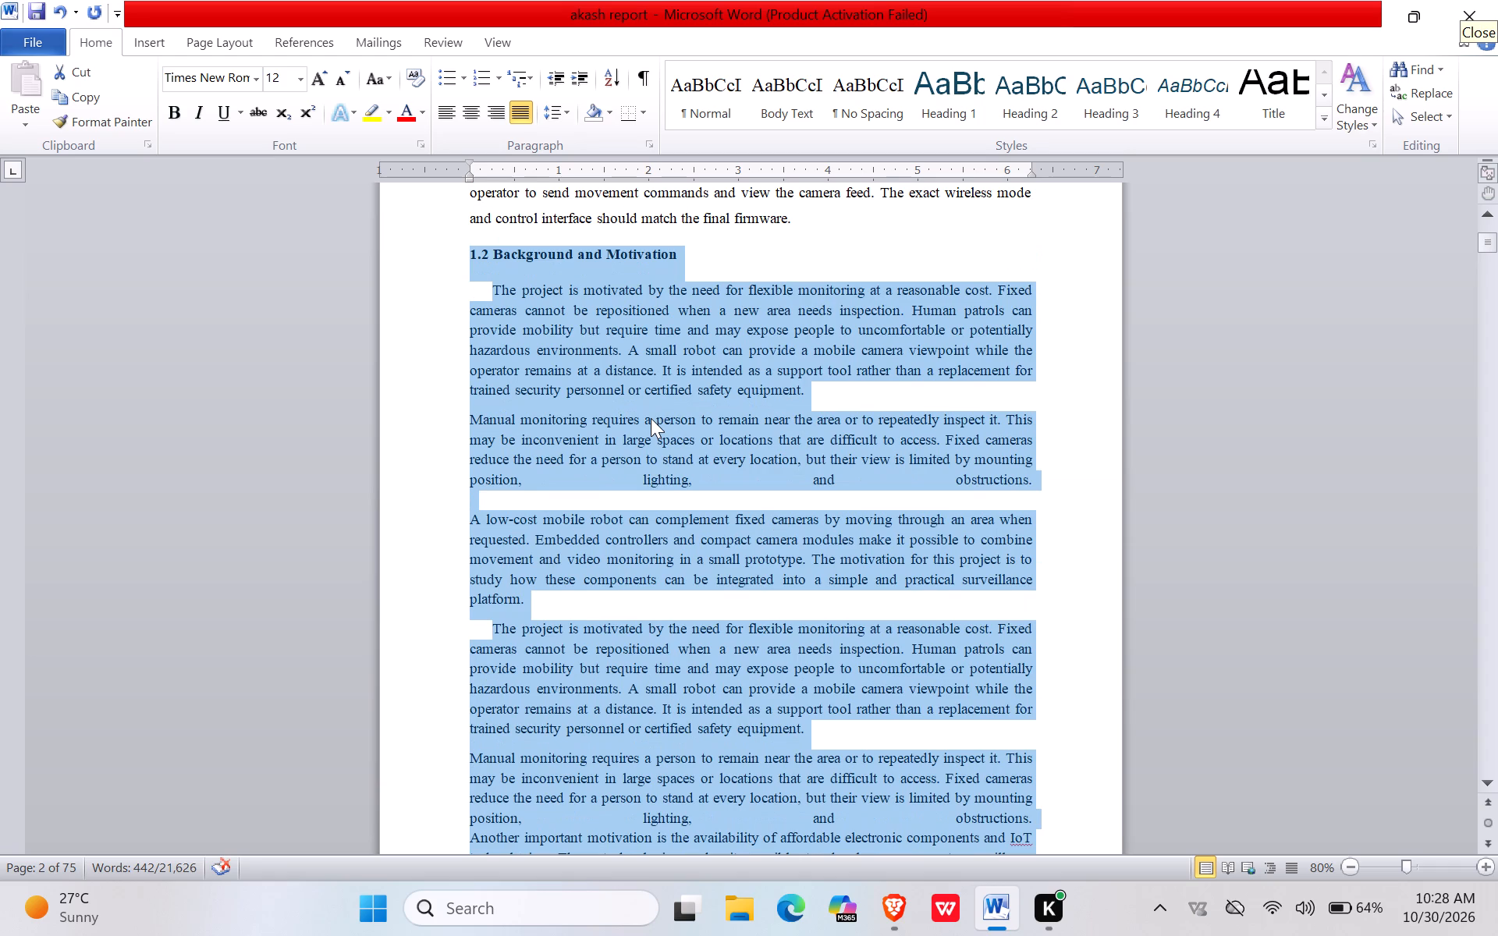
left_click(529, 116)
left_click(529, 116)
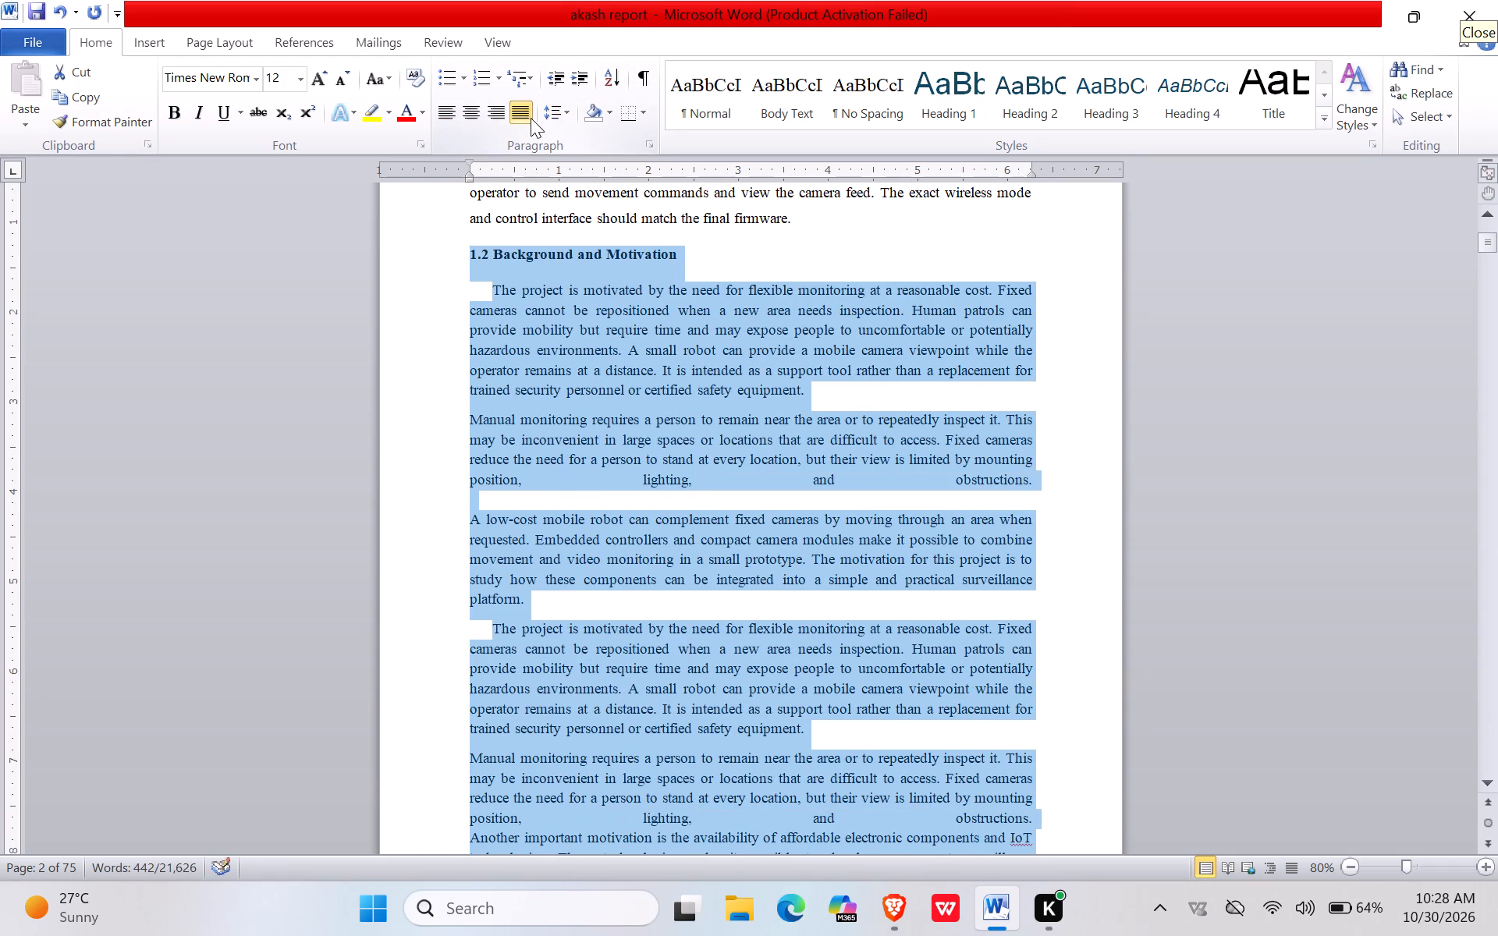
left_click(570, 115)
left_click(484, 186)
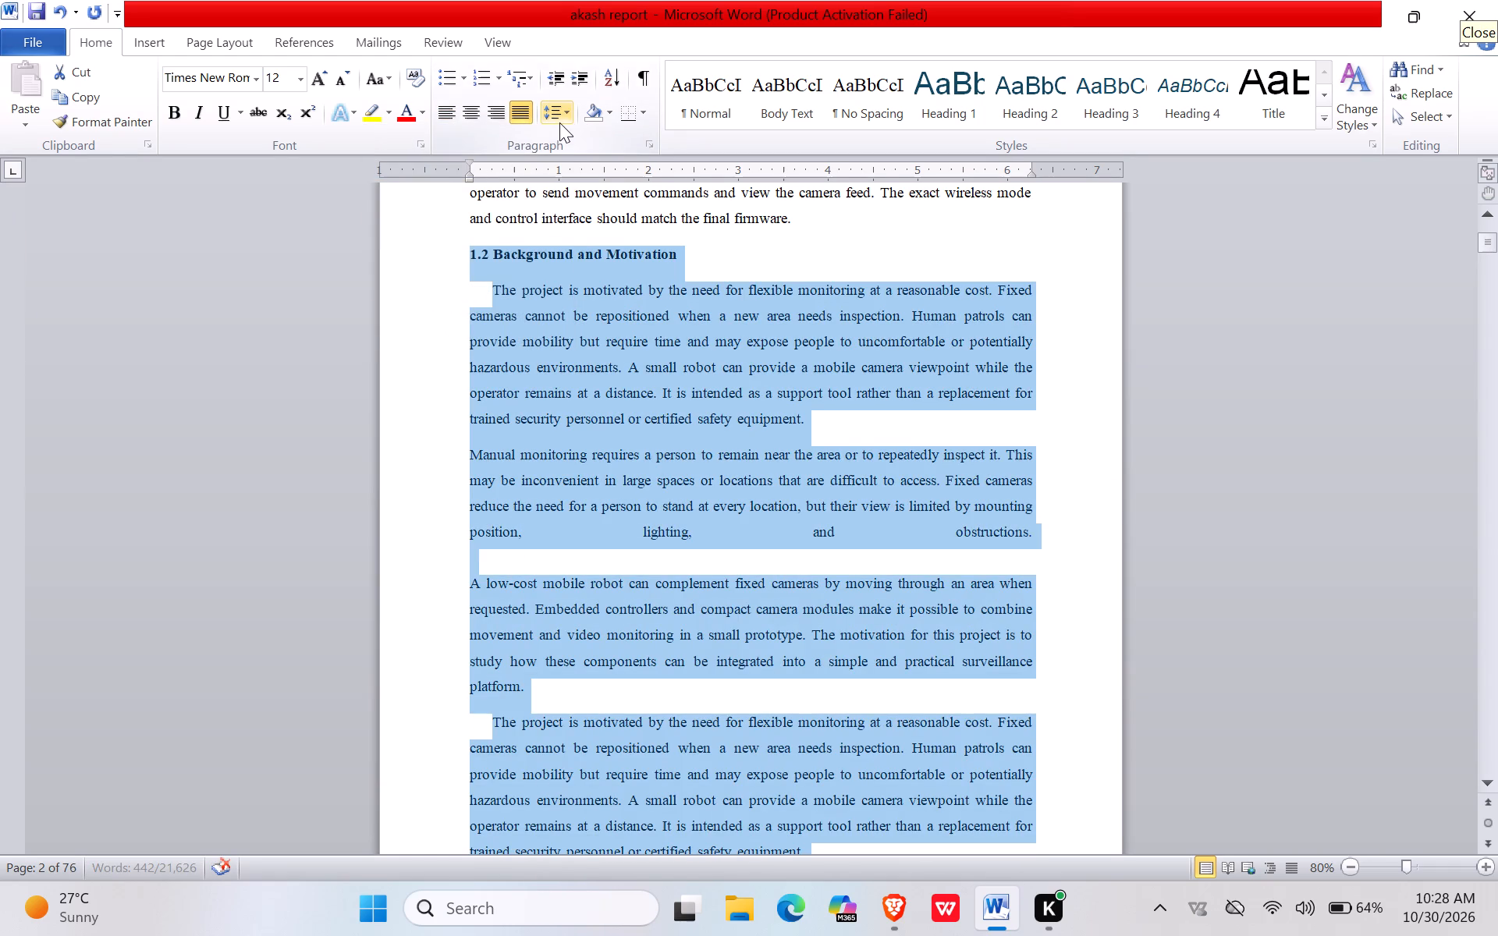
left_click(562, 118)
left_click(476, 189)
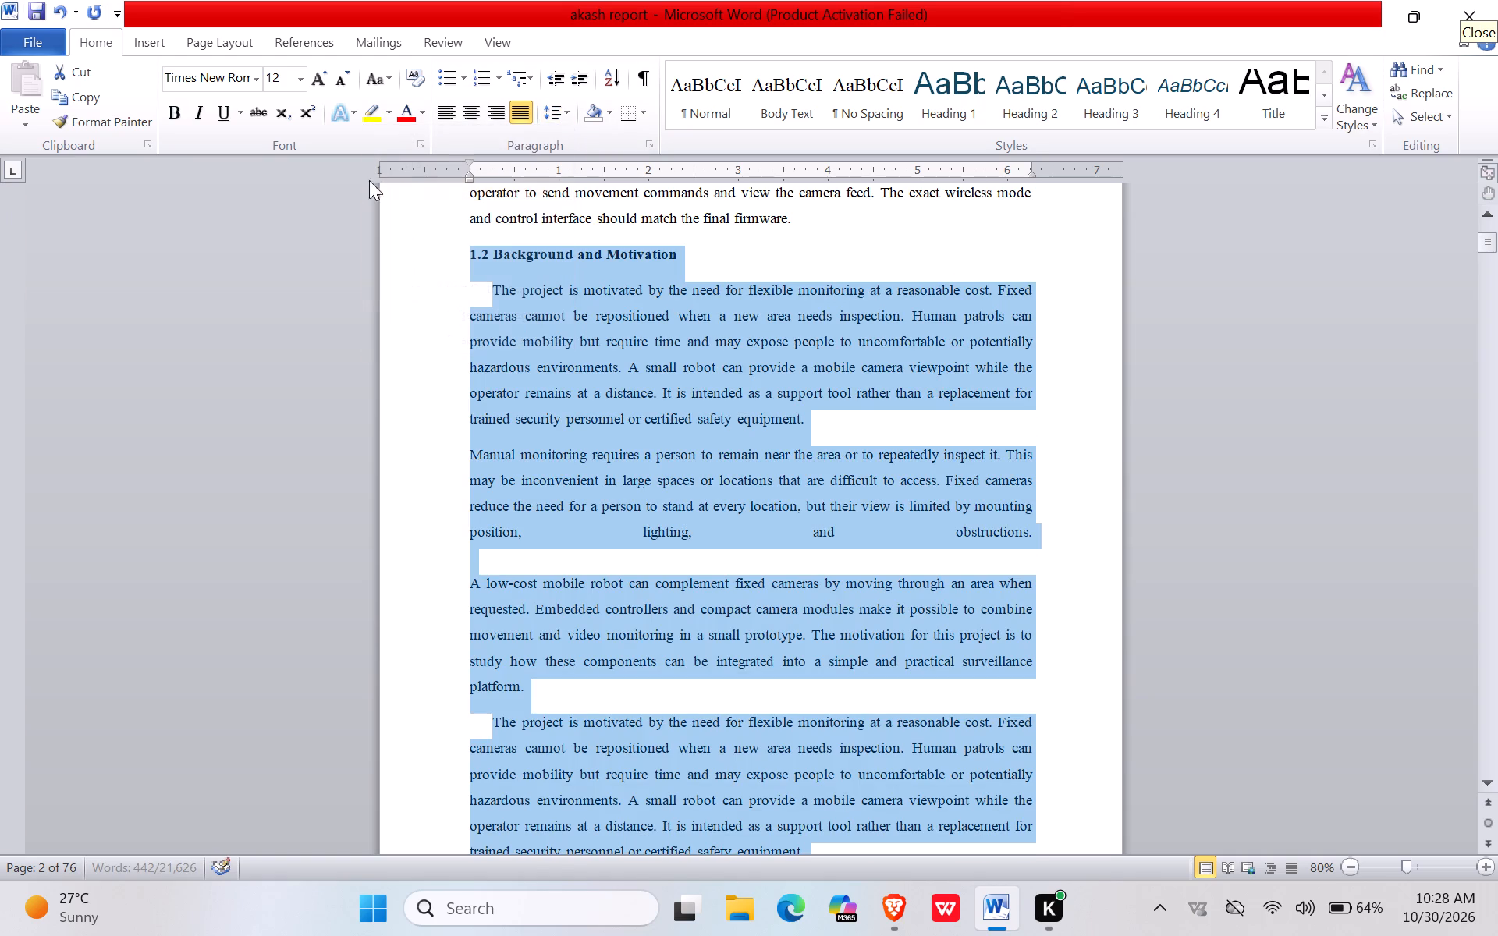
left_click(572, 116)
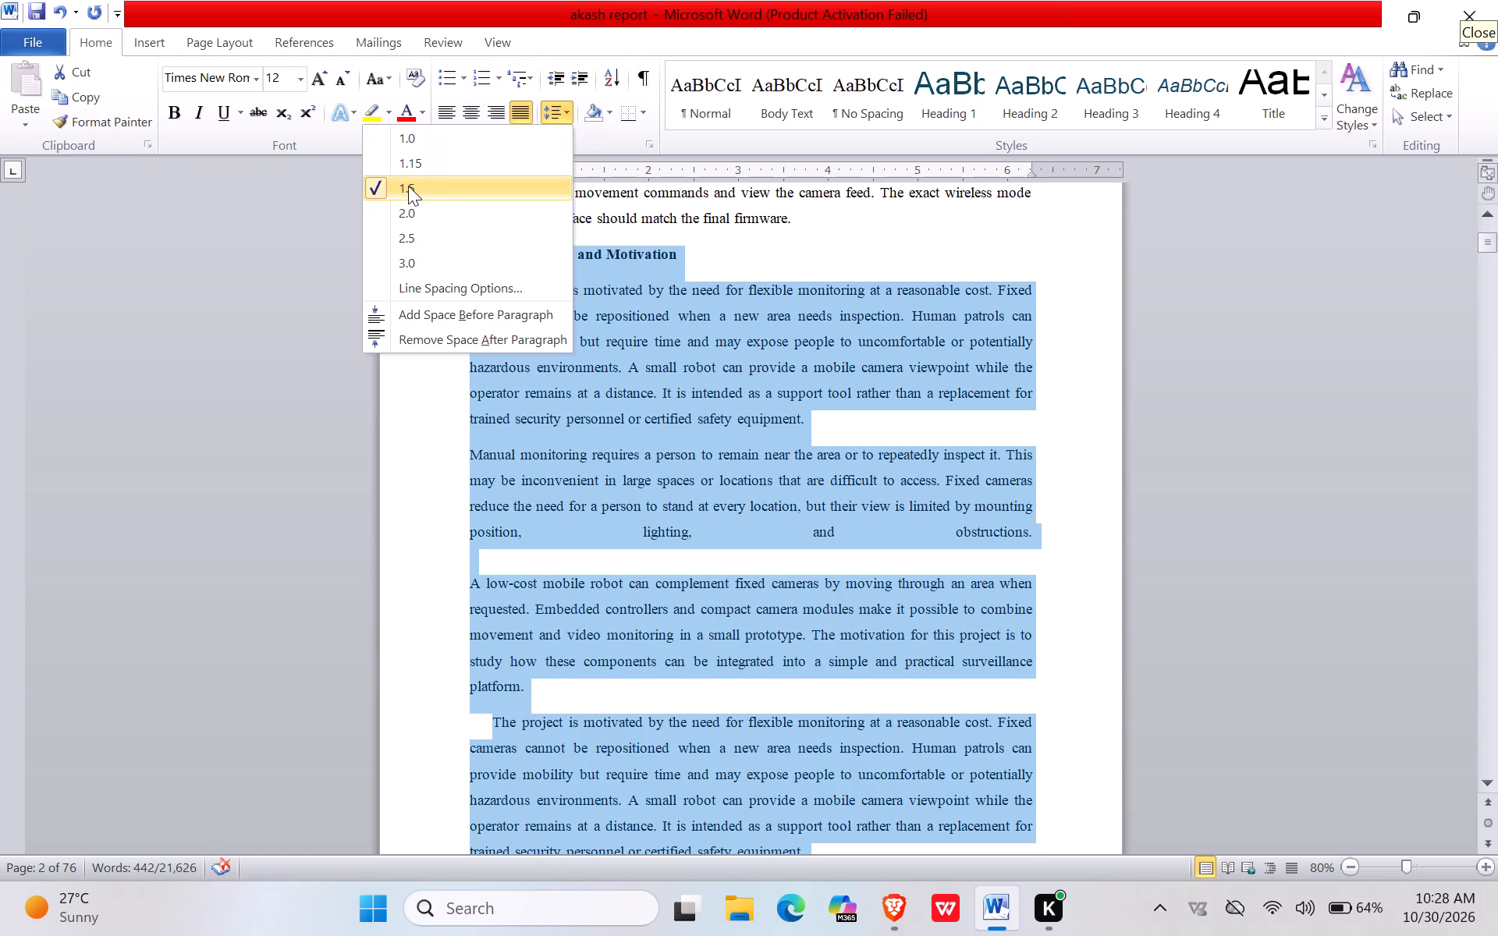
left_click(408, 186)
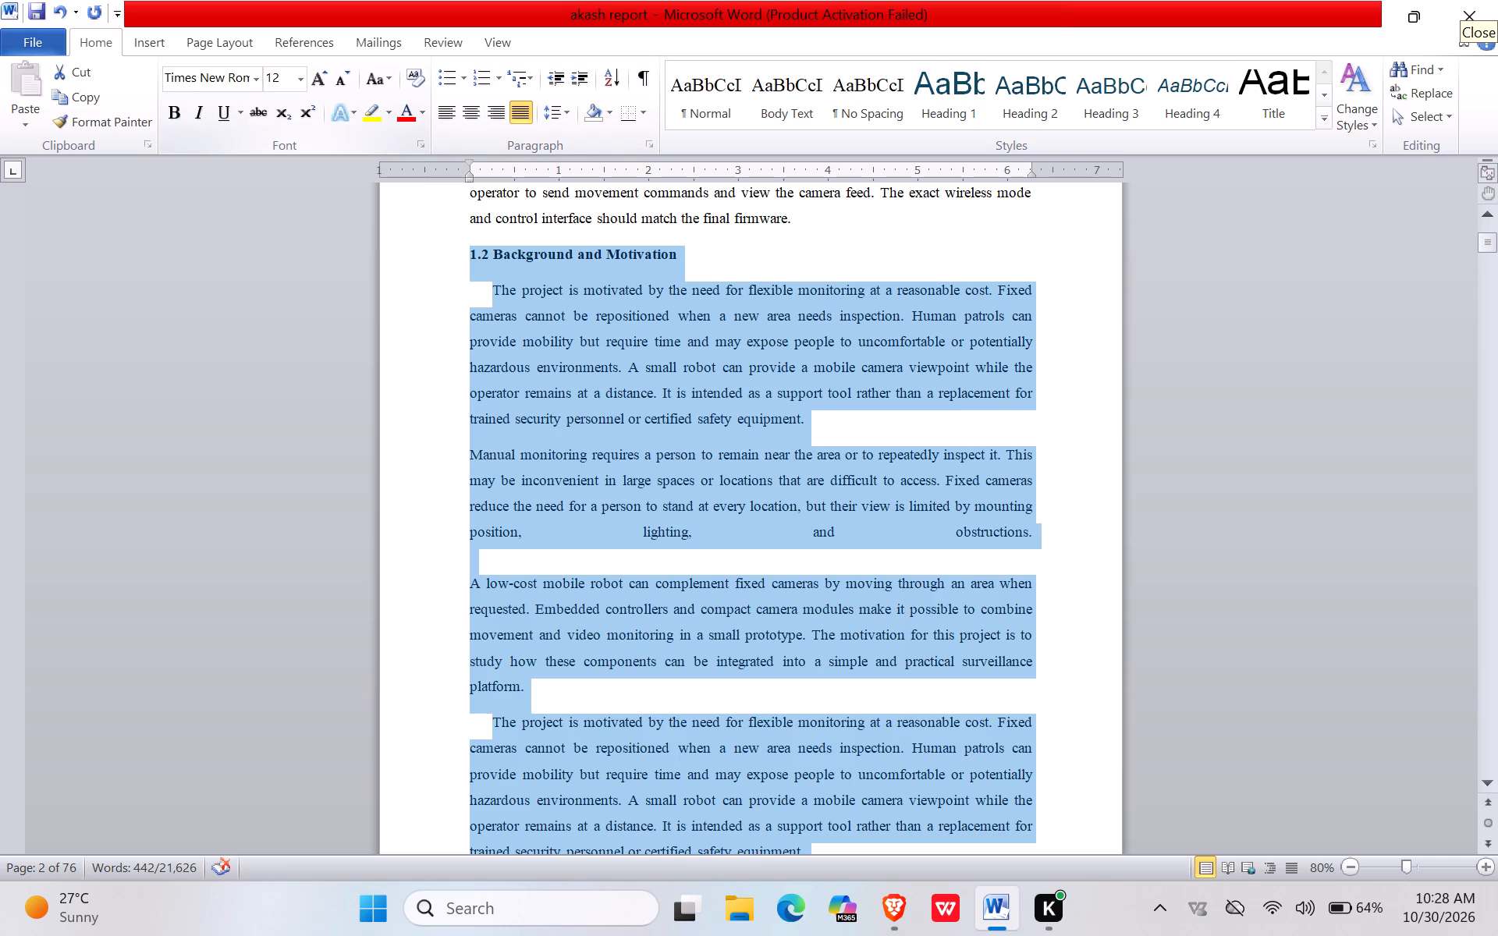
left_click(442, 392)
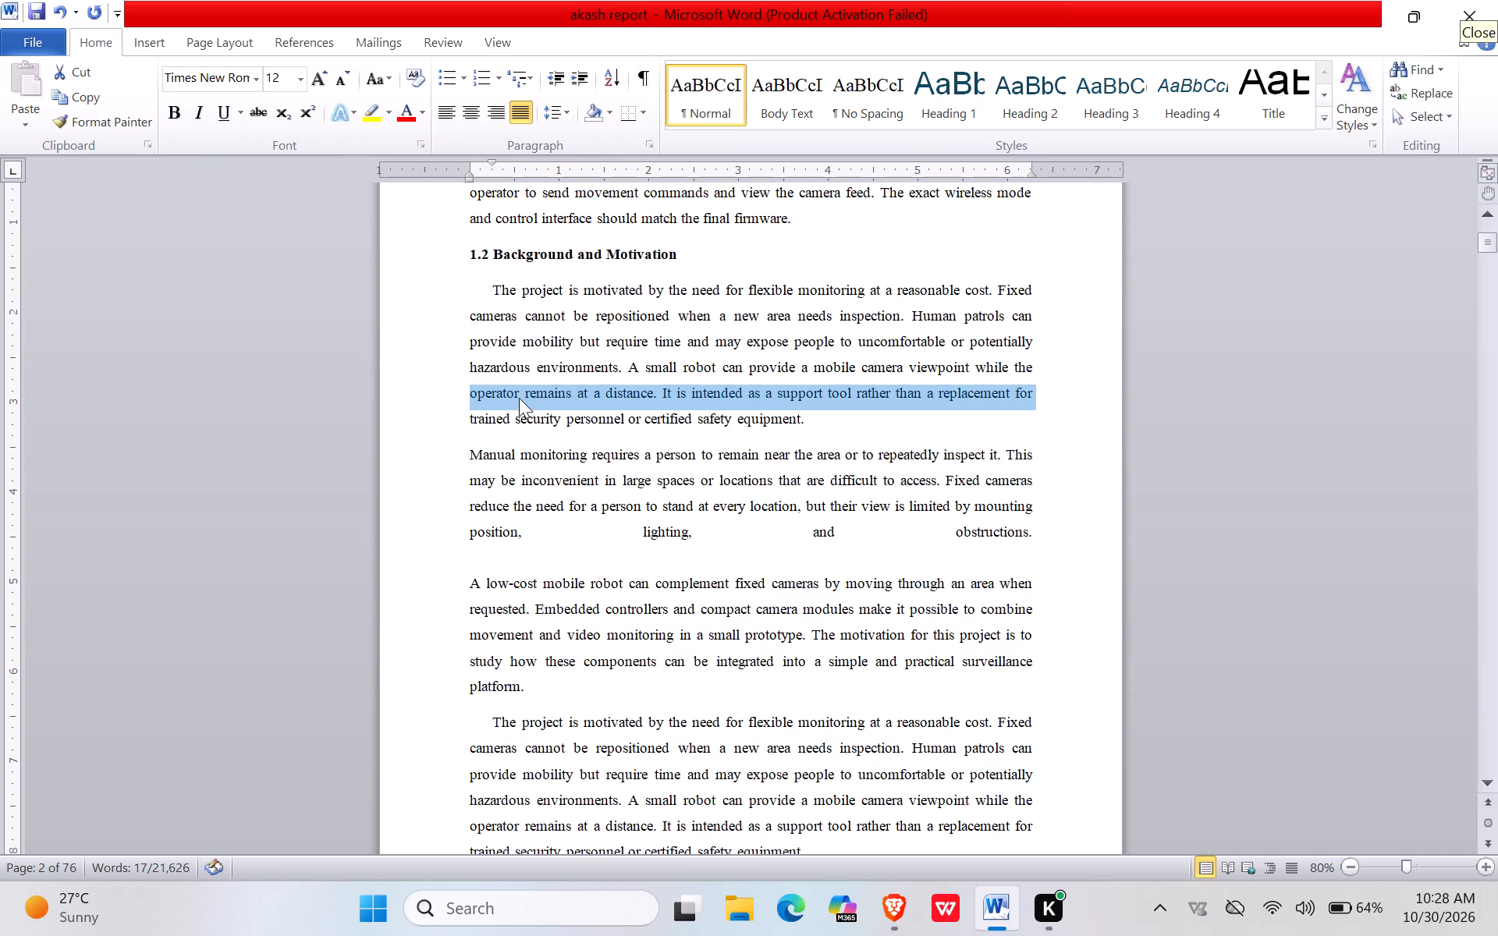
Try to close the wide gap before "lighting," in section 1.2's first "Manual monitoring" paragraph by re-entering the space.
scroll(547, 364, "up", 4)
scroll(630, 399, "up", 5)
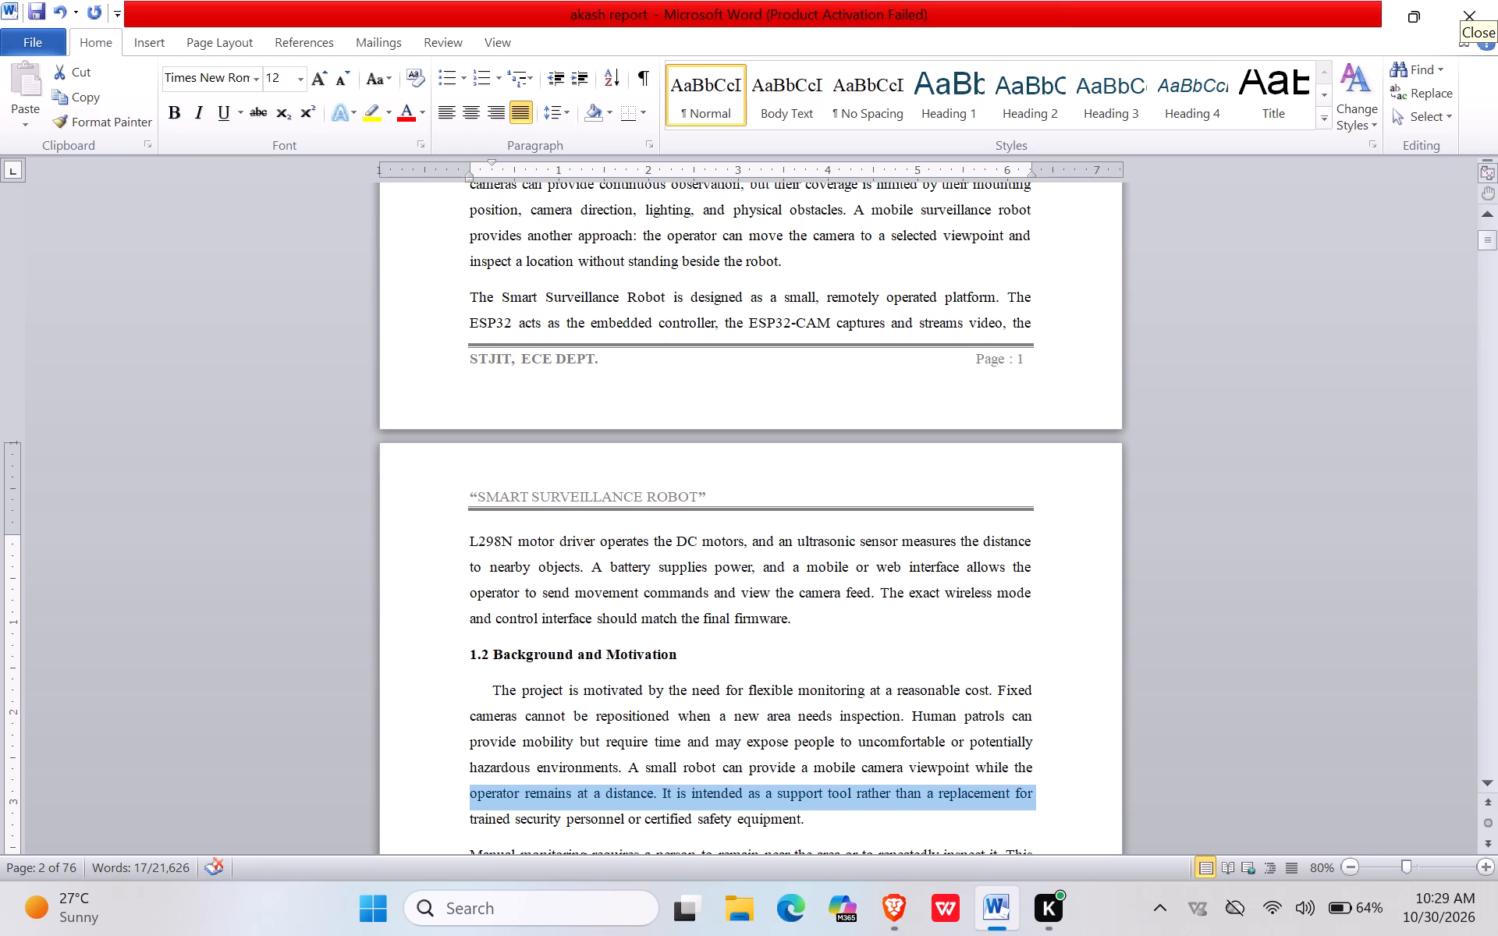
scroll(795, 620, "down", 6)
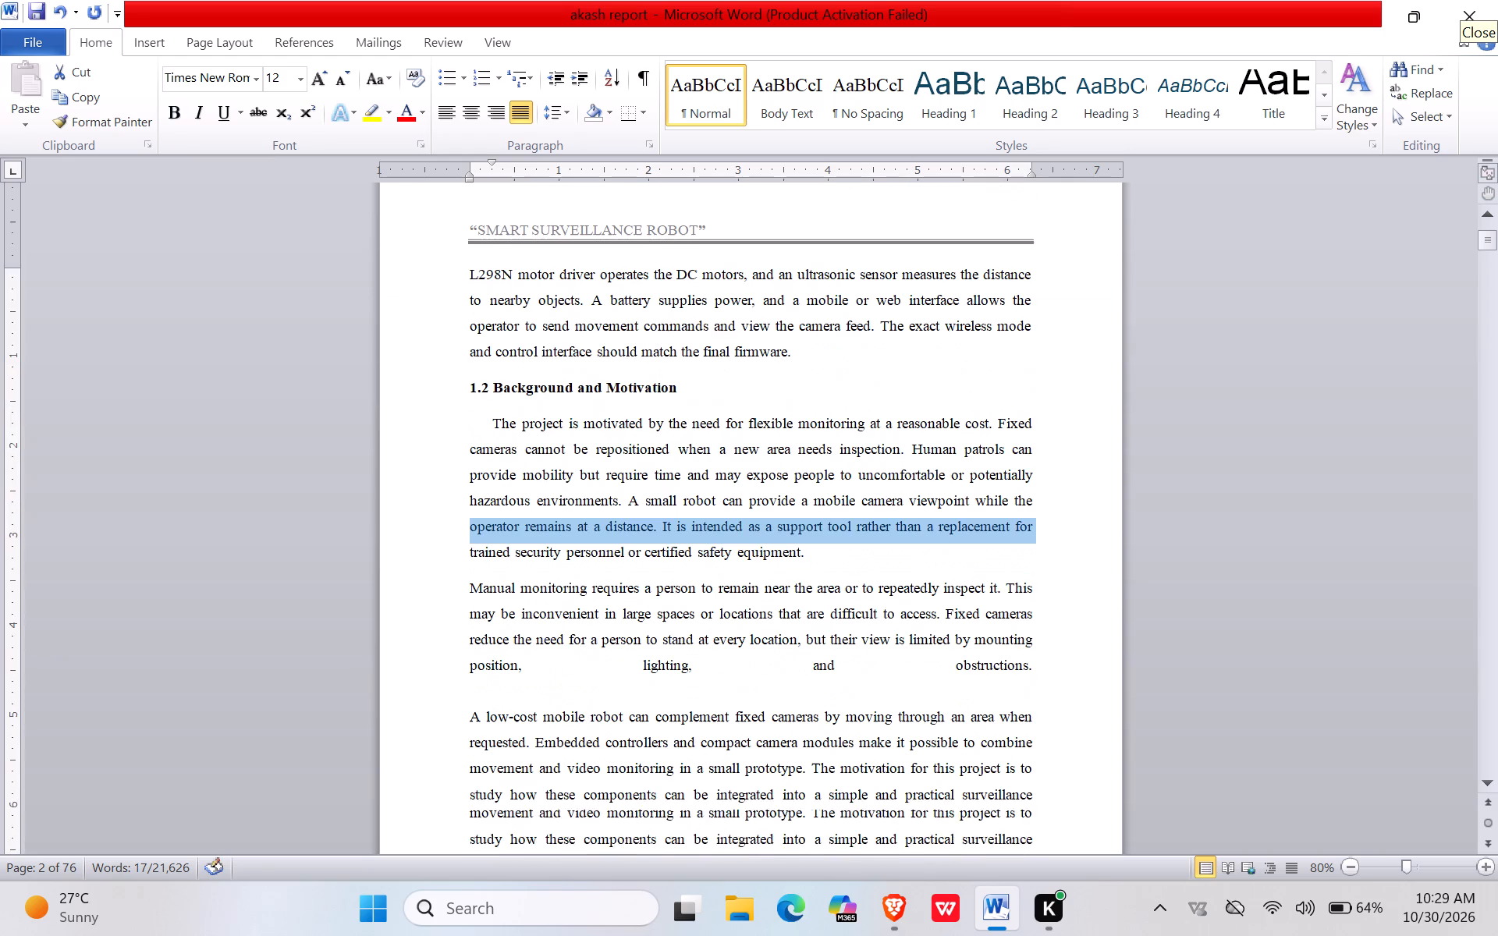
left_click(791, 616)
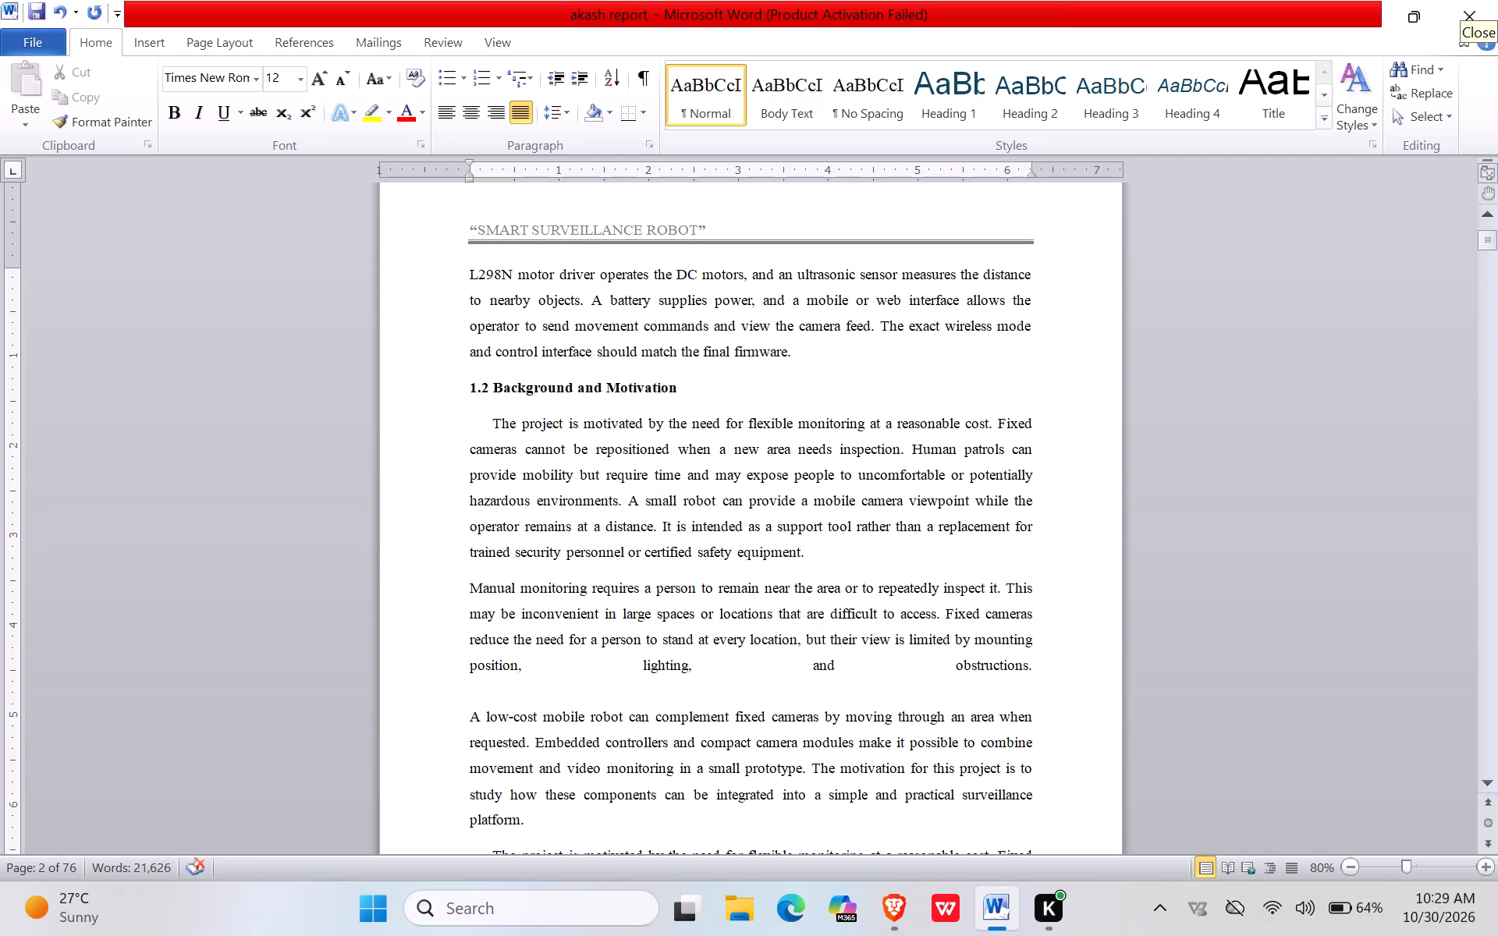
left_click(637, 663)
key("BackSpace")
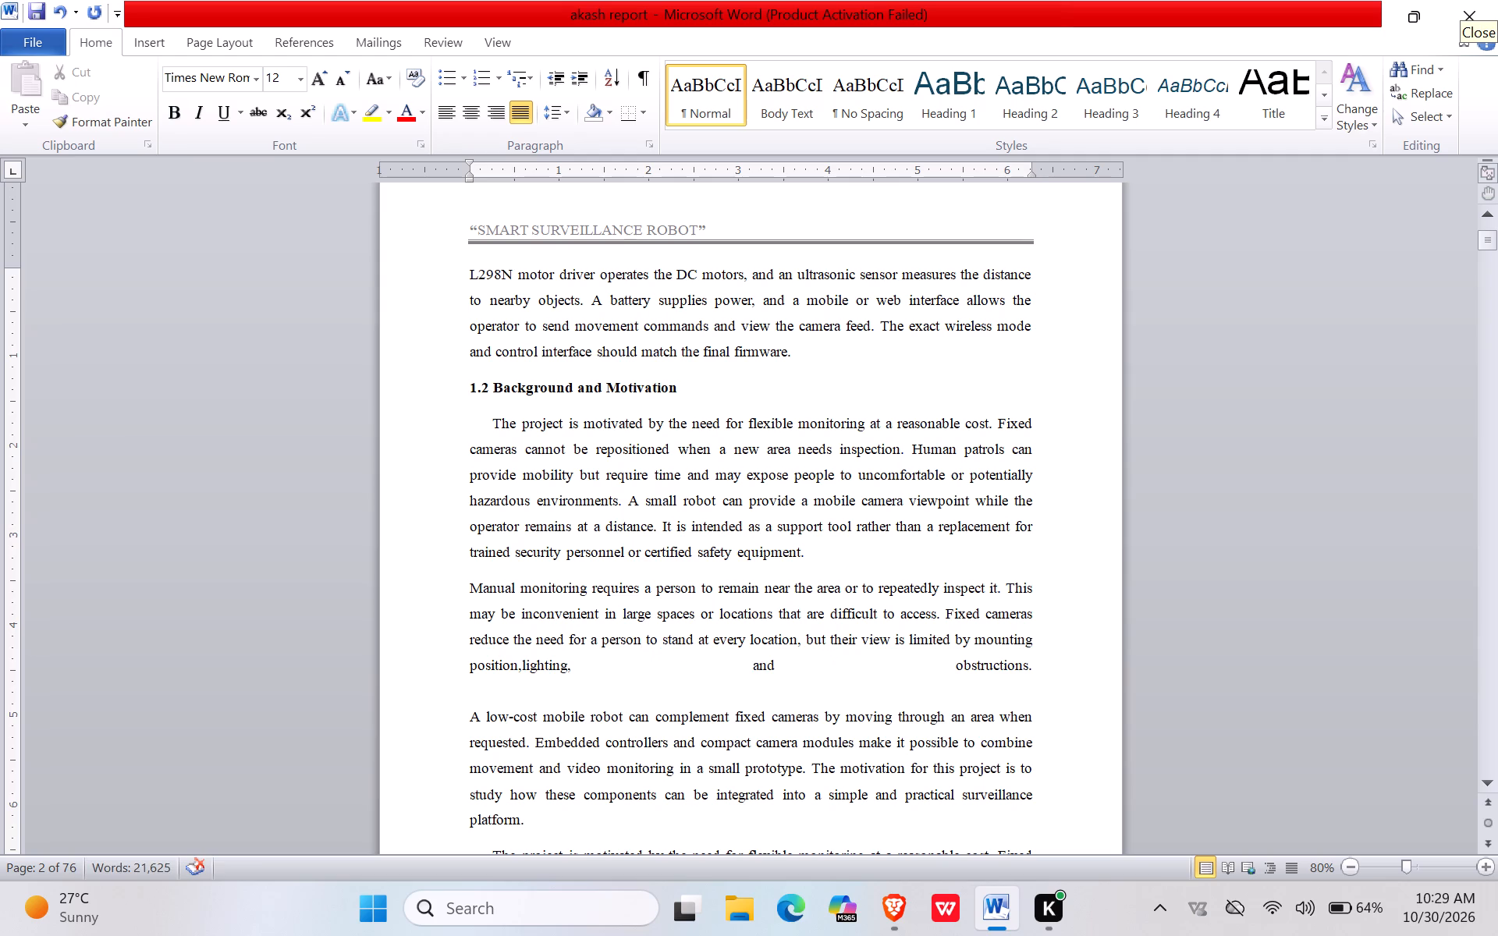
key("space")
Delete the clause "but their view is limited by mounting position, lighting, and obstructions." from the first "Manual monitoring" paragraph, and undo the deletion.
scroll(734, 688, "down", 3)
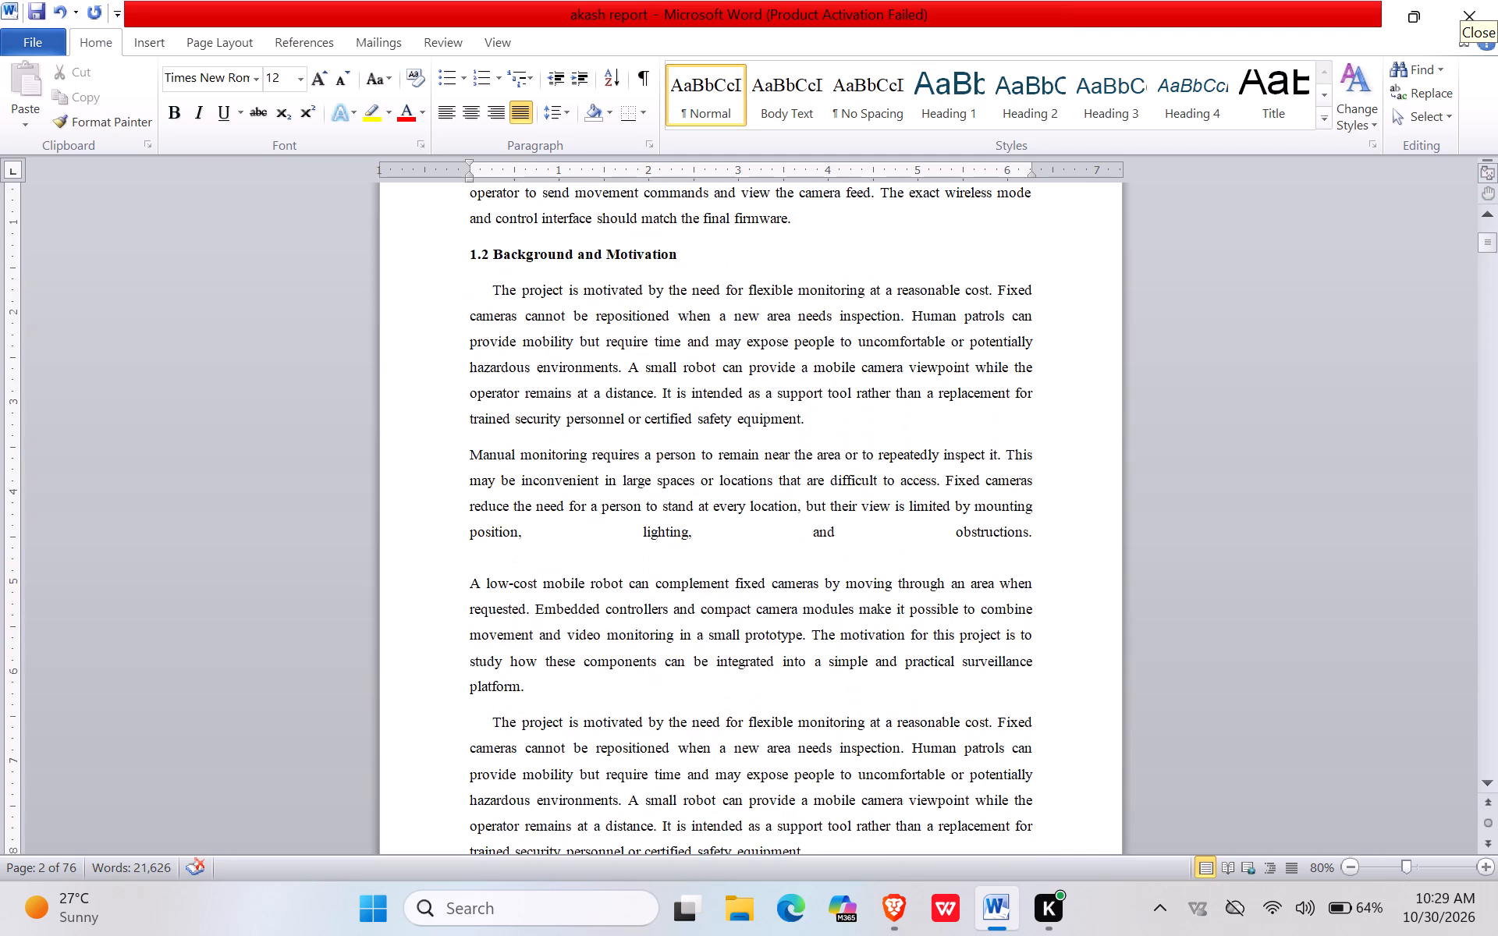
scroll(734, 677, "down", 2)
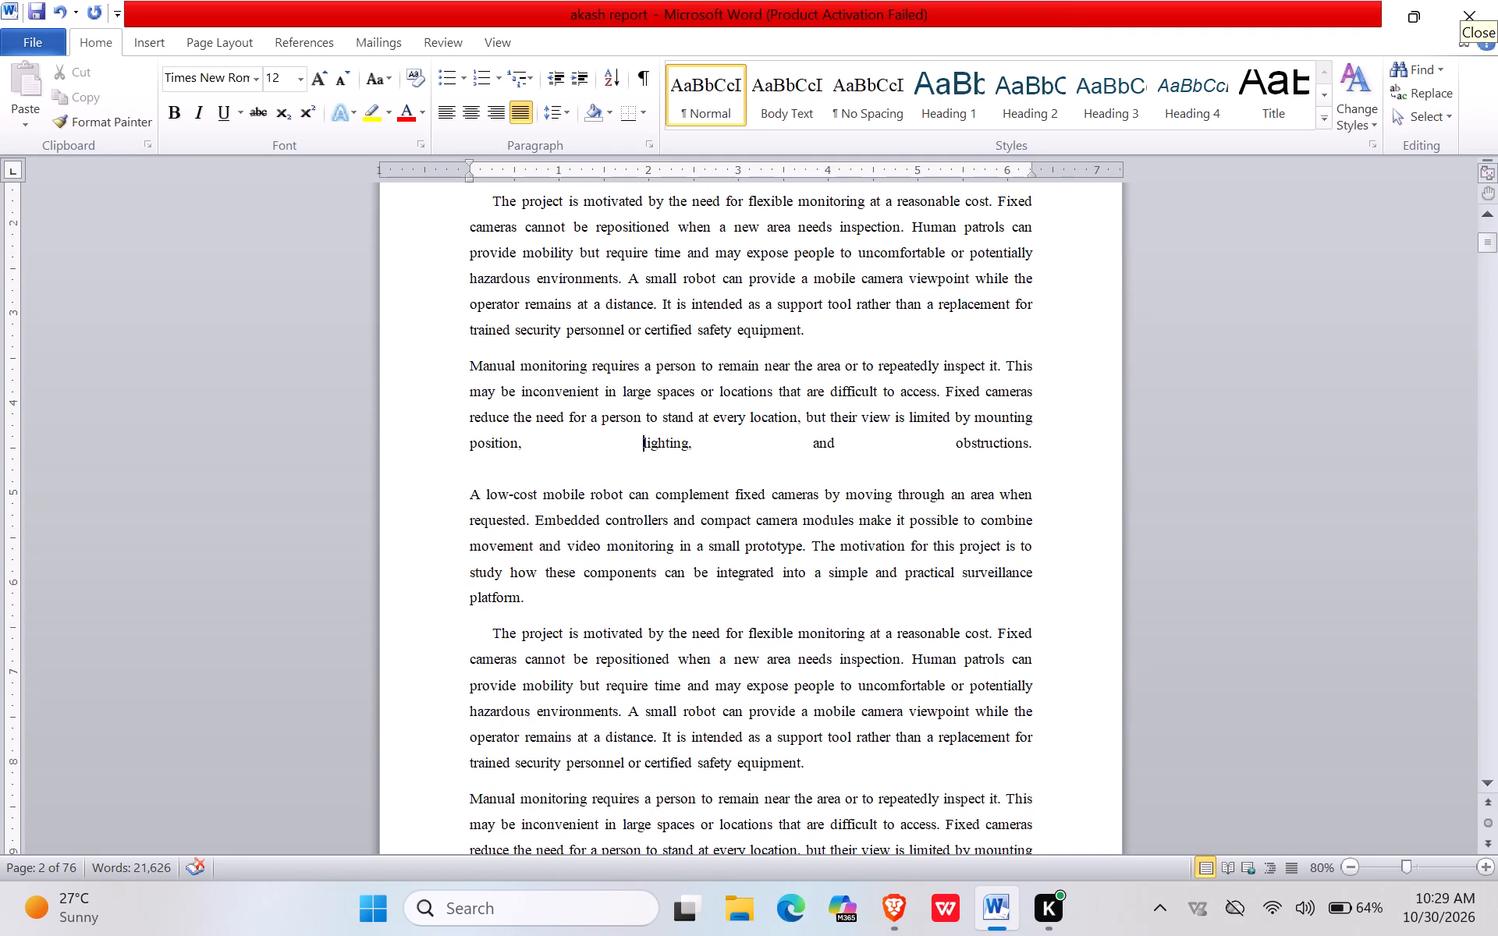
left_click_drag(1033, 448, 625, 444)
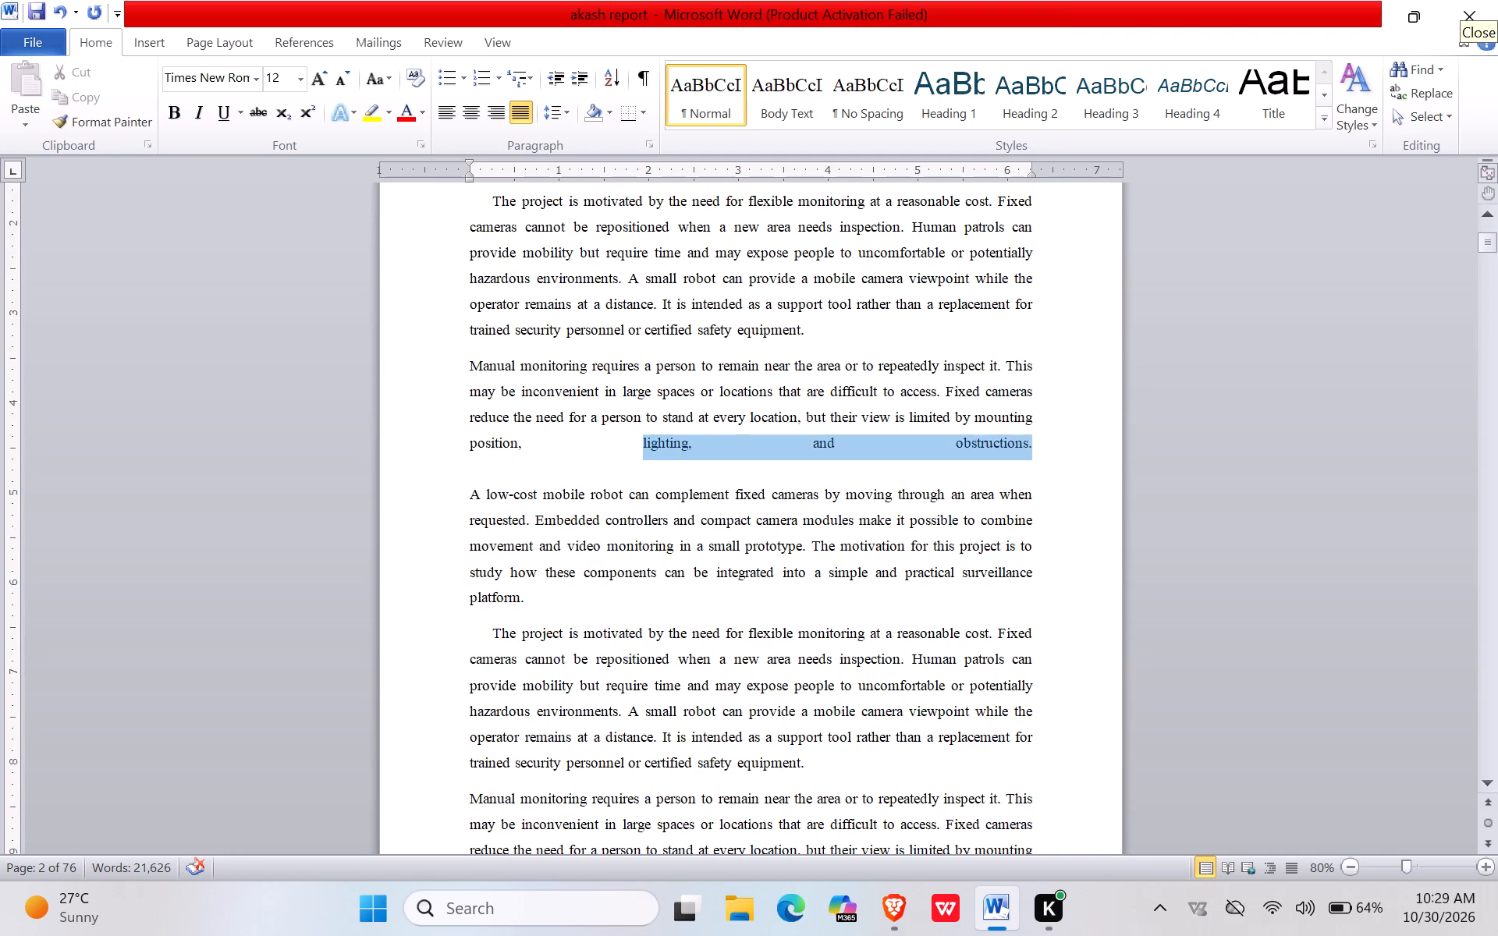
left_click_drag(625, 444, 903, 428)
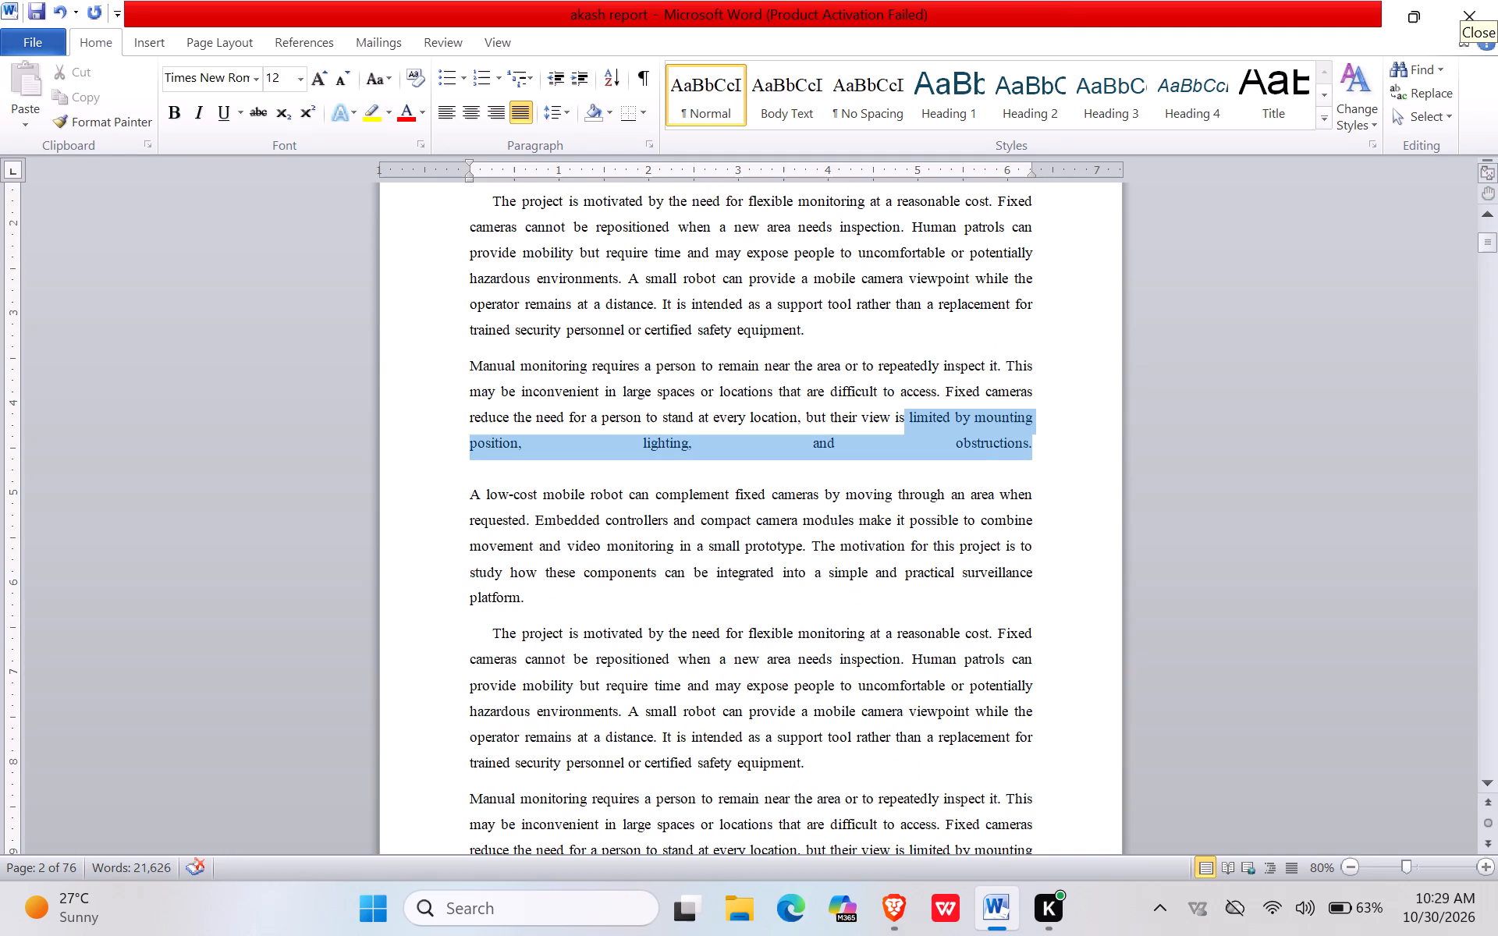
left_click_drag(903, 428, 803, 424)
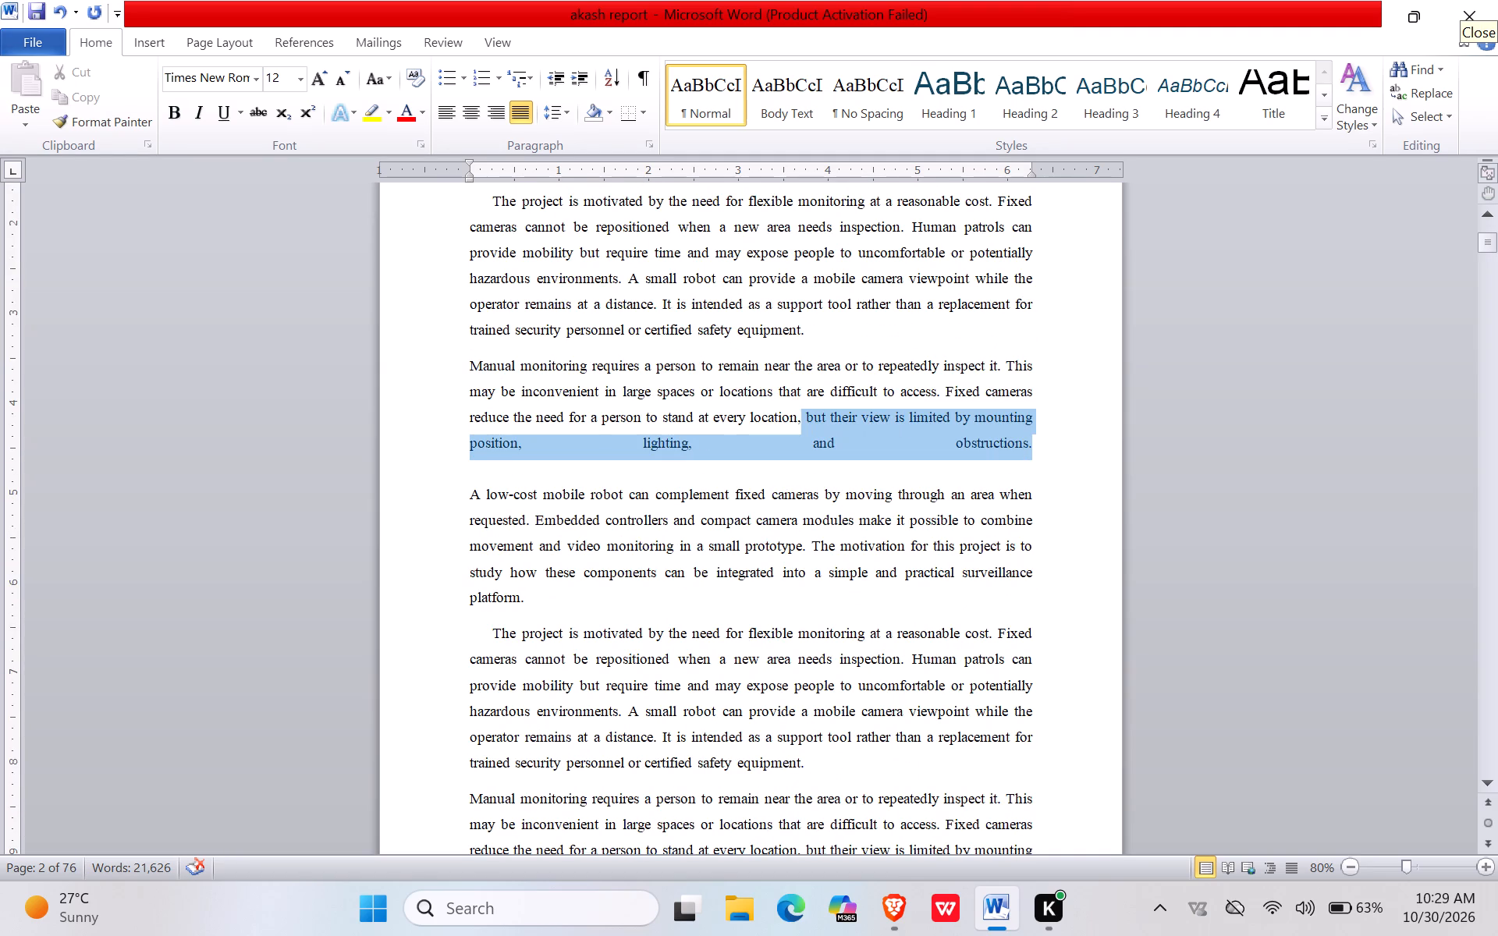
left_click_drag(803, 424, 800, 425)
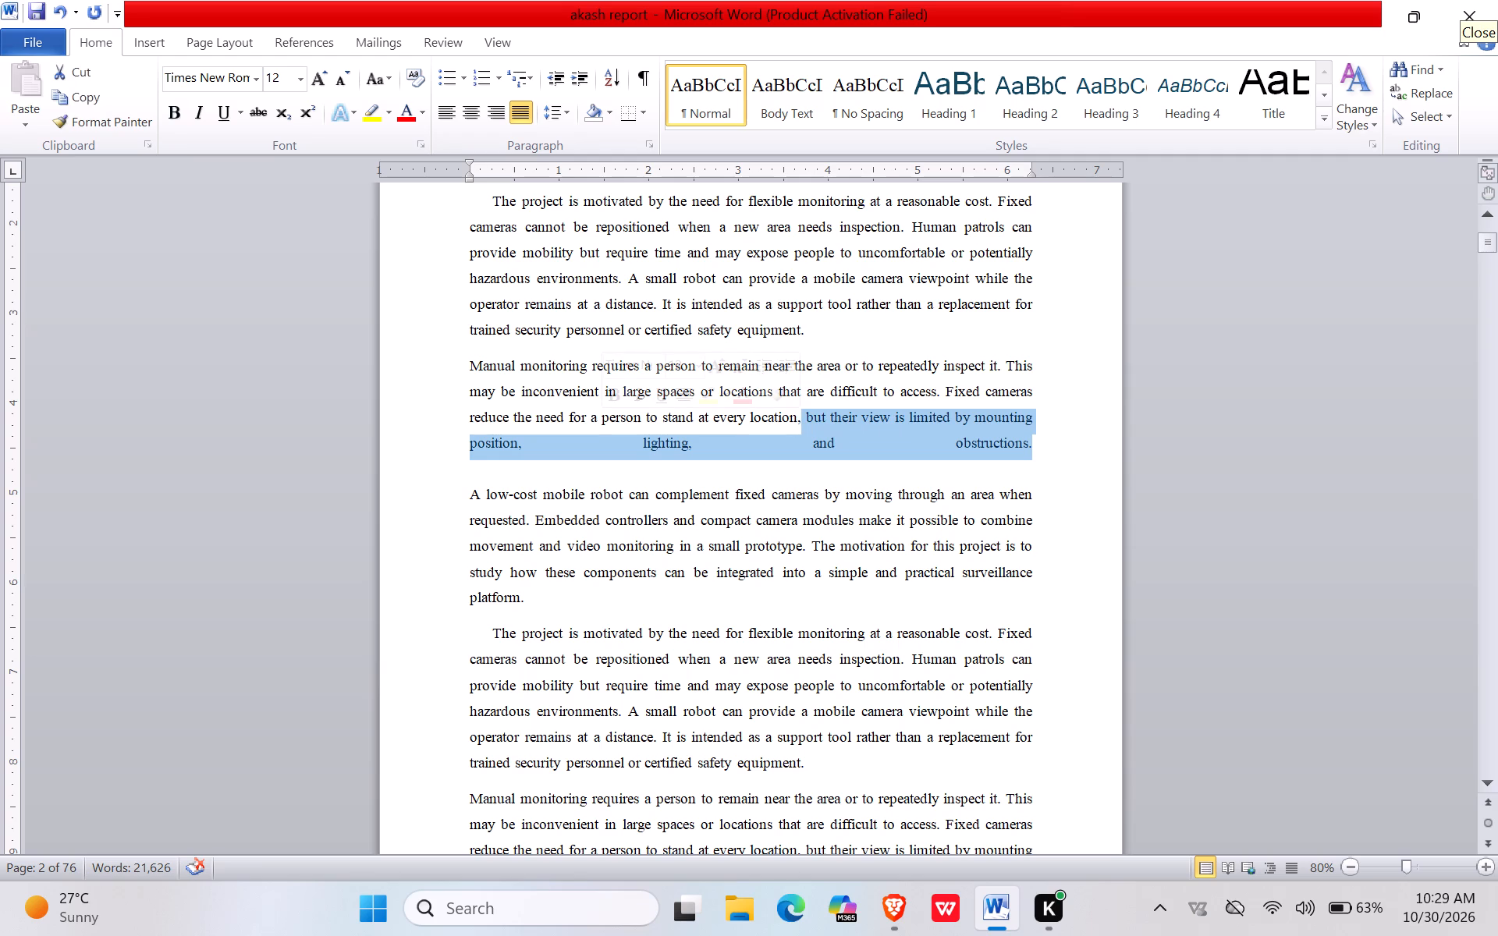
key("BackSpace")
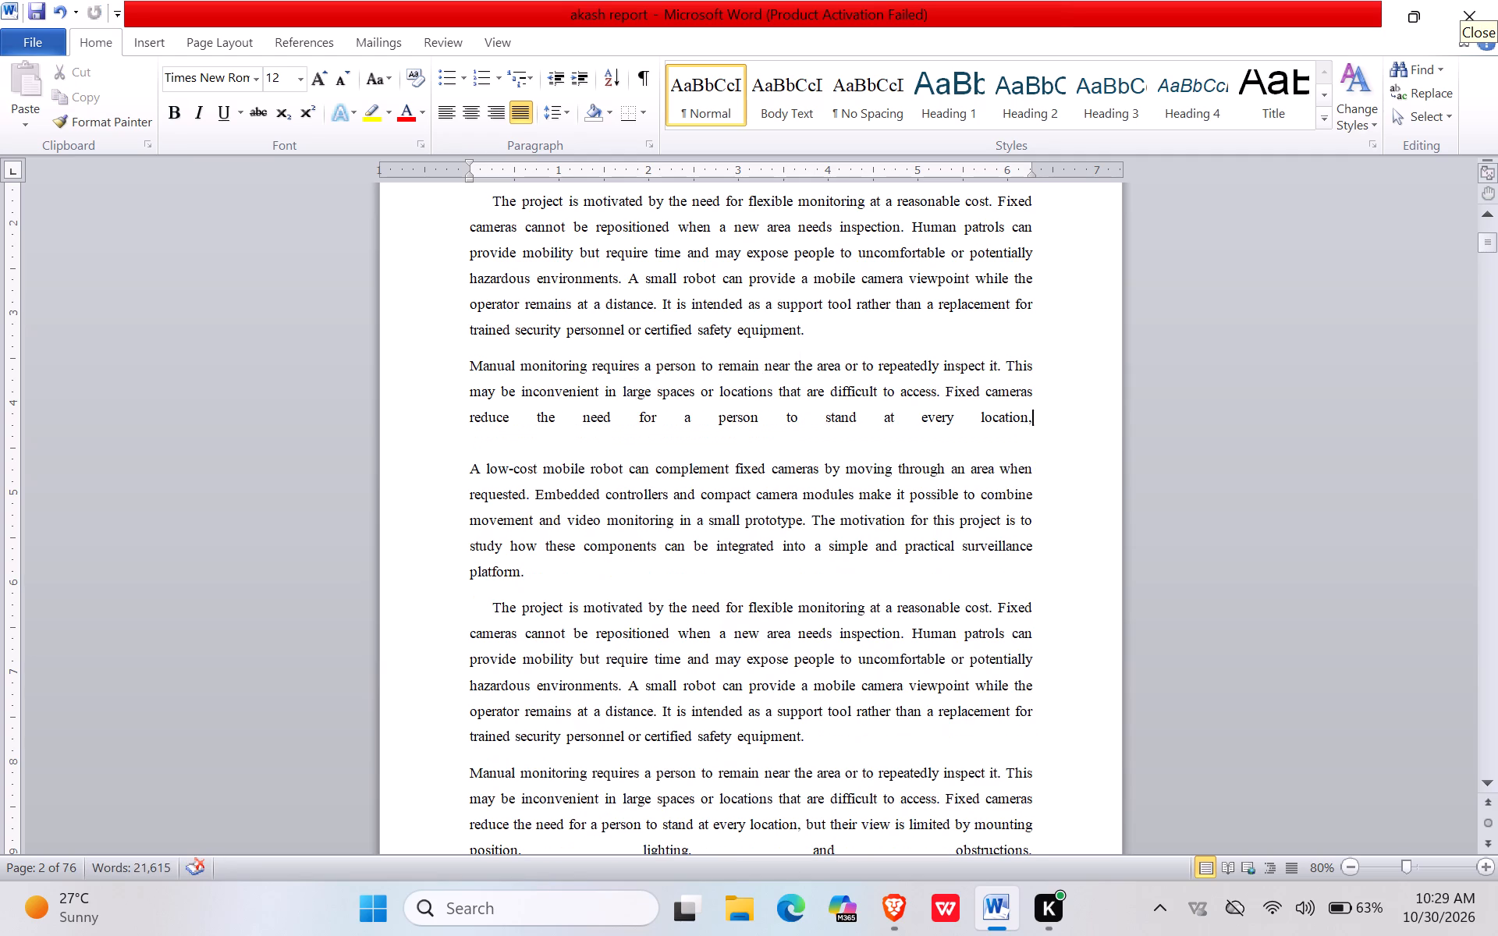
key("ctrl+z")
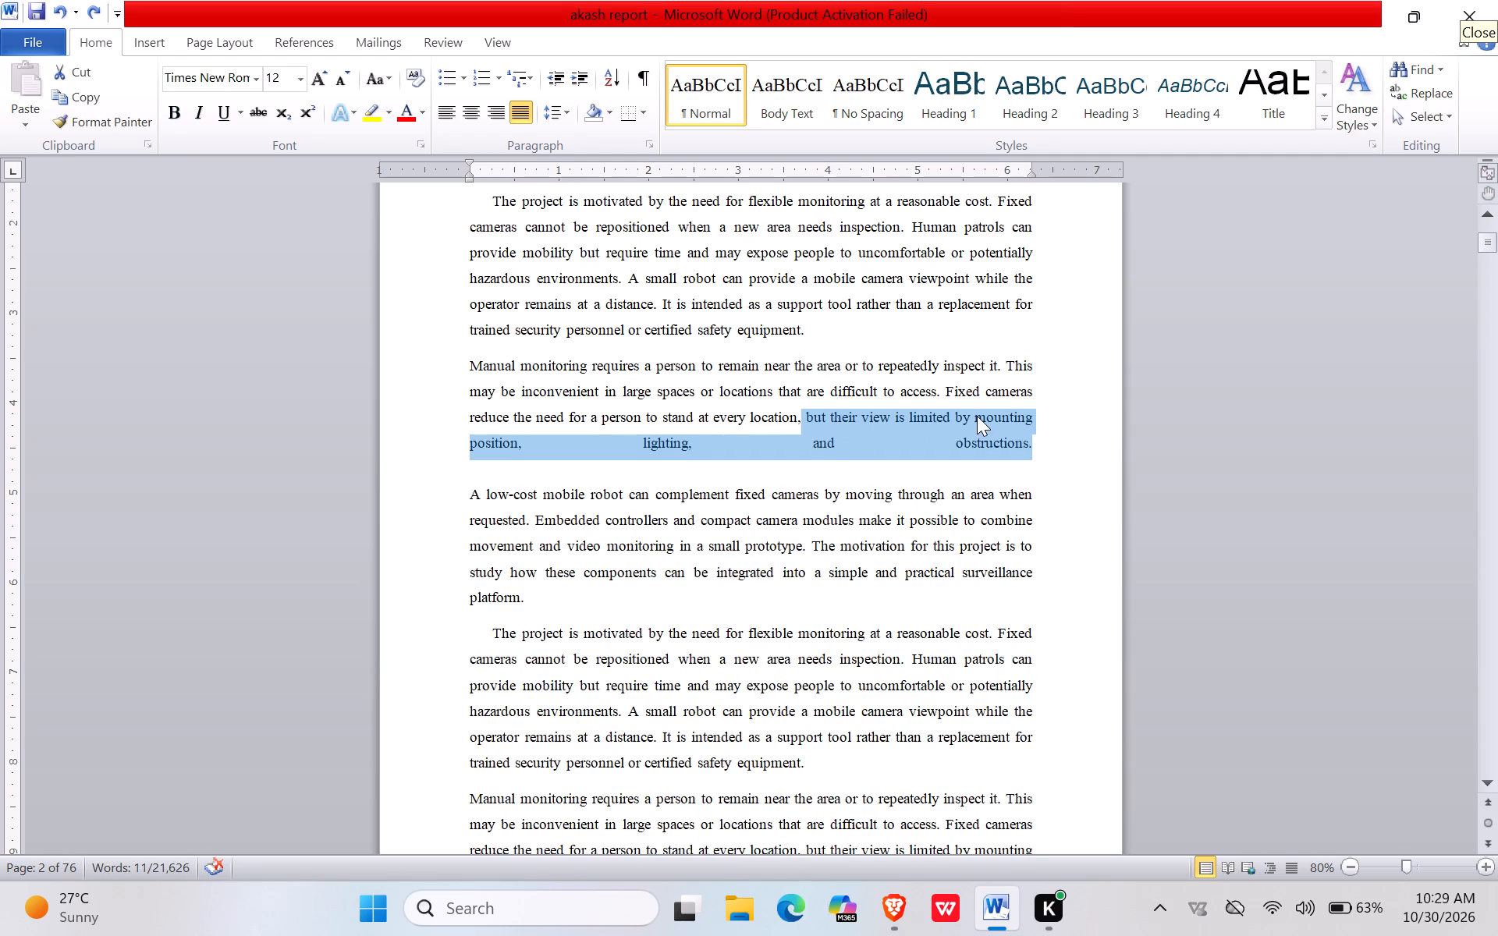
Remove "lighting, and obstructions" from the end of the first "Manual monitoring" paragraph and end the sentence with "position.".
left_click(1031, 440)
key("BackSpace")
key("BackSpace")
key("BackSpace")
key("BackSpace")
key("BackSpace")
key("BackSpace")
key("BackSpace")
key("BackSpace")
key("BackSpace")
key("BackSpace")
key("BackSpace")
key("BackSpace")
key("BackSpace")
key("BackSpace")
key("BackSpace")
key("BackSpace")
key("BackSpace")
key("BackSpace")
key("BackSpace")
key("BackSpace")
key("BackSpace")
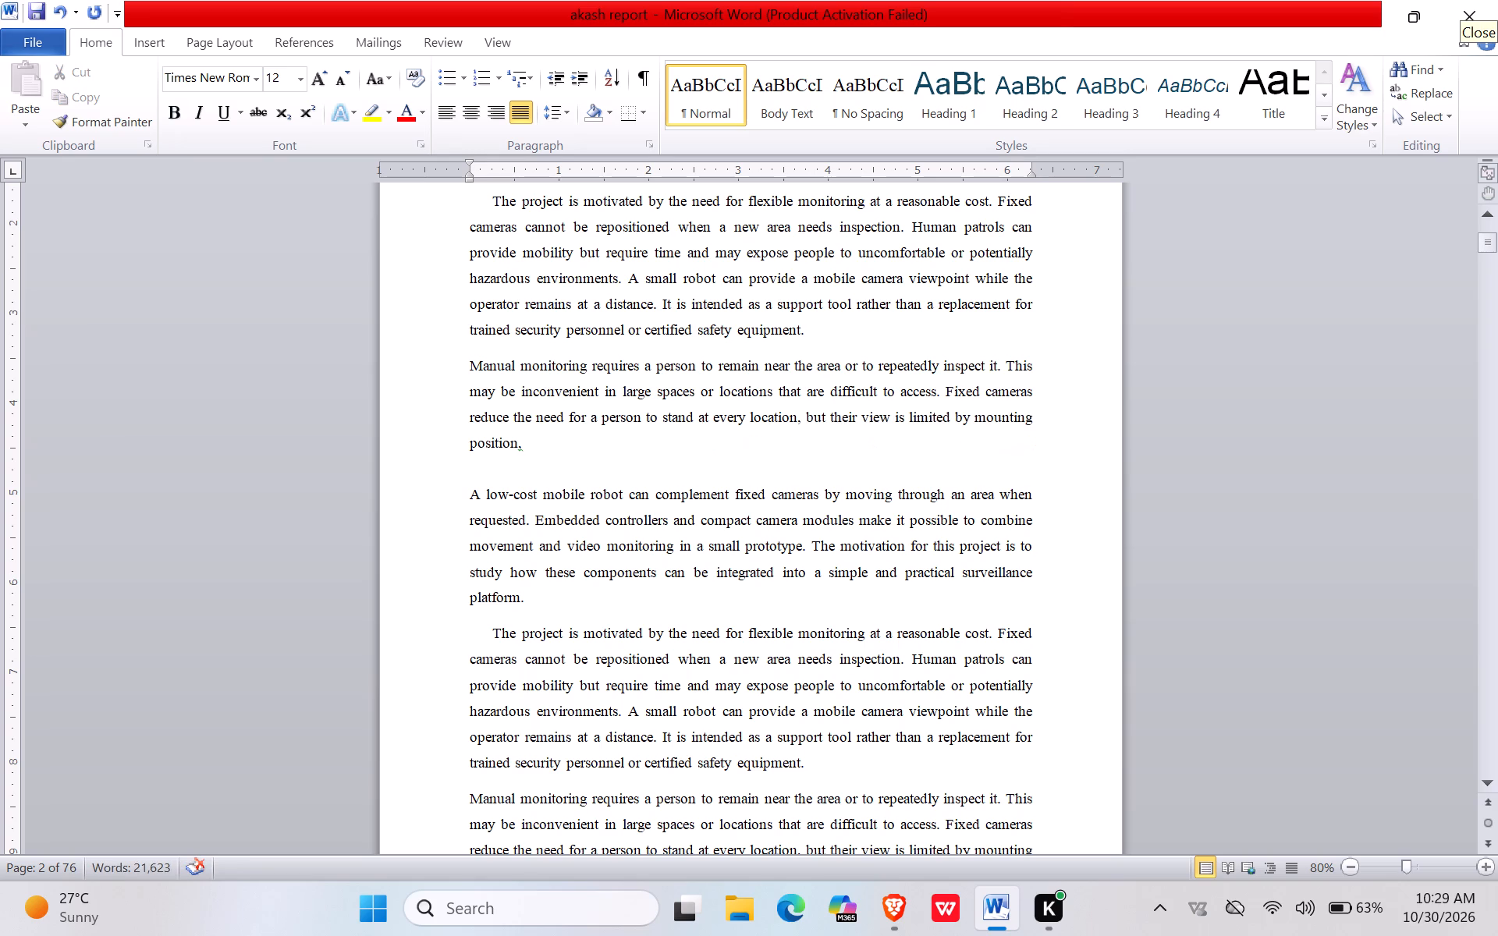
key("BackSpace")
type(".")
key("space")
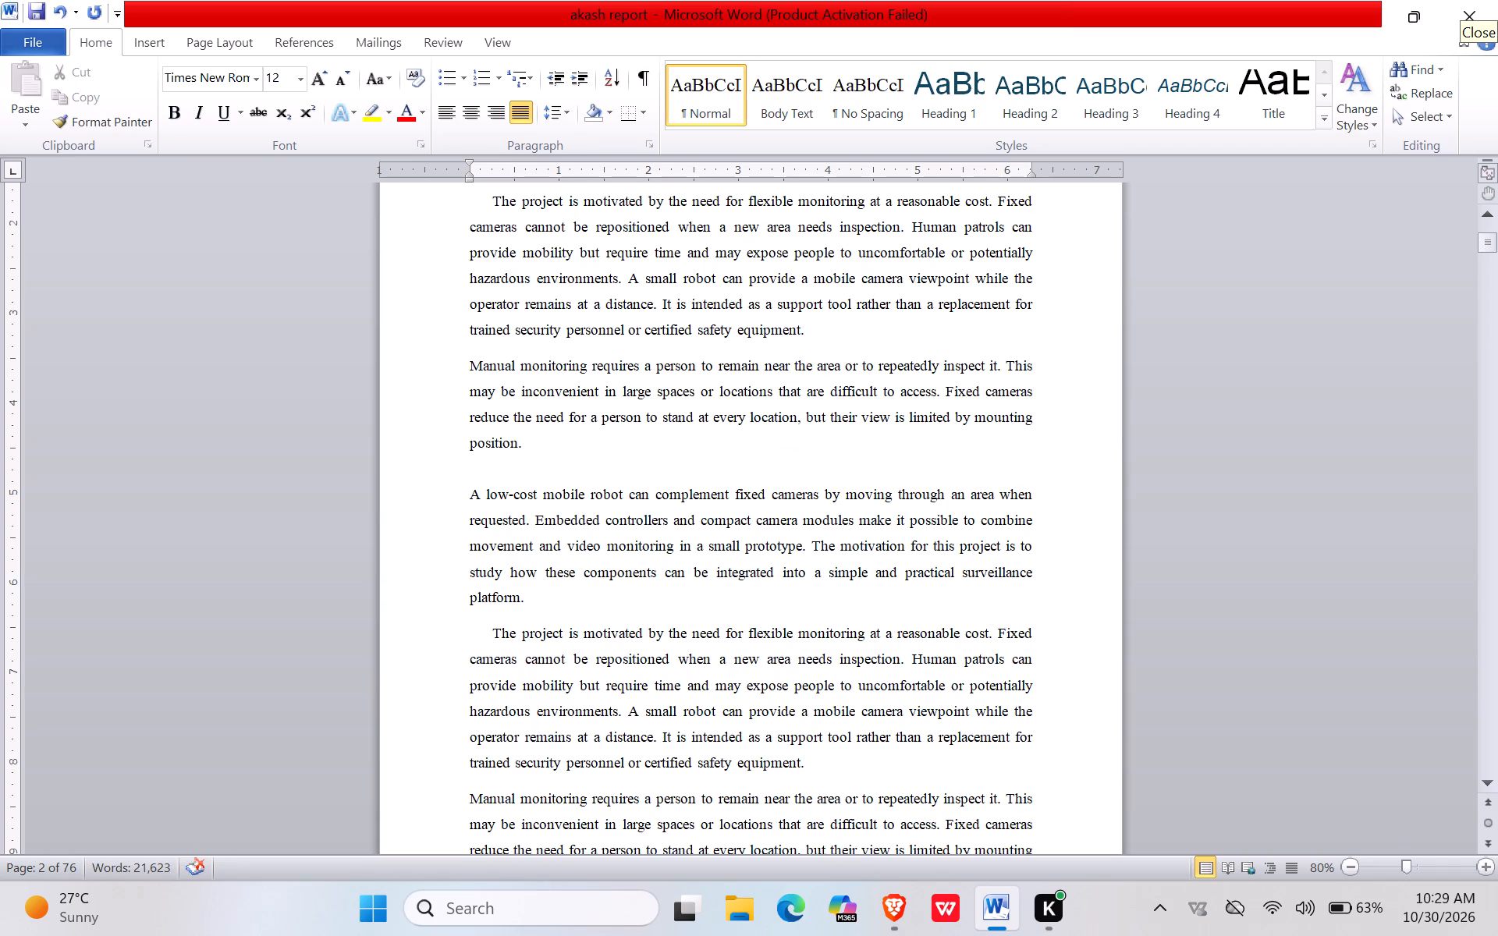
Remove the blank line before the "A low-cost mobile robot" paragraph in section 1.2.
left_click(469, 491)
key("BackSpace")
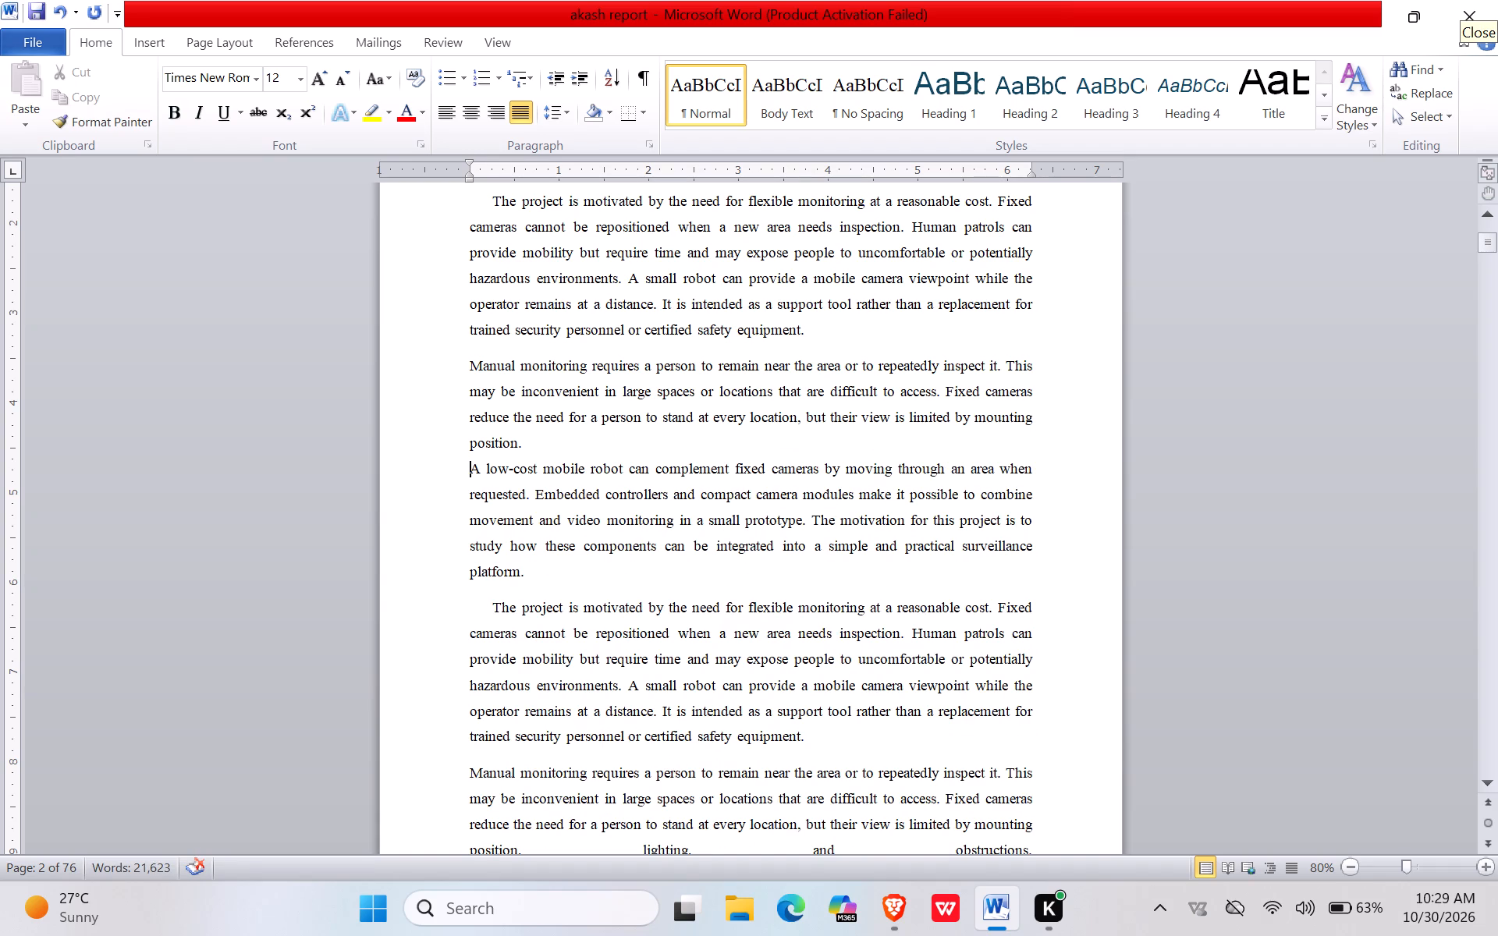
Remove the first-line indent from the second "The project is motivated" paragraph in section 1.2.
left_click(492, 604)
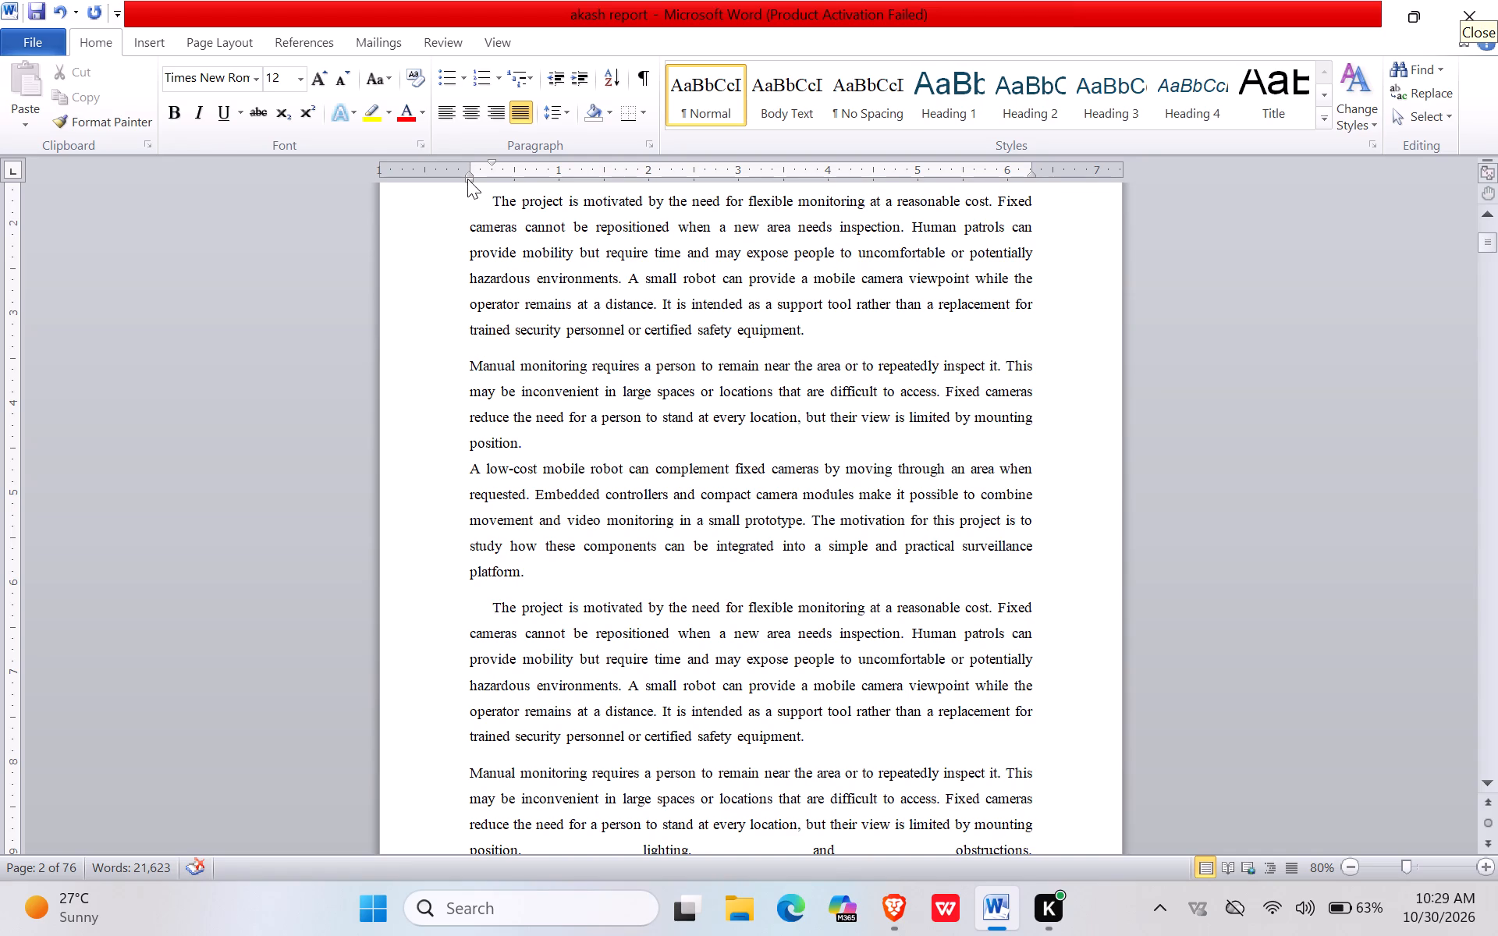
left_click_drag(490, 161, 477, 165)
left_click_drag(477, 165, 468, 165)
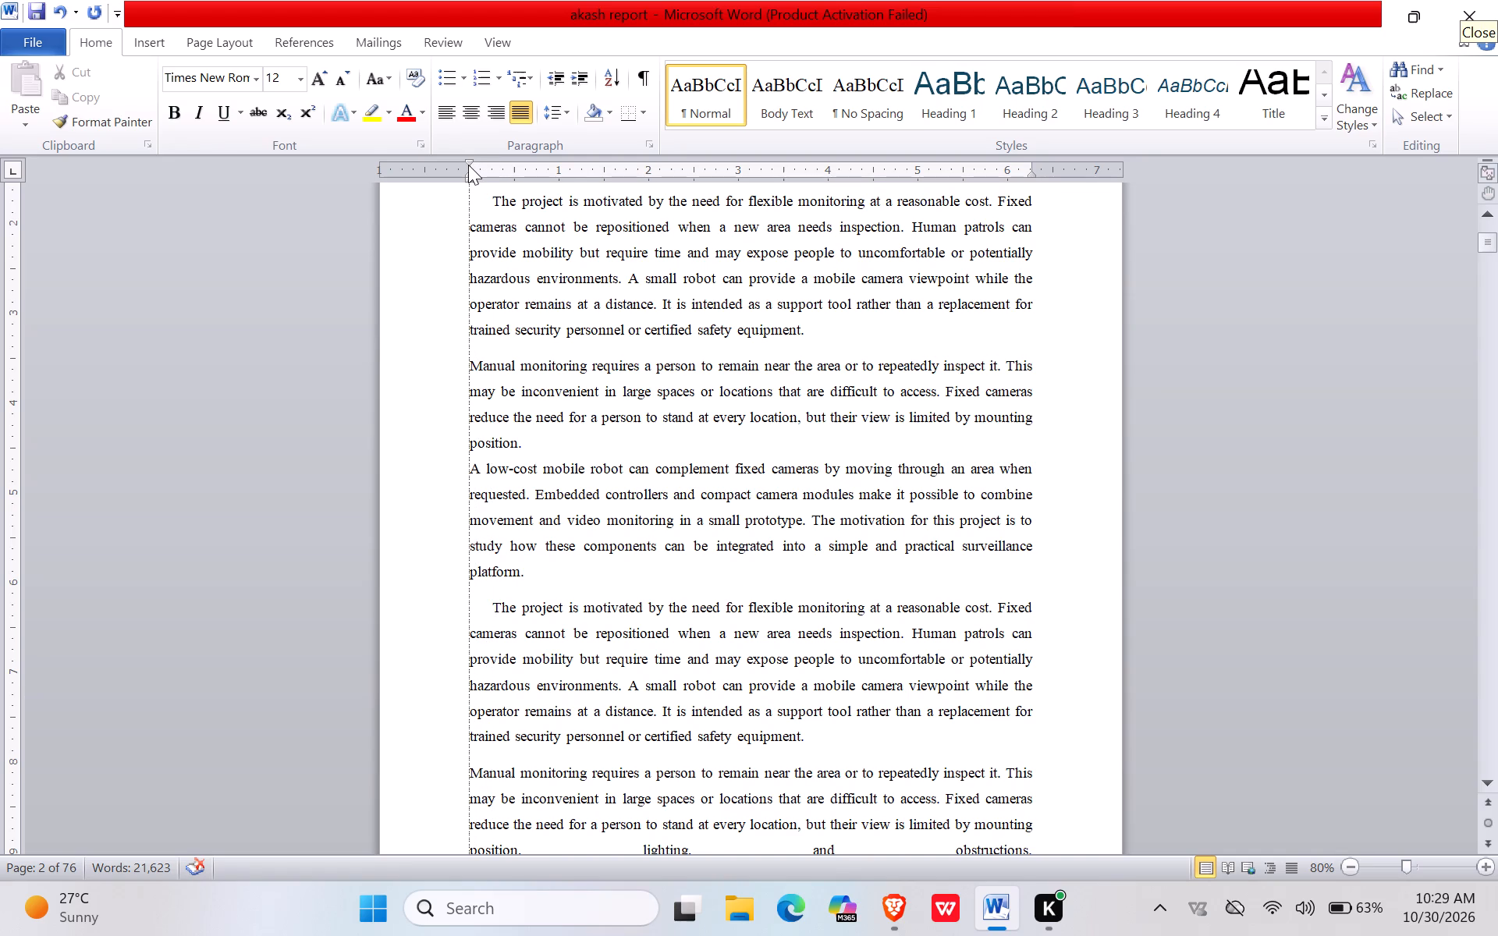
Delete the text of the repeated "Manual monitoring" paragraph that precedes "Another important motivation" in section 1.2.
scroll(618, 583, "down", 2)
scroll(628, 652, "down", 1)
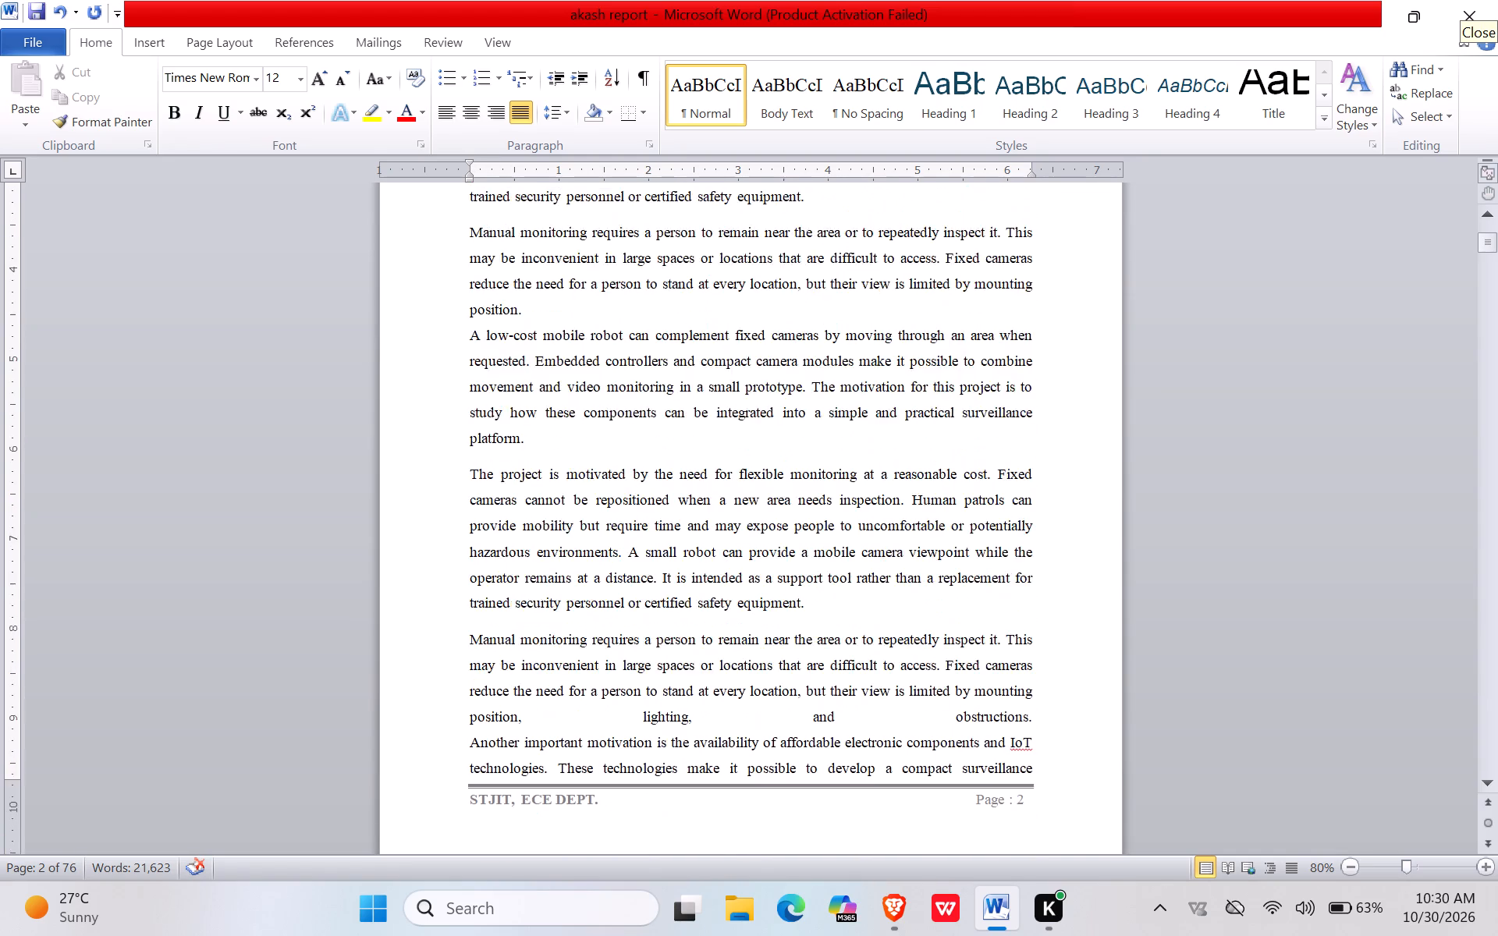
scroll(630, 658, "down", 1)
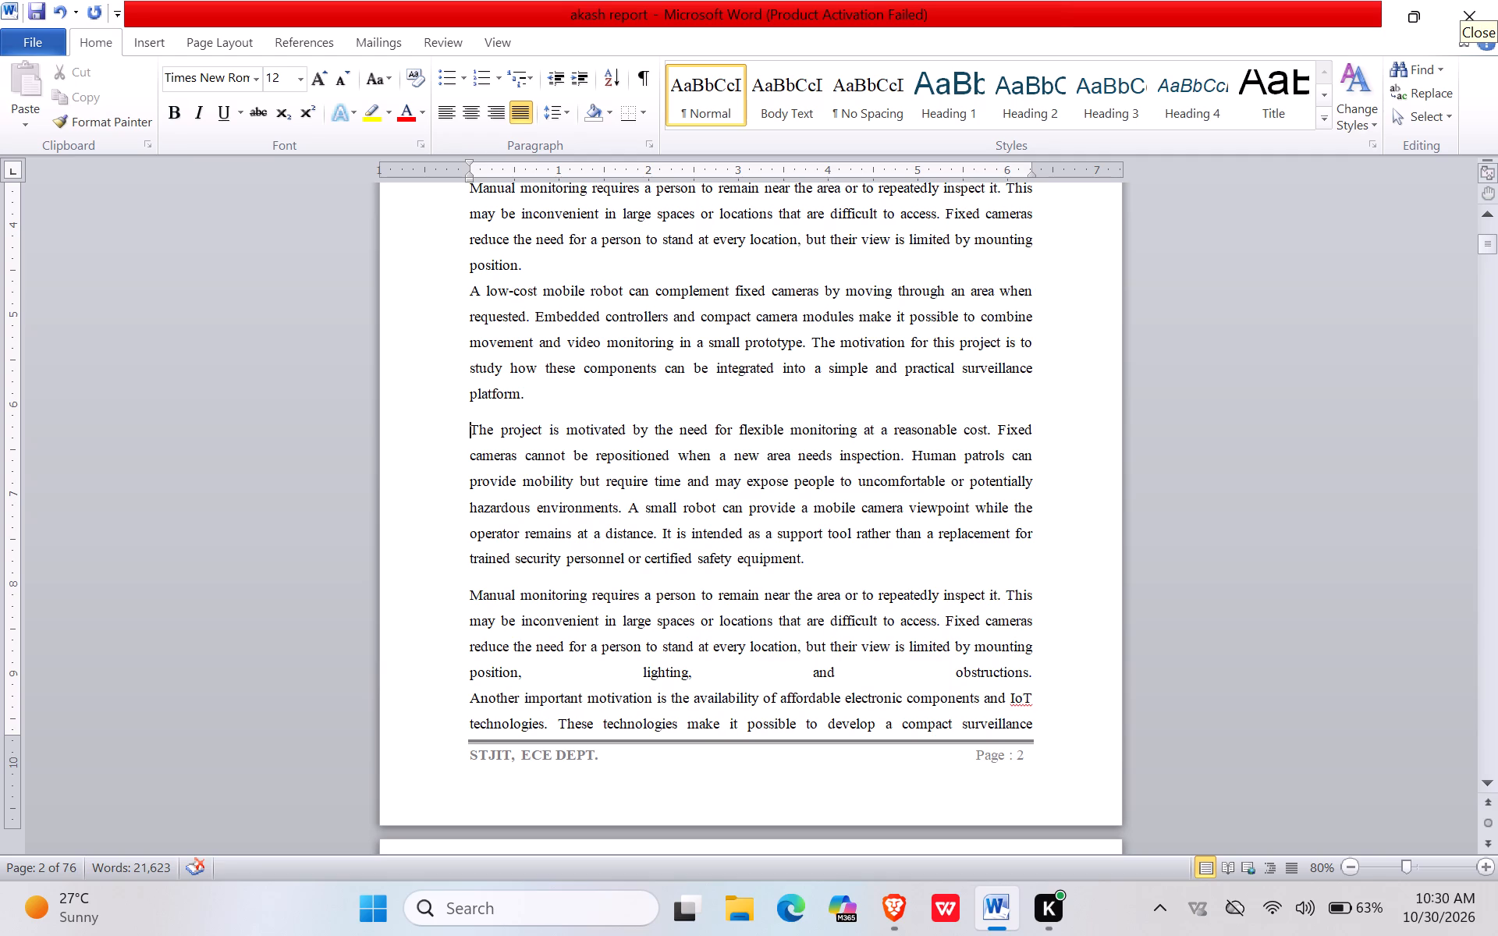
left_click_drag(1033, 673, 602, 668)
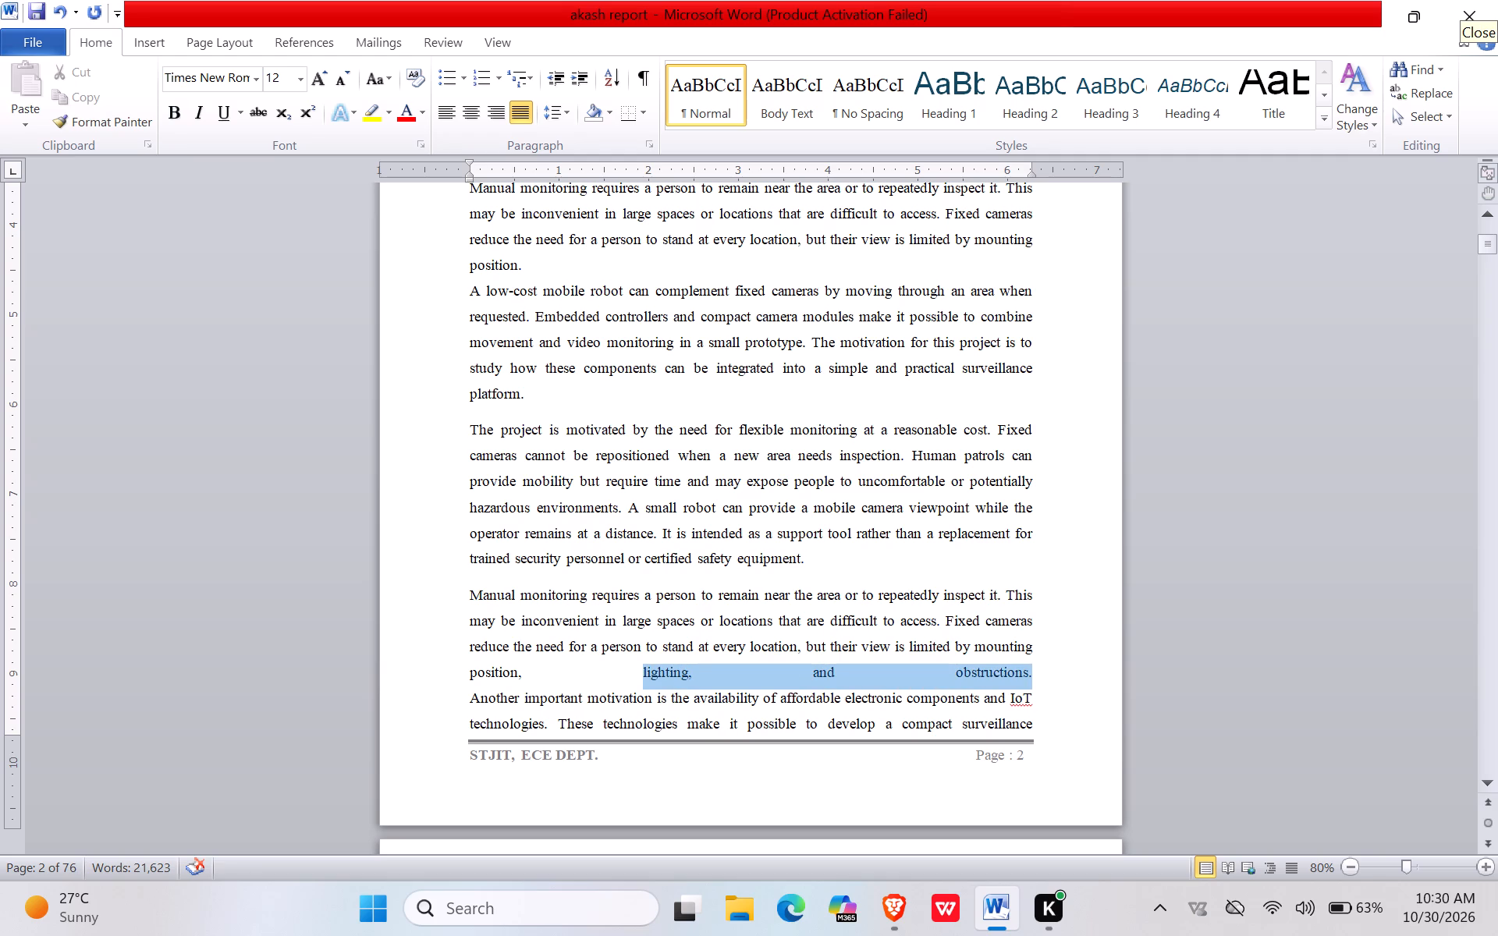
left_click_drag(602, 668, 460, 594)
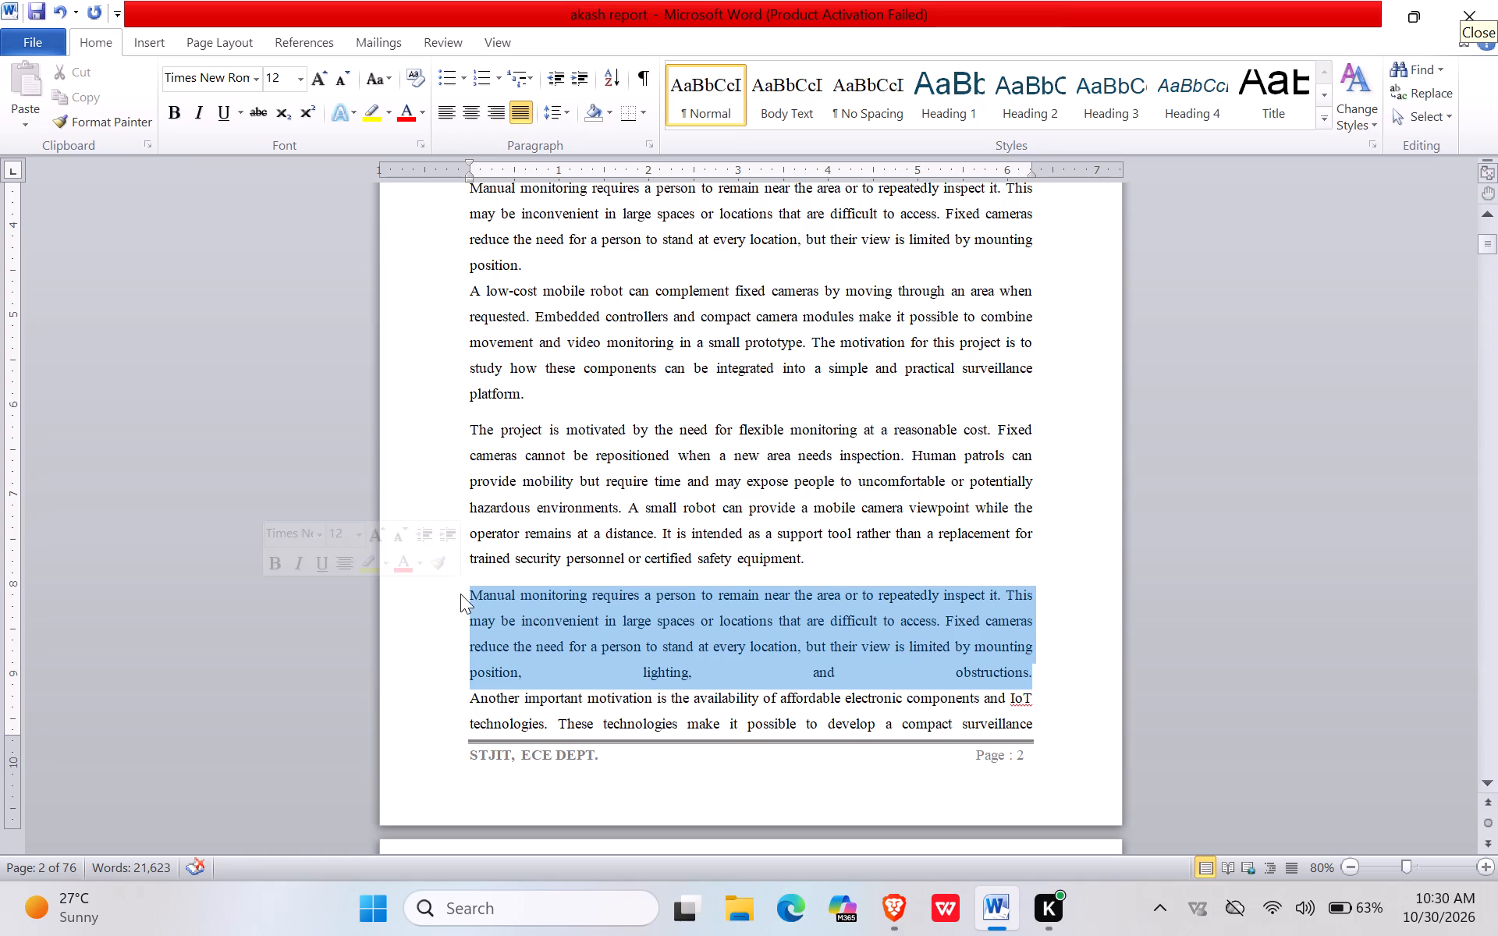
key("BackSpace")
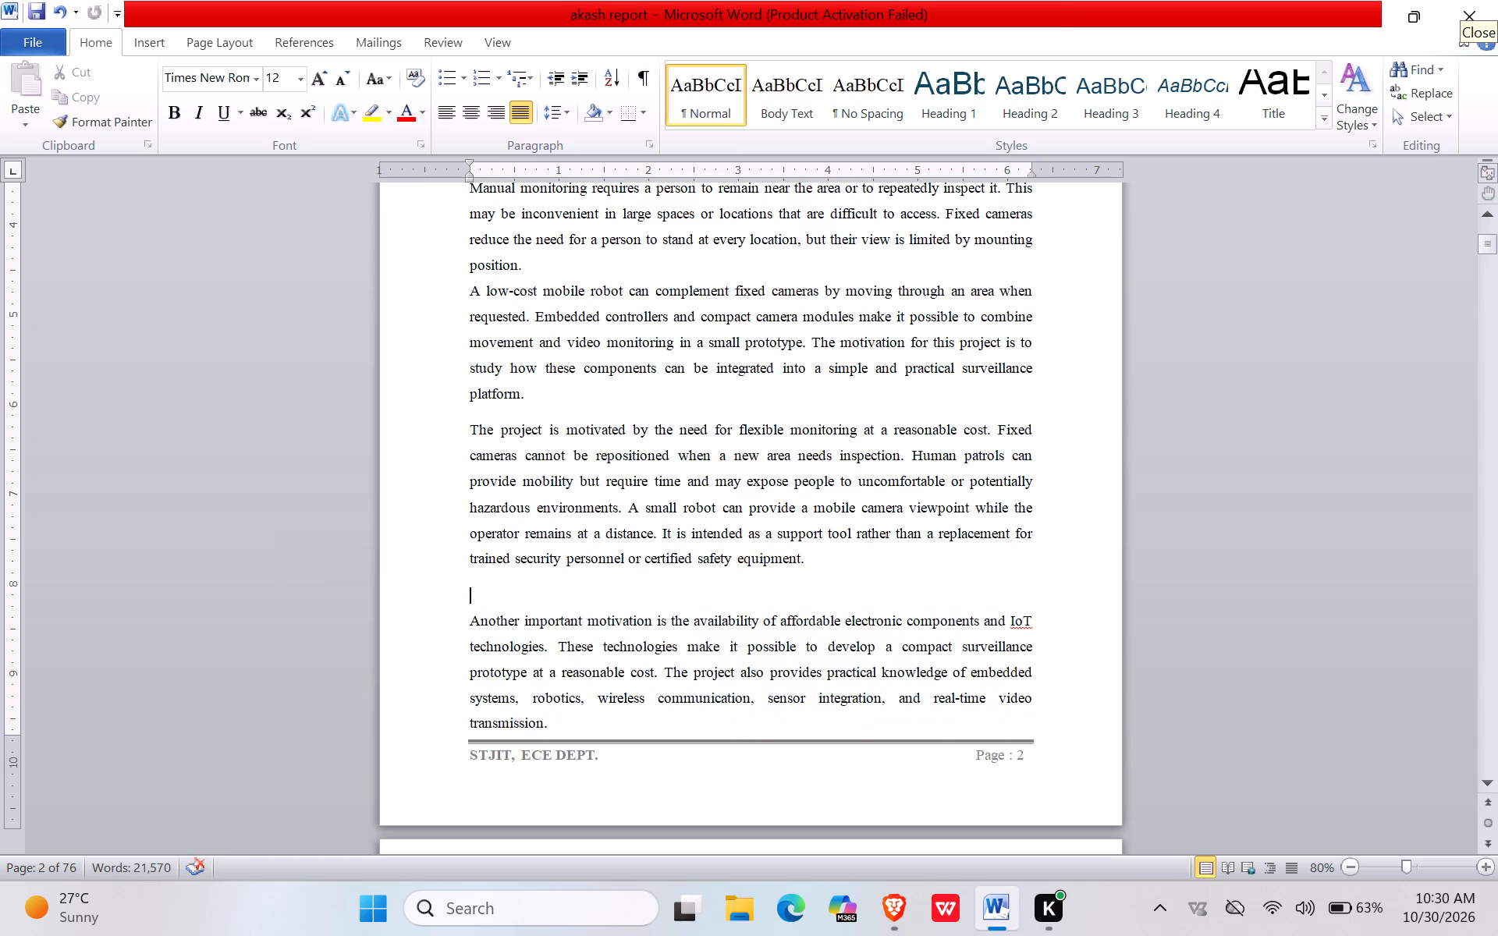
Remove the blank line above "Another important motivation" in section 1.2, keeping it as a separate paragraph.
scroll(474, 541, "up", 2)
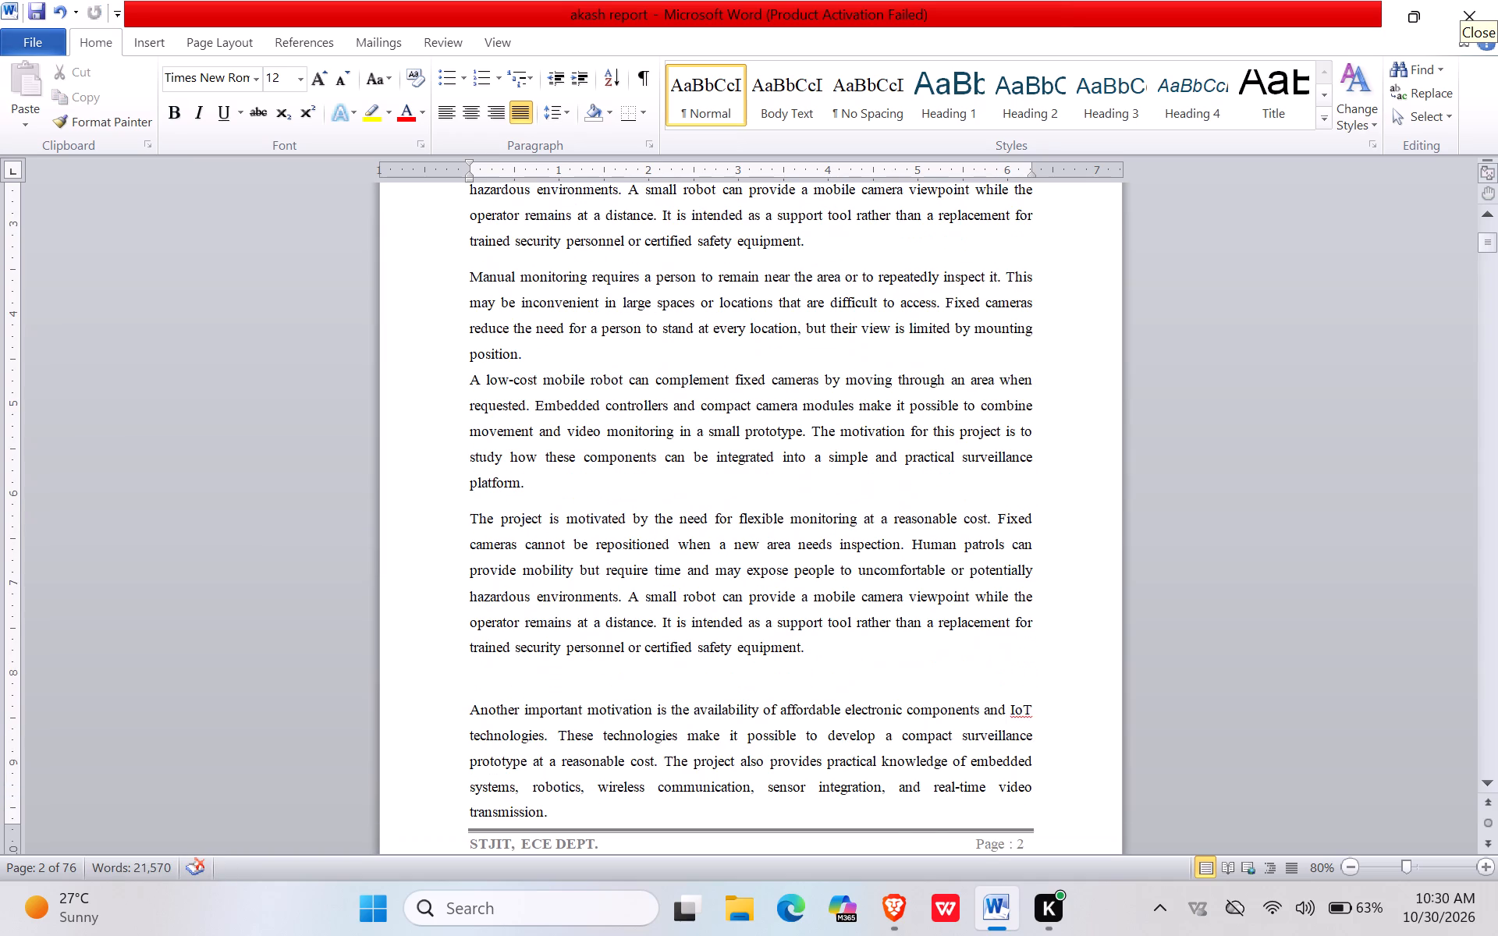
scroll(474, 541, "up", 2)
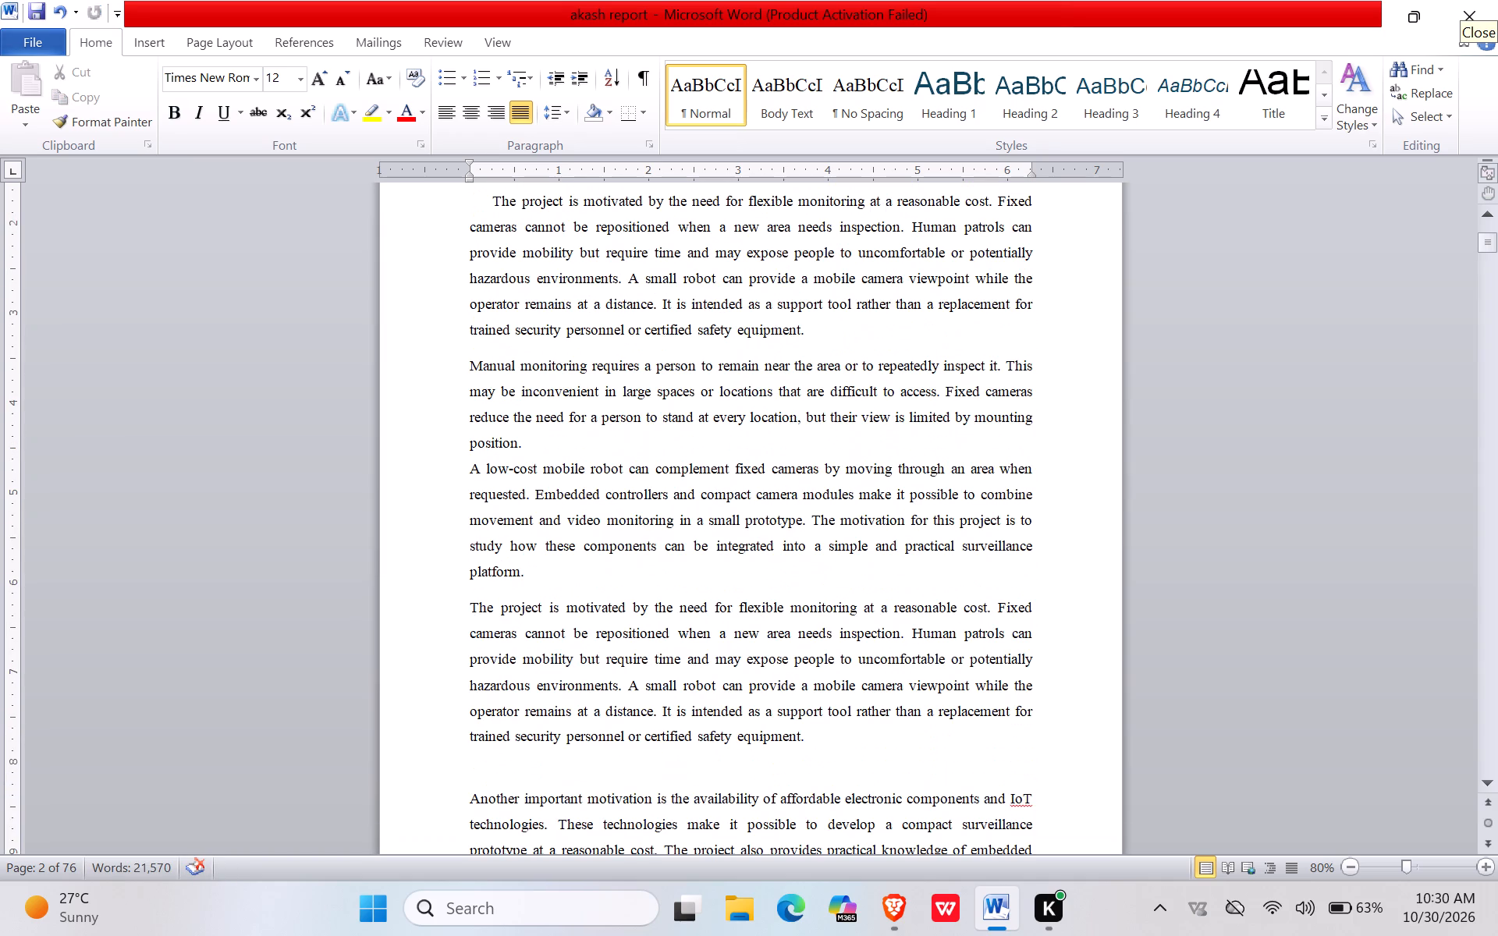
scroll(506, 441, "up", 1)
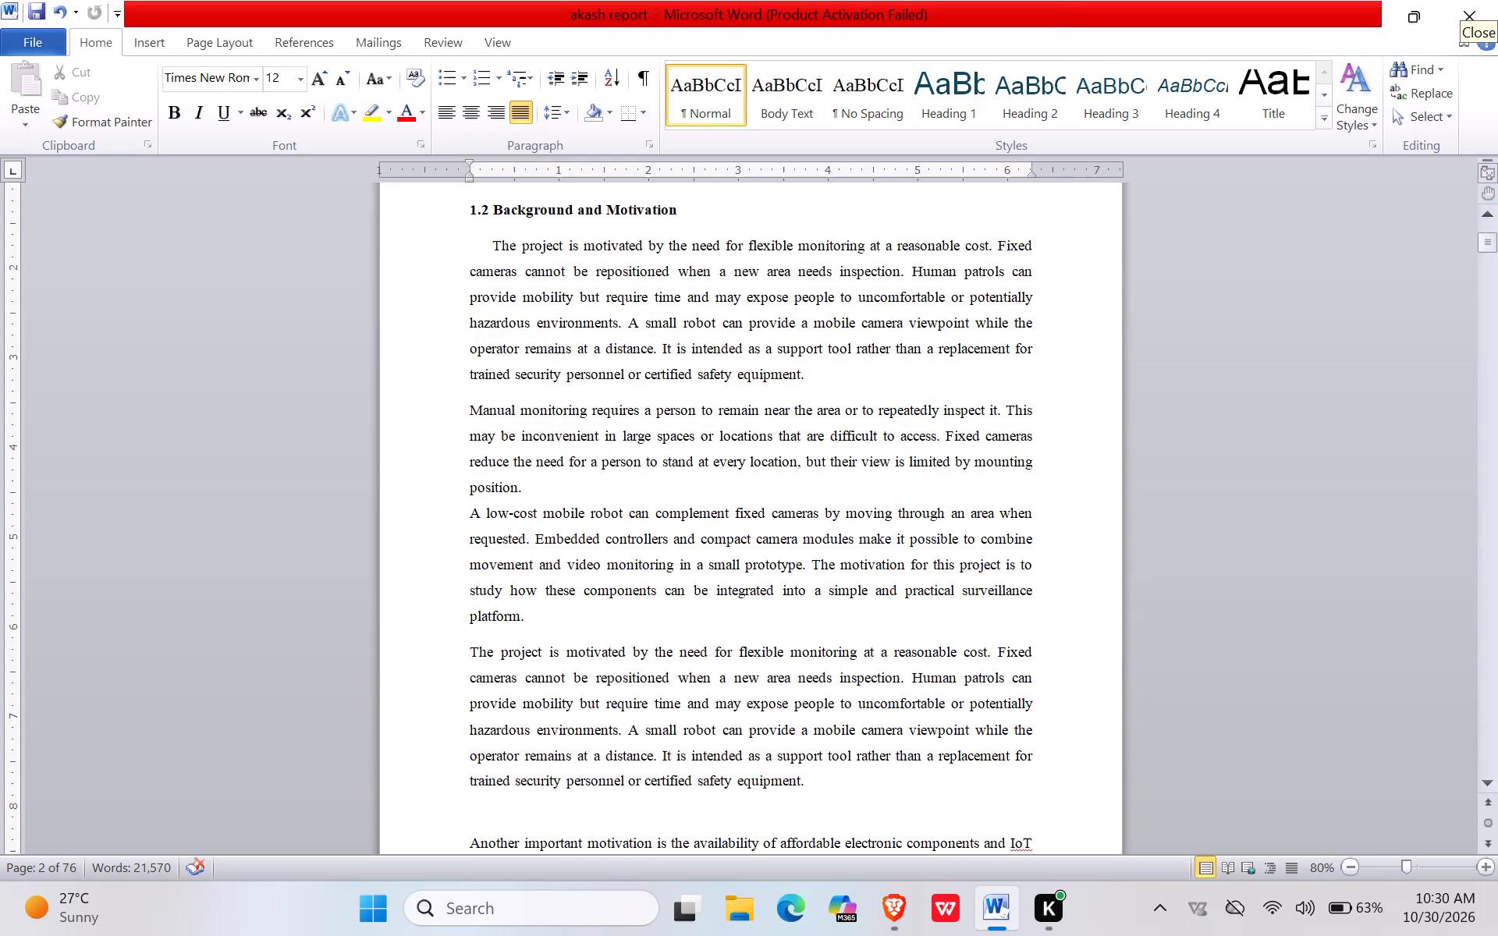
scroll(506, 442, "down", 4)
scroll(517, 541, "down", 7)
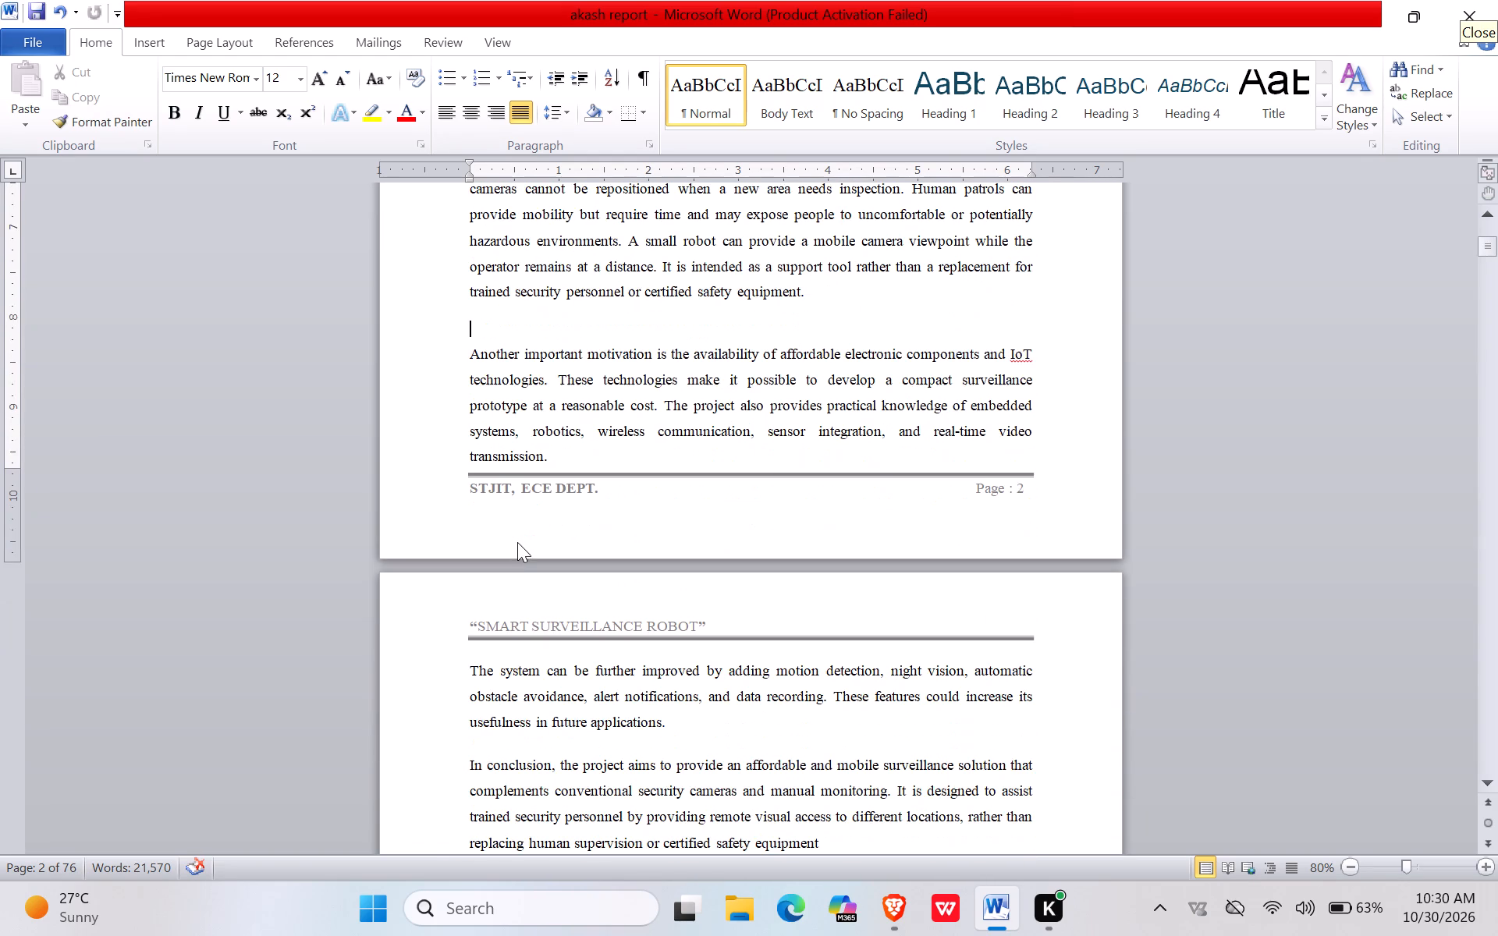
left_click(468, 353)
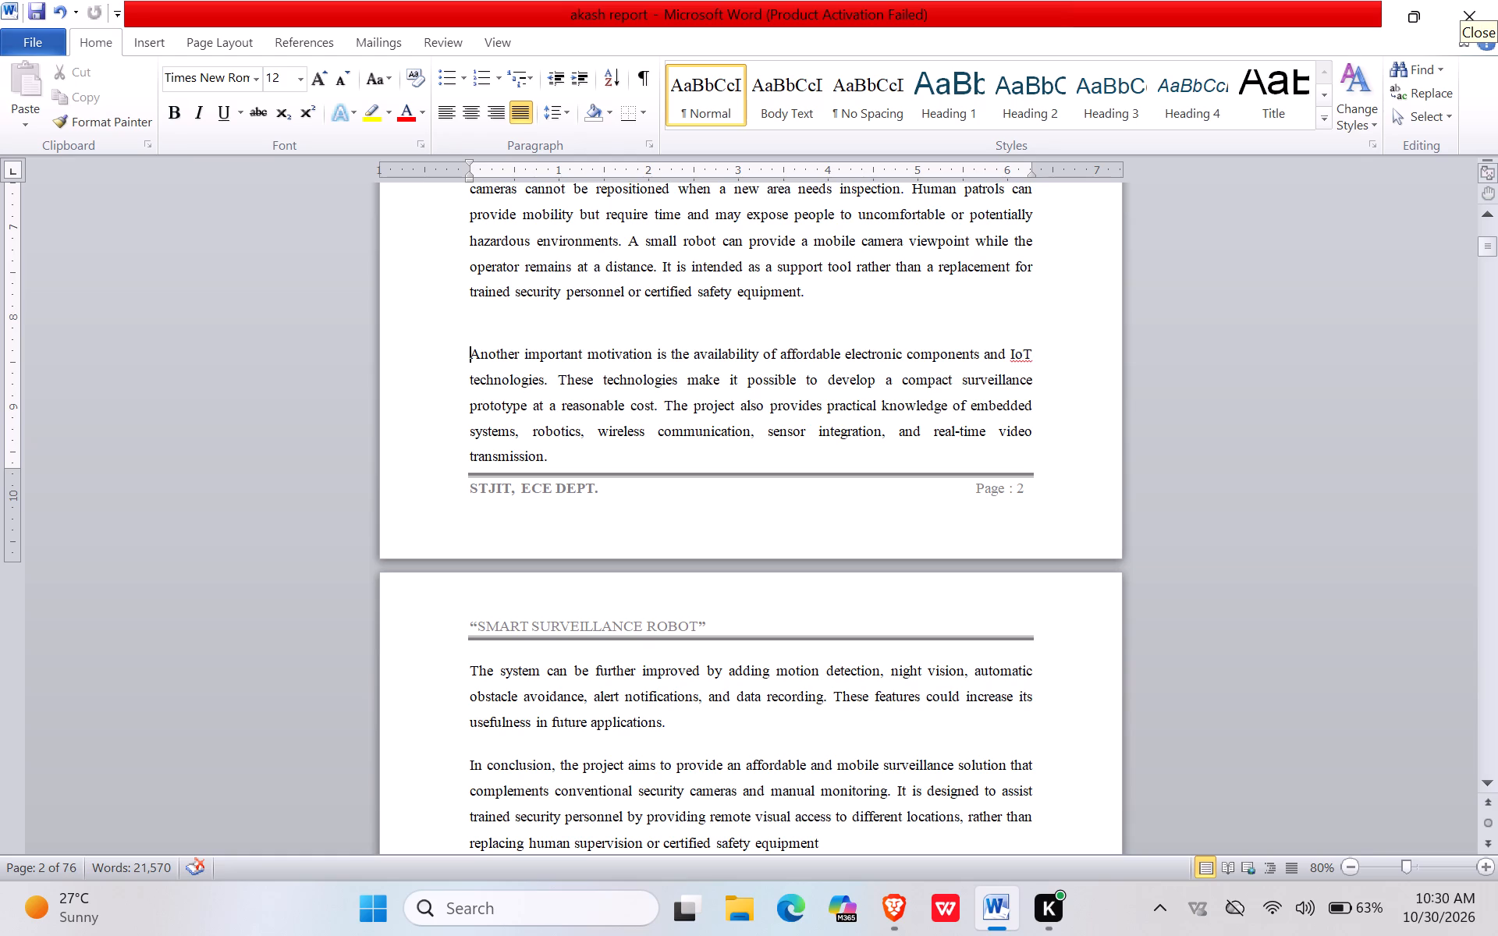
key("BackSpace")
key("BackSpace")
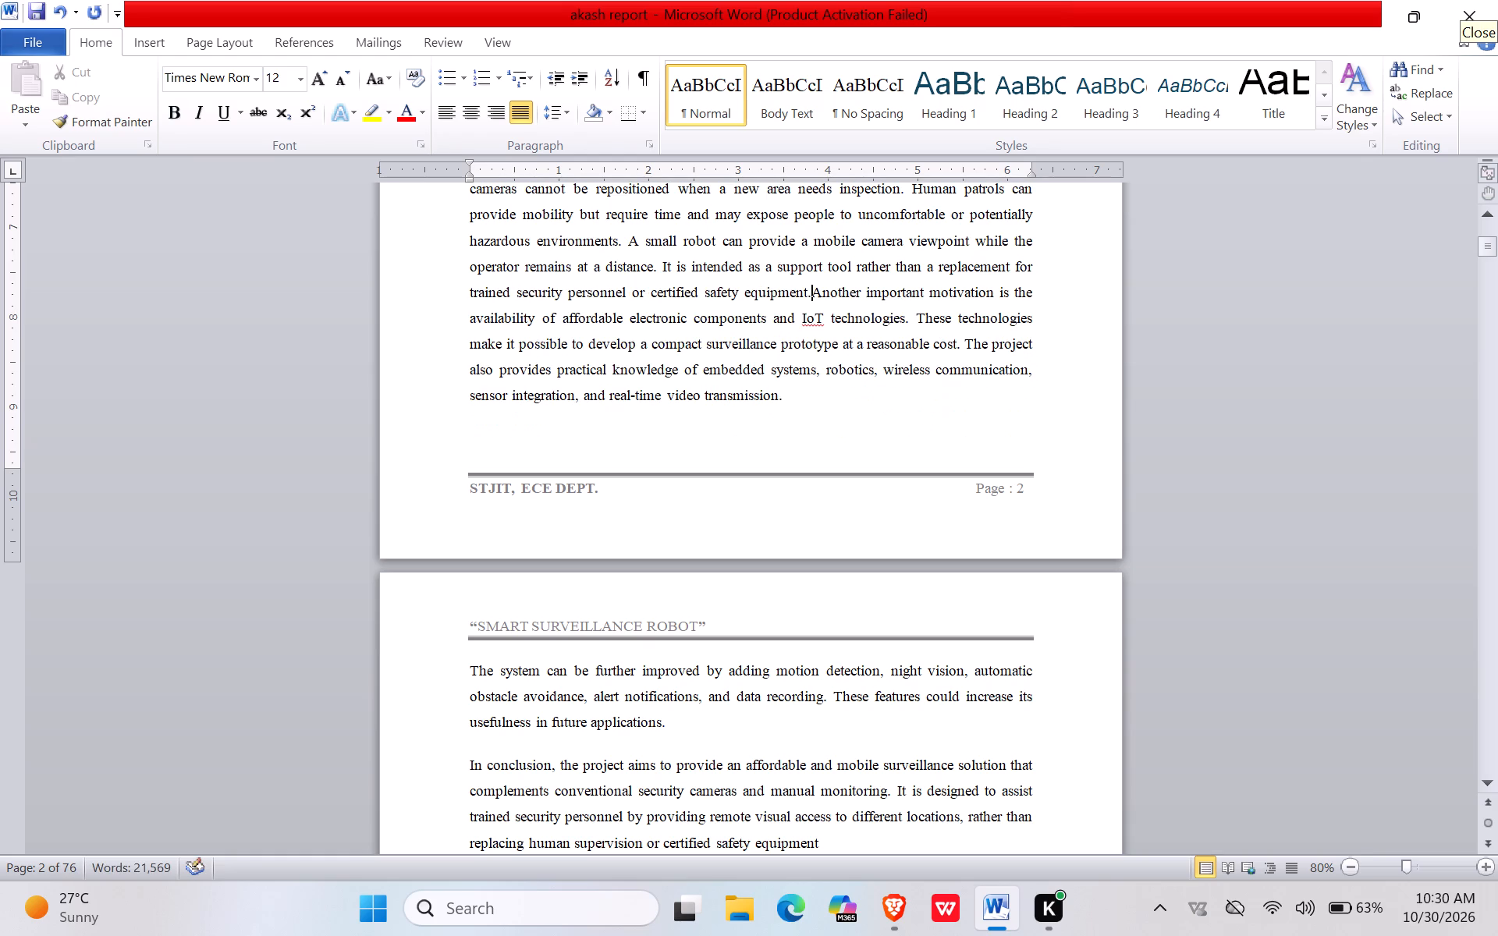
key("Return")
Delete the "The system can be further improved" paragraph at the start of page 3.
scroll(616, 417, "down", 1)
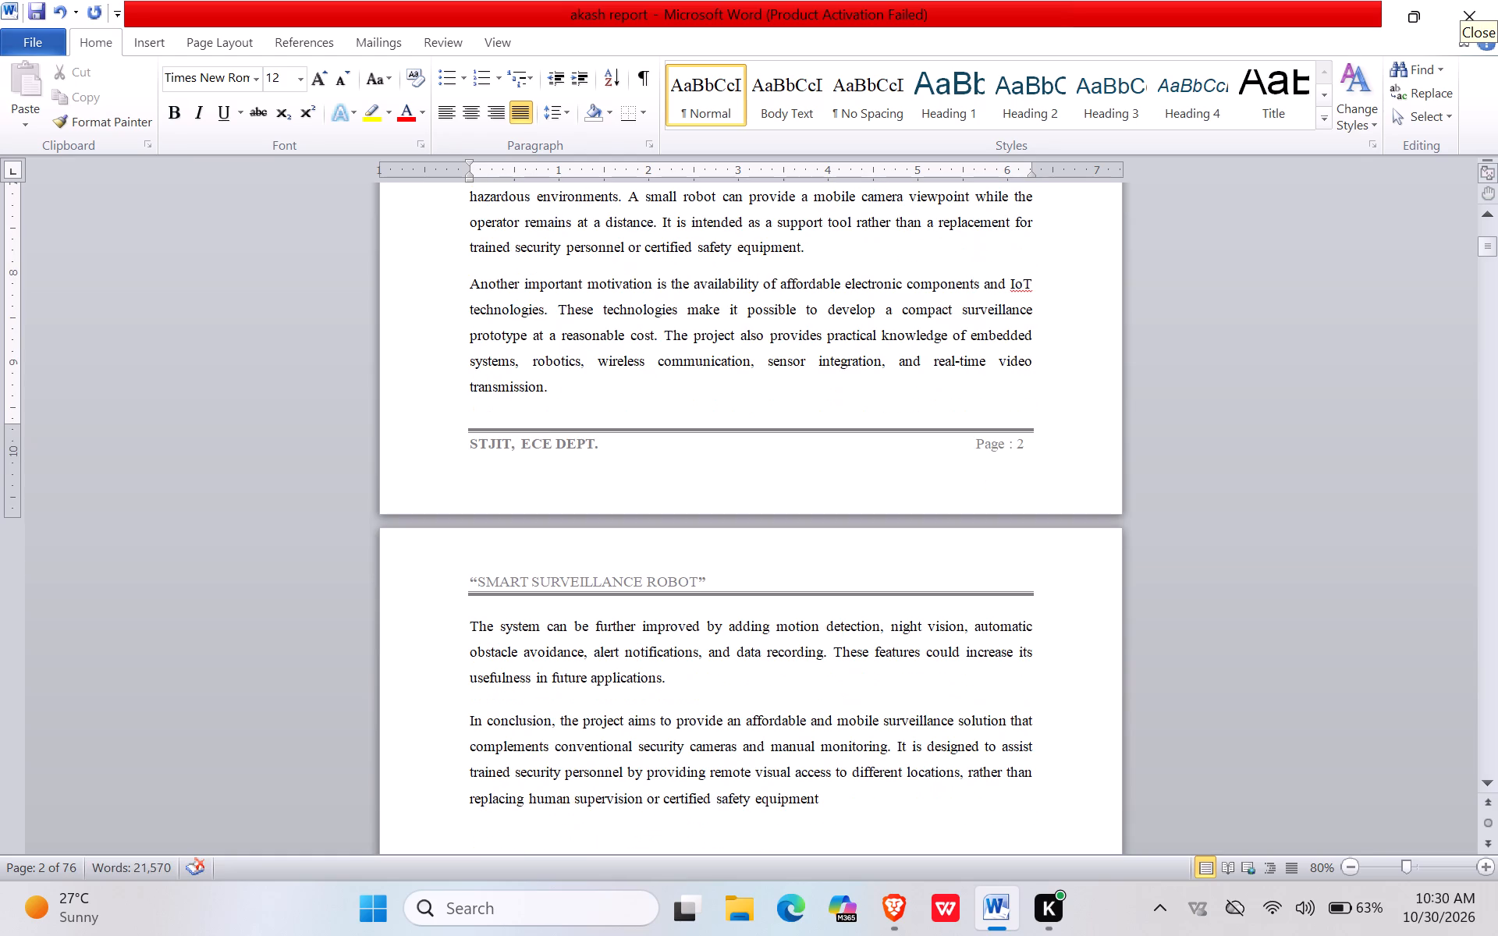
scroll(613, 428, "down", 2)
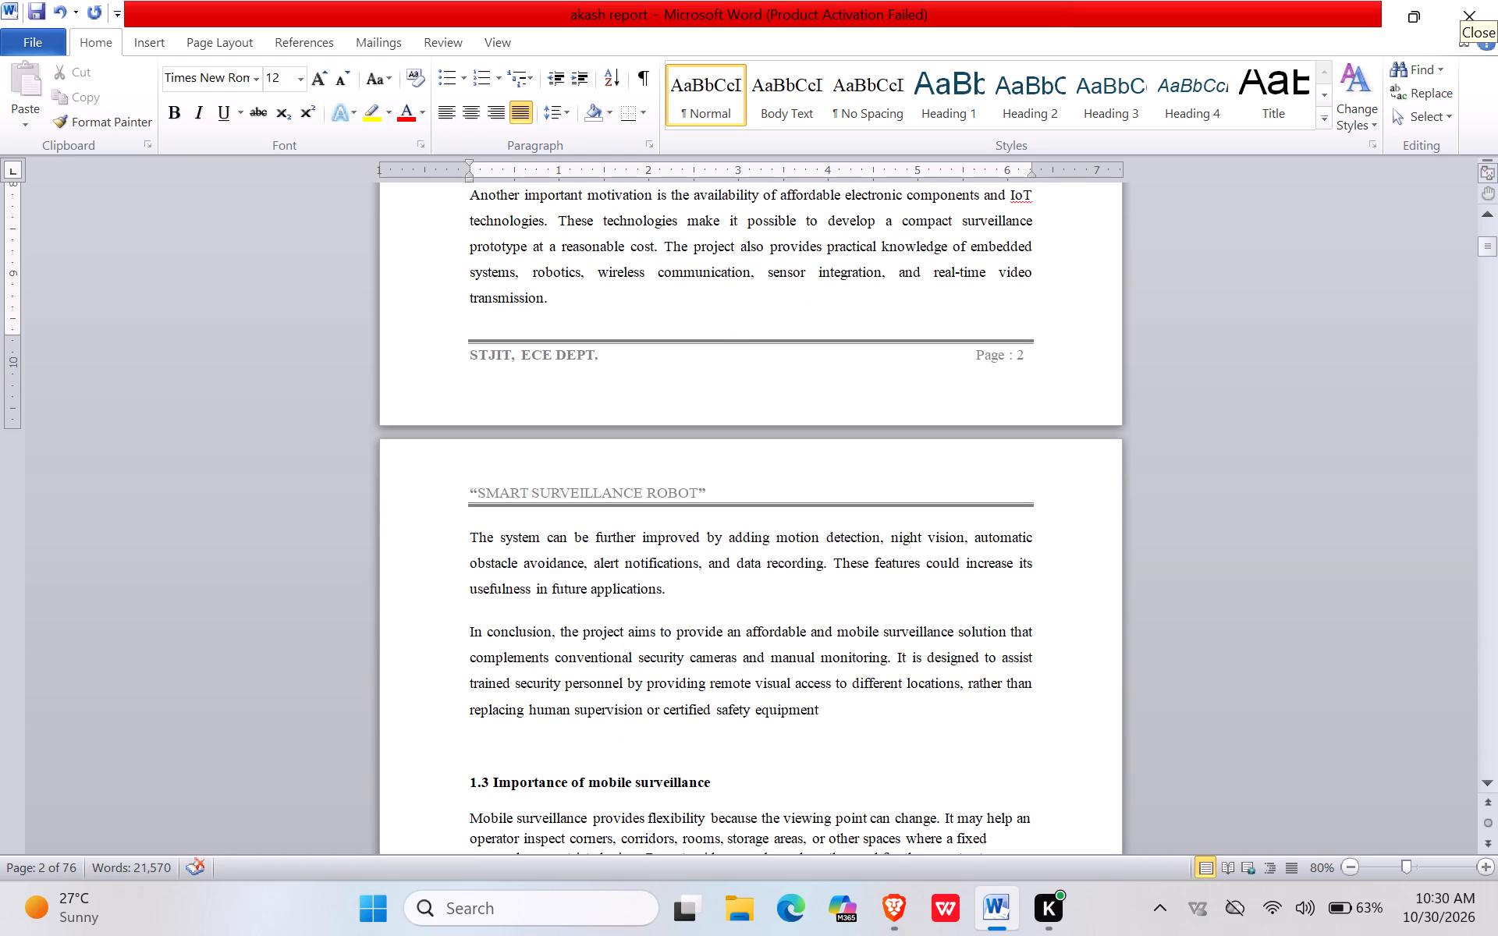
scroll(728, 604, "down", 1)
left_click_drag(728, 604, 598, 573)
left_click(725, 555)
left_click_drag(725, 549, 577, 552)
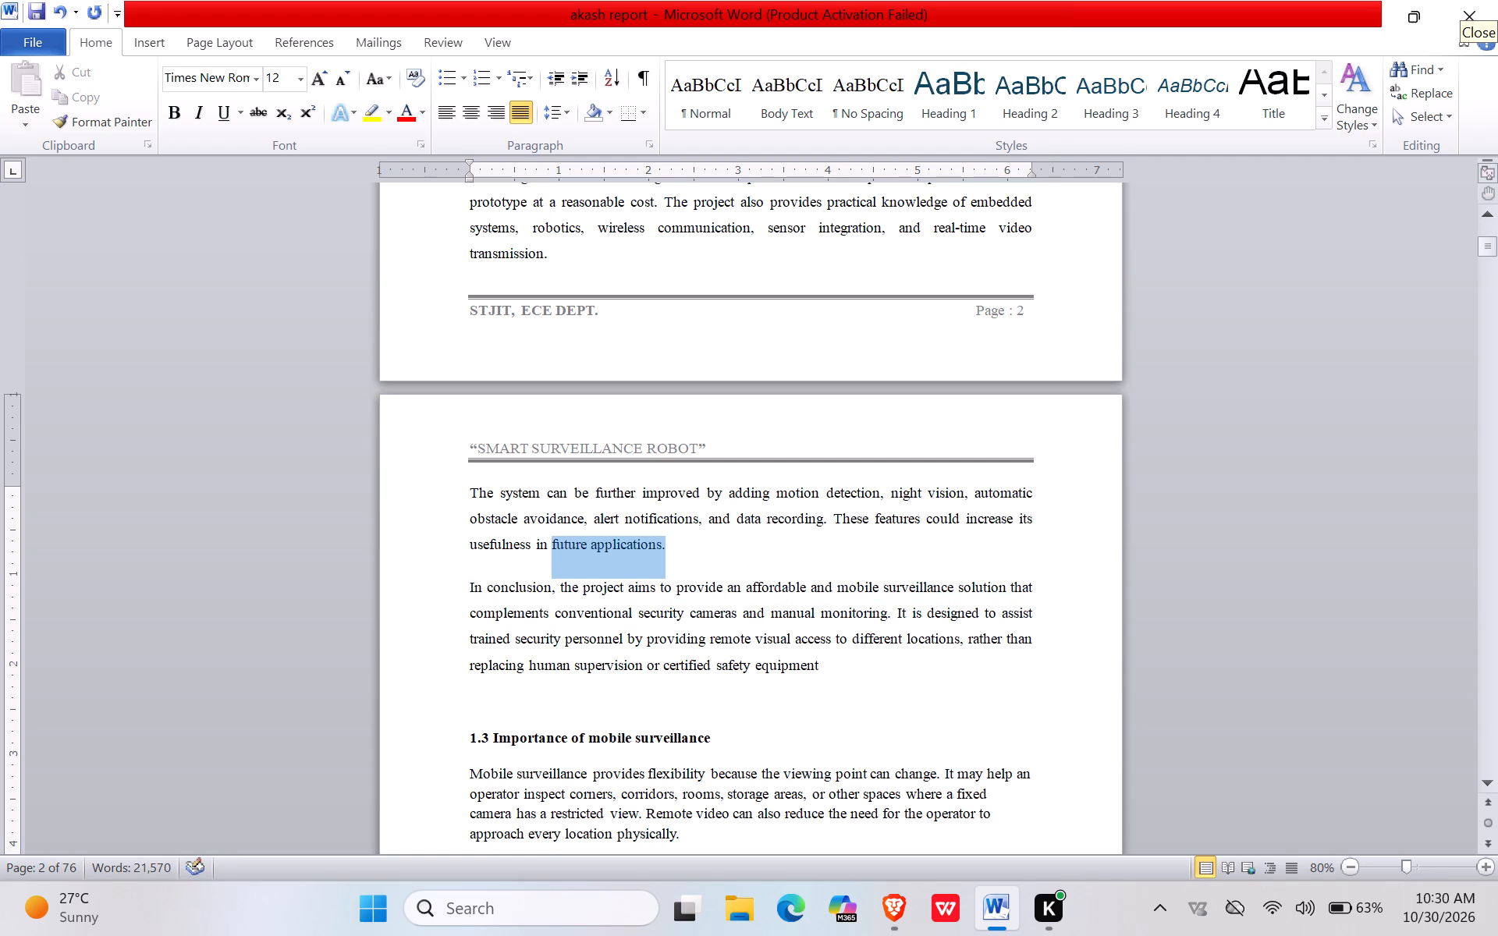
left_click_drag(577, 552, 436, 498)
key("BackSpace")
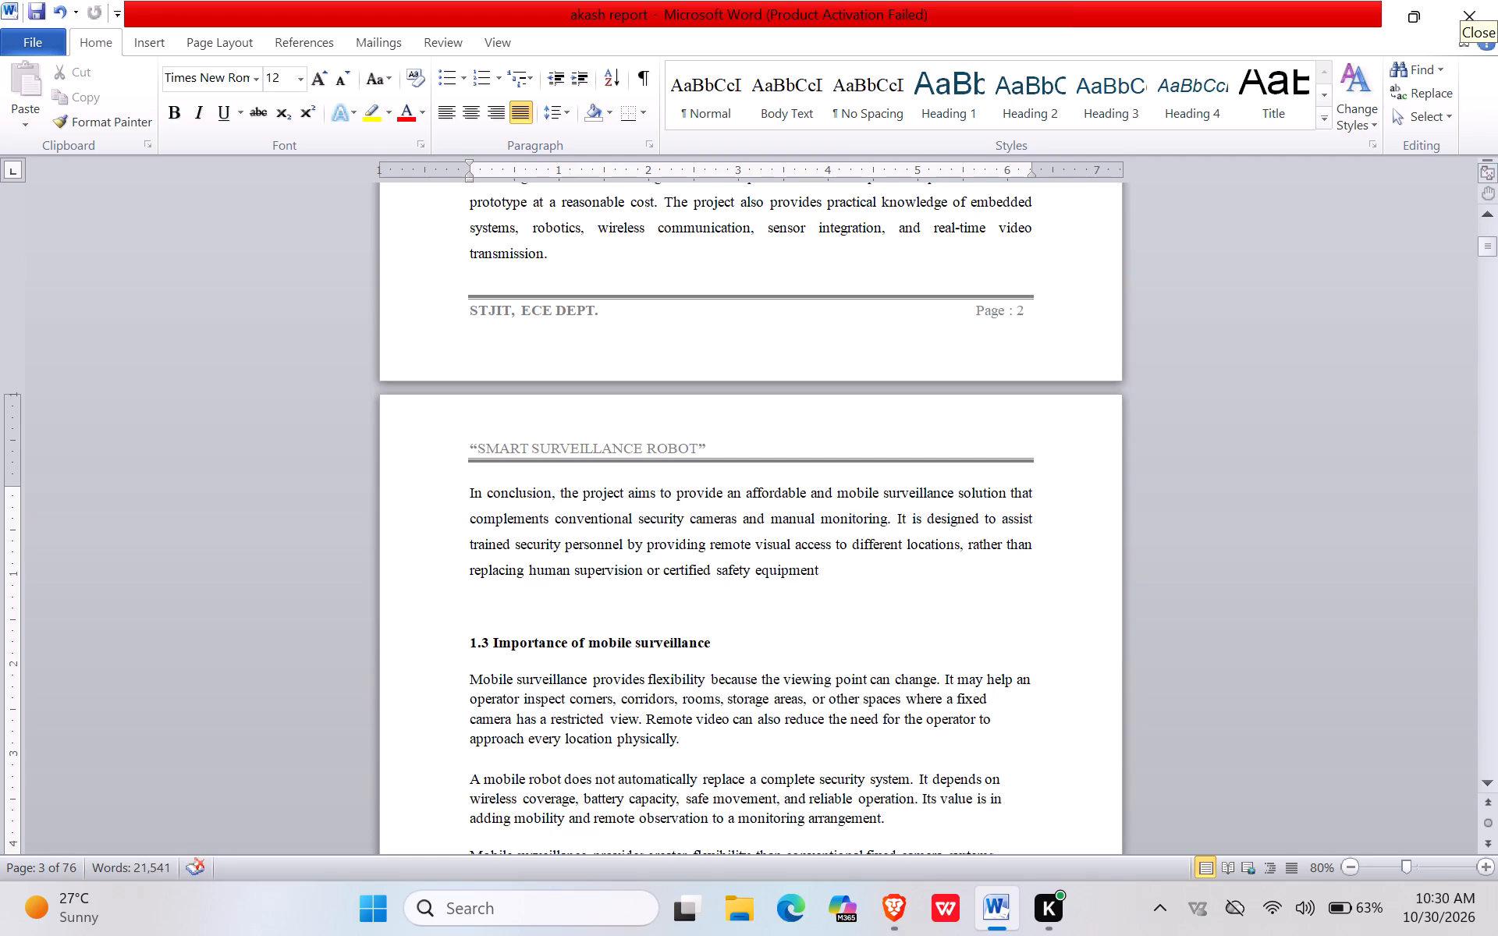
Apply 1.5 line spacing to the "In conclusion" paragraph at the end of section 1.2.
left_click_drag(875, 567, 465, 483)
left_click(563, 119)
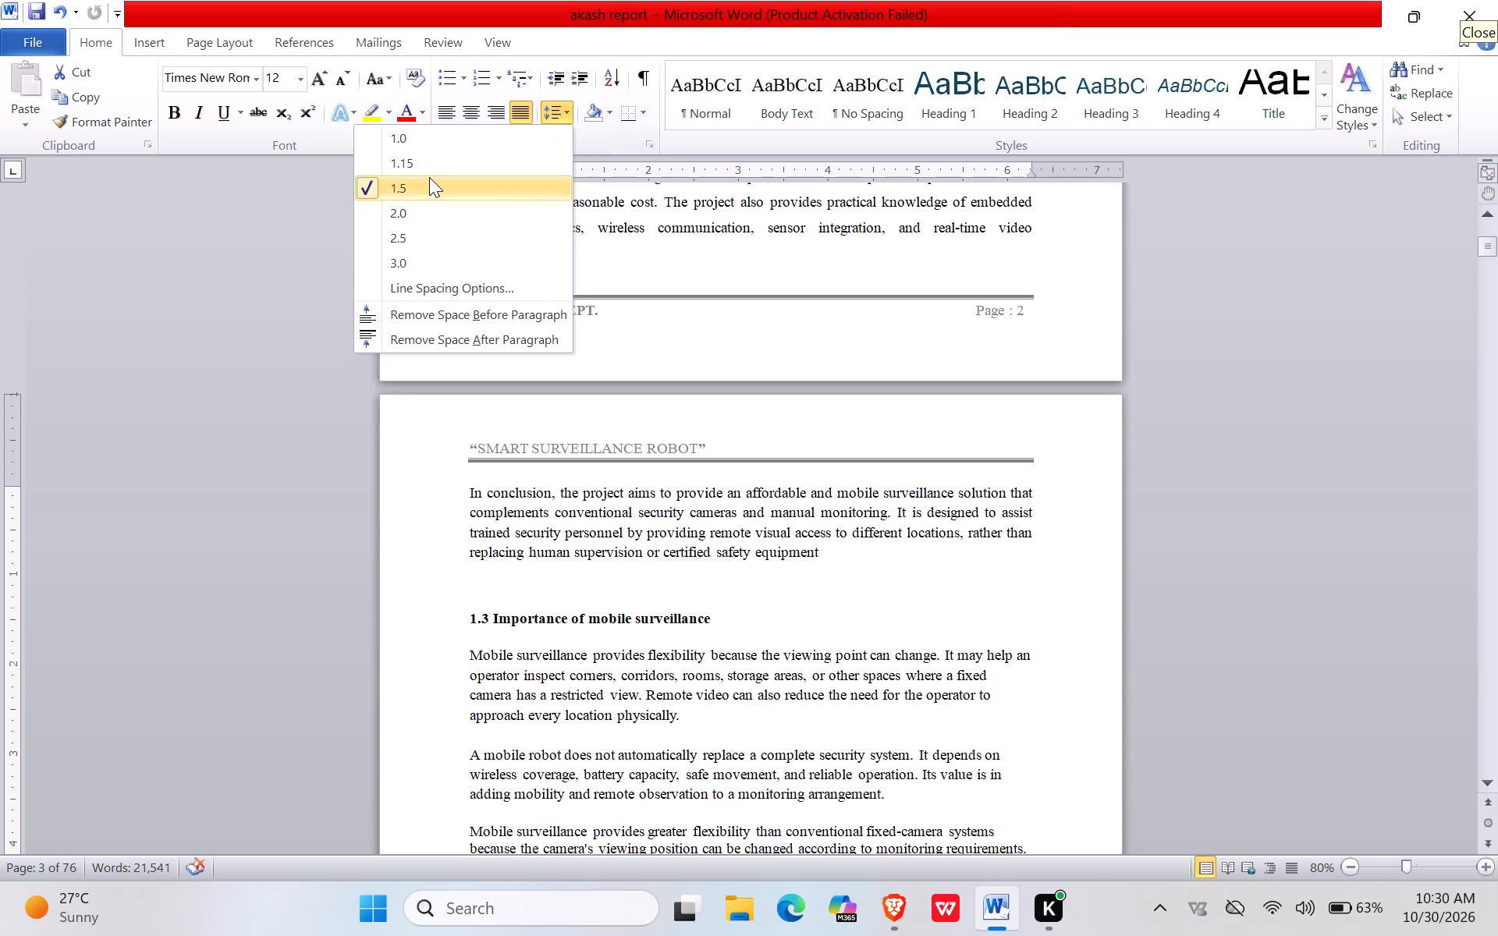
left_click(429, 177)
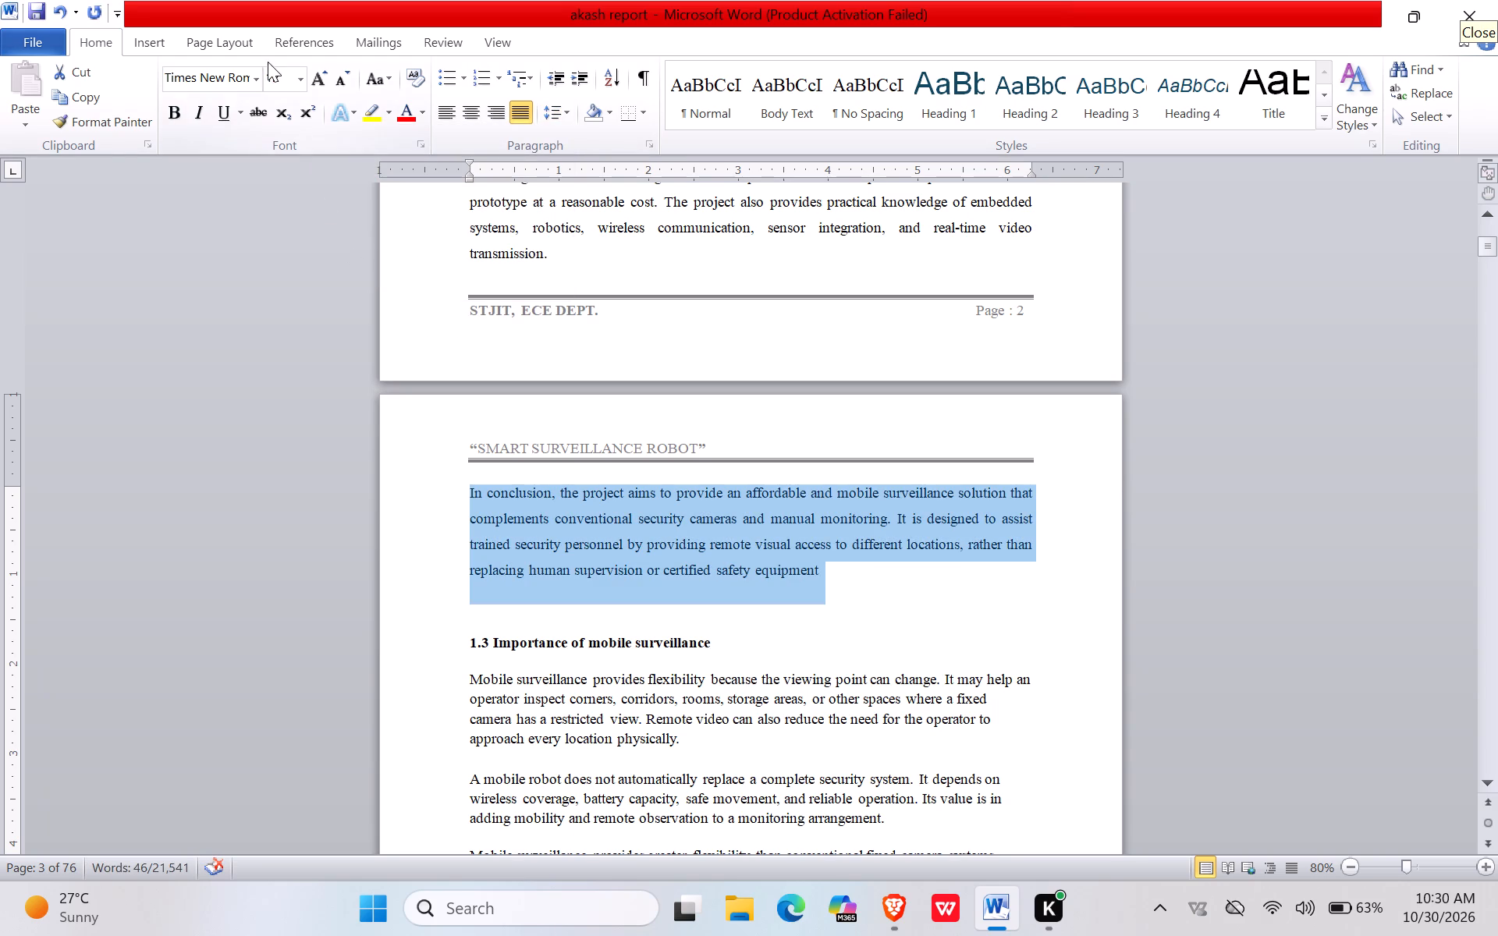
Remove the blank line above the "1.3 Importance of mobile surveillance" heading.
left_click(469, 643)
key("BackSpace")
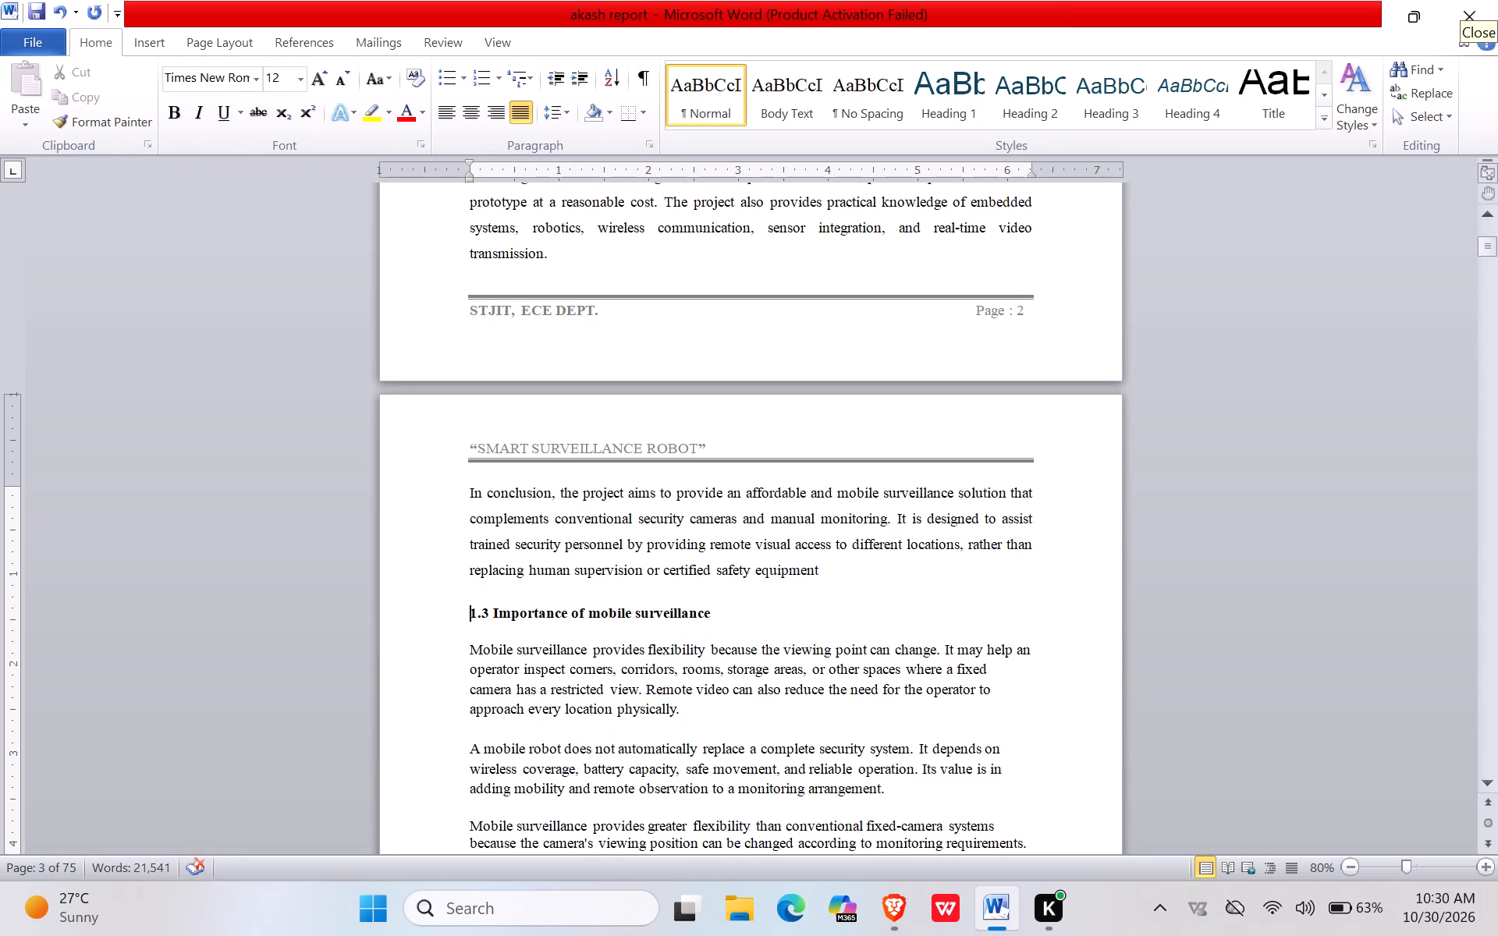
Remove the first-line indent from the first "The project is motivated" paragraph directly under the 1.2 Background and Motivation heading.
scroll(971, 310, "up", 10)
scroll(1012, 450, "up", 6)
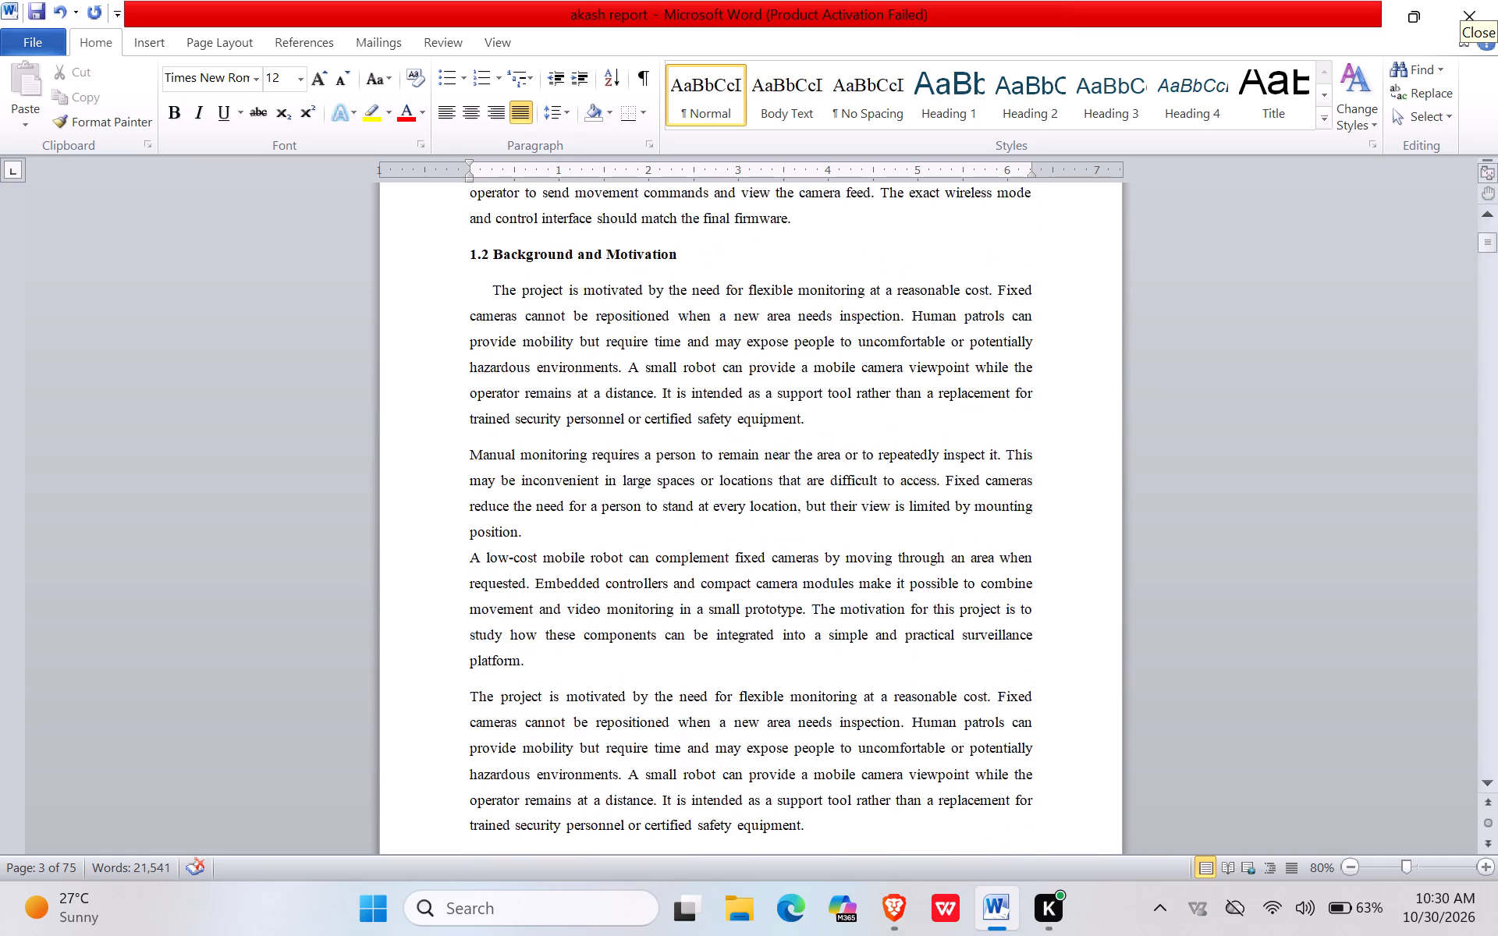
scroll(1010, 430, "up", 12)
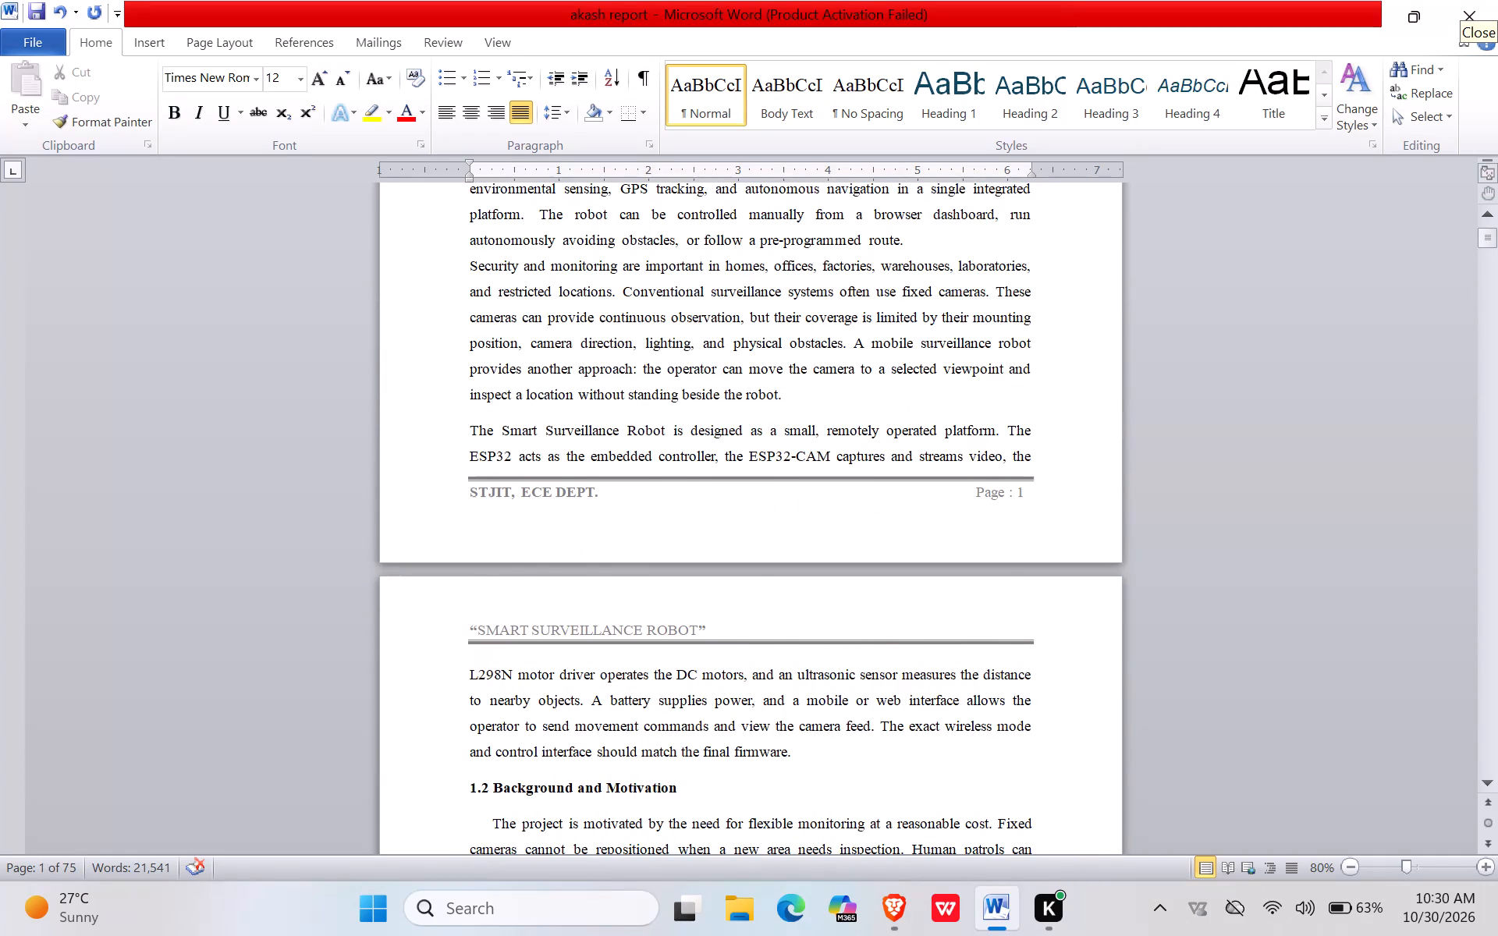
scroll(1000, 437, "down", 6)
scroll(1004, 445, "up", 13)
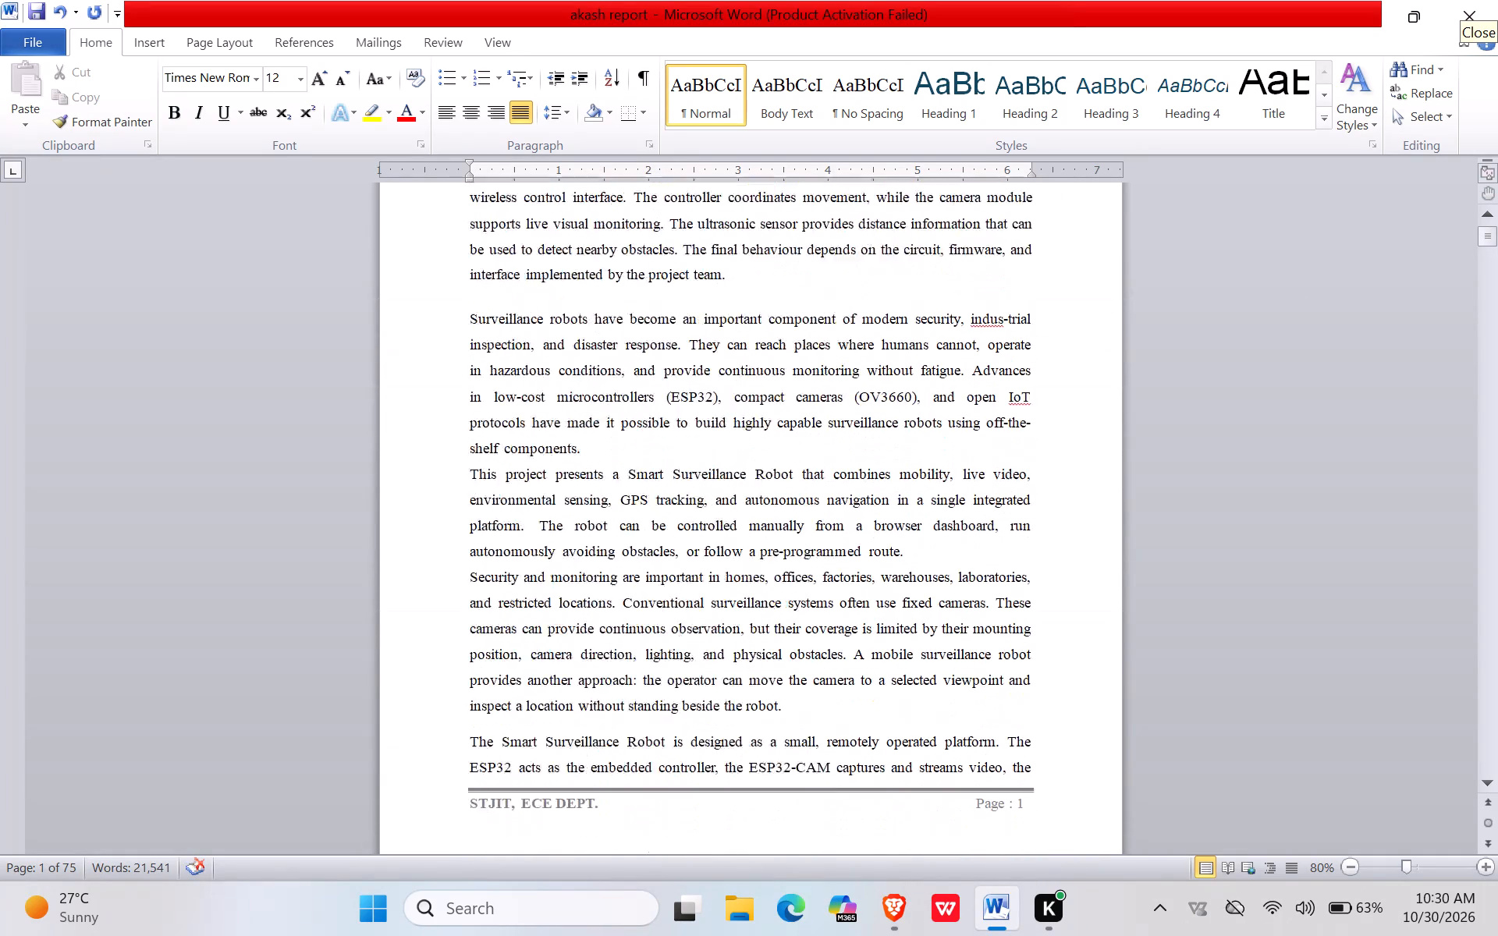
scroll(1003, 437, "up", 3)
scroll(1003, 437, "down", 14)
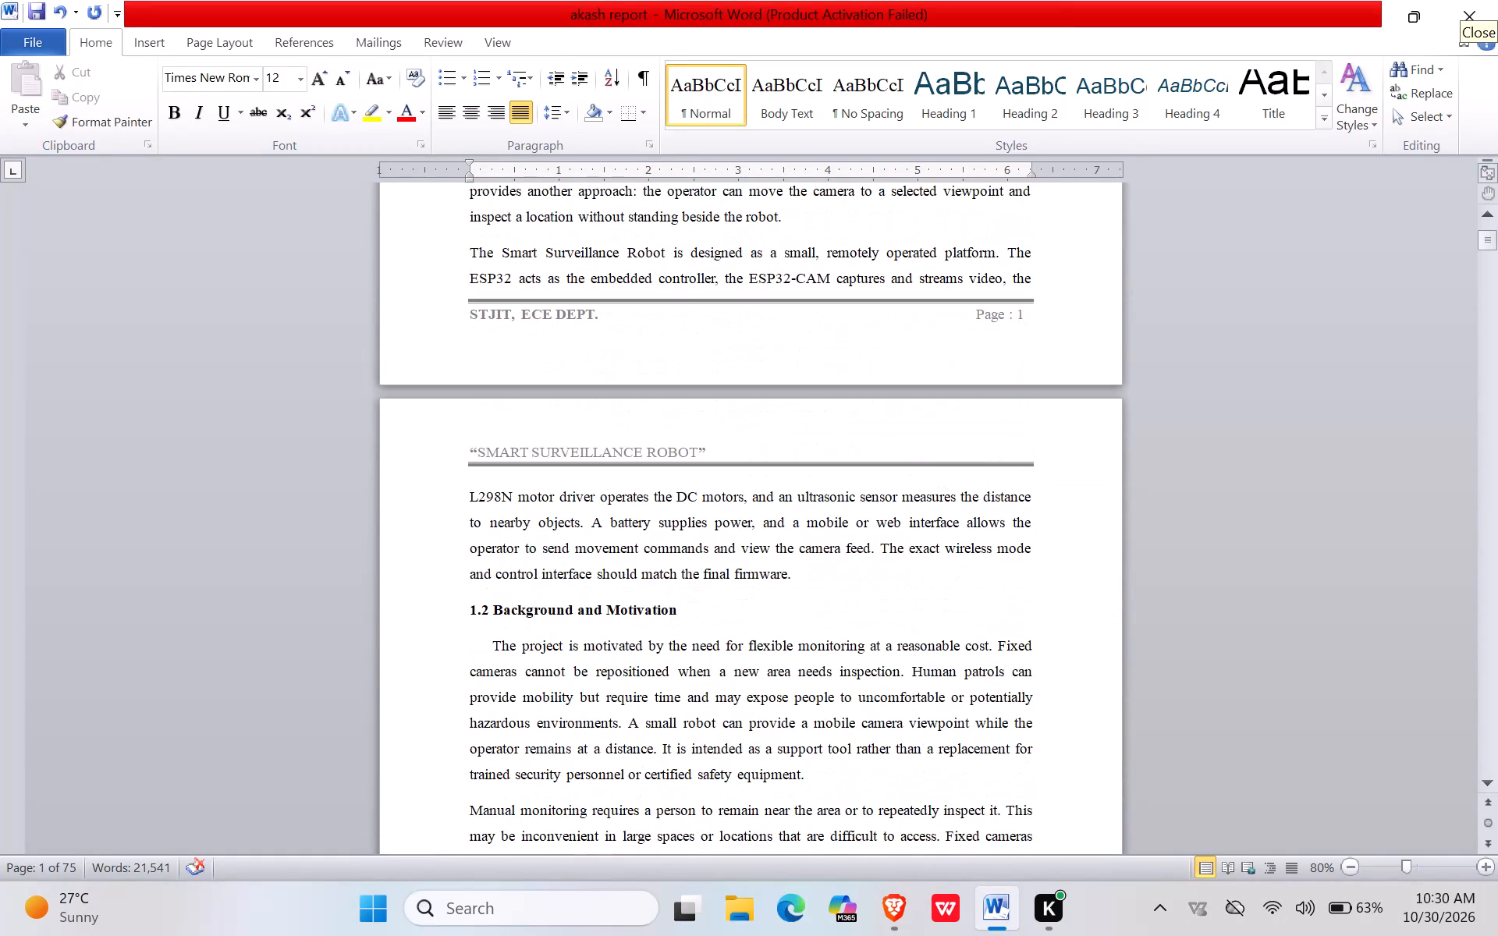
left_click(486, 645)
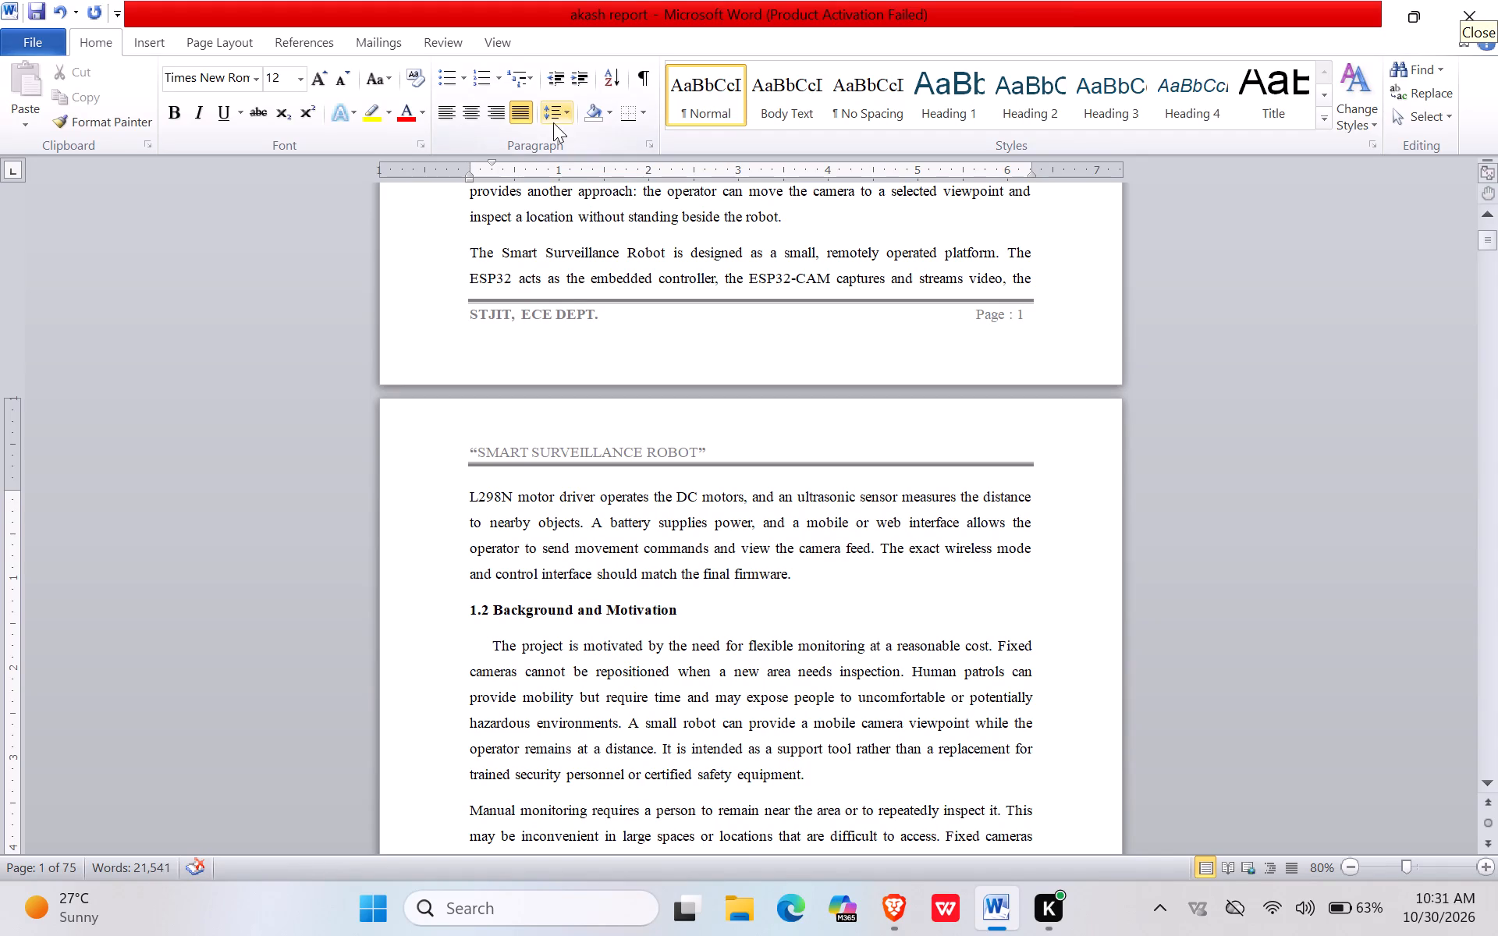
left_click_drag(494, 163, 491, 163)
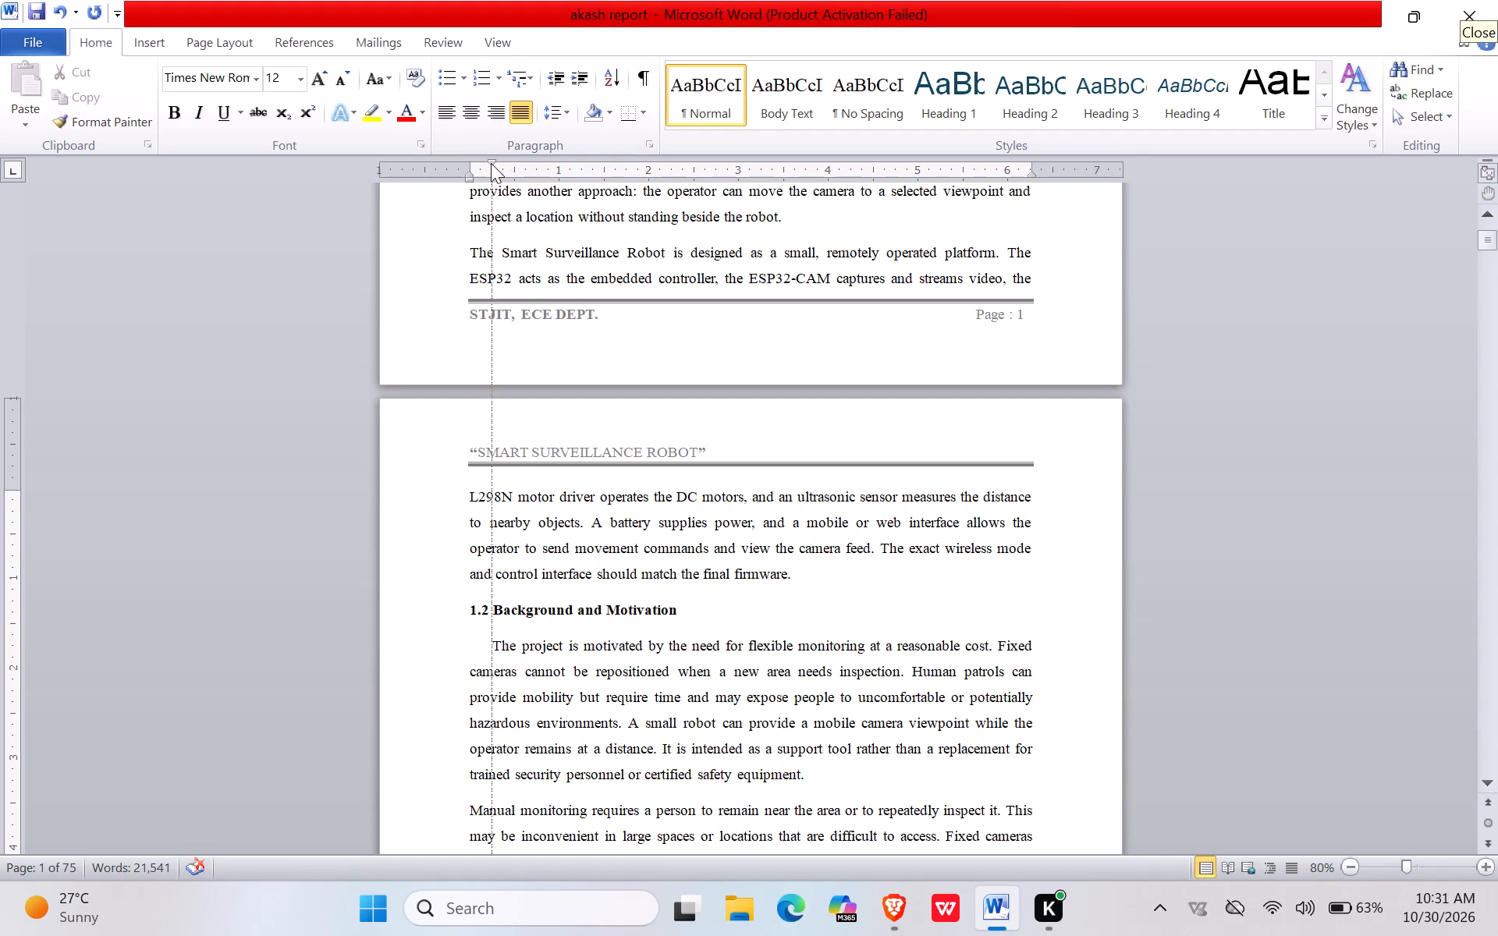
left_click_drag(491, 163, 467, 164)
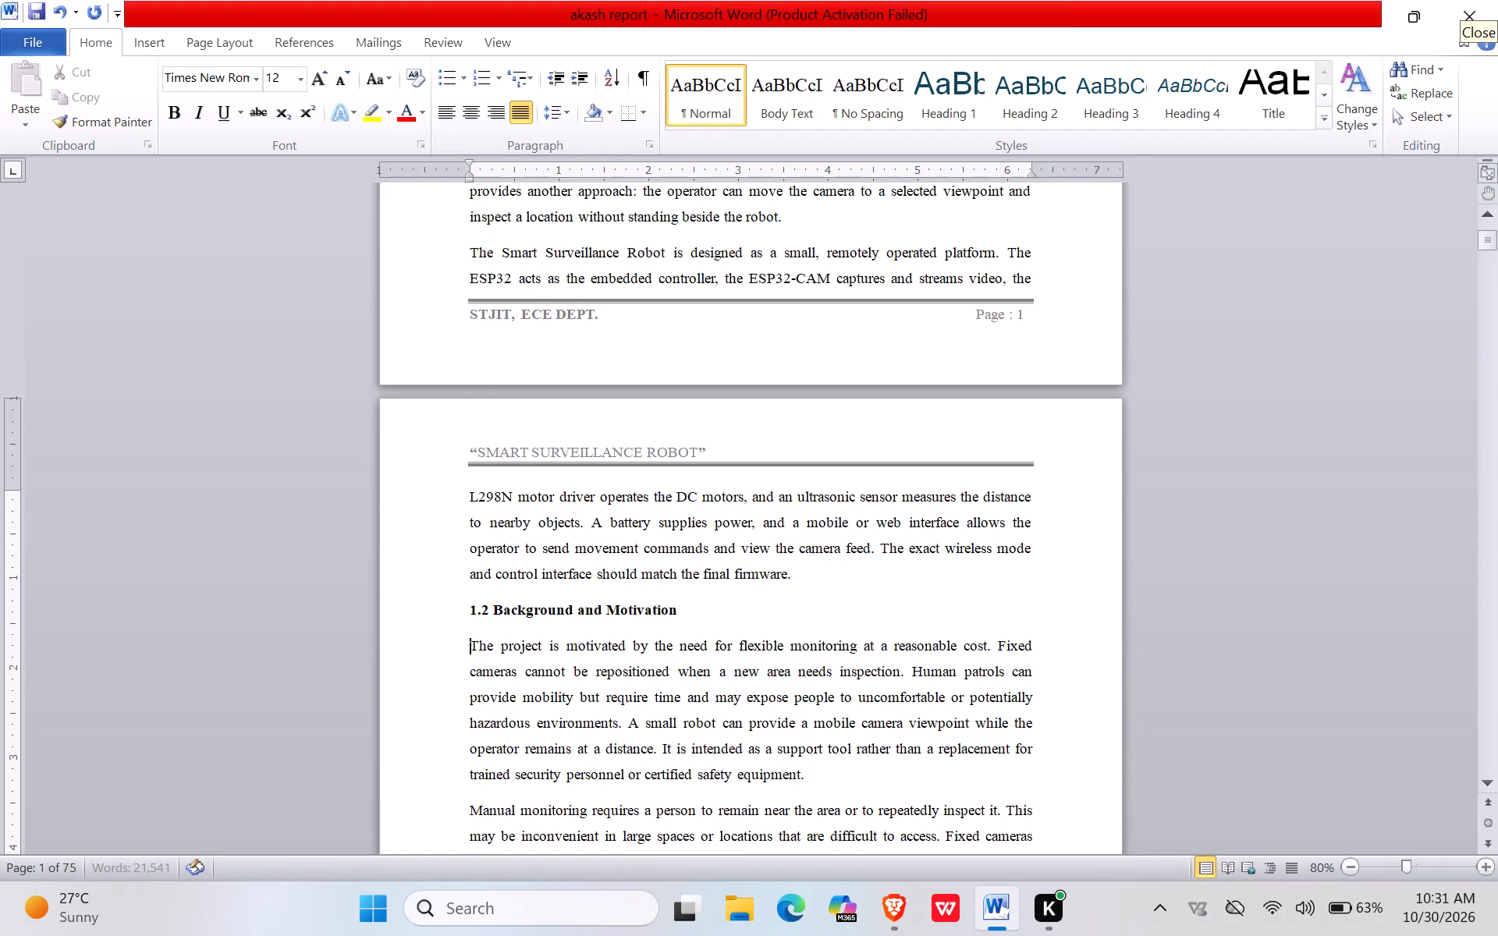
Review the paragraph spacing, indents and alignment from the Chapter 1 heading through the start of section 1.3.
scroll(494, 487, "down", 6)
scroll(502, 495, "up", 2)
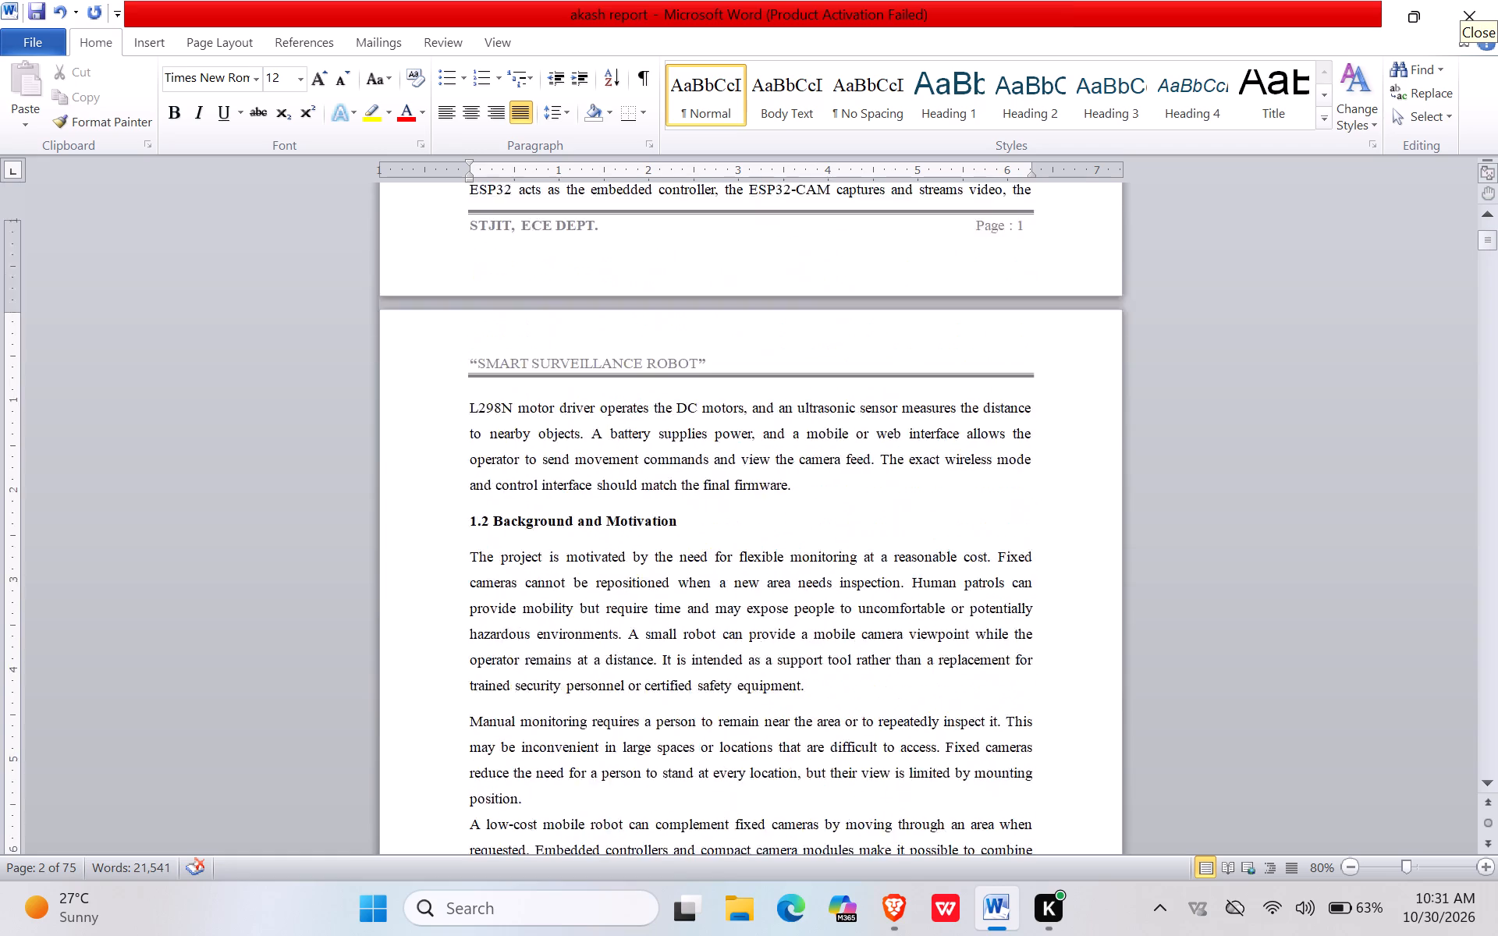
scroll(502, 495, "up", 20)
scroll(502, 495, "up", 5)
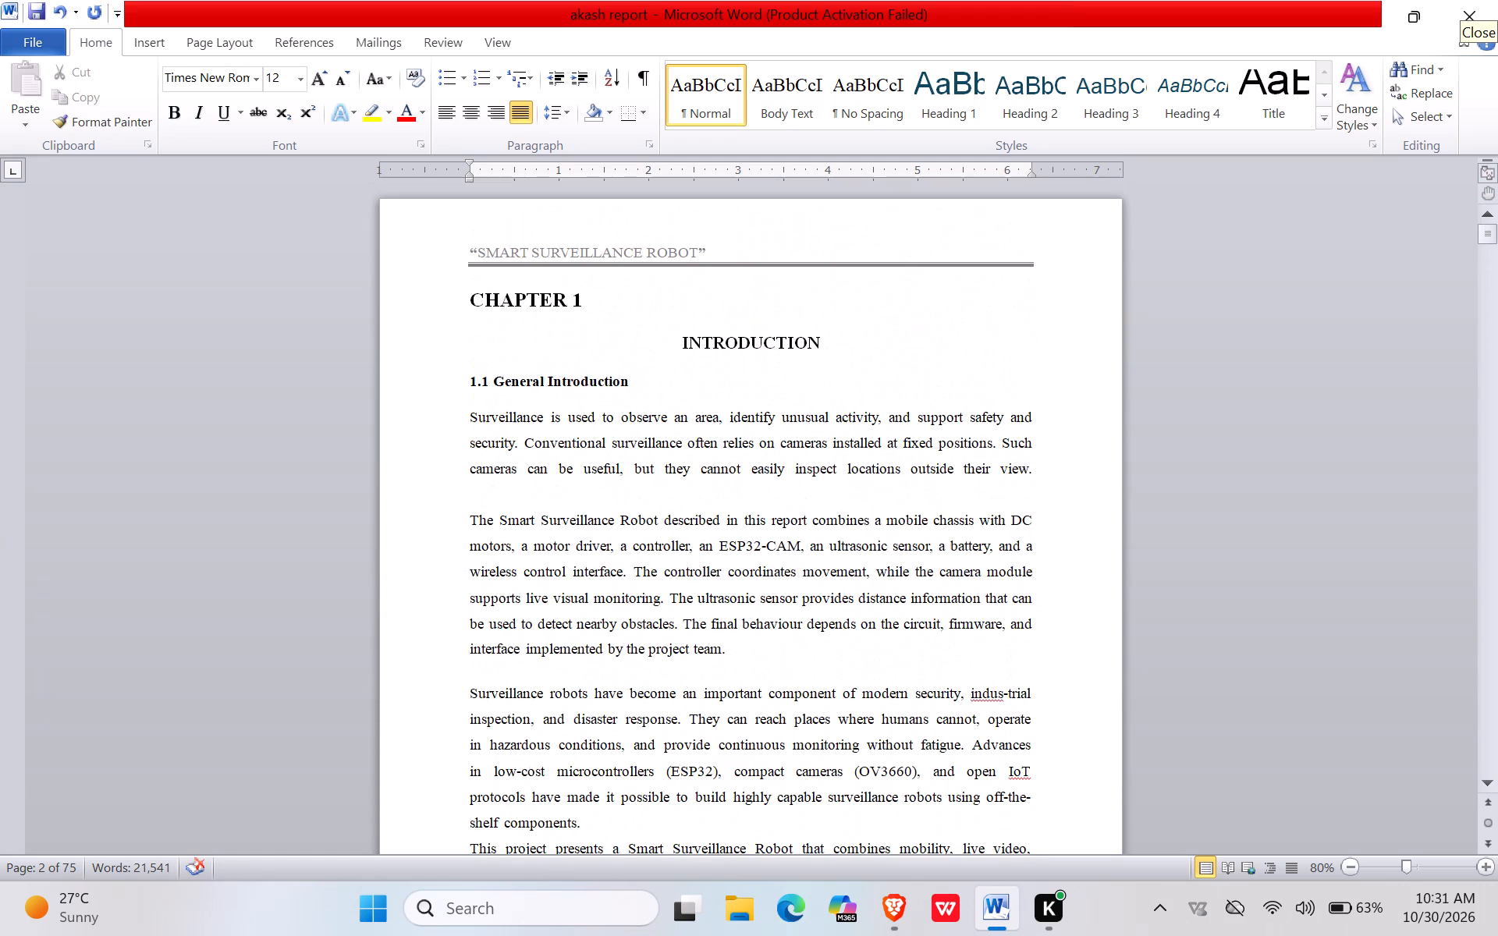
scroll(501, 481, "down", 10)
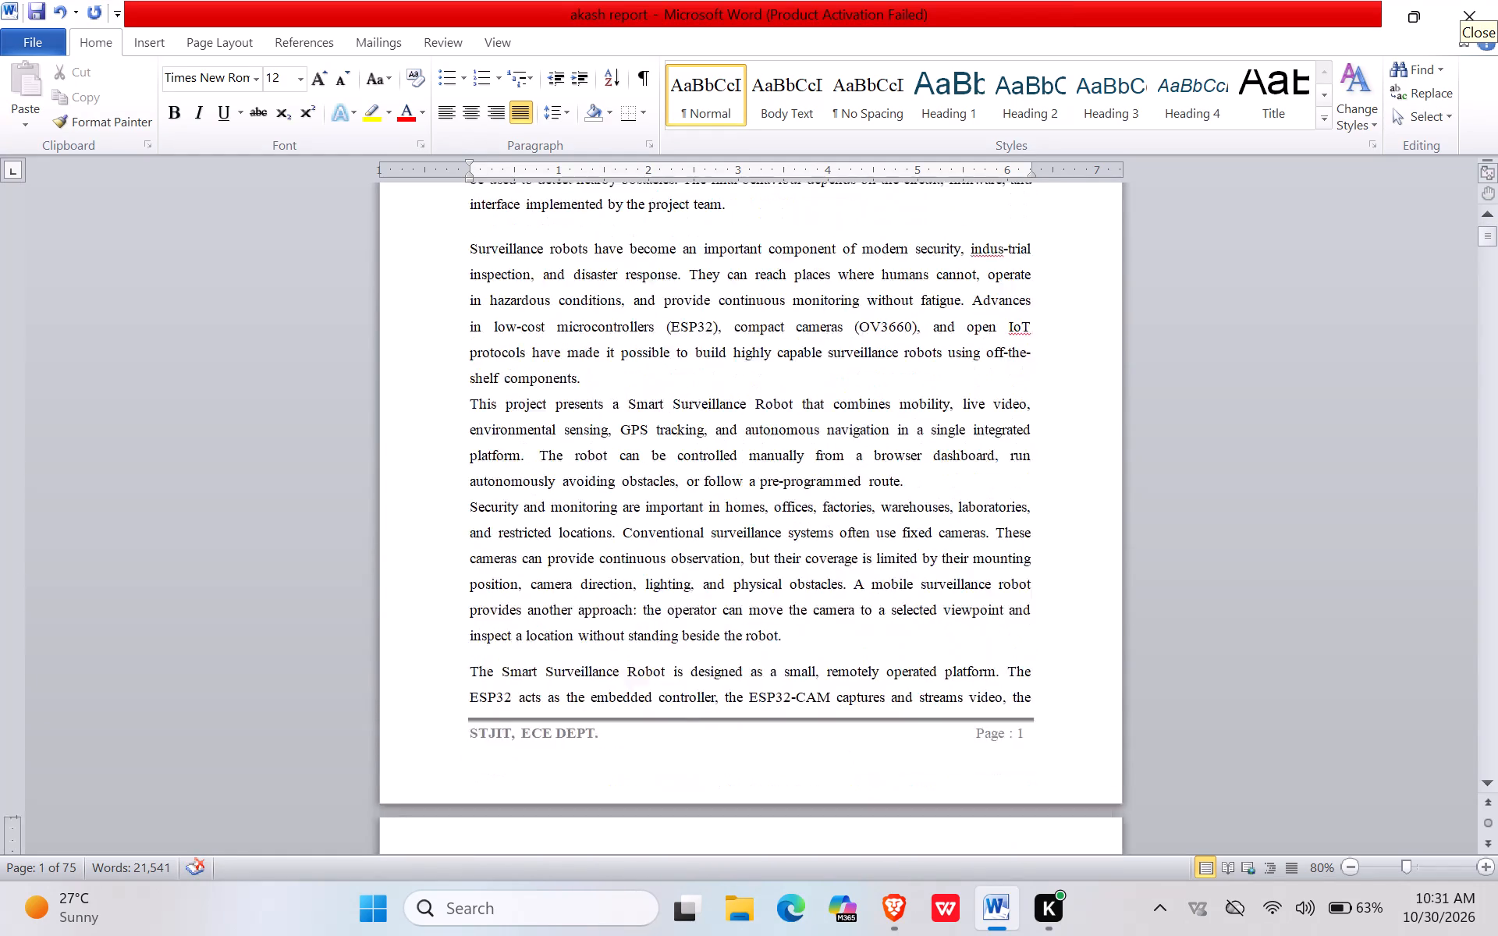
scroll(501, 481, "down", 14)
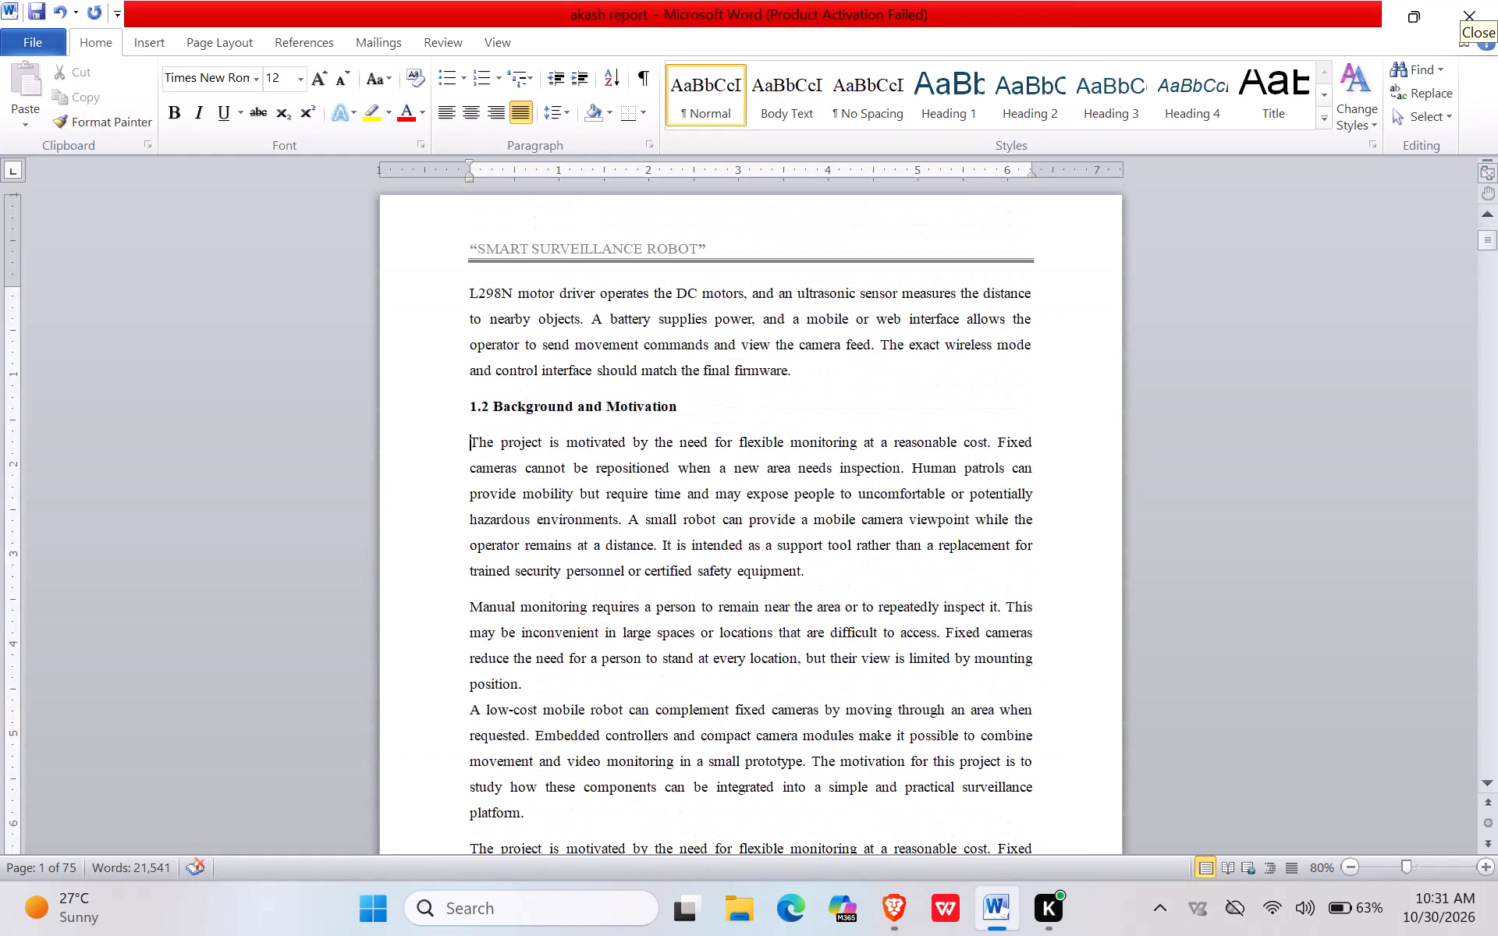
scroll(501, 481, "down", 5)
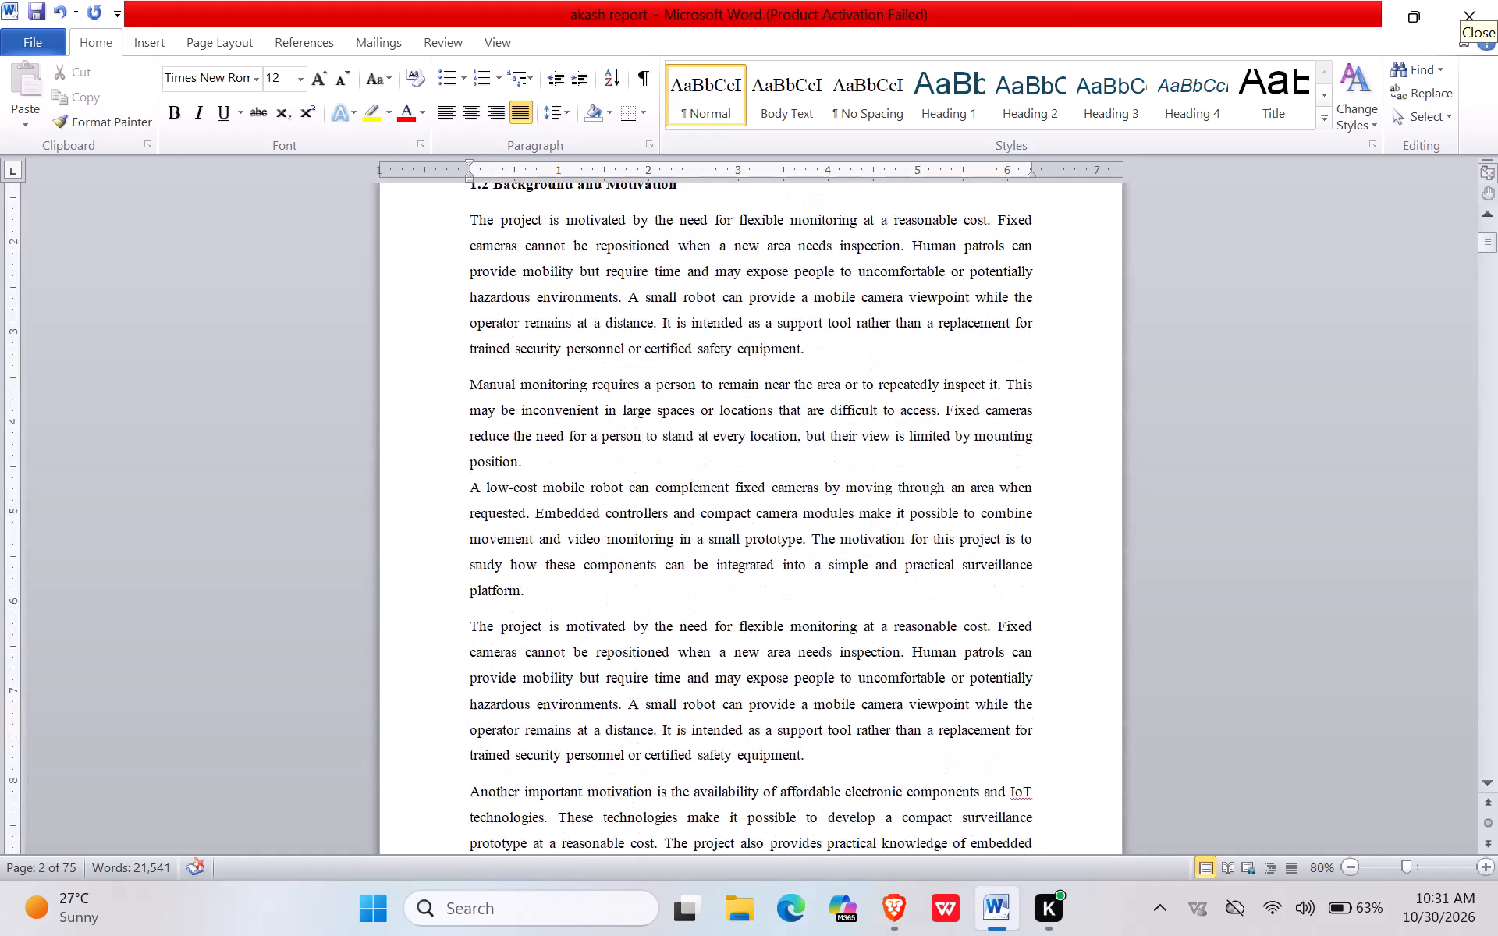
scroll(501, 481, "down", 10)
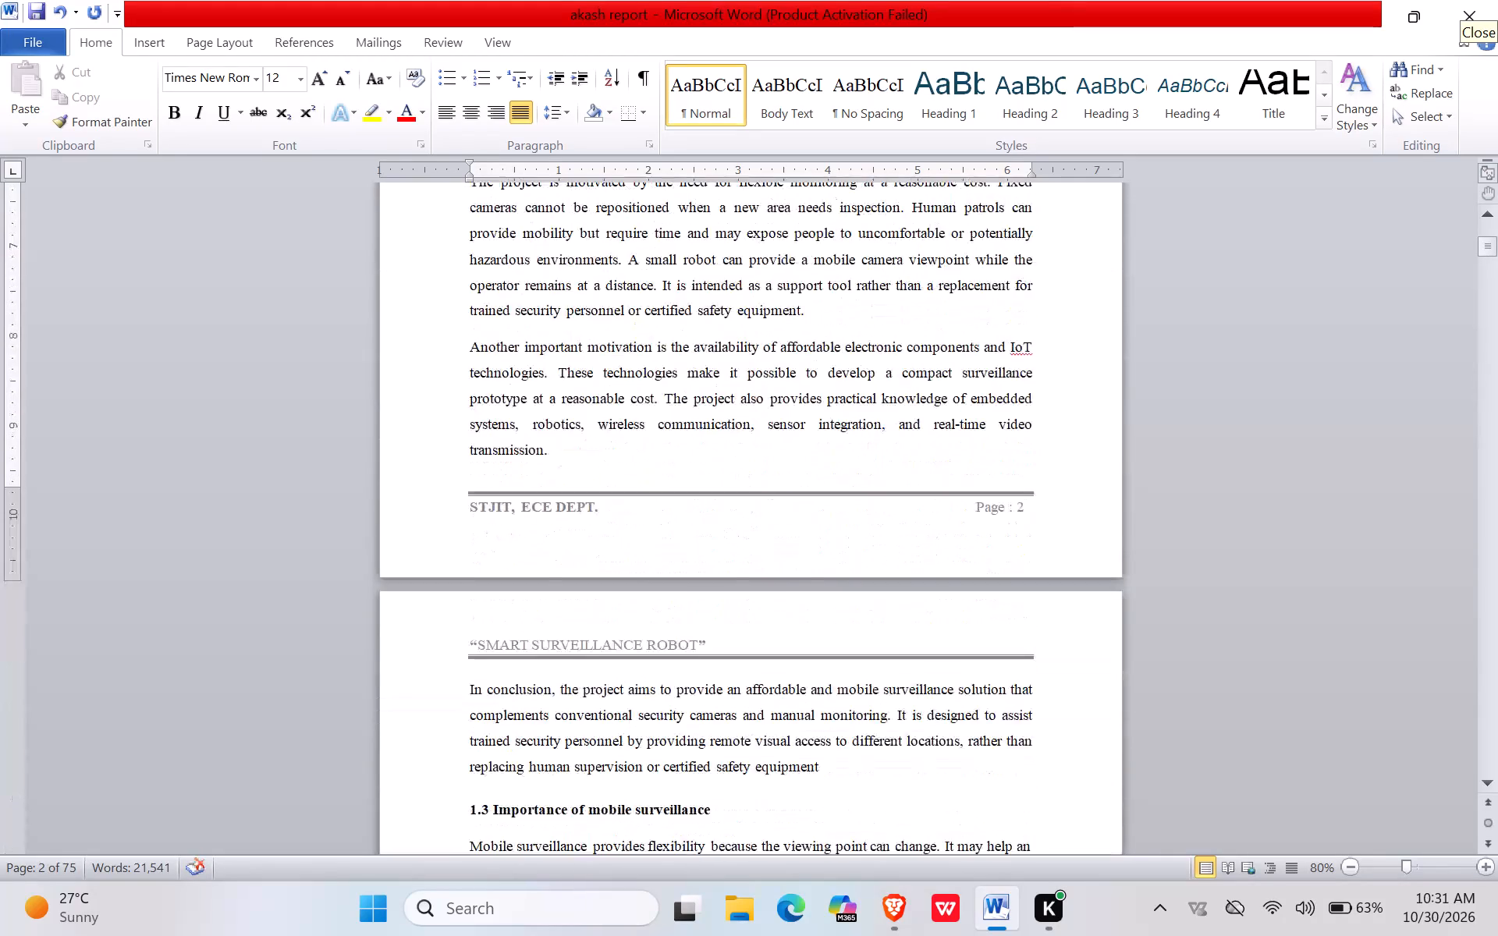
scroll(501, 481, "down", 7)
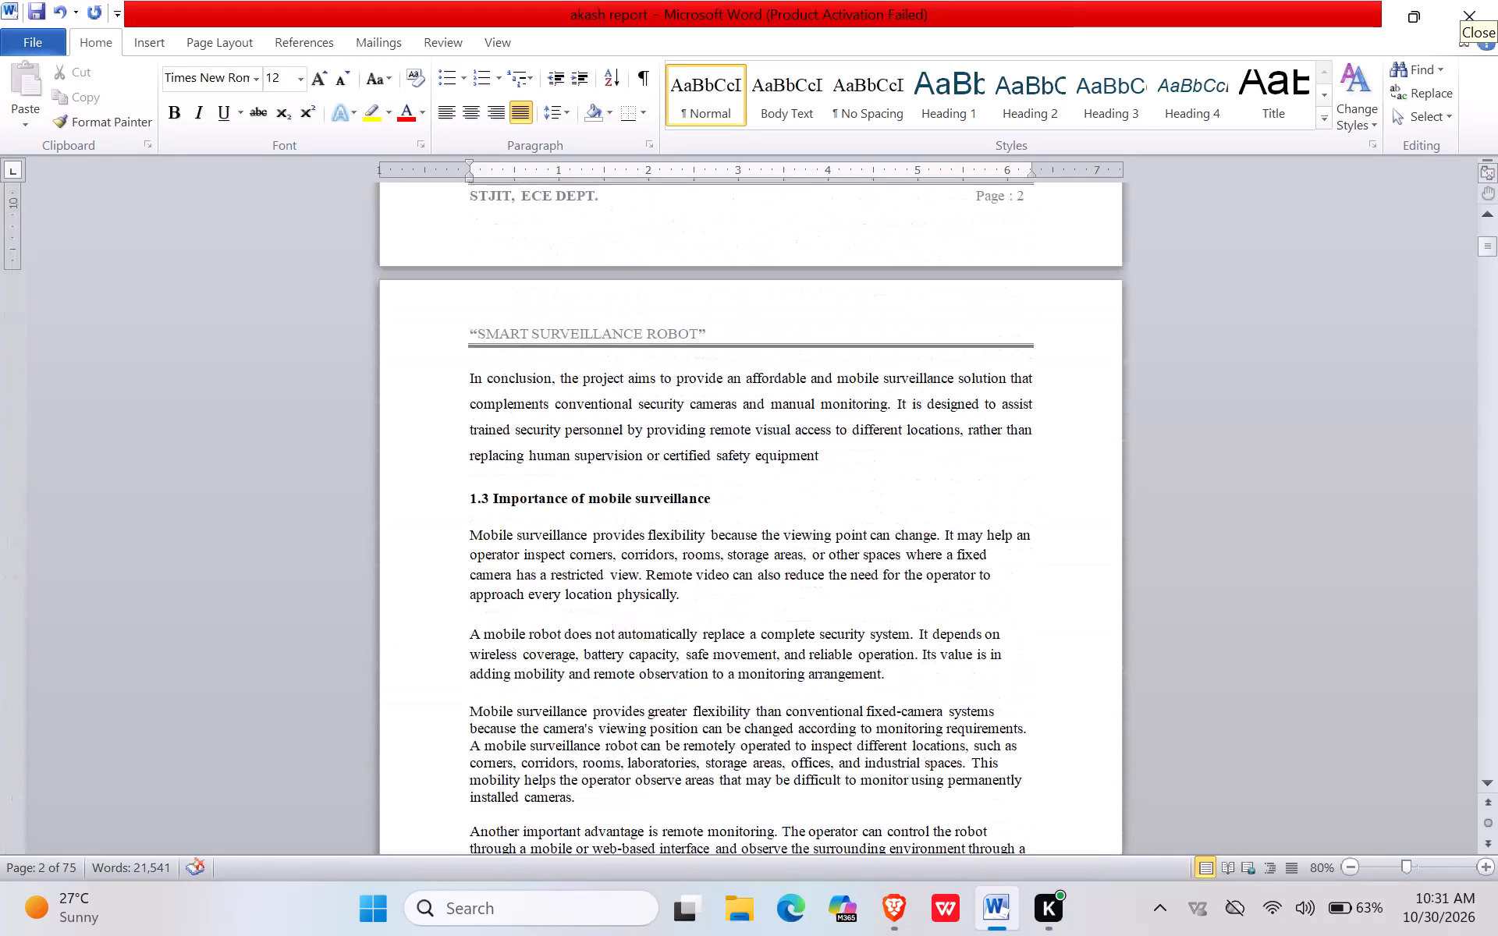
Justify section 1.3, from its heading through the "safe operating procedures" paragraph, and apply 1.5 line spacing.
scroll(501, 481, "down", 1)
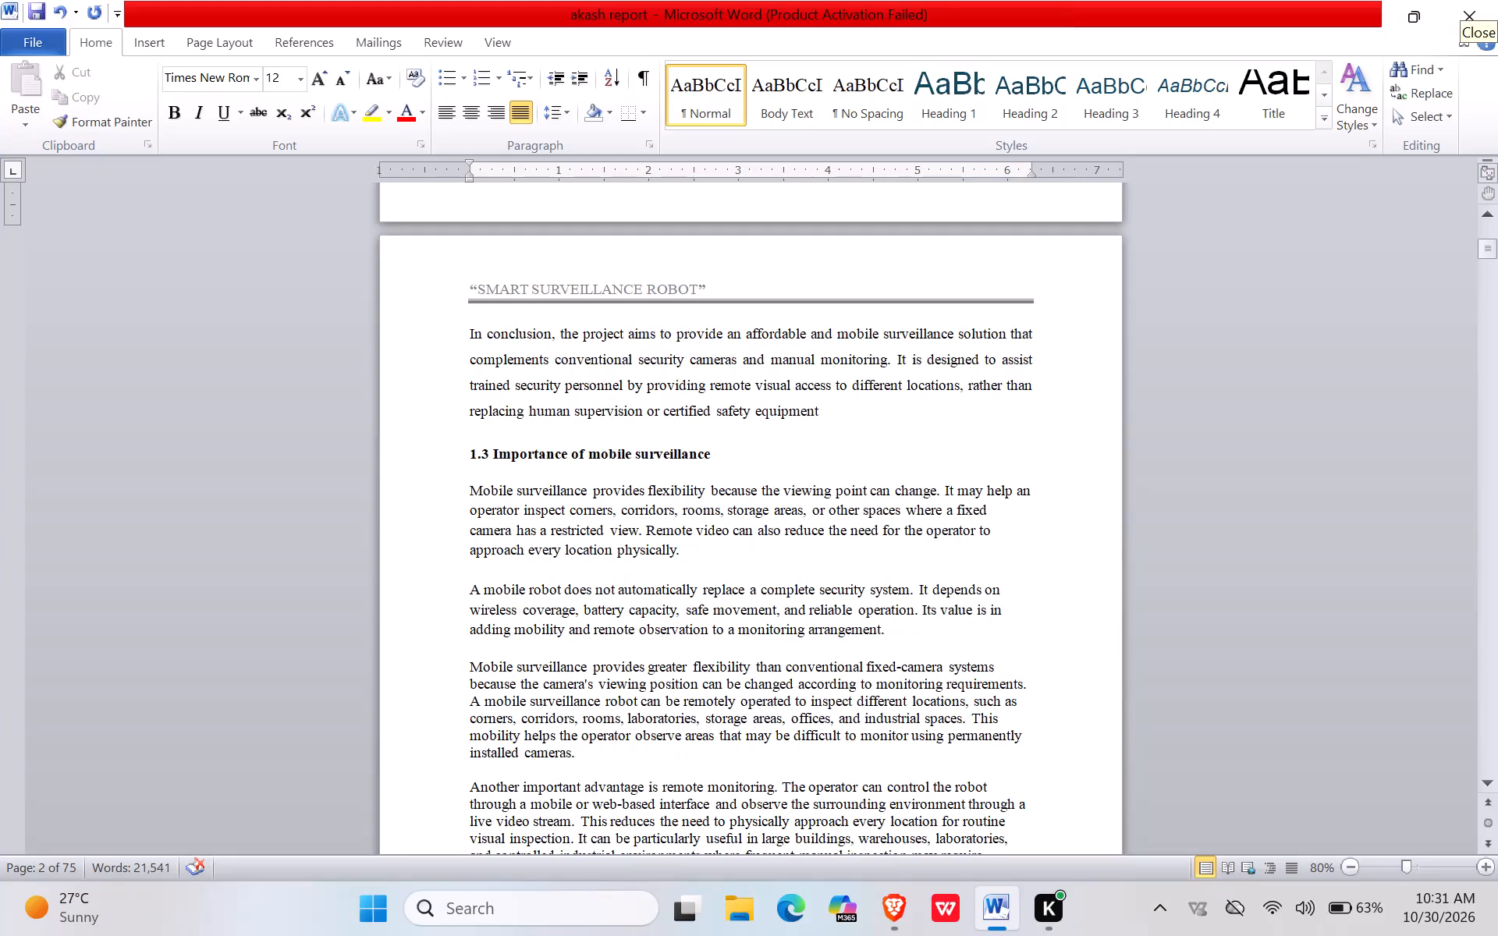
left_click_drag(464, 453, 818, 830)
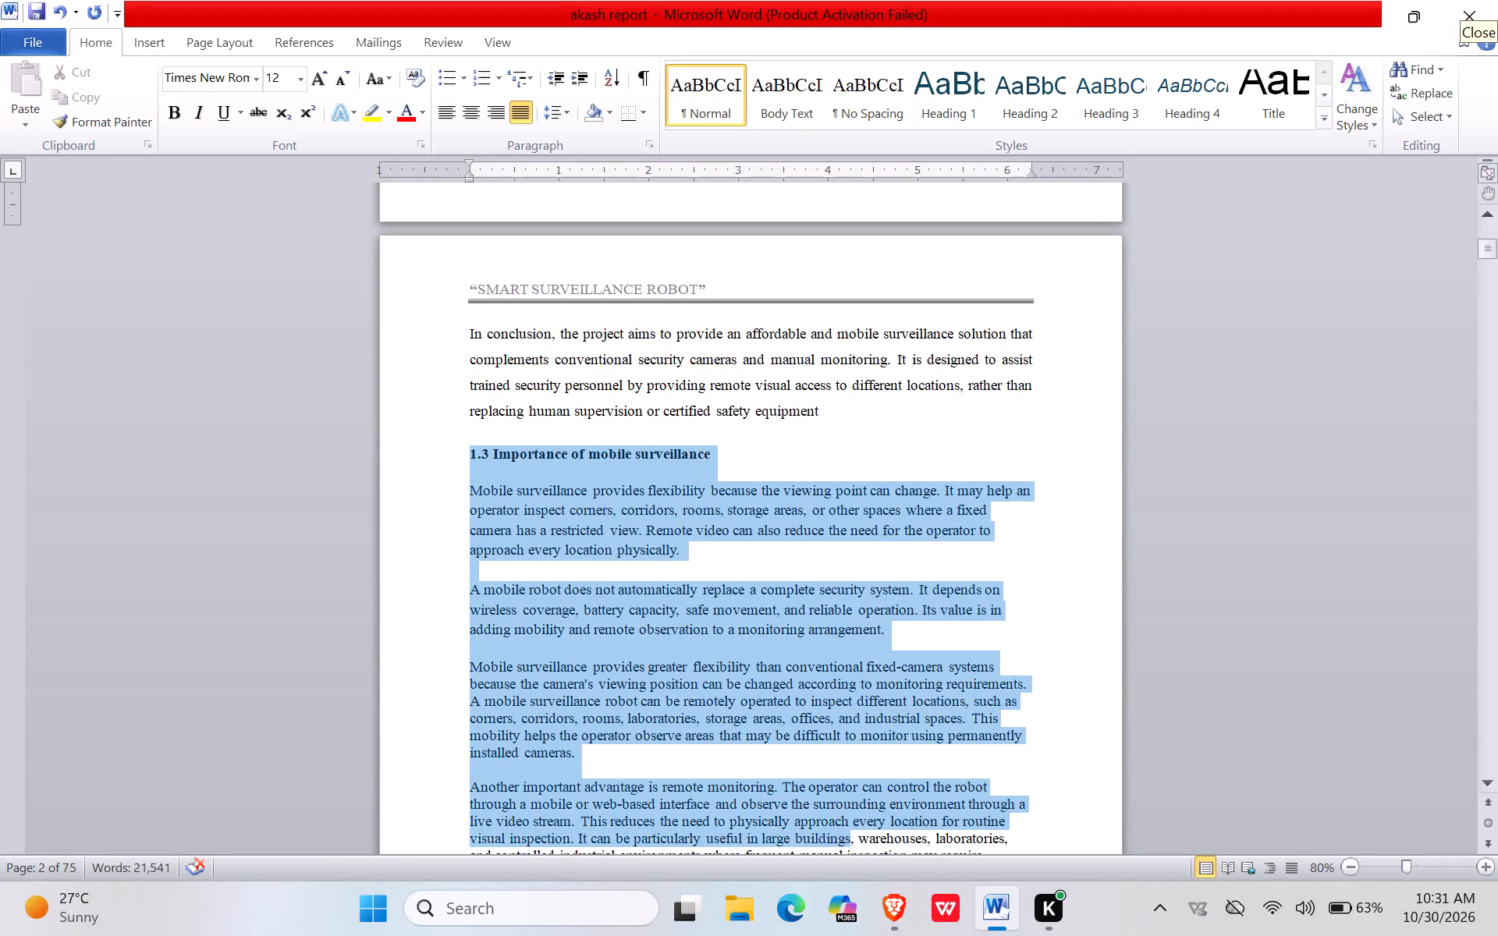
left_click_drag(818, 830, 824, 857)
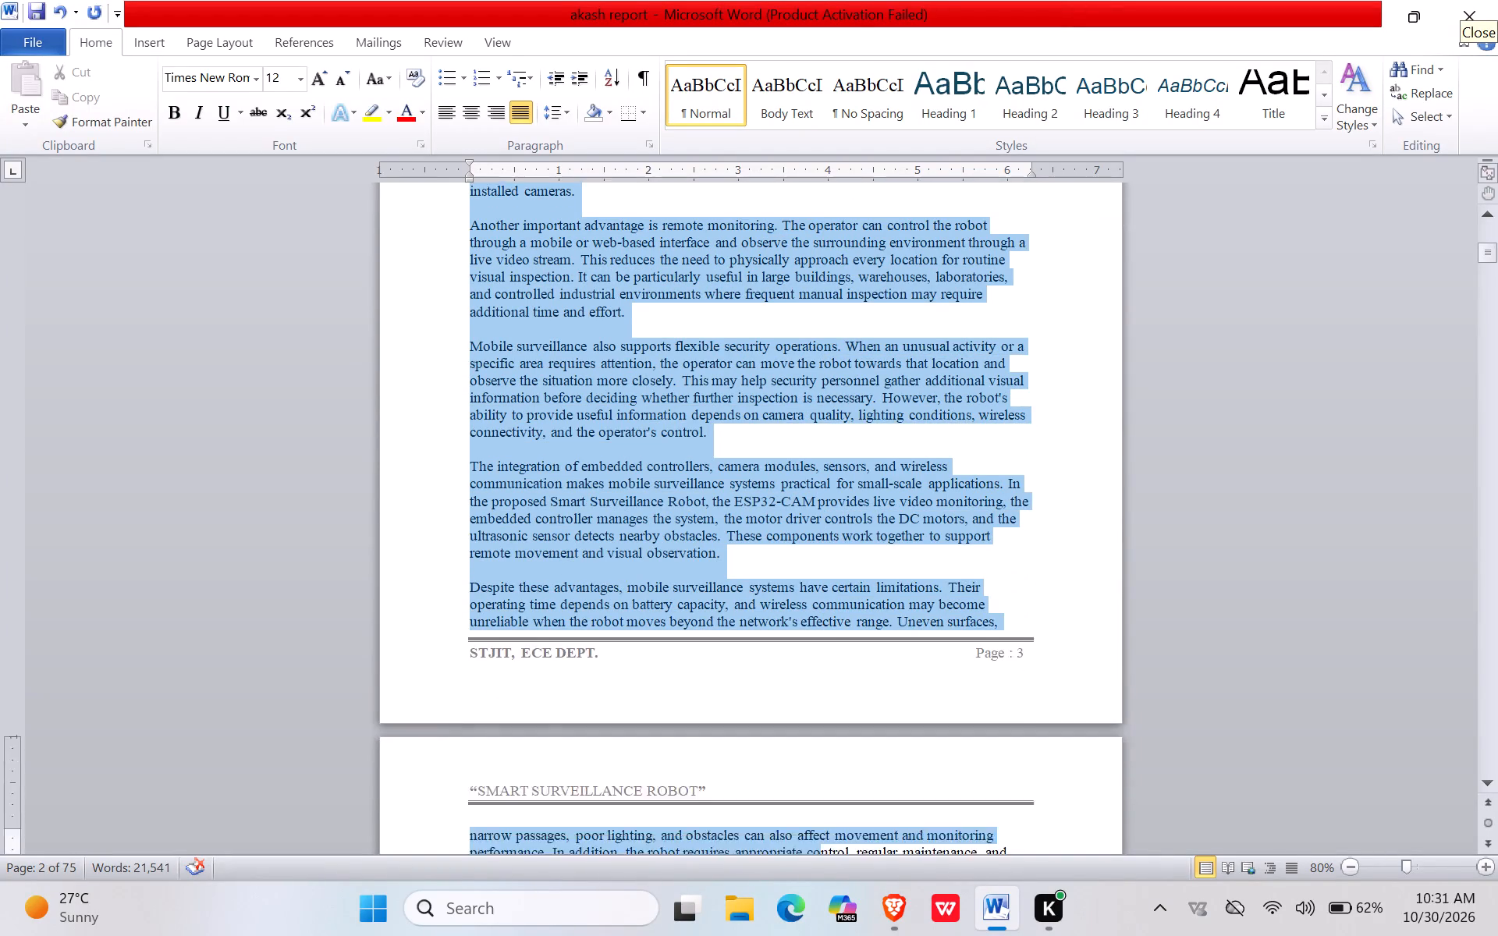
left_click_drag(824, 857, 626, 612)
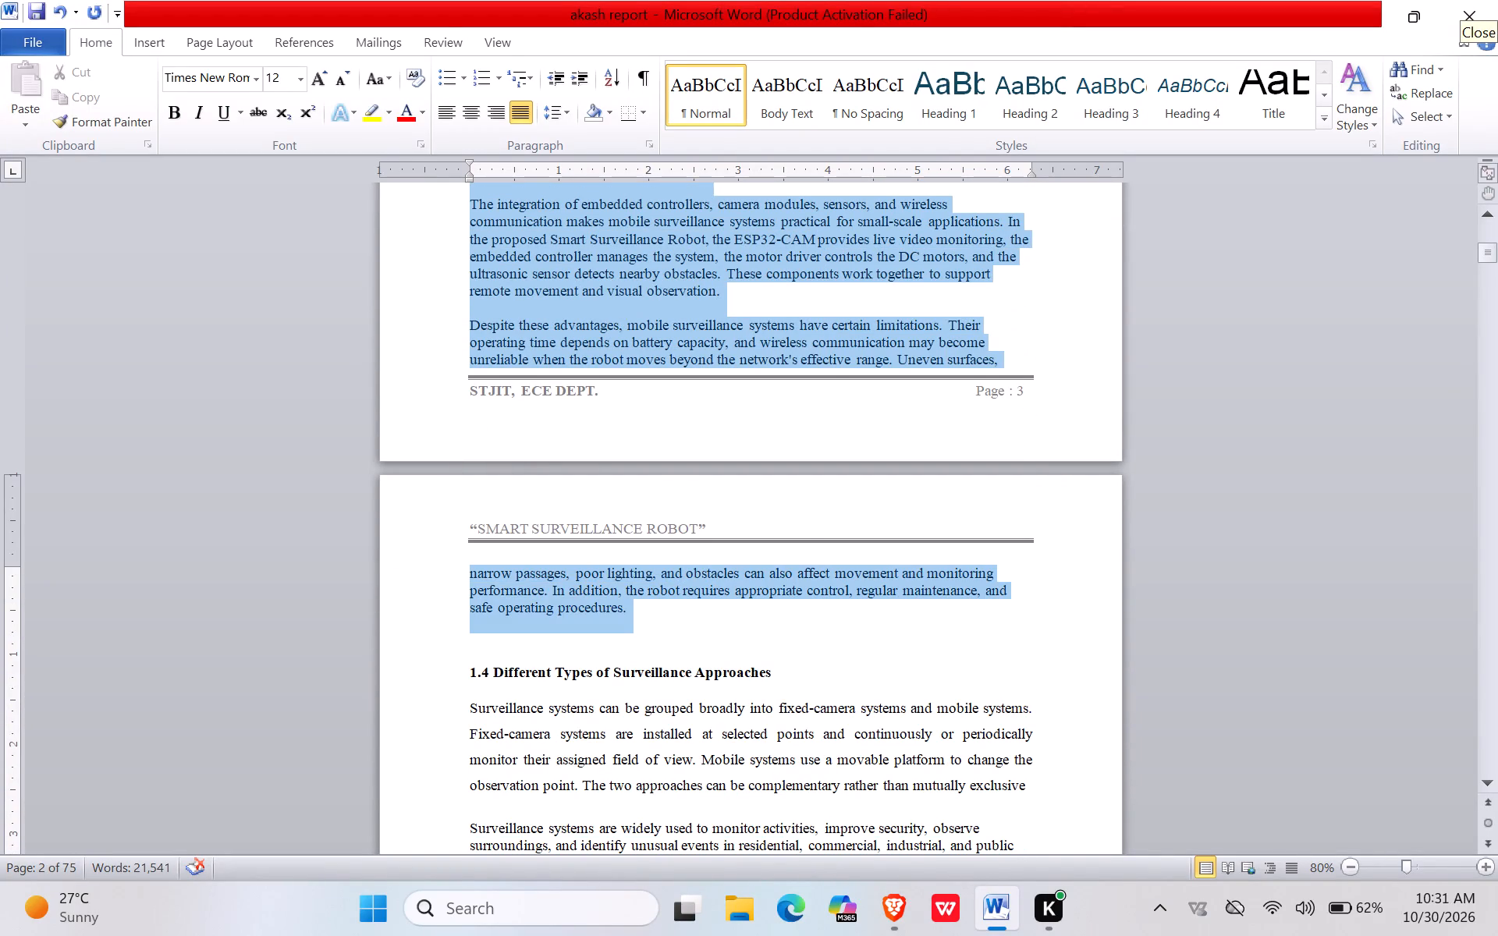
left_click_drag(626, 612, 625, 612)
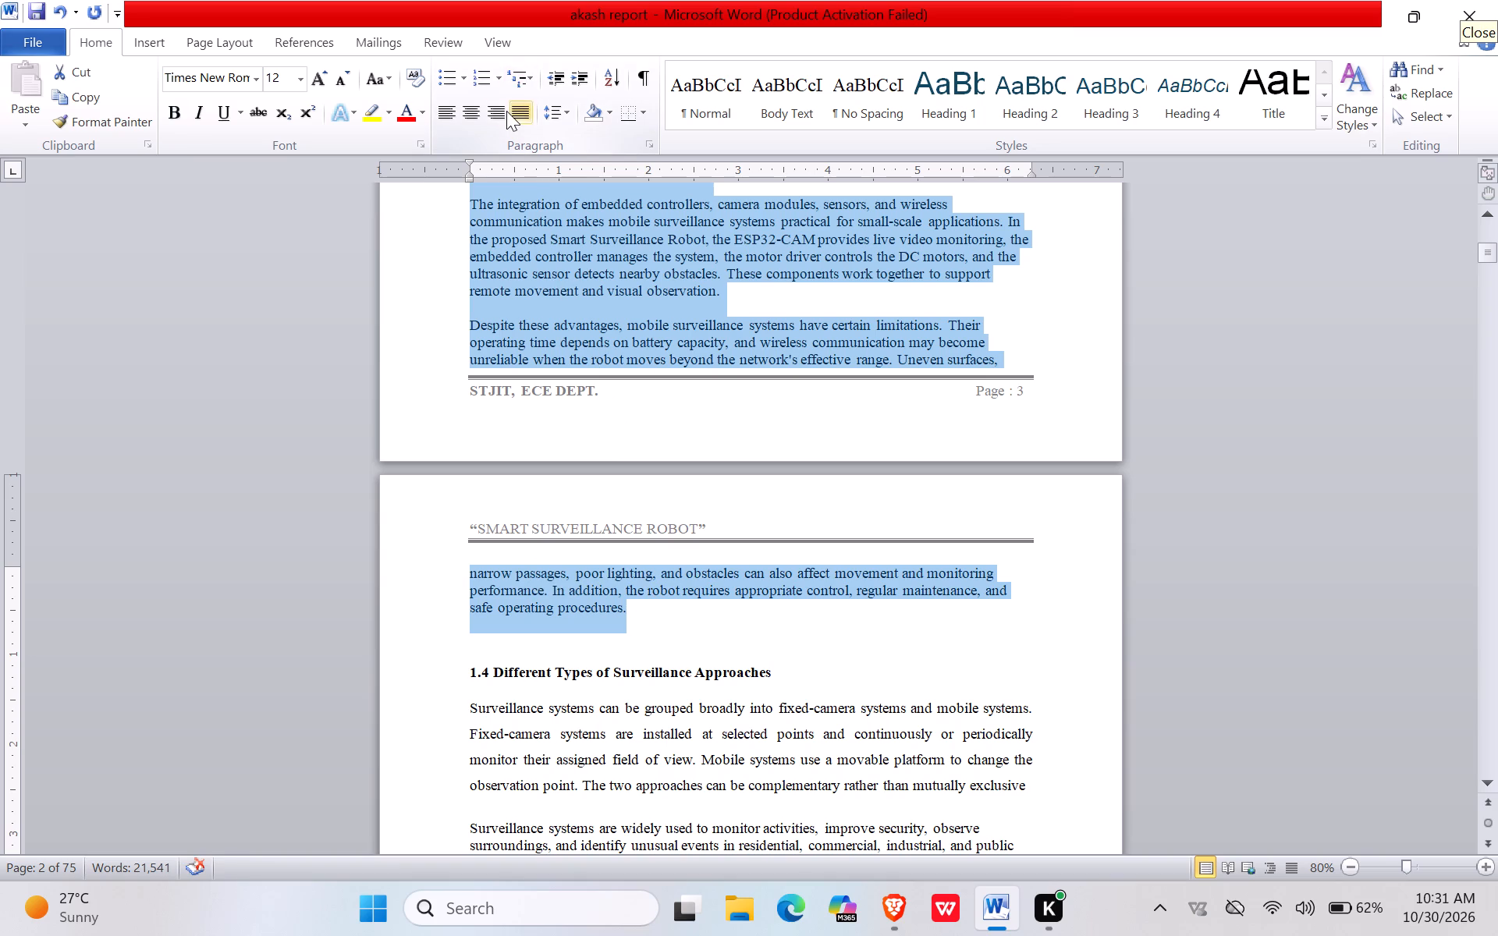
left_click(516, 110)
left_click(553, 112)
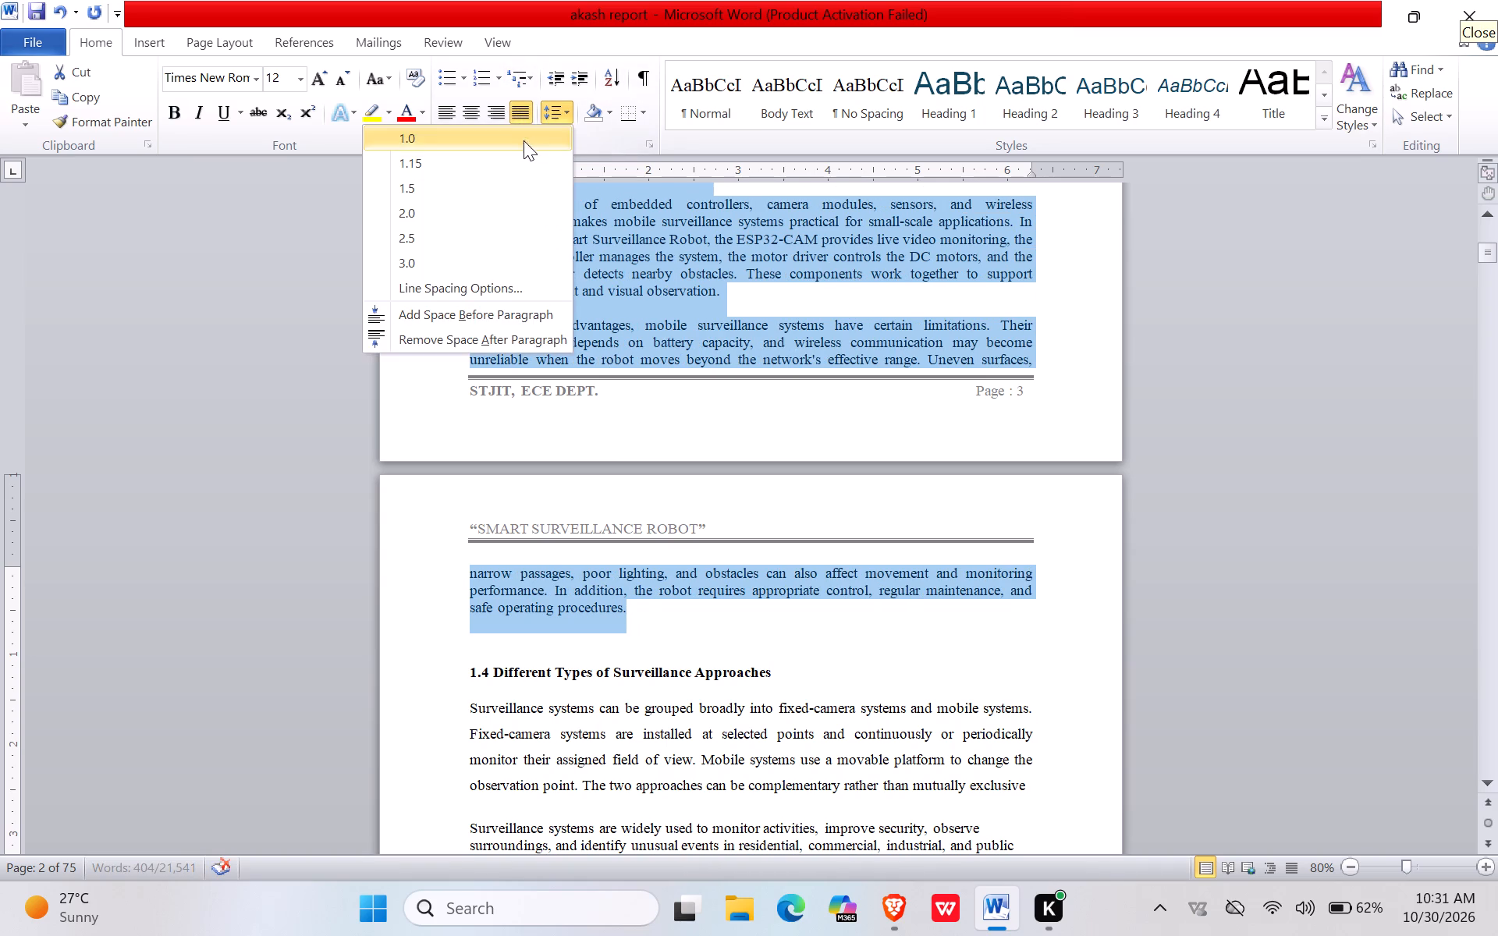
left_click(504, 183)
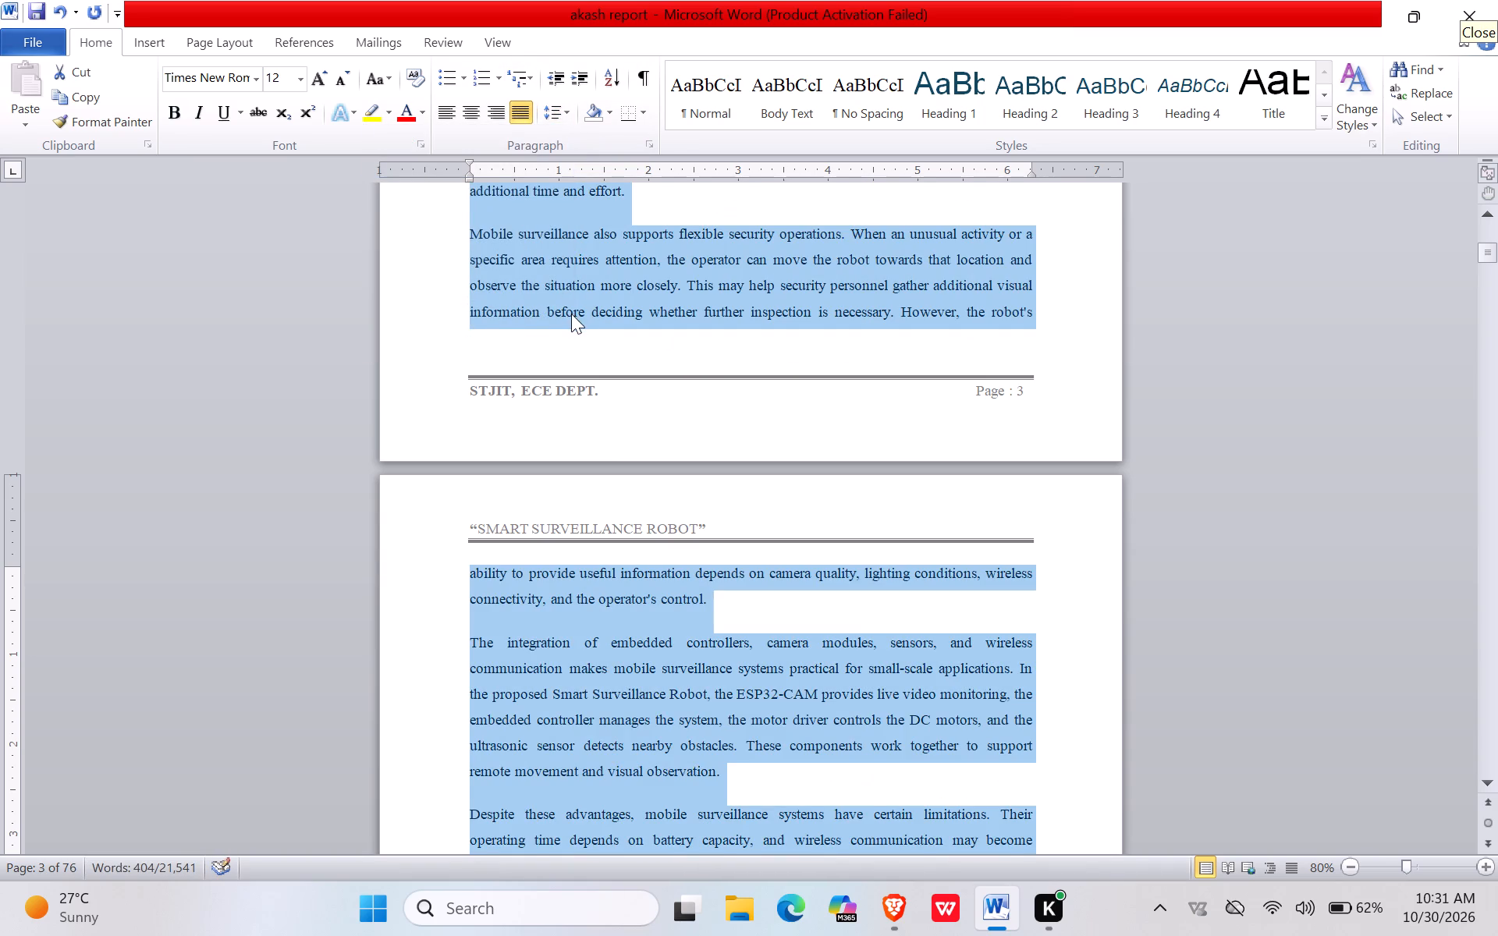
scroll(571, 315, "up", 8)
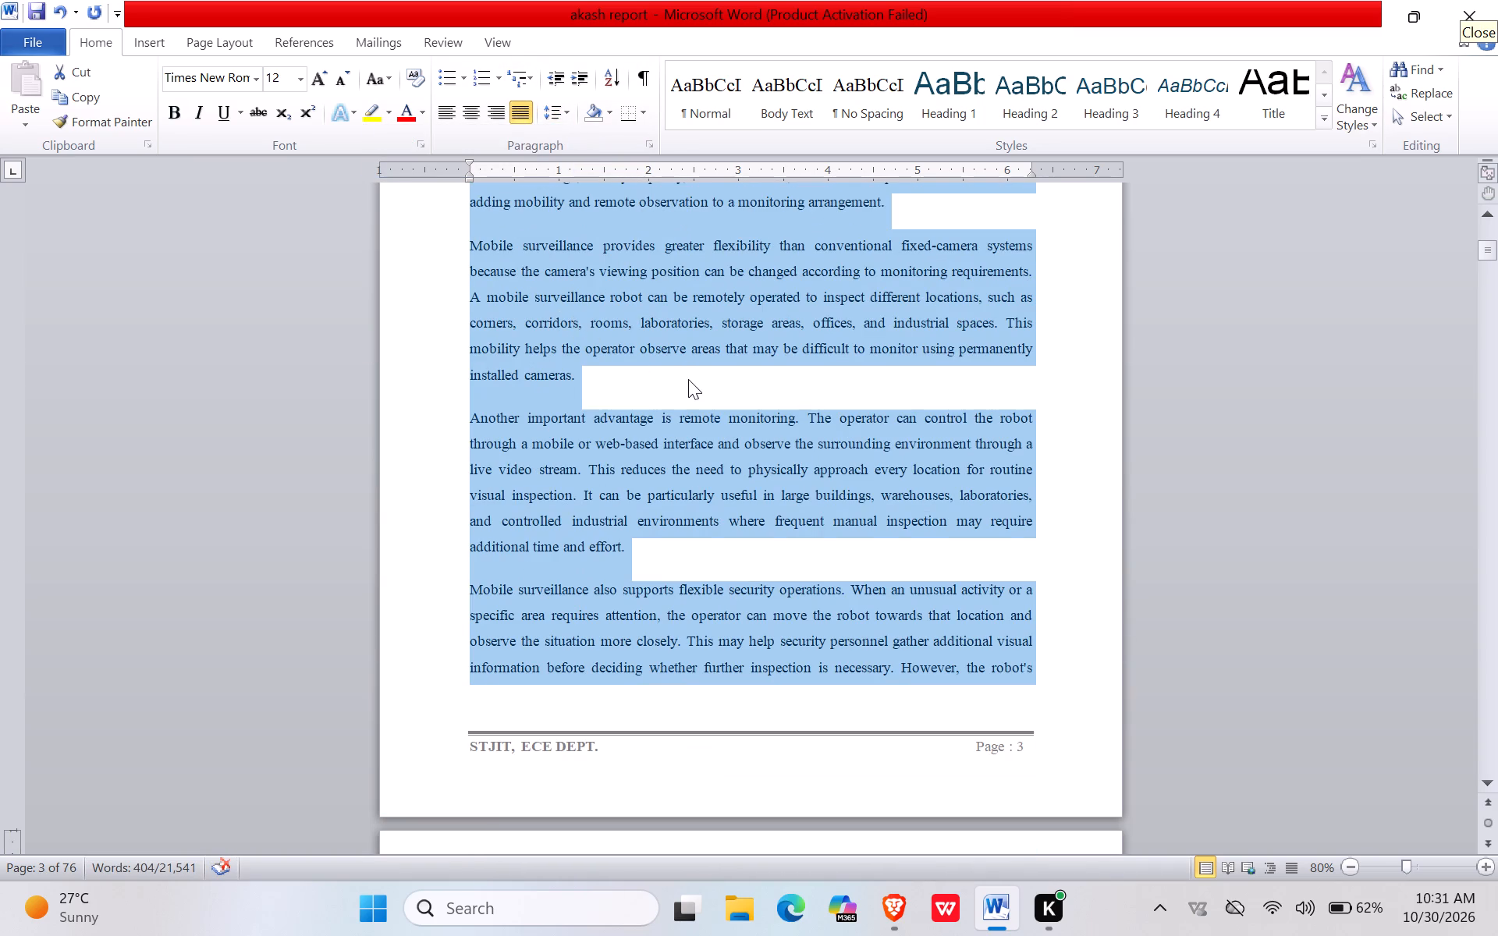
left_click(688, 379)
Delete the words "approach every location" from the last line of the first paragraph under heading 1.3.
scroll(700, 352, "up", 5)
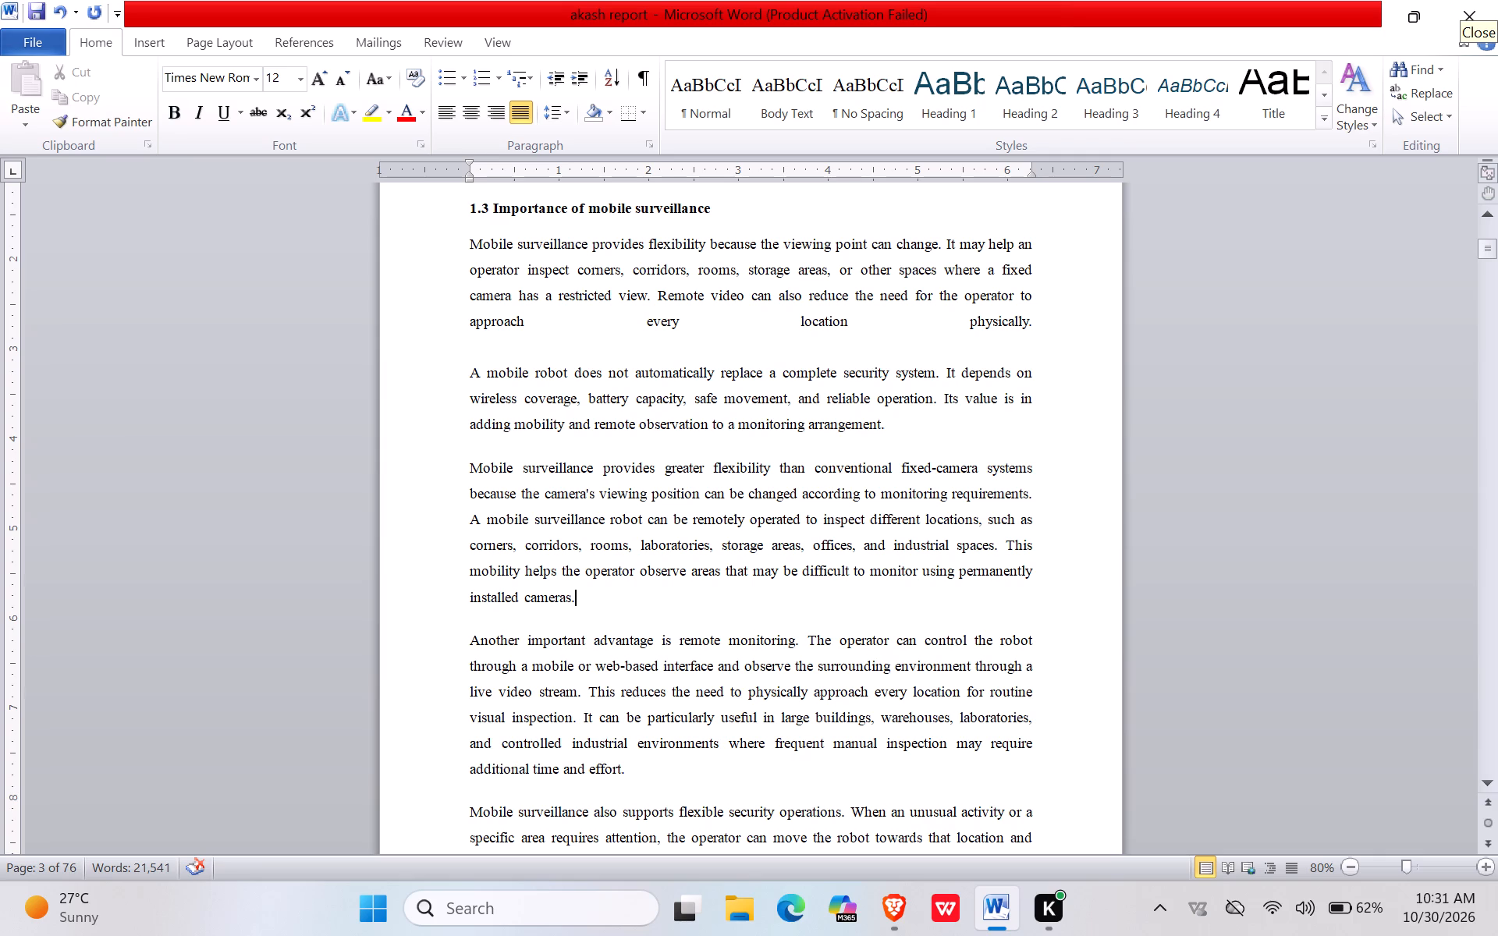
key("BackSpace")
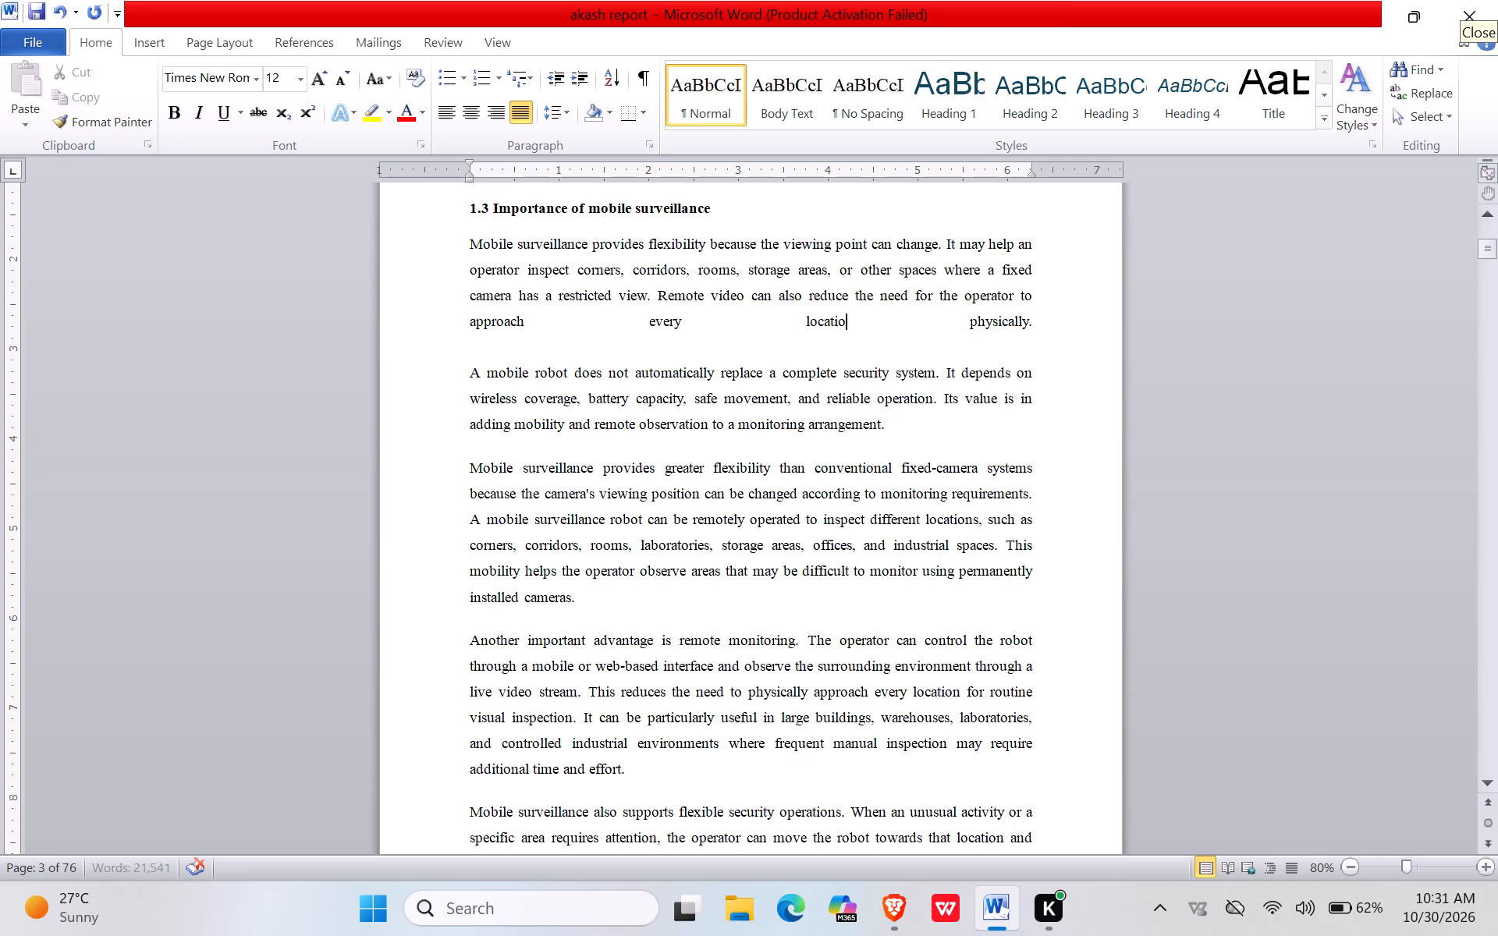
key("BackSpace")
key("BackSpace")
key("BackSpace")
key("BackSpace")
key("BackSpace")
key("BackSpace")
key("BackSpace")
key("BackSpace")
key("BackSpace")
key("BackSpace")
key("BackSpace")
key("BackSpace")
key("BackSpace")
key("BackSpace")
key("BackSpace")
key("BackSpace")
key("BackSpace")
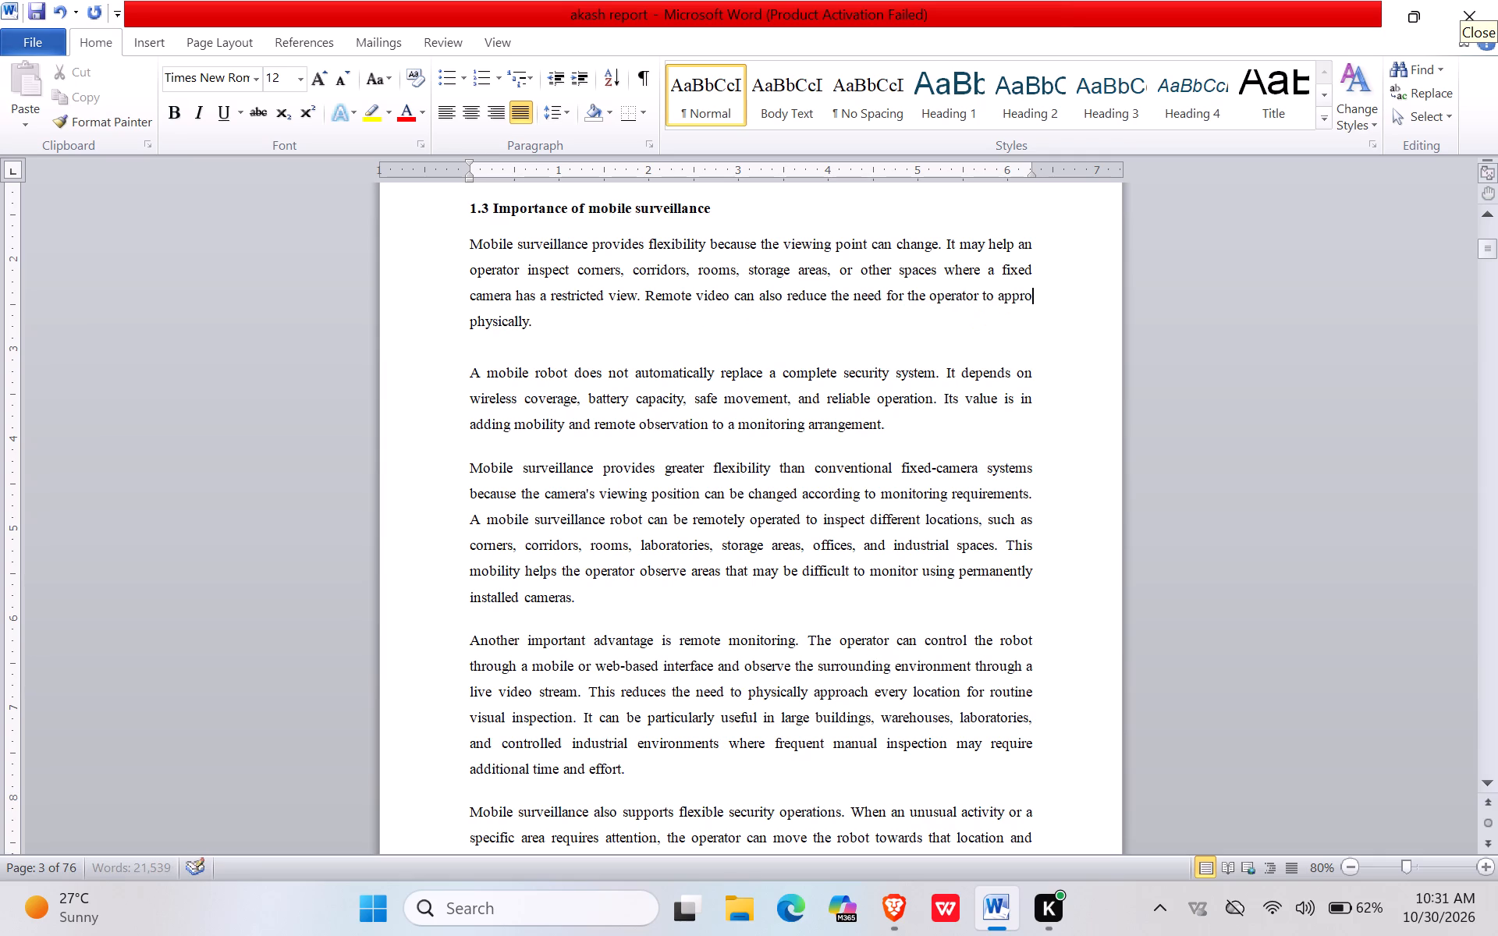
key("BackSpace")
key("BackSpace")
key("BackSpace")
key("BackSpace")
key("BackSpace")
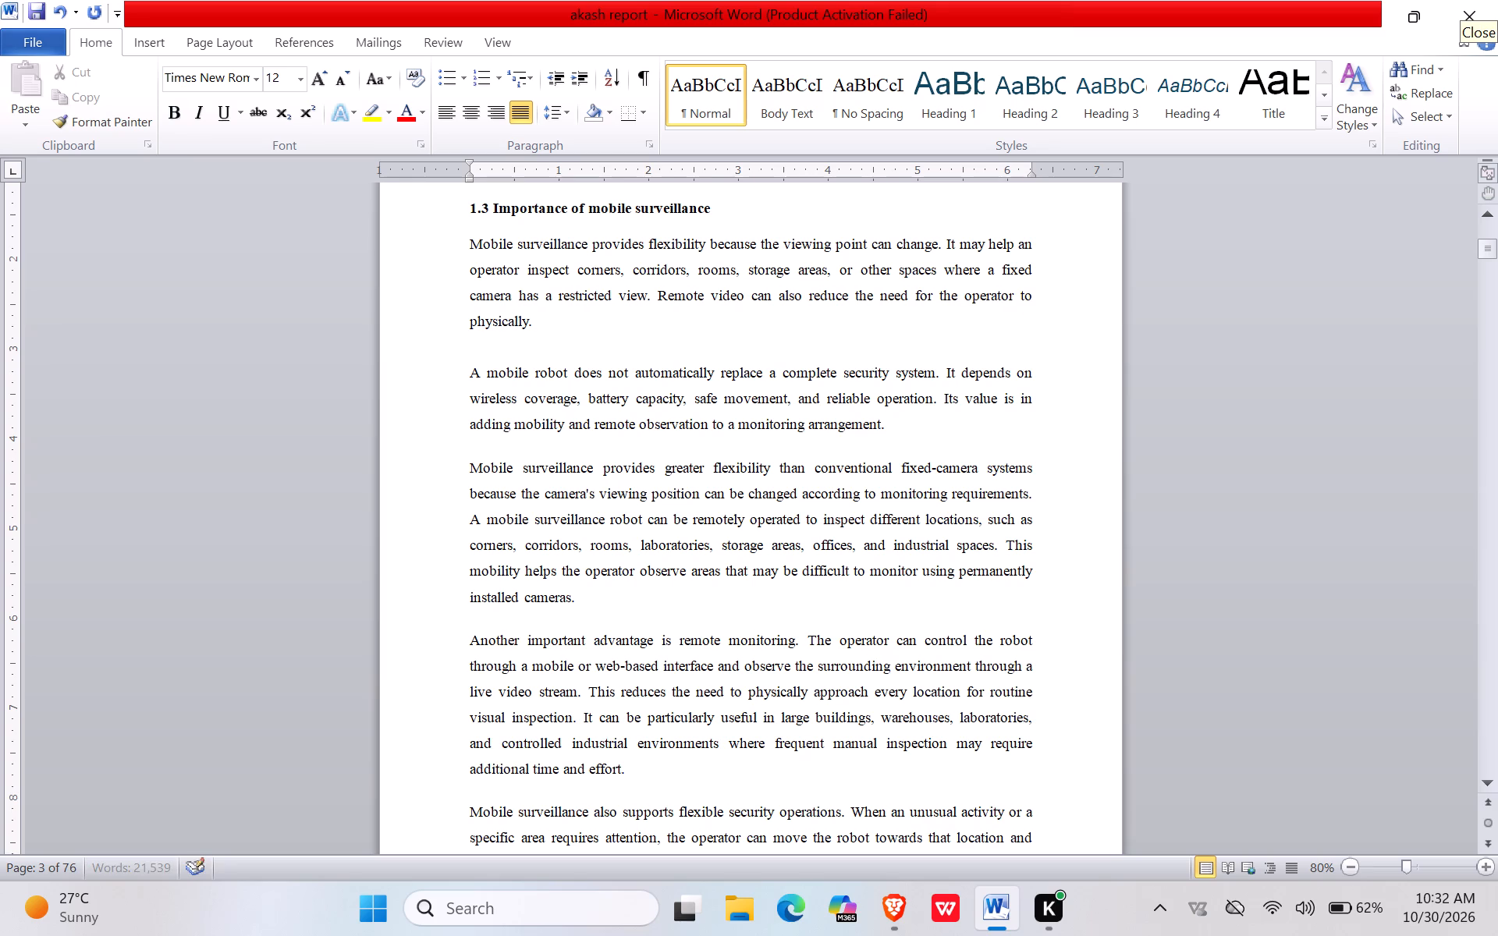
Remove the full stop after "physically" at the end of the first paragraph in section 1.3.
left_click(635, 327)
key("Left")
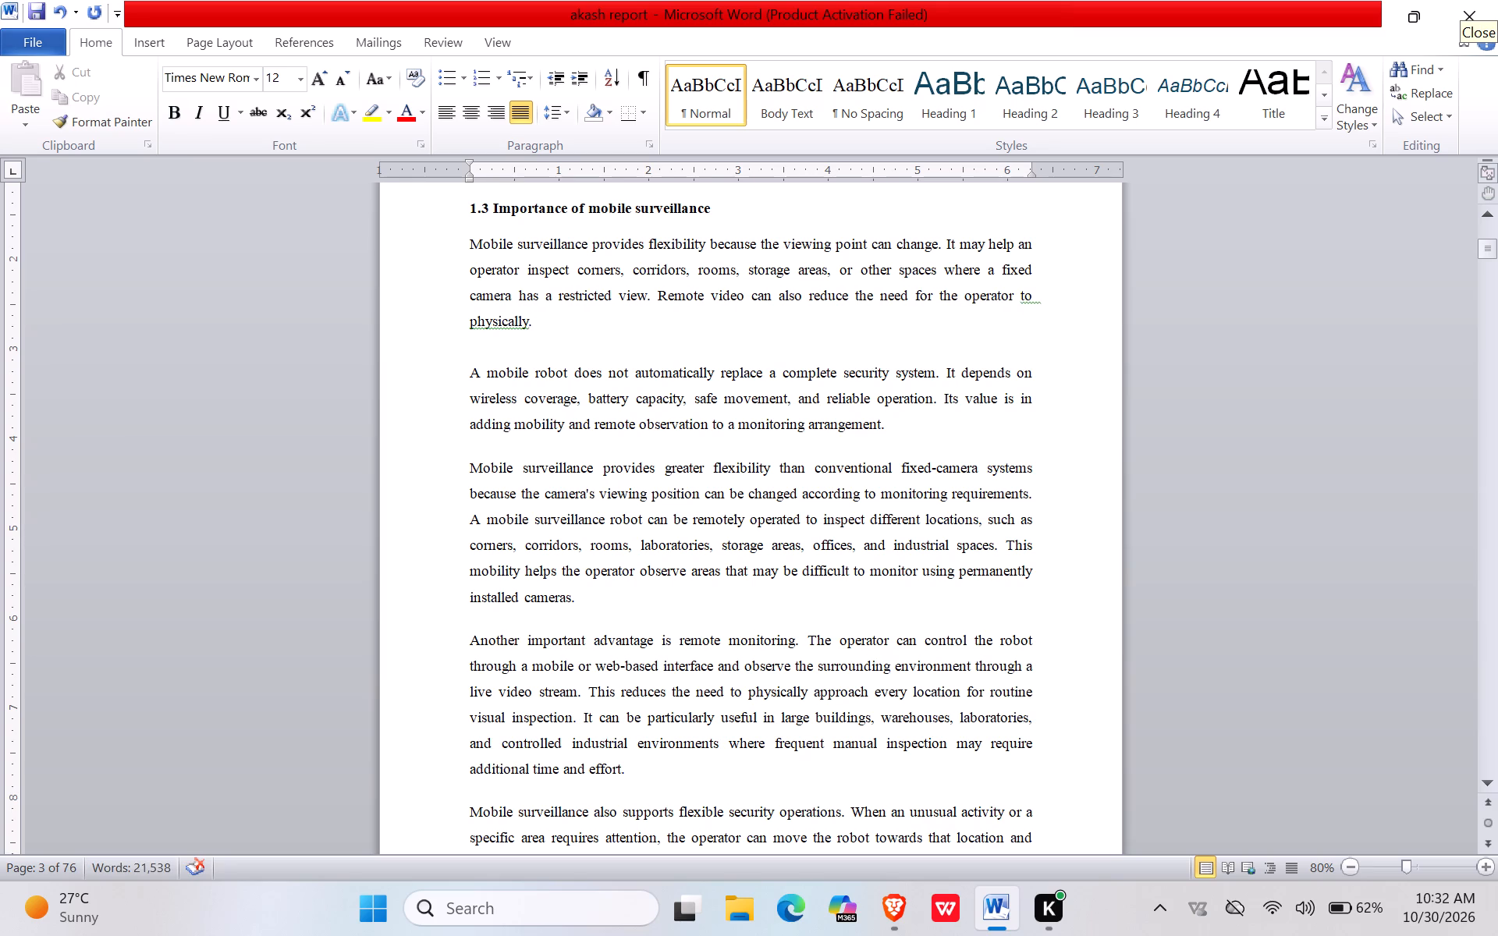
key("space")
left_click(571, 329)
left_click(1031, 323)
key("BackSpace")
Apply 1.5 line spacing to the first paragraph of section 1.3.
scroll(919, 437, "down", 3)
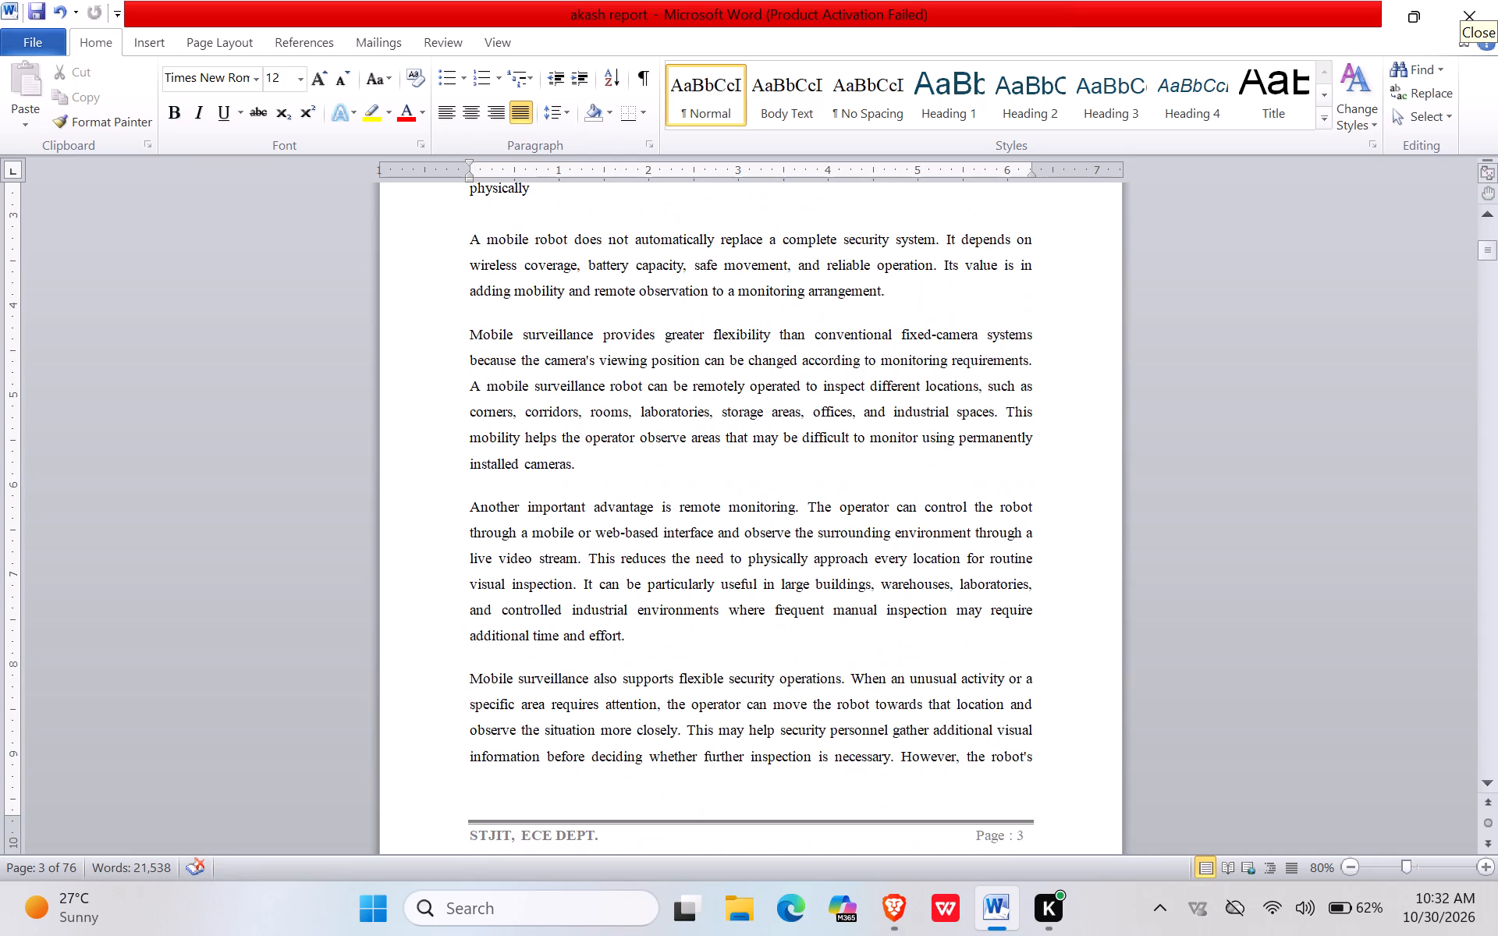
left_click(565, 116)
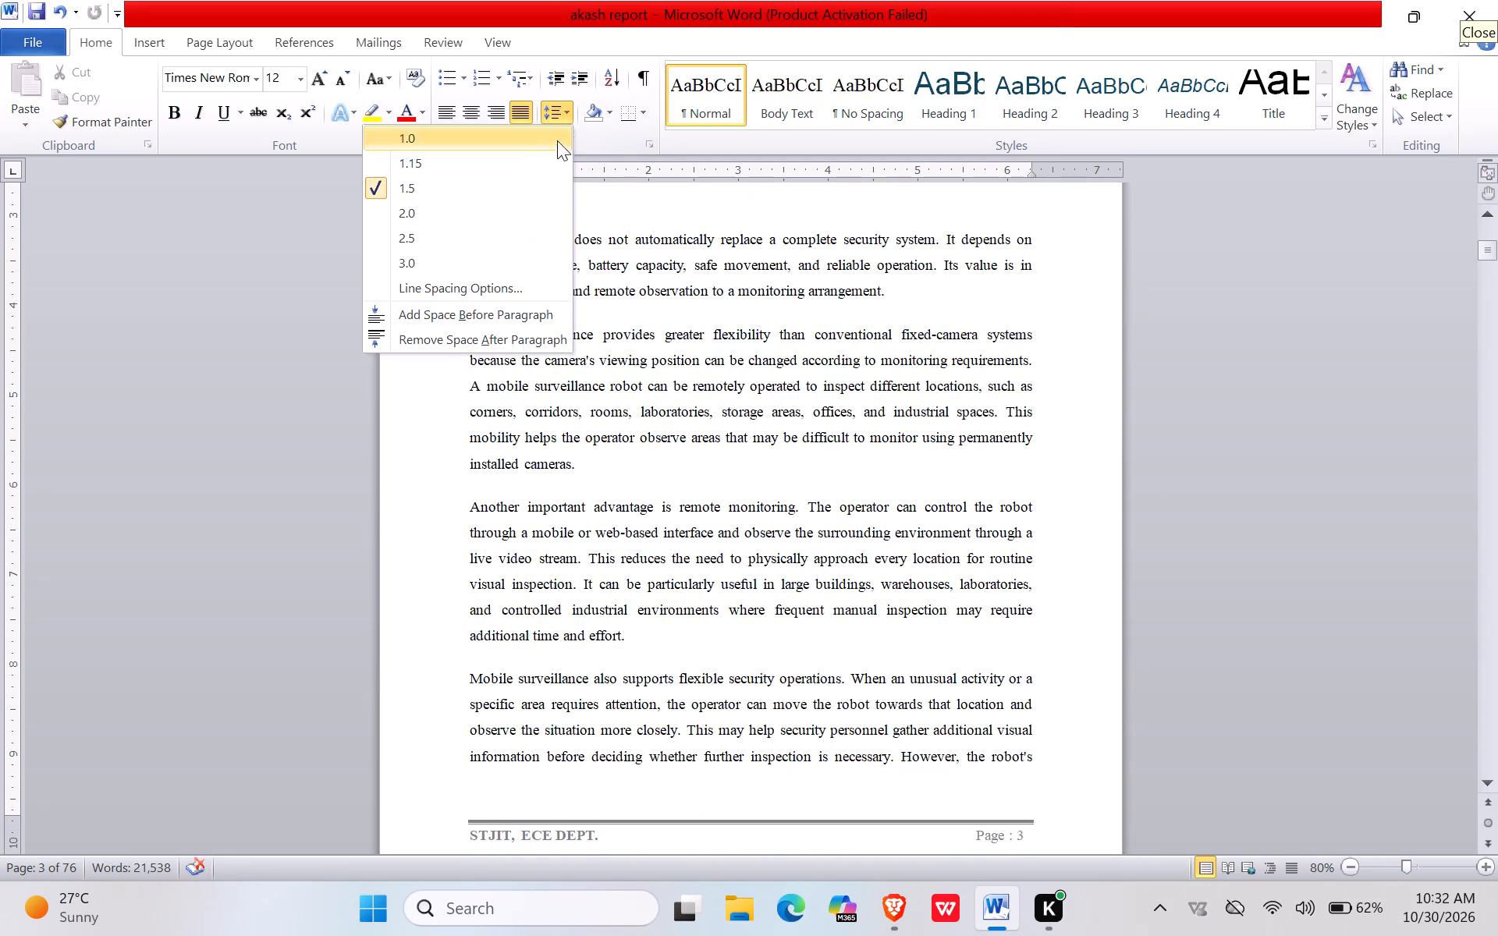
left_click(538, 187)
Remove the blank line above the "1.4 Different Types of Surveillance Approaches" heading.
scroll(687, 459, "down", 5)
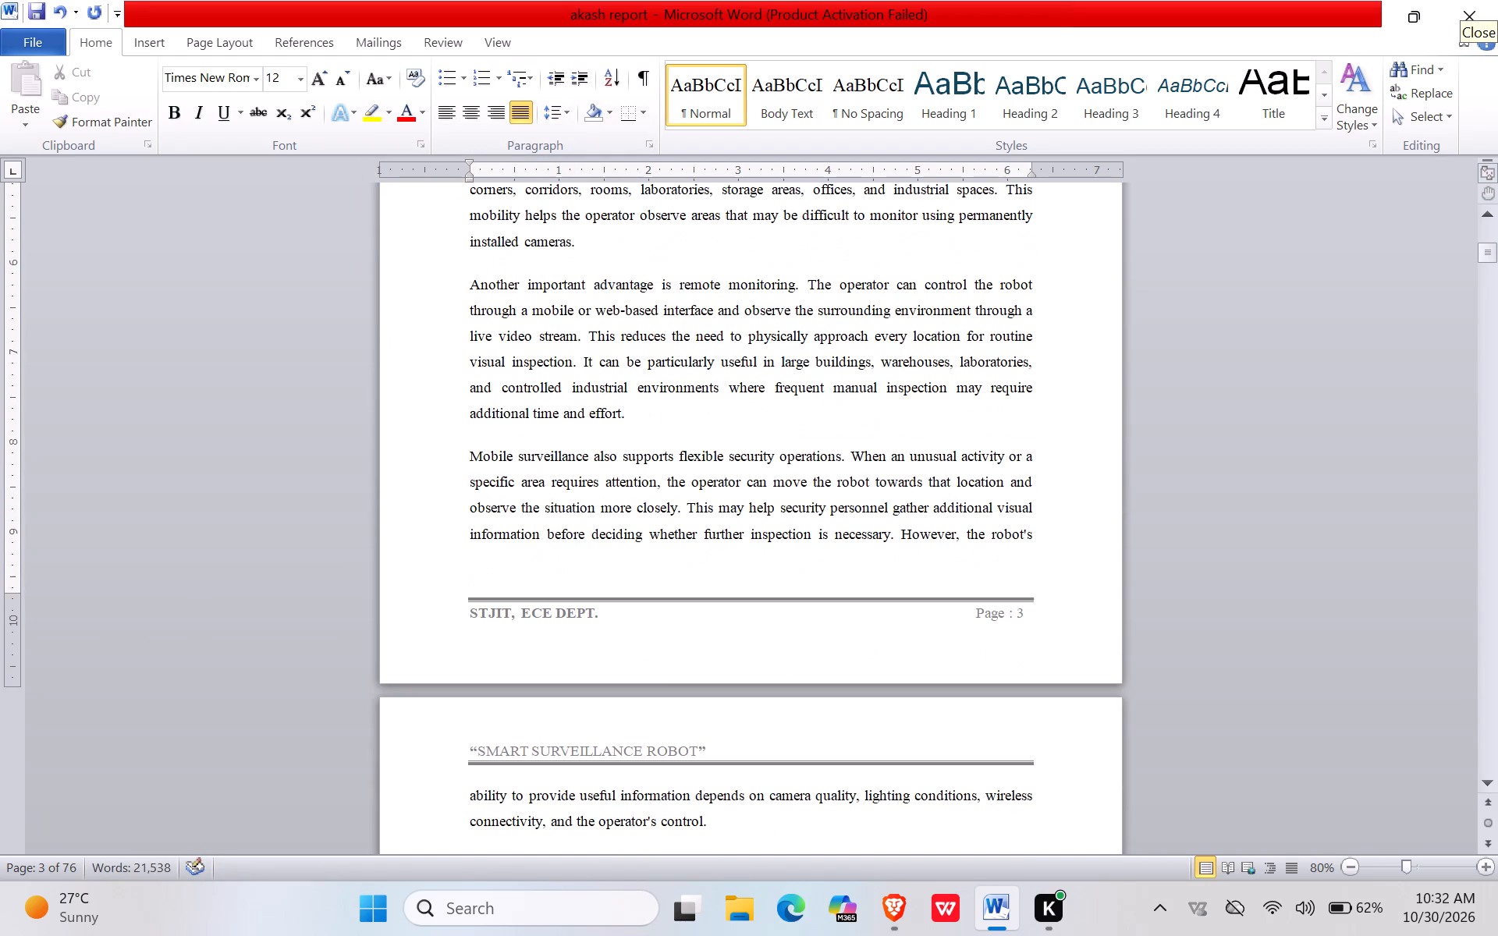
scroll(705, 499, "down", 5)
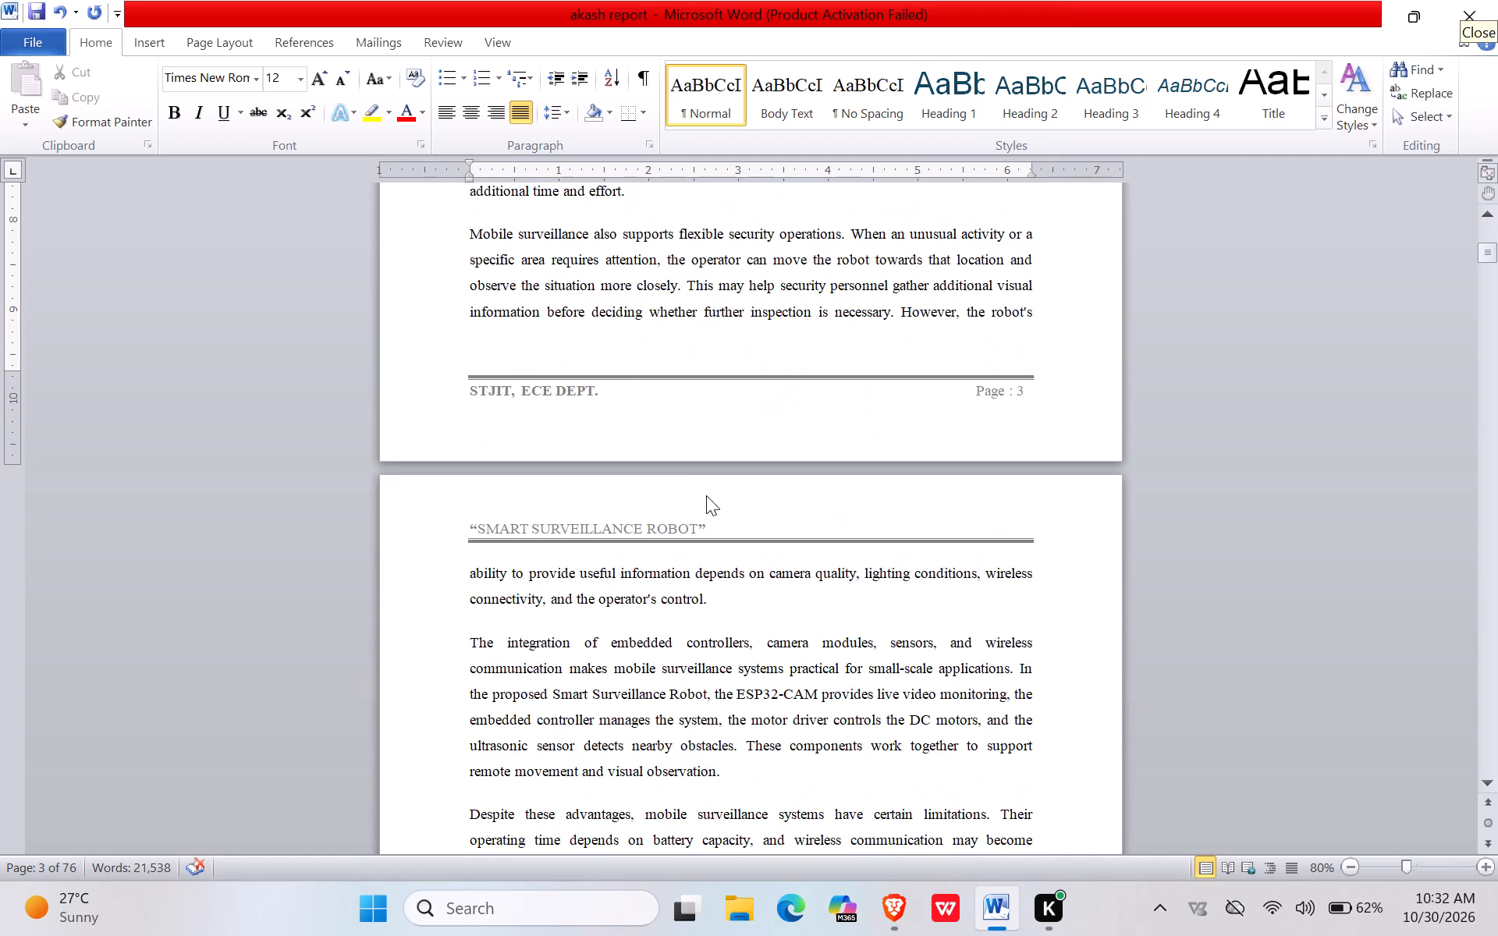
scroll(706, 495, "down", 8)
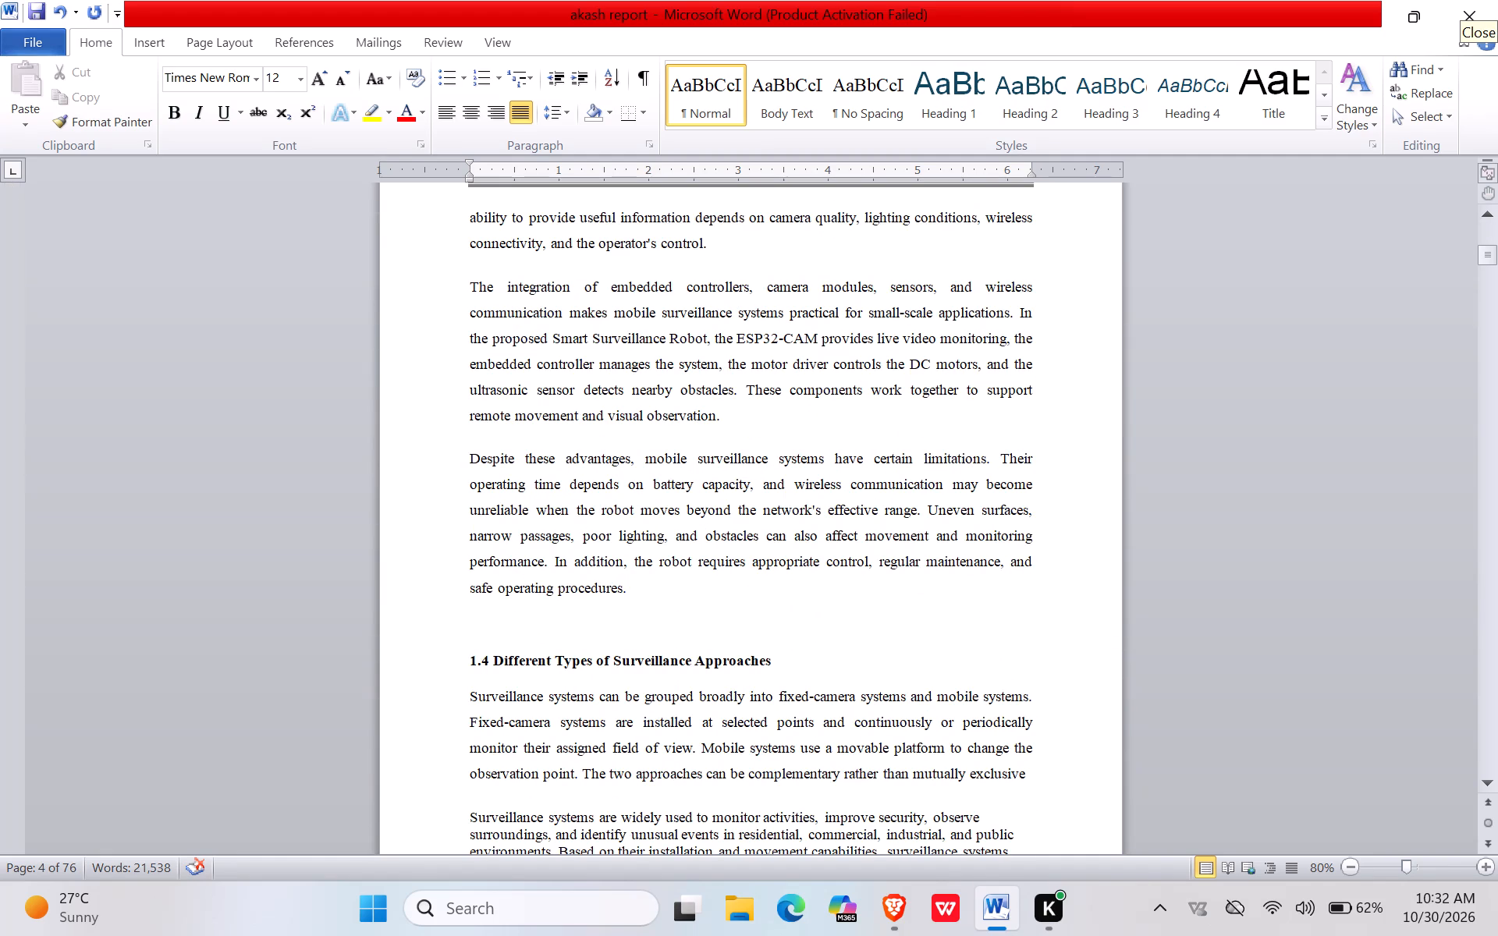
left_click(467, 658)
key("BackSpace")
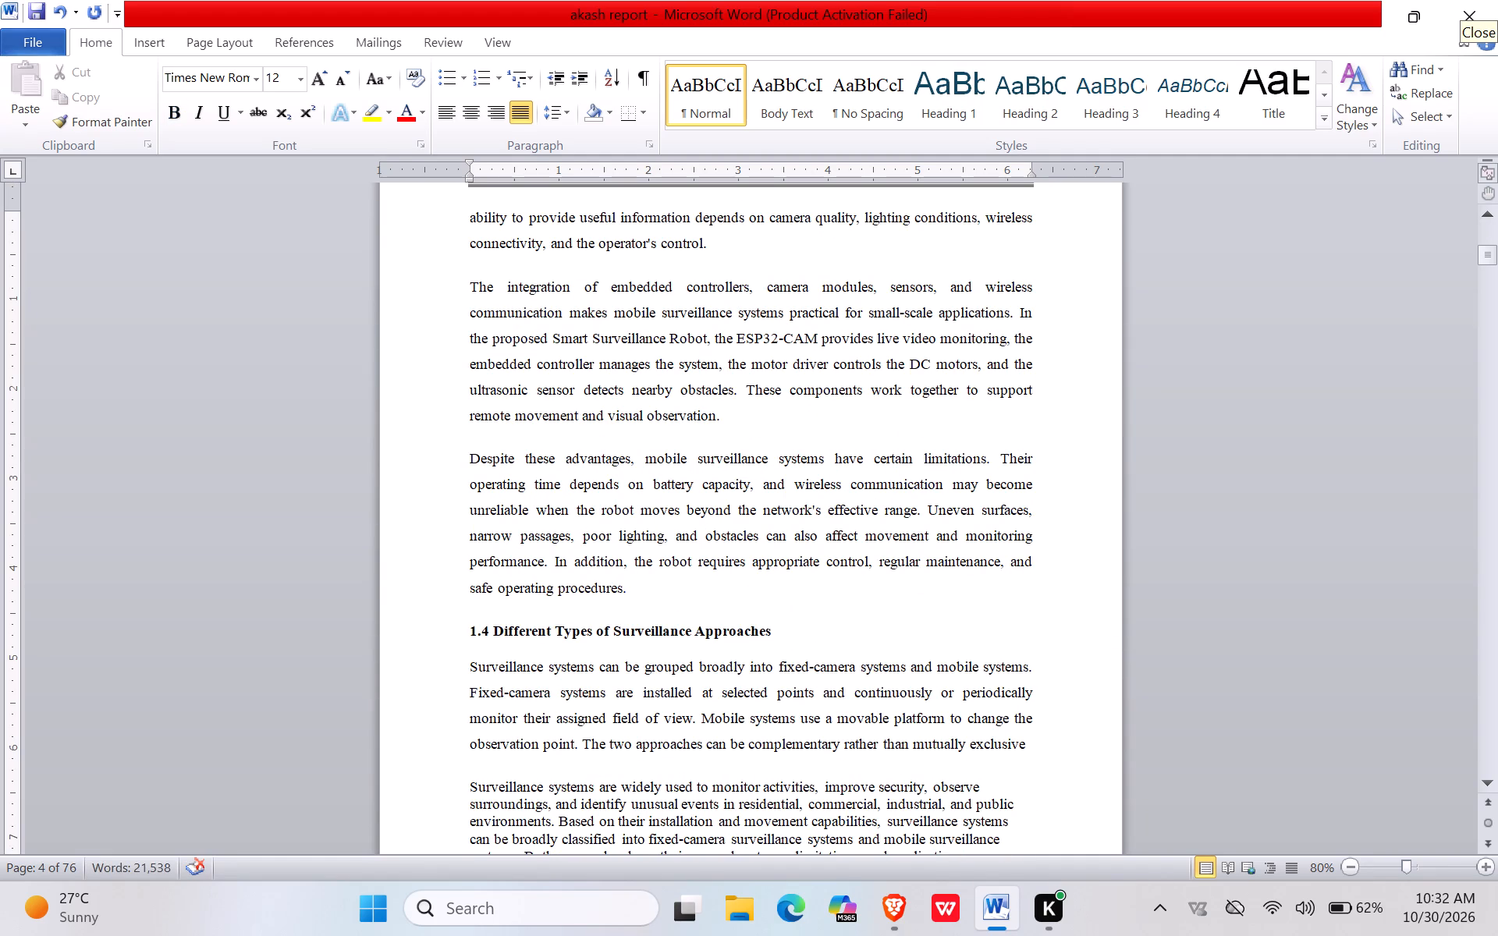
Justify the 1.4 heading and its two introductory paragraphs, and apply 1.5 line spacing to them.
left_click_drag(467, 625, 676, 712)
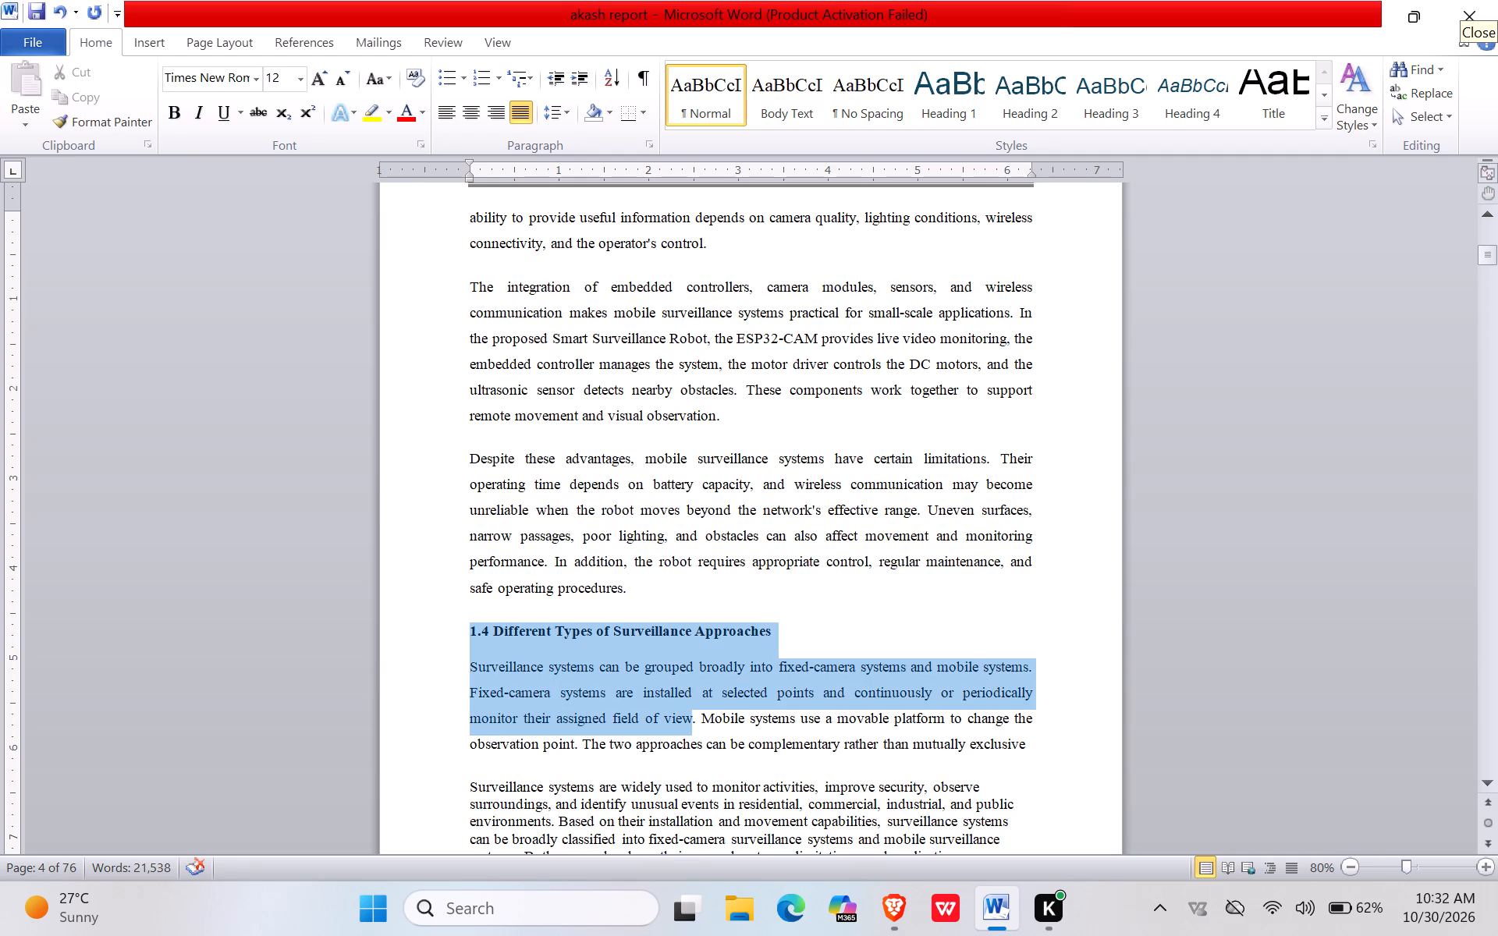
left_click_drag(676, 712, 871, 865)
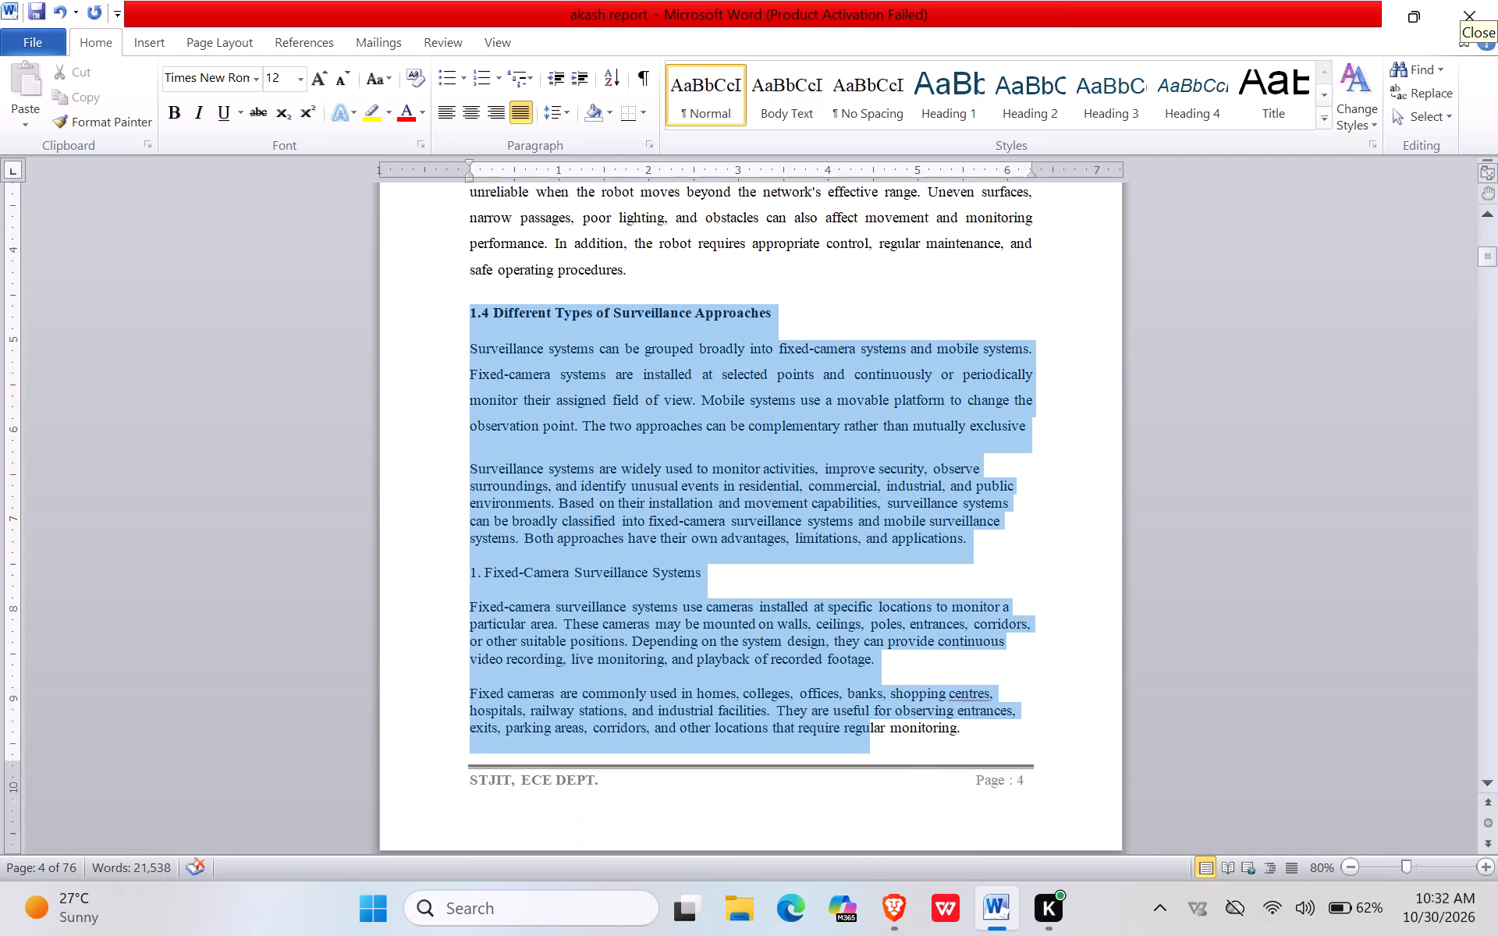
left_click_drag(871, 865, 950, 584)
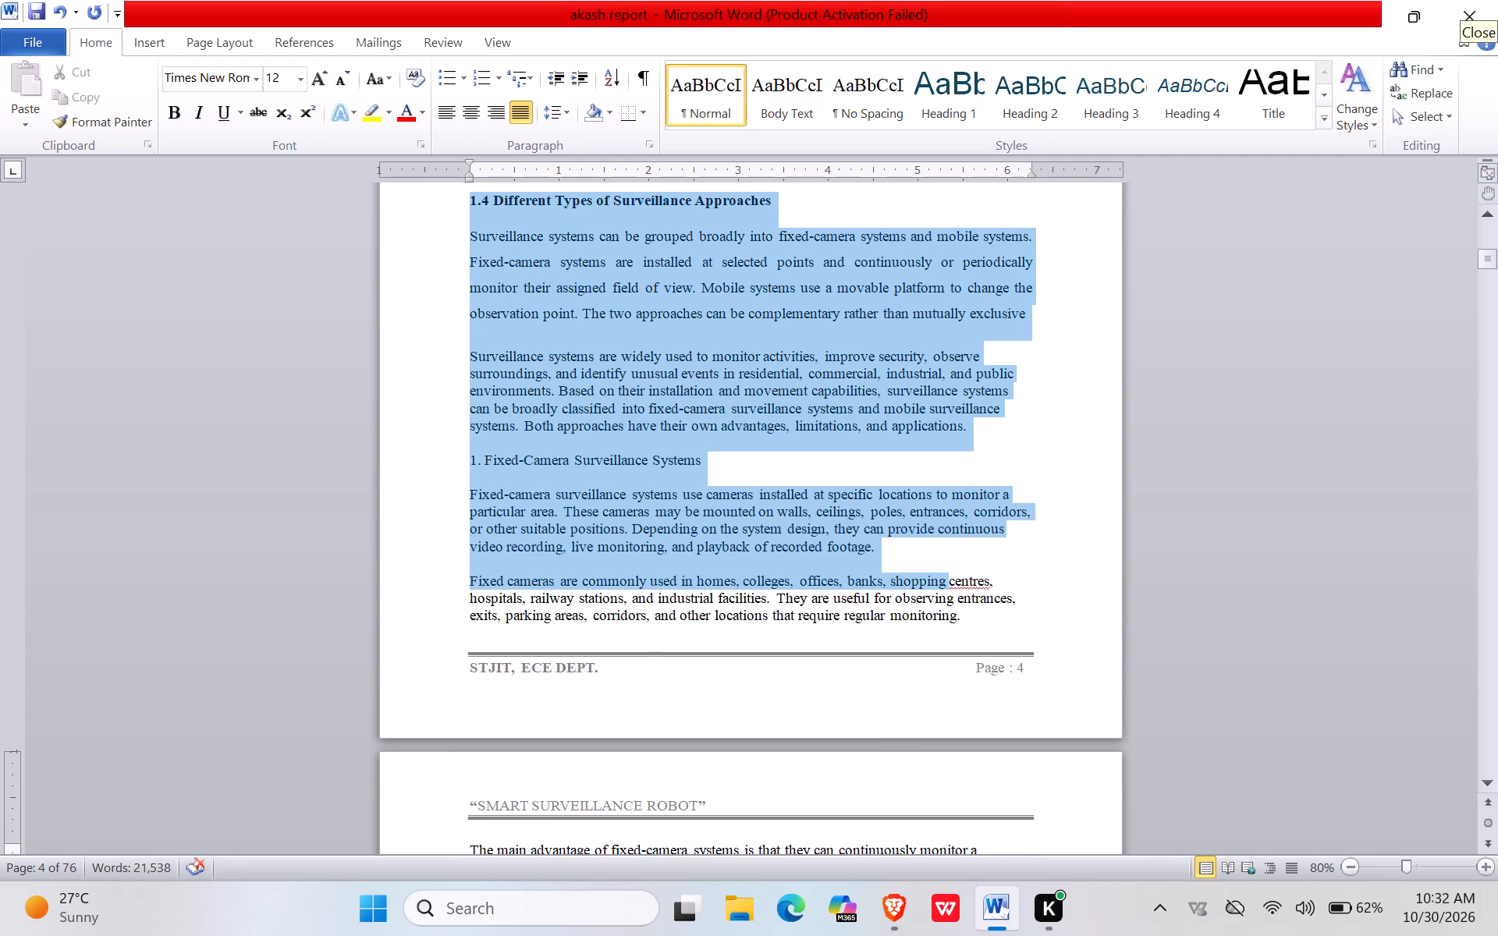
left_click_drag(950, 584, 991, 432)
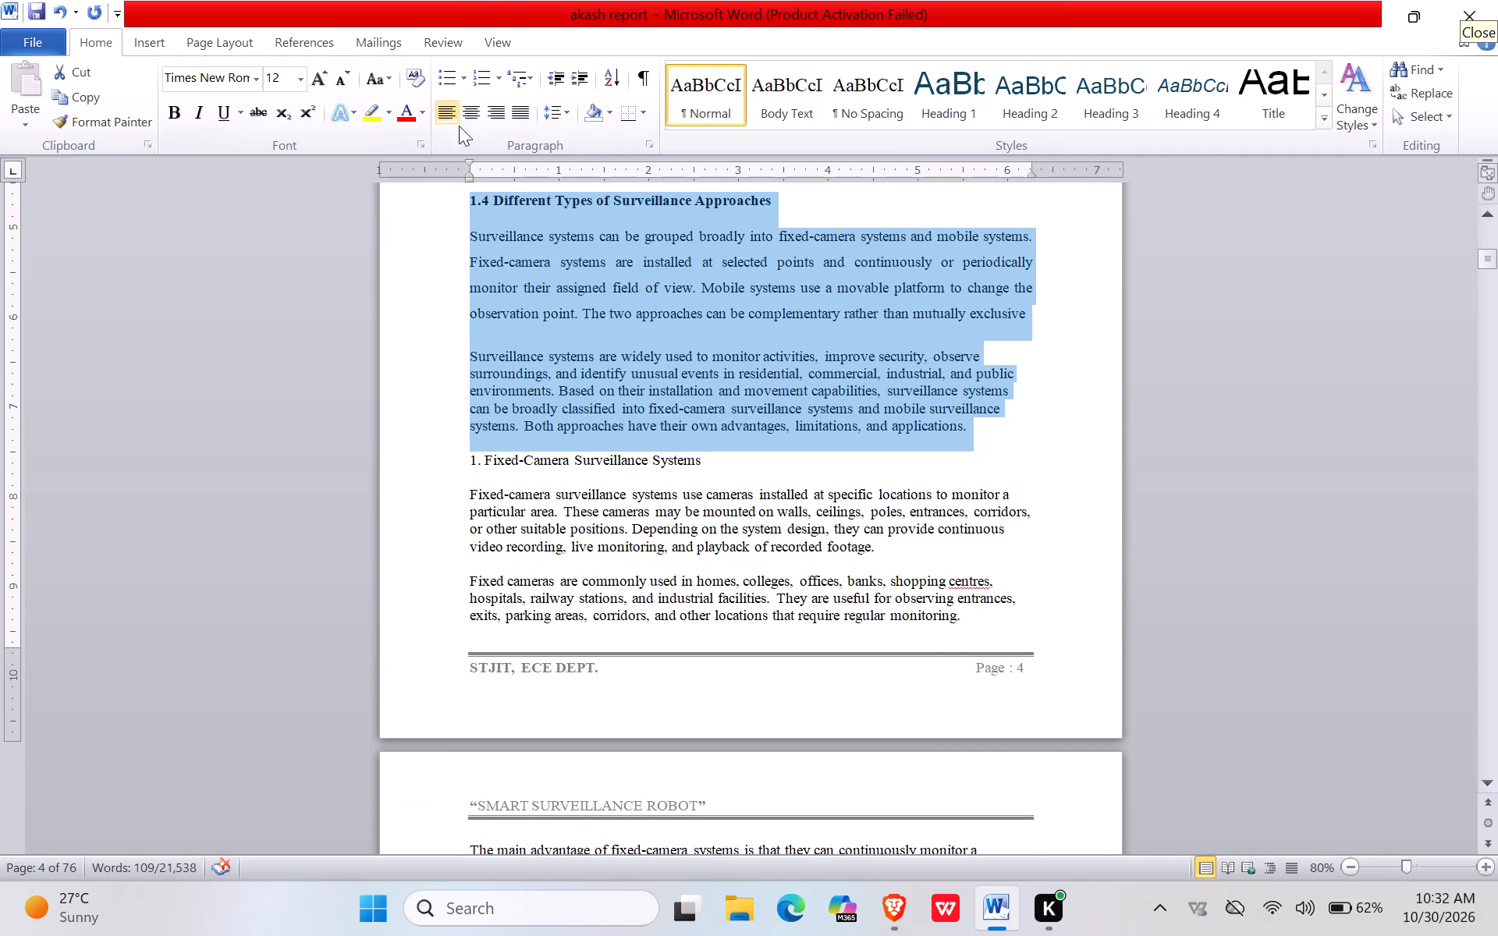
left_click(517, 103)
left_click(552, 110)
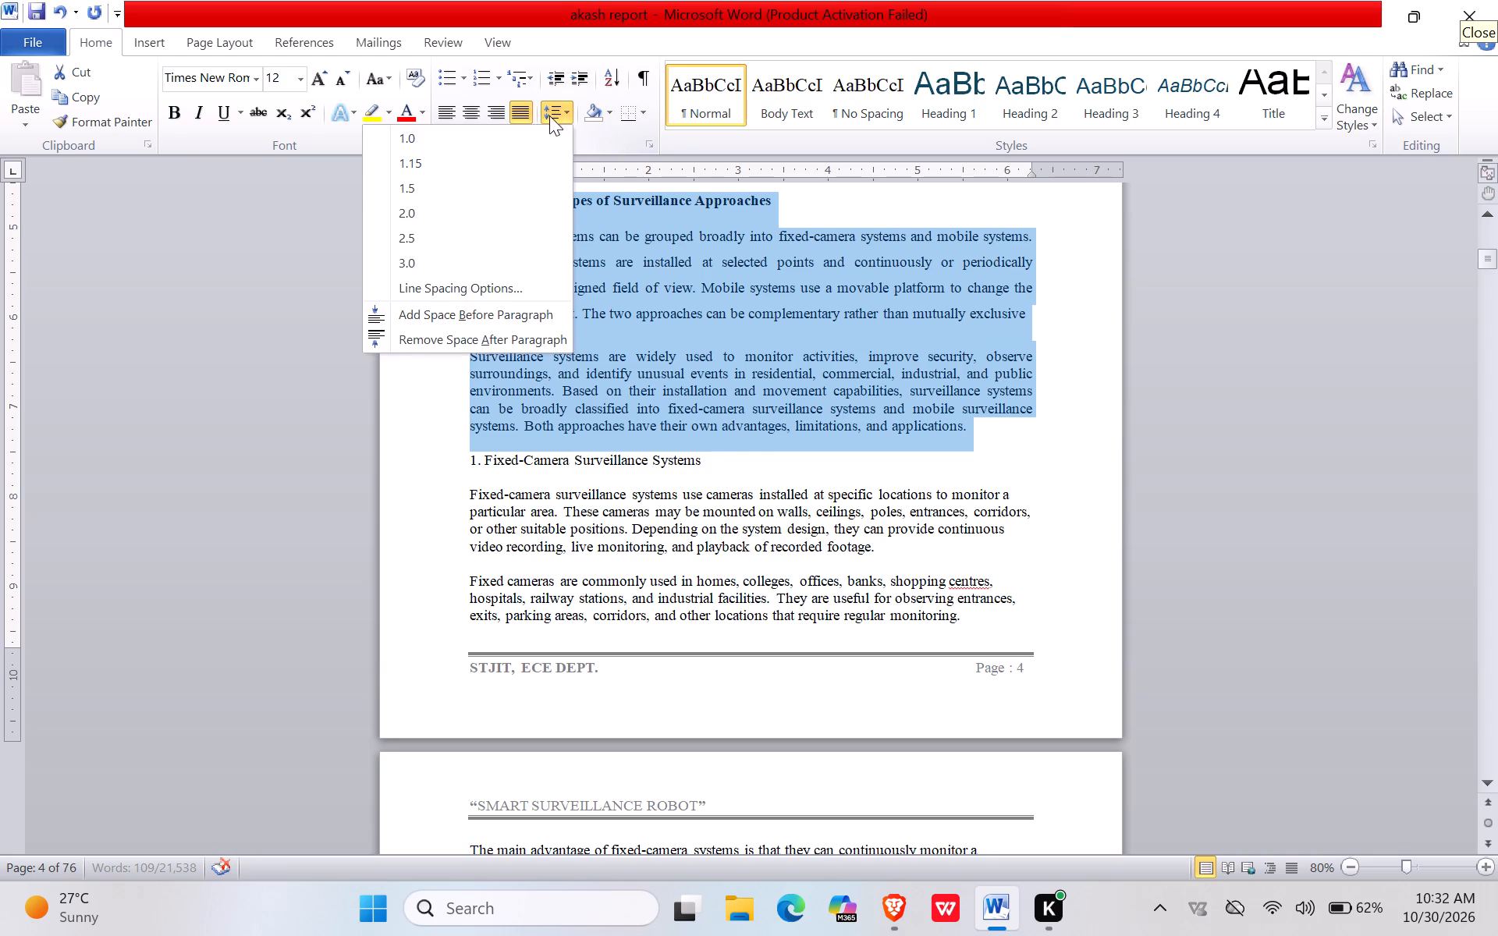
left_click(483, 179)
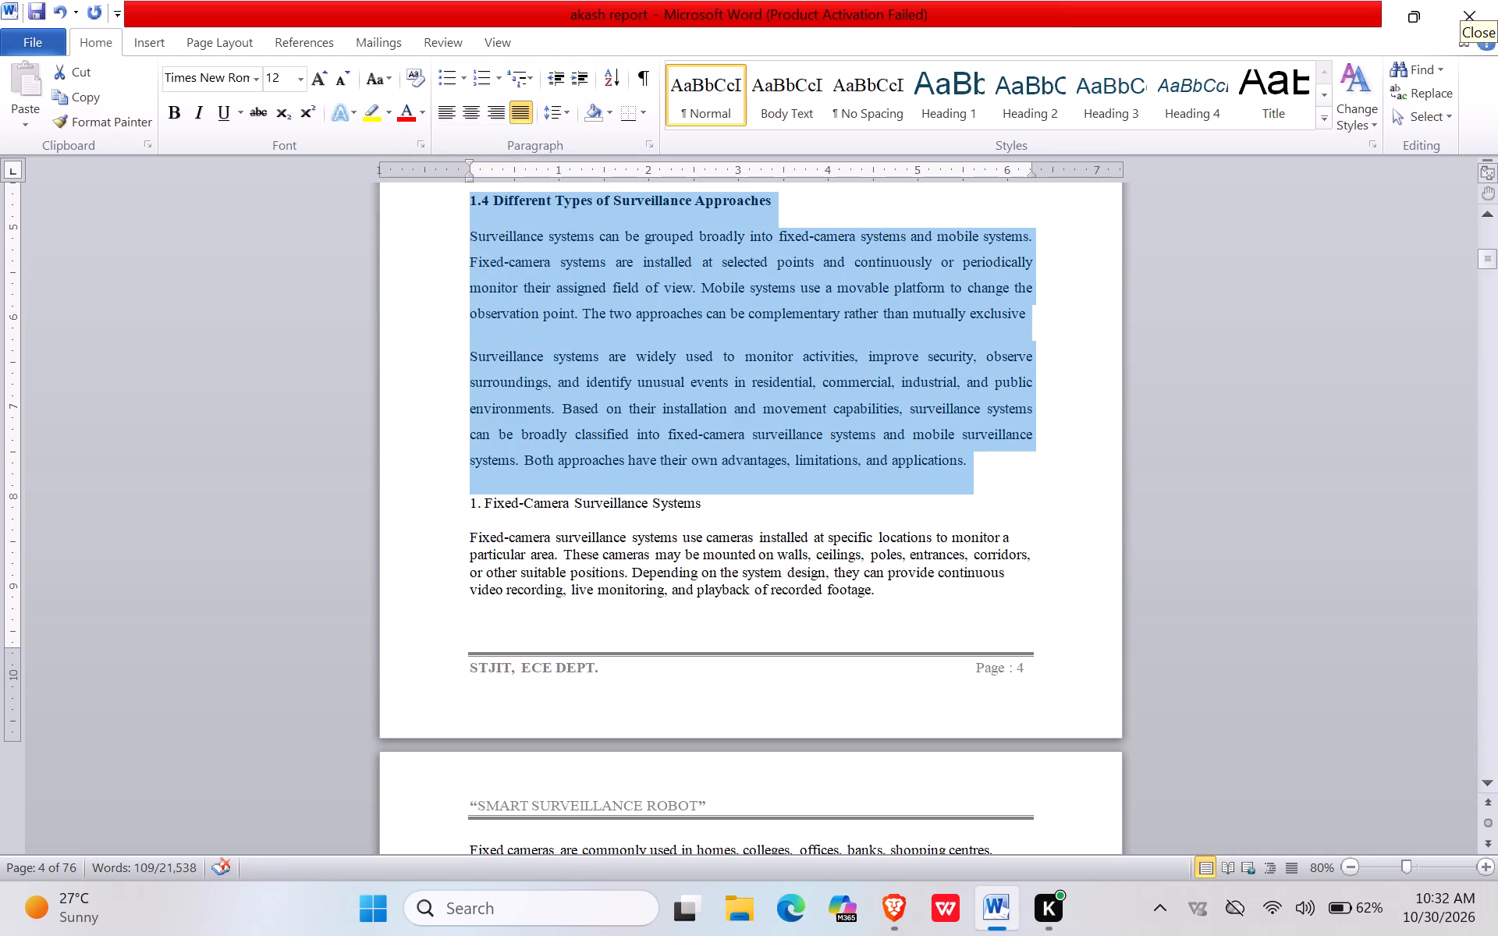
Renumber the "Fixed-Camera Surveillance Systems" subheading as 1.4.1, followed by a space.
left_click(729, 499)
left_click_drag(676, 499, 485, 506)
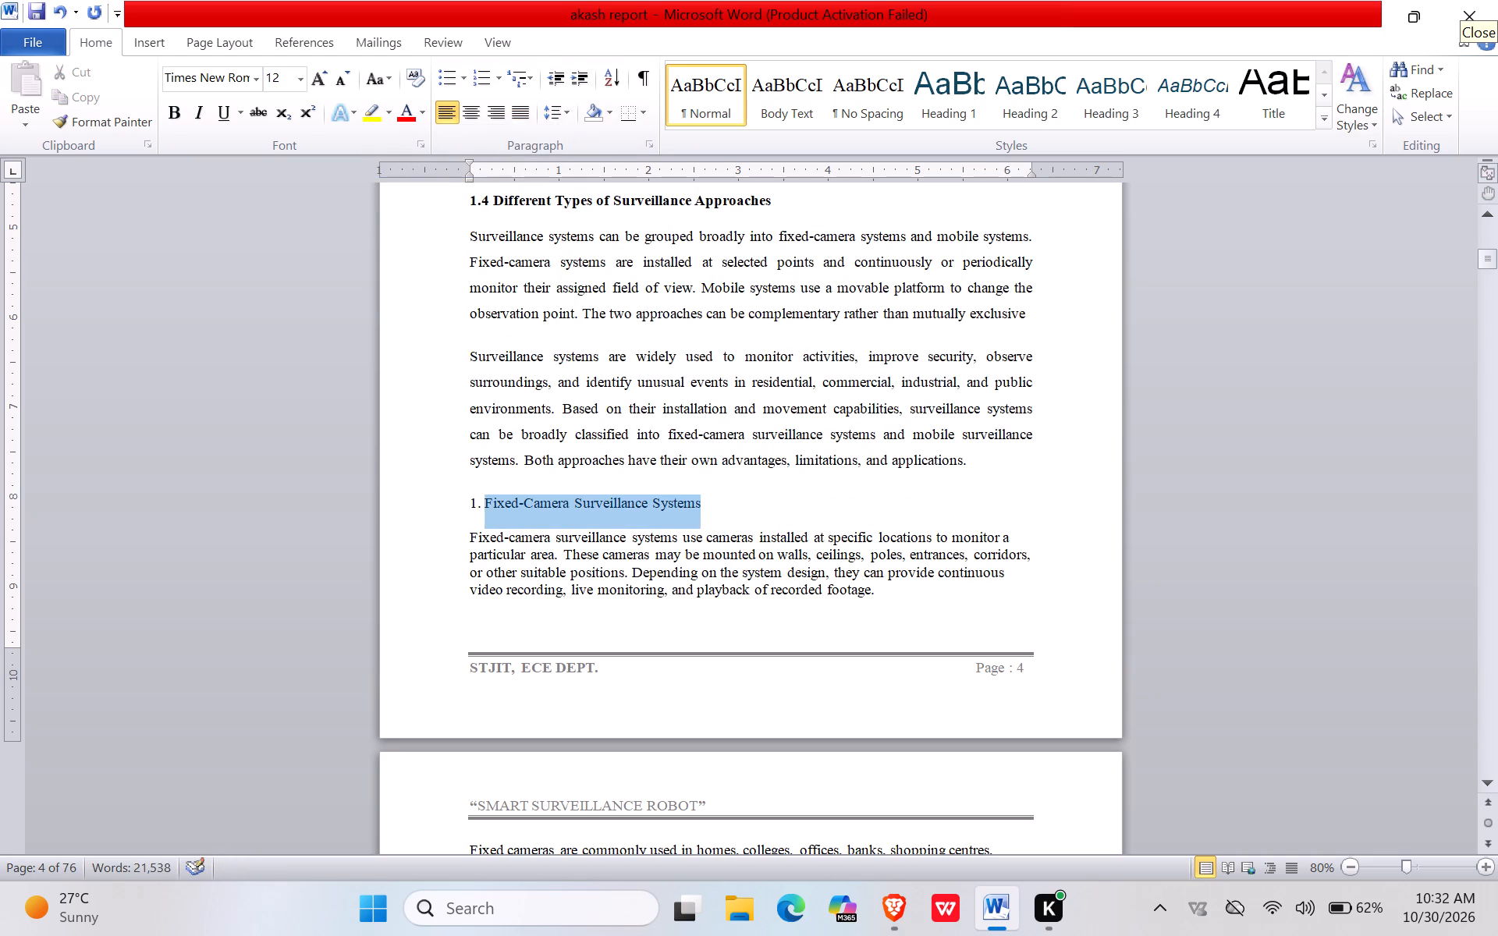
left_click_drag(485, 506, 483, 505)
left_click(483, 504)
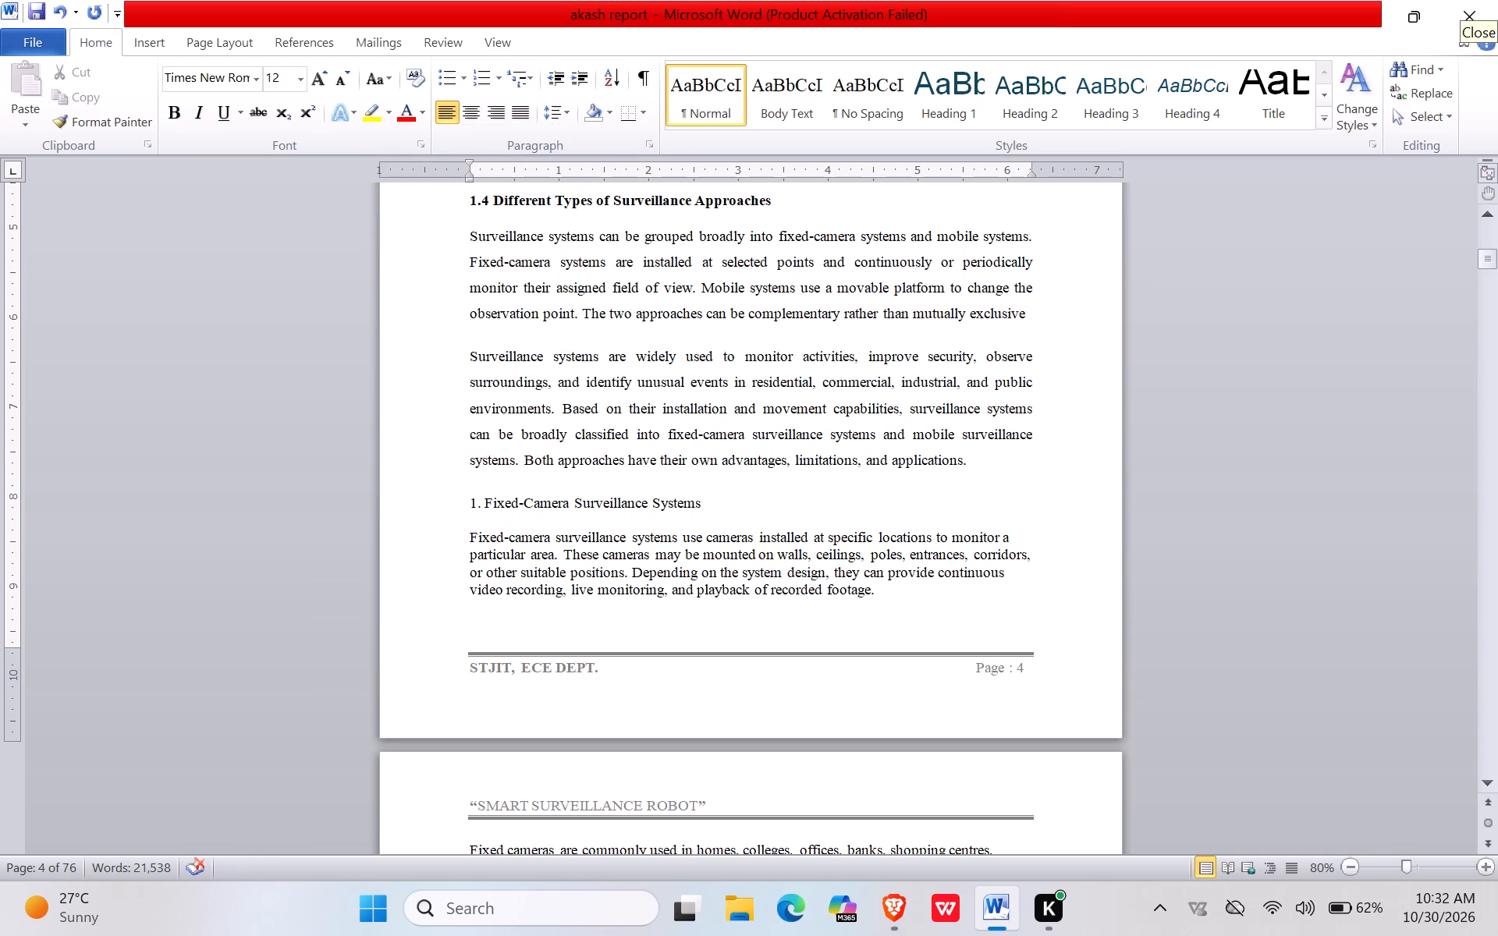
key("BackSpace")
key("BackSpace")
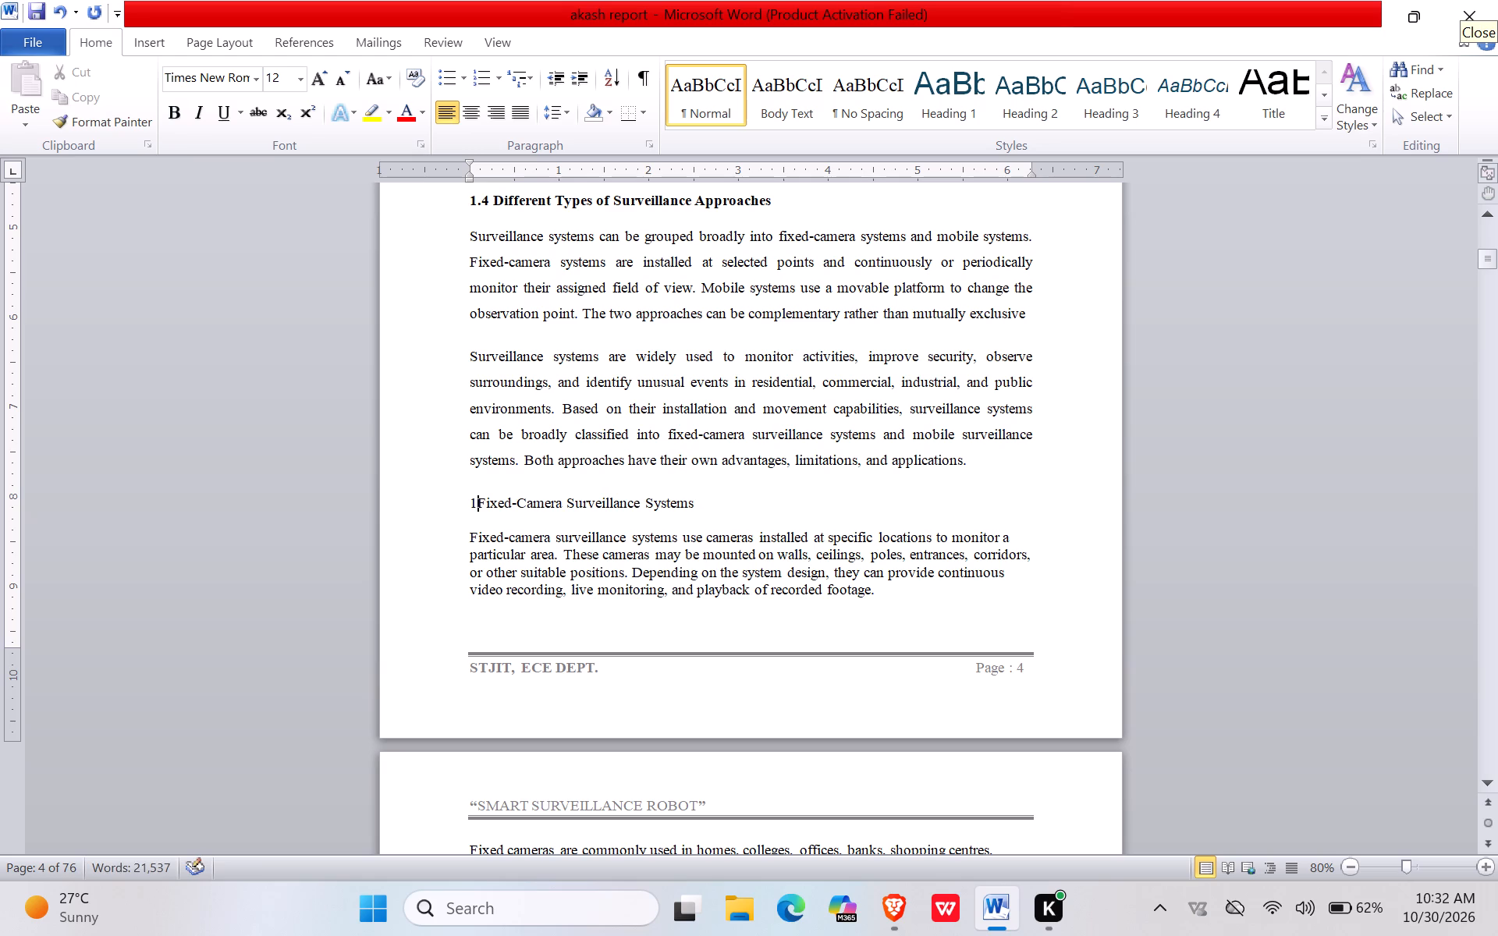
type(".4")
key("1")
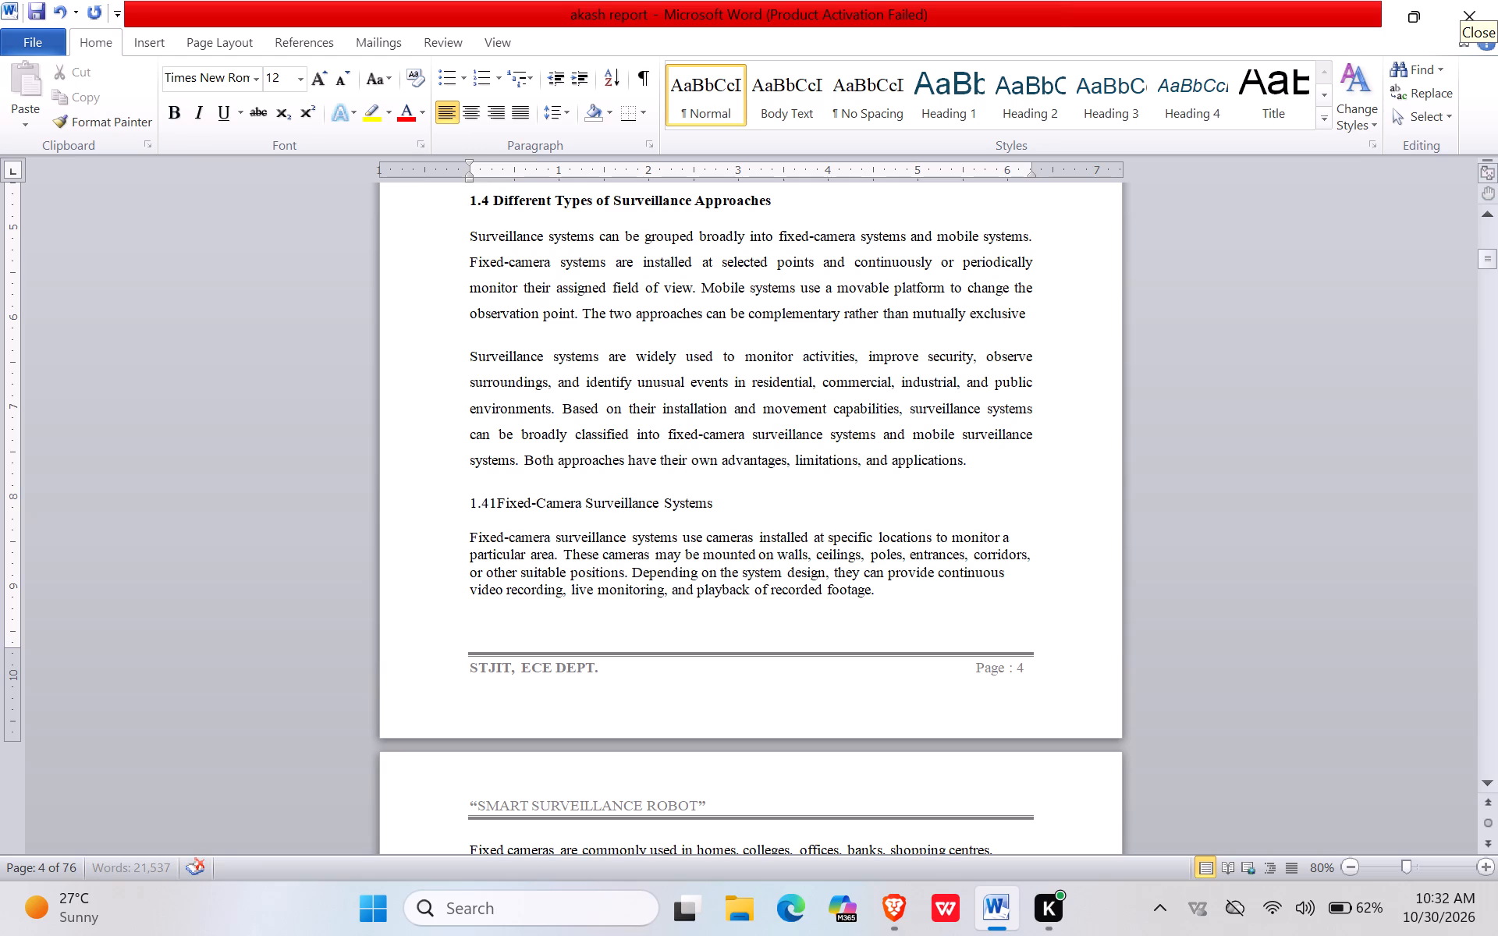
key("BackSpace")
type(".1")
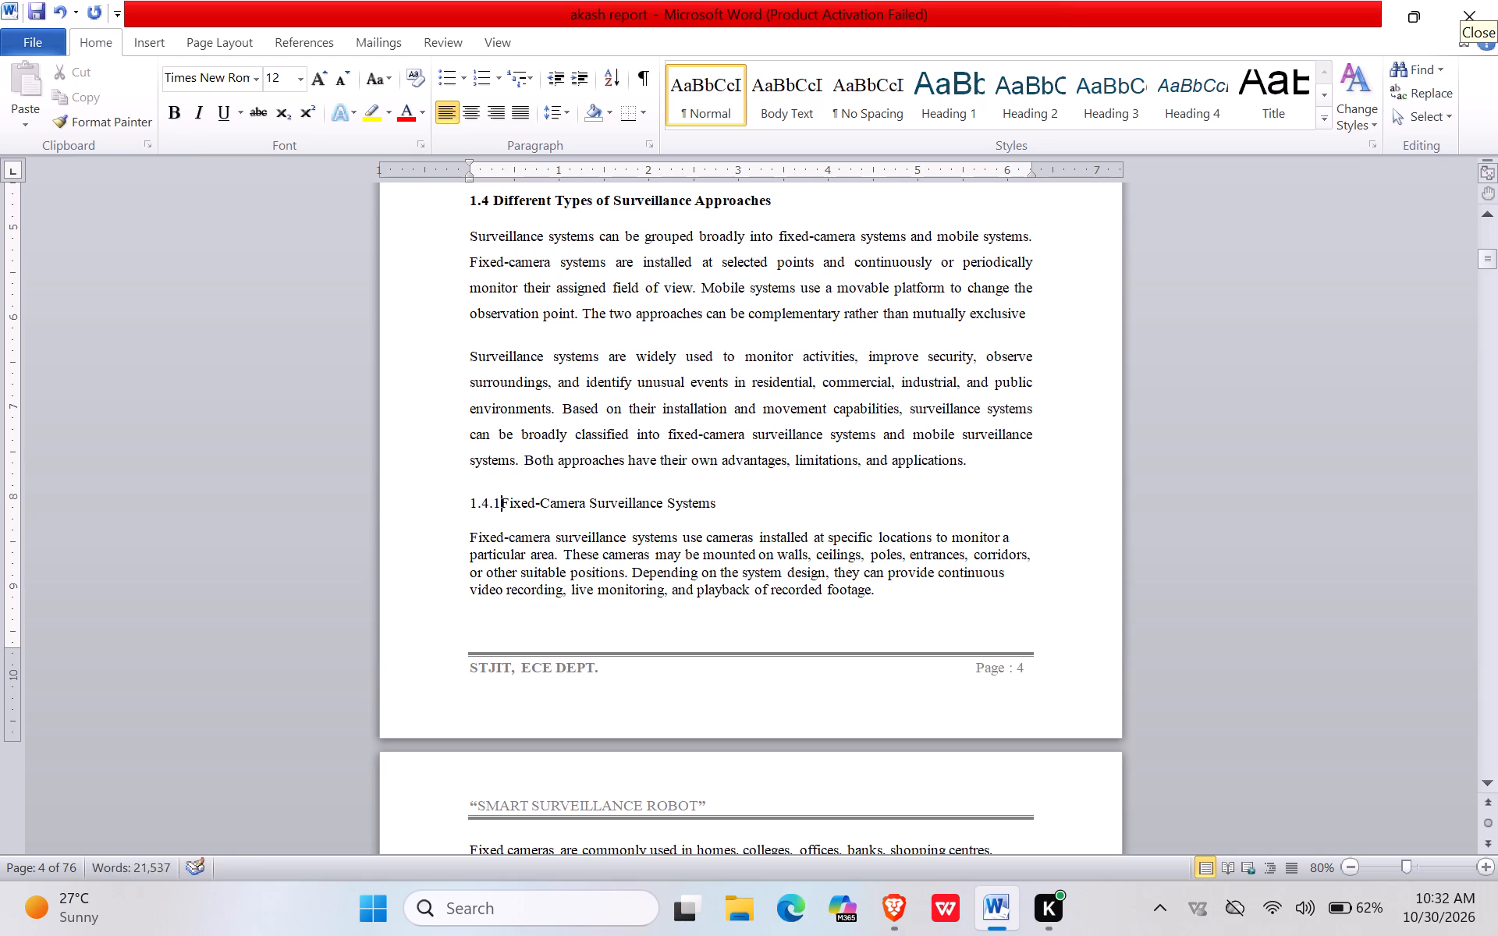
key("space")
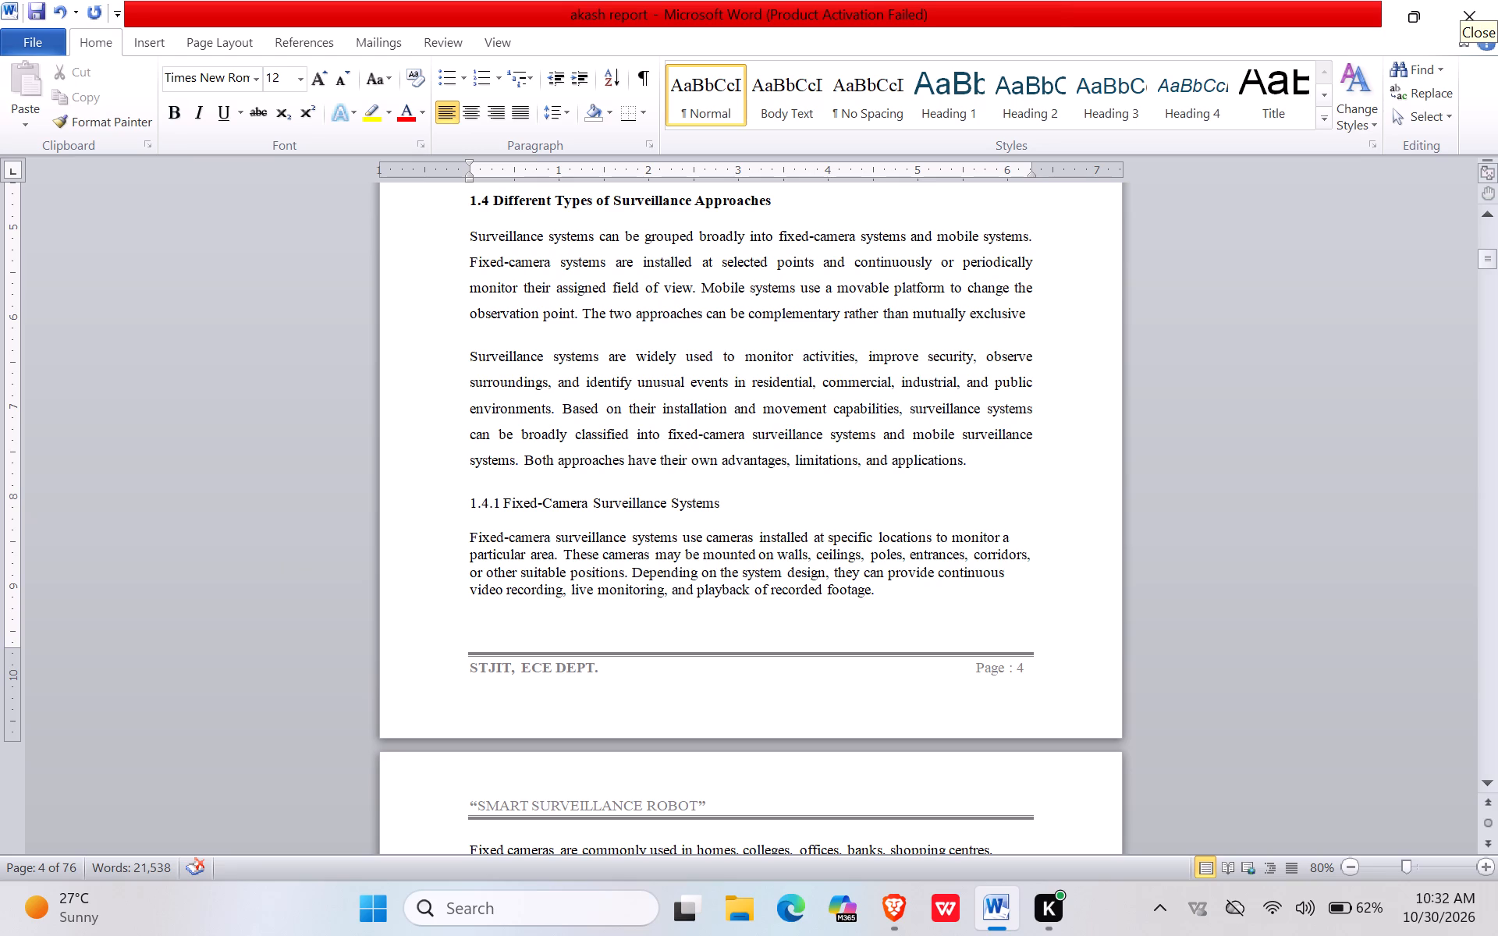
Make the "1.4.1 Fixed-Camera Surveillance Systems" subheading bold.
left_click_drag(730, 504, 399, 509)
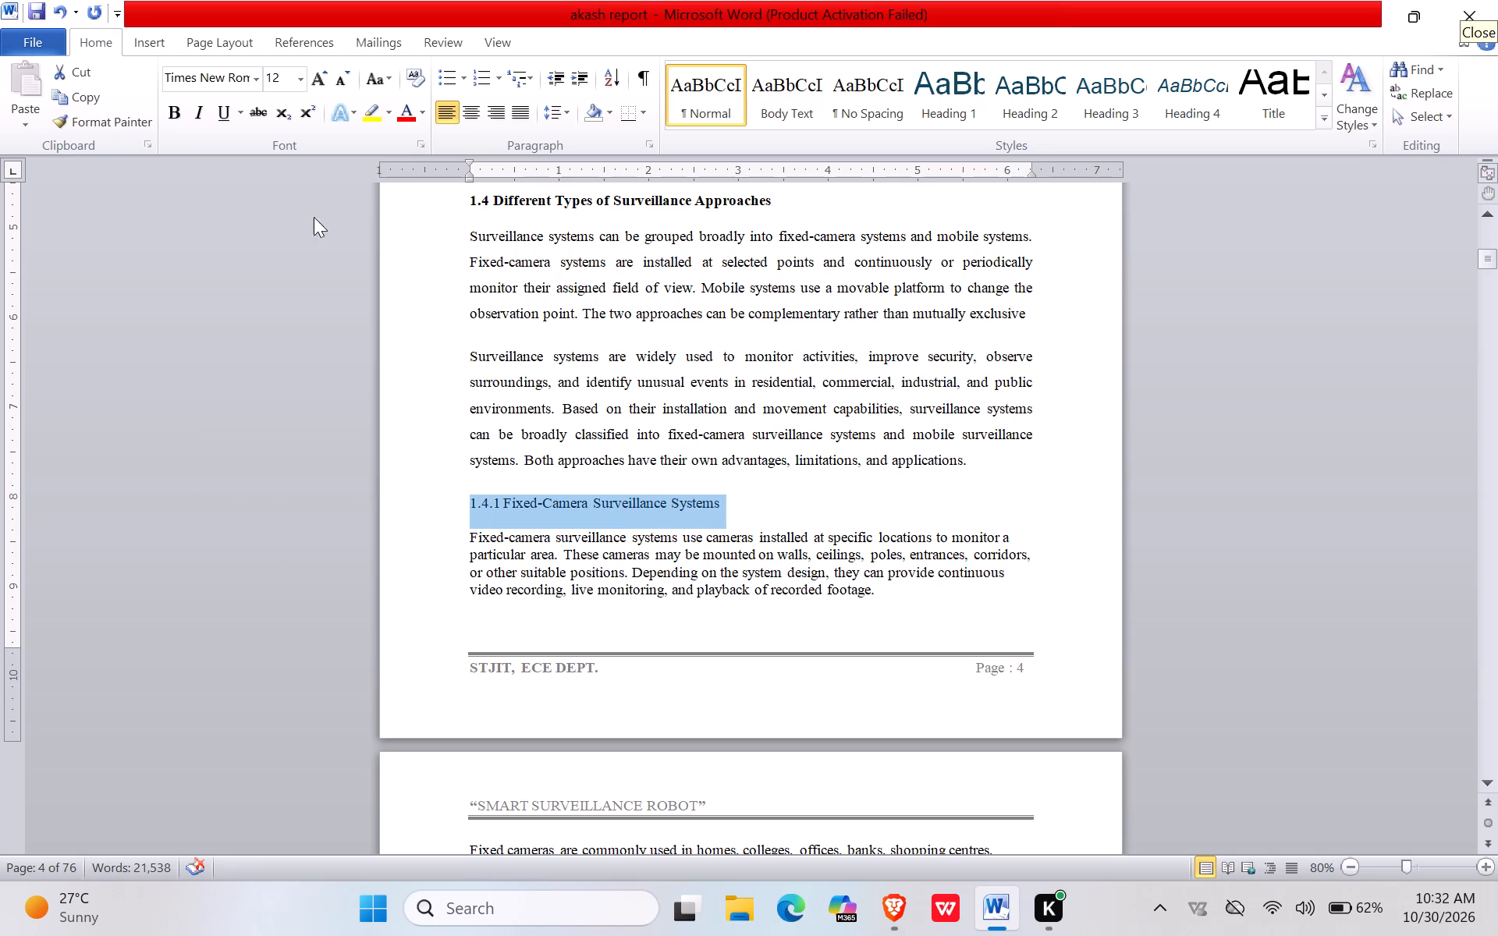
left_click(168, 109)
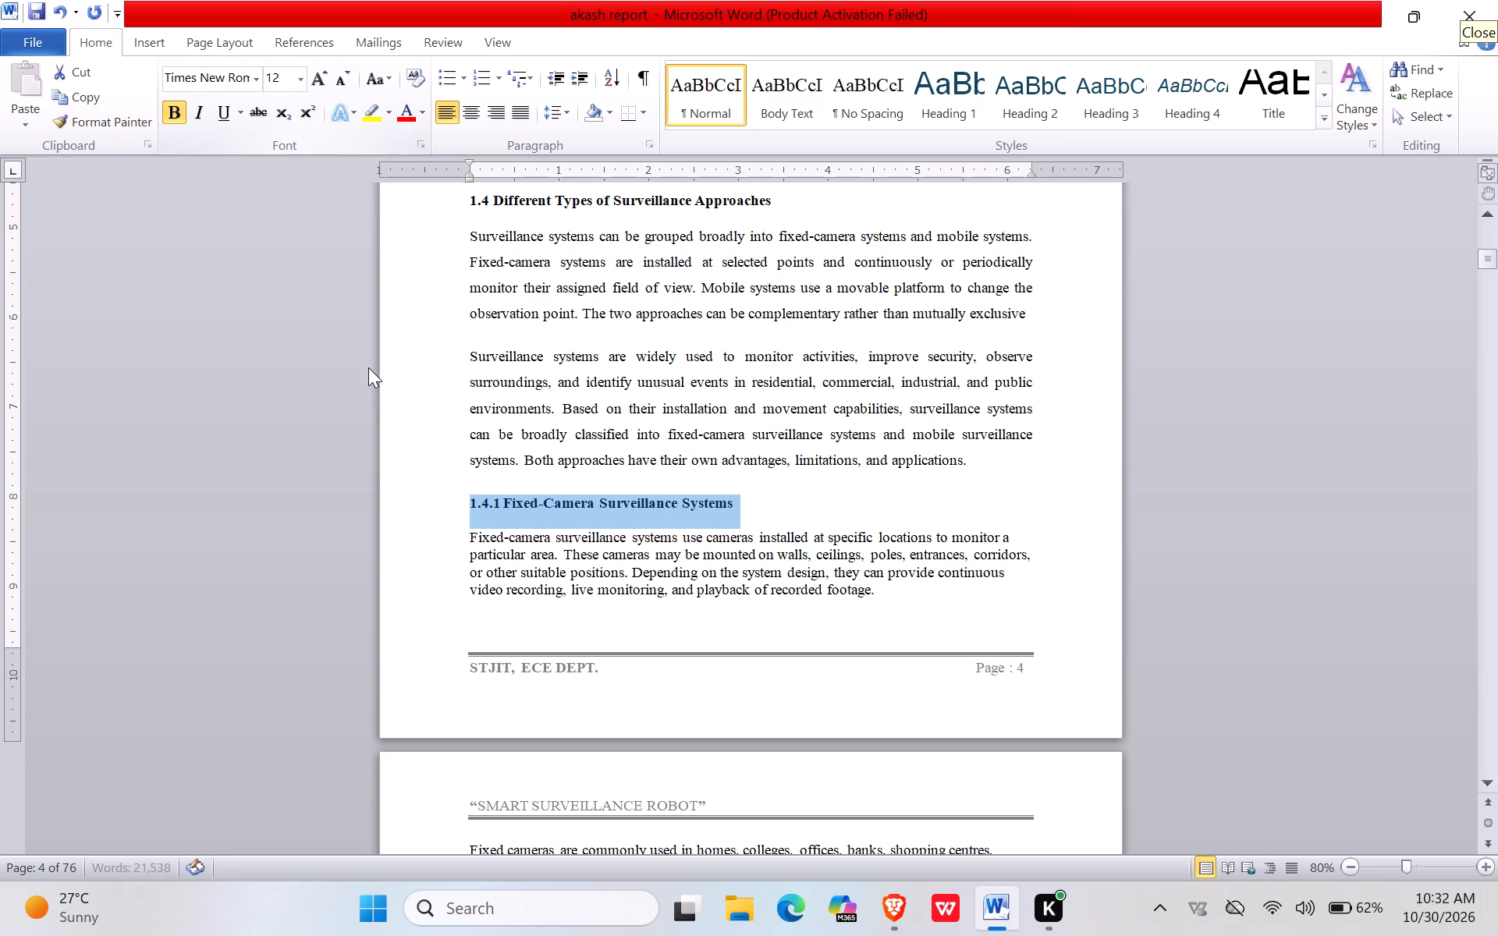
left_click(435, 546)
Renumber the "Mobile Surveillance Systems" subheading as 1.4.2.
scroll(467, 538, "down", 3)
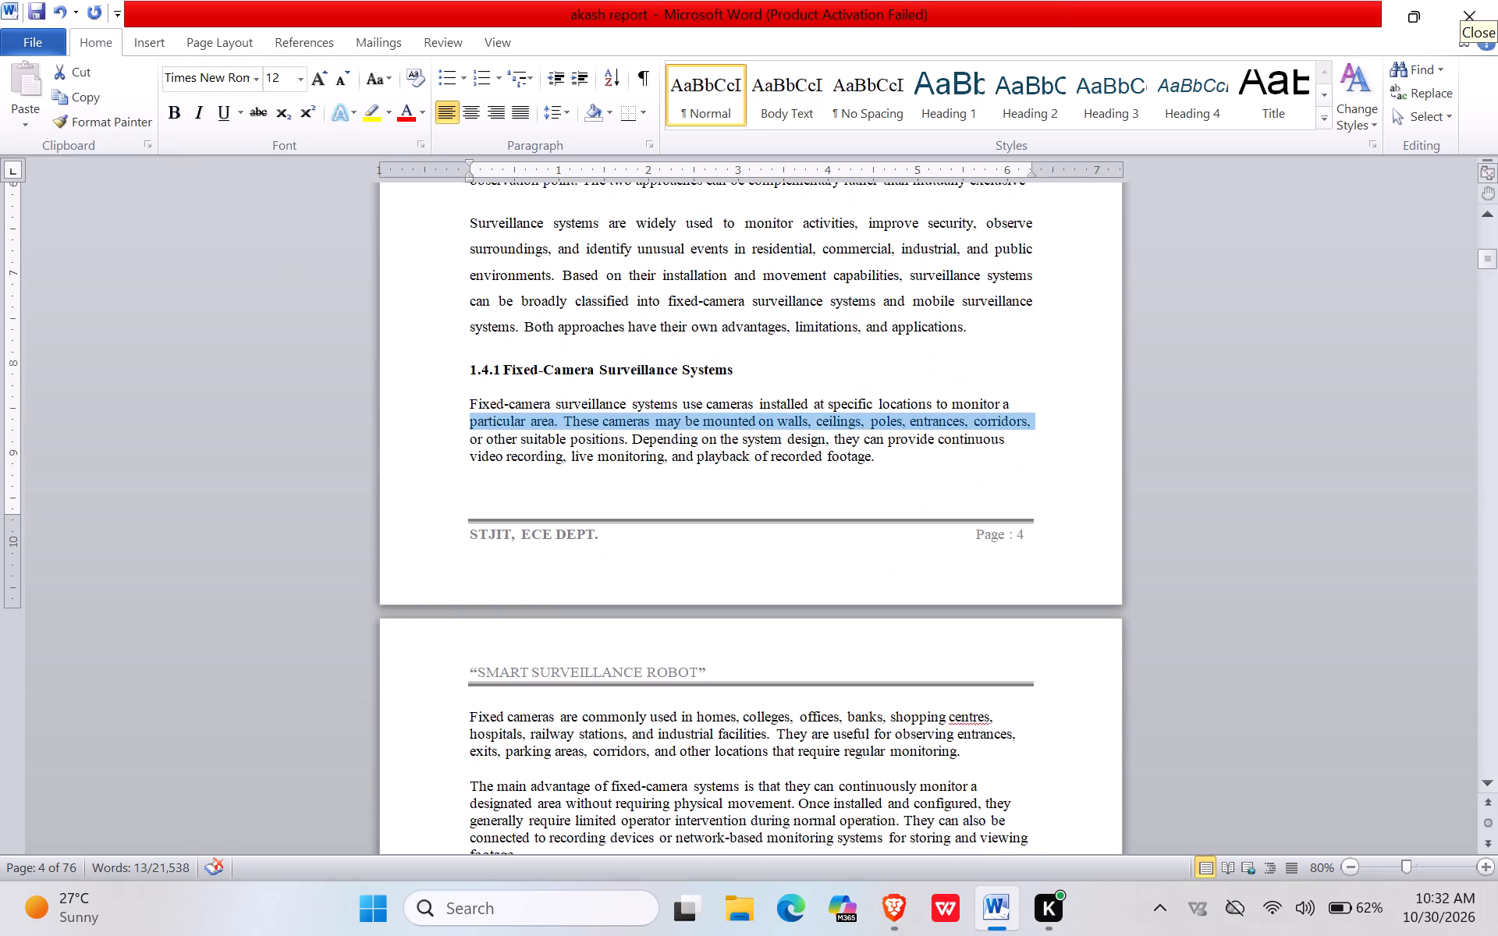
scroll(519, 733, "down", 6)
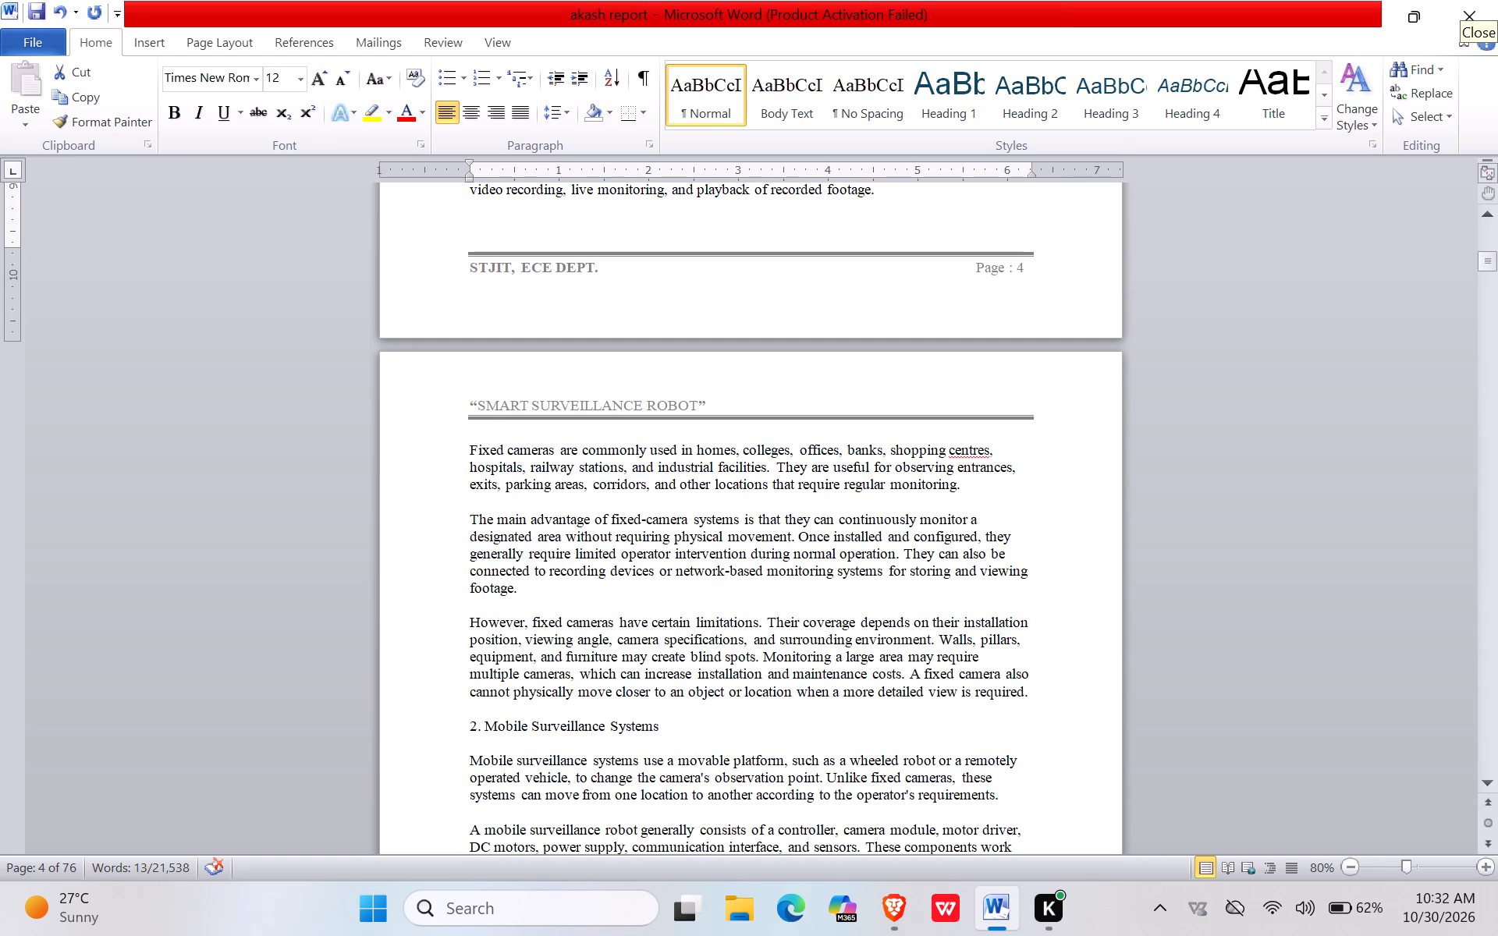
left_click(476, 725)
left_click(468, 725)
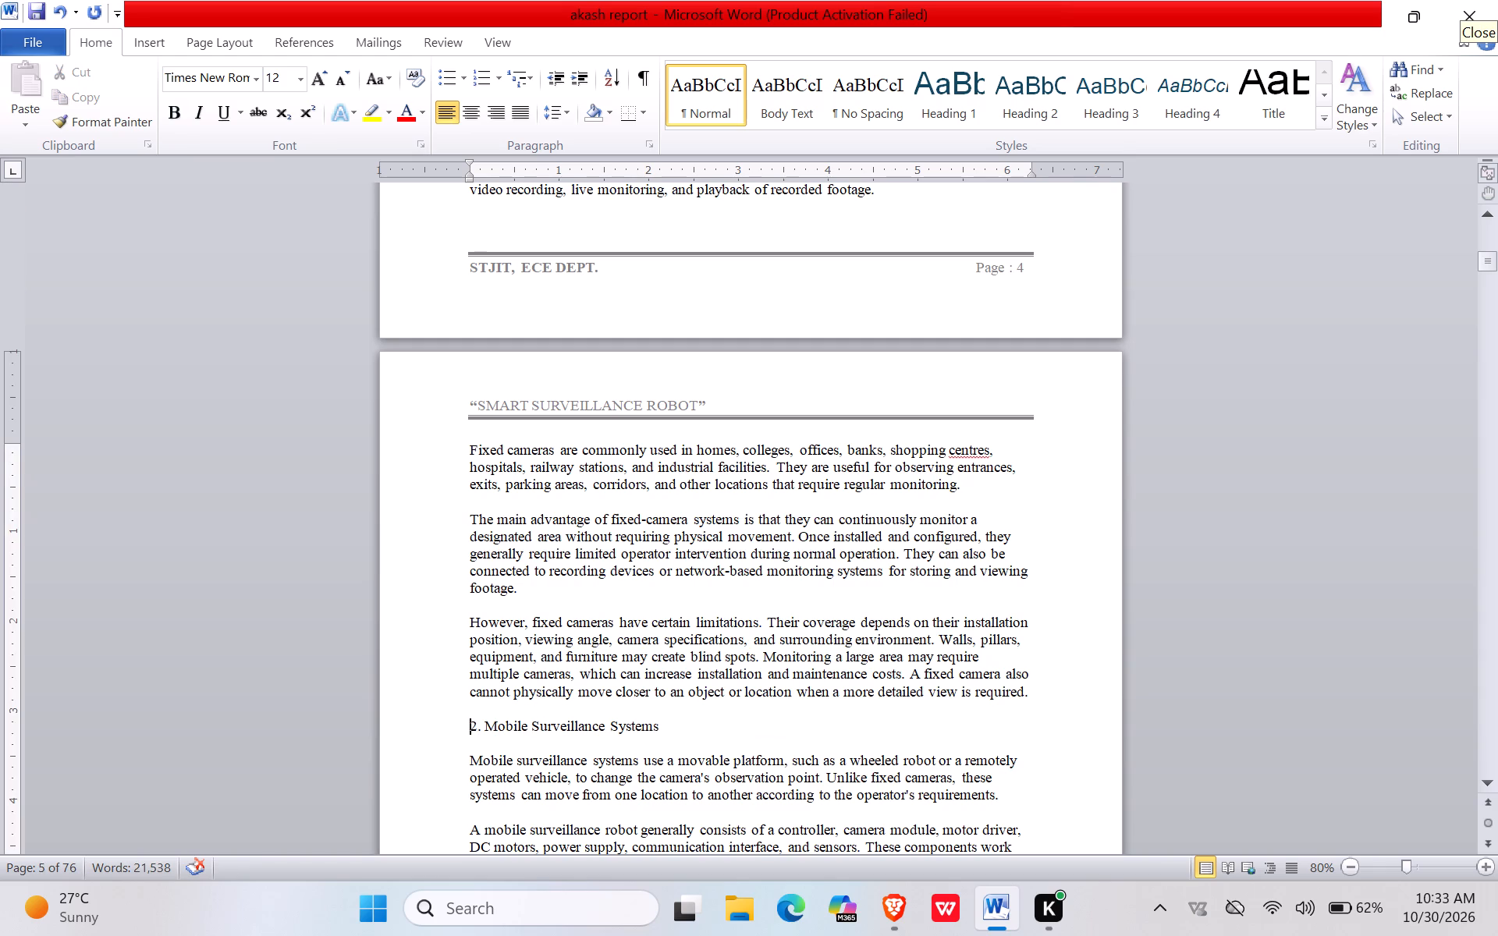
type("1.")
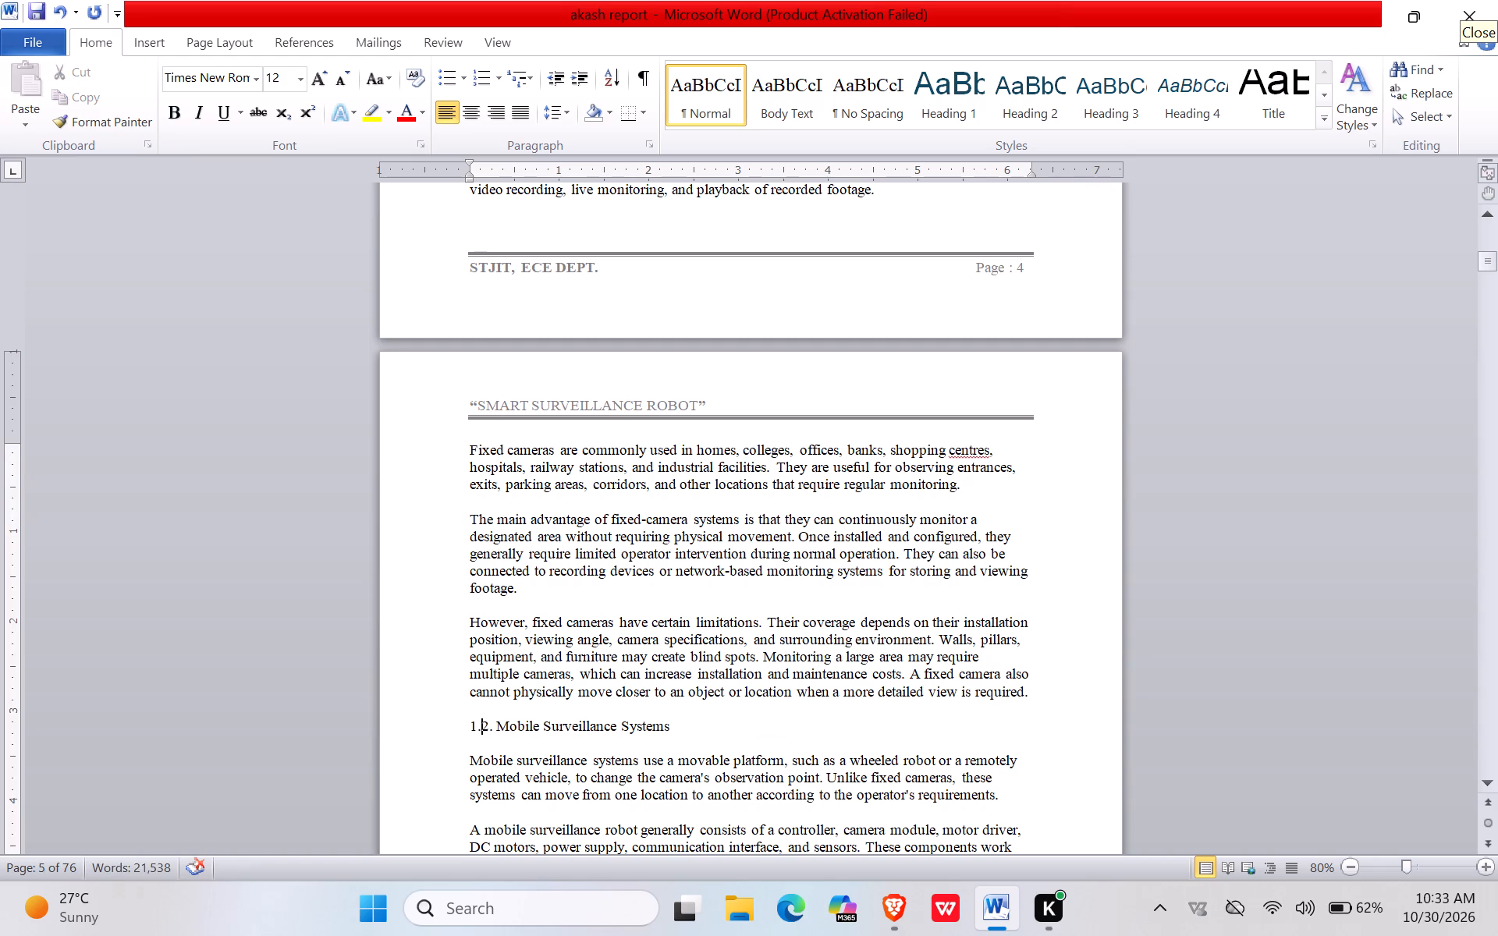
type("4.")
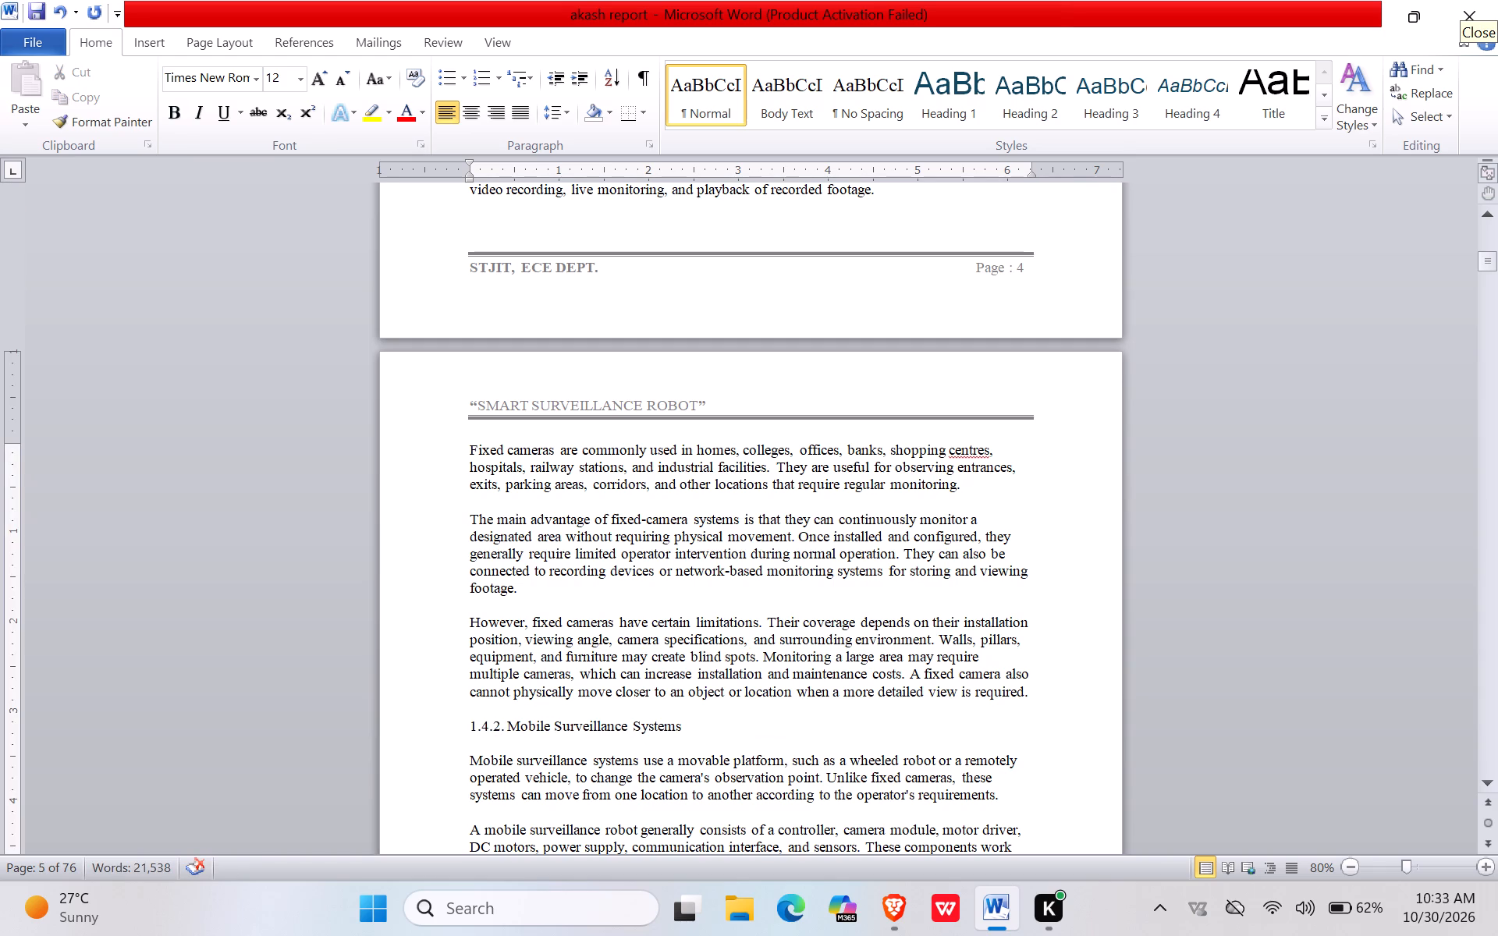
Add a period and a space after the number 1.4.1 in the "Fixed-Camera Surveillance Systems" subheading.
scroll(534, 672, "up", 5)
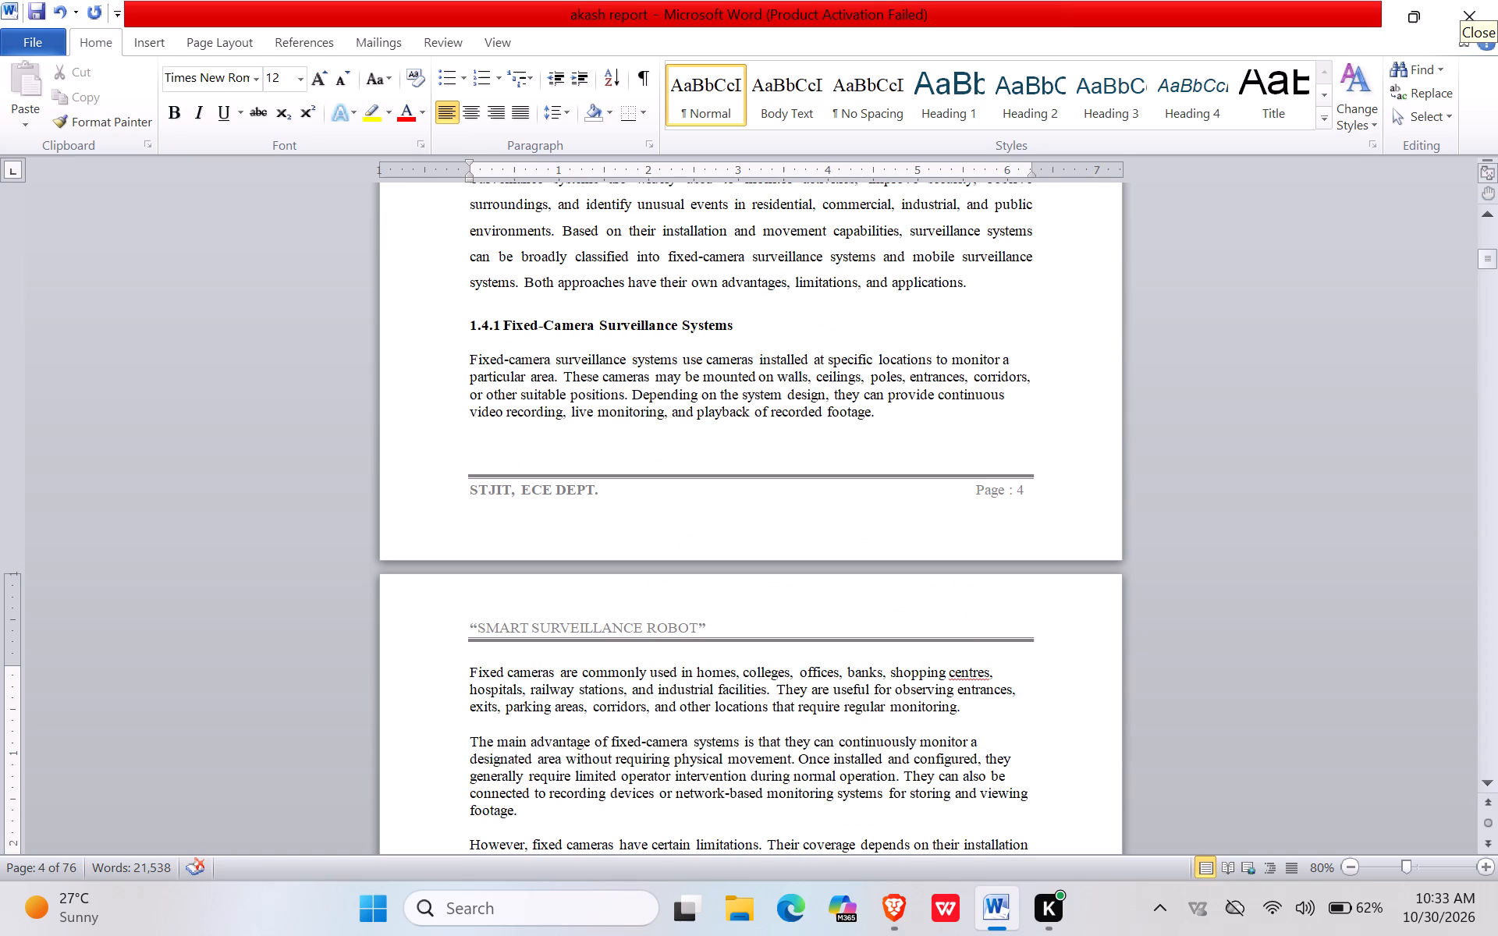
left_click(502, 320)
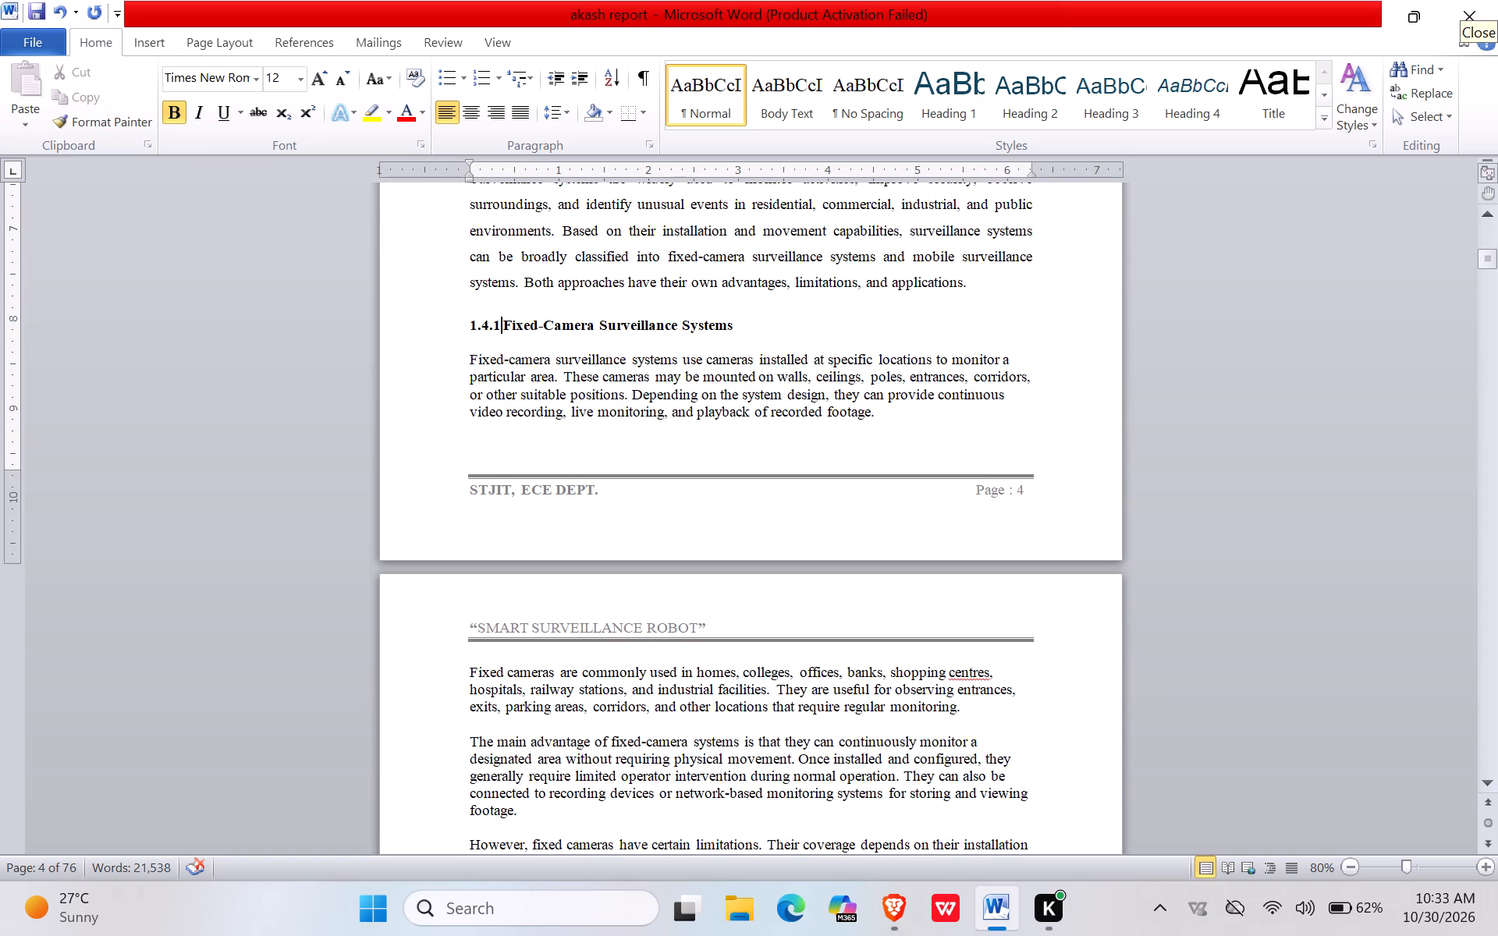
type(".")
key("space")
Make the "1.4.2. Mobile Surveillance Systems" subheading bold.
scroll(475, 443, "down", 7)
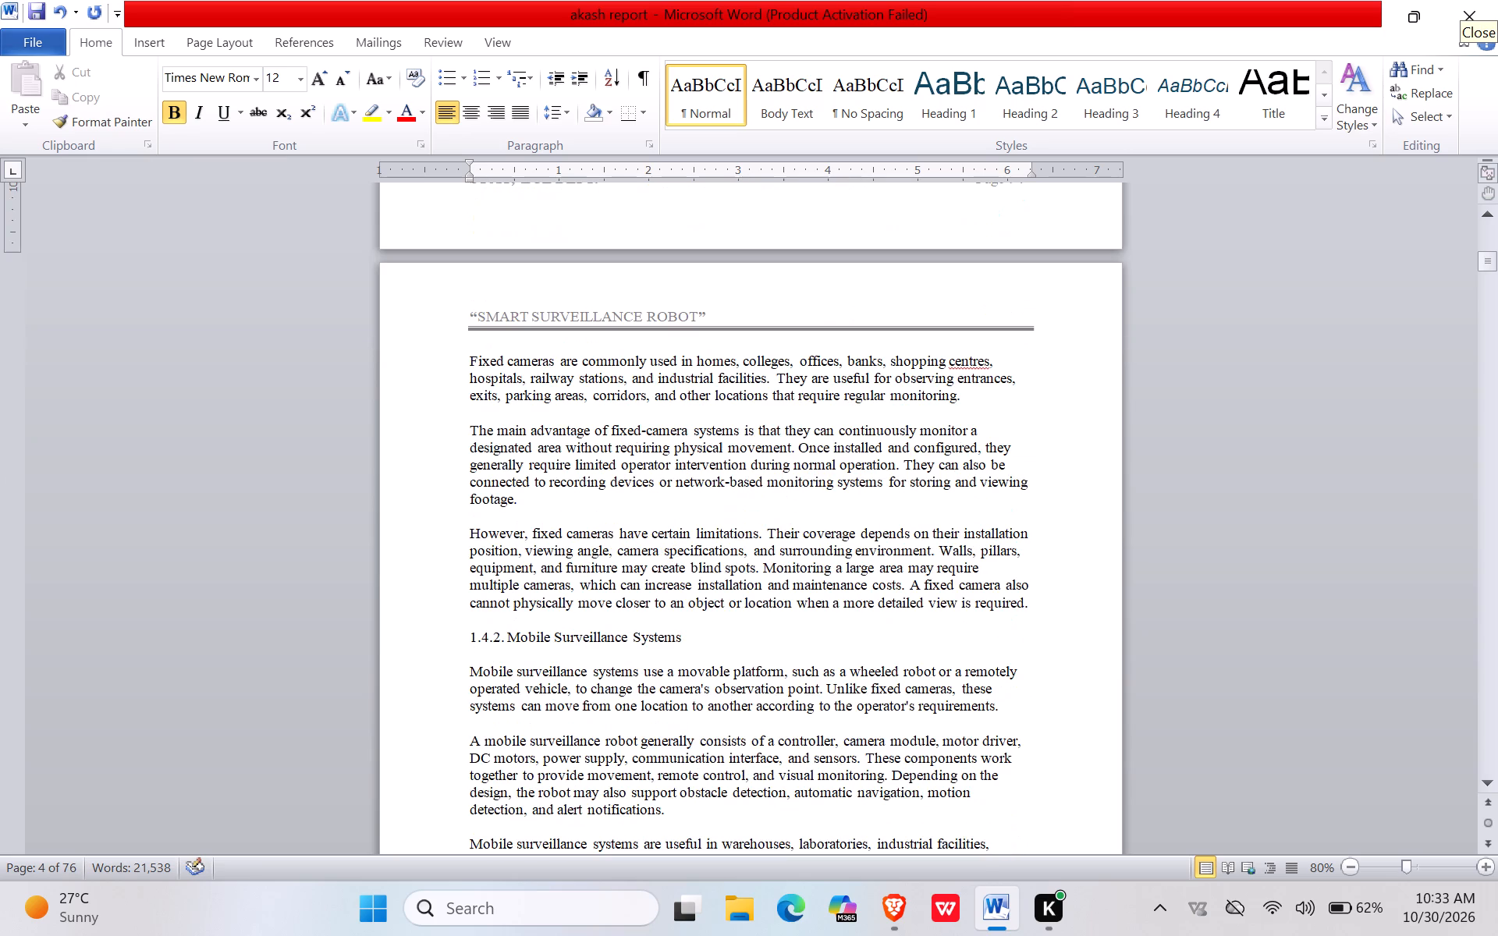
left_click_drag(690, 643, 470, 638)
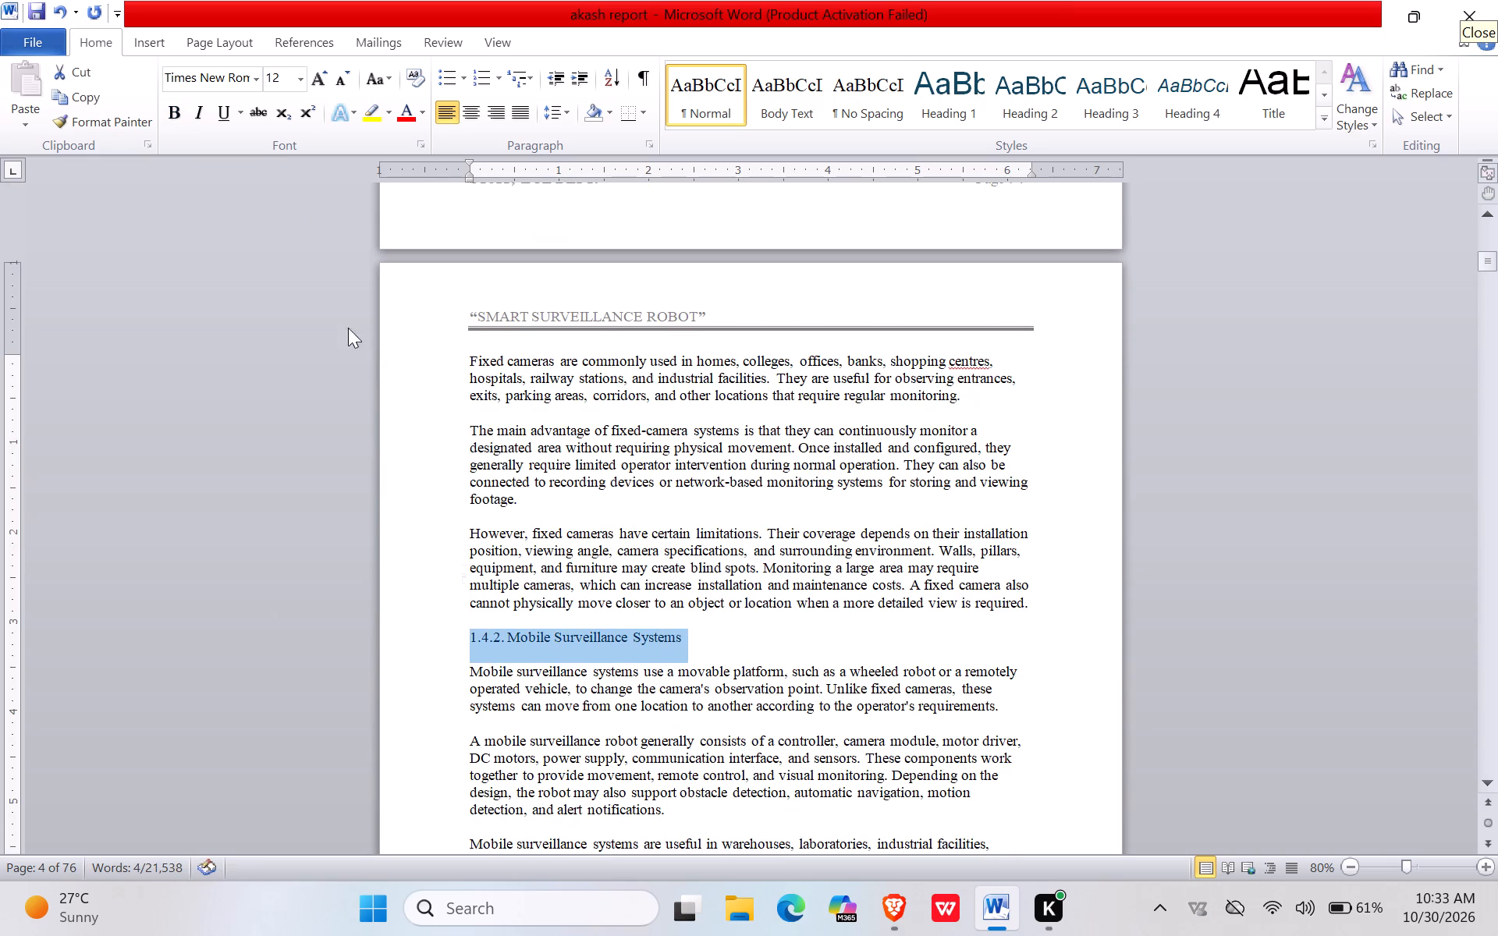
left_click(173, 113)
Renumber the "Comparison Between Fixed and Mobile Surveillance Systems" subheading as 1.4.3 and make it bold.
scroll(404, 777, "down", 3)
scroll(454, 684, "down", 3)
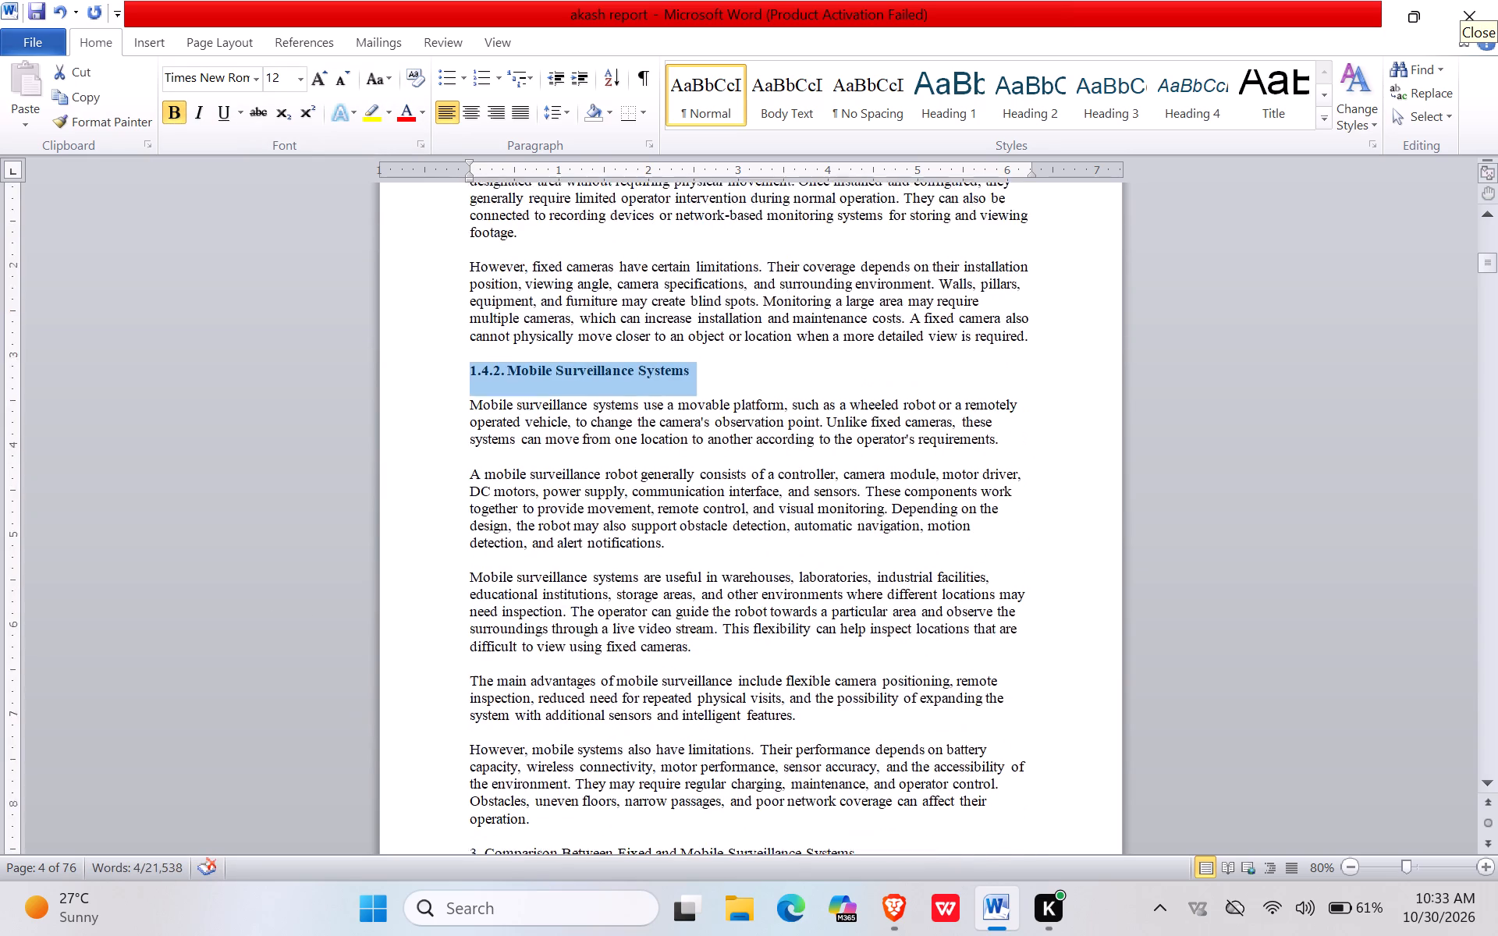
scroll(454, 684, "down", 5)
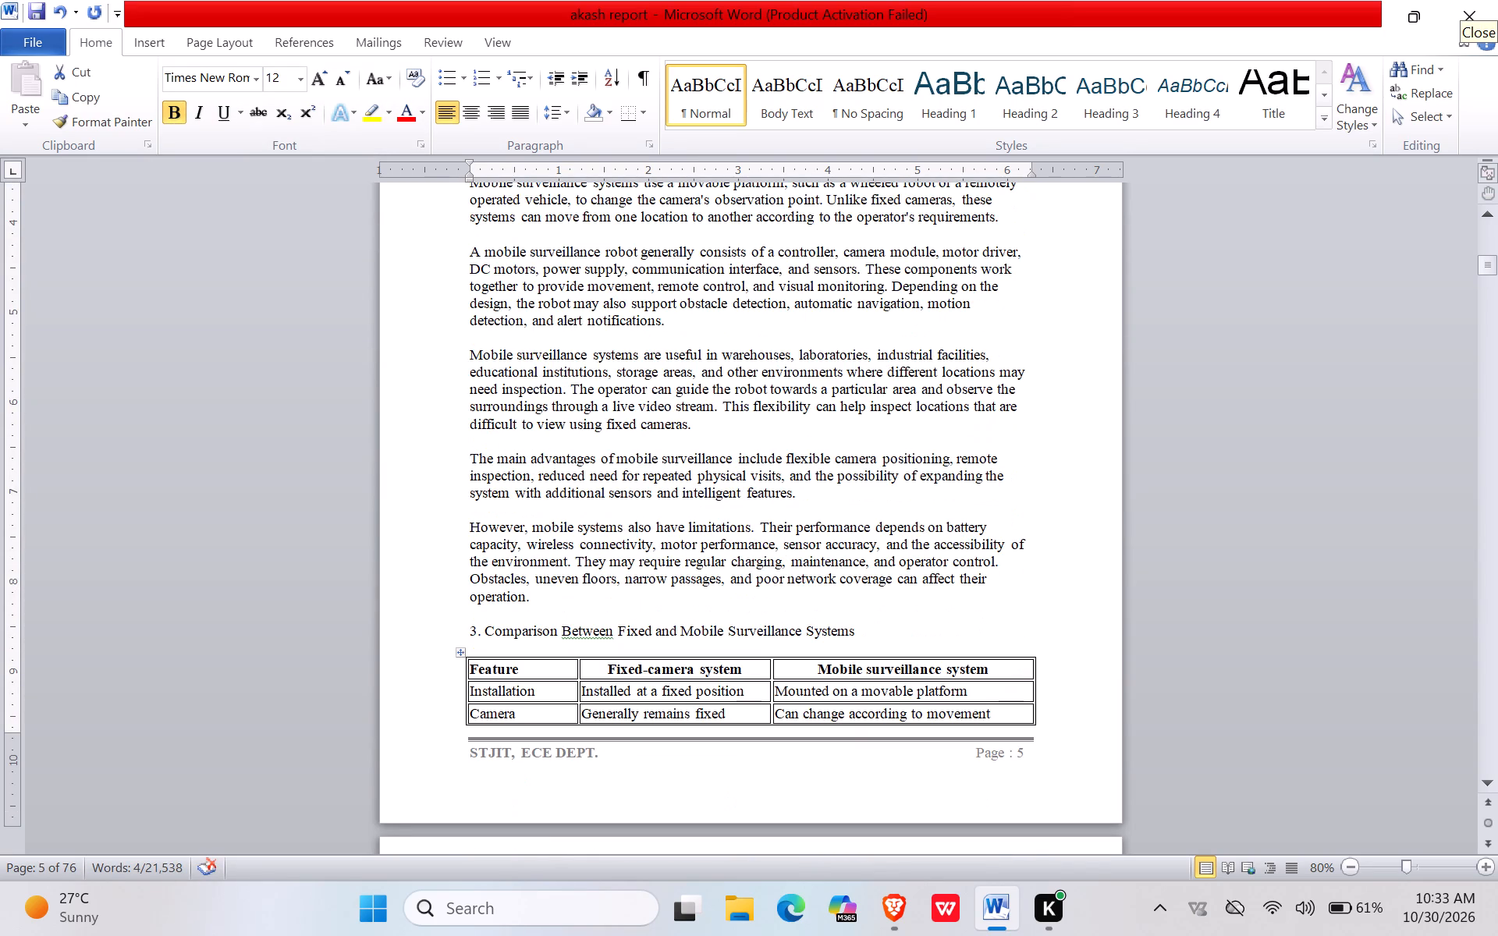
left_click(468, 629)
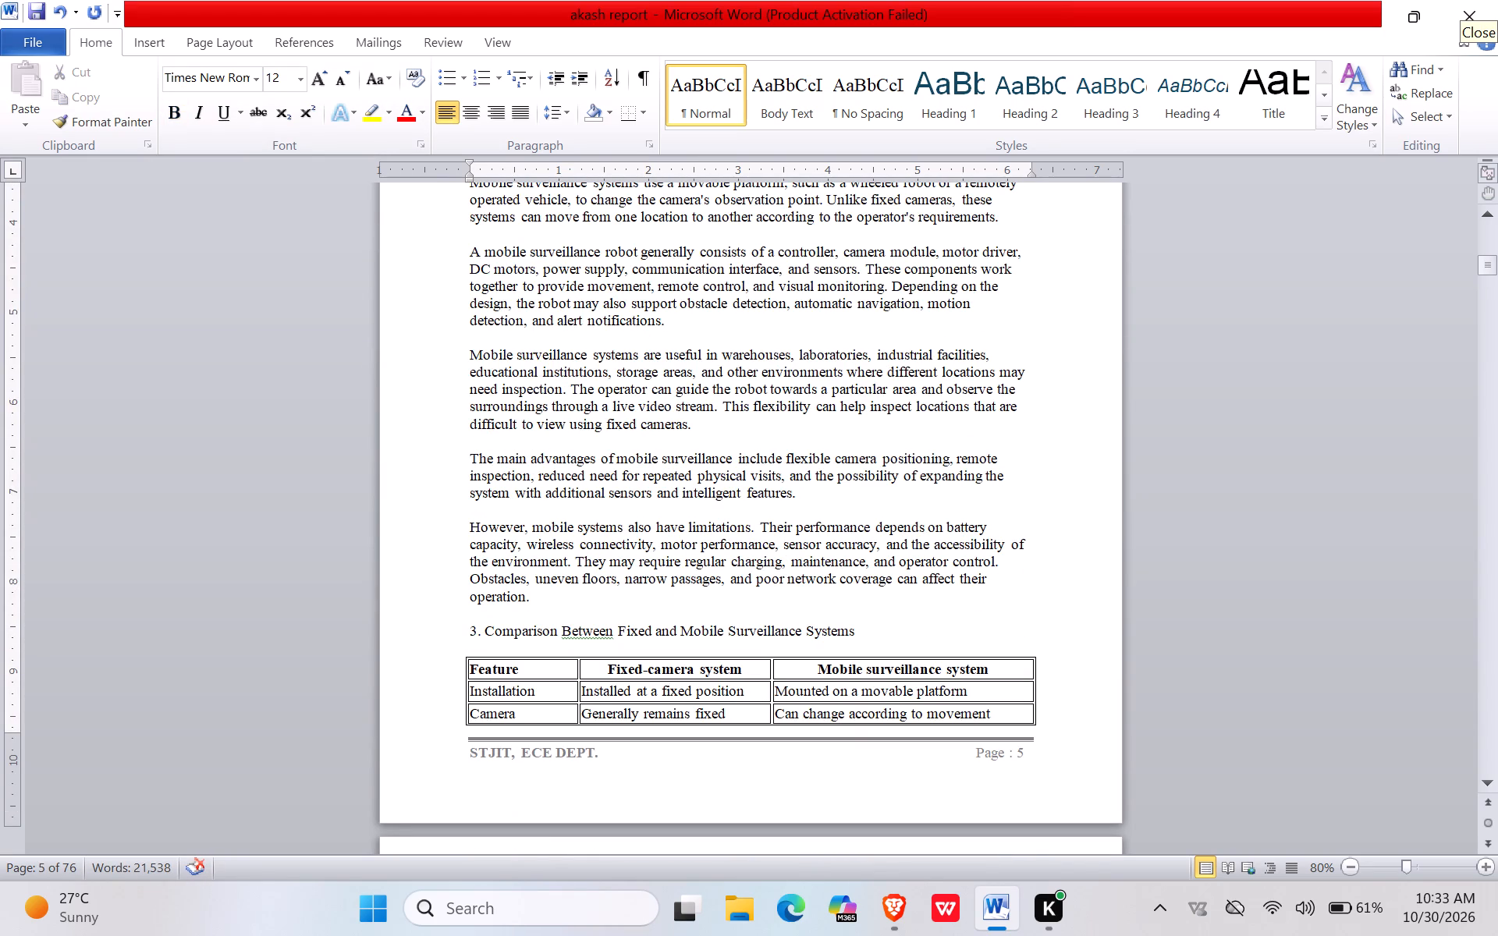
type("1.1")
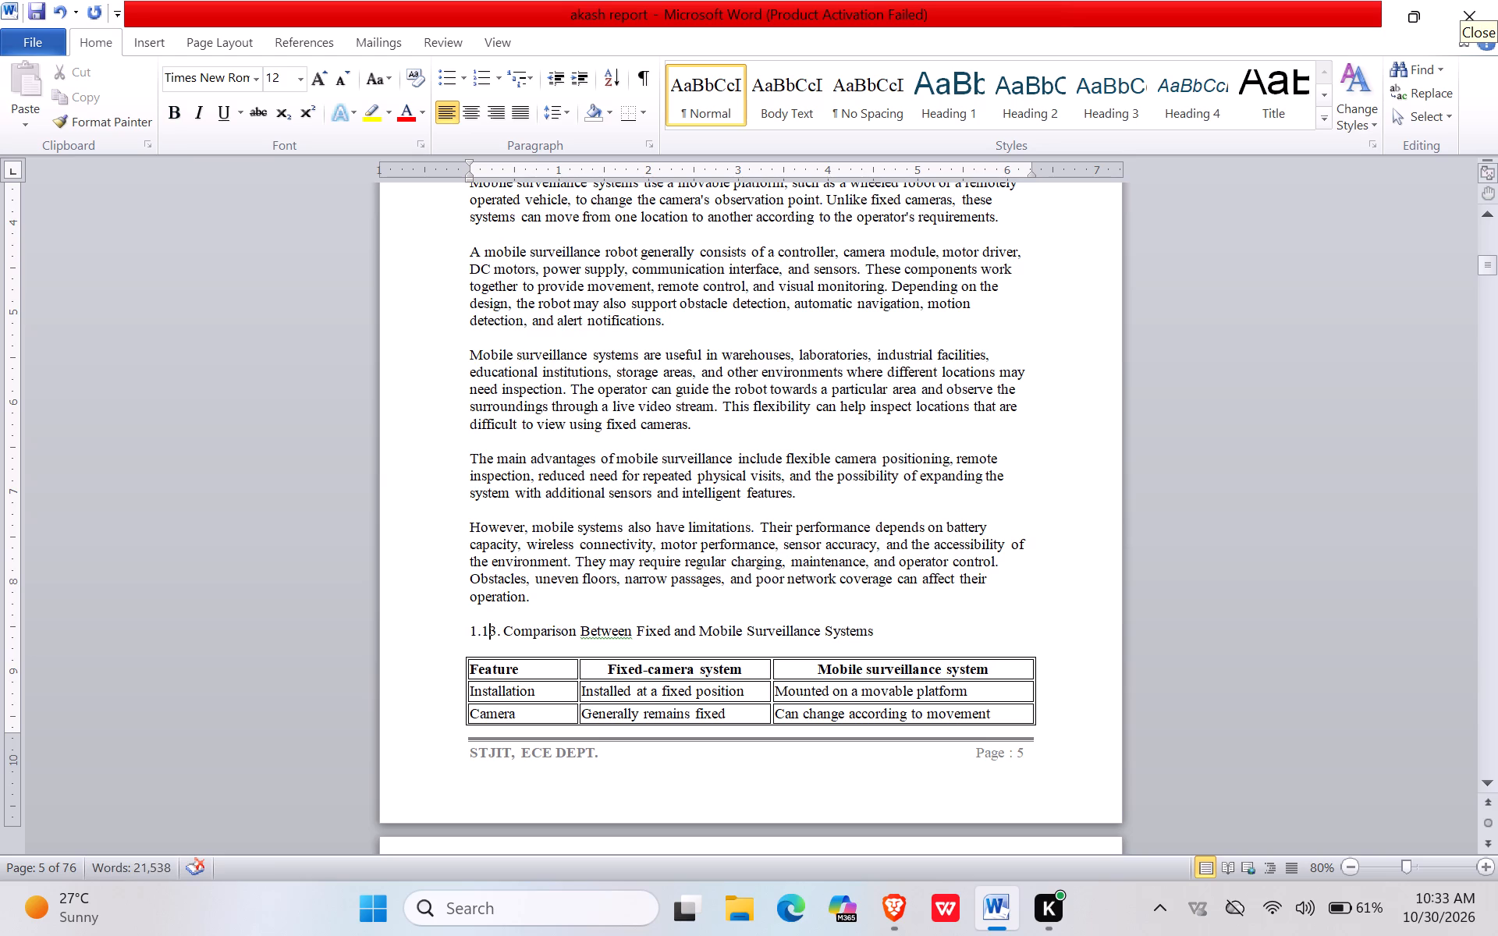
key("BackSpace")
type("4.")
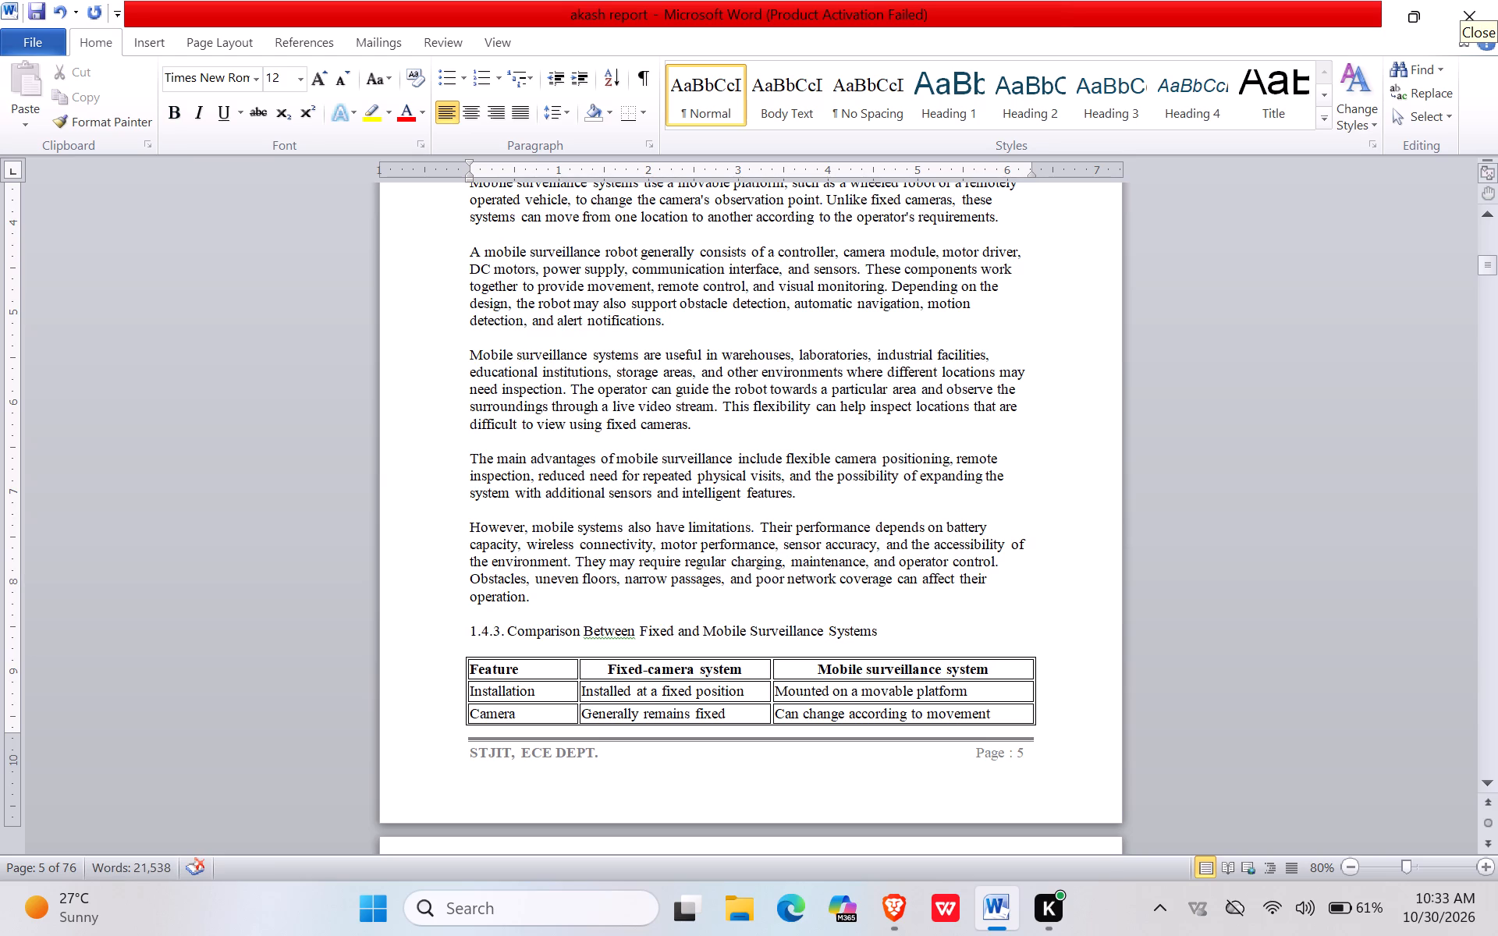
left_click_drag(896, 633, 421, 625)
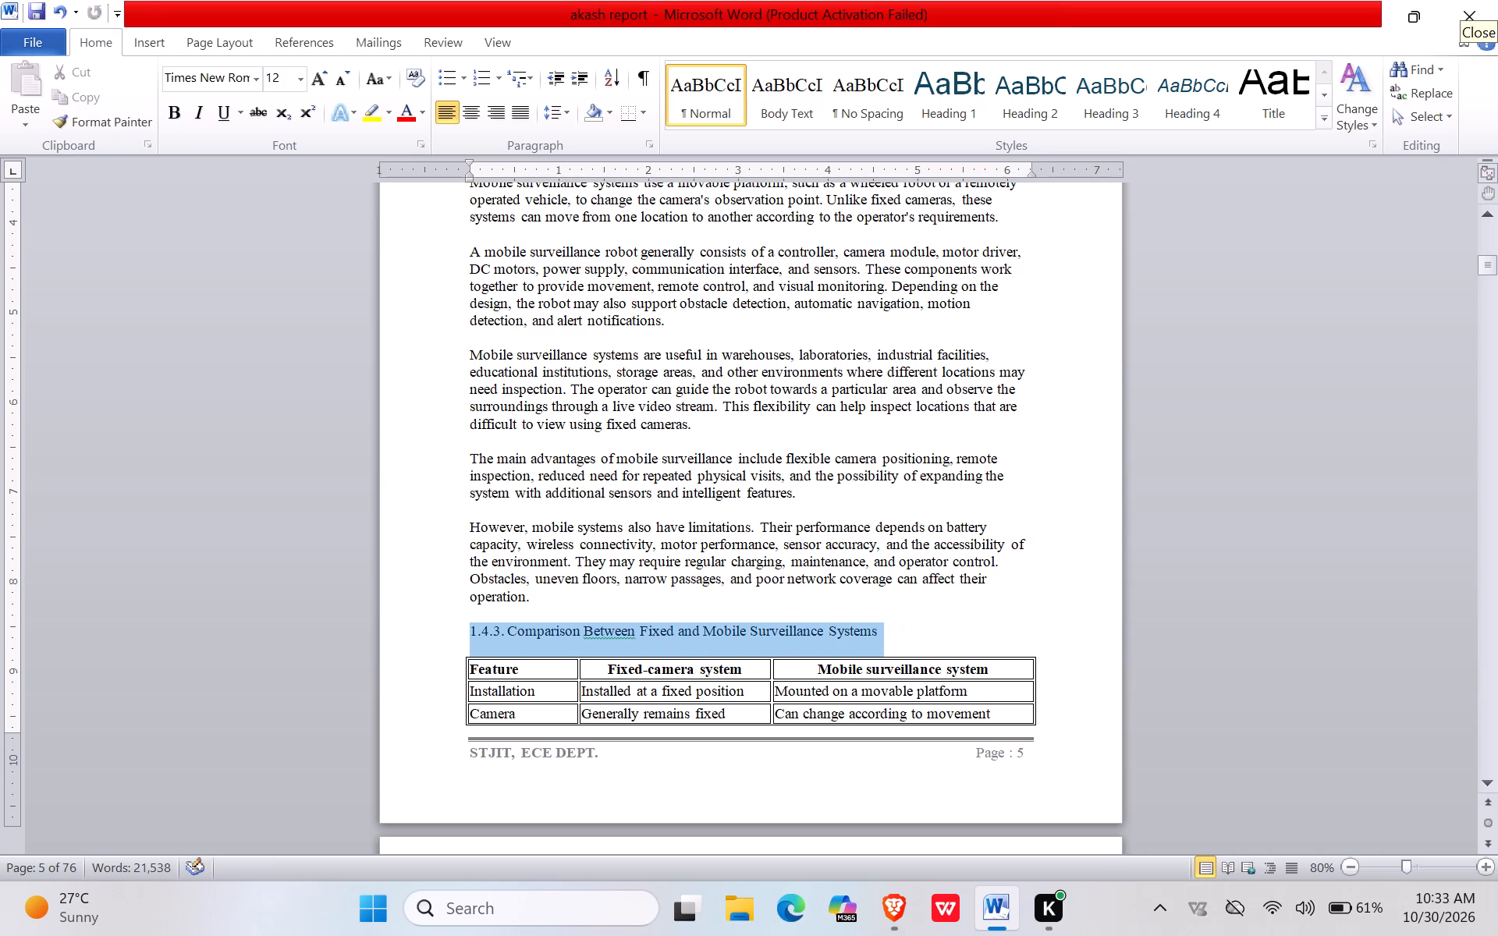
left_click_drag(421, 625, 420, 625)
left_click(171, 101)
scroll(332, 355, "down", 3)
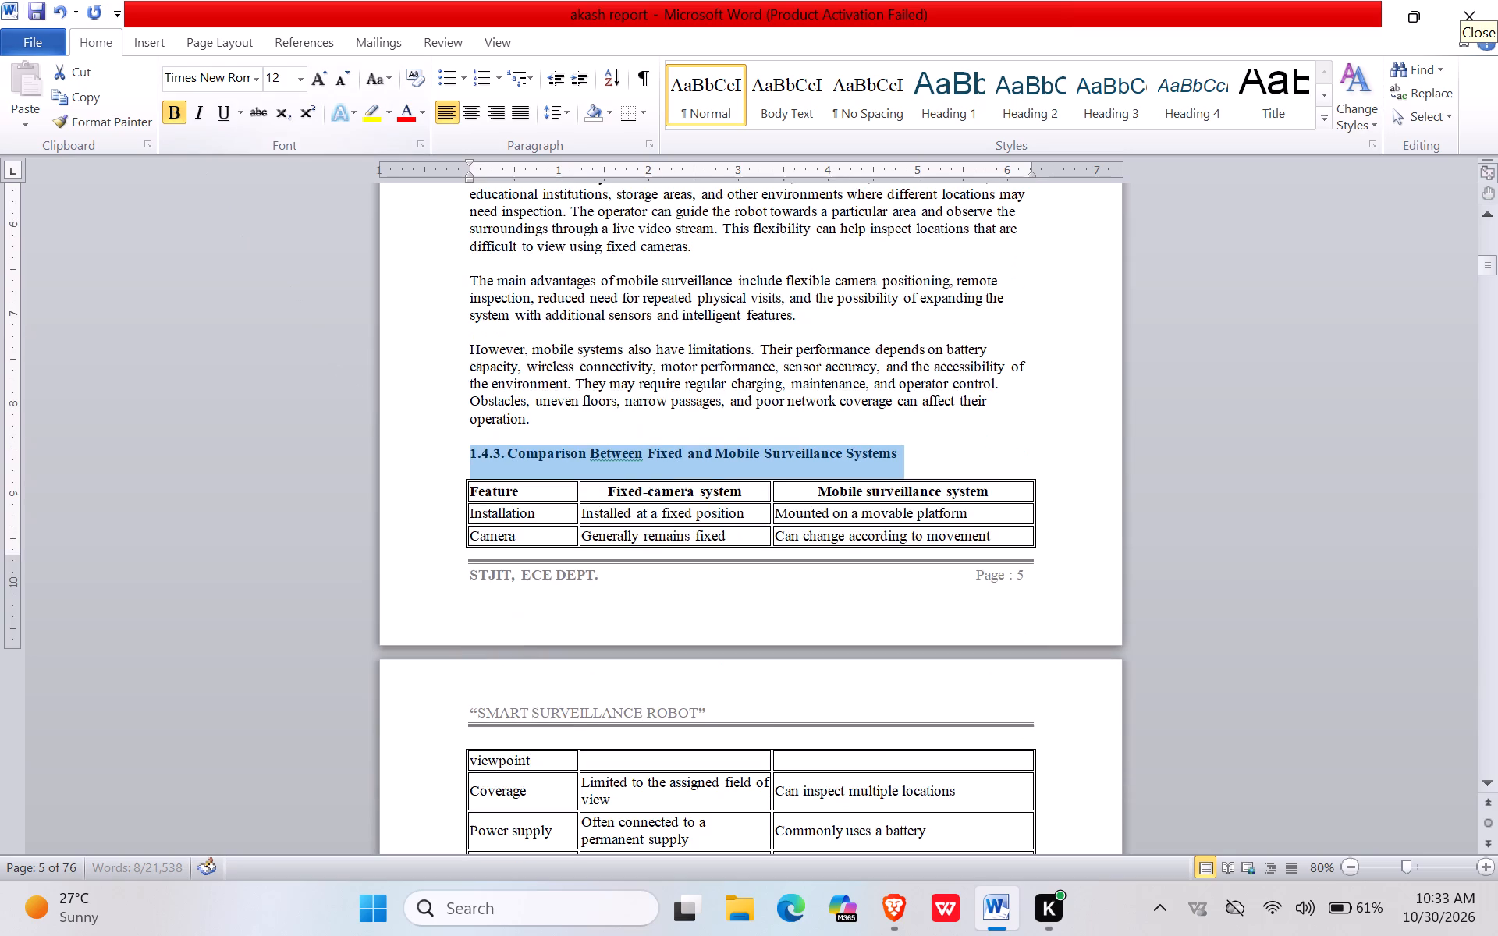
scroll(383, 414, "down", 1)
left_click(617, 458)
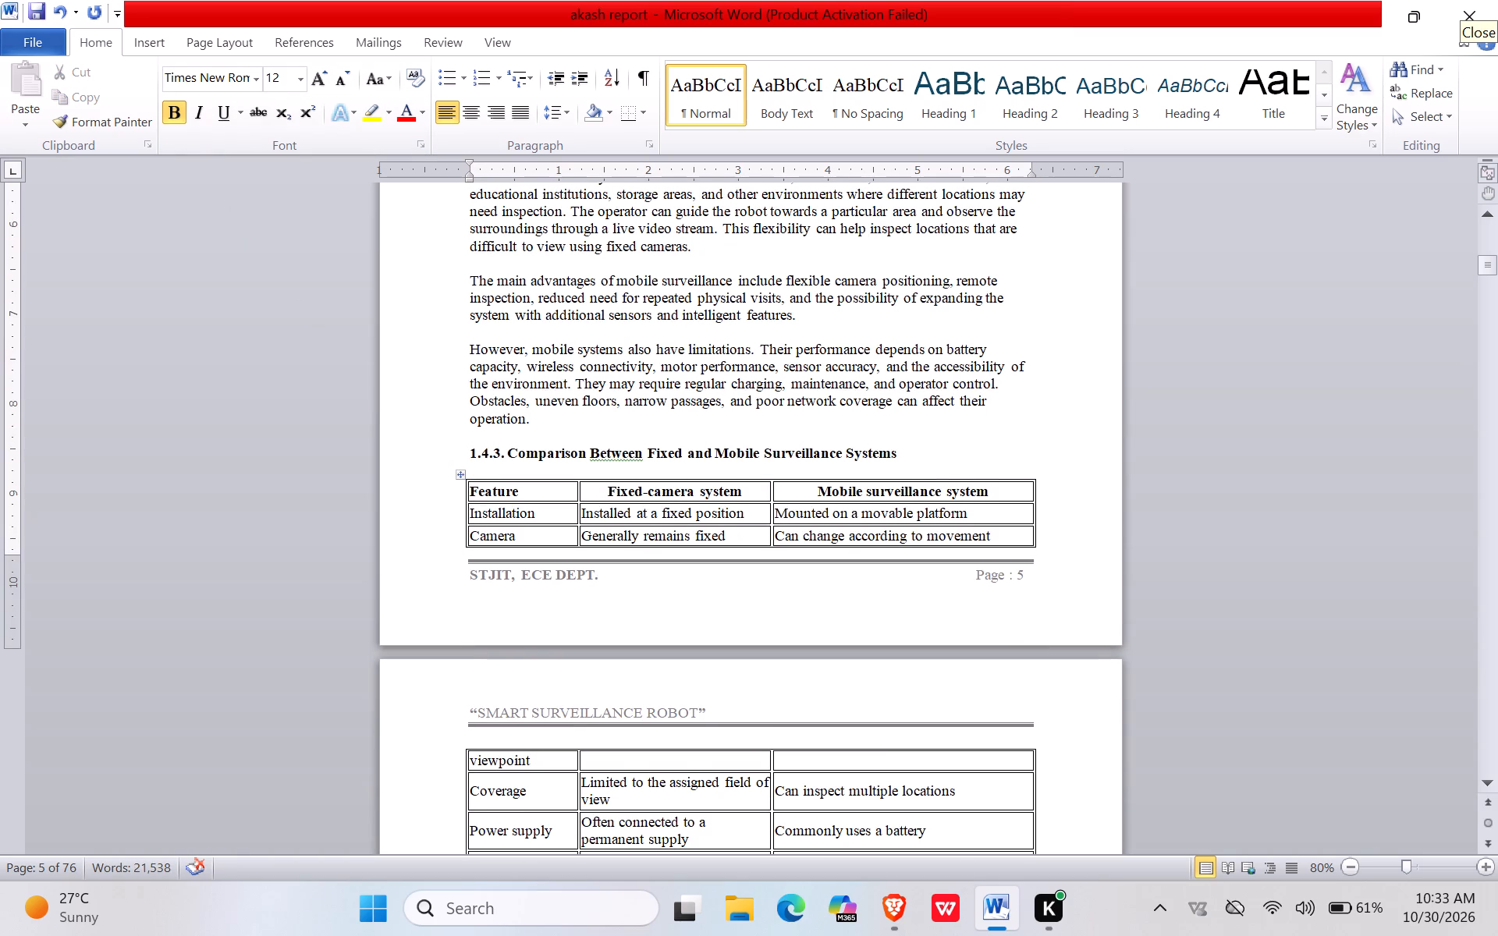
Left-align the "Fixed-camera system" and "Mobile surveillance system" column headers in the comparison table.
scroll(725, 495, "down", 3)
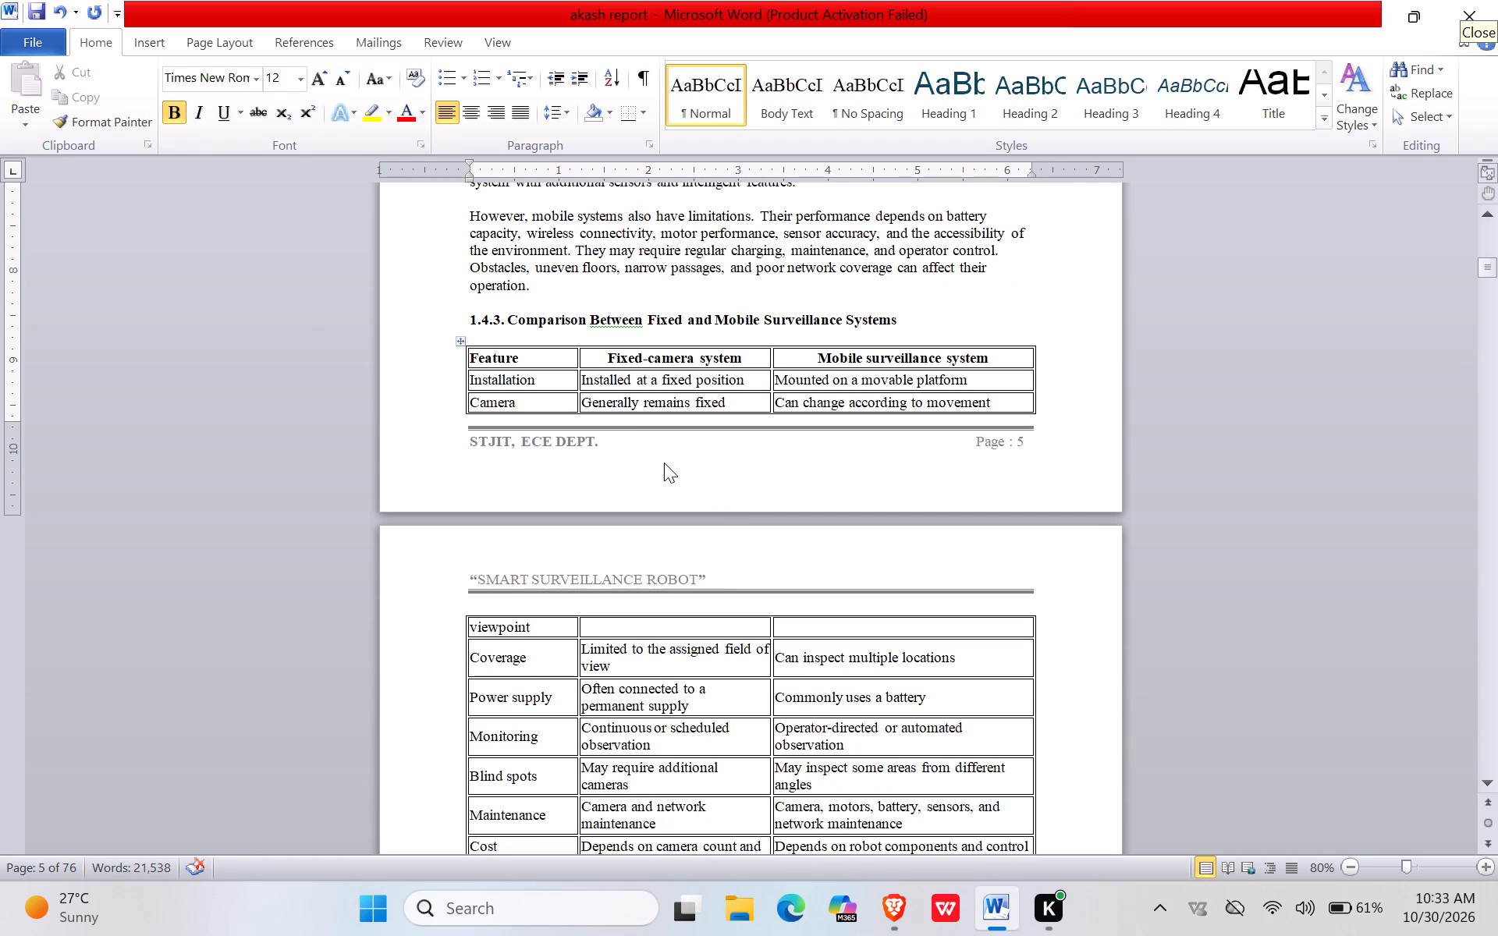
scroll(663, 462, "down", 1)
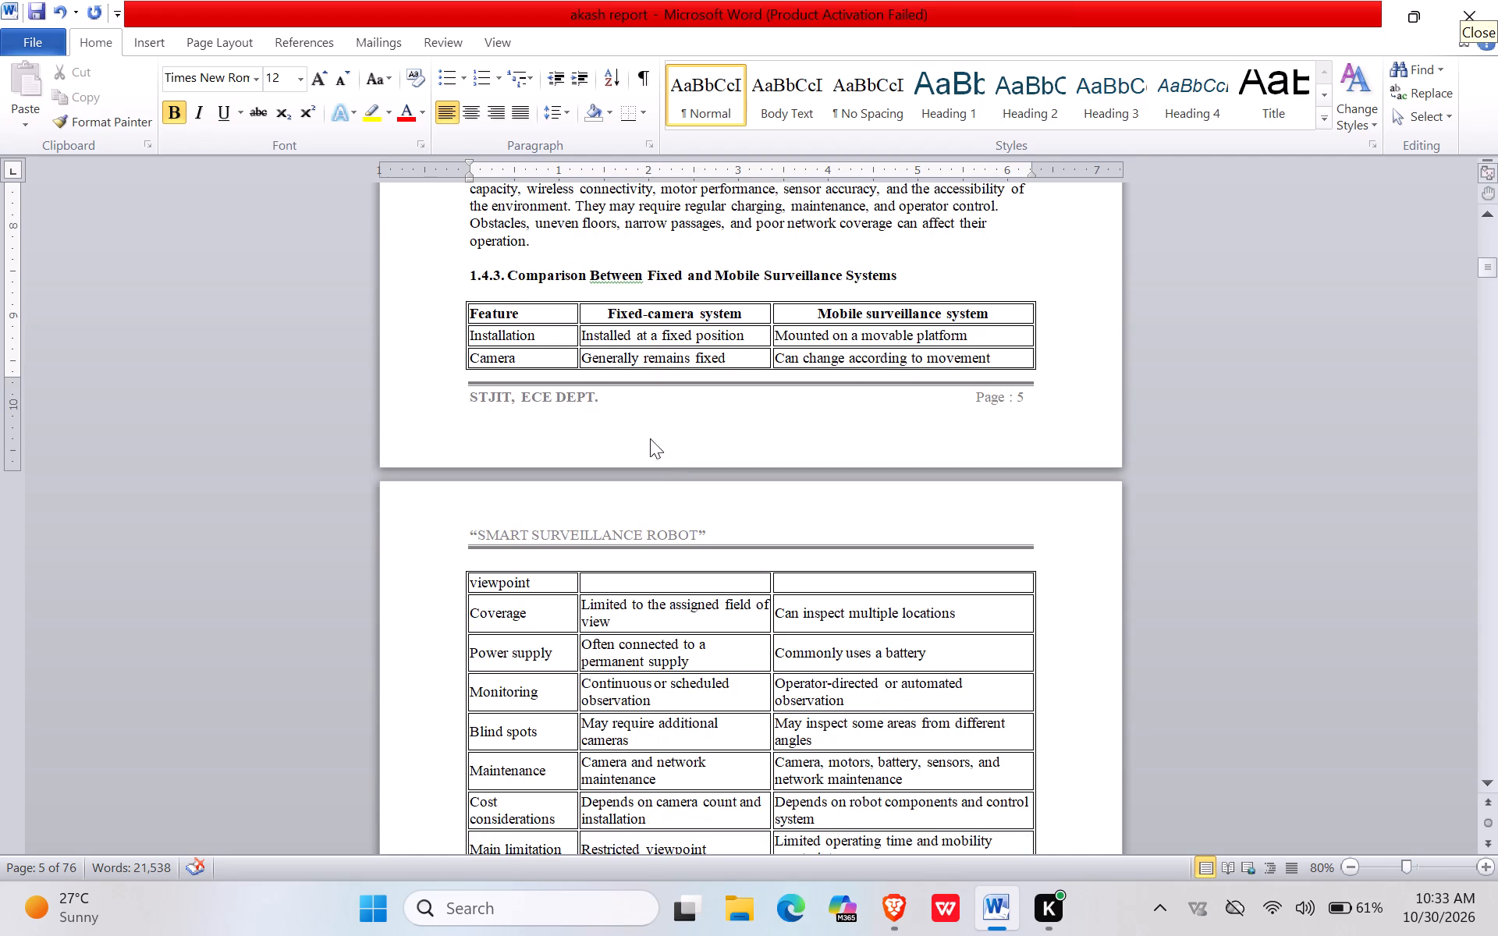
left_click(604, 317)
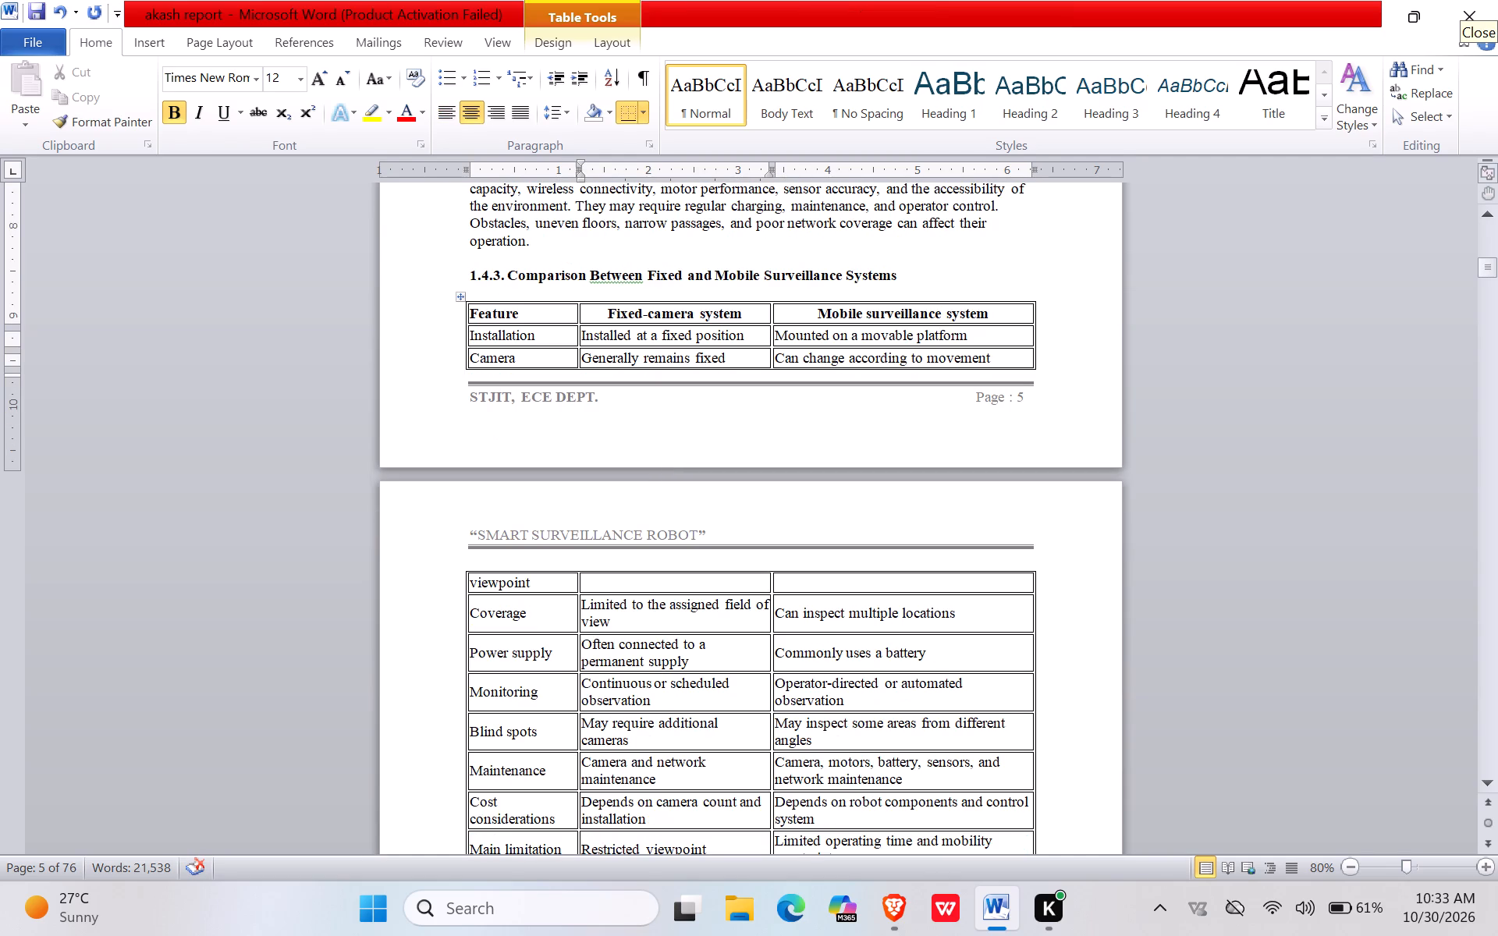
key("BackSpace")
left_click(811, 316)
key("BackSpace")
Delete the word "viewpoint" from the Camera row's Feature cell in the comparison table.
scroll(850, 425, "down", 4)
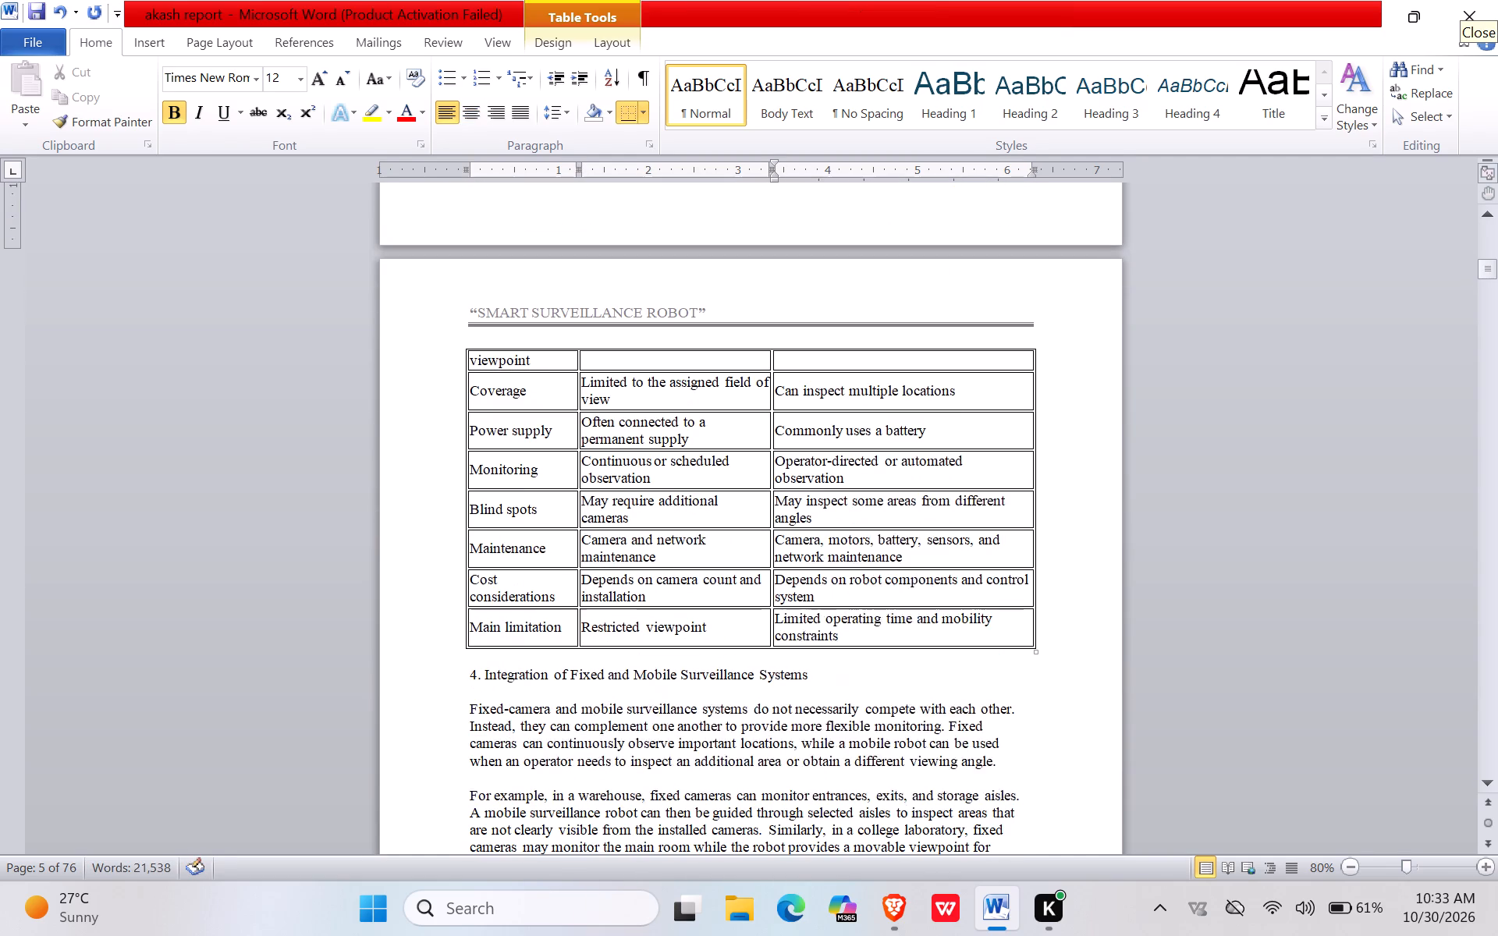
scroll(850, 425, "down", 1)
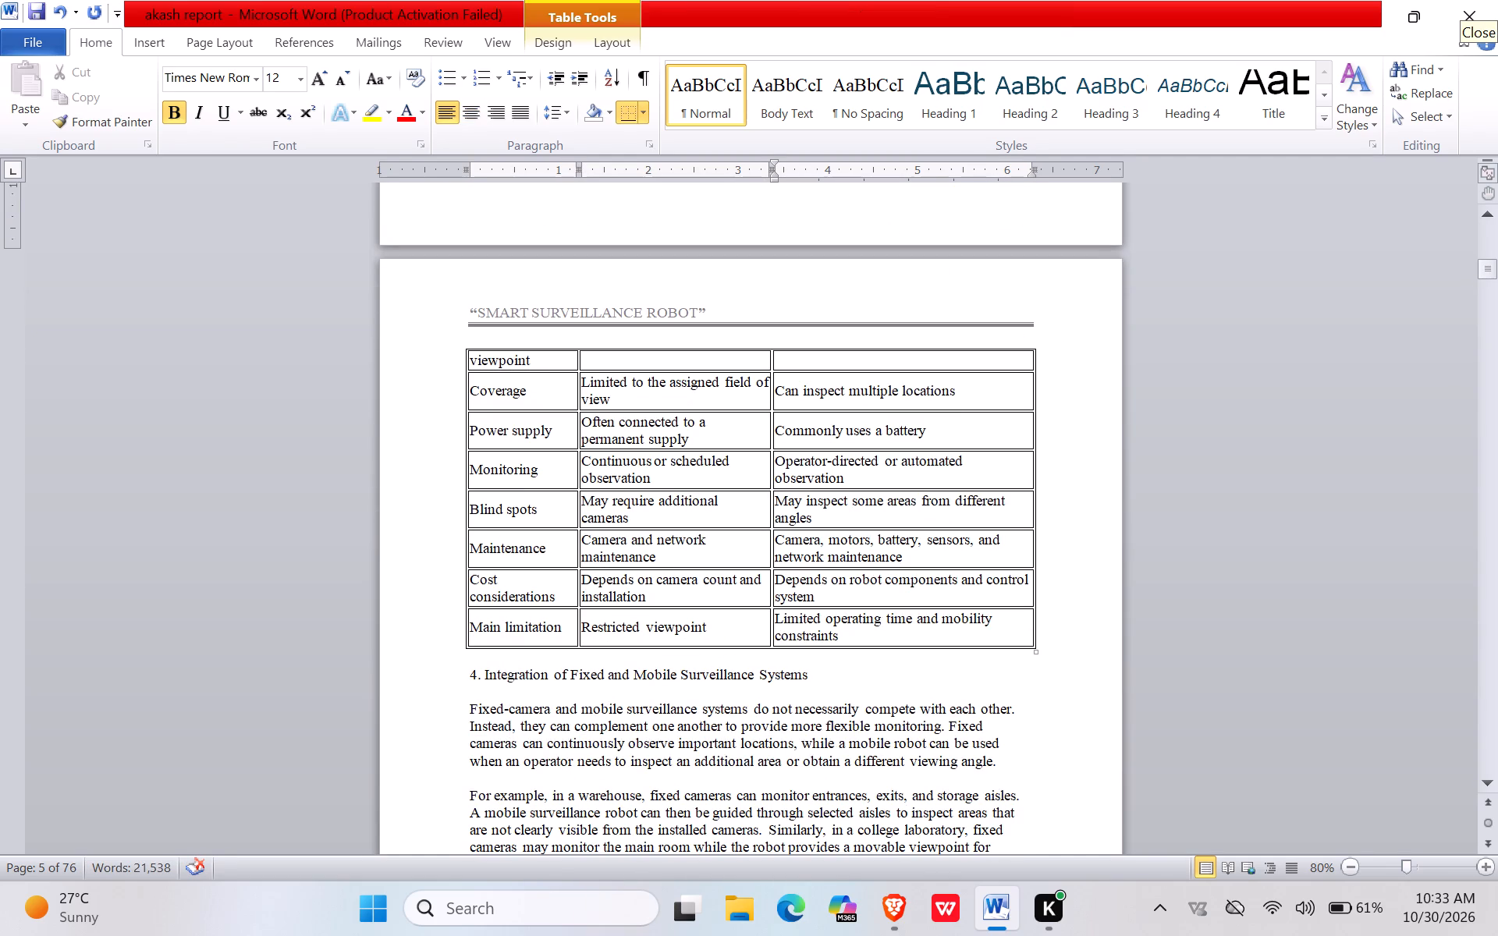
left_click_drag(1041, 356, 399, 366)
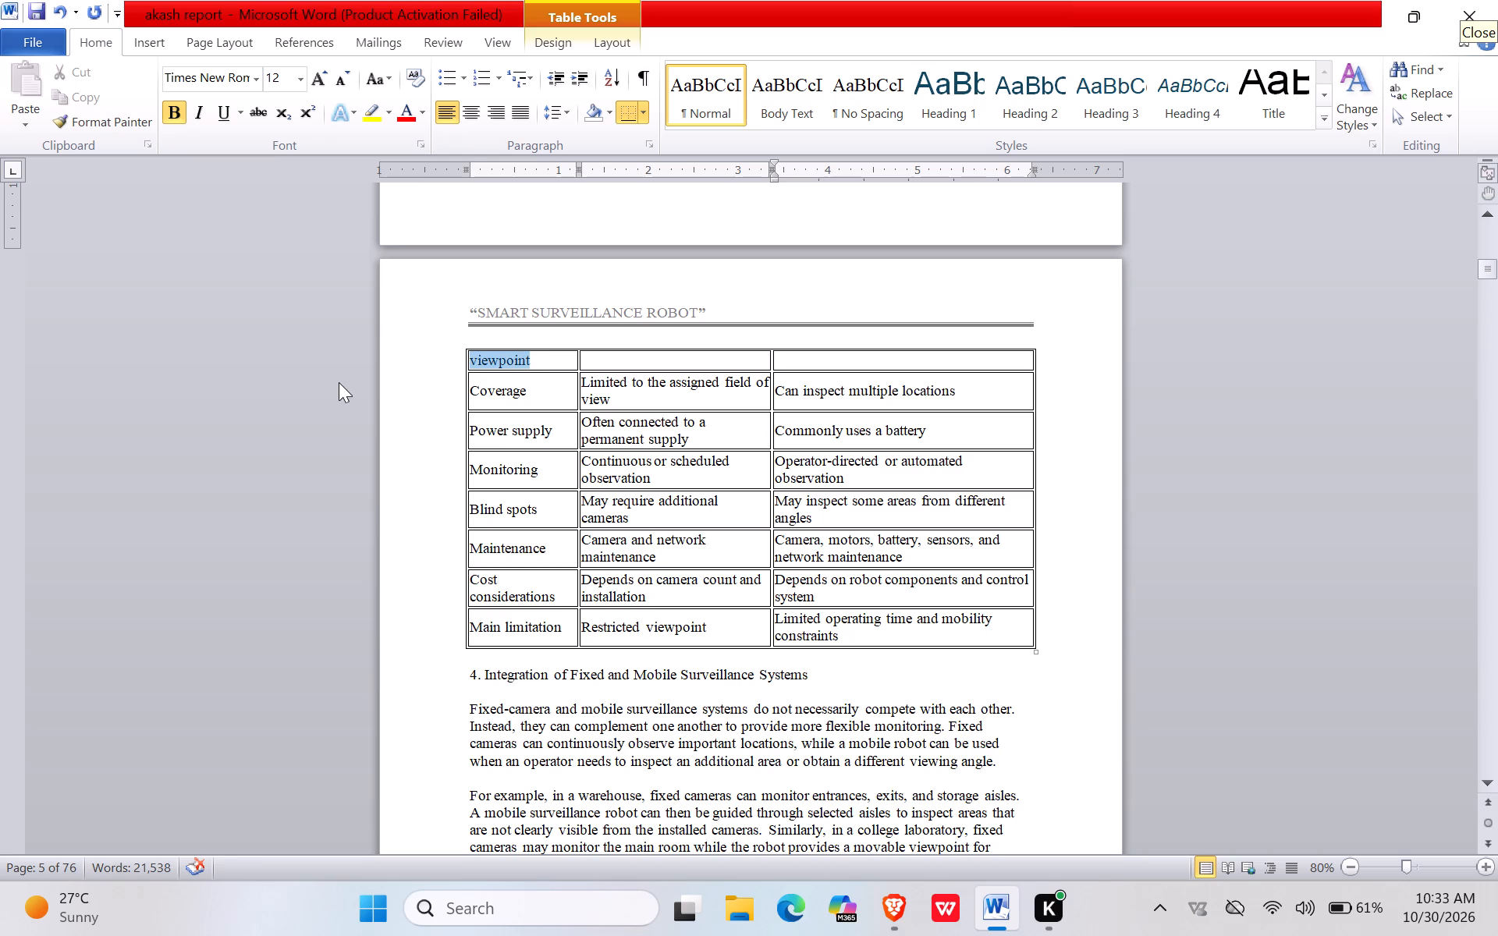
key("BackSpace")
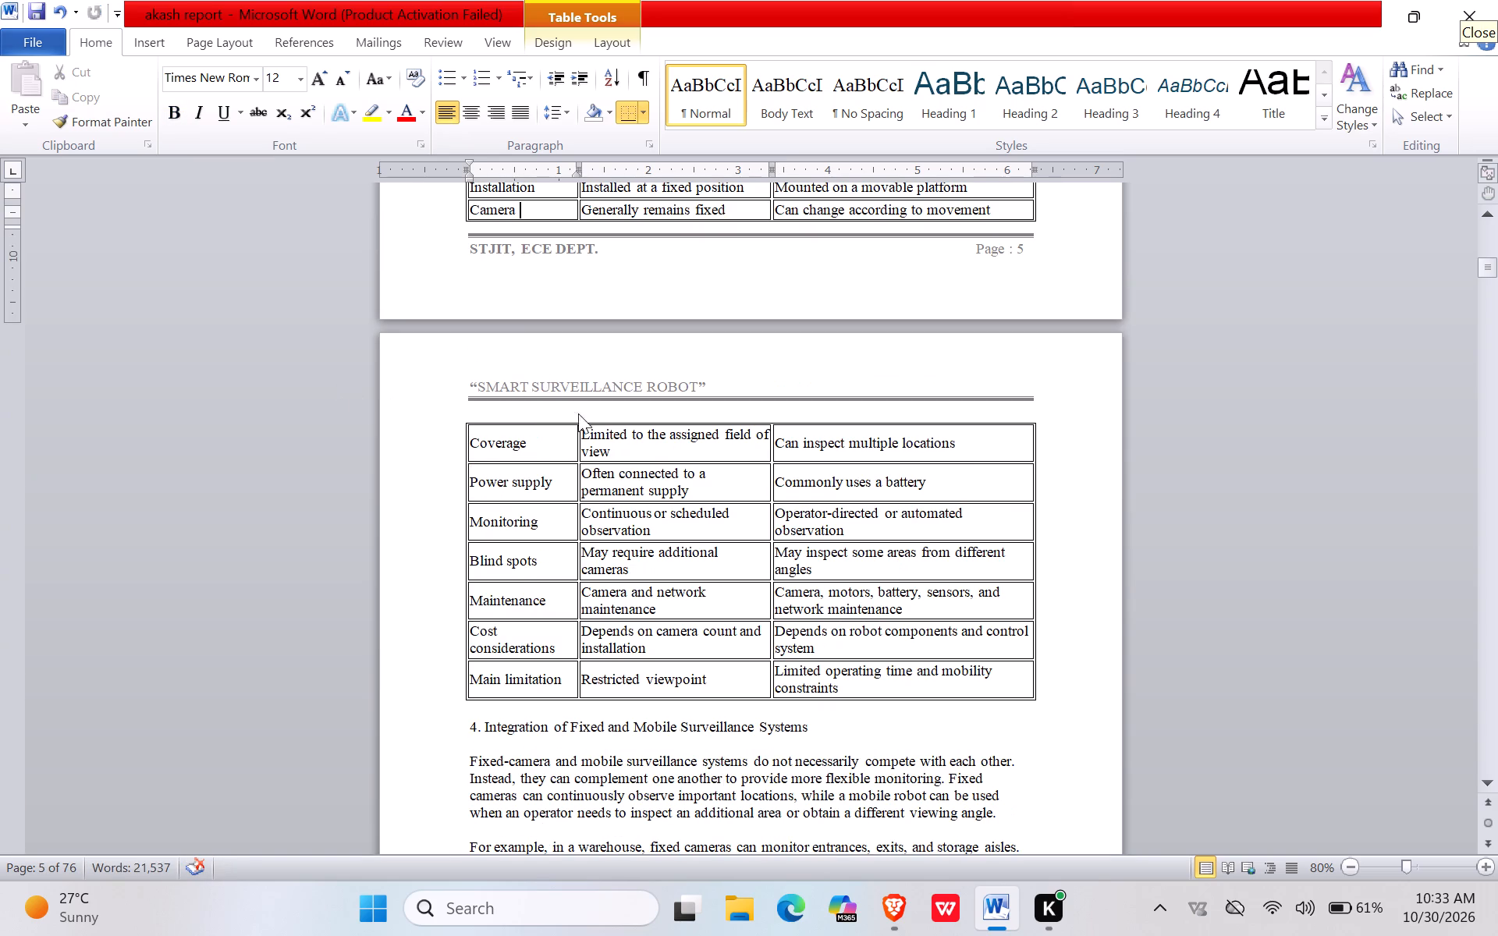
Renumber the "Integration of Fixed and Mobile Surveillance Systems" subheading as 1.4.4 and make it bold.
scroll(607, 449, "down", 5)
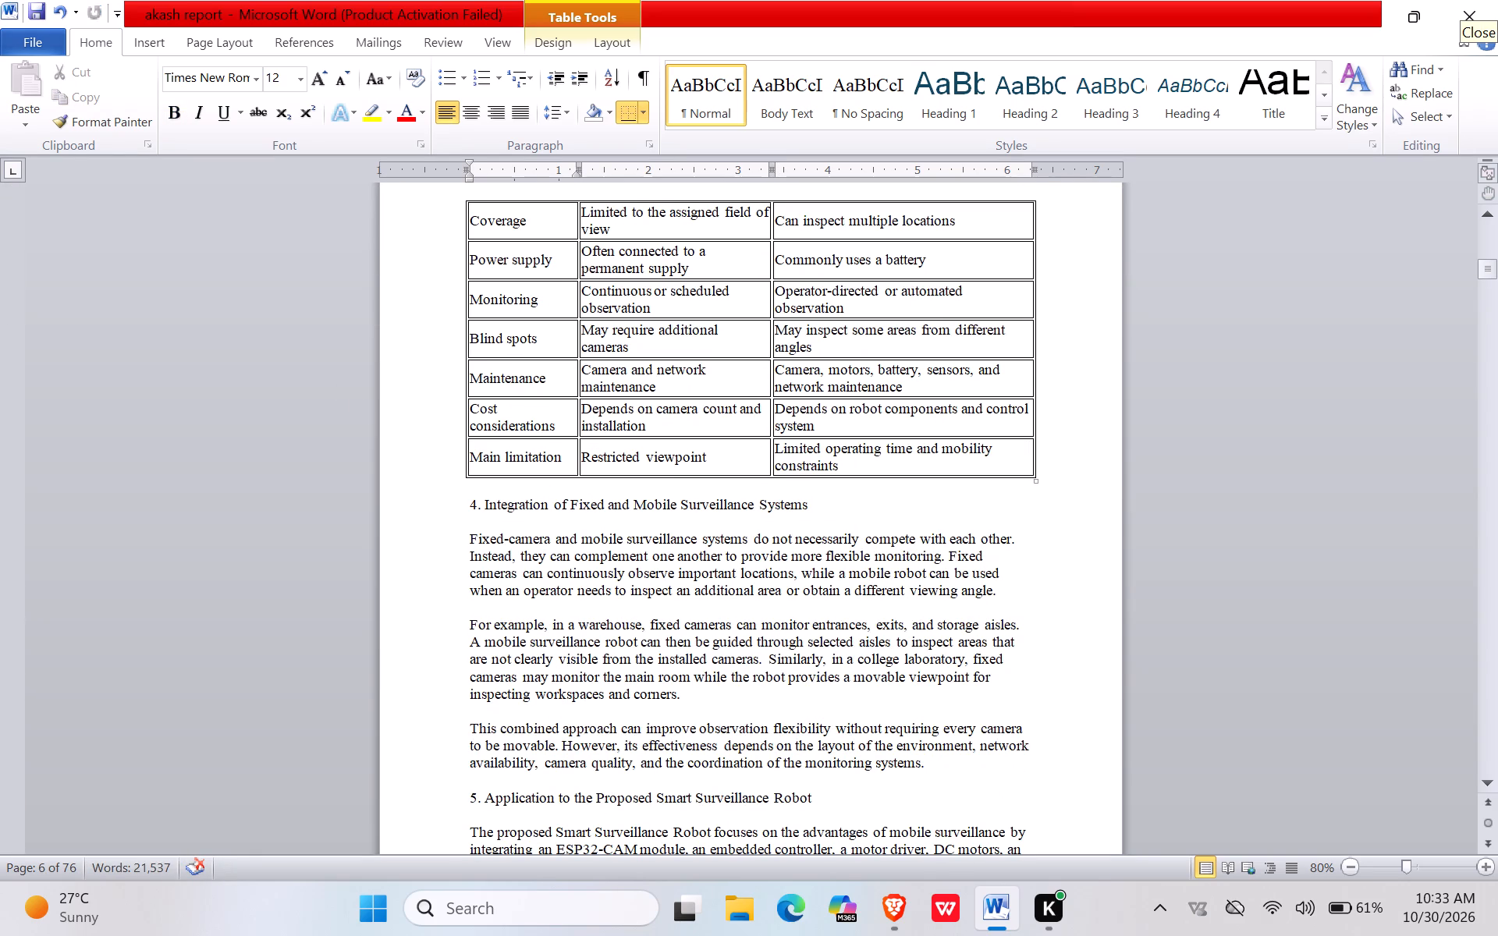
left_click(470, 502)
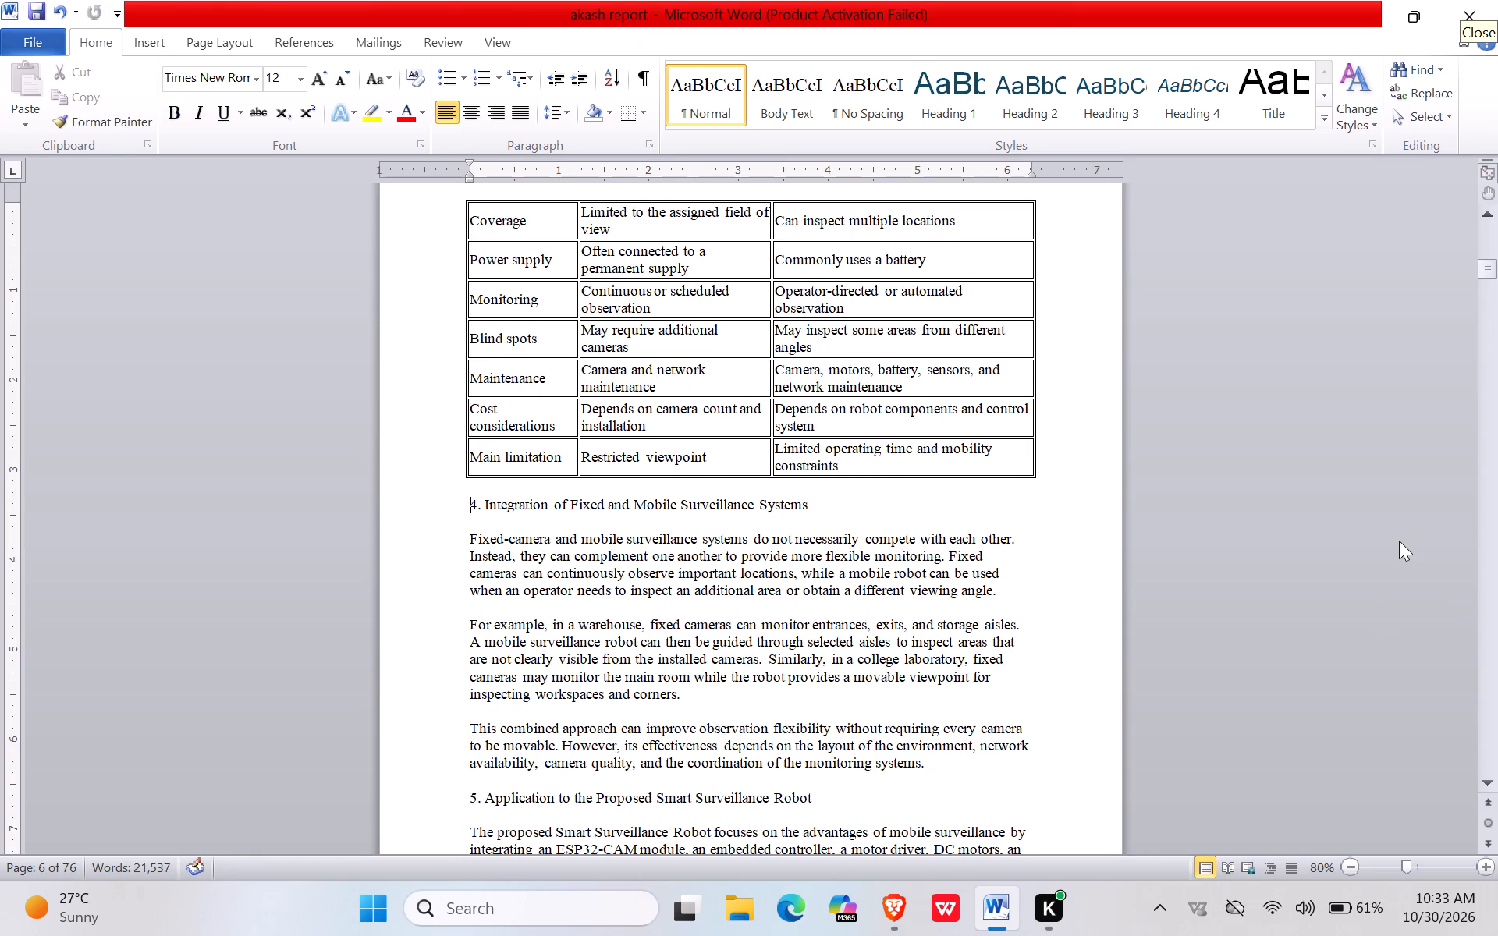
type("1.4.")
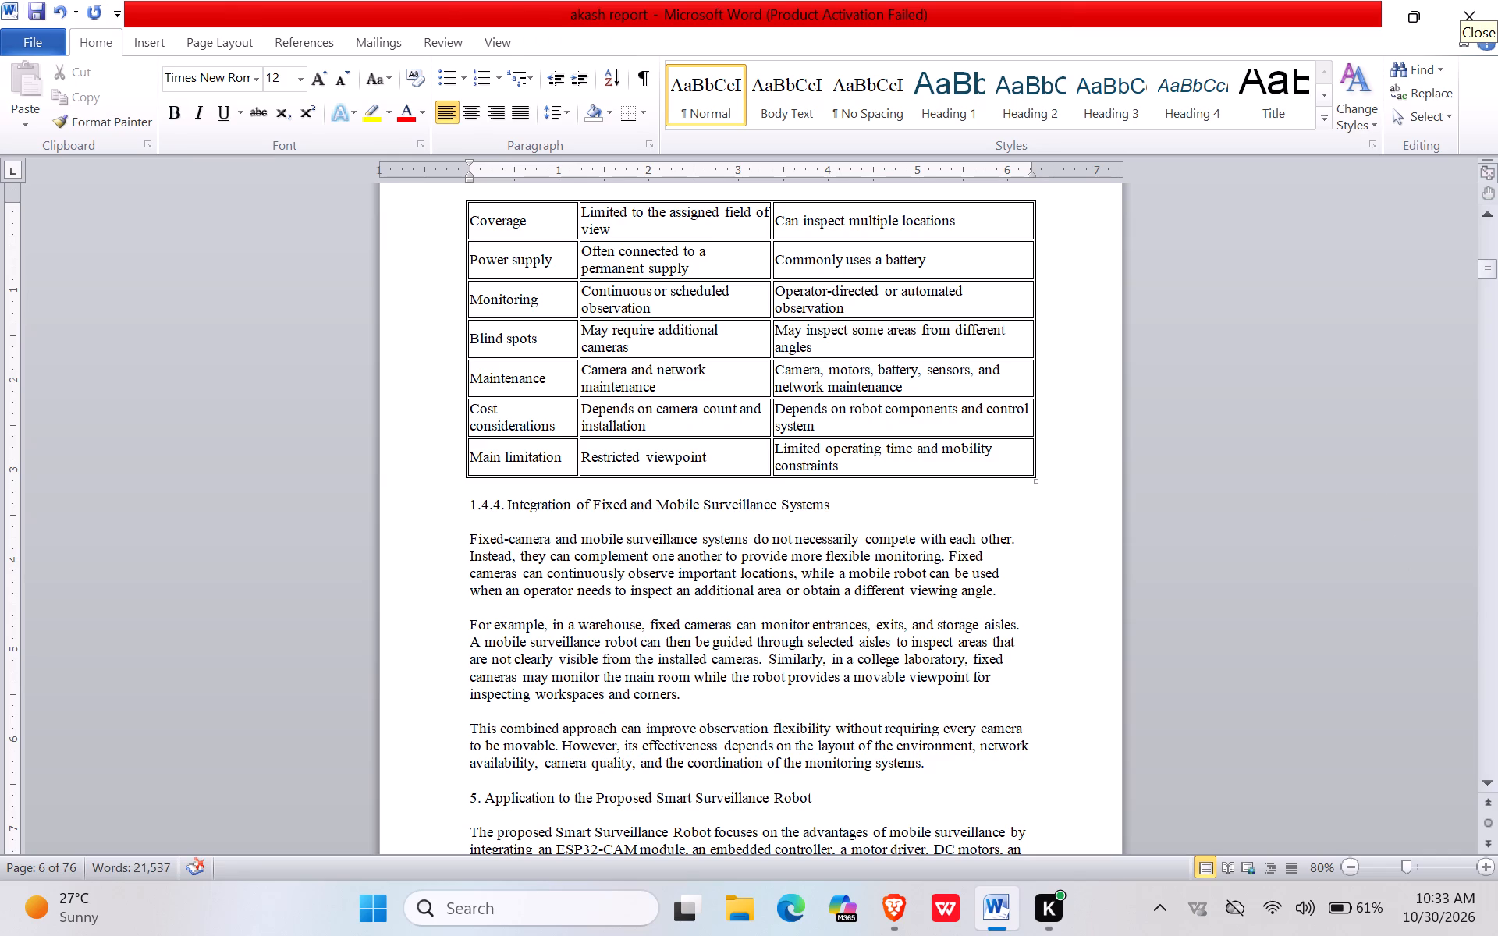
left_click_drag(836, 506, 463, 505)
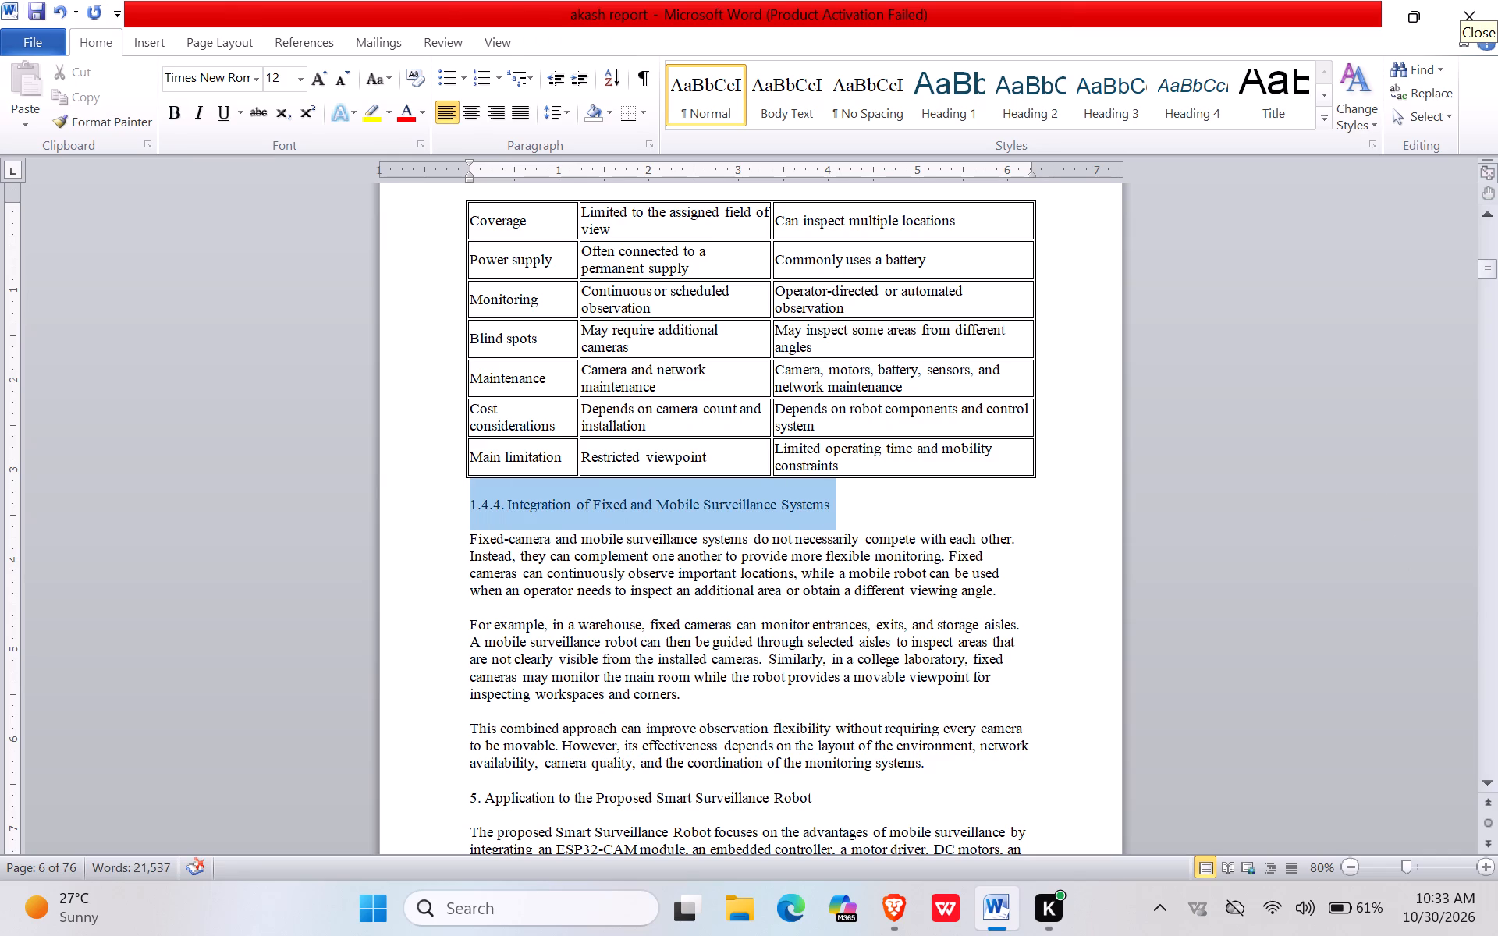
left_click(173, 108)
Renumber the "Application to the Proposed Smart Surveillance Robot" subheading as 1.4.5.
scroll(461, 440, "down", 3)
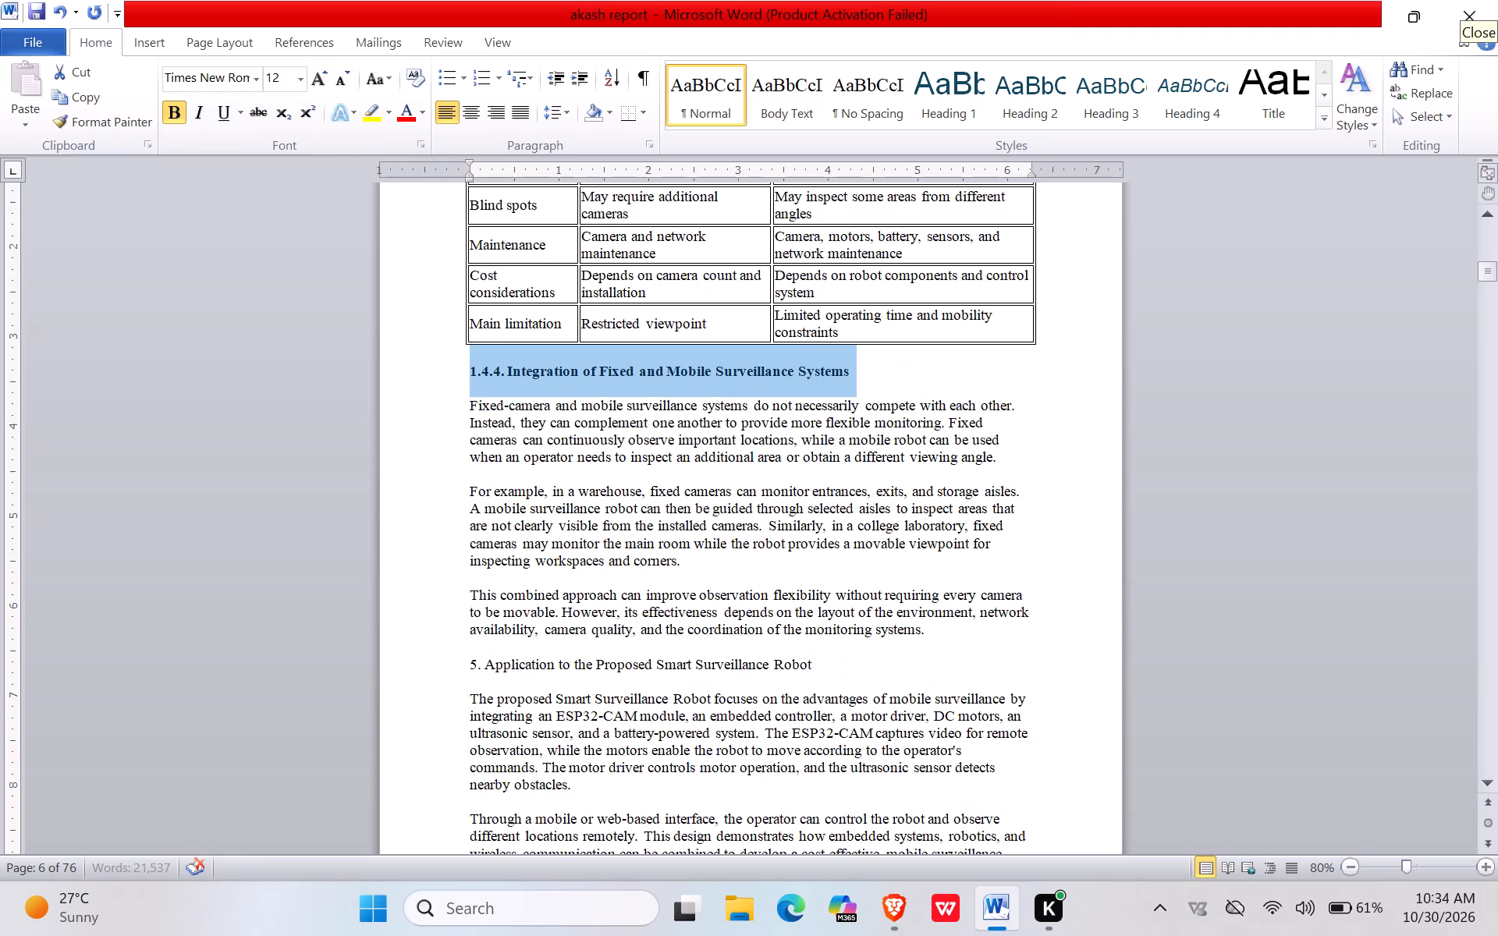
scroll(519, 509, "up", 14)
scroll(526, 470, "down", 6)
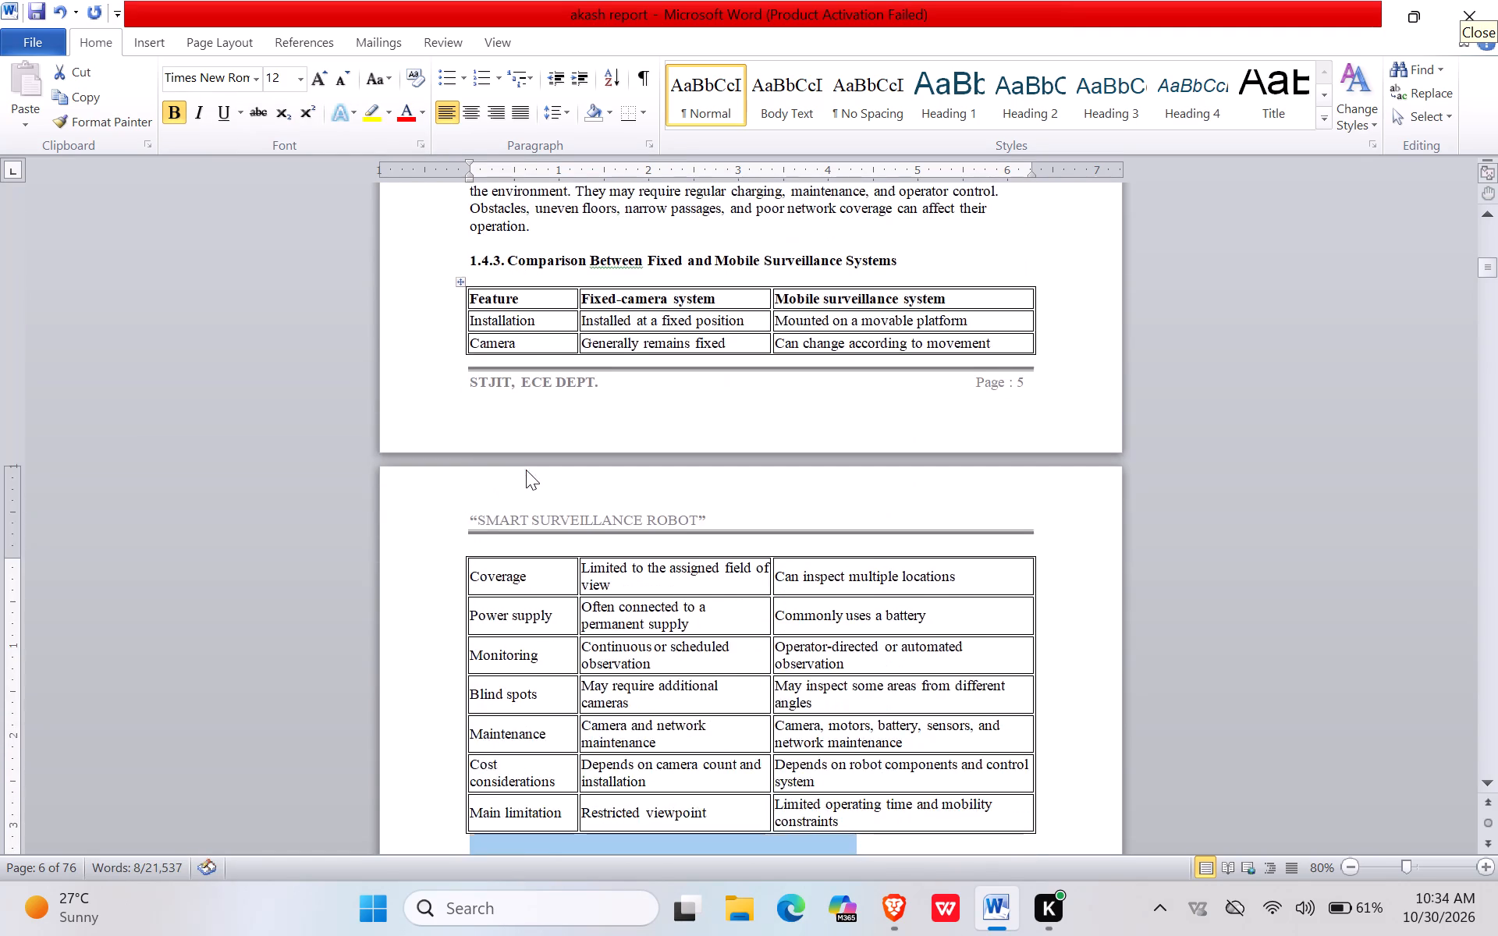
scroll(526, 470, "down", 11)
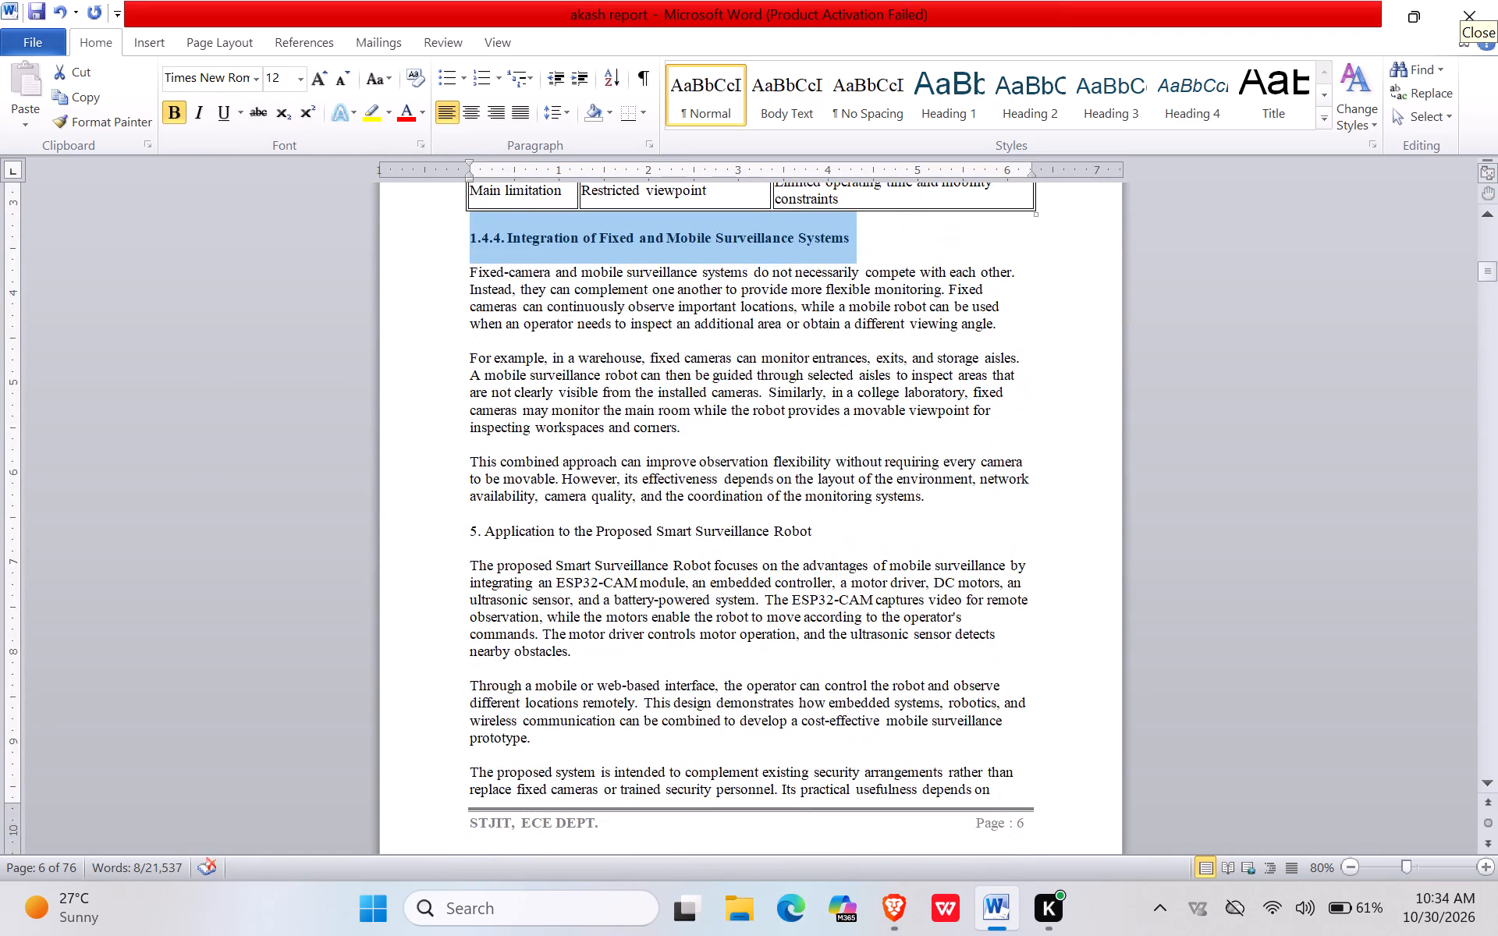
left_click(470, 526)
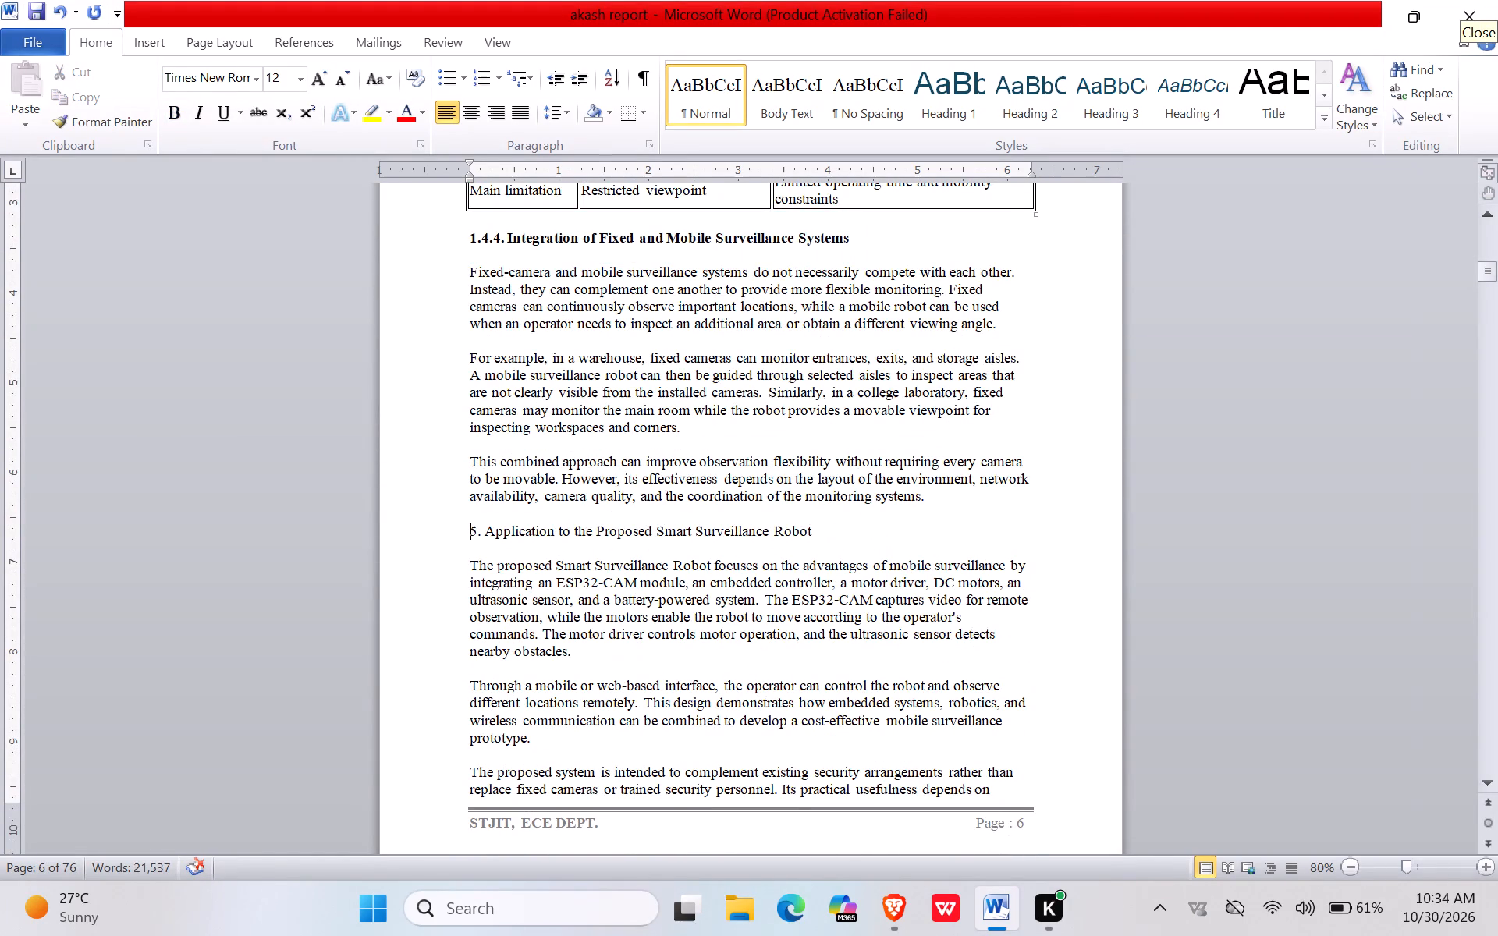
type("1.4.")
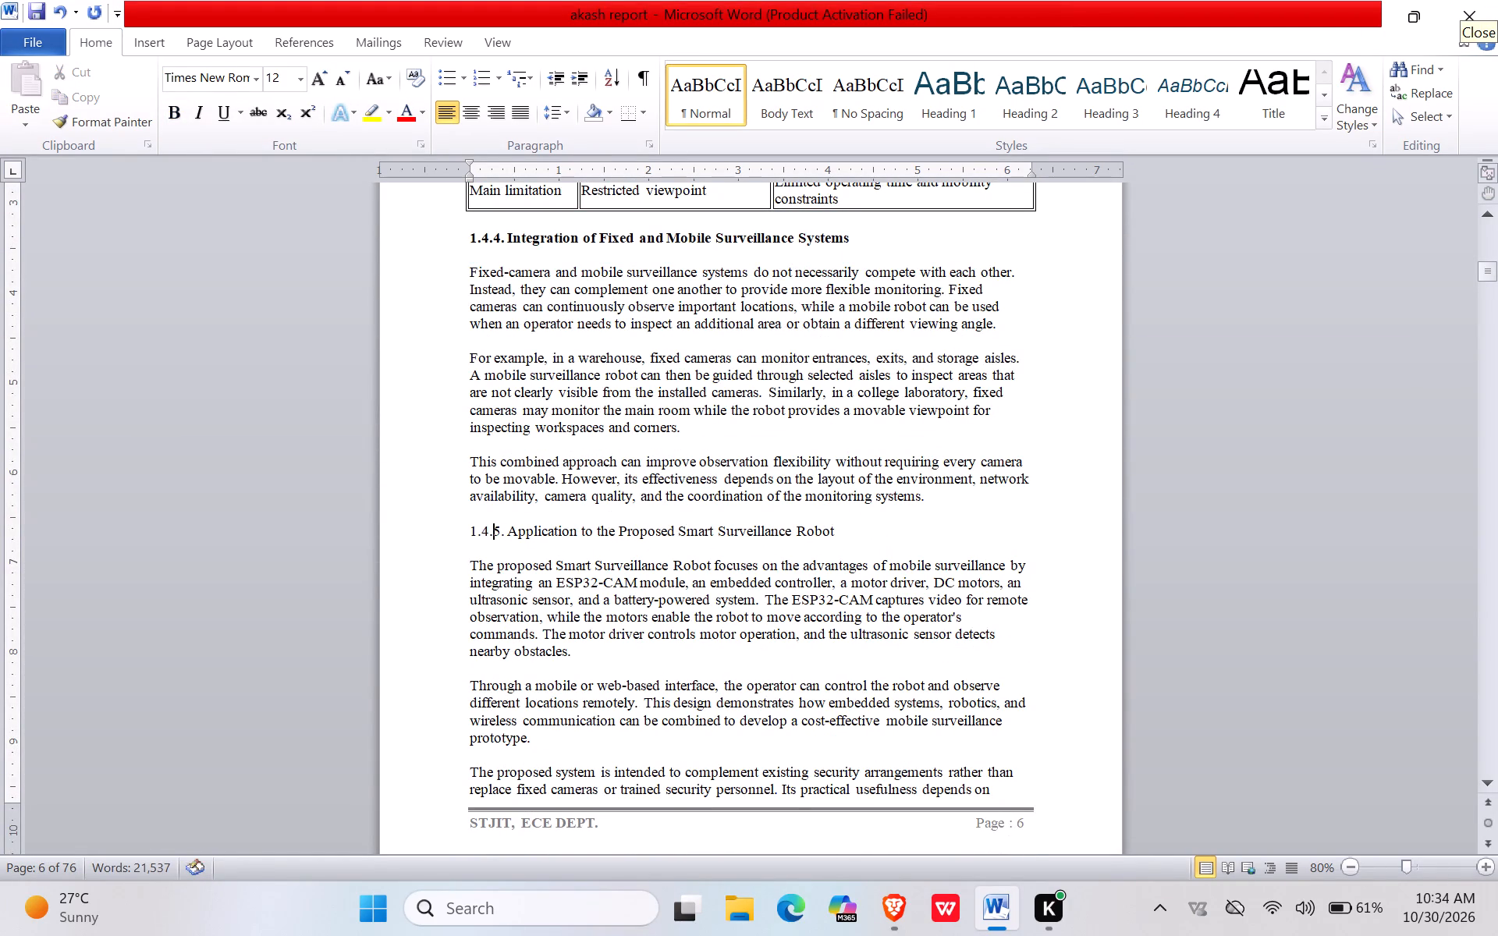
Make the 1.4.5 "Application to the Proposed Smart Surveillance Robot" subheading bold.
left_click_drag(893, 531, 832, 537)
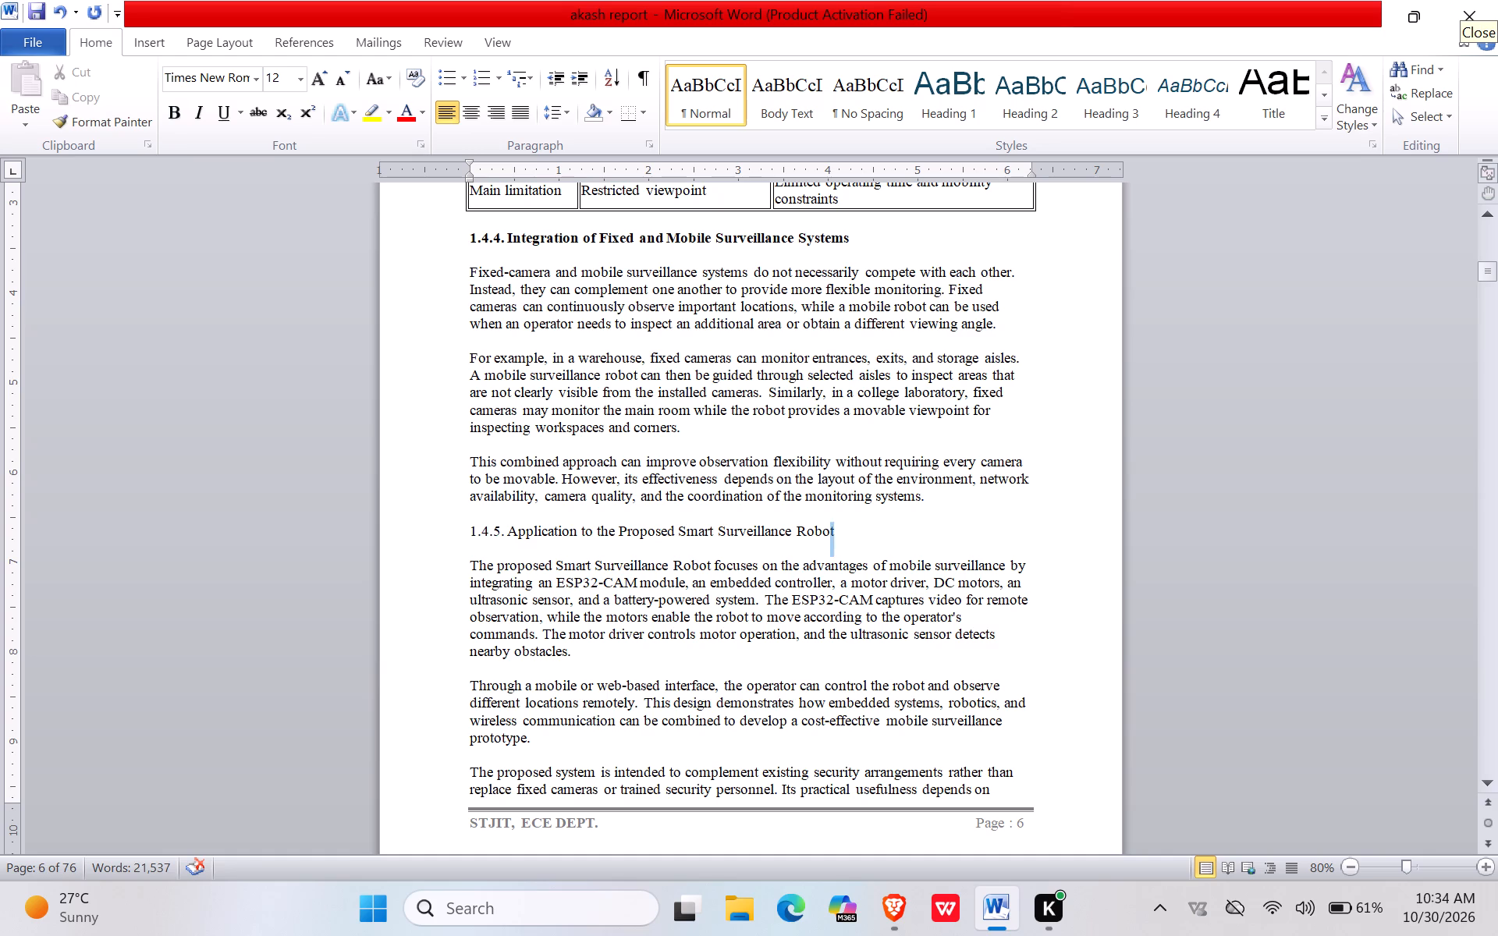
left_click_drag(832, 537, 363, 523)
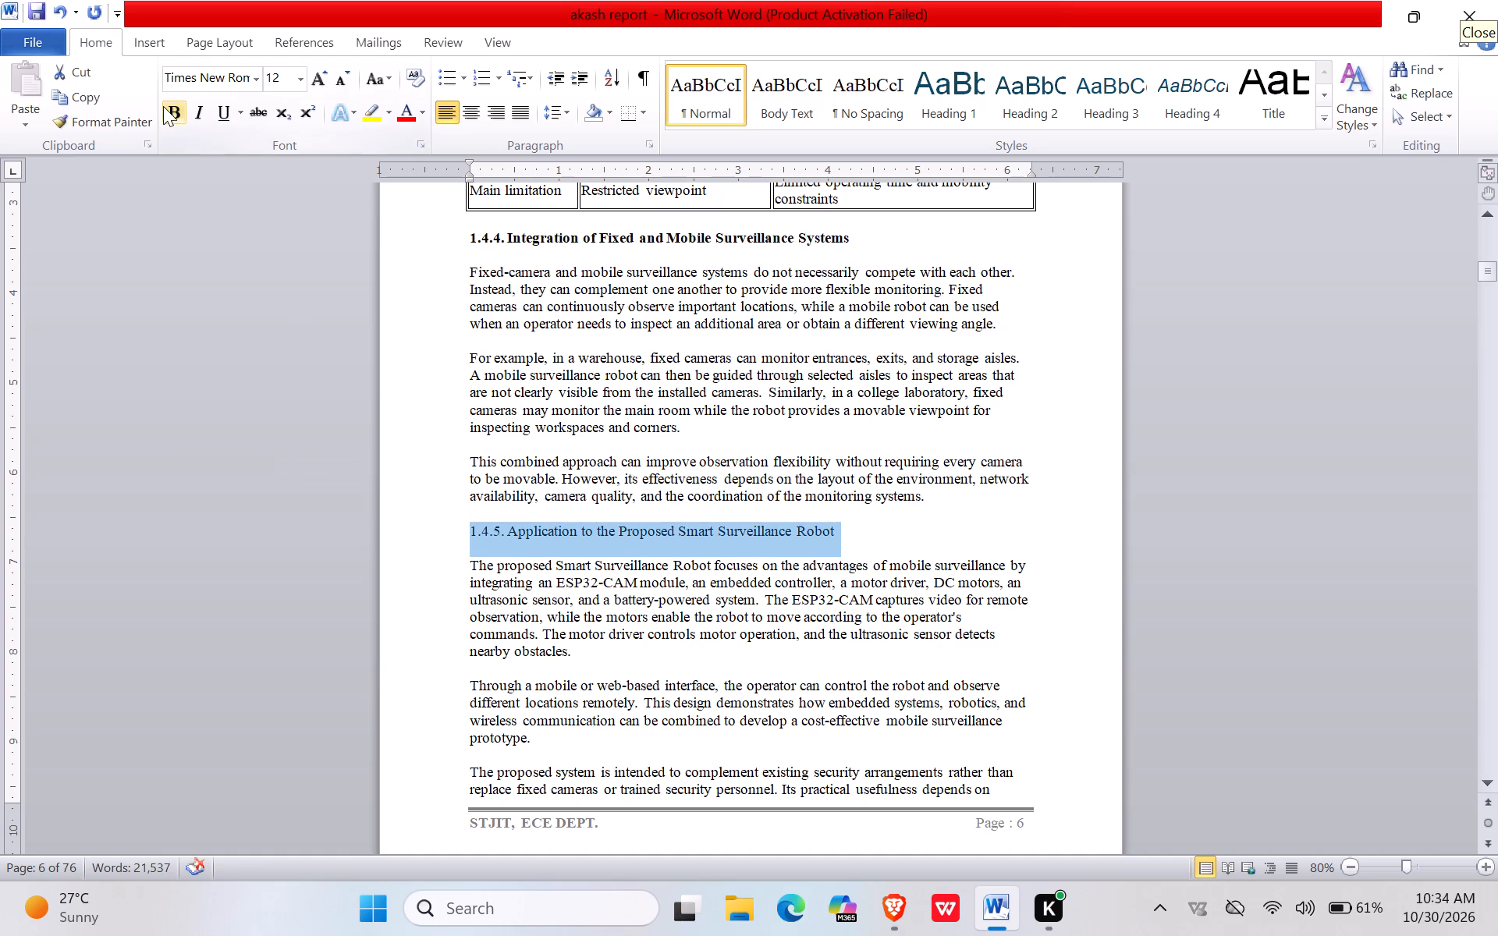
left_click(163, 106)
Set everything from the 1.4.1 "Fixed-Camera Surveillance Systems" heading through the end of section 1.4.5 to Times New Roman, size 12.
scroll(415, 389, "down", 8)
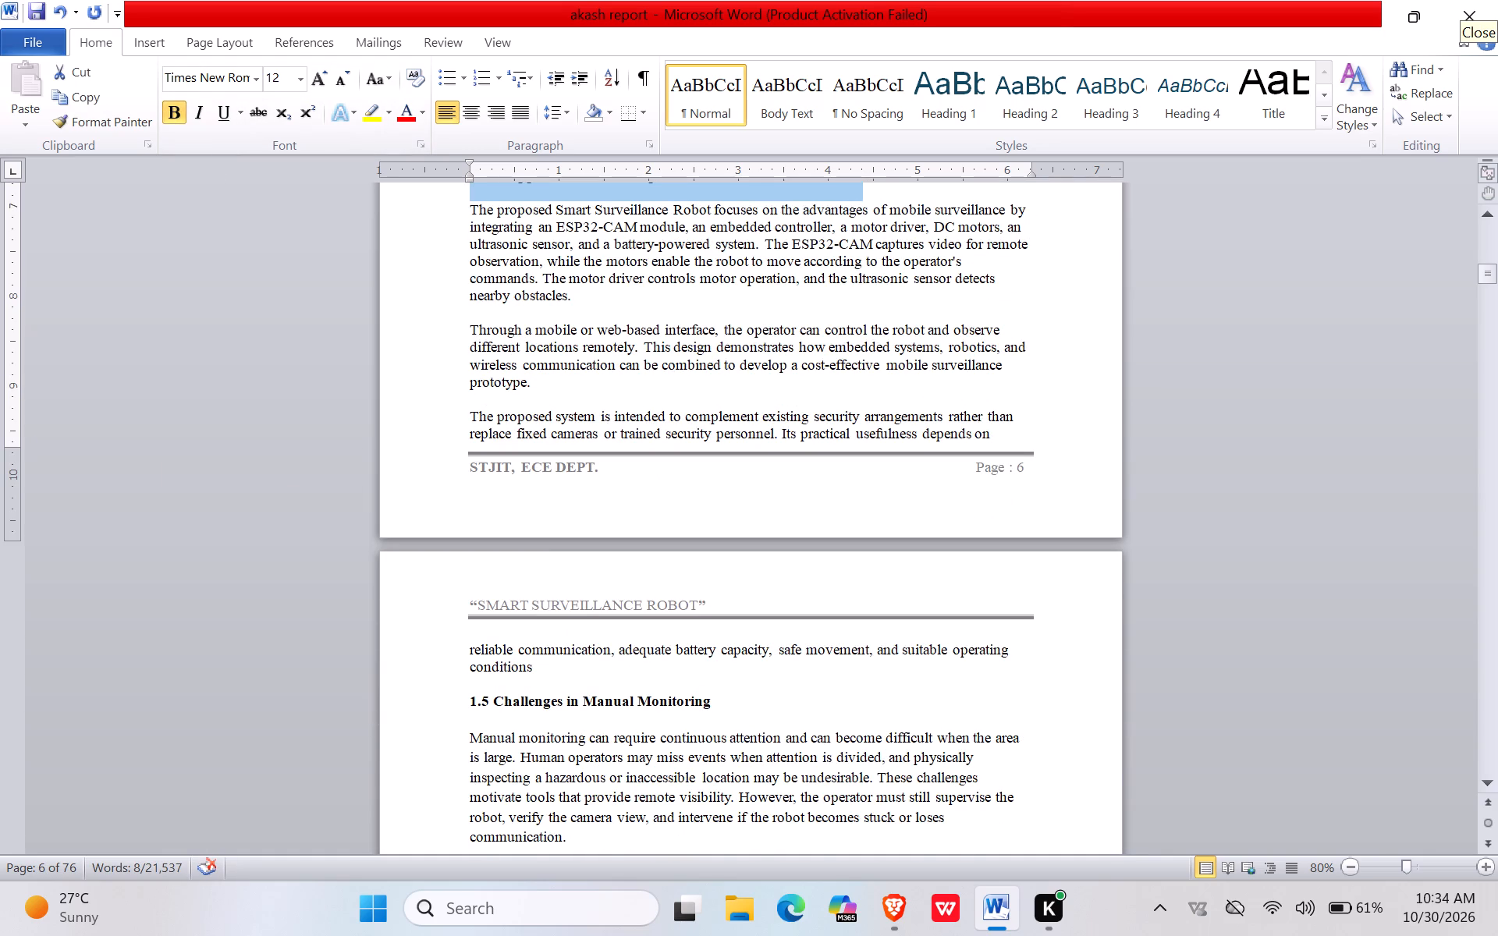
left_click_drag(586, 669, 386, 168)
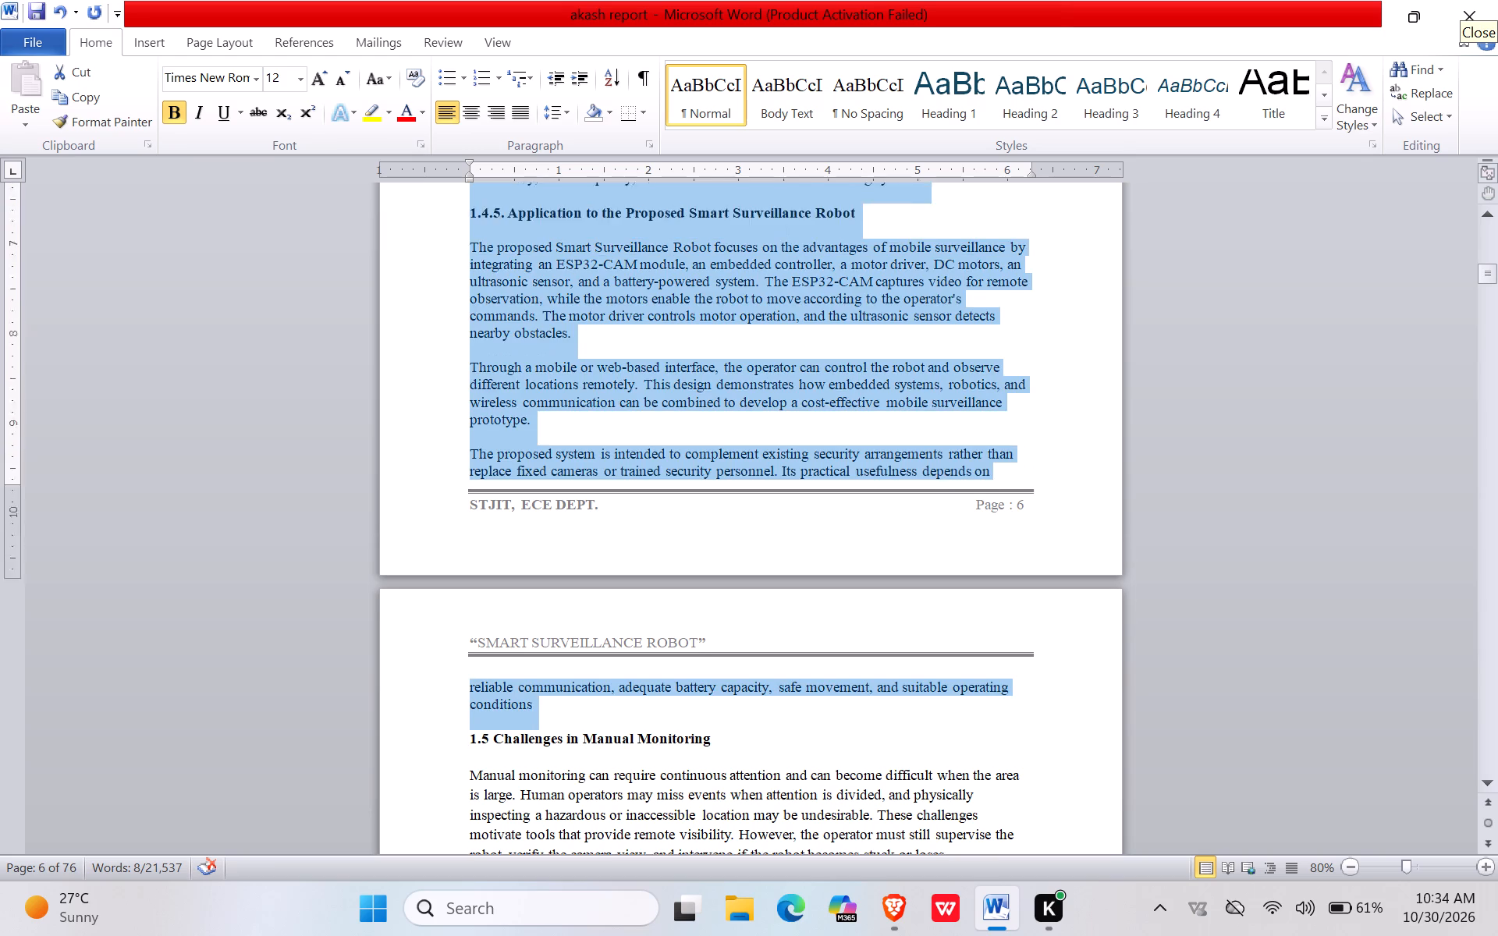
left_click_drag(386, 168, 409, 304)
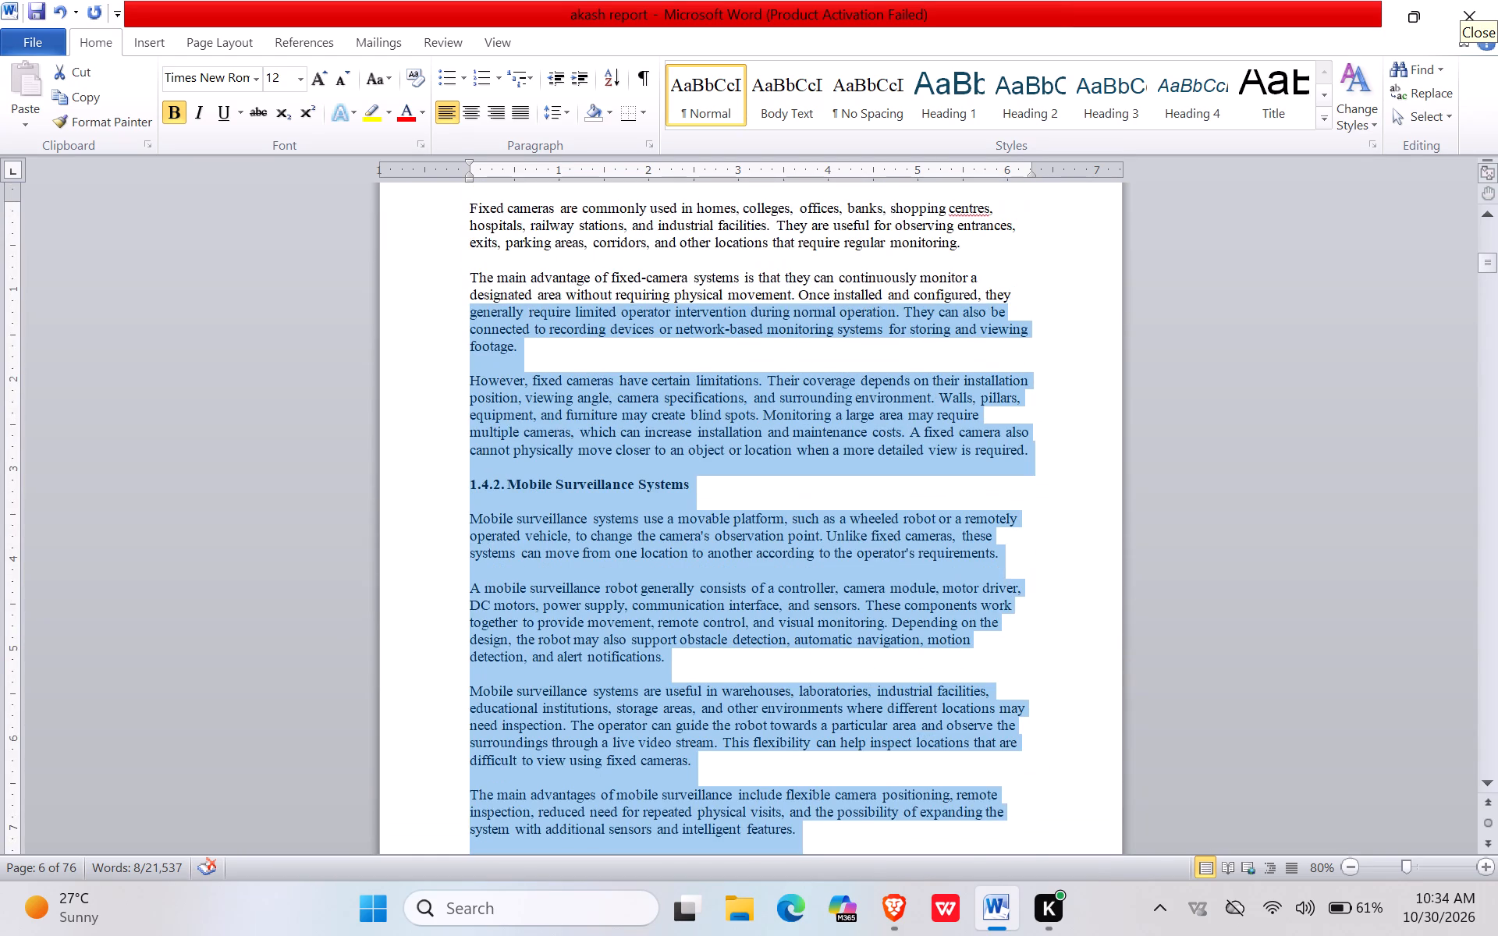
left_click_drag(409, 304, 385, 155)
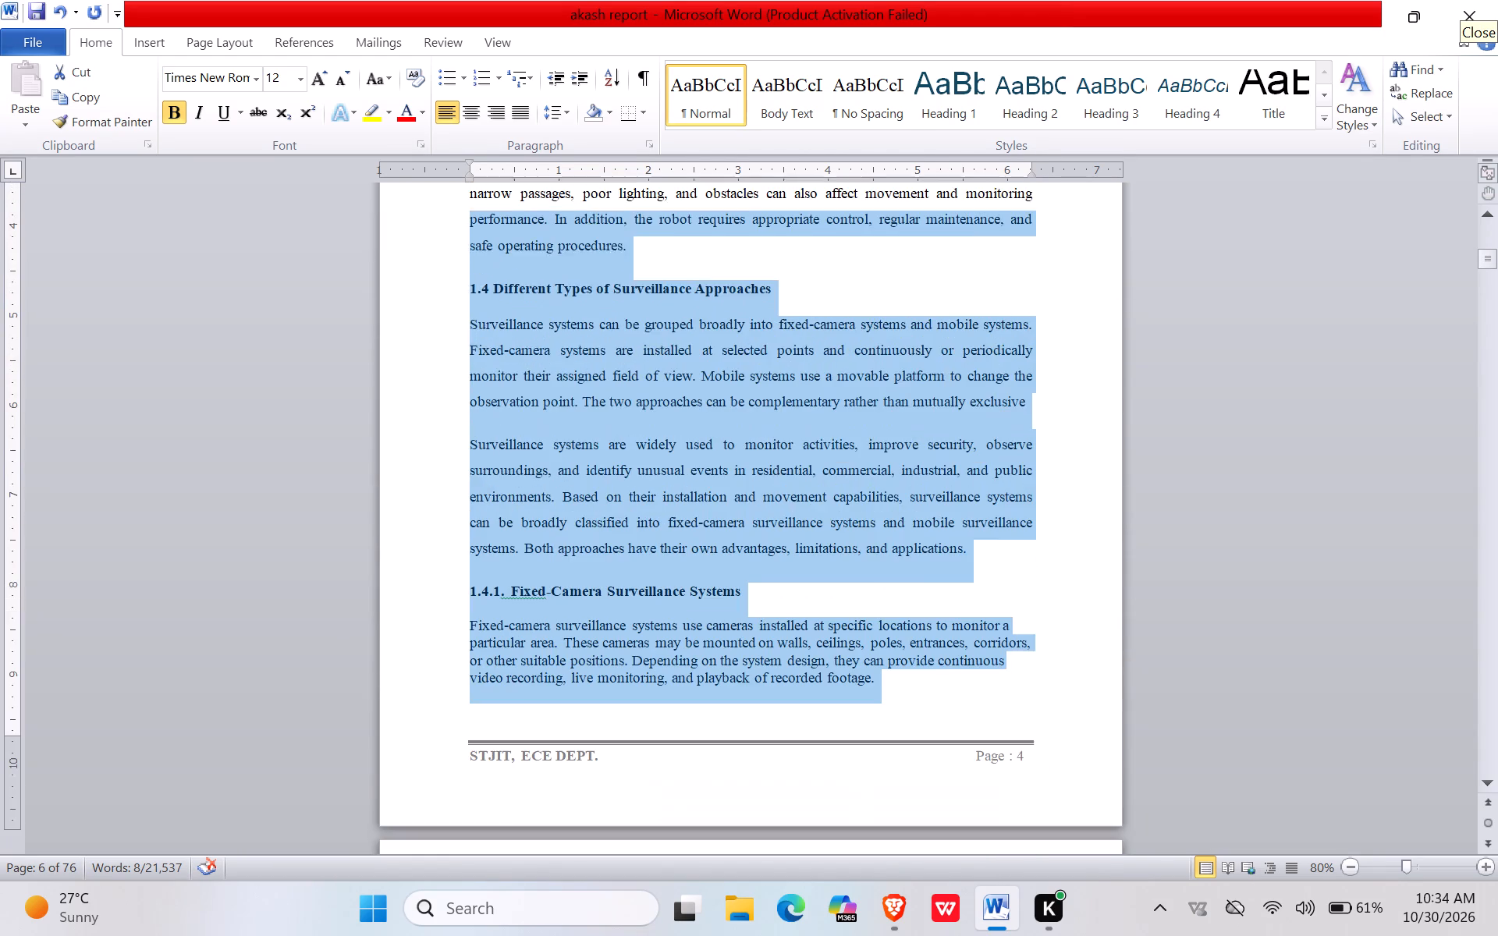
left_click_drag(385, 155, 446, 615)
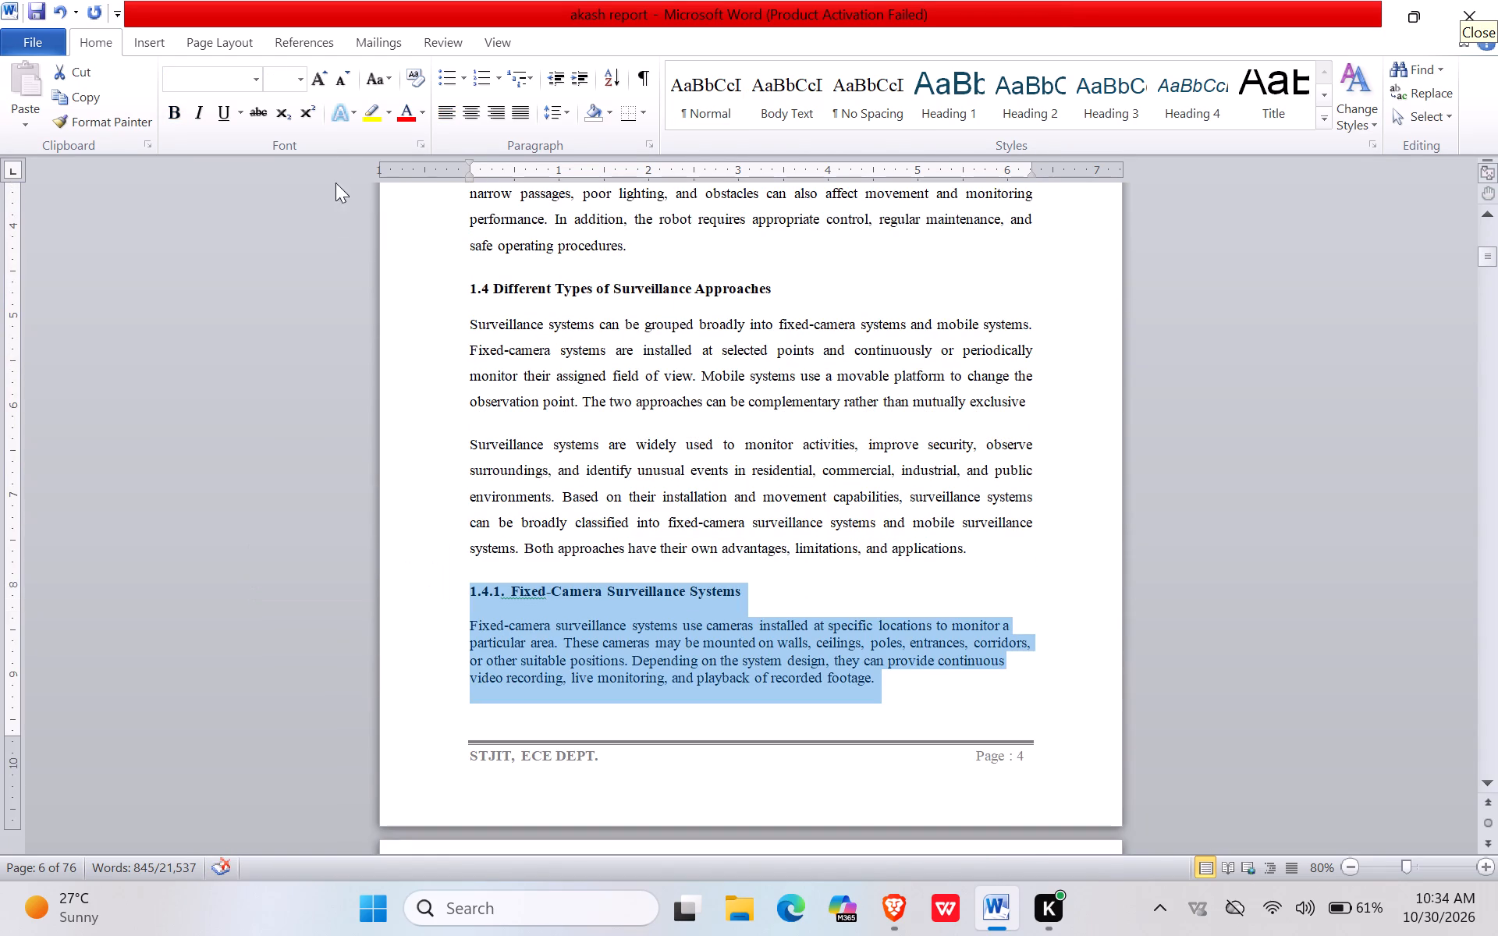
left_click(260, 83)
left_click(162, 211)
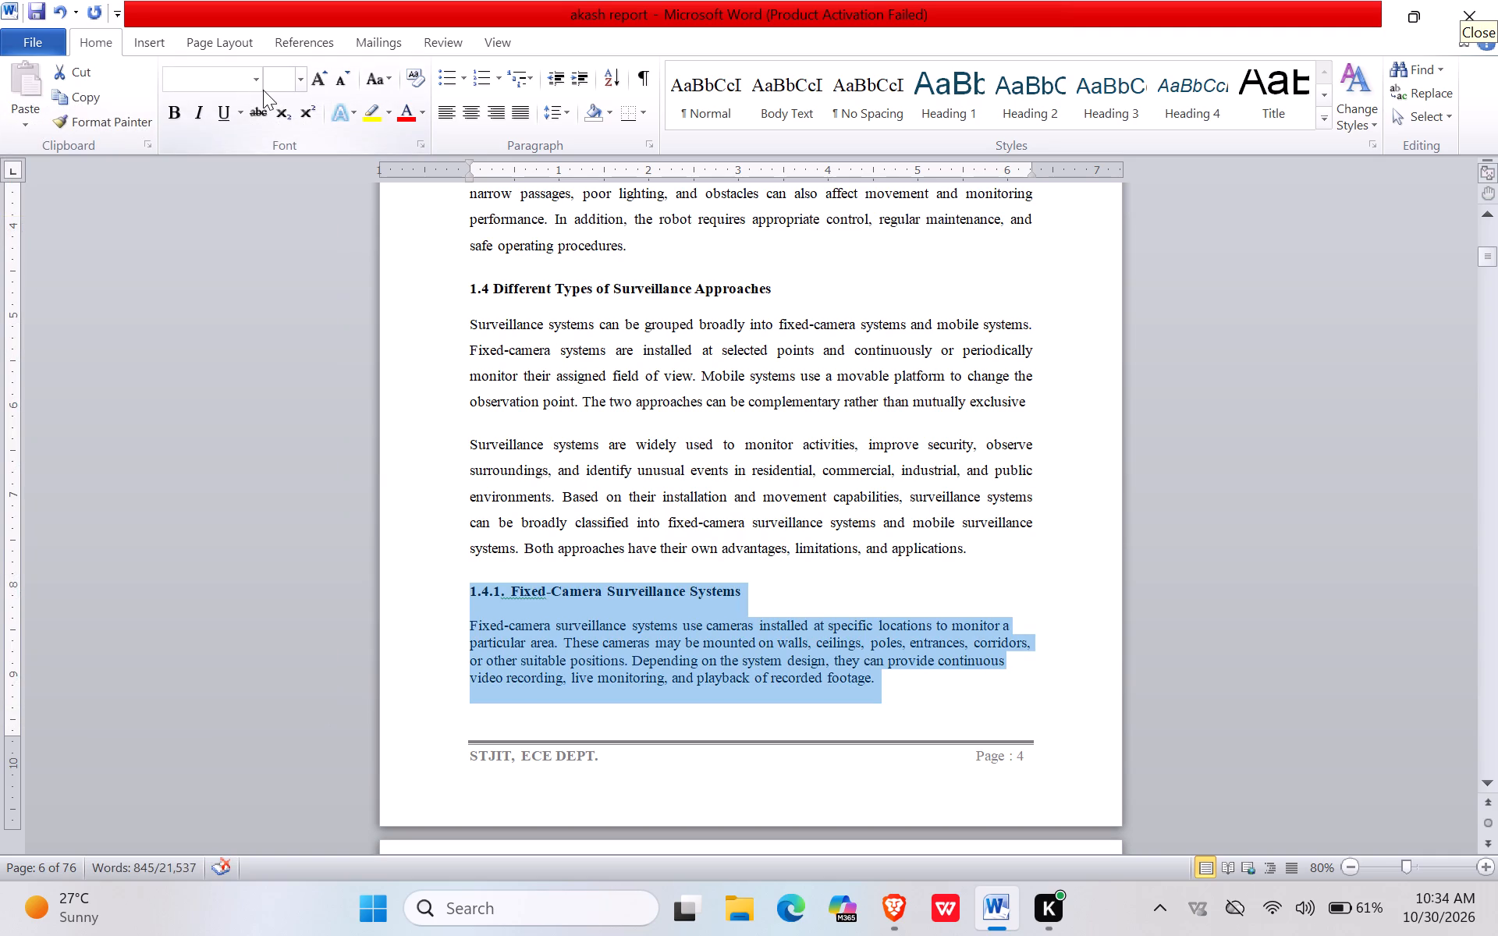
left_click(260, 84)
left_click(94, 202)
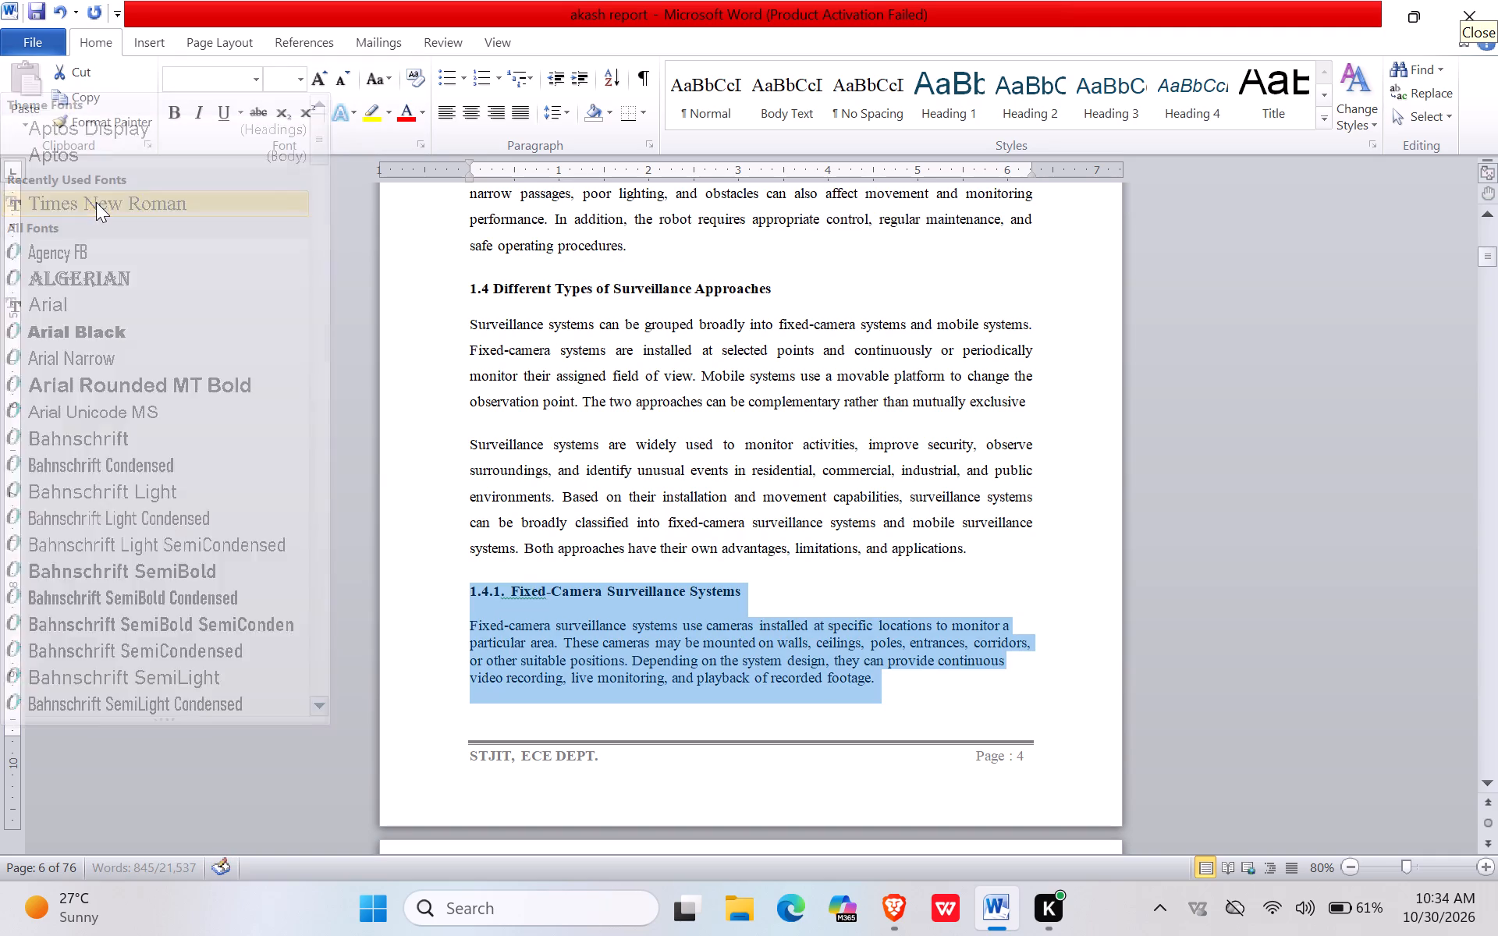
left_click(298, 86)
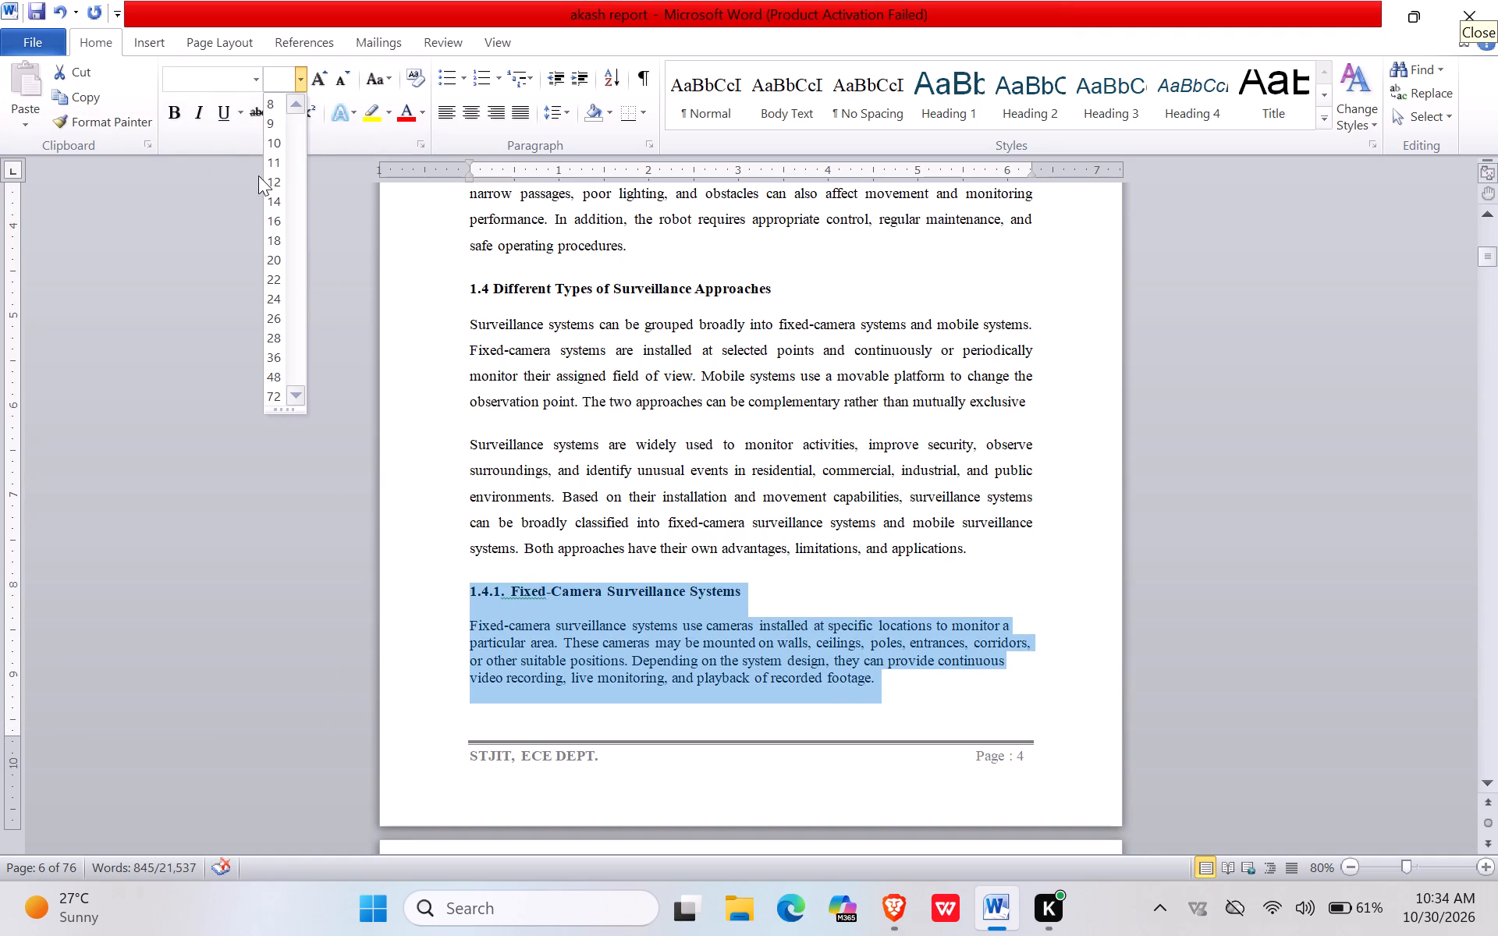
left_click(272, 187)
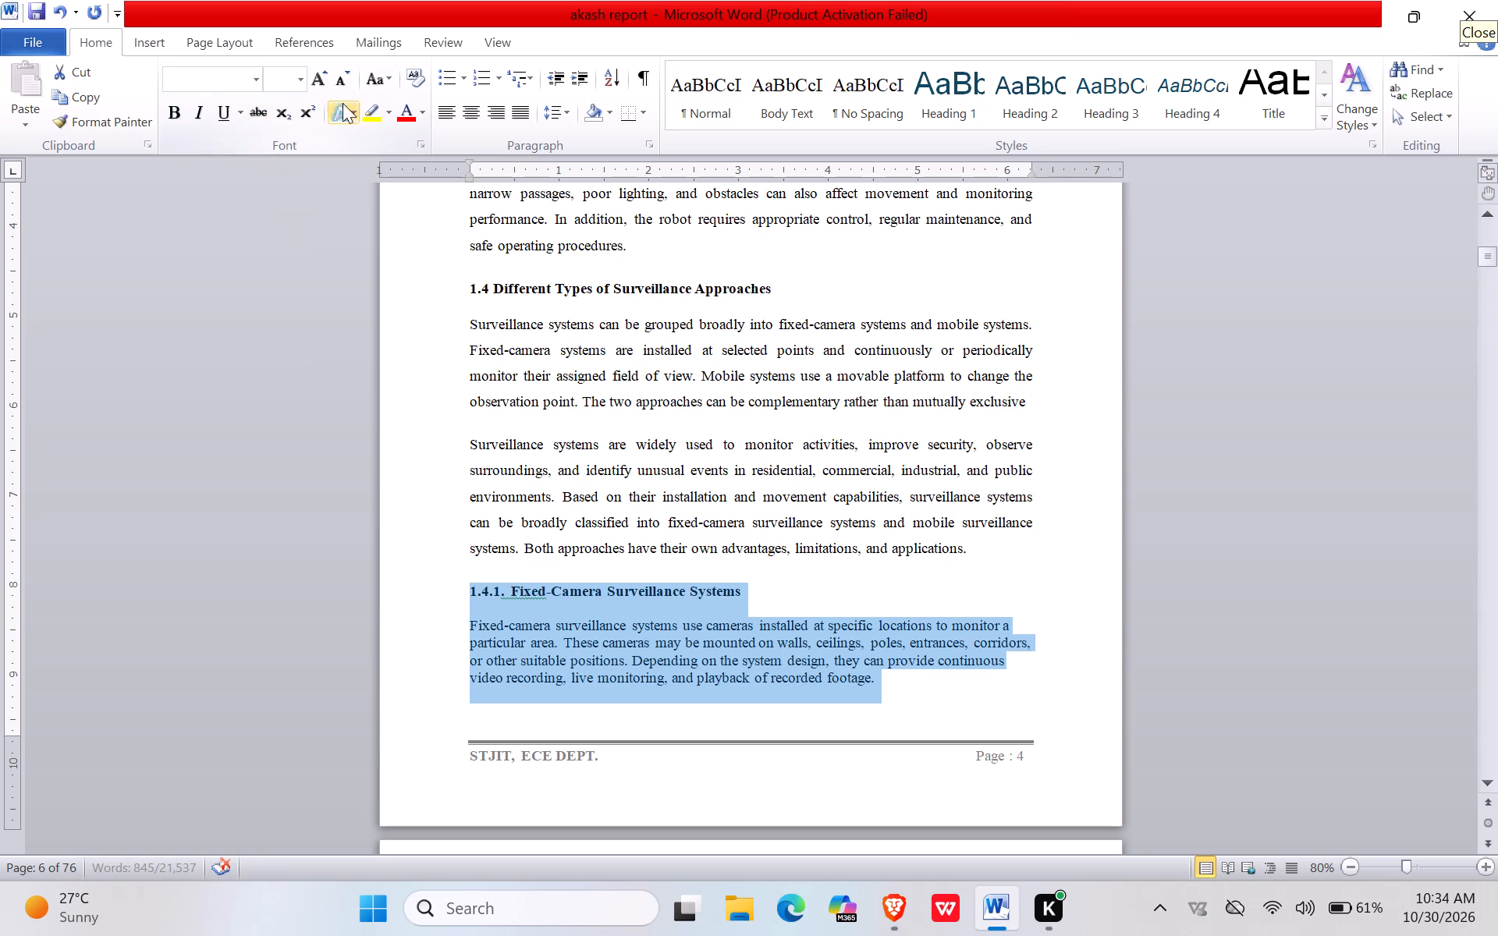
Justify the text of sections 1.4.1 through 1.4.5 and set its line spacing to 1.5.
left_click(517, 108)
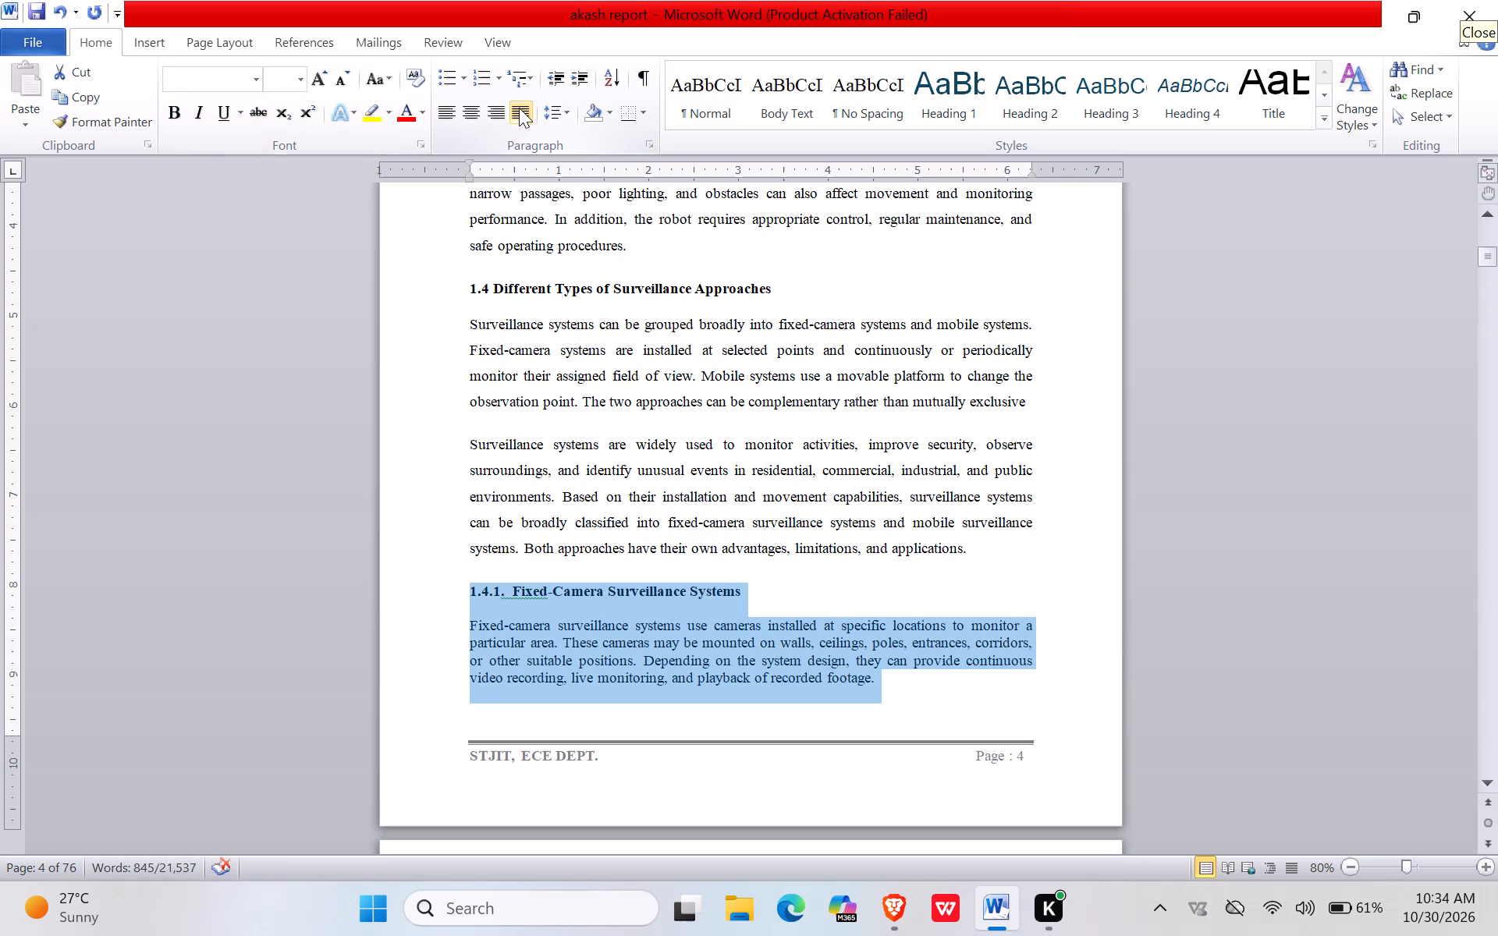
left_click(526, 116)
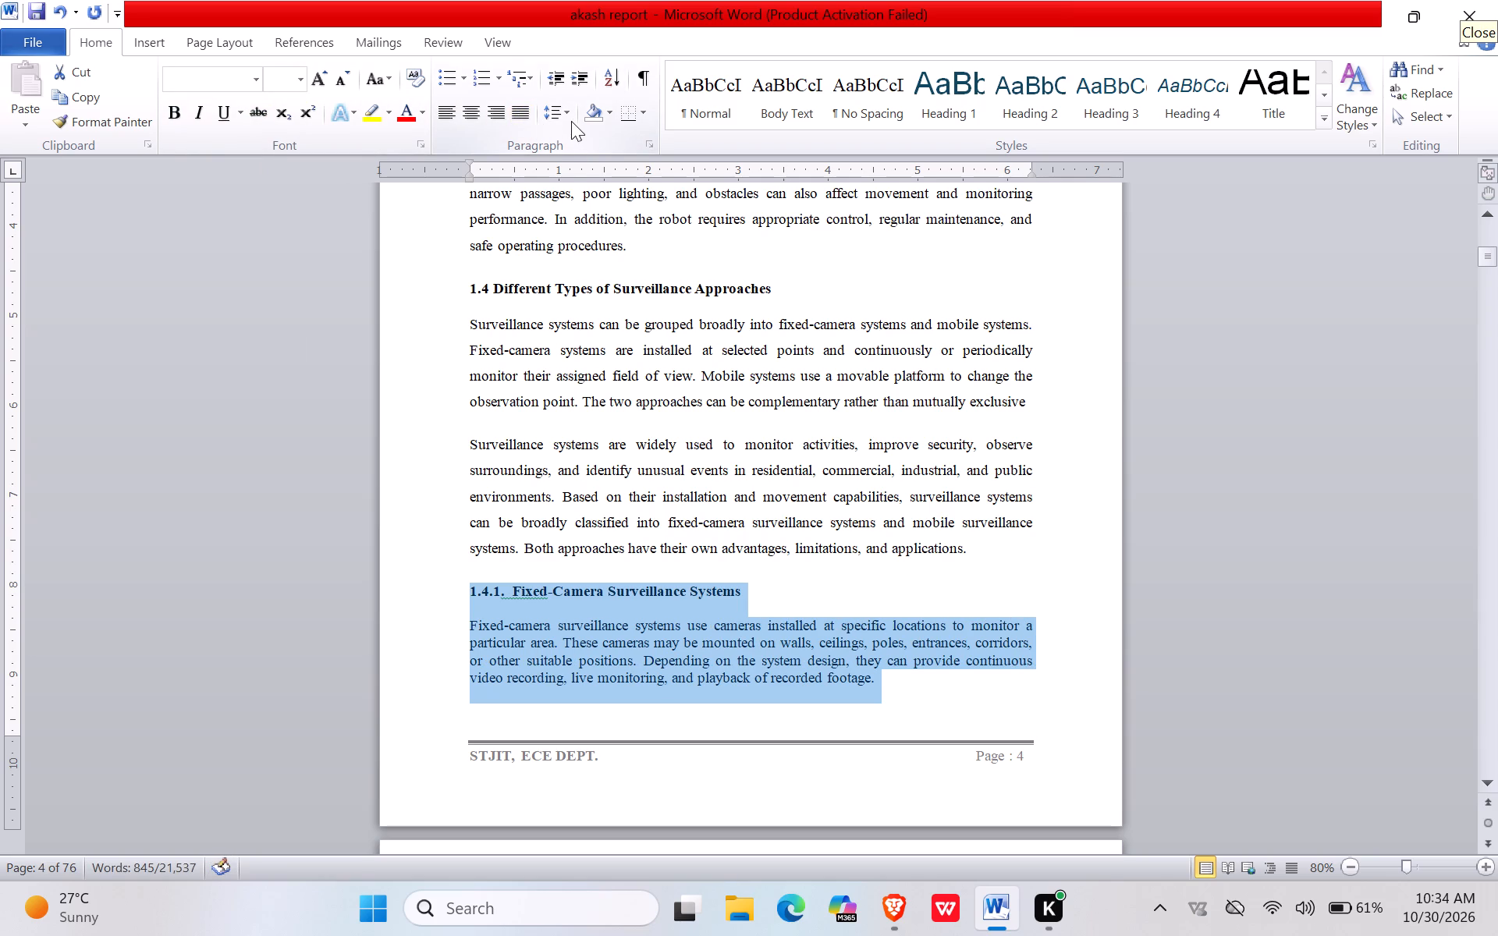
left_click(570, 120)
left_click(467, 189)
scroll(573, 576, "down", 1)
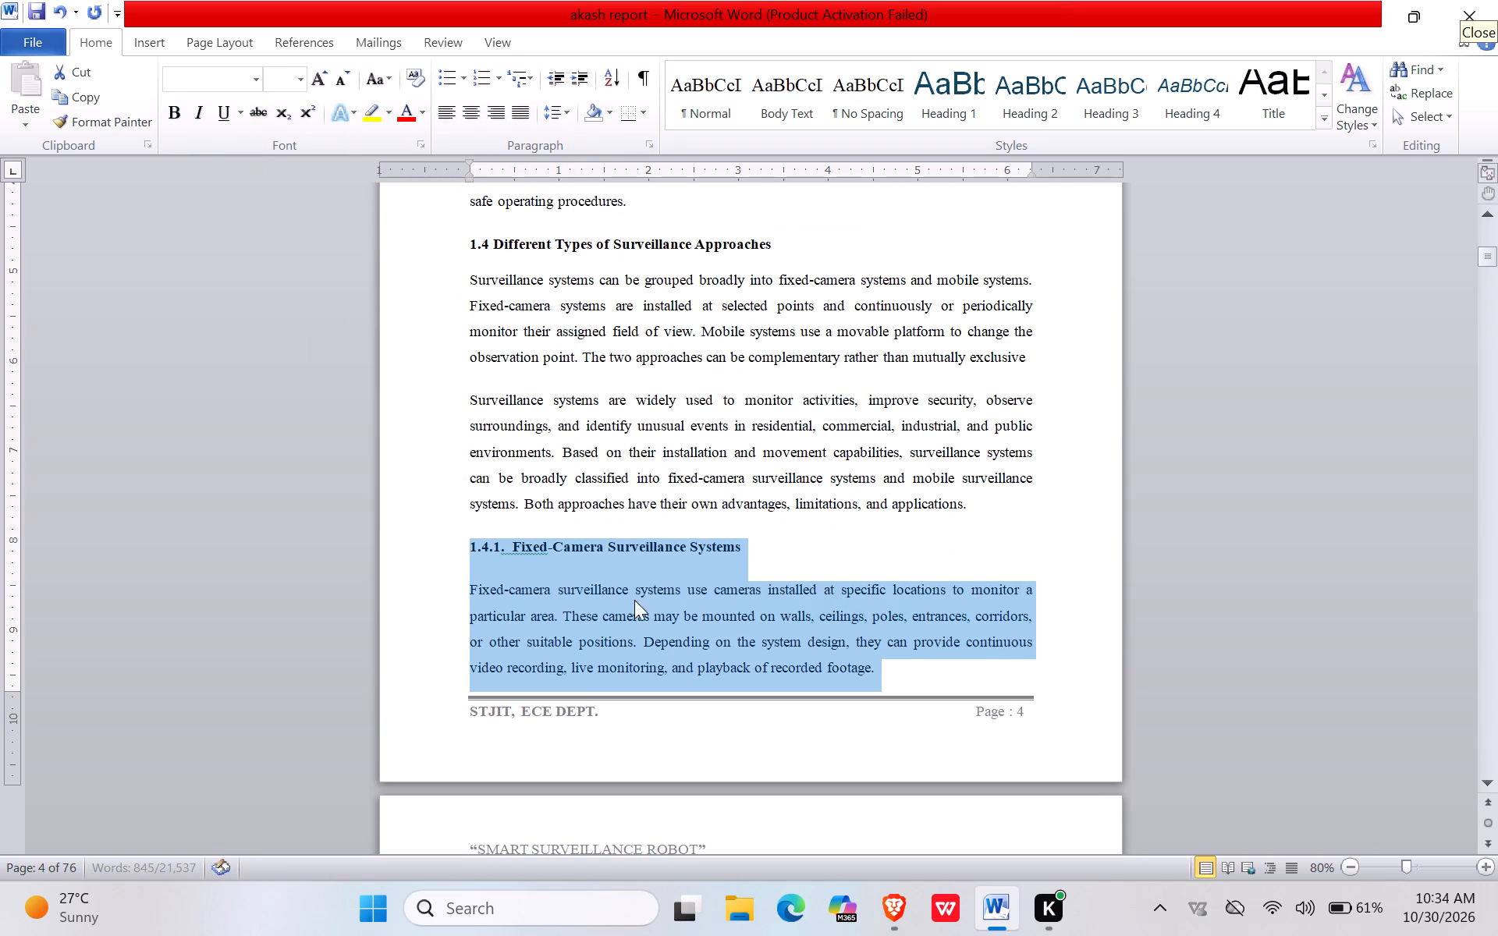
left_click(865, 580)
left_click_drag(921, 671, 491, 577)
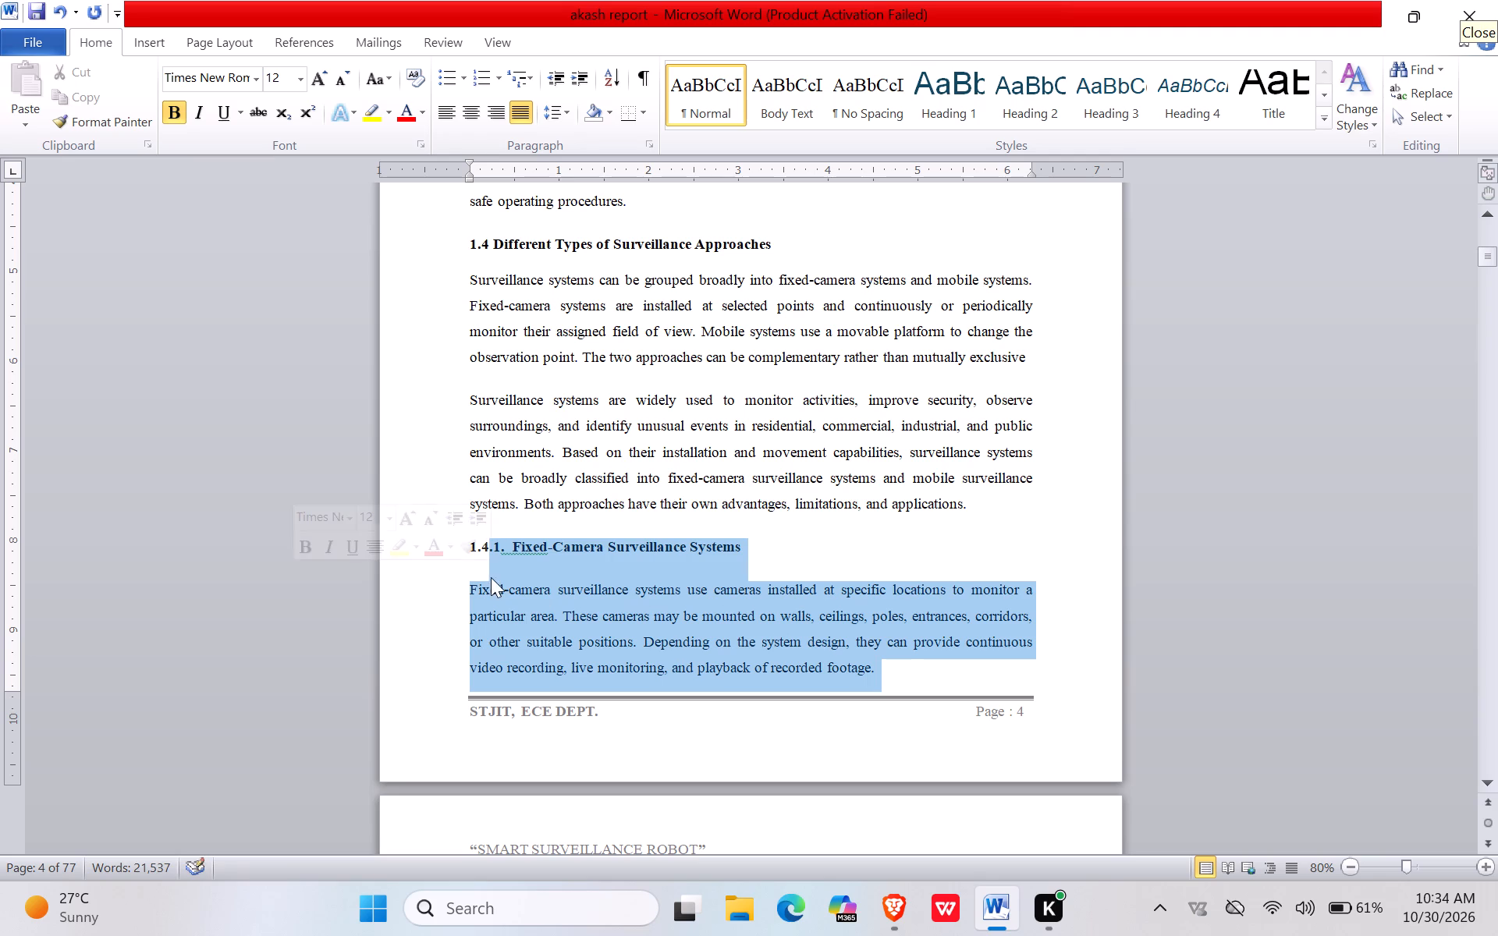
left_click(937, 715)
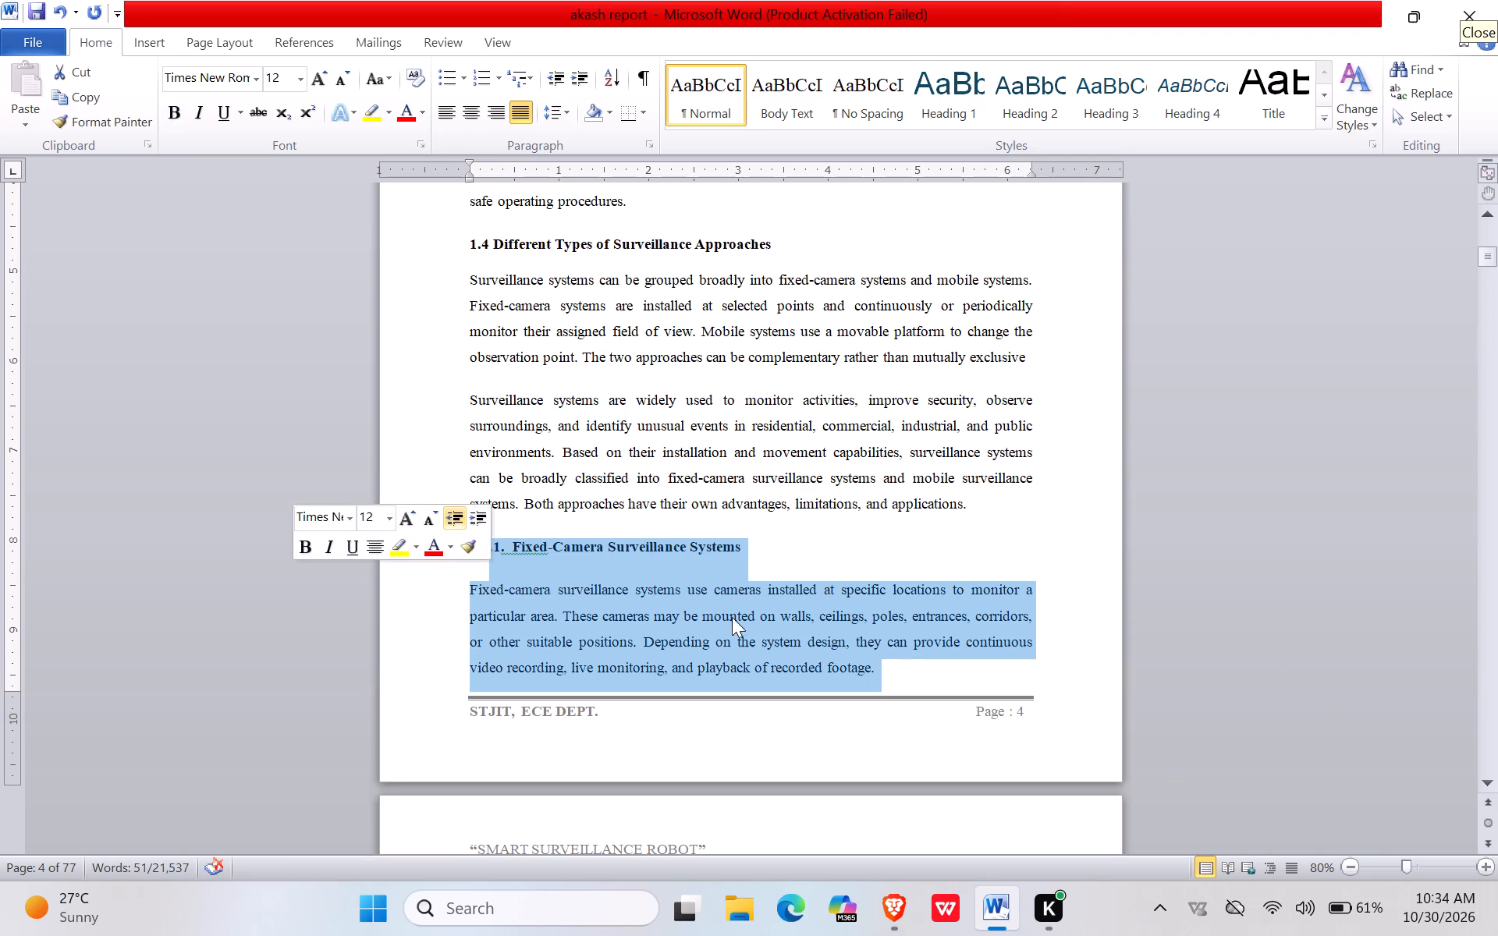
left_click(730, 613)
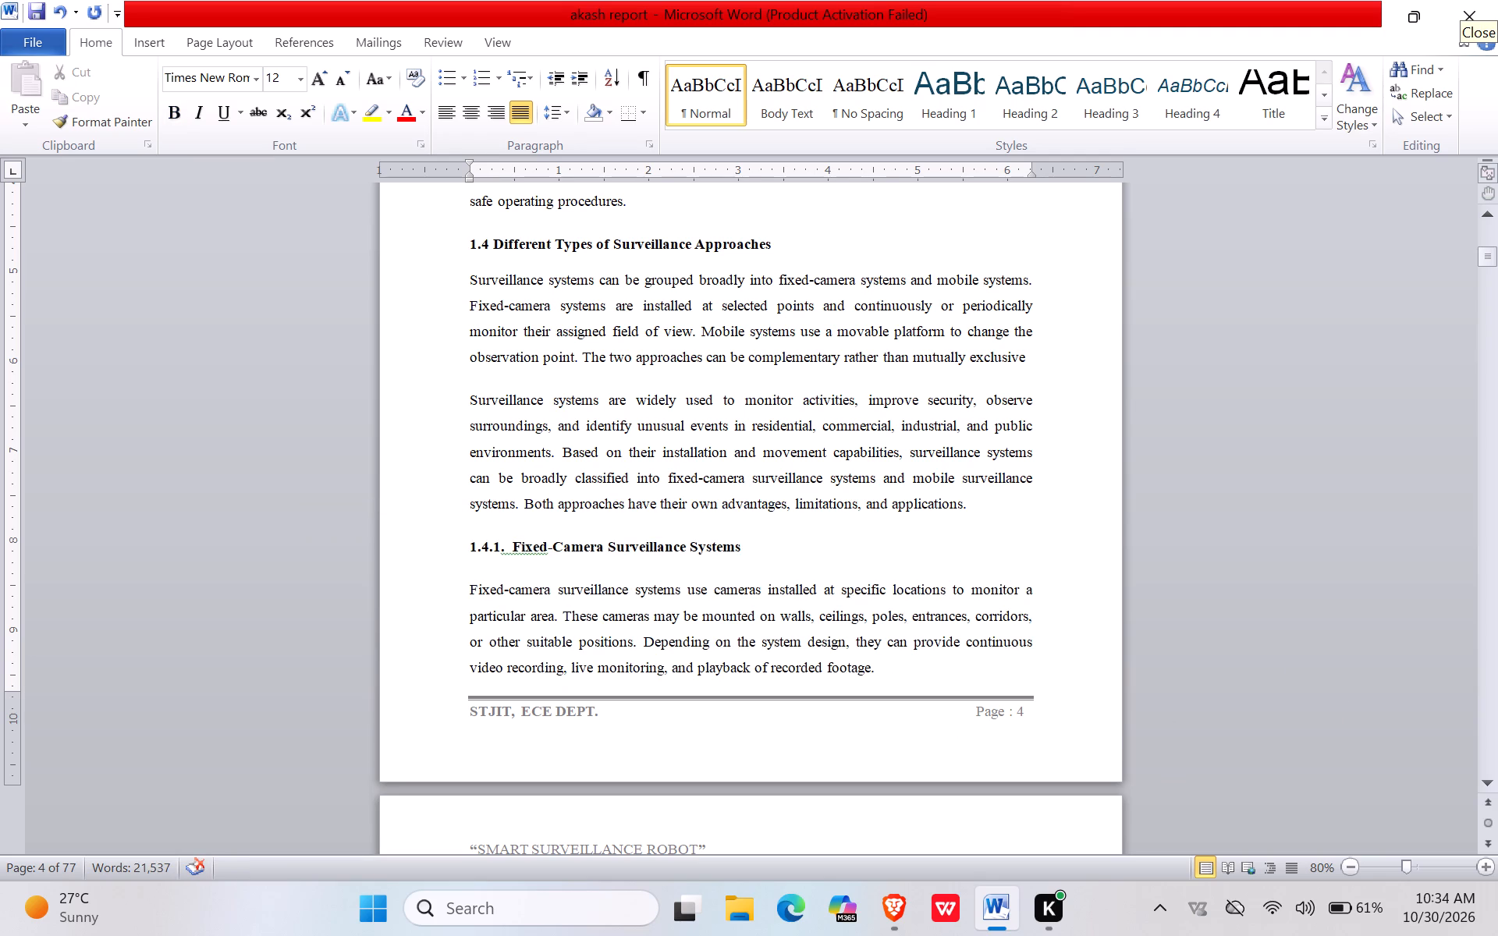
Check the reformatted text and page breaks from section 1.4.1 through the start of section 1.4.3.
scroll(578, 562, "down", 3)
scroll(822, 528, "down", 13)
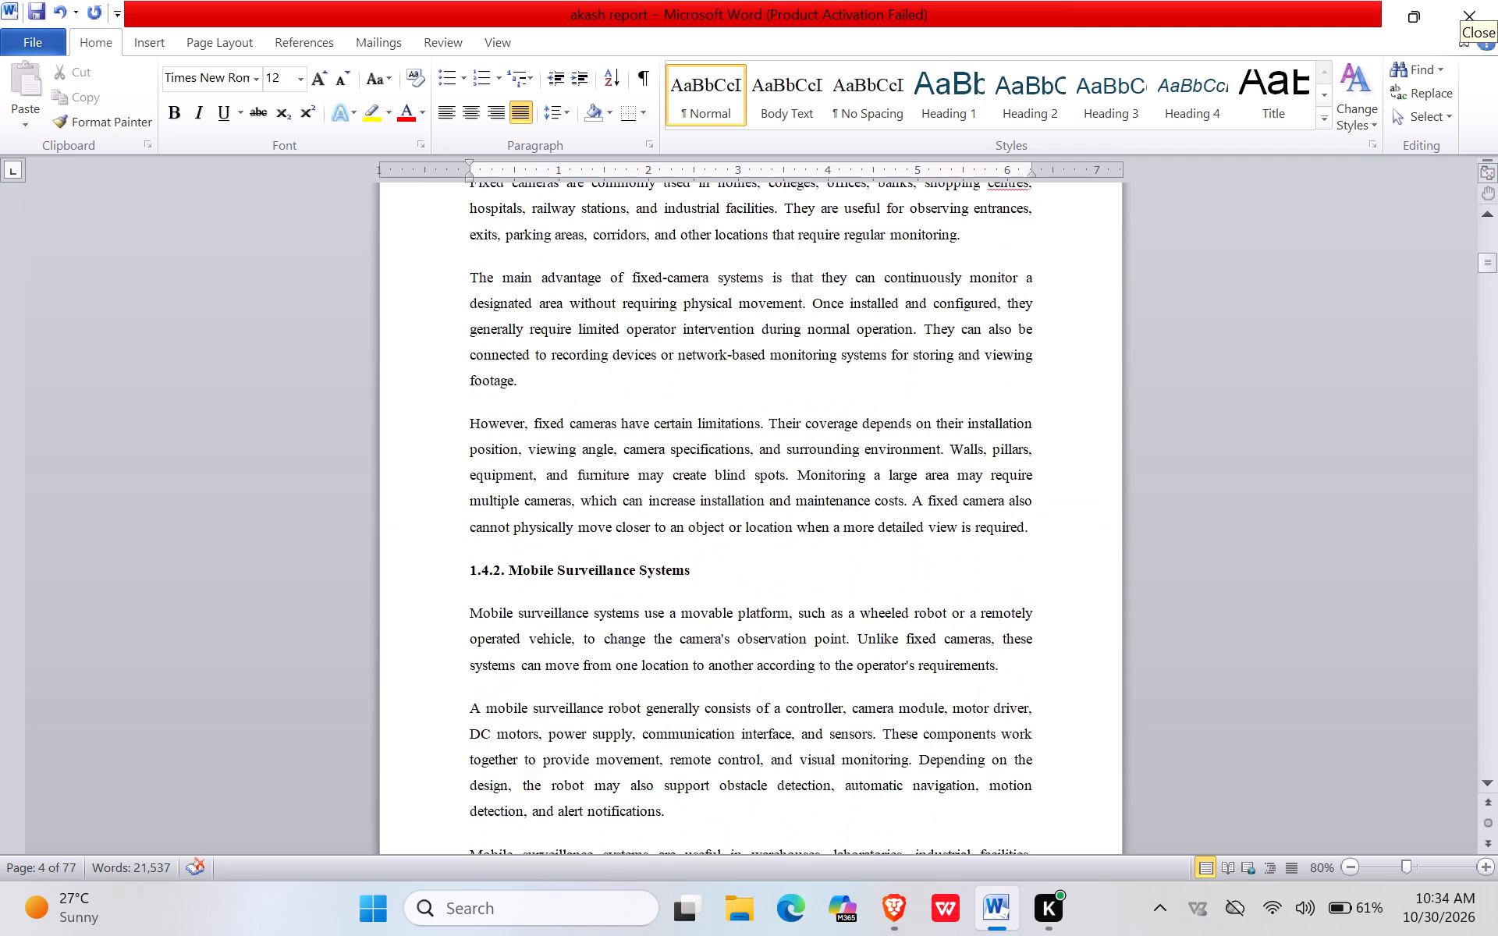
scroll(825, 535, "down", 5)
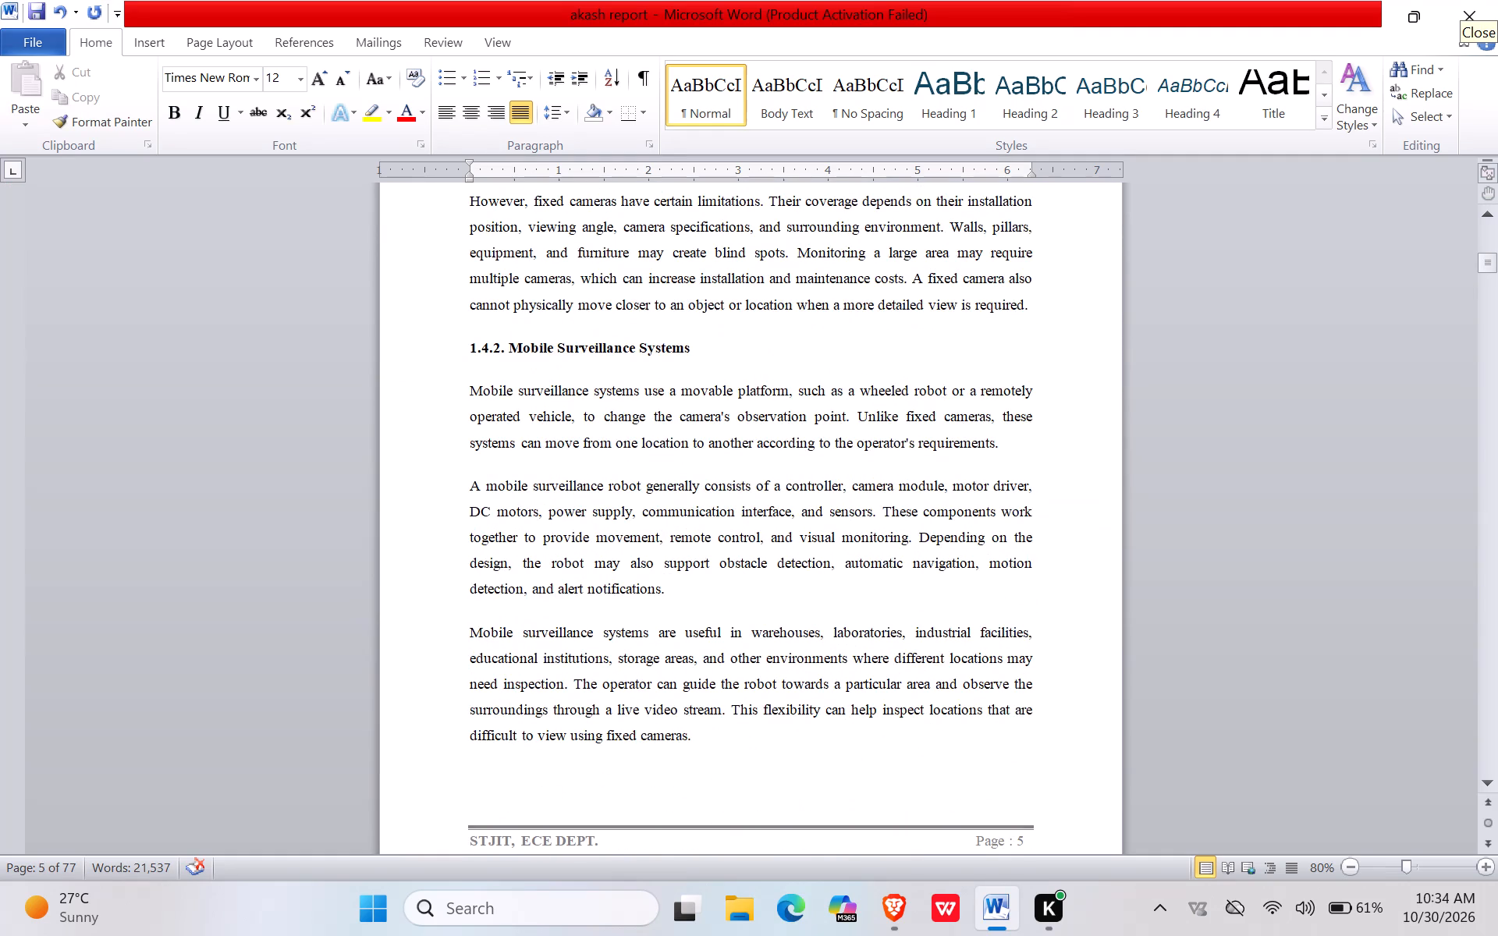
scroll(696, 537, "down", 8)
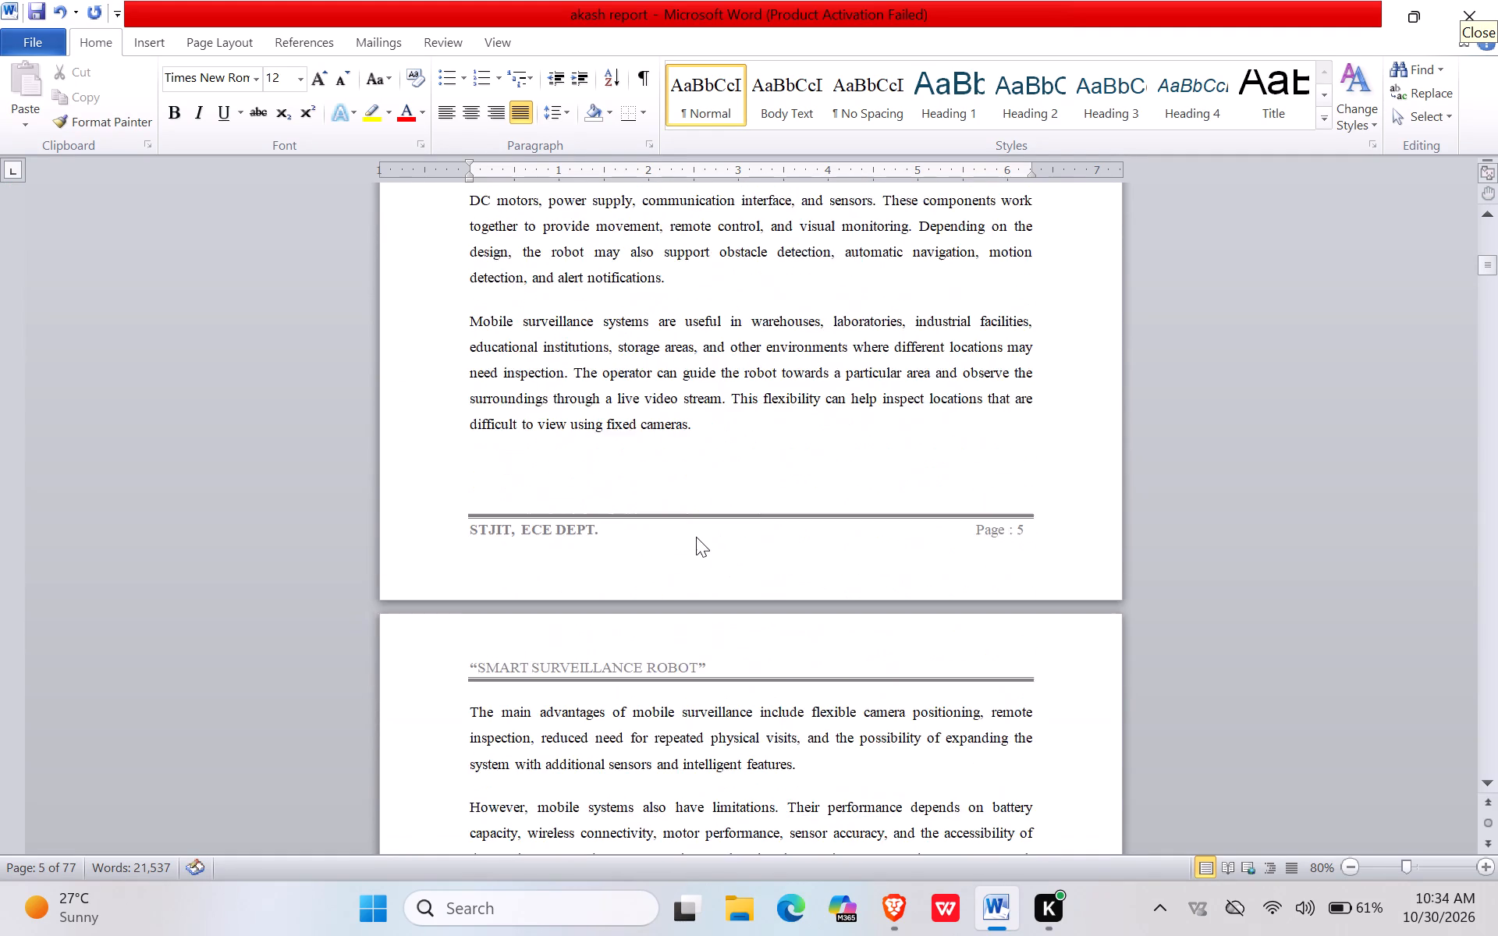
scroll(696, 537, "down", 2)
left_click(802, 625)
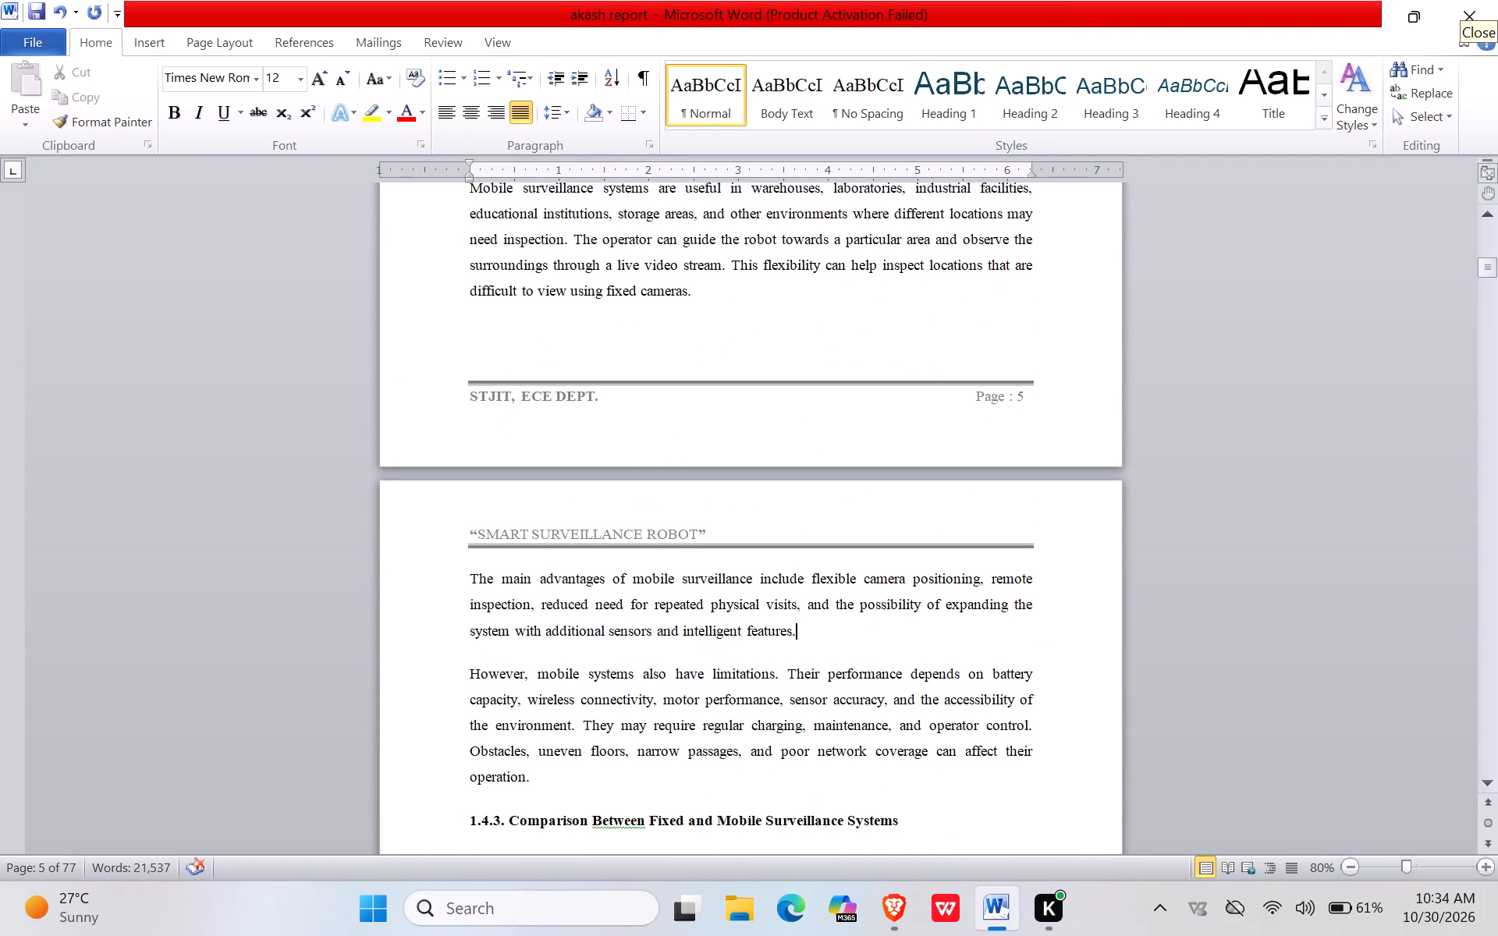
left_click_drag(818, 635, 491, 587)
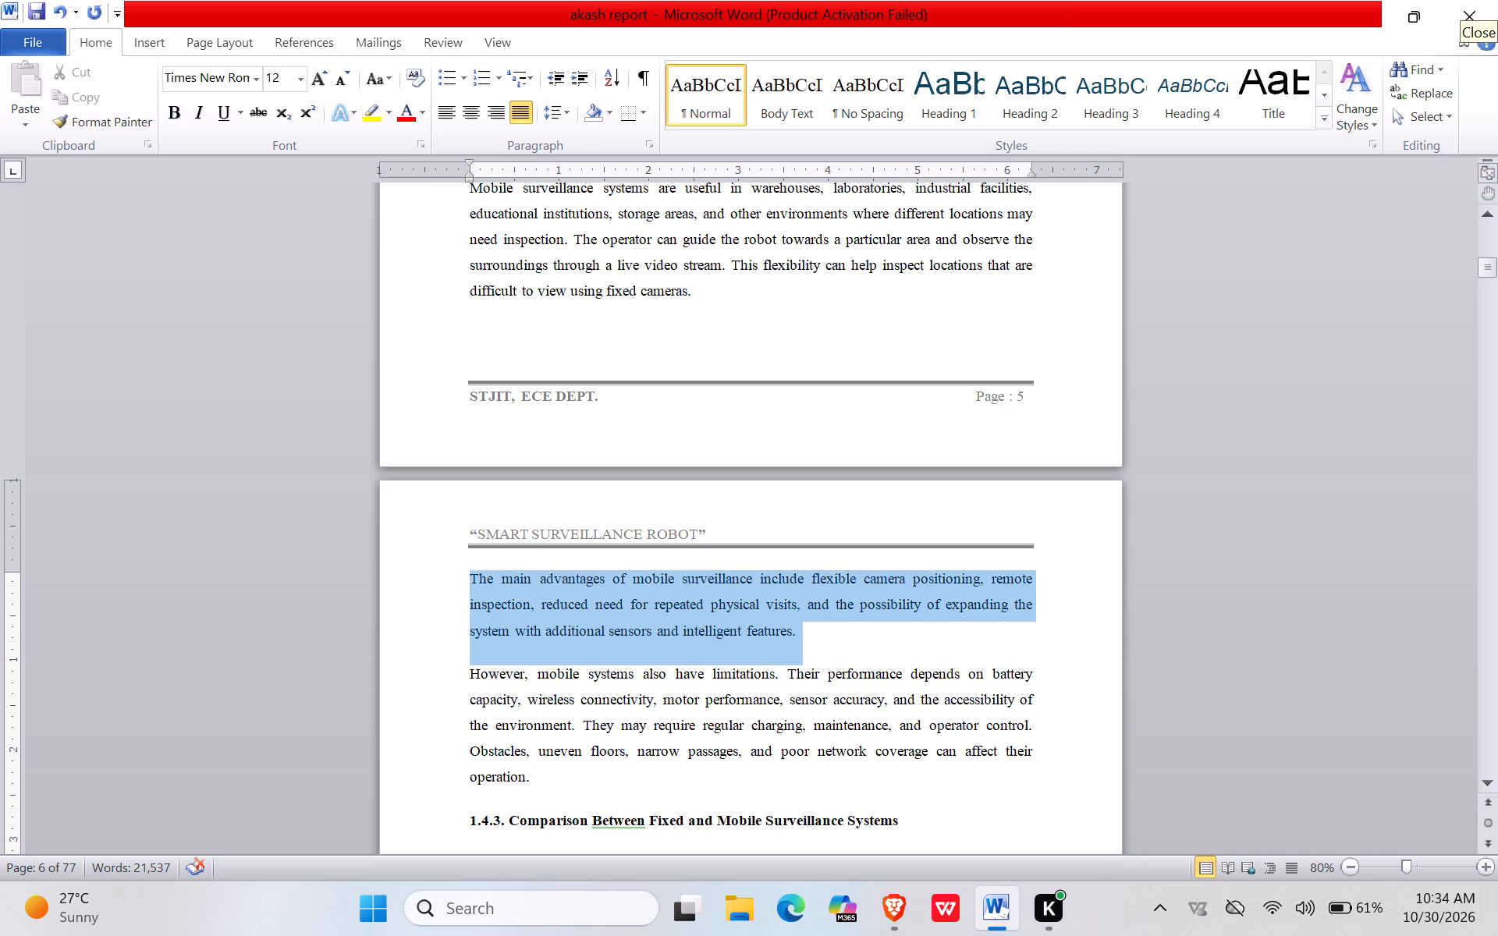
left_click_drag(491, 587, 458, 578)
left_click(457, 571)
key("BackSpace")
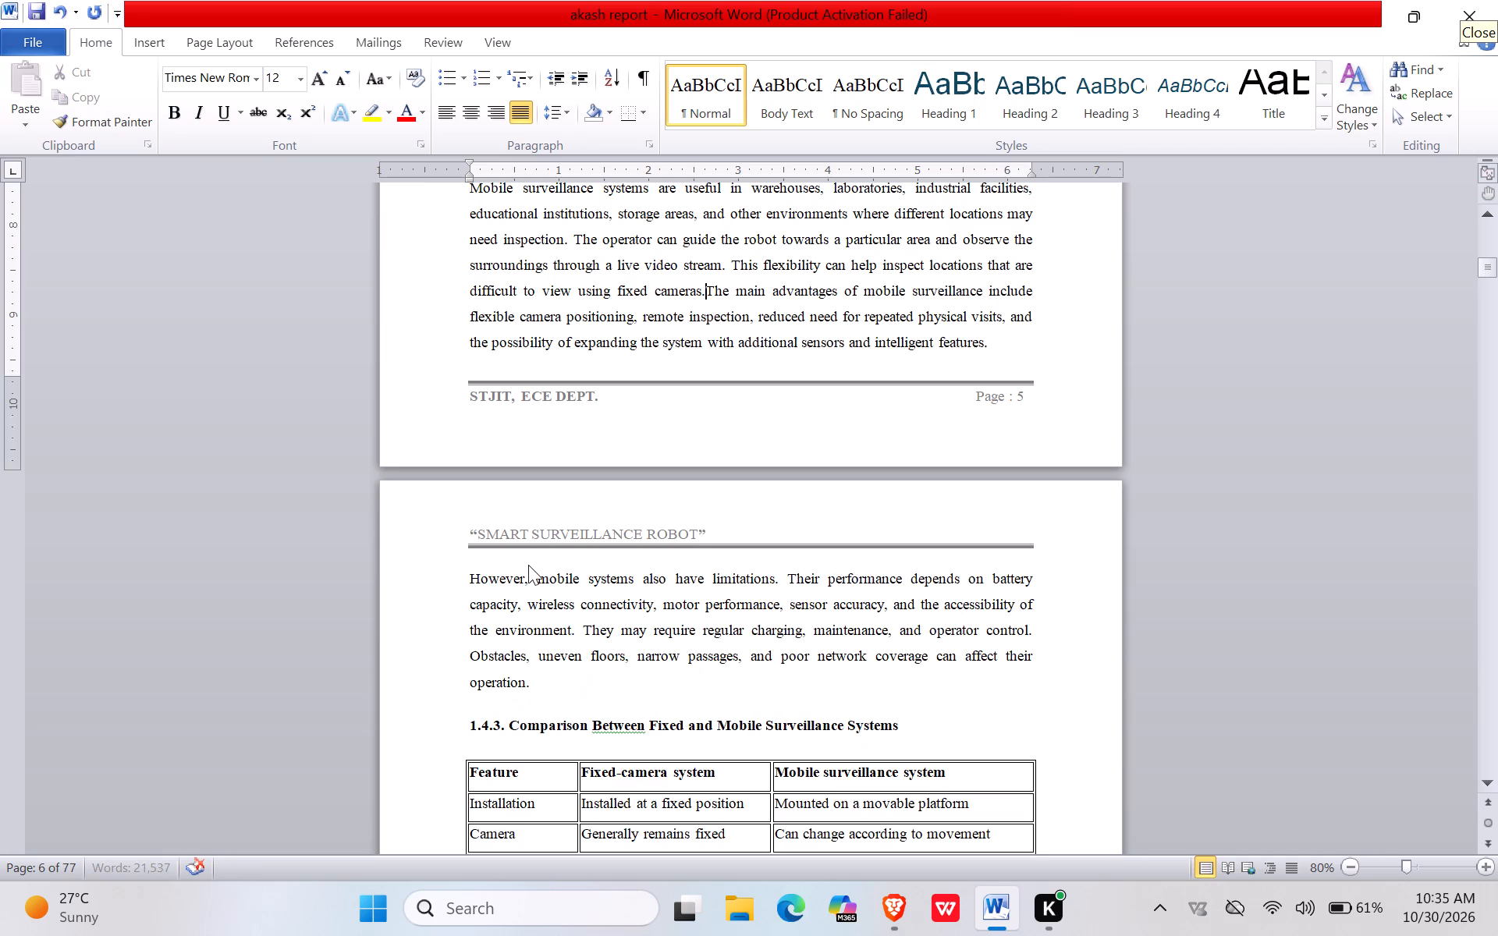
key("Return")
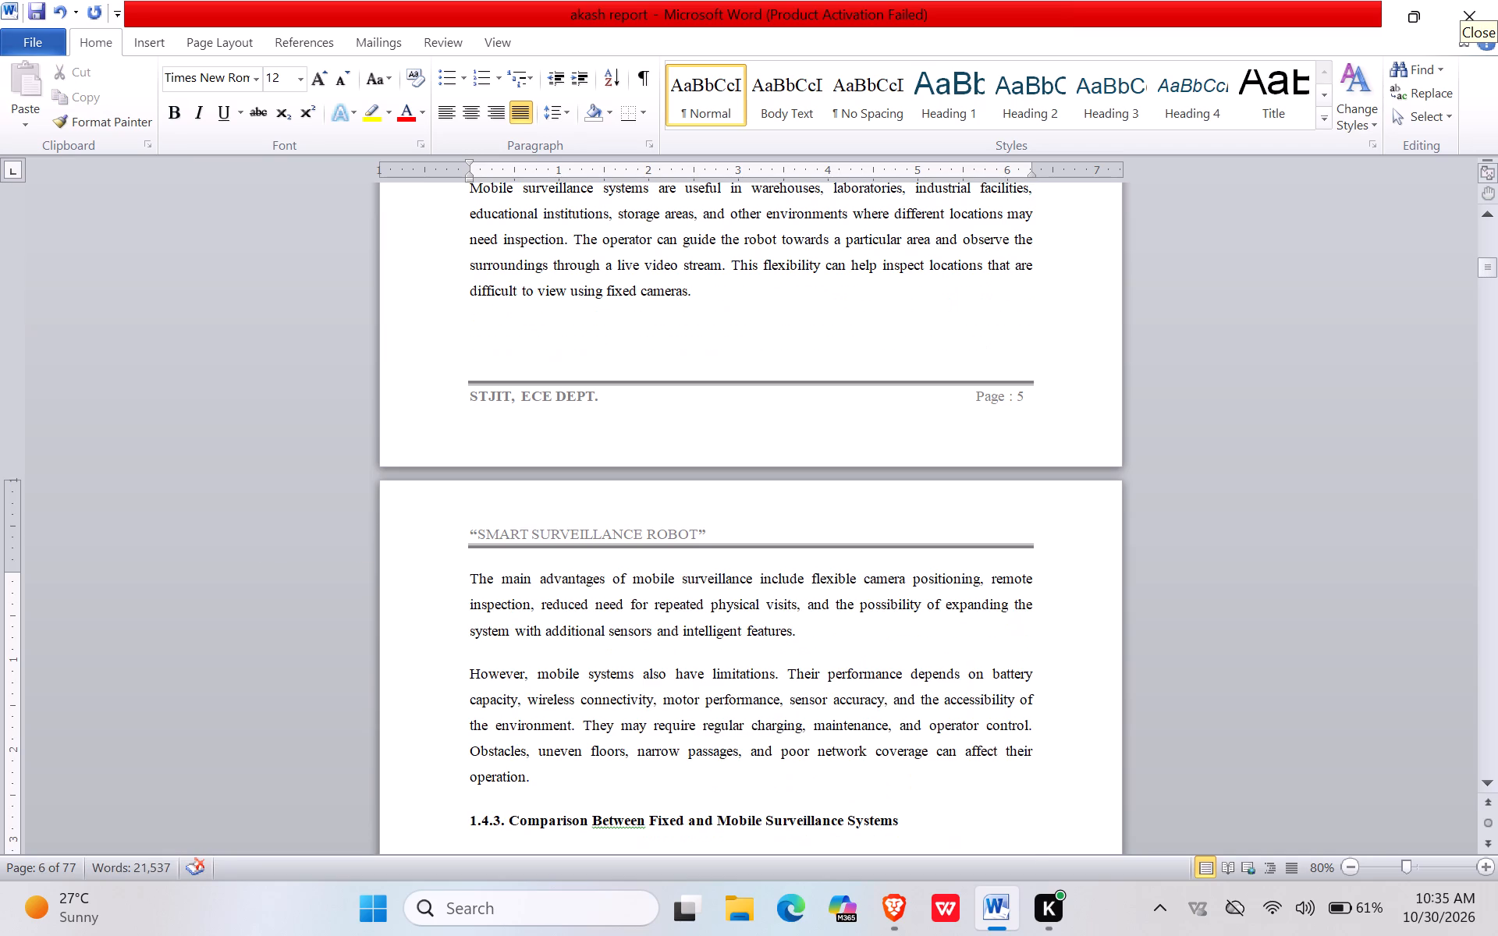
Delete the paragraph beginning "The main advantages of mobile surveillance include" in section 1.4.2.
left_click_drag(796, 638, 431, 615)
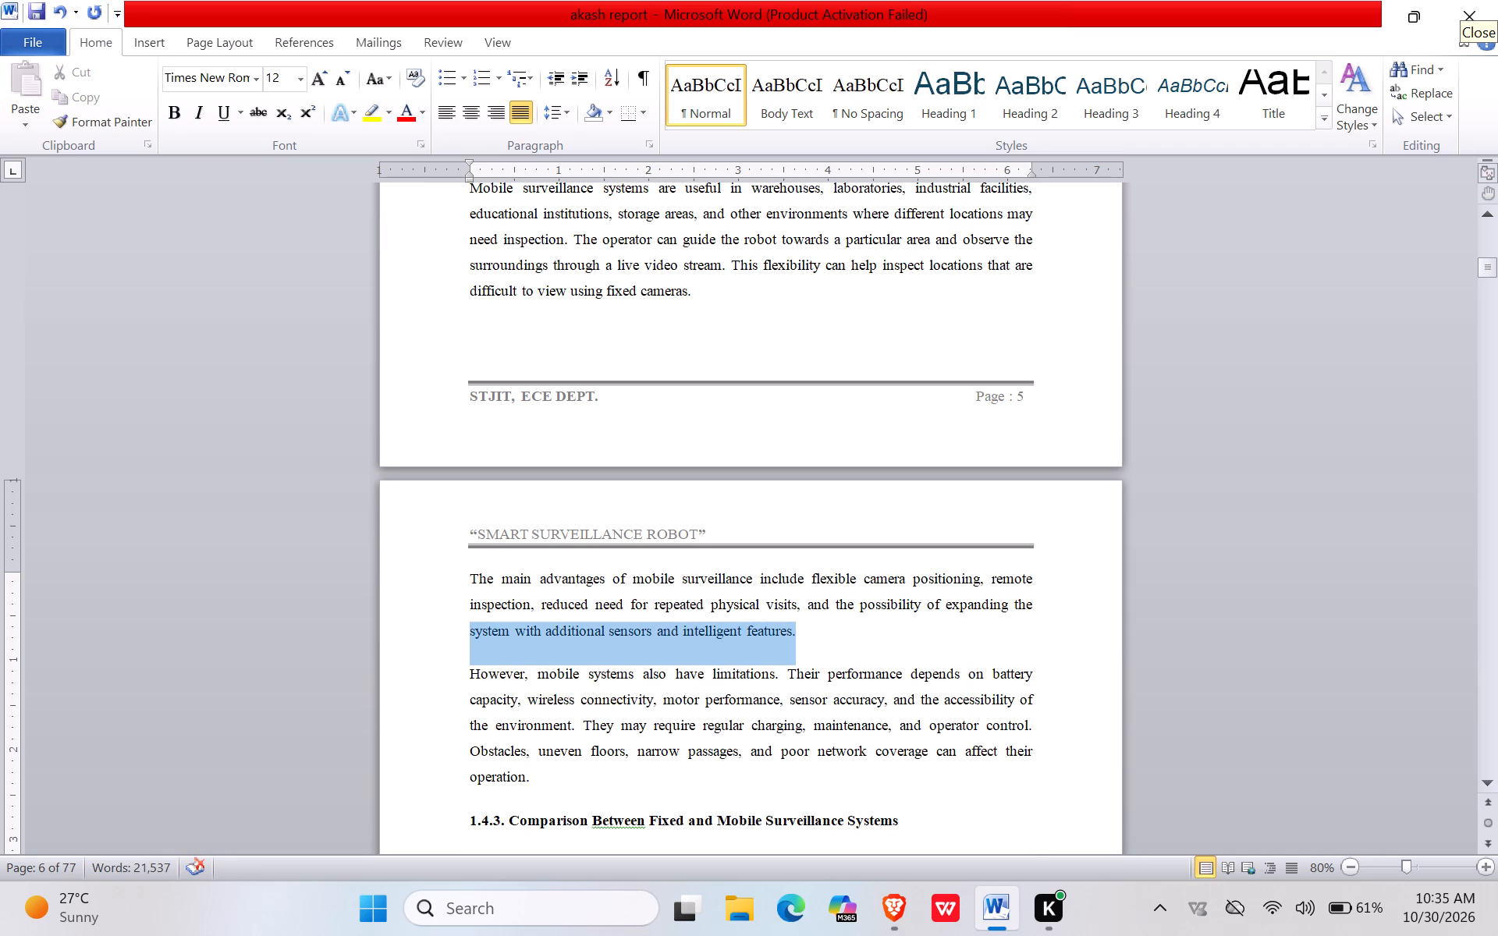
left_click_drag(431, 615, 428, 576)
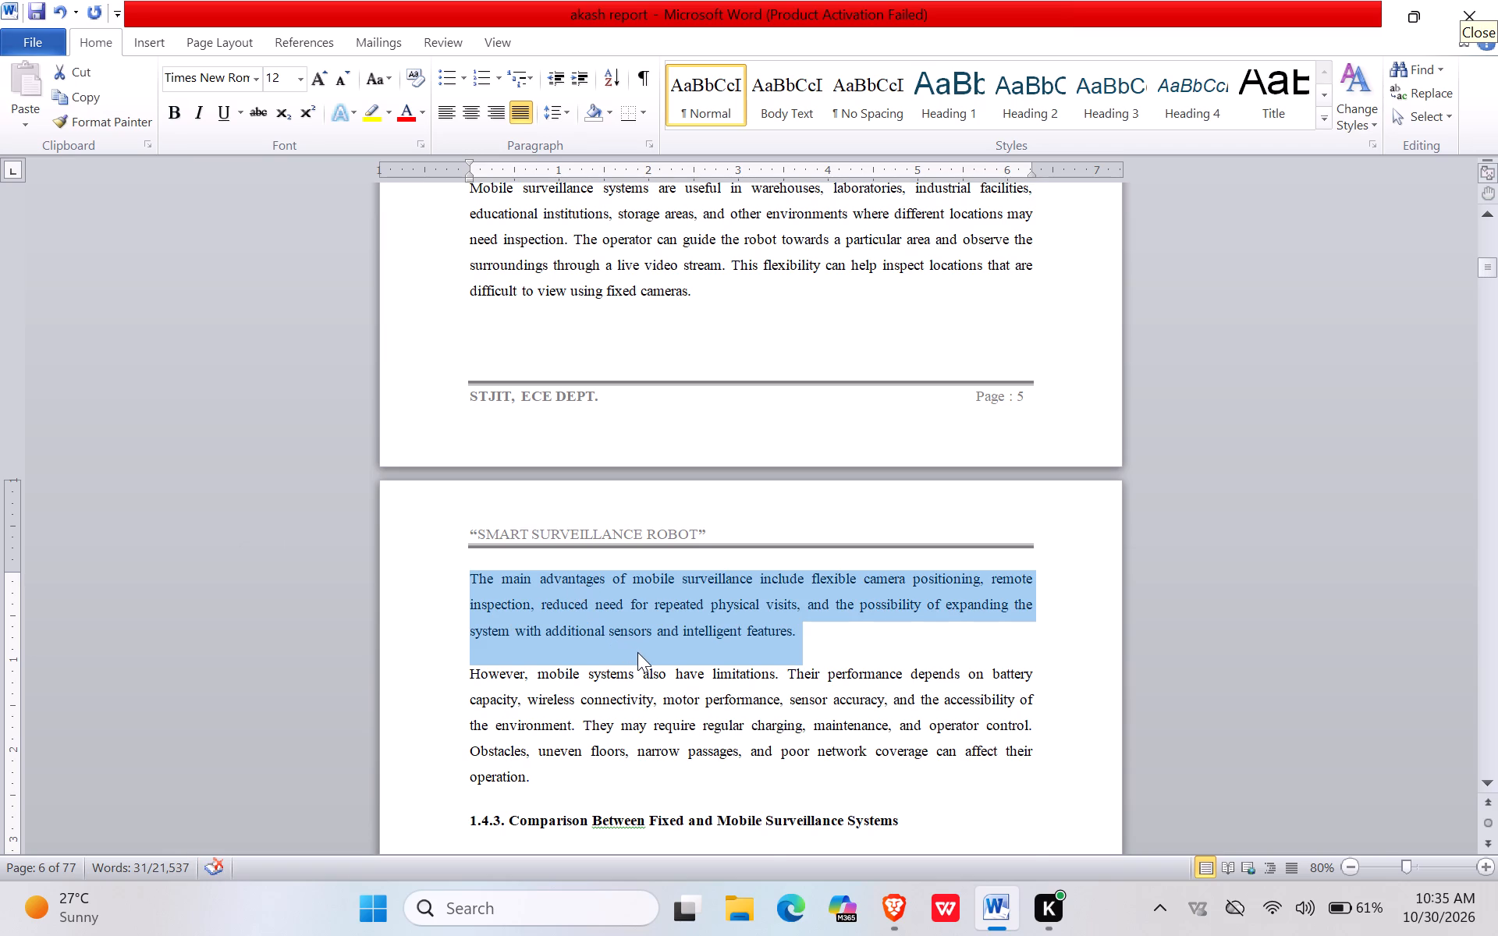
key("BackSpace")
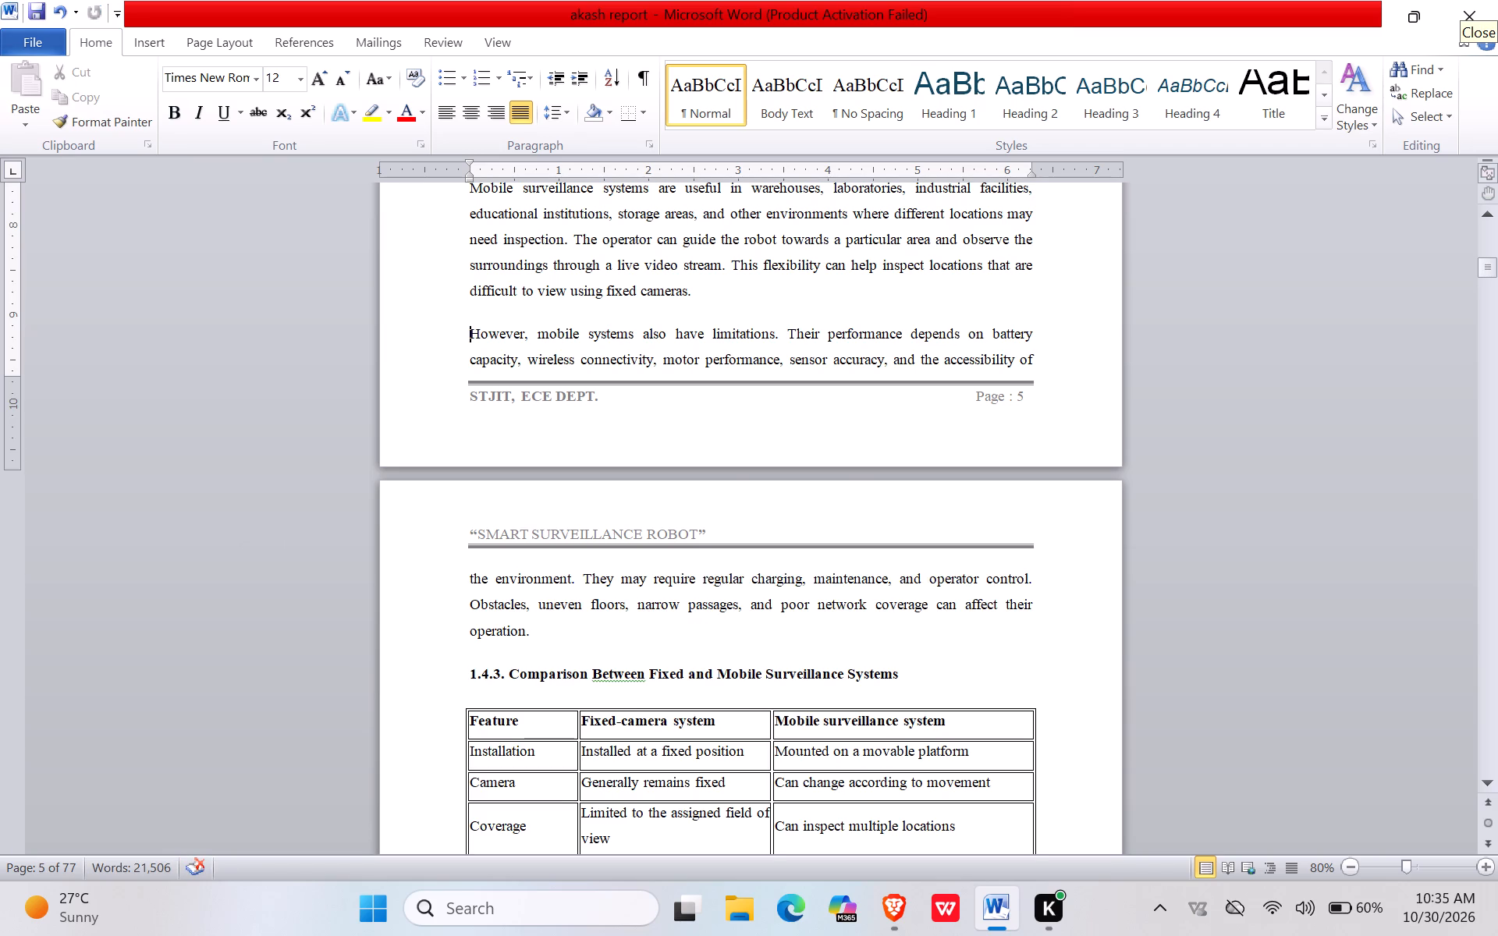
Review the layout and paragraph formatting of sections 1.3 through 1.4.2.
scroll(588, 564, "up", 13)
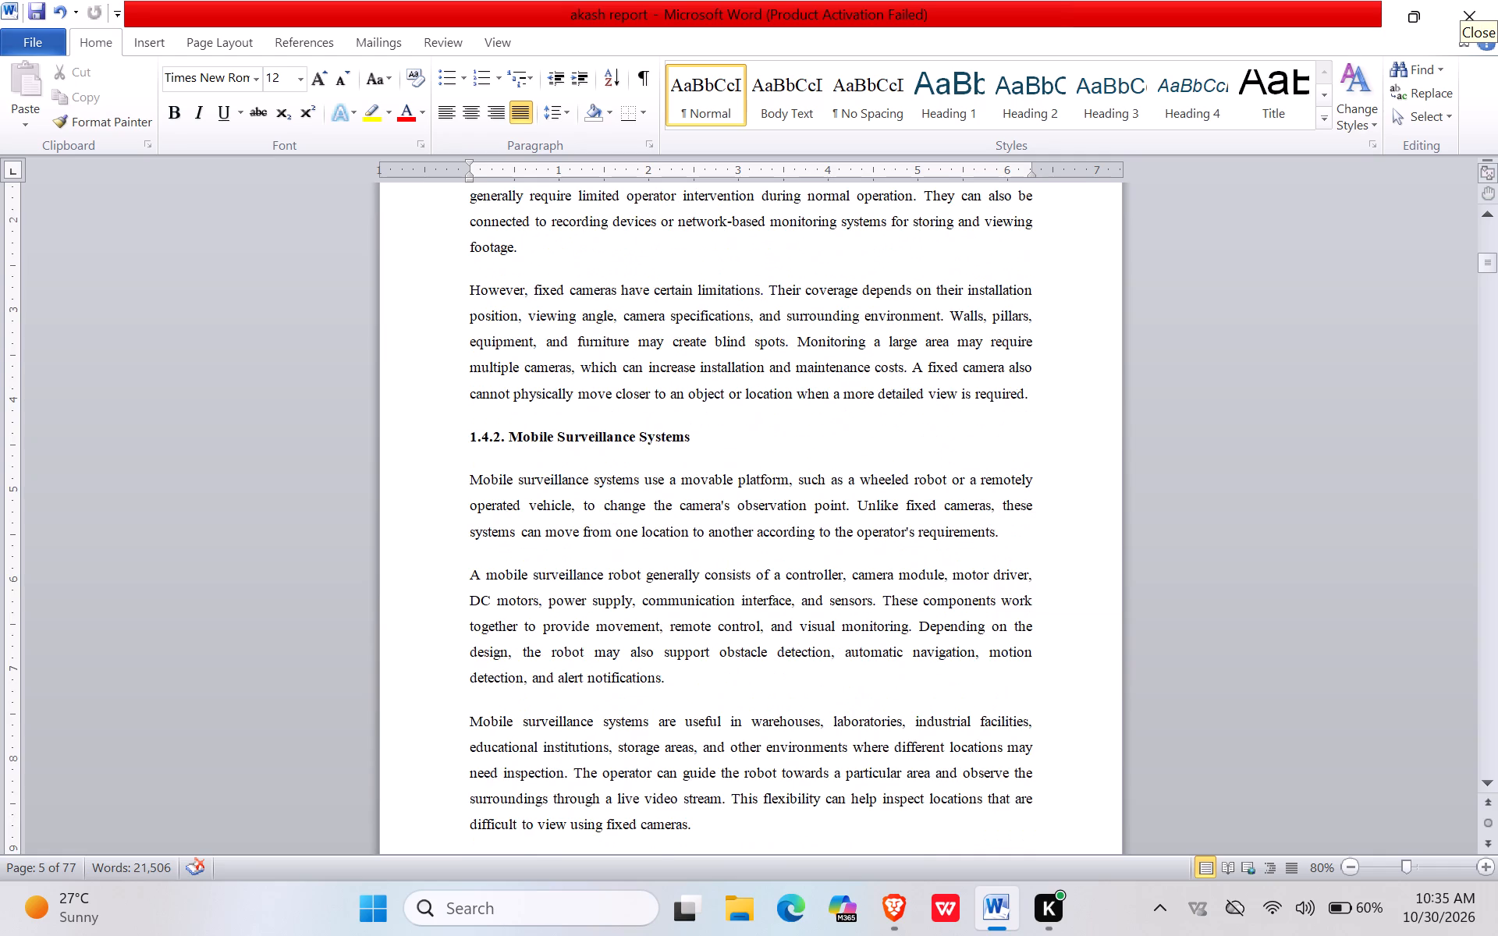
scroll(589, 560, "up", 15)
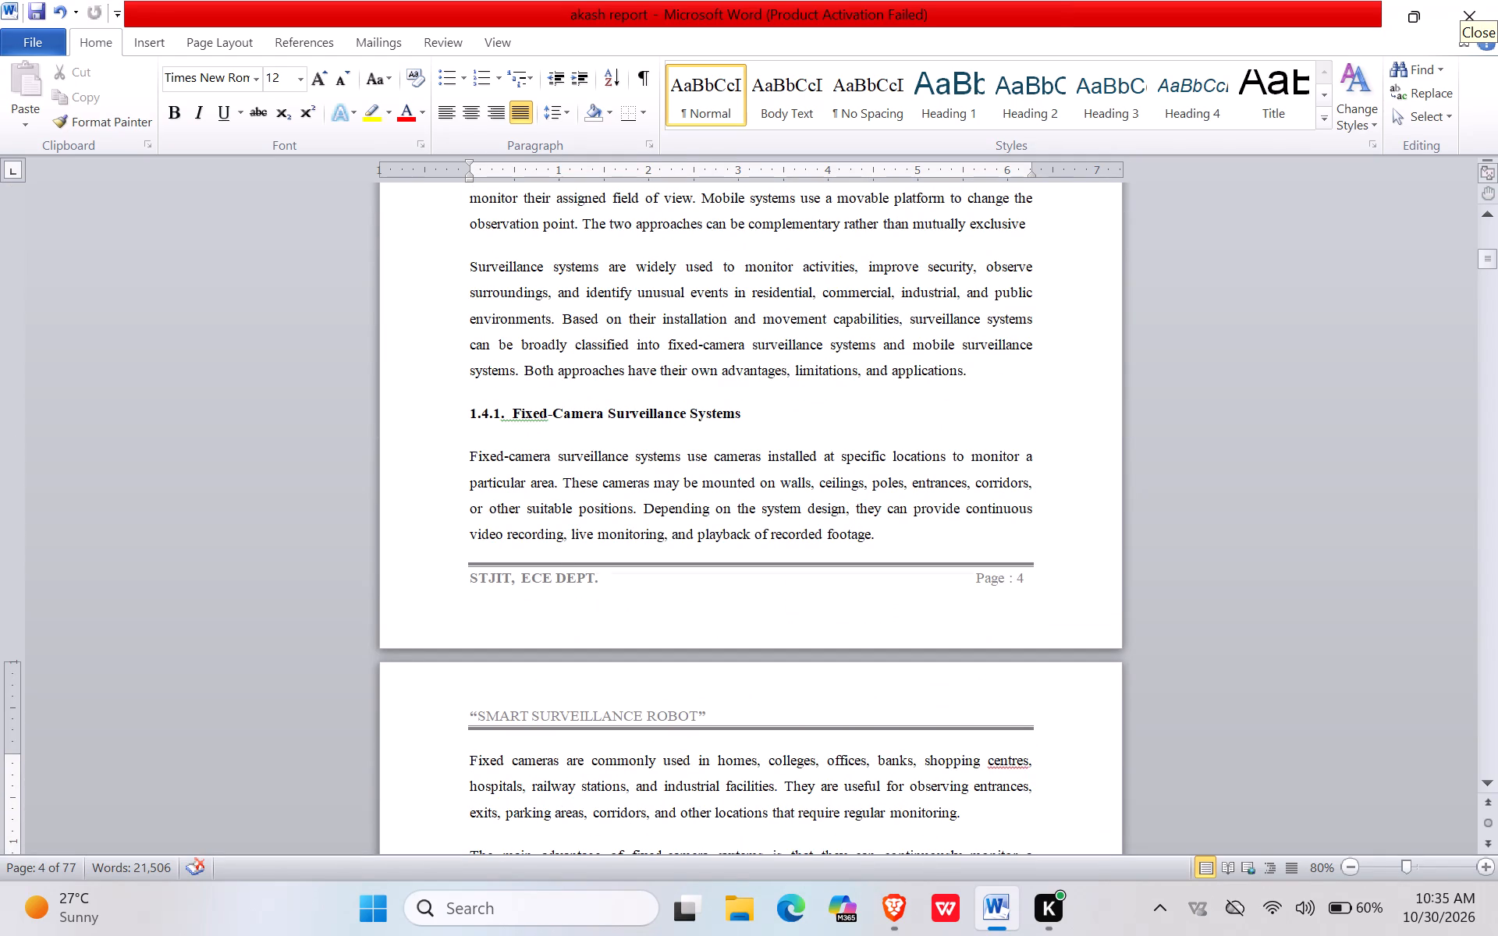
scroll(660, 458, "up", 5)
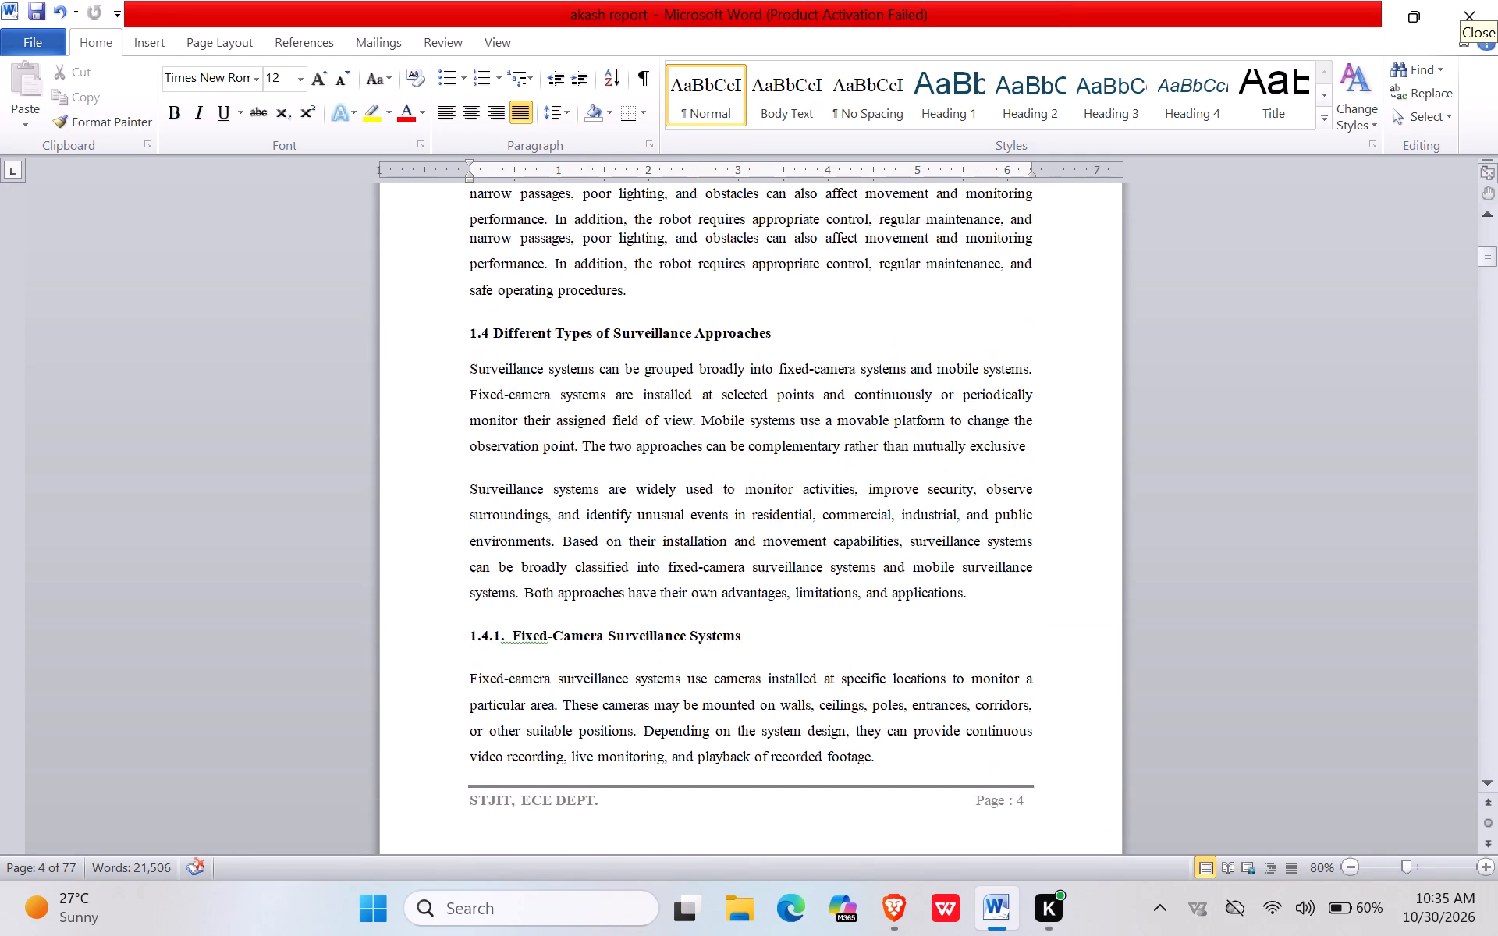
scroll(667, 466, "up", 4)
scroll(667, 466, "up", 20)
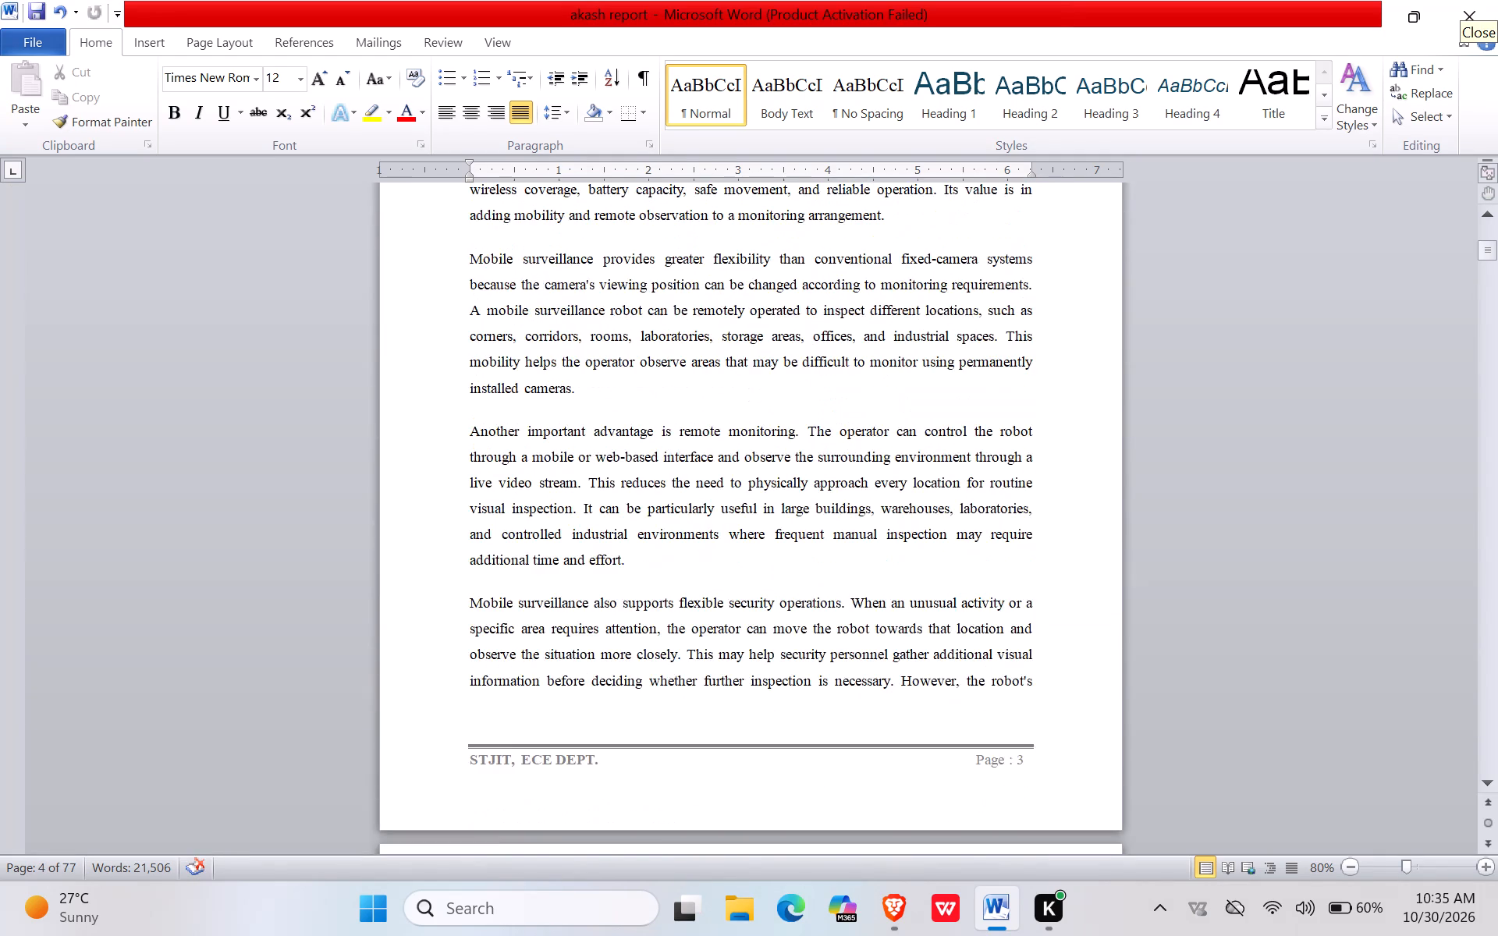
scroll(667, 465, "up", 8)
scroll(667, 466, "down", 3)
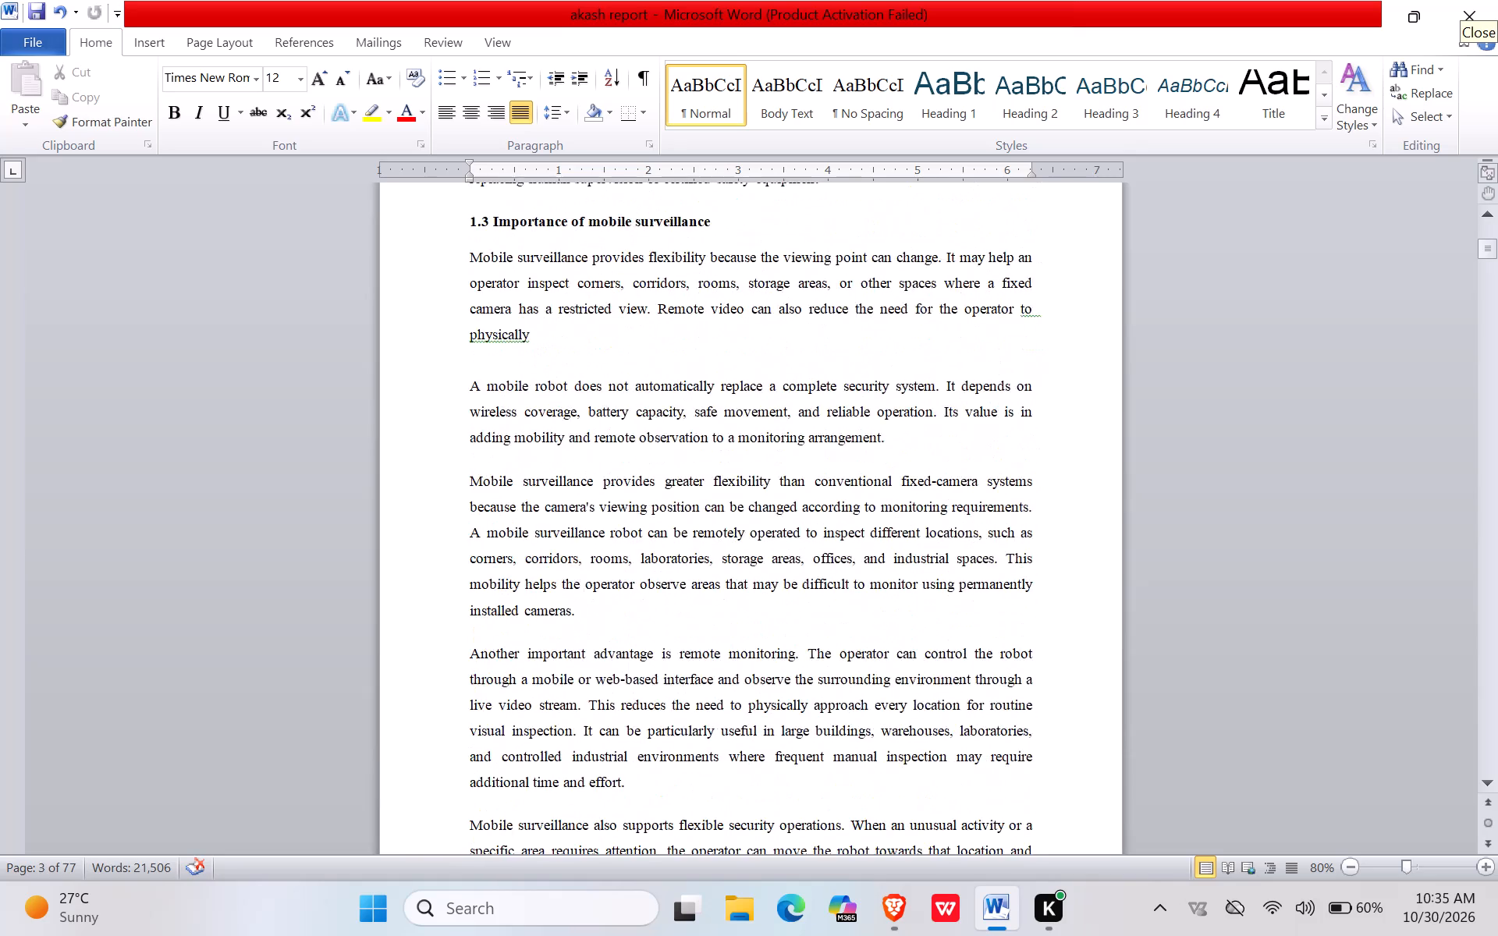
scroll(667, 466, "down", 15)
scroll(667, 466, "up", 3)
scroll(667, 463, "down", 18)
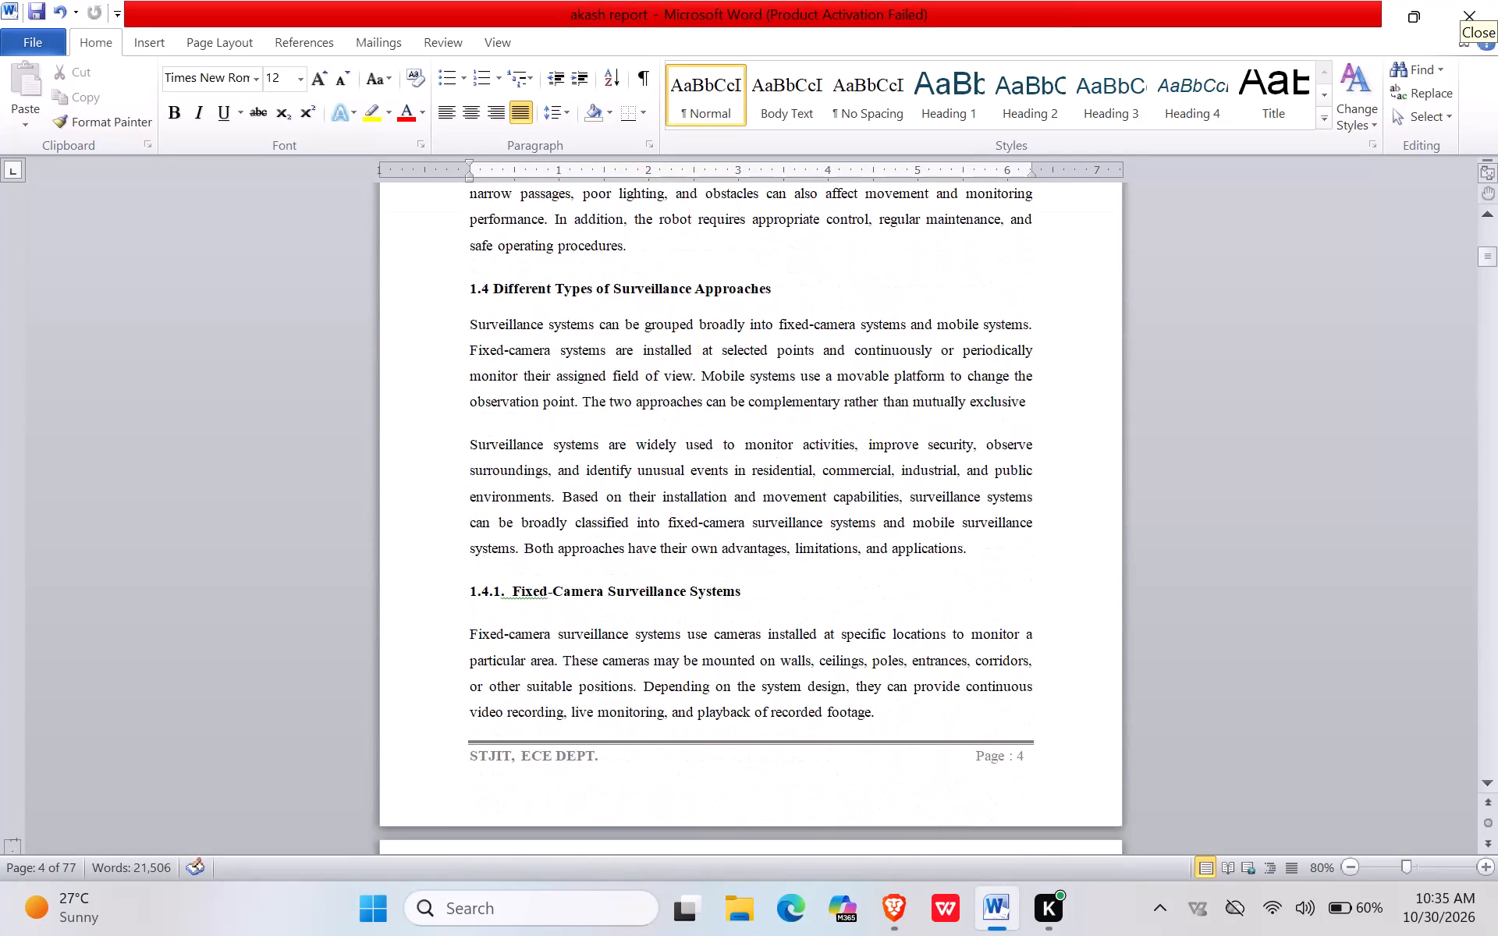
scroll(667, 463, "down", 1)
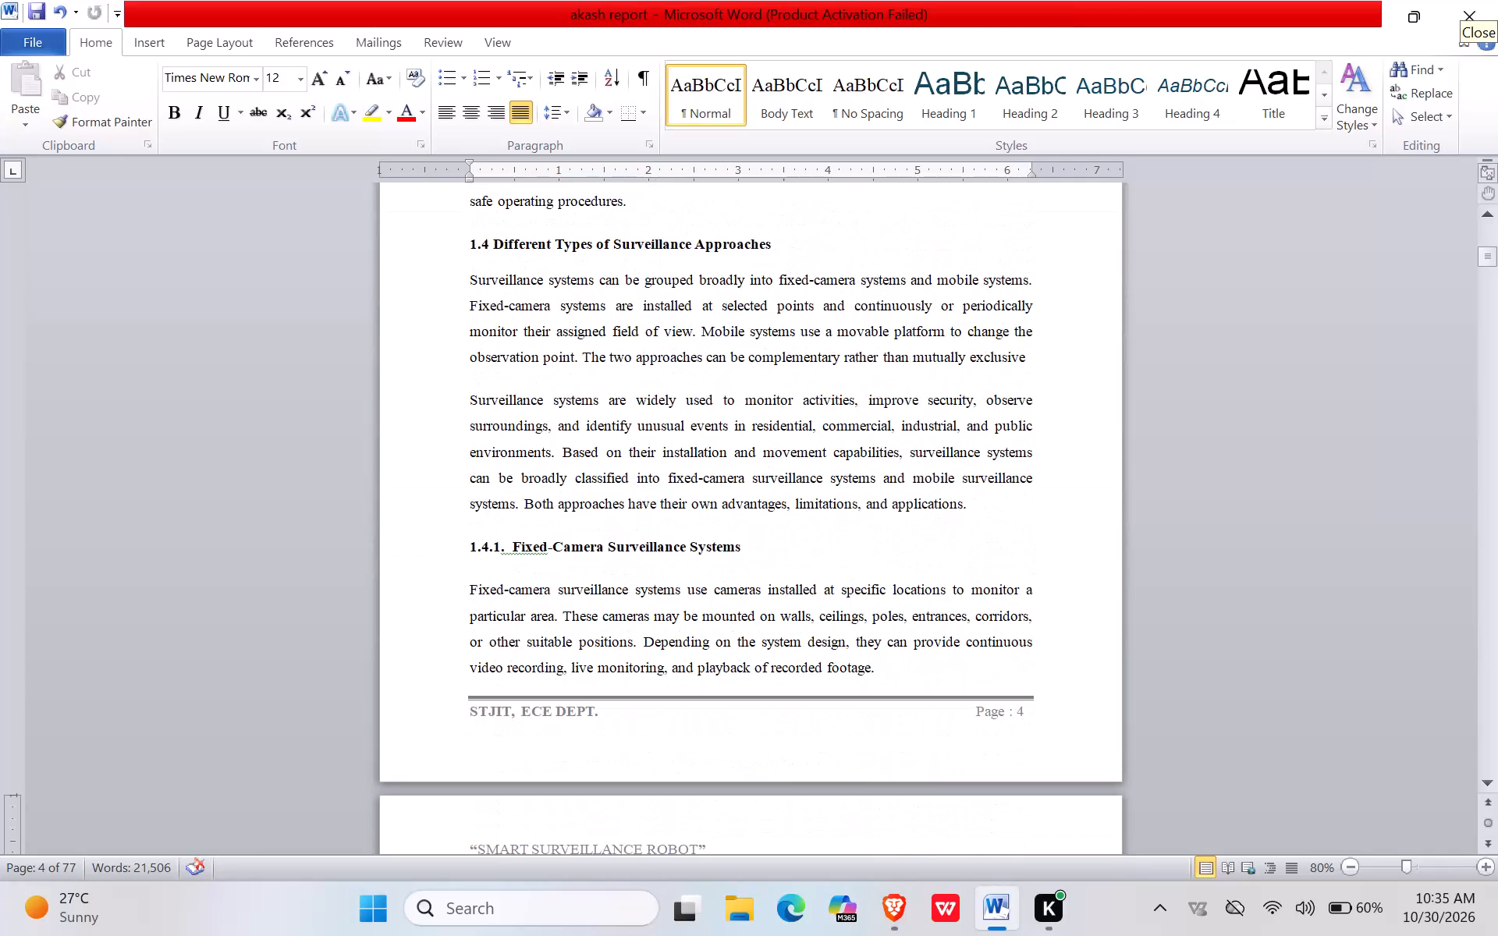
scroll(667, 463, "down", 4)
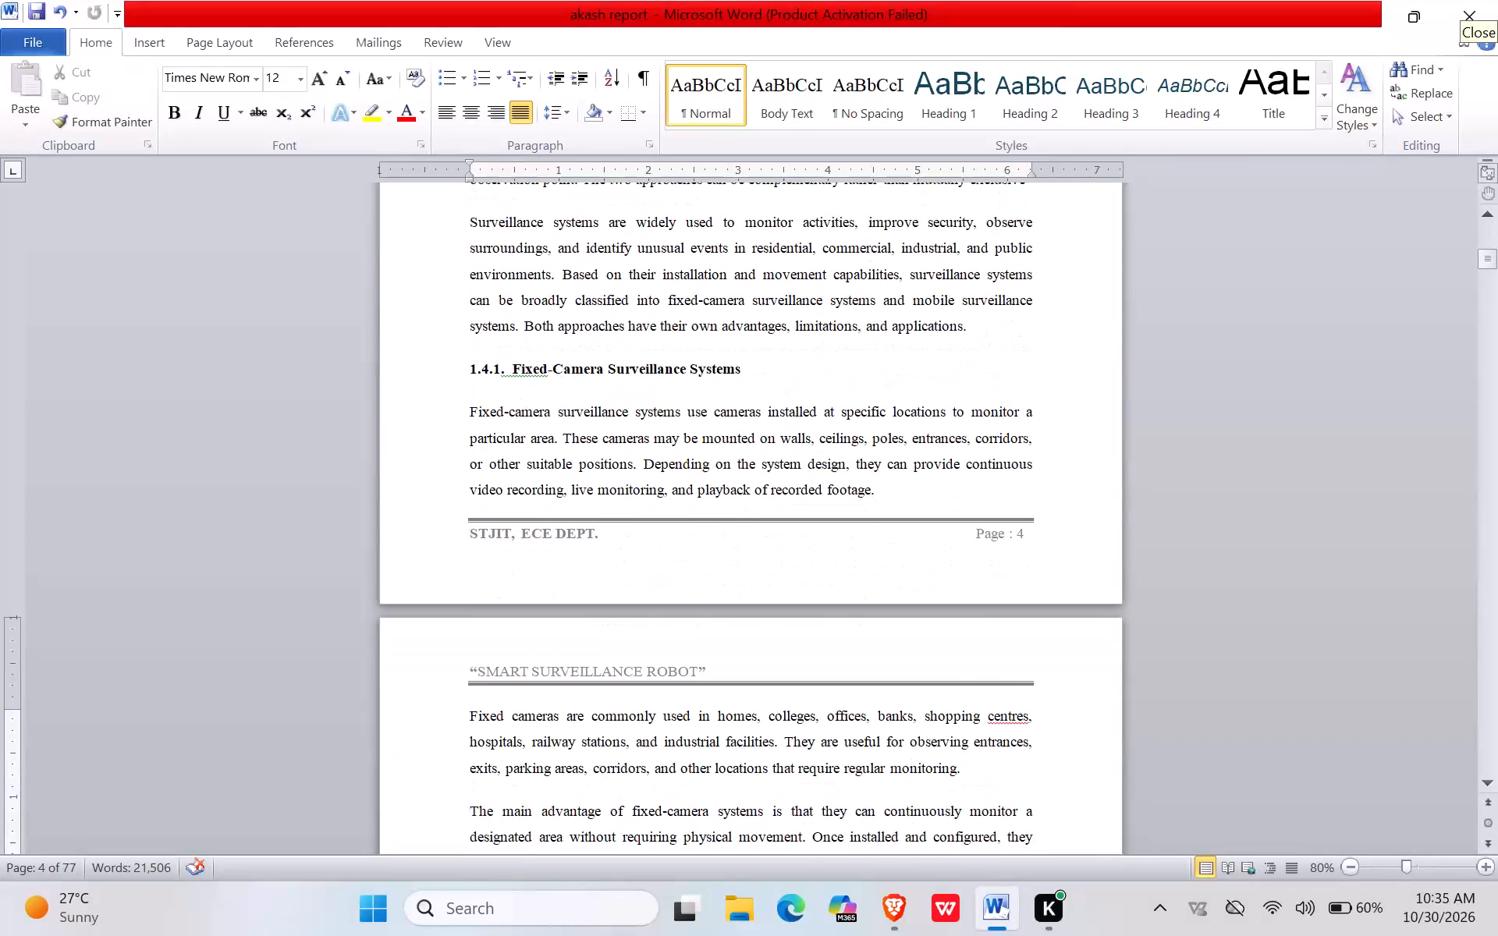
Review the text layout, comparison table and page breaks from section 1.4.1 through the start of section 1.5.
scroll(667, 466, "down", 1)
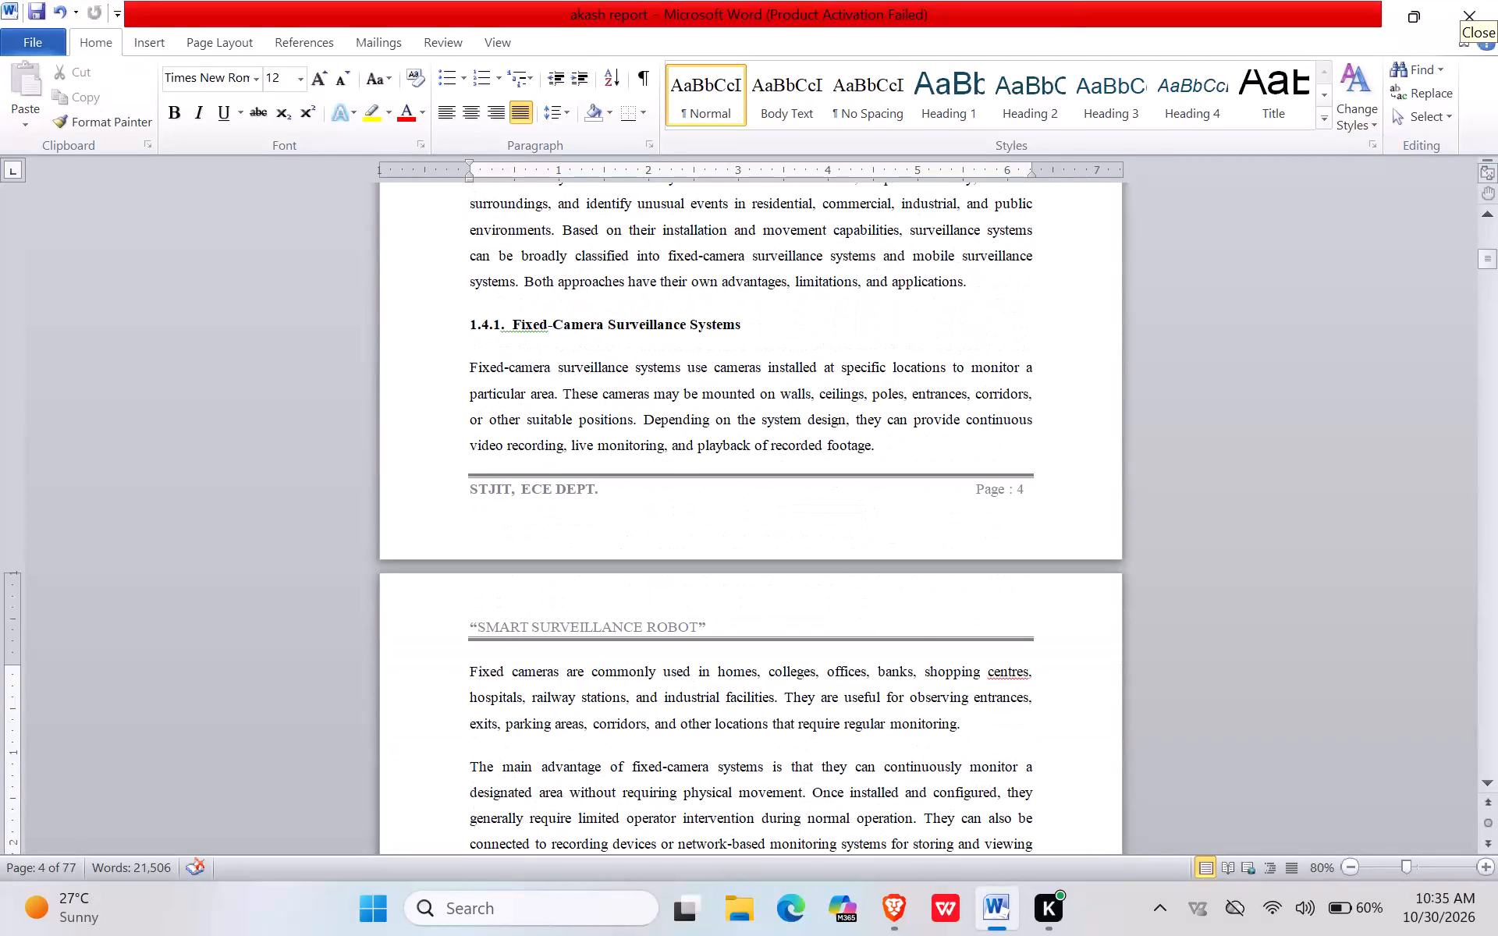
scroll(667, 466, "down", 2)
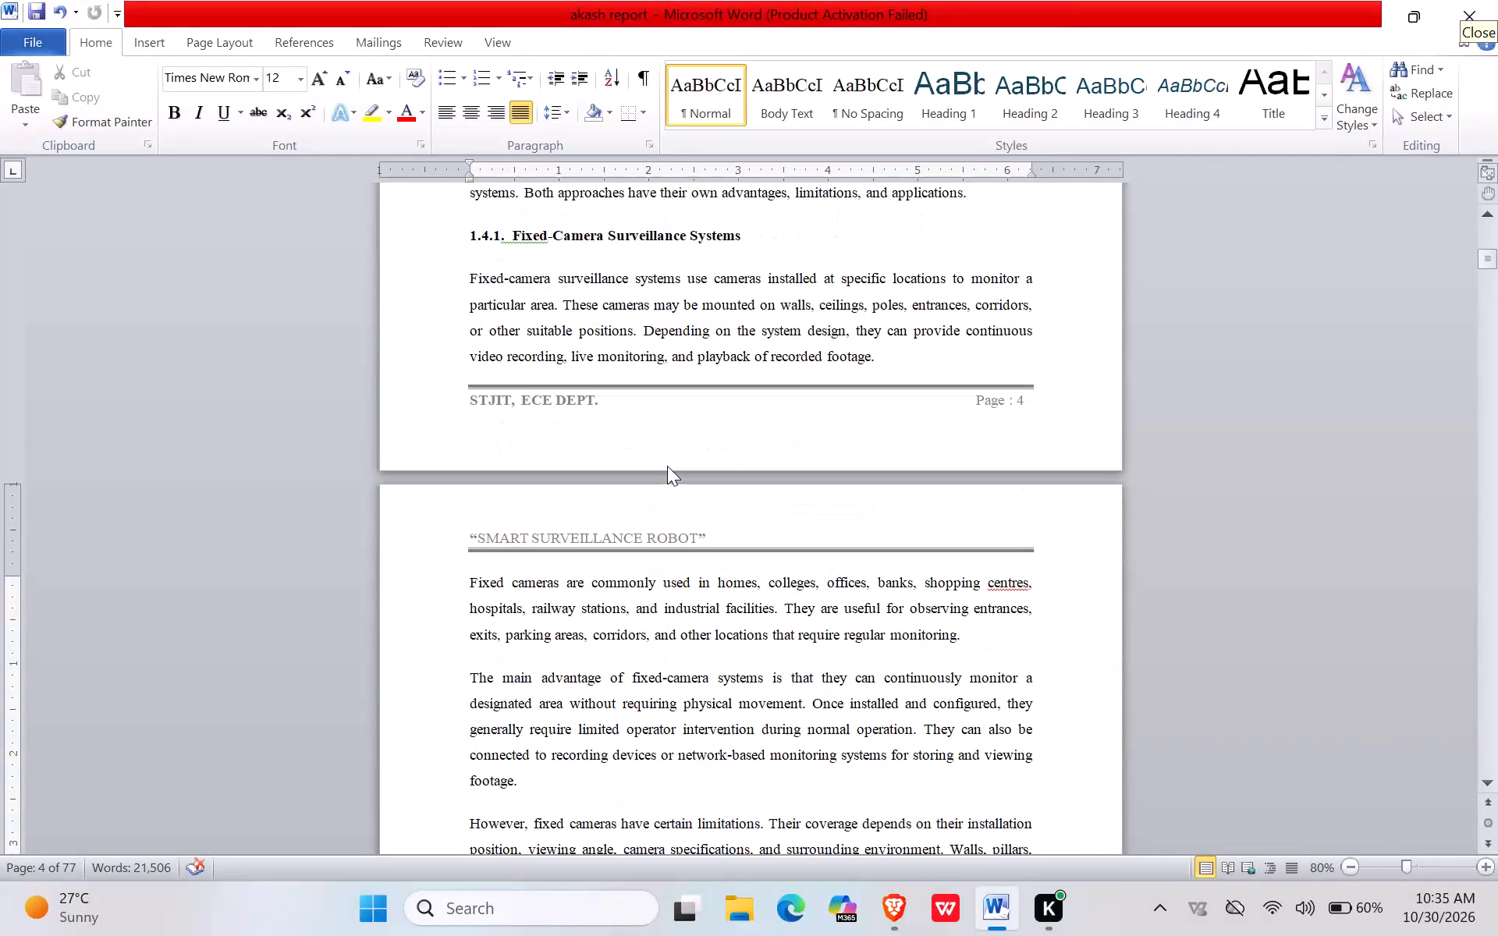
scroll(667, 466, "down", 12)
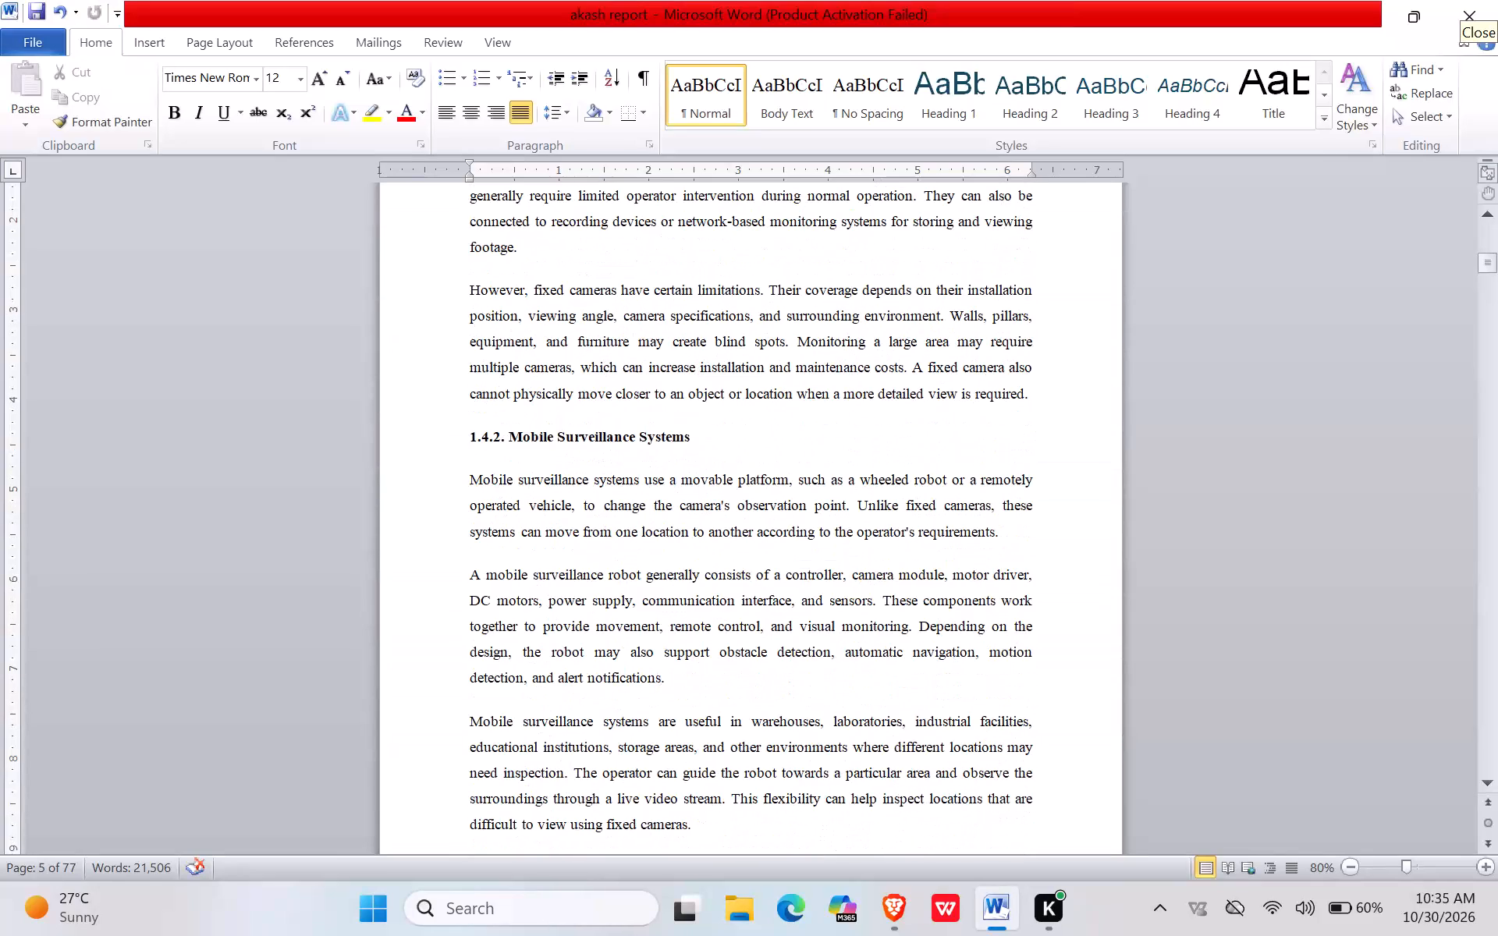
scroll(667, 466, "down", 10)
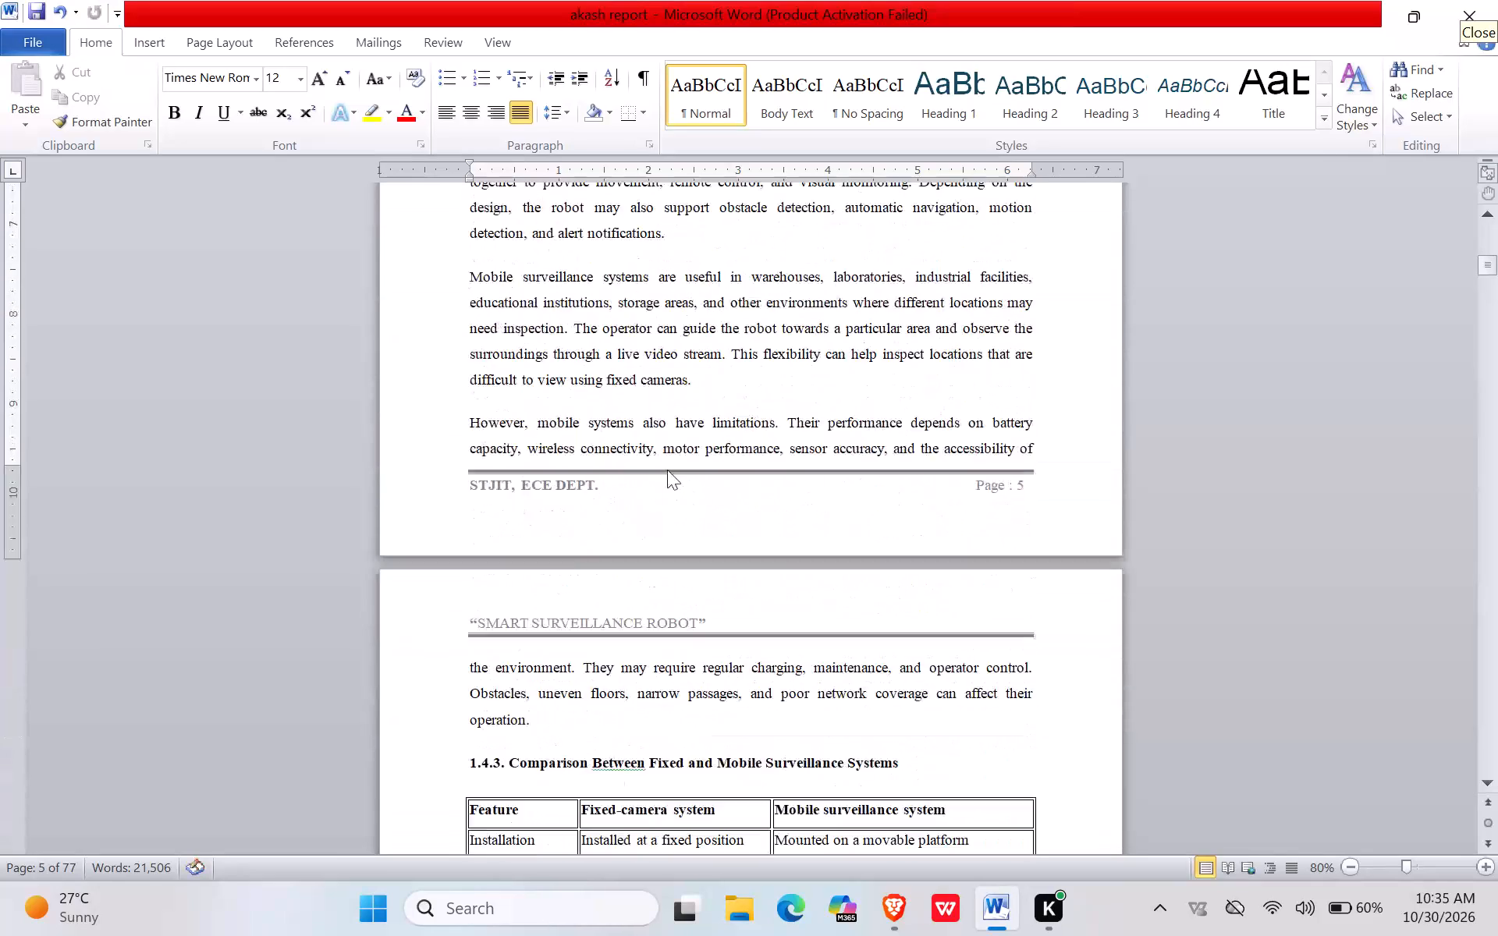
scroll(667, 470, "down", 12)
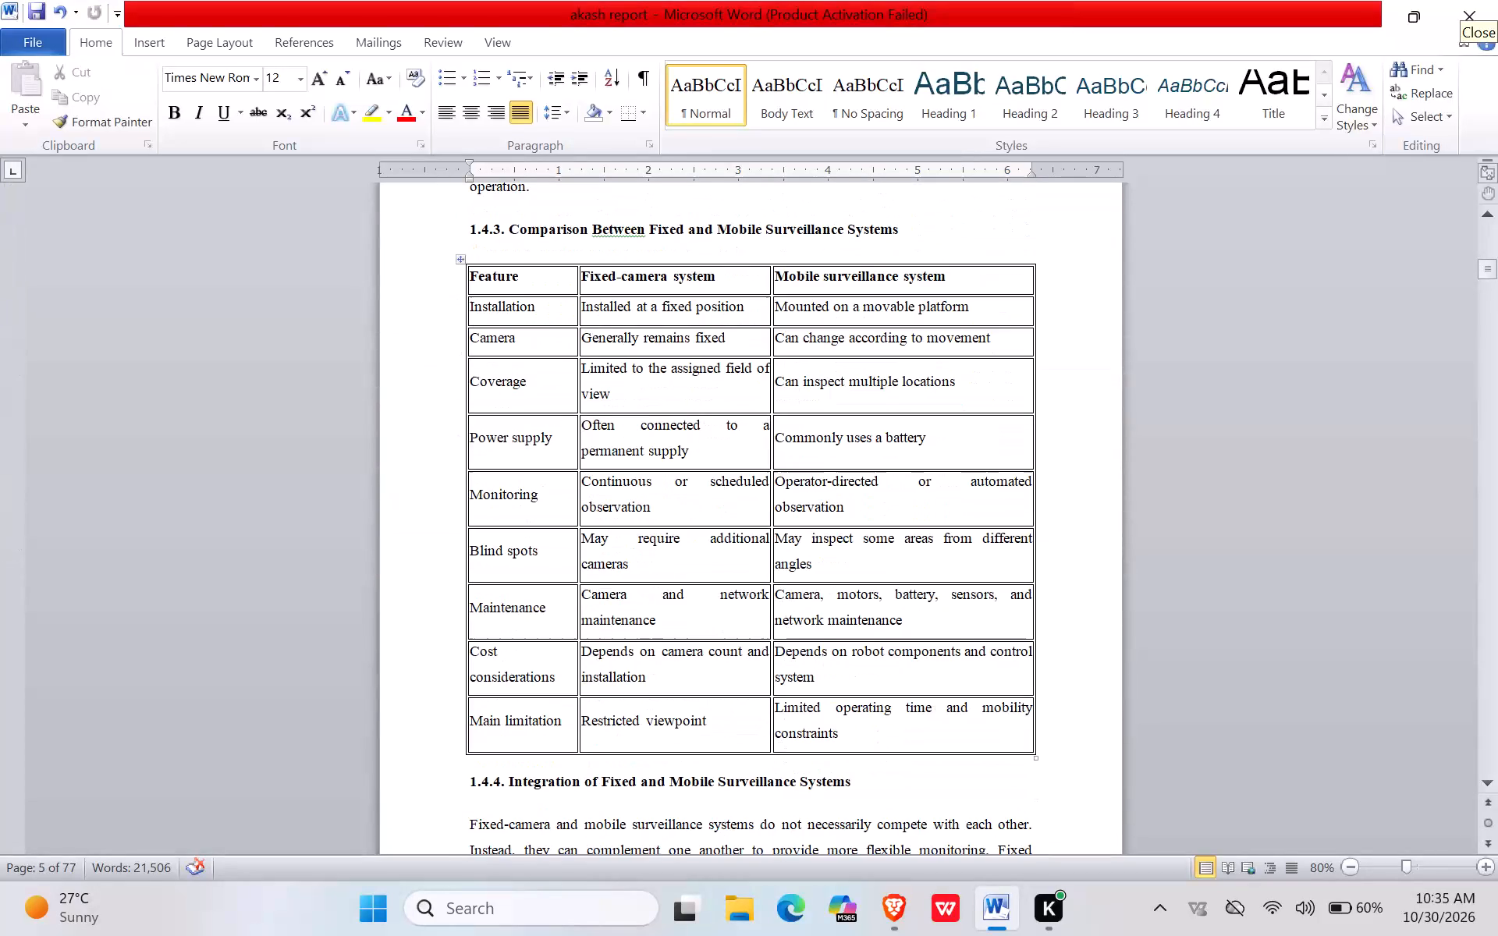
scroll(667, 470, "down", 6)
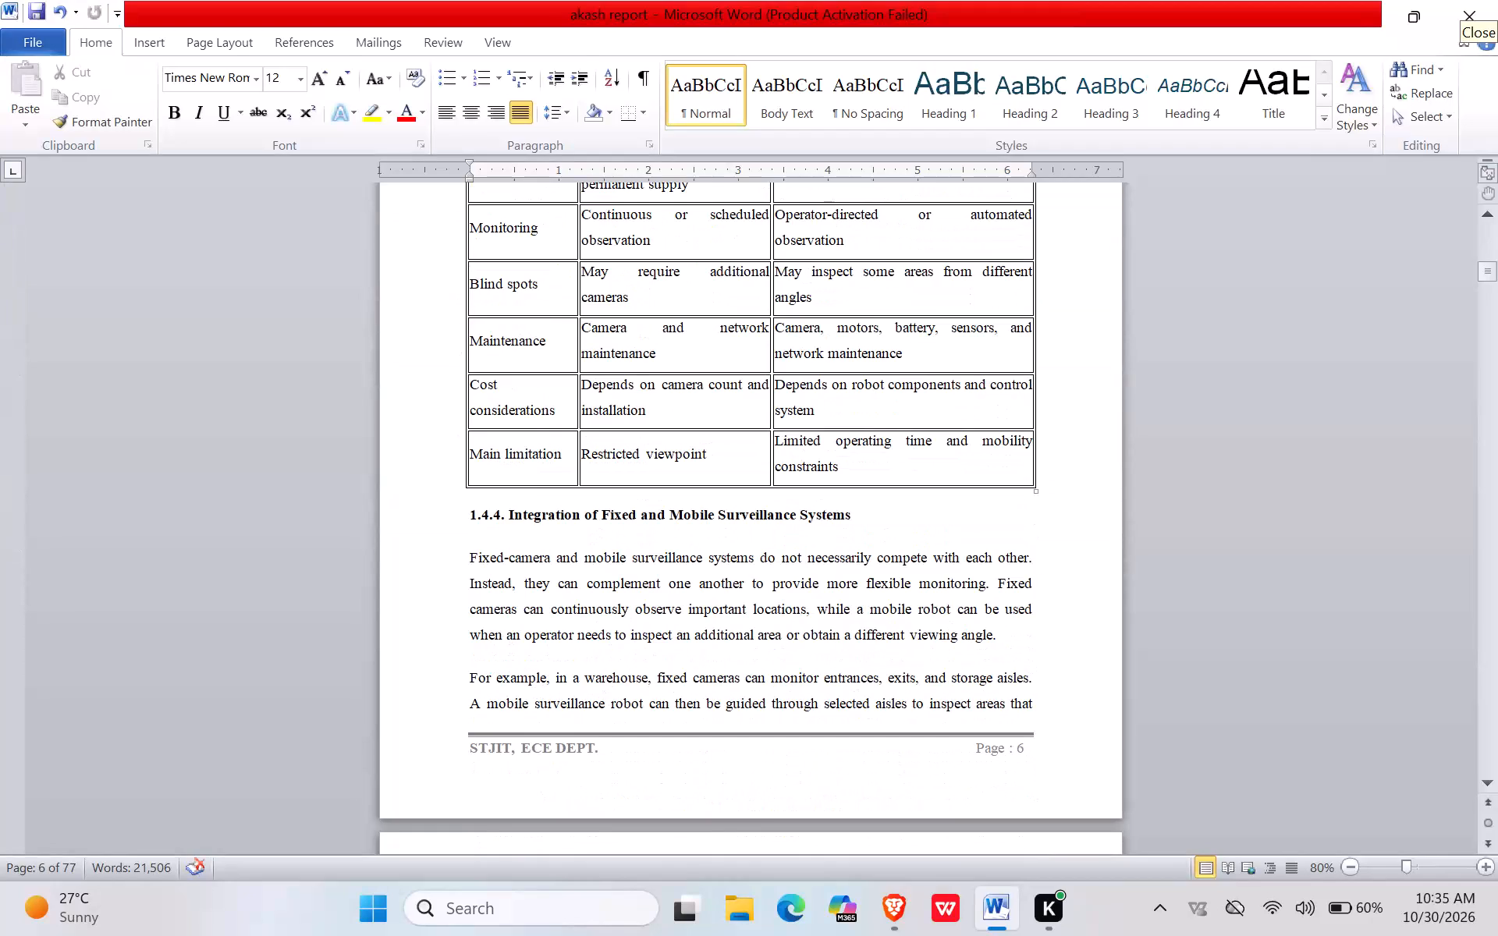
scroll(667, 470, "down", 14)
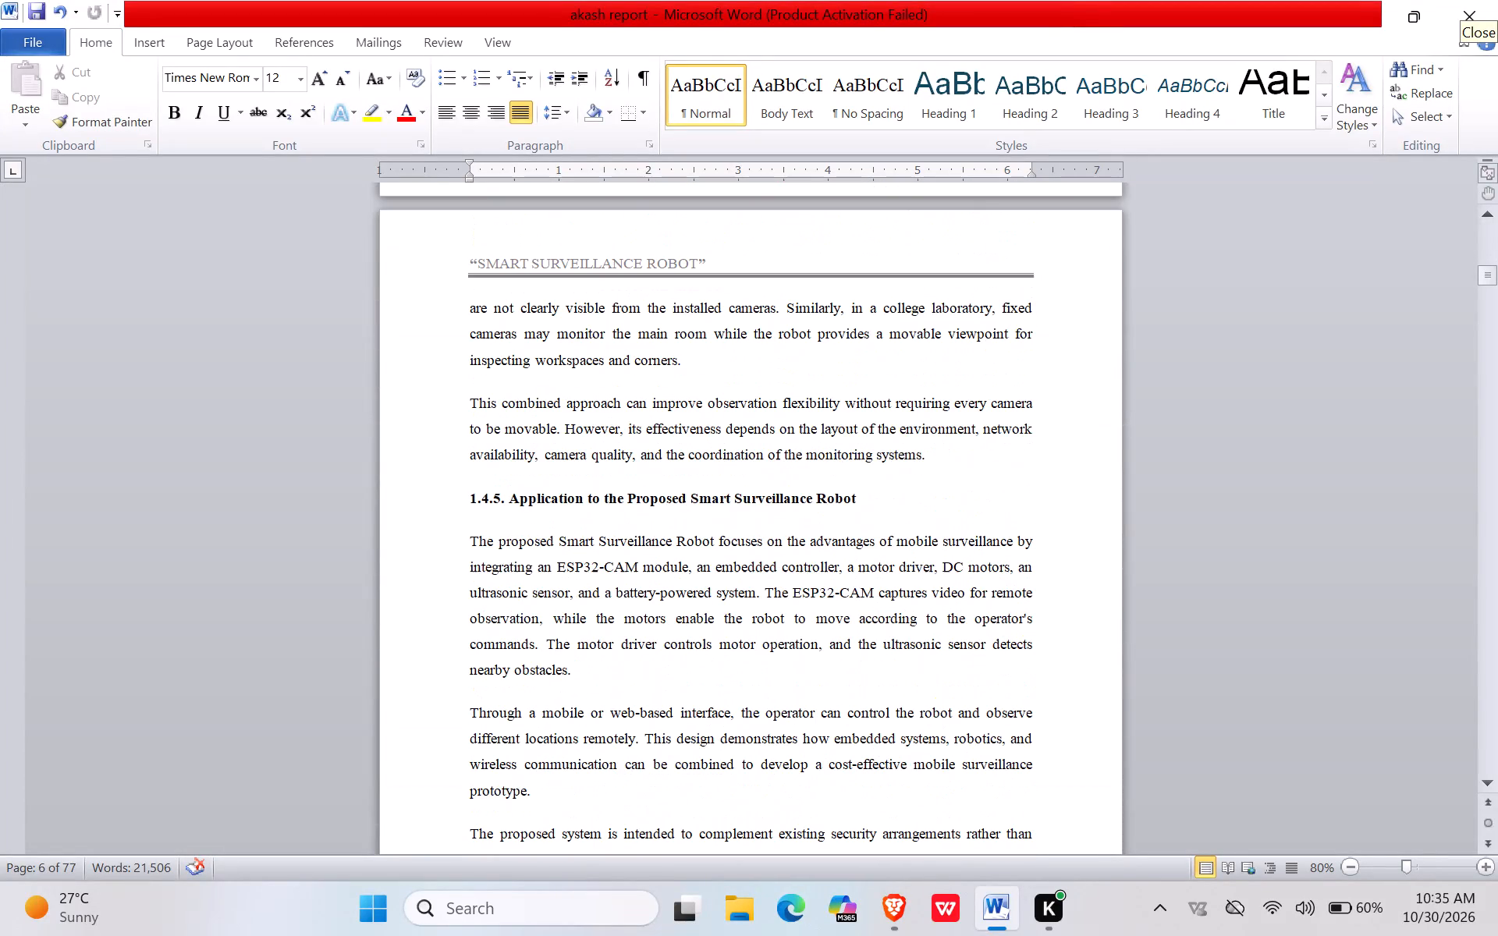
scroll(707, 515, "down", 4)
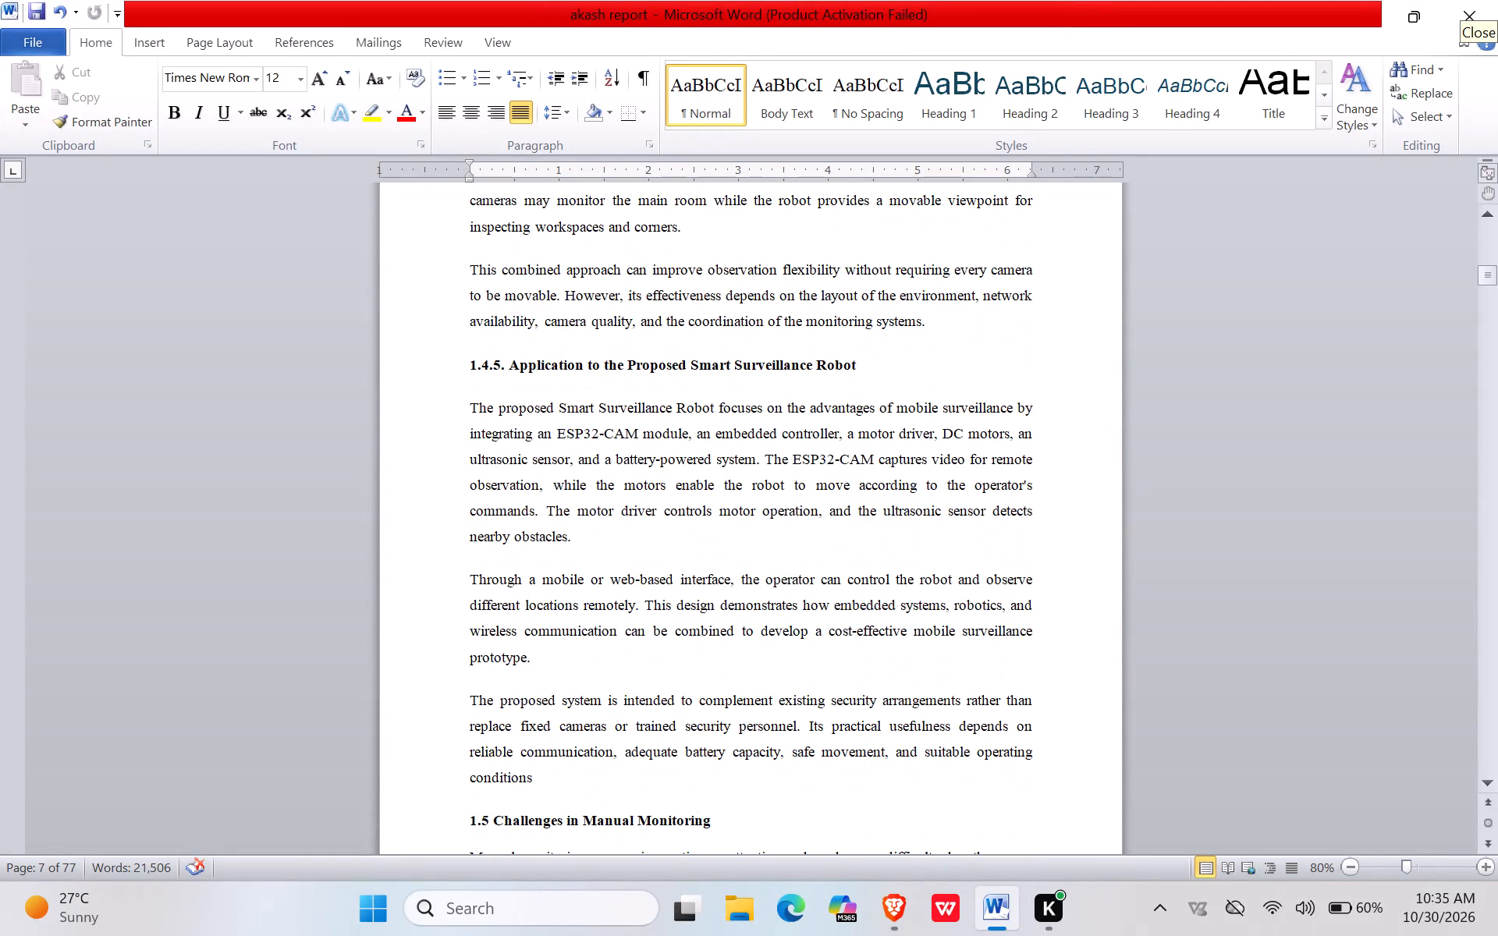
scroll(430, 524, "down", 2)
scroll(594, 539, "down", 3)
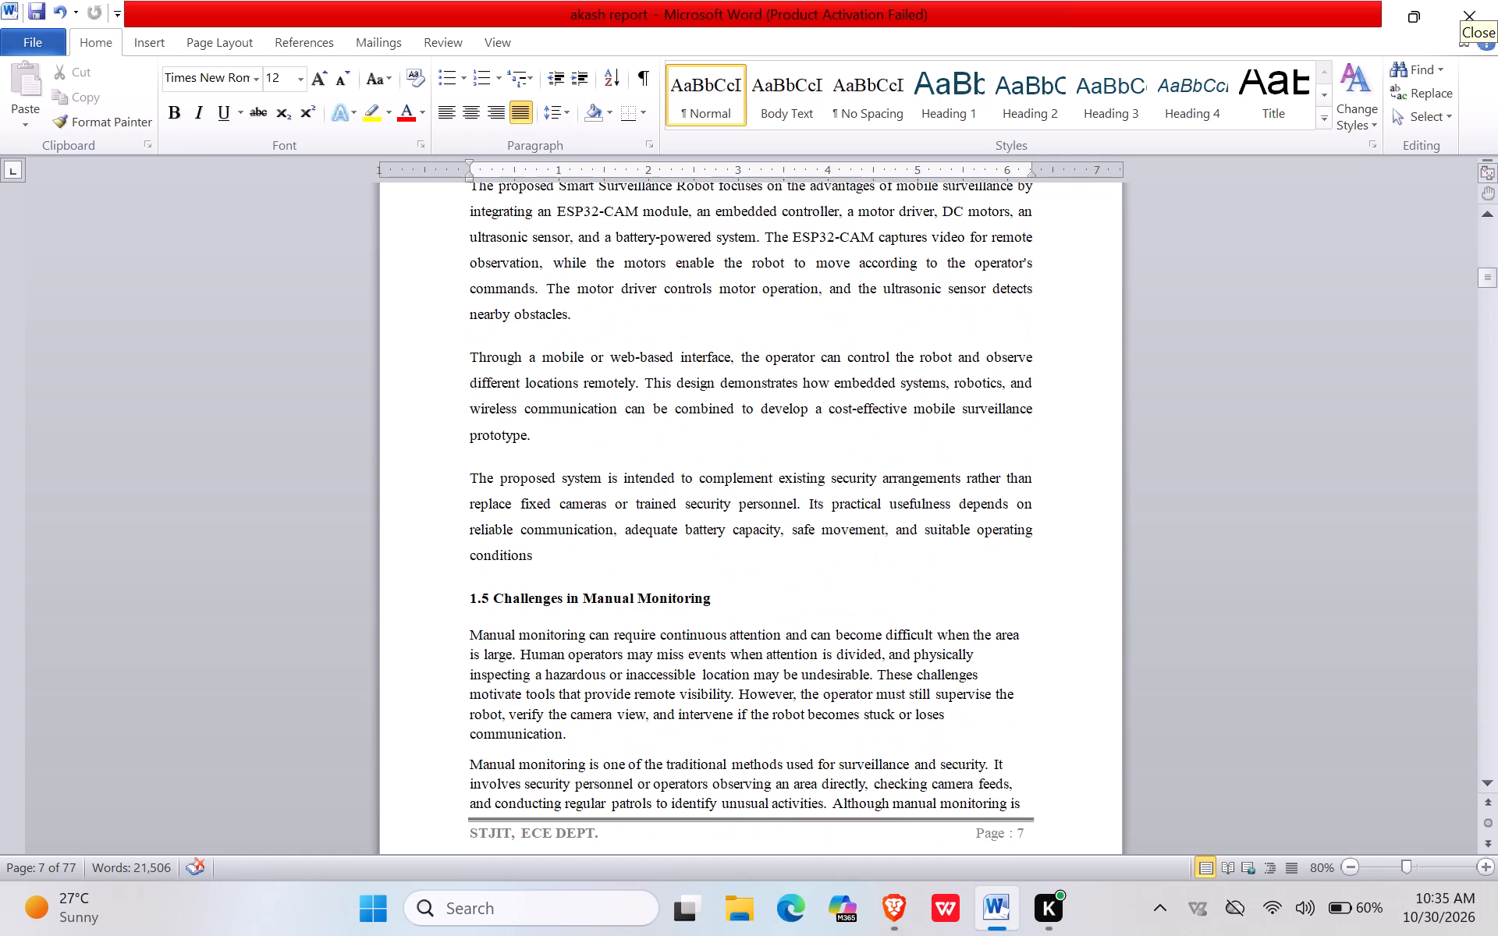
Justify the section 1.5 Challenges in Manual Monitoring heading and its two introductory paragraphs, and set their line spacing to 1.5.
left_click_drag(463, 553, 772, 720)
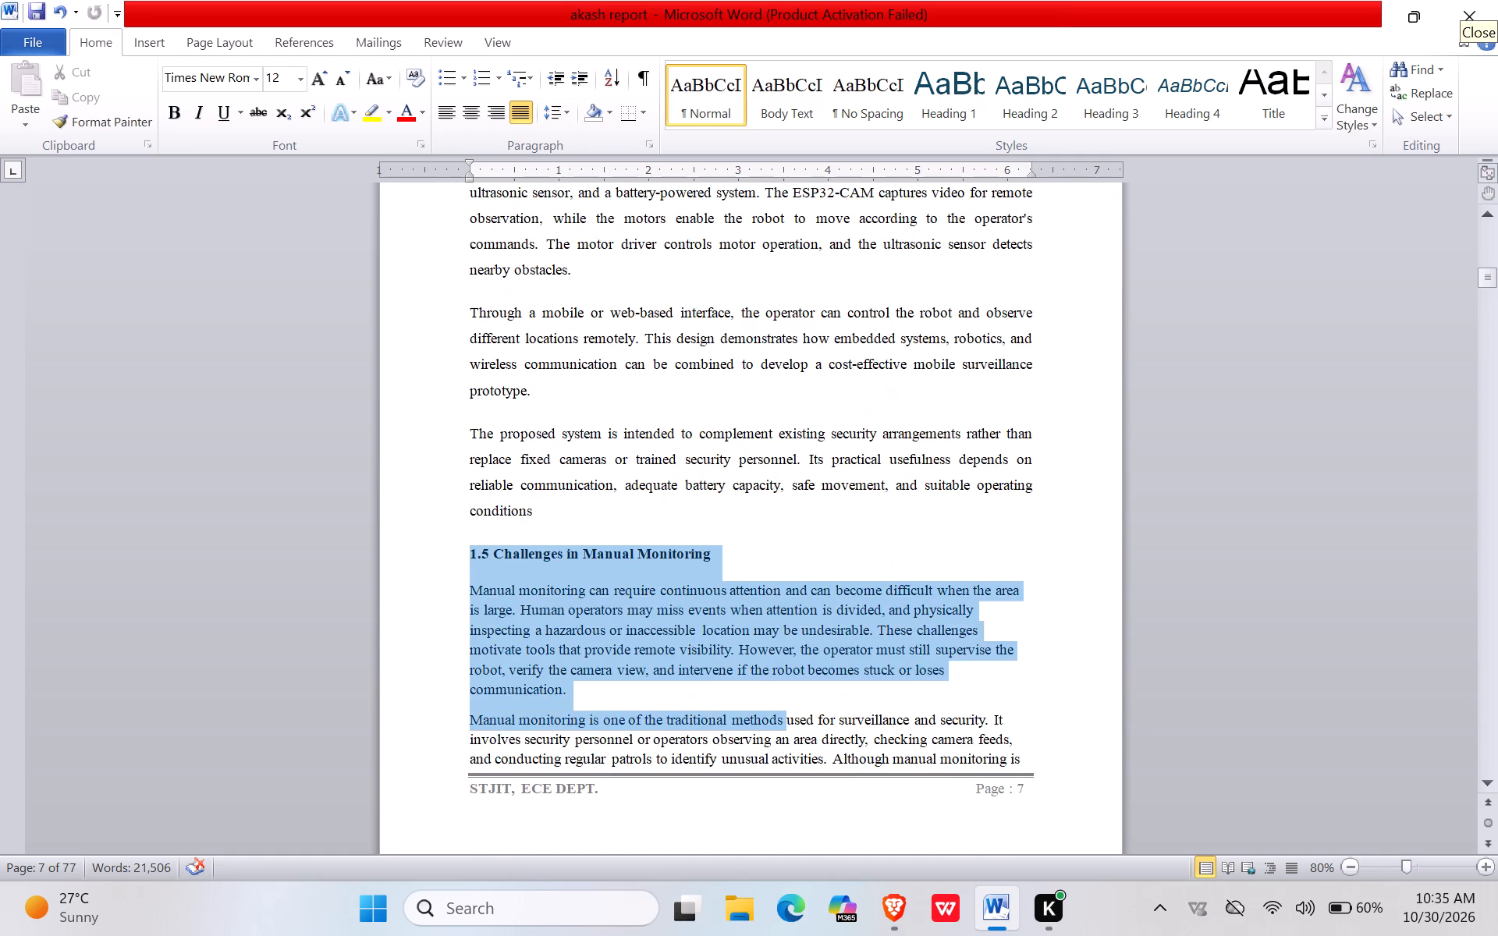
left_click_drag(772, 720, 935, 229)
scroll(935, 229, "up", 6)
scroll(950, 335, "up", 4)
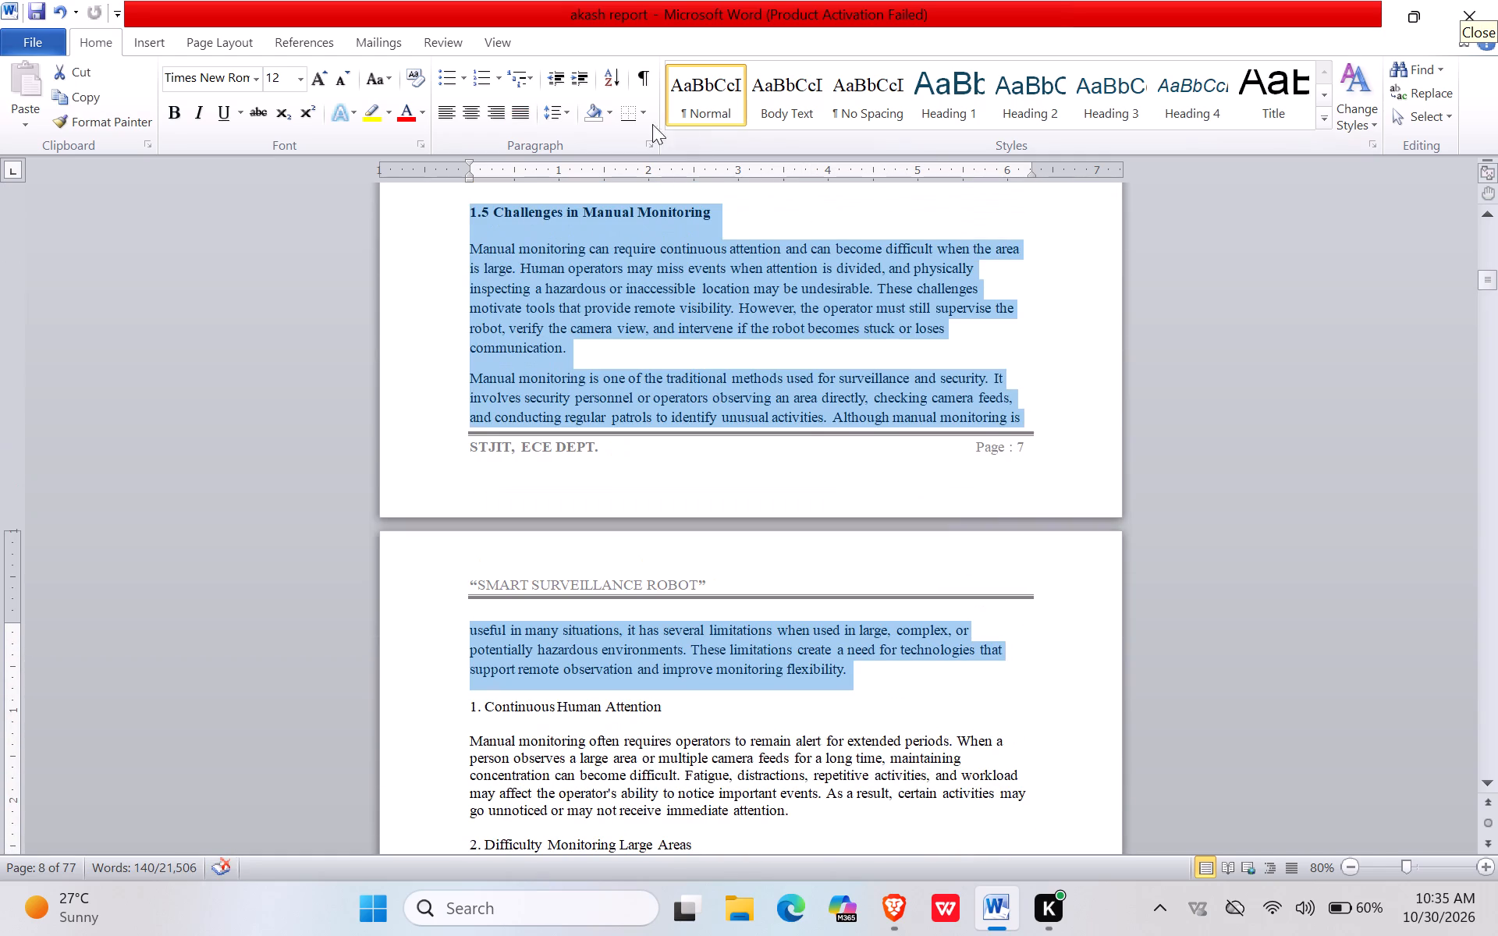
left_click(524, 116)
left_click(562, 115)
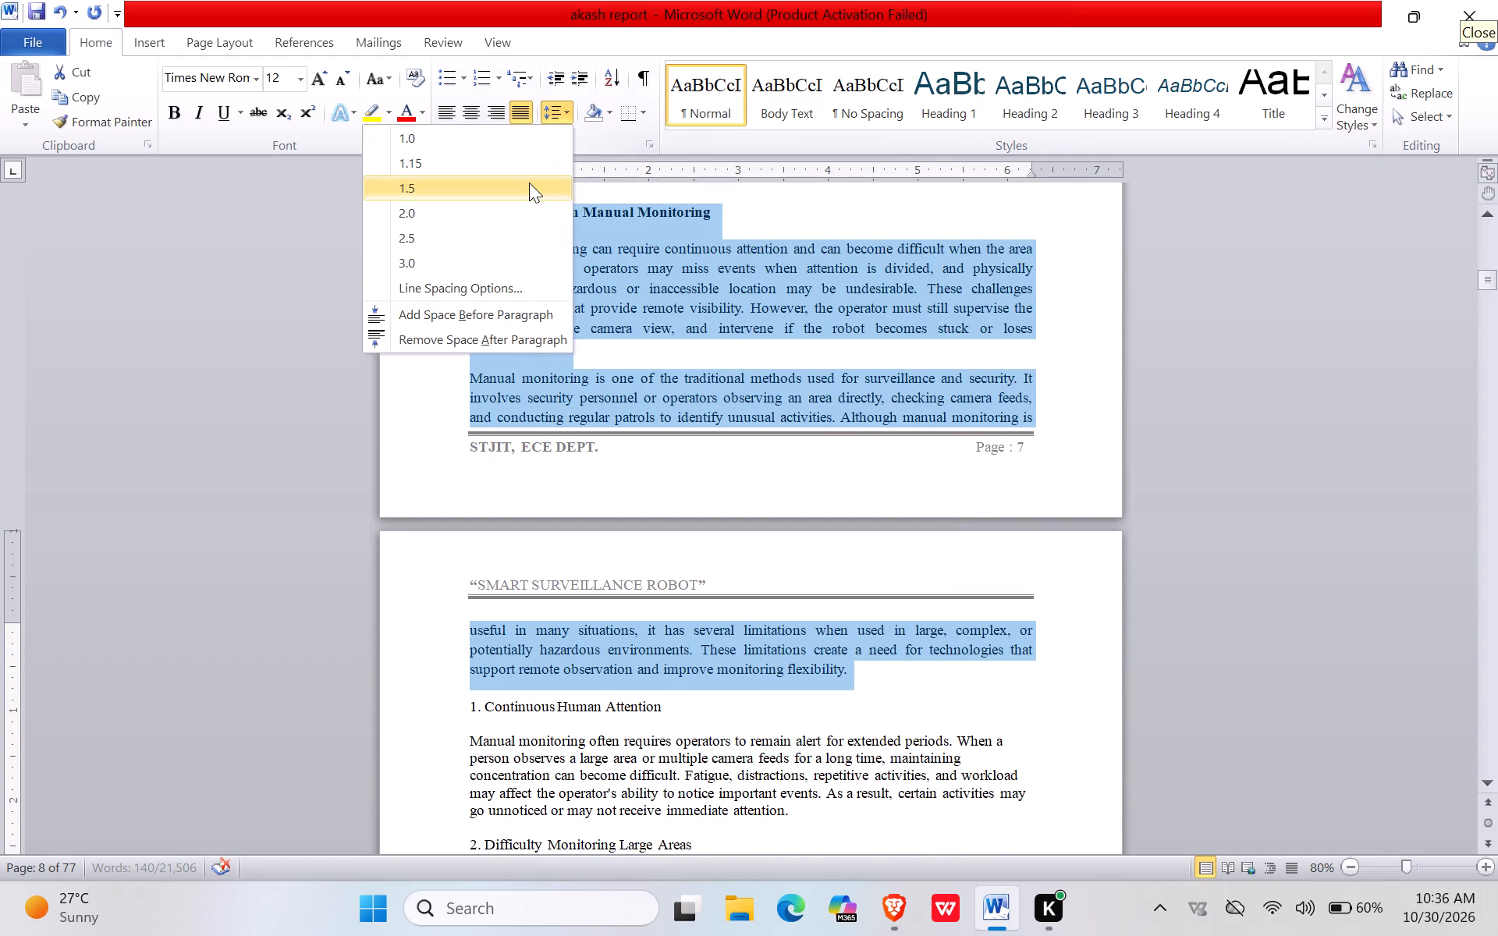
left_click(529, 183)
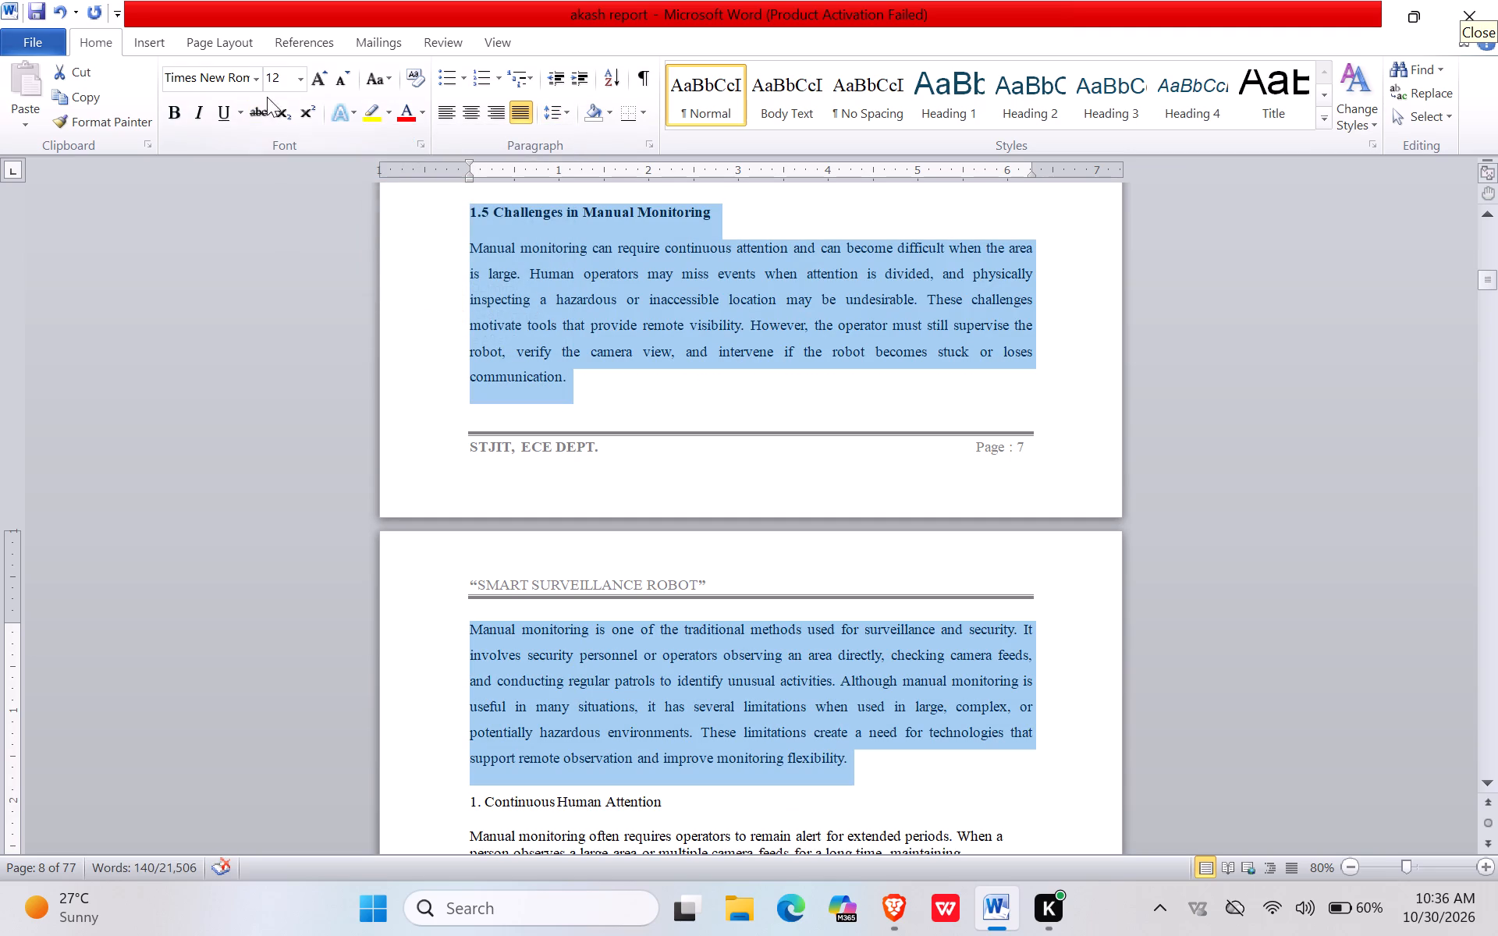
left_click(705, 434)
left_click(657, 400)
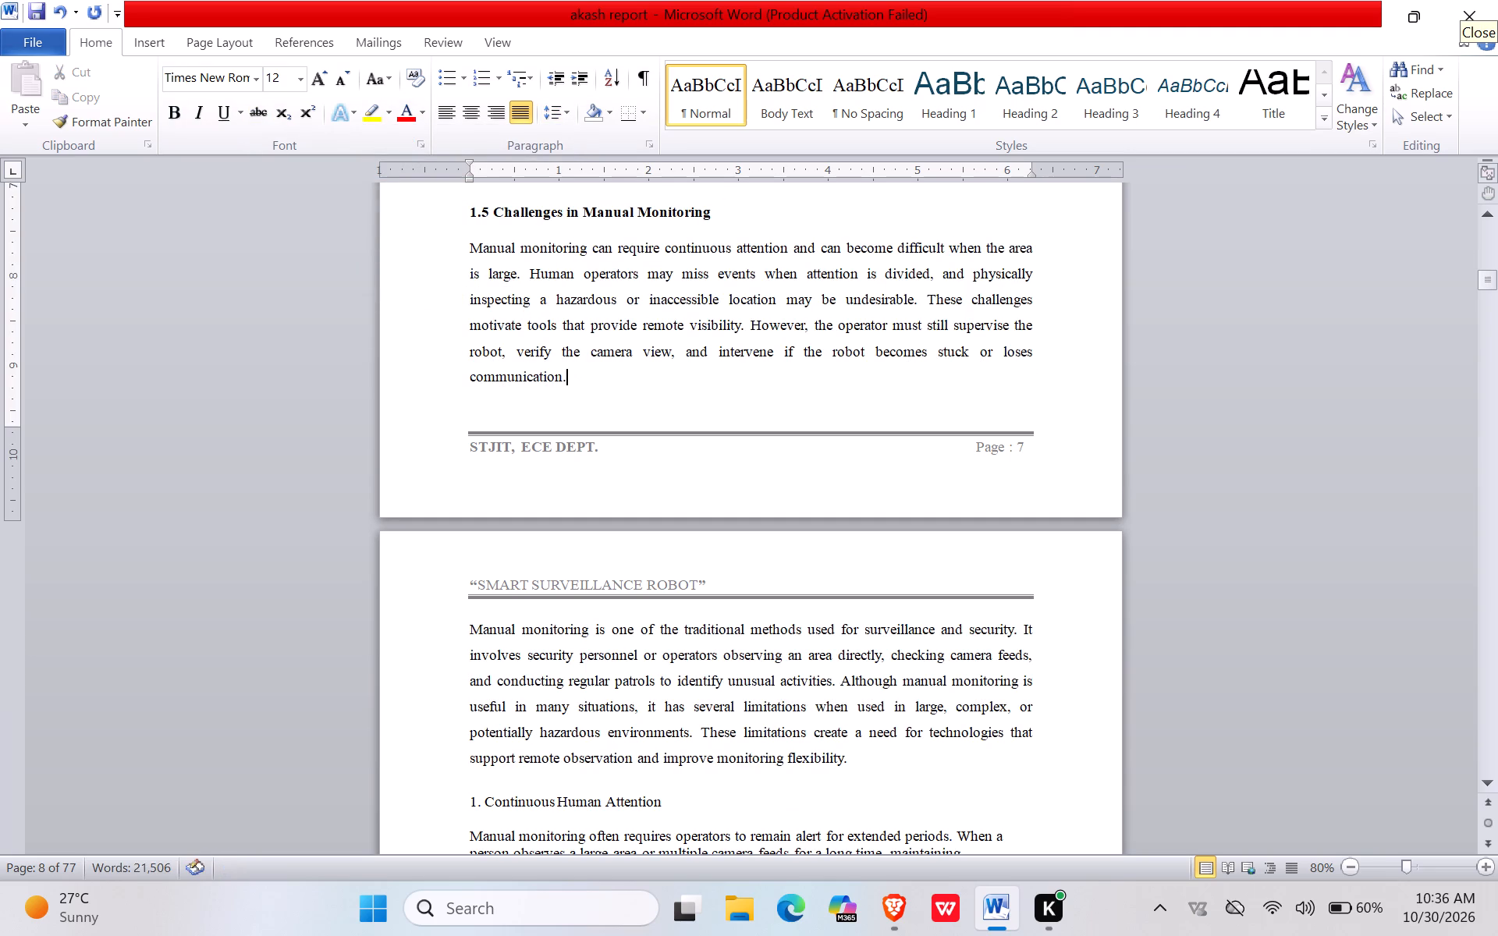
Renumber the "Continuous Human Attention" heading as 1.5.1 and make it bold.
scroll(673, 604, "down", 3)
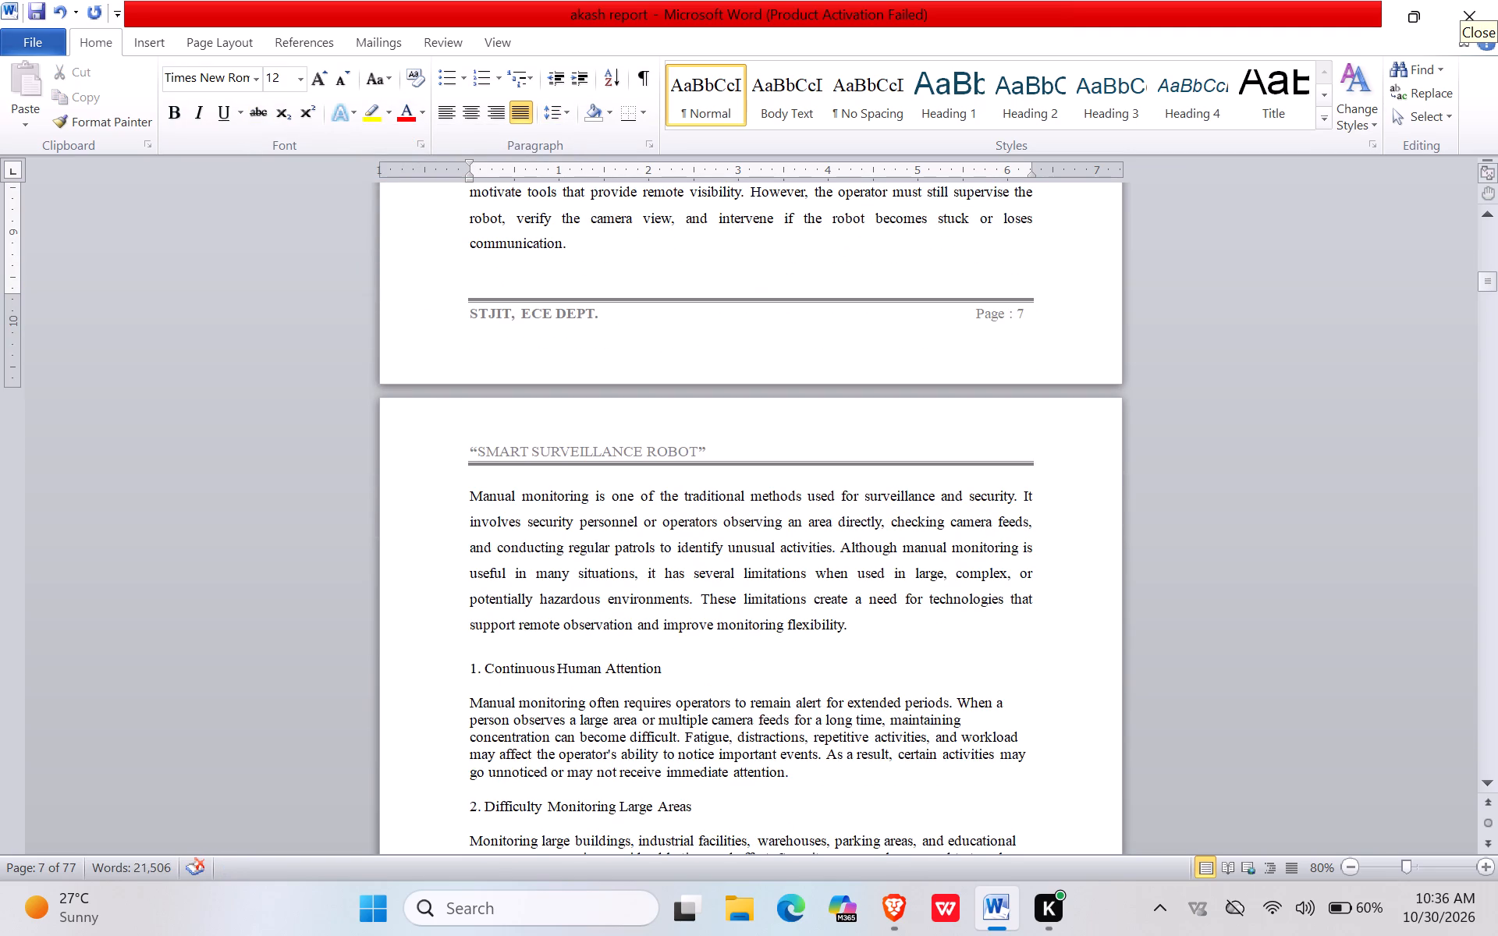
left_click(465, 667)
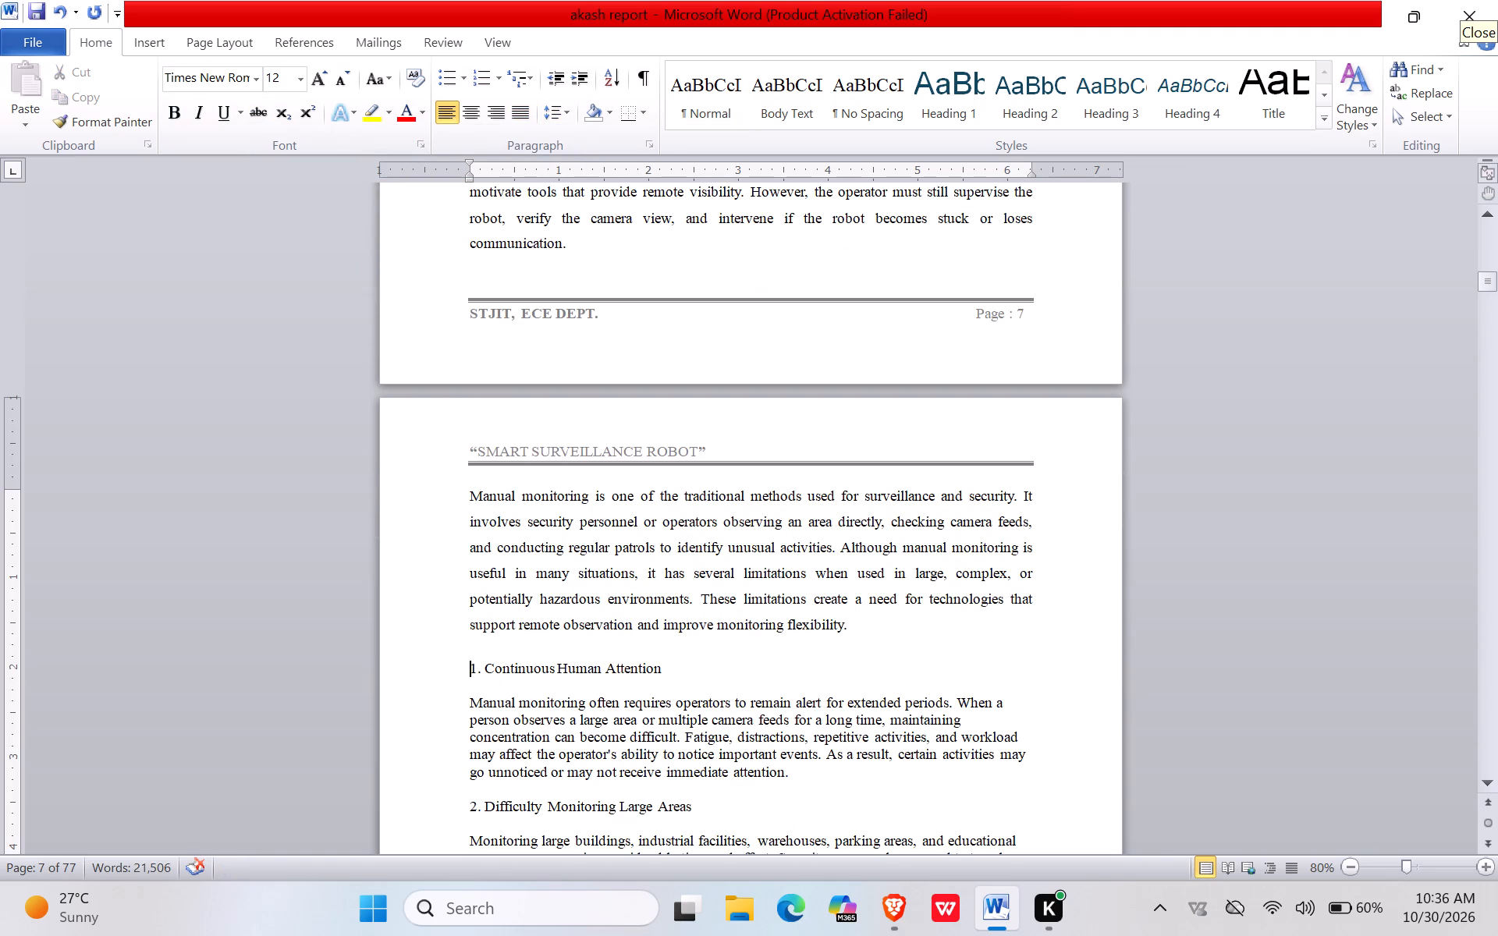
type("1.5.")
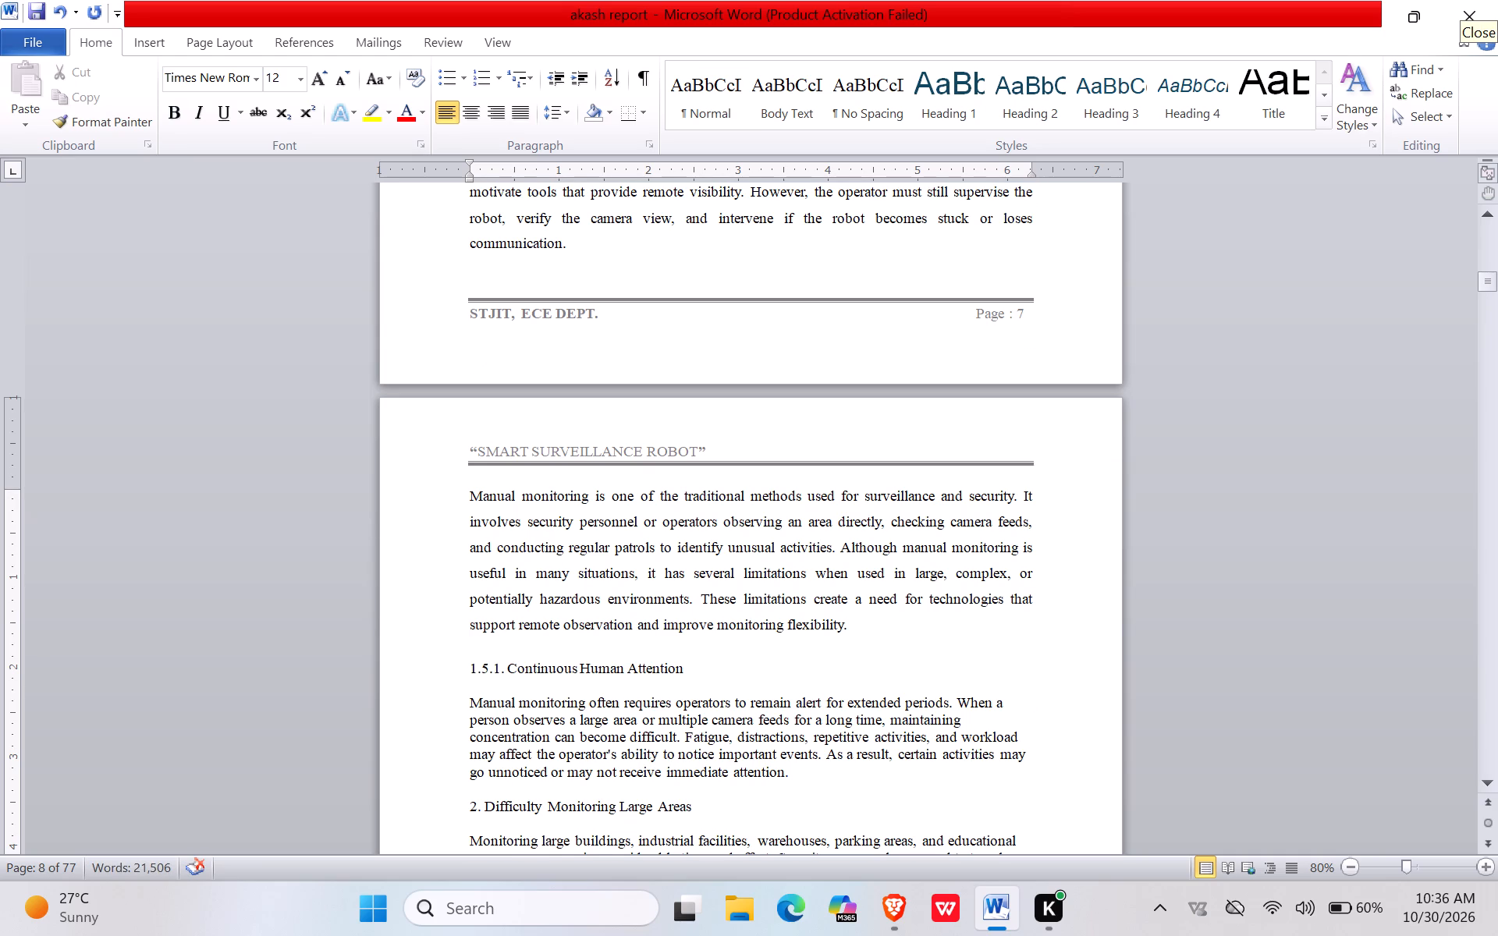
scroll(562, 513, "up", 5)
scroll(571, 502, "down", 9)
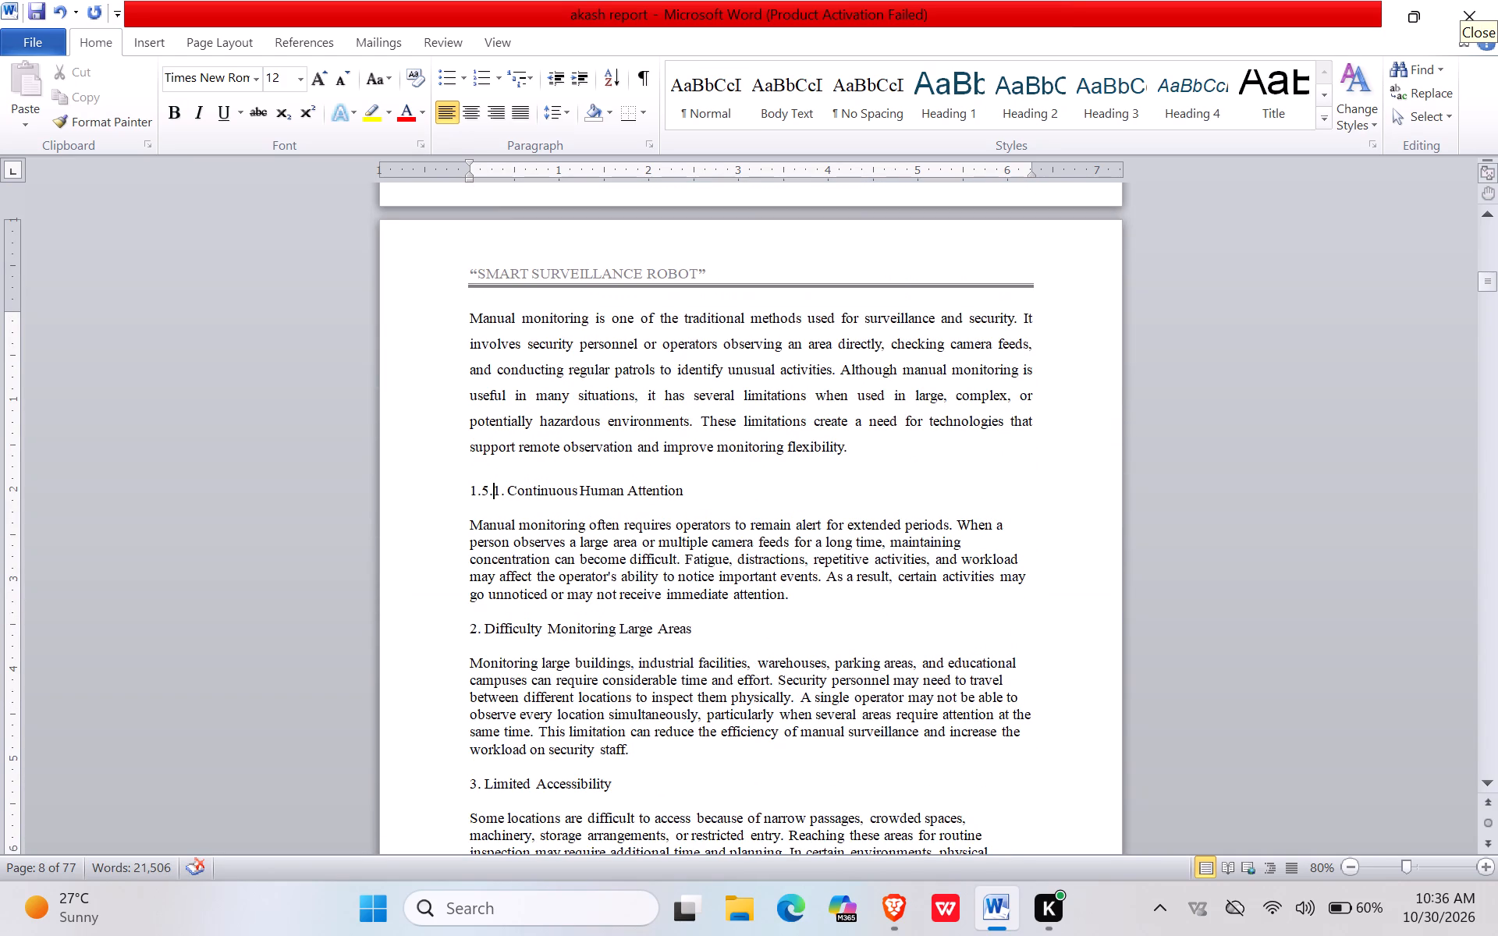
left_click_drag(687, 484, 455, 487)
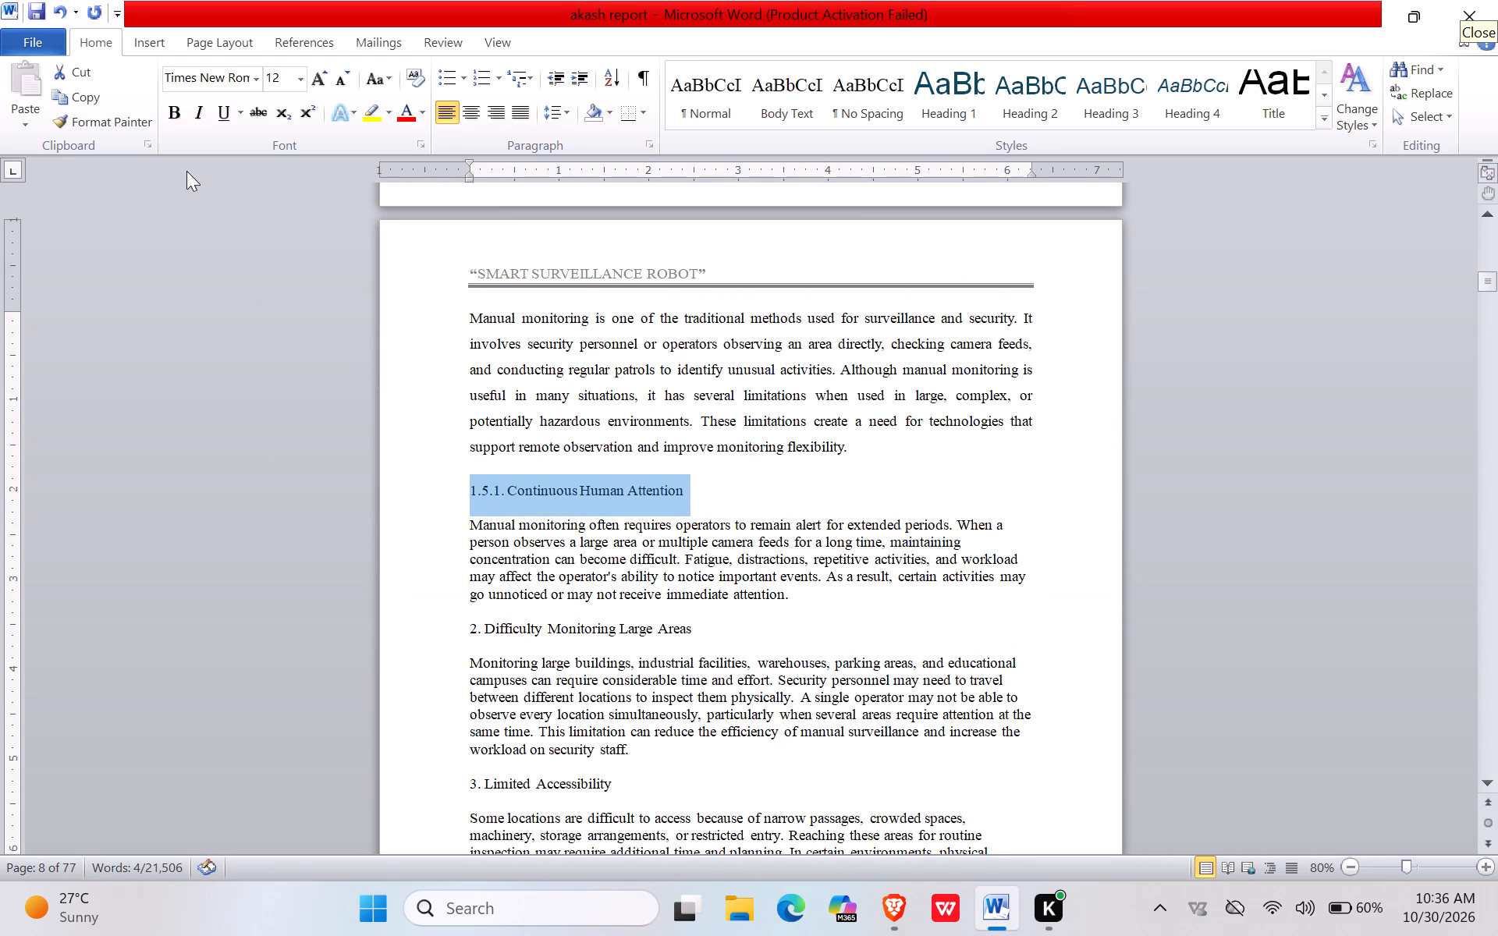
left_click(165, 122)
Renumber the "Difficulty Monitoring Large Areas" heading as 1.5.2.
scroll(450, 719, "down", 3)
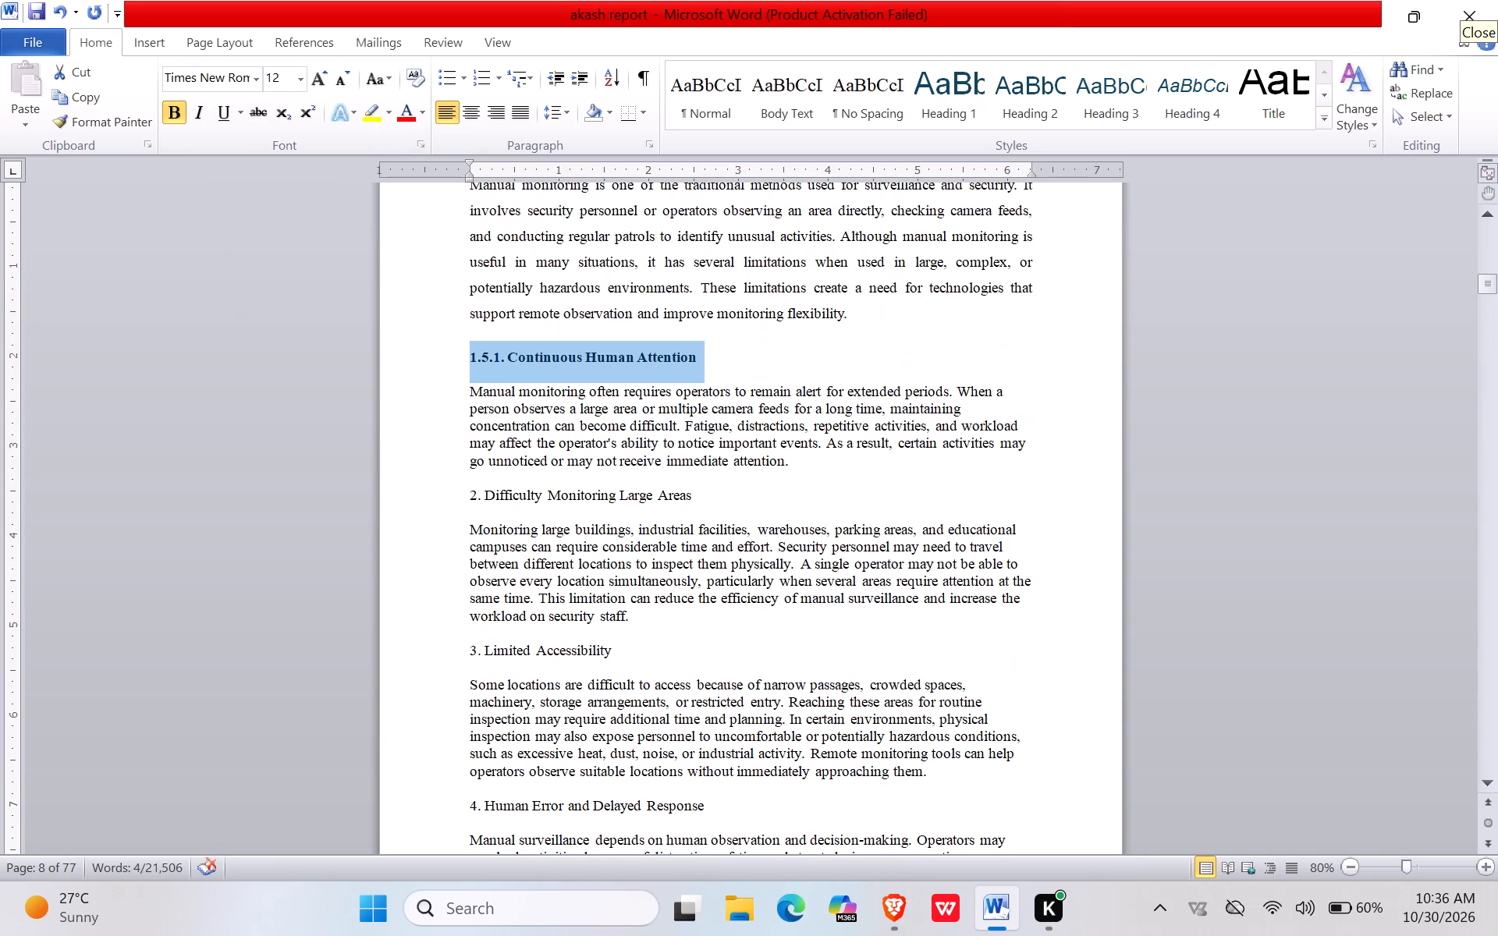
left_click(467, 490)
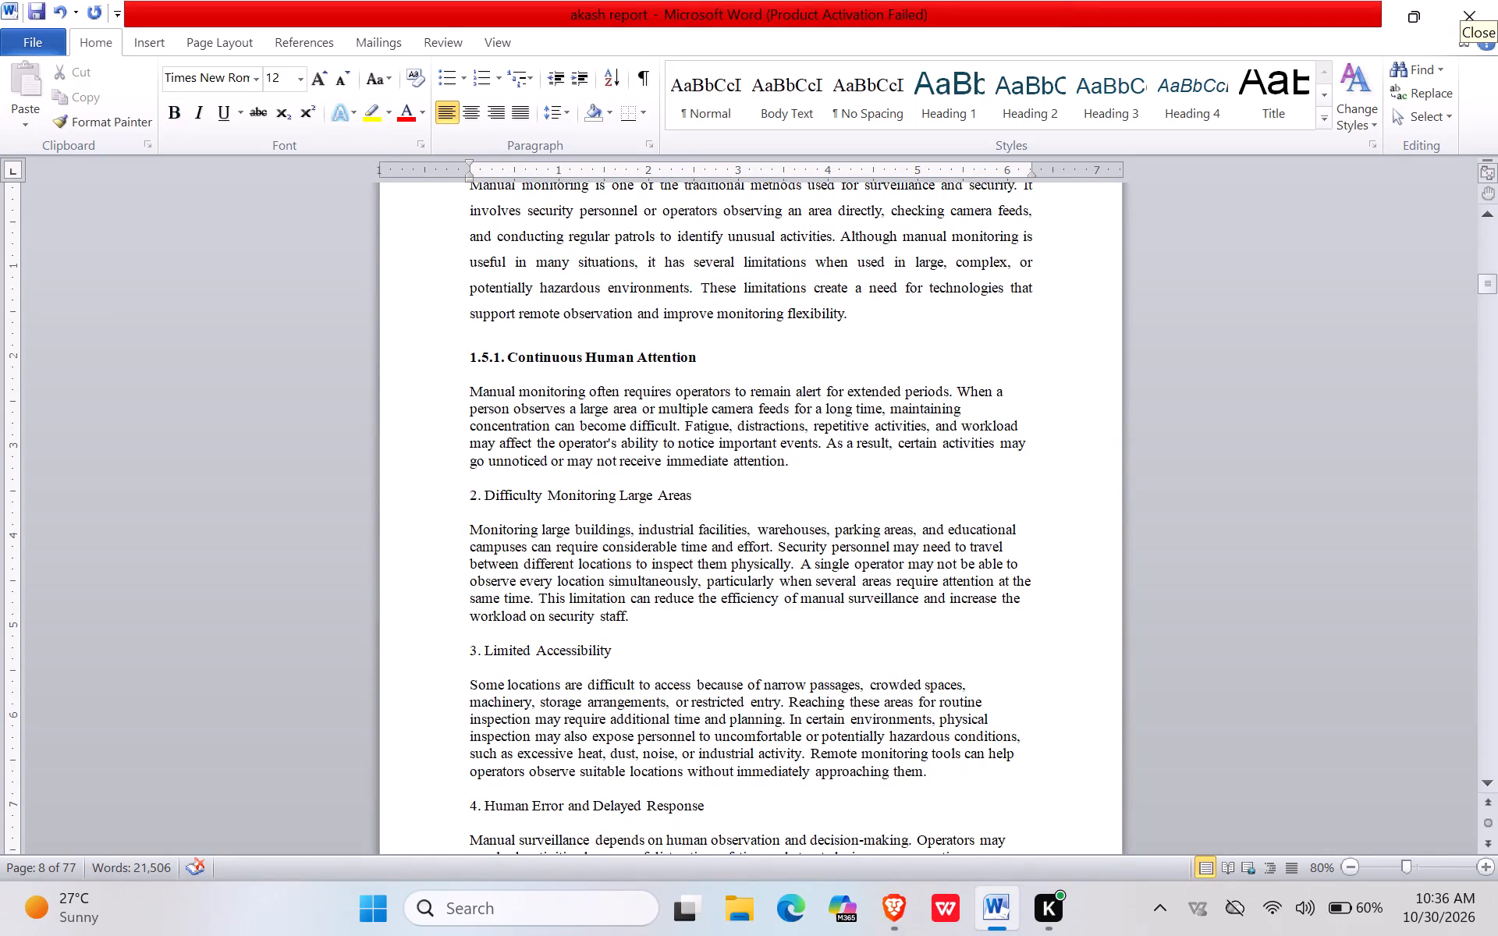
type("1.")
type("5.")
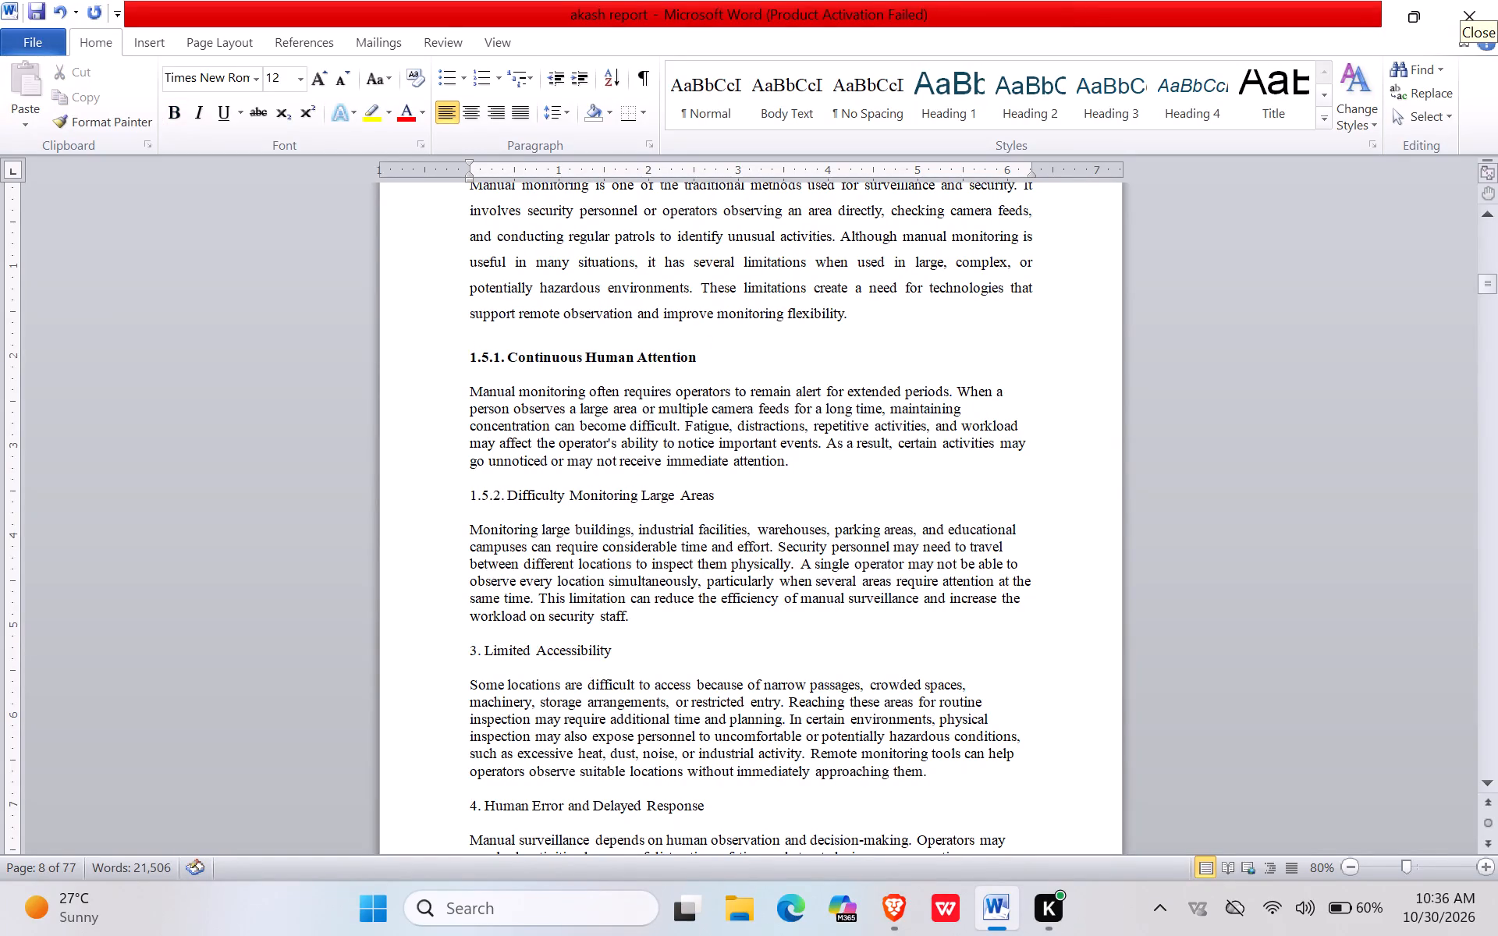
Renumber the "Limited Accessibility" heading as 1.5.3.
key("Down")
key("Down")
key("Down")
key("Down")
key("Down")
key("Down")
key("Down")
key("Down")
key("Up")
key("Left")
key("Left")
key("Left")
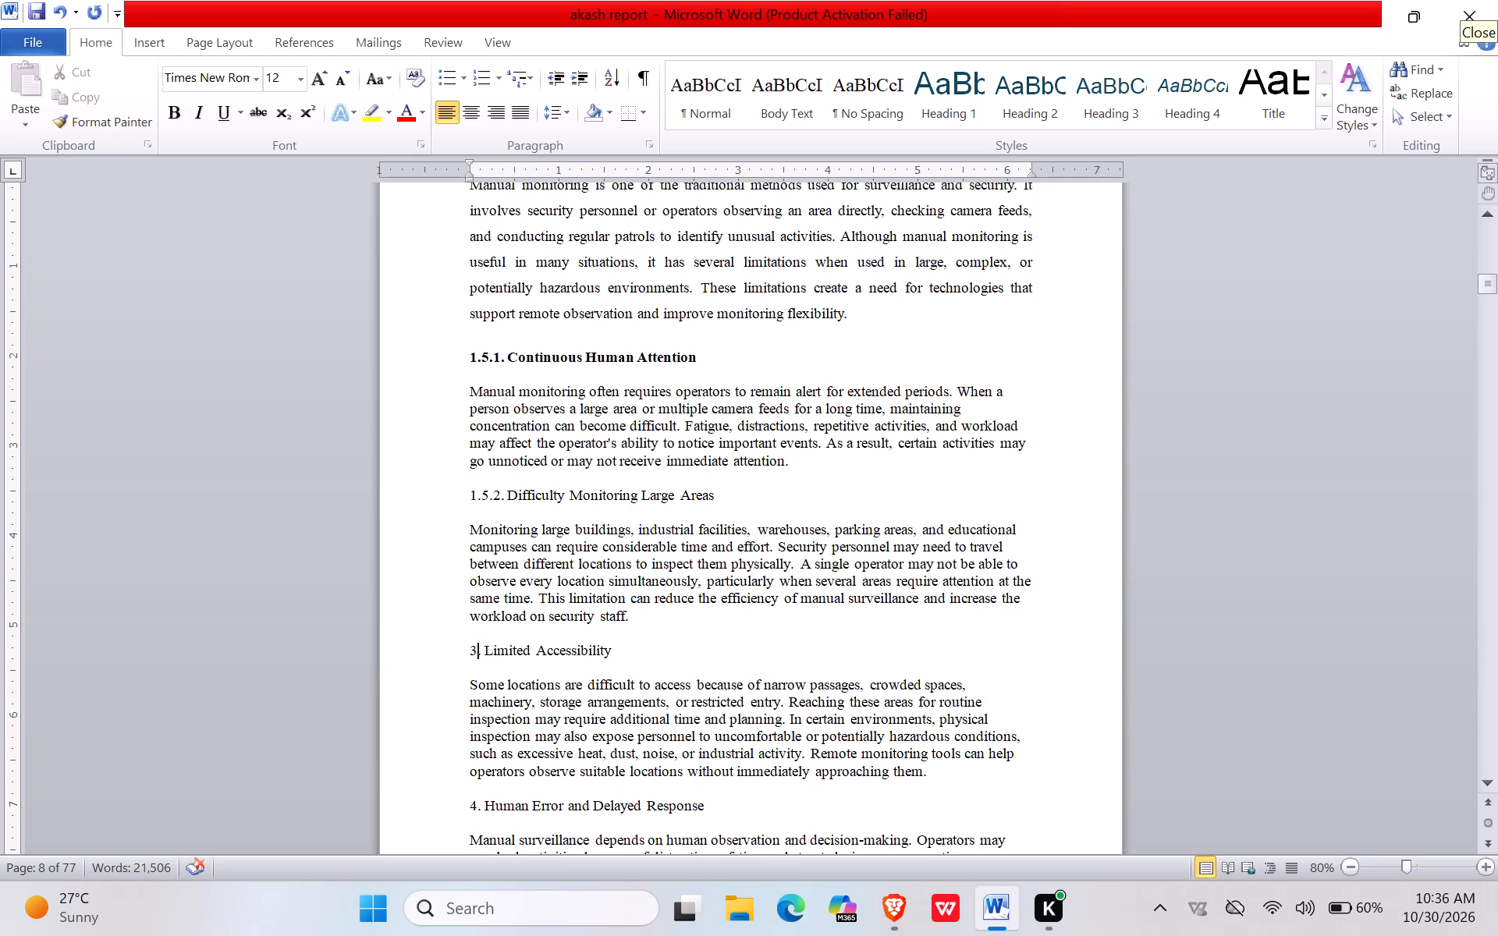
key("Left")
type("1.5.")
Renumber the "Human Error and Delayed Response" heading as 1.5.4.
key("Down")
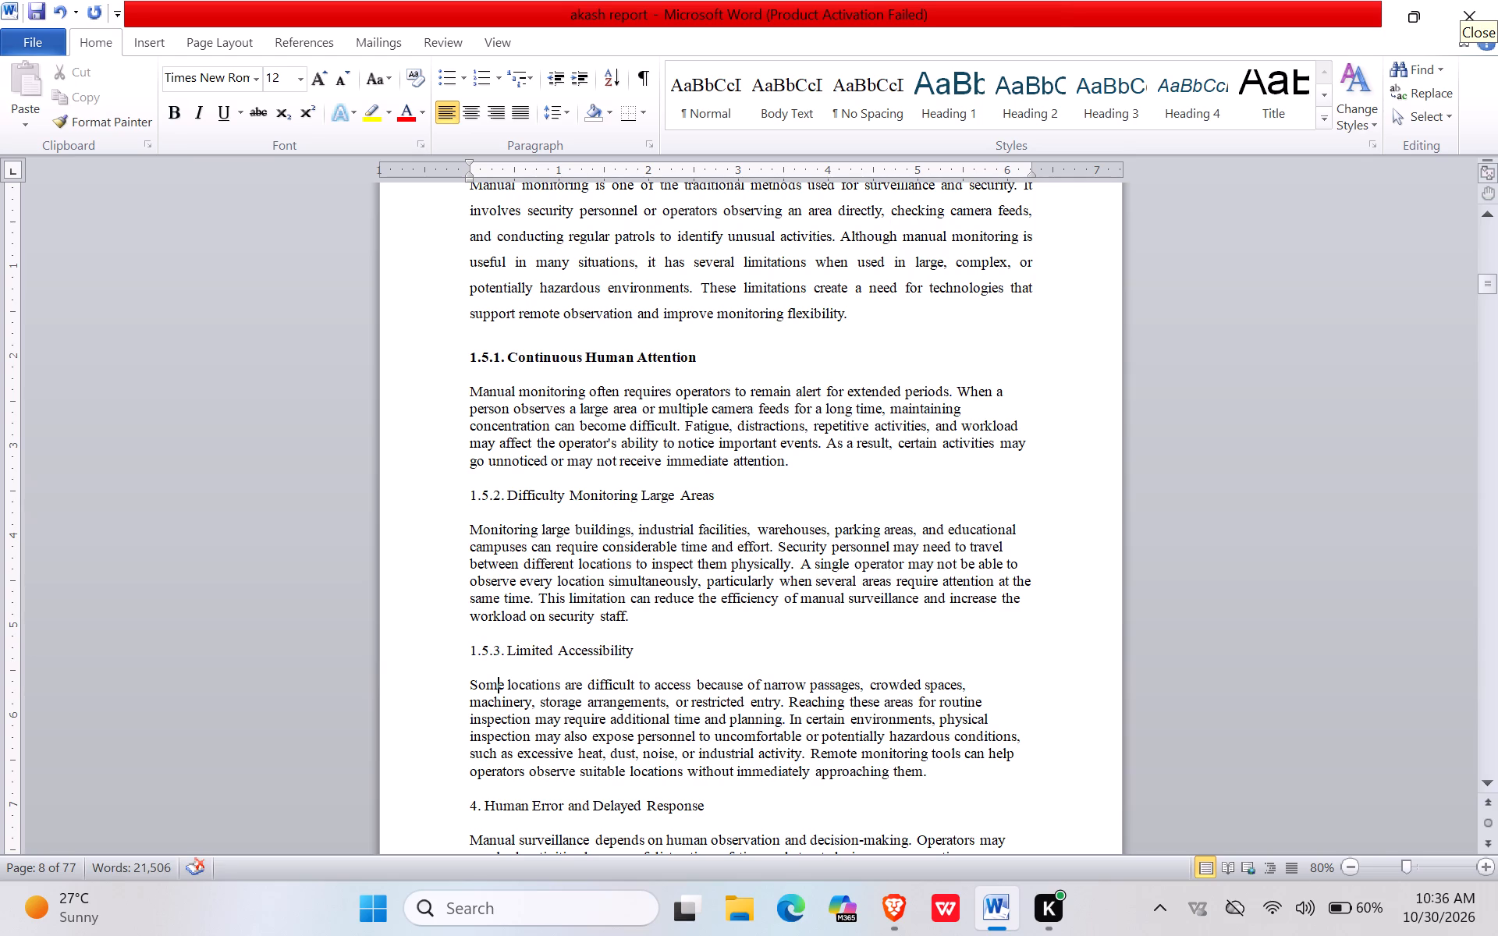
key("Down")
key("Down")
key("Down")
key("Down")
key("Down")
key("Down")
key("Down")
key("Up")
key("Left")
key("Left")
key("Left")
key("Left")
type("1.5.")
Renumber the "Limitations of Conventional Monitoring Equipment" heading as 1.5.5.
key("Down")
key("Down")
key("Down")
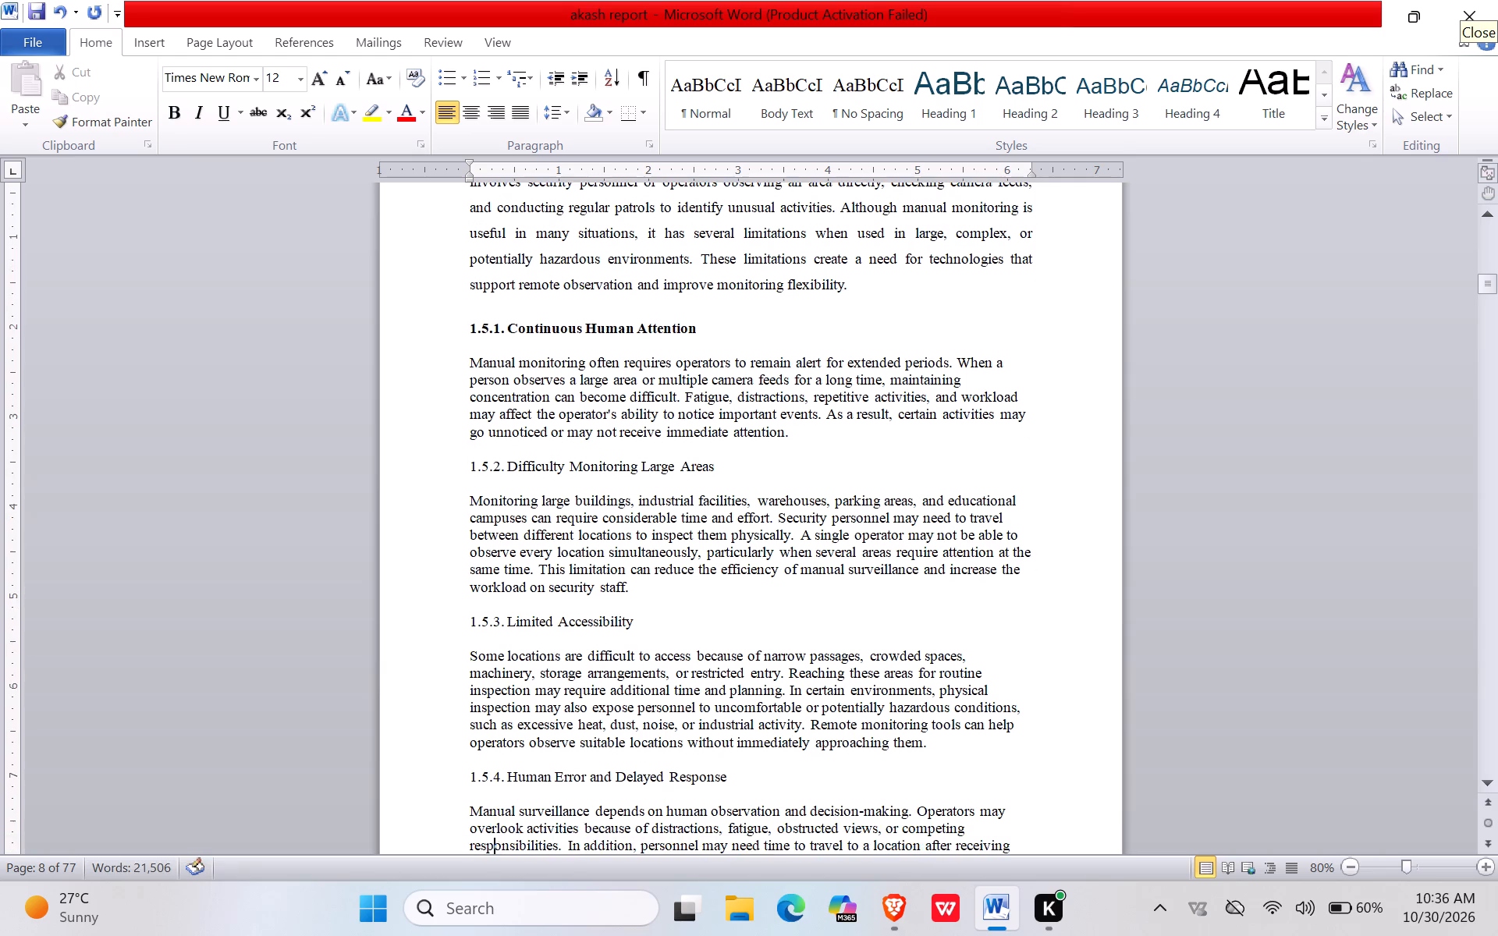
key("Down")
key("Down")
key("Down")
key("Down")
key("Down")
key("Up")
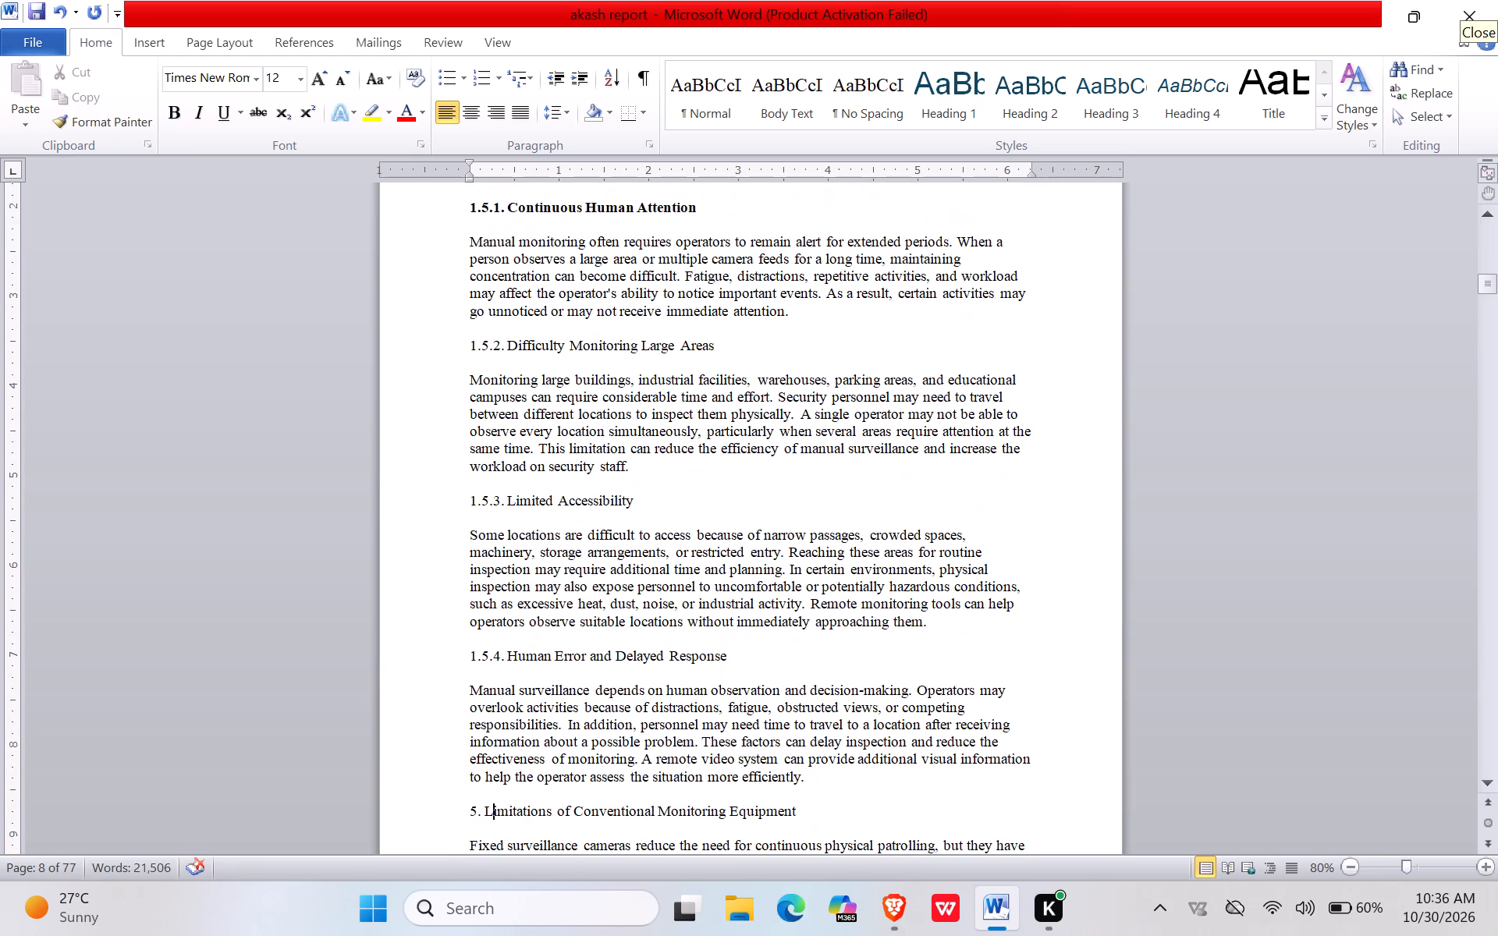
key("Left")
key("Left")
key("Left")
key("Left")
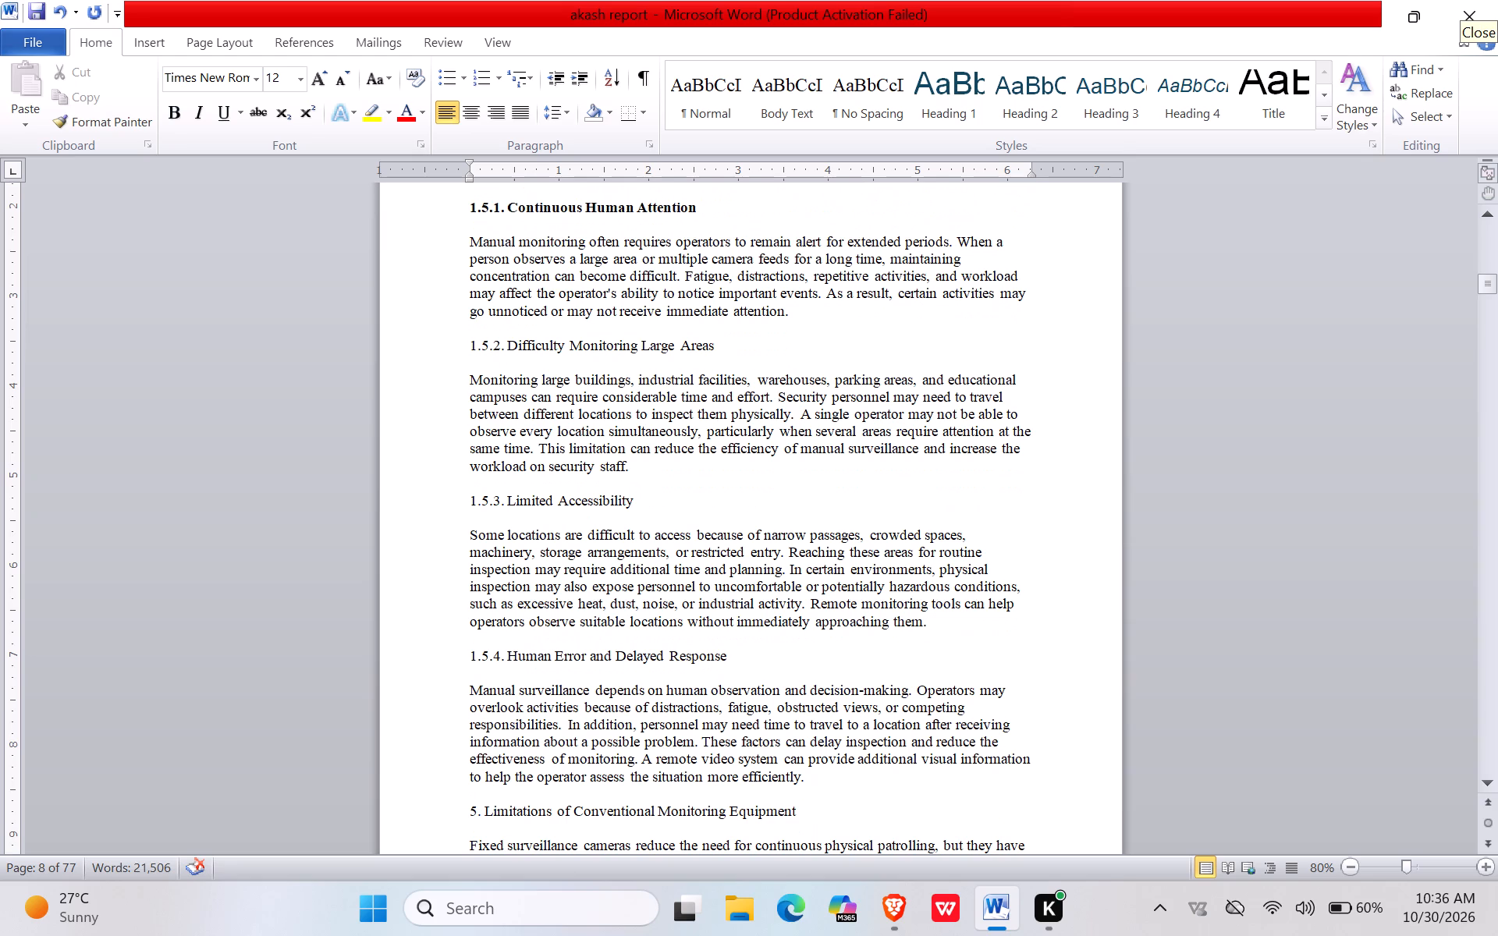
type("1.5.")
Renumber the "Importance of Remote Monitoring" heading as 1.5.6.
key("Down")
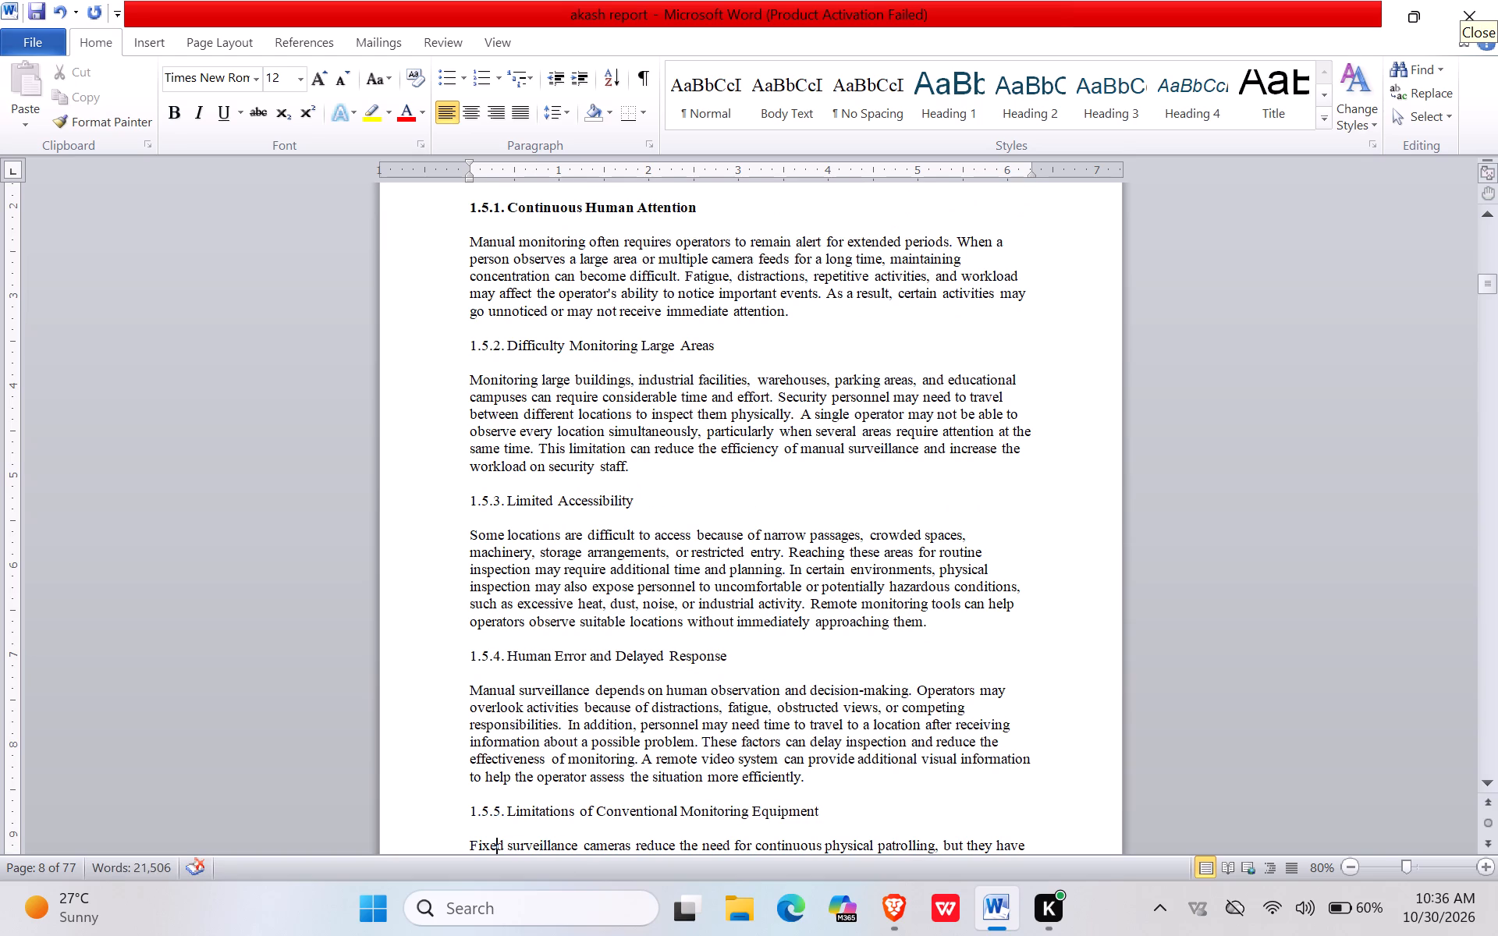
key("Down")
key("Down")
key("Down")
key("Down")
key("Down")
key("Down")
key("Down")
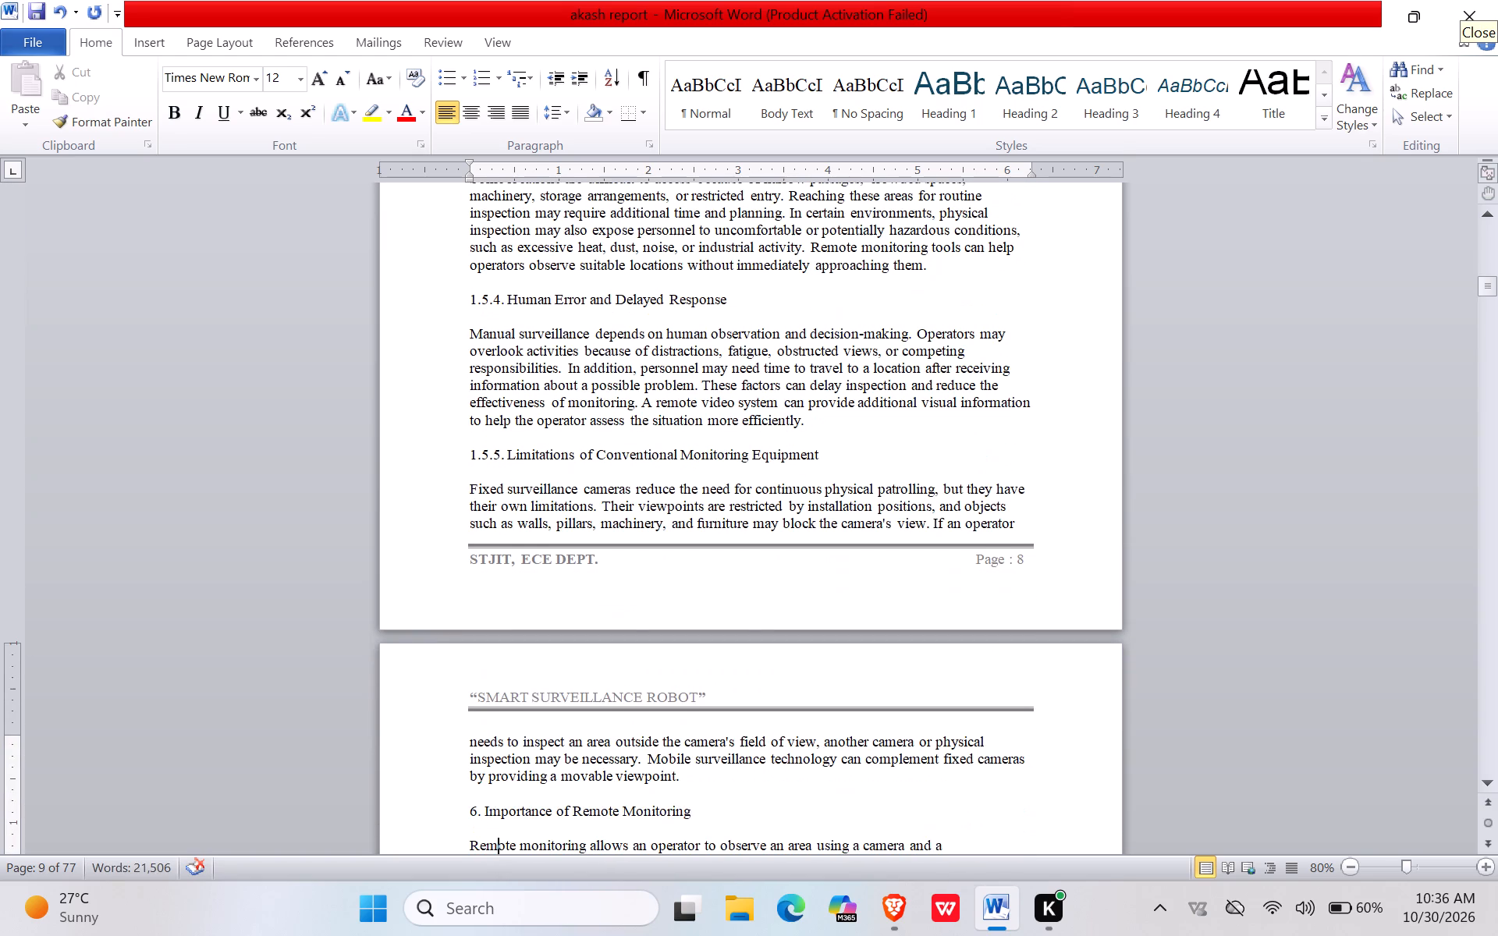
key("Up")
key("Left")
key("Left")
key("Left")
key("Left")
type("1.5.")
Renumber the "Need for Human Supervision" heading as 1.5.7.
key("Down")
key("Down")
key("Down")
key("Down")
key("Down")
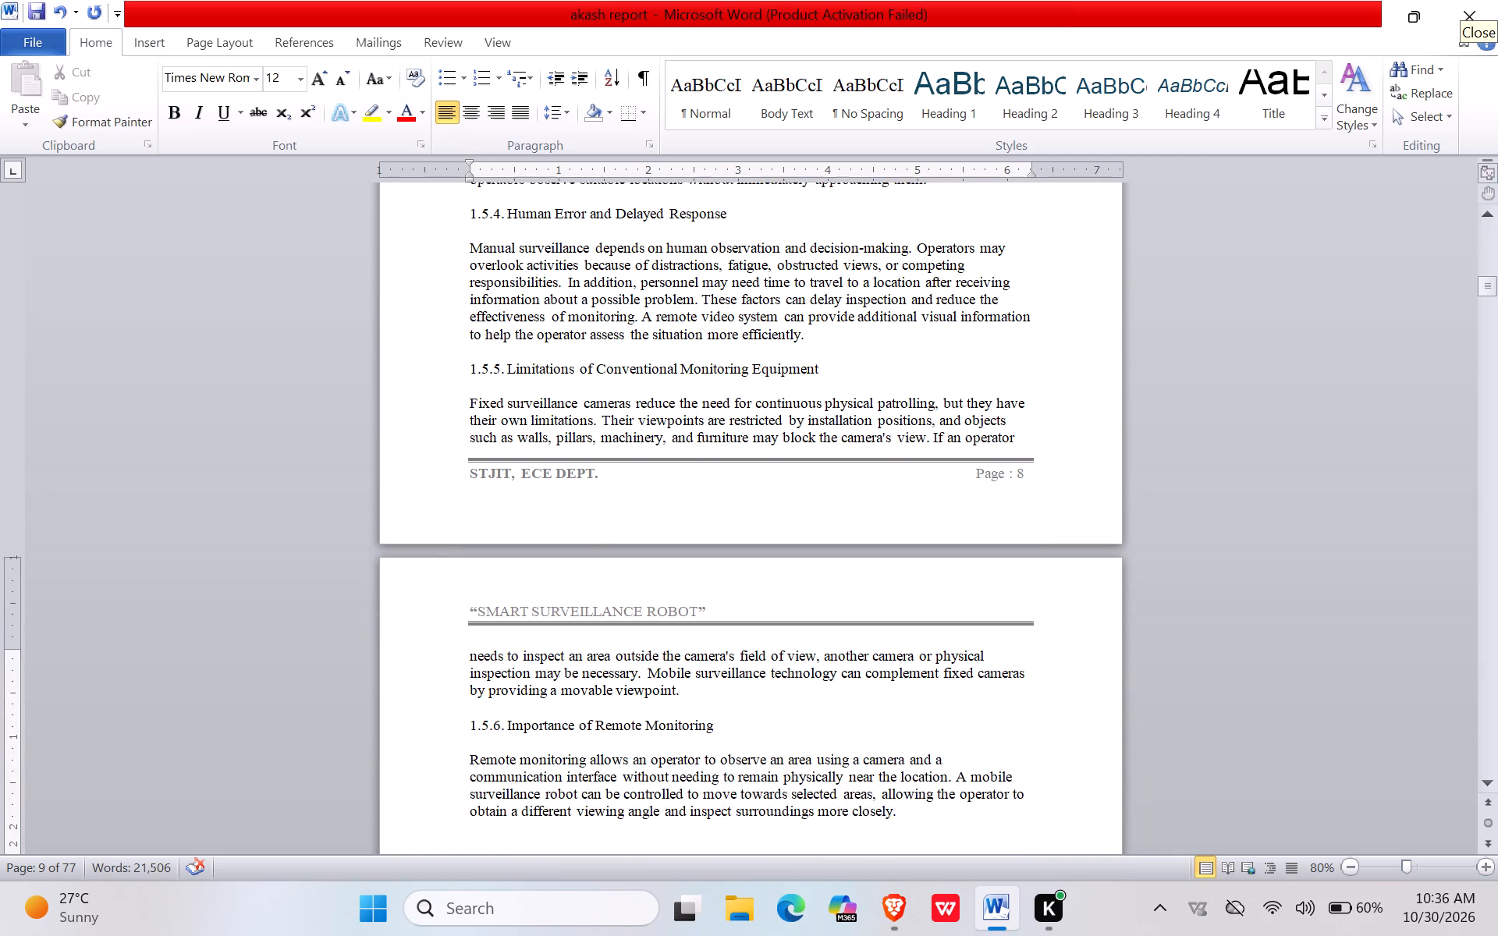
key("Down")
key("Down")
key("Down")
key("Down")
key("Down")
key("Down")
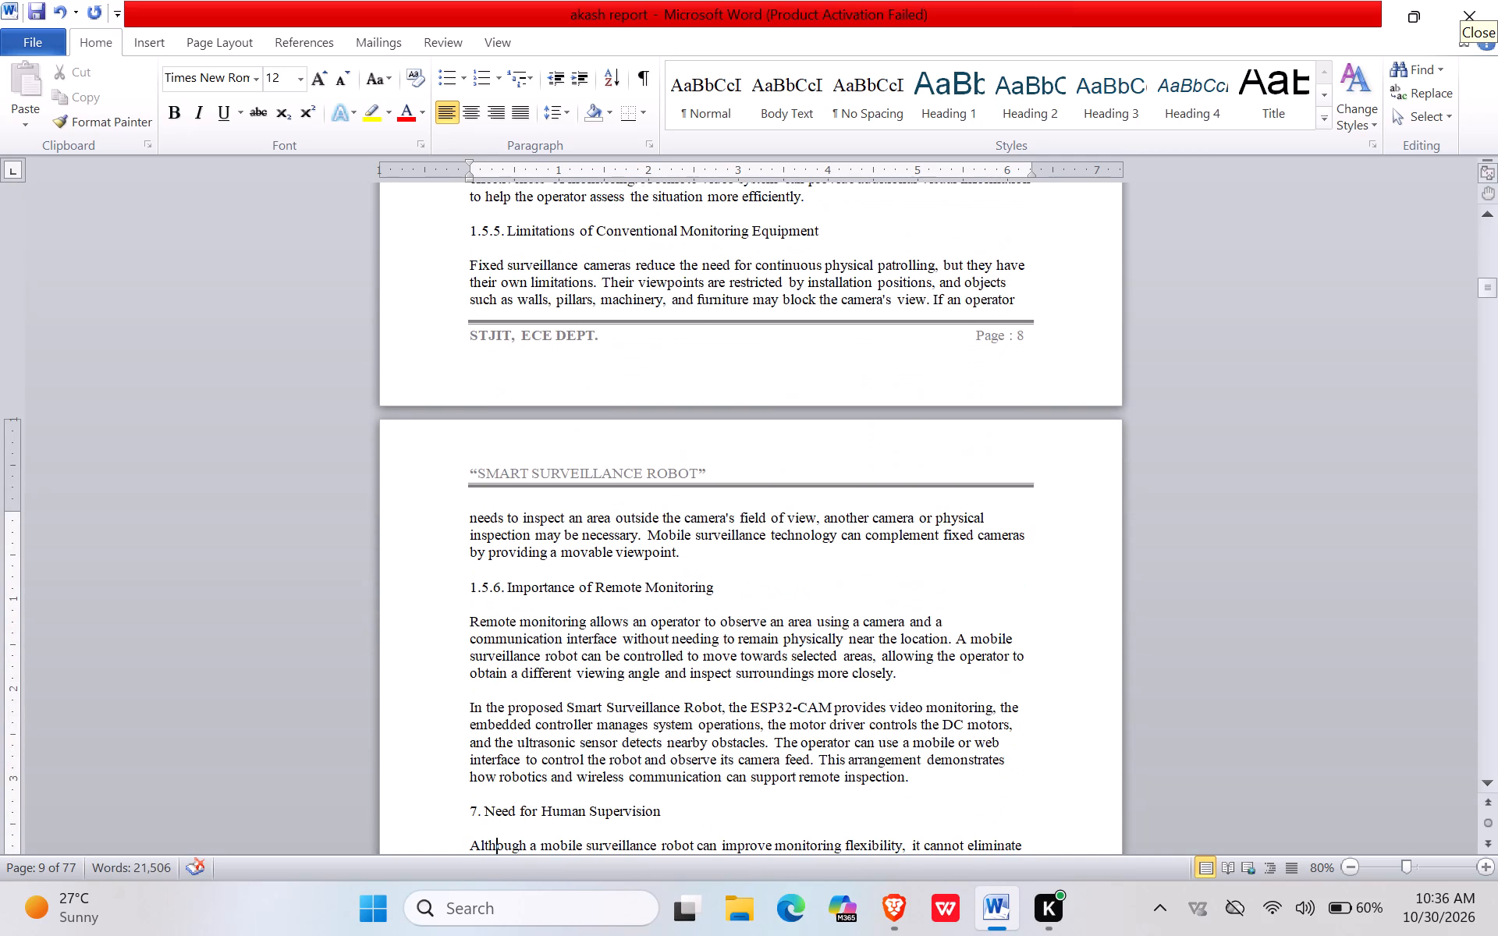
key("Up")
key("Left")
key("Left")
key("Left")
key("Left")
type("1.5.")
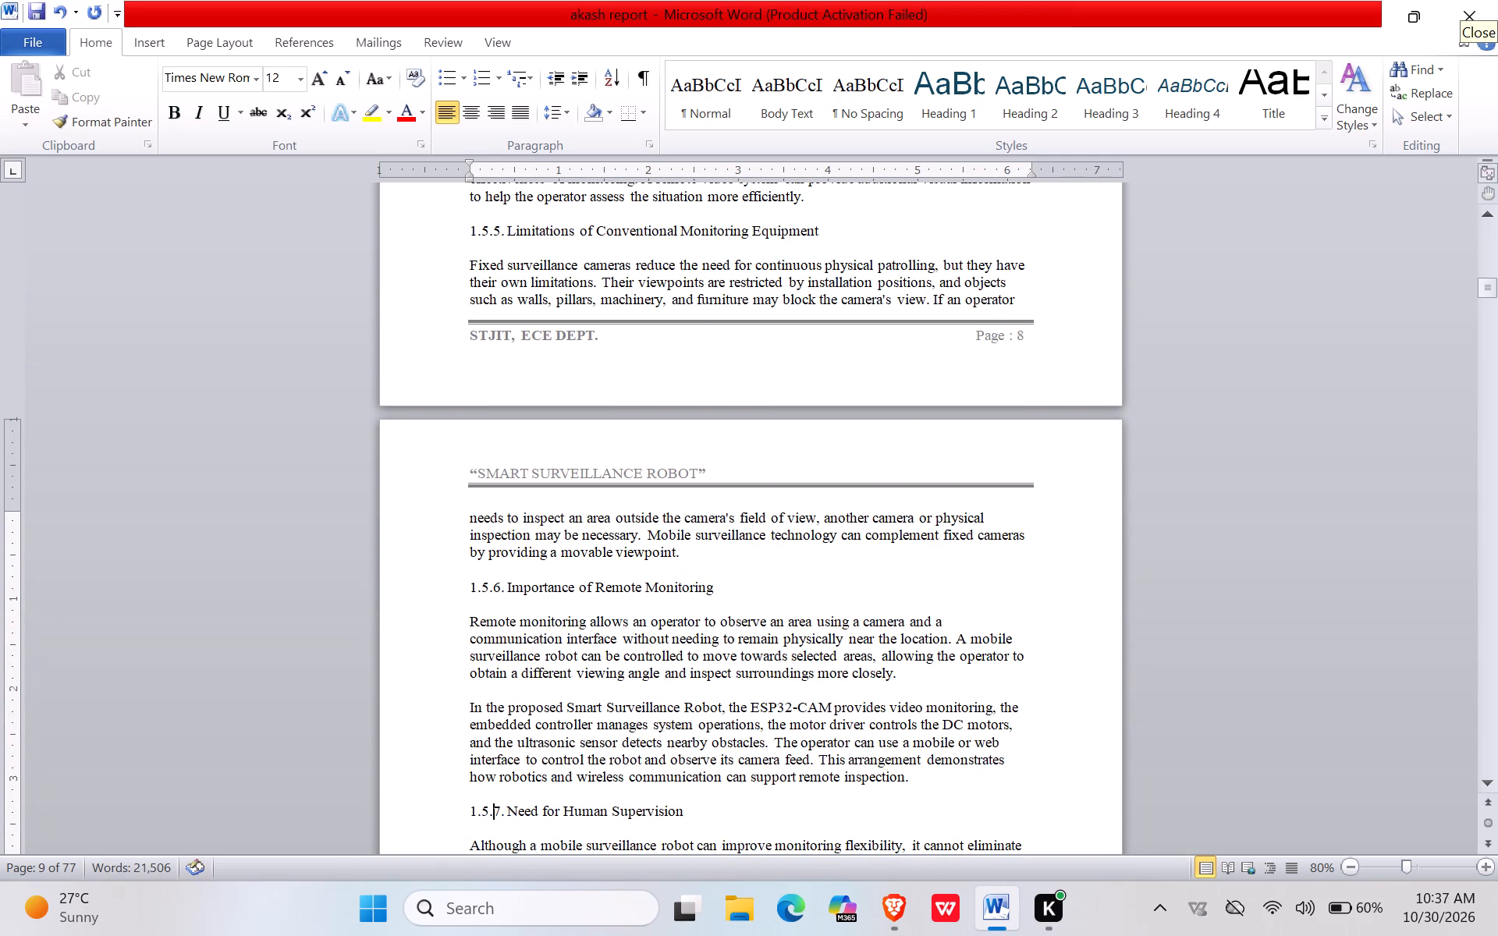
Make the "1.5.7. Need for Human Supervision" heading bold.
key("Down")
key("Down")
key("Down")
key("Down")
key("Down")
key("Down")
key("Down")
key("Down")
key("Down")
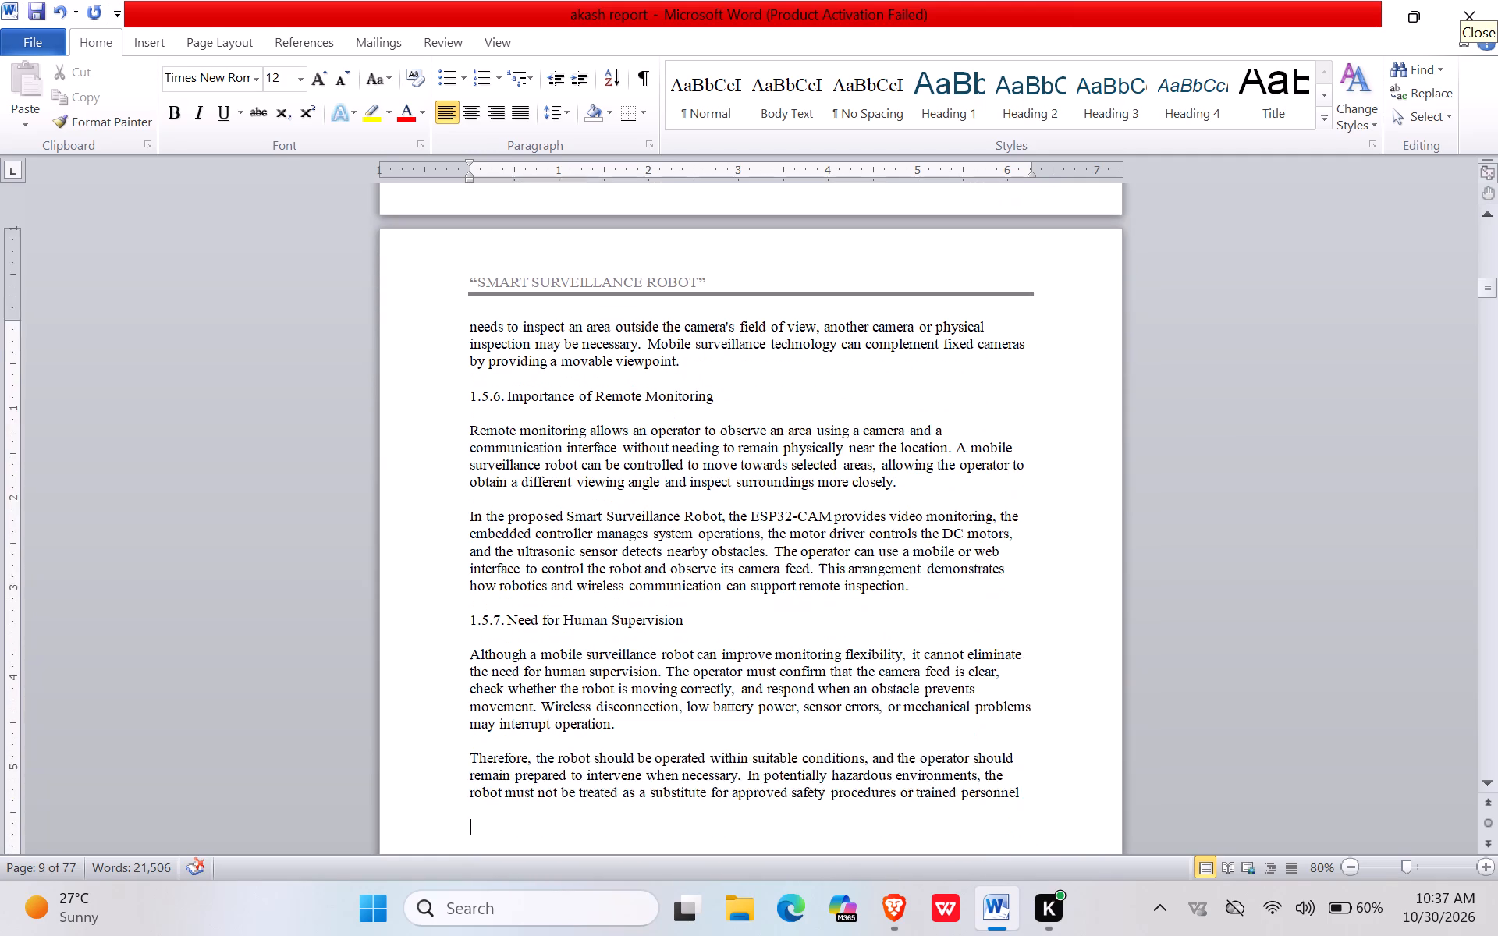
key("Down")
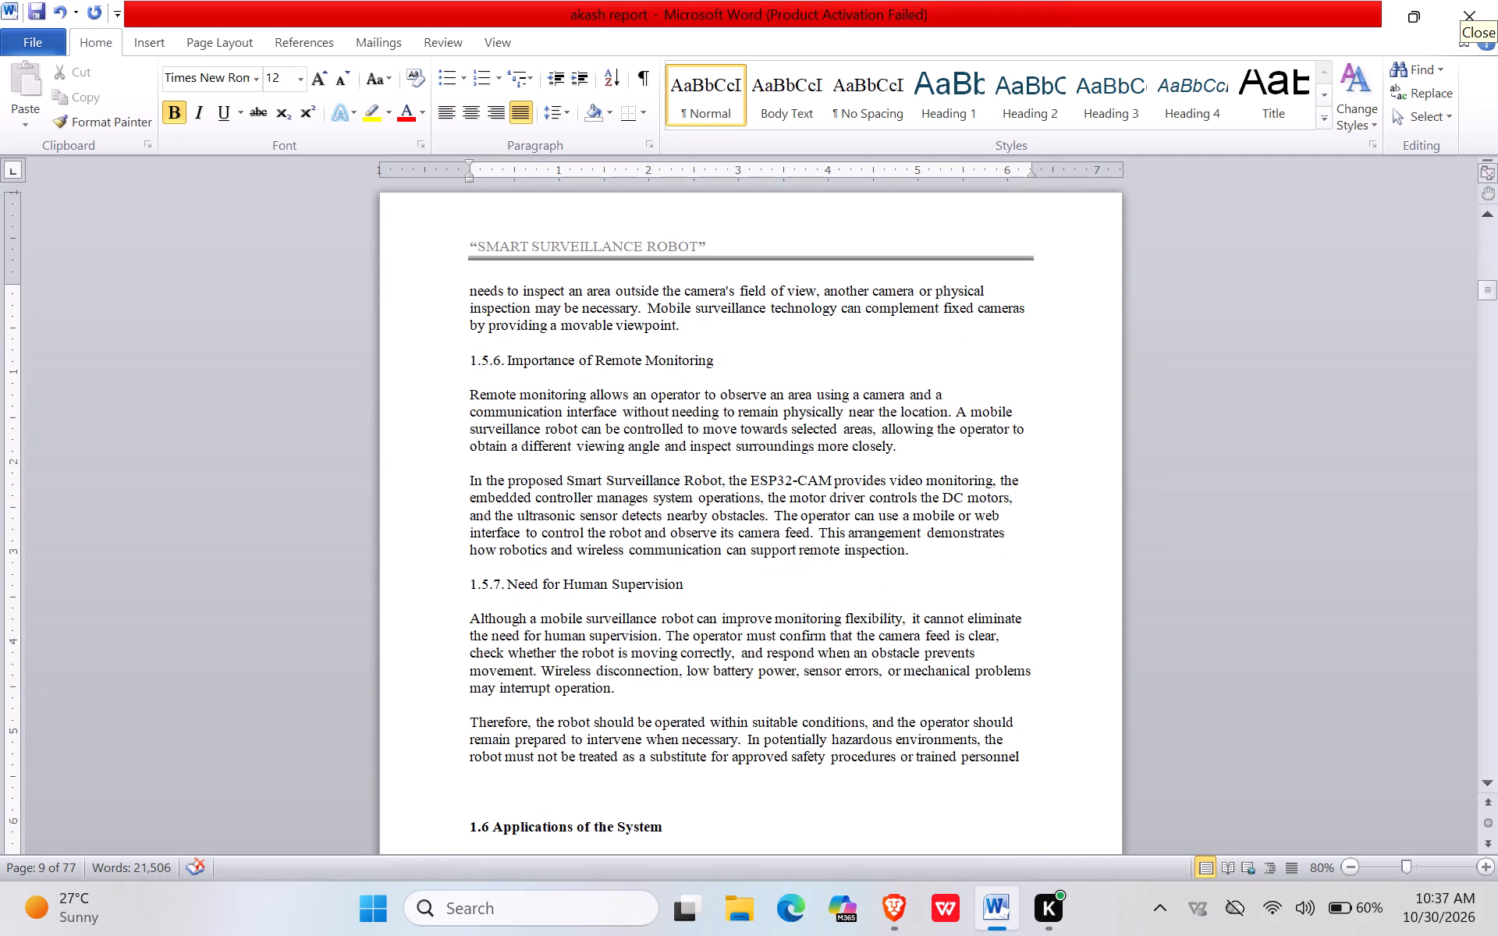
left_click_drag(683, 577, 633, 573)
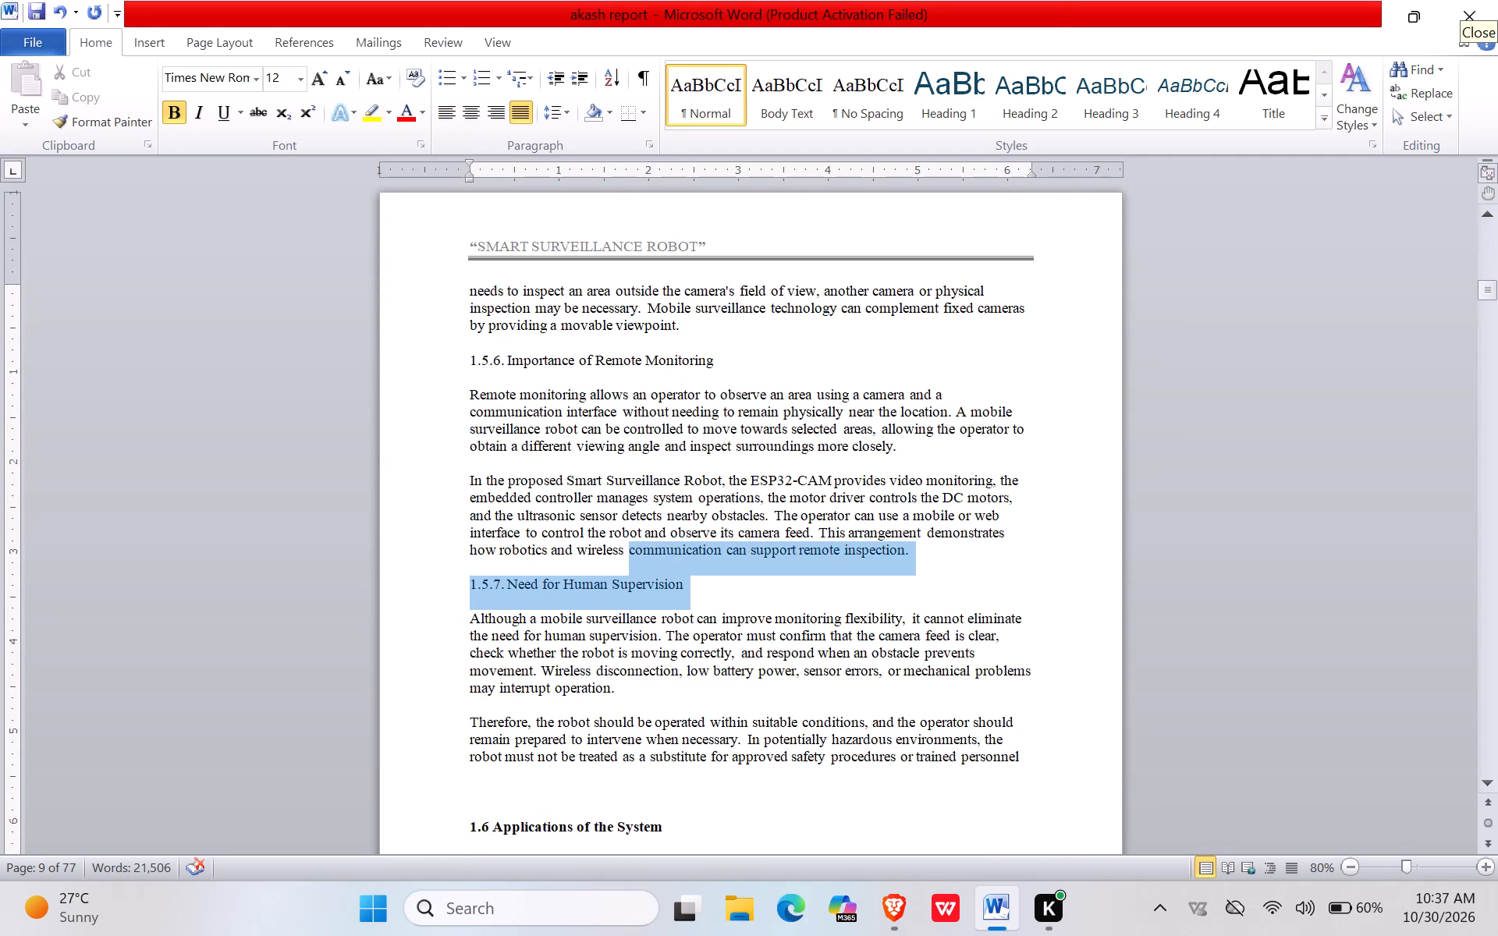
left_click_drag(633, 573, 457, 595)
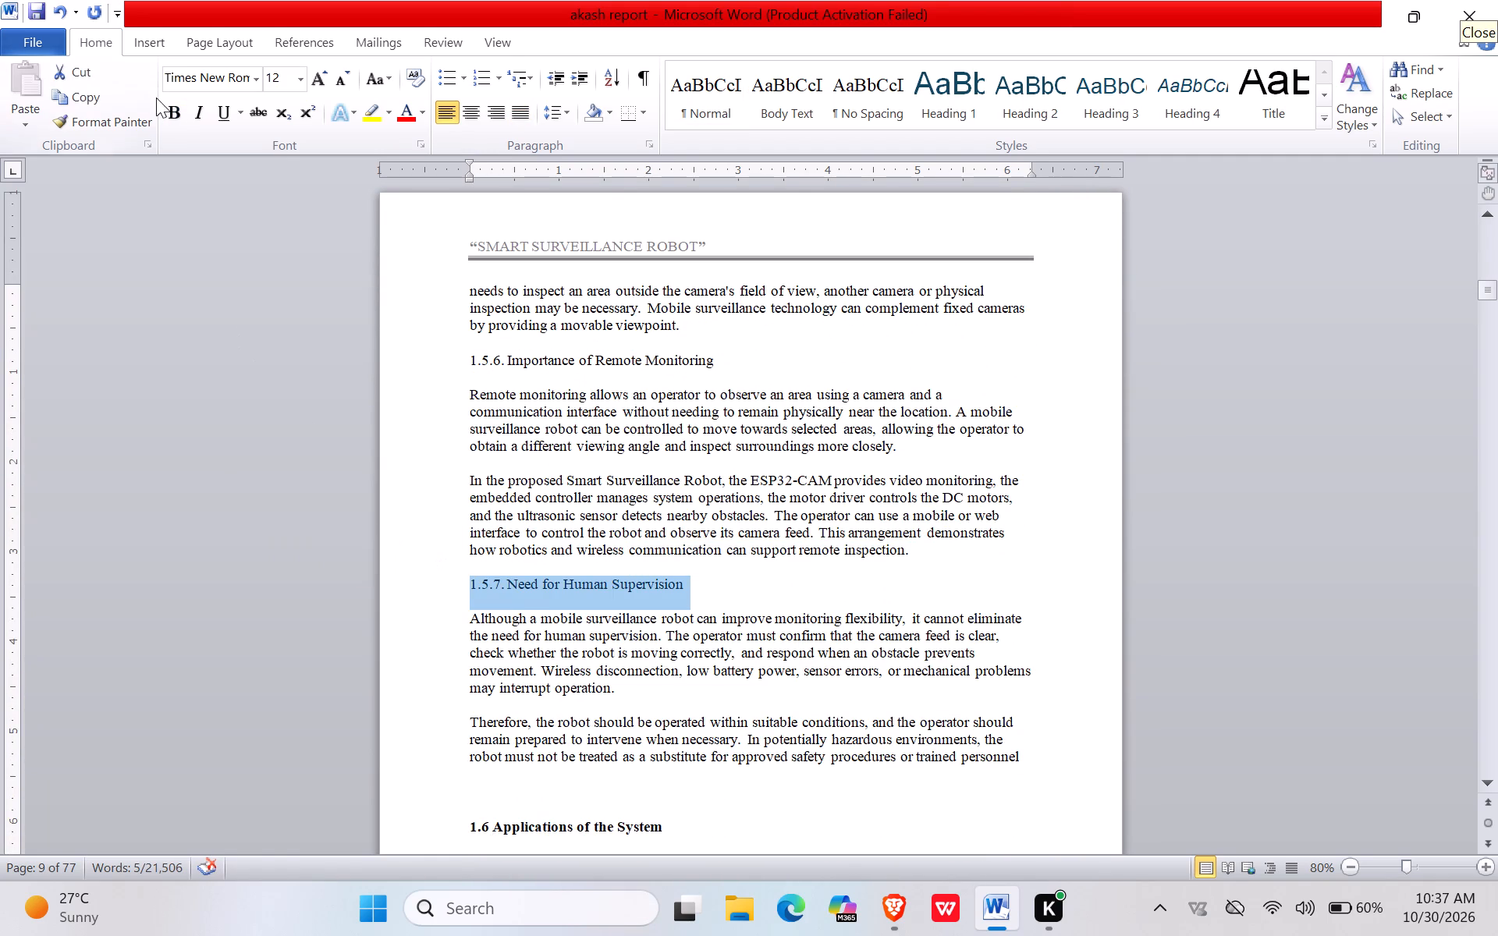
left_click(165, 107)
Bold the "1.5.6. Importance of Remote Monitoring" and "1.5.5. Limitations of Conventional Monitoring Equipment" headings.
scroll(494, 388, "up", 2)
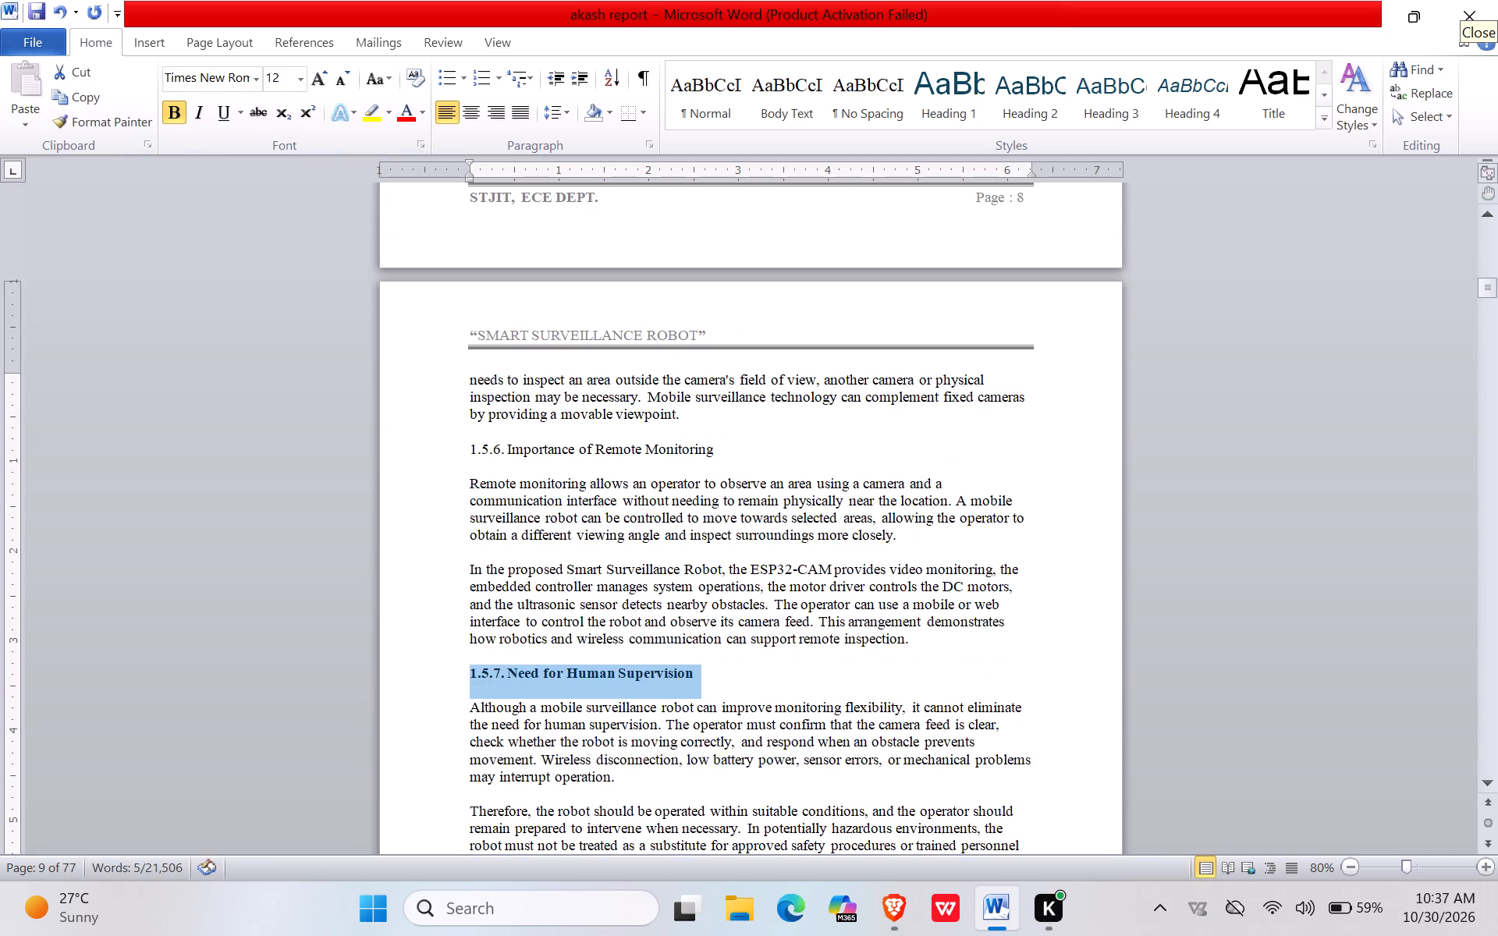
left_click_drag(742, 450, 474, 447)
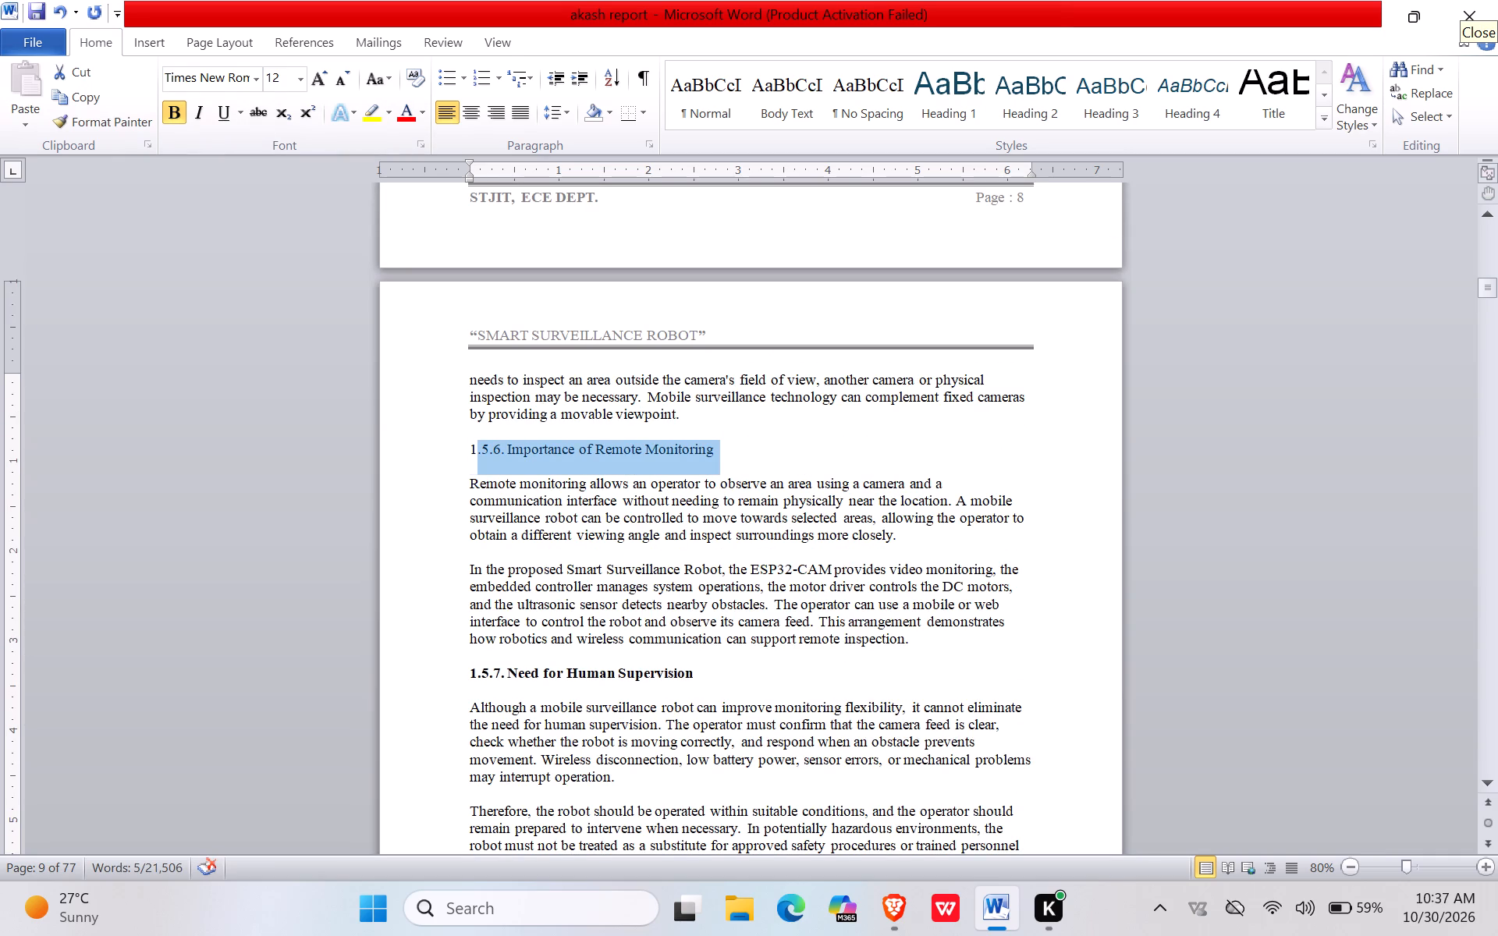
left_click_drag(474, 447, 470, 447)
left_click(172, 115)
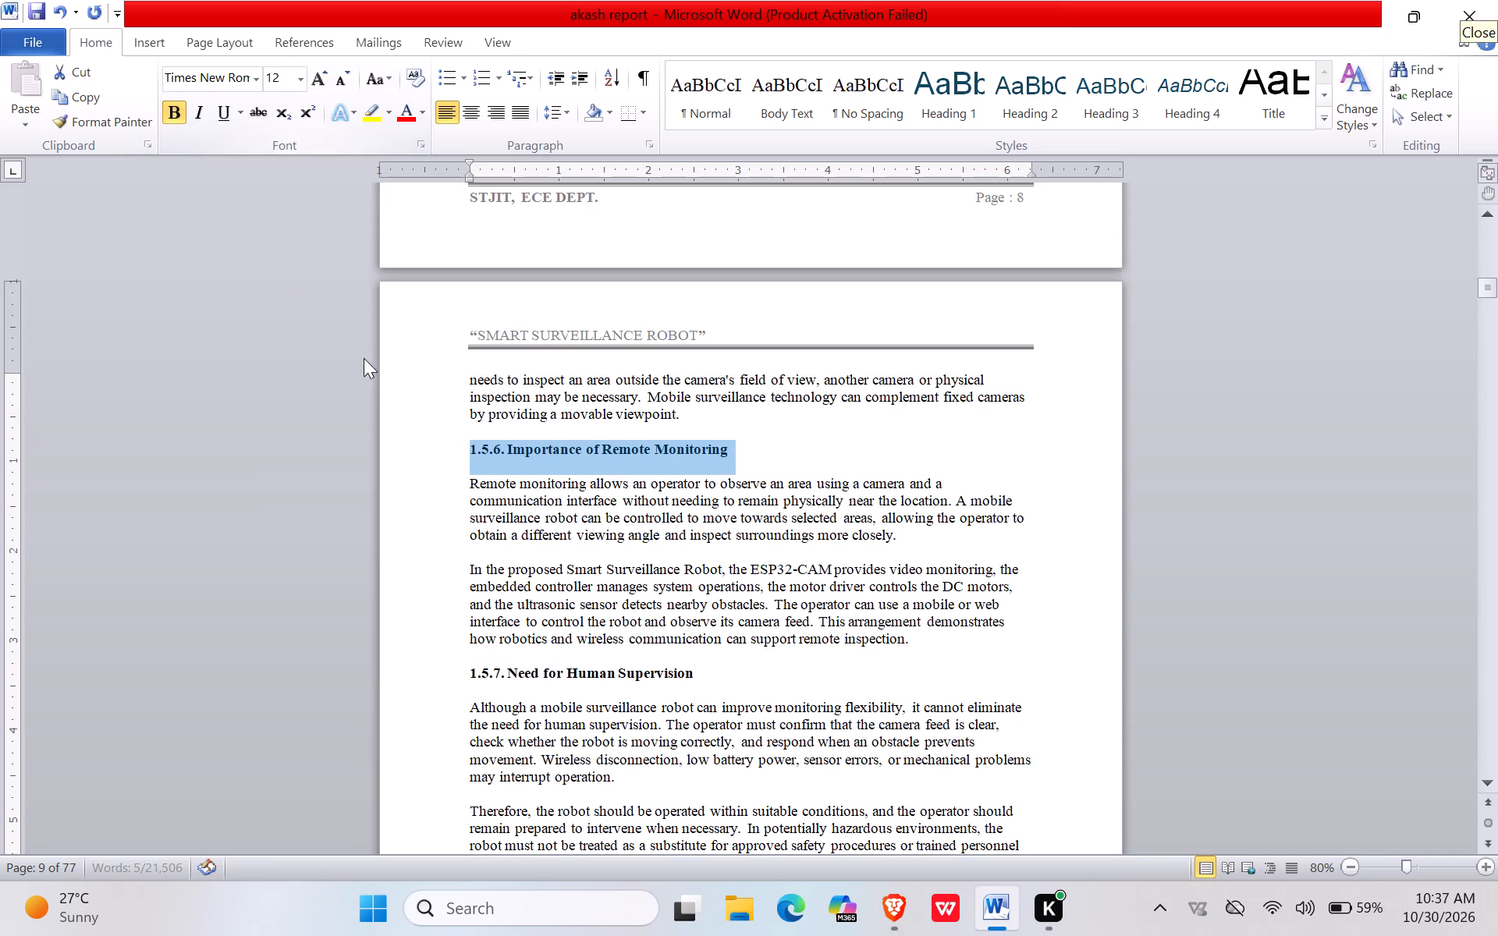
scroll(637, 396, "up", 3)
left_click_drag(827, 213, 823, 222)
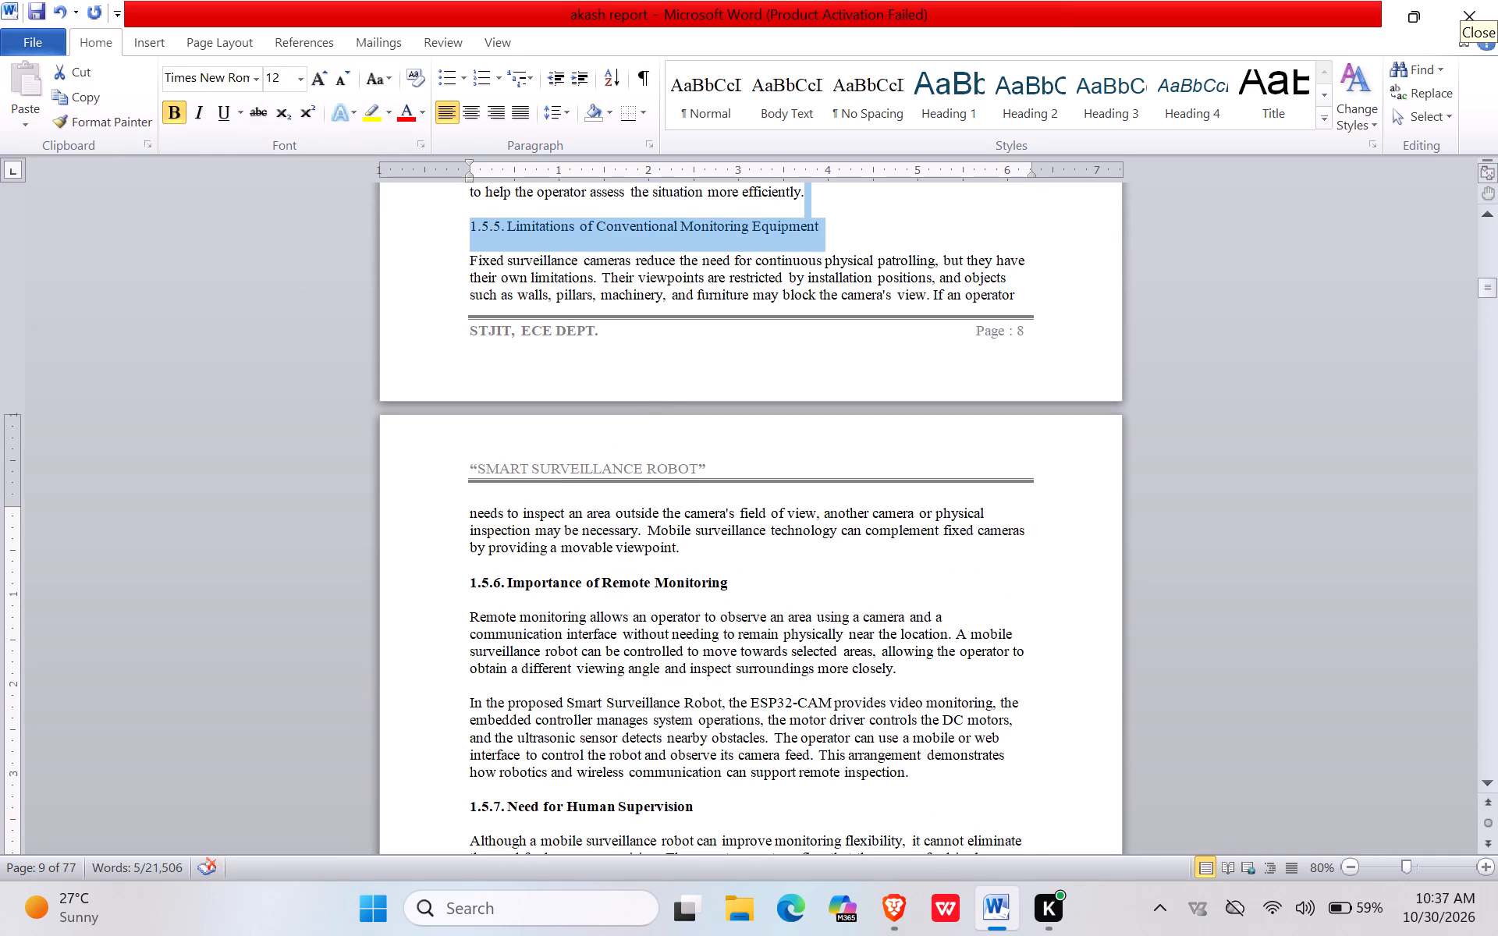
left_click_drag(823, 222, 568, 212)
left_click(391, 231)
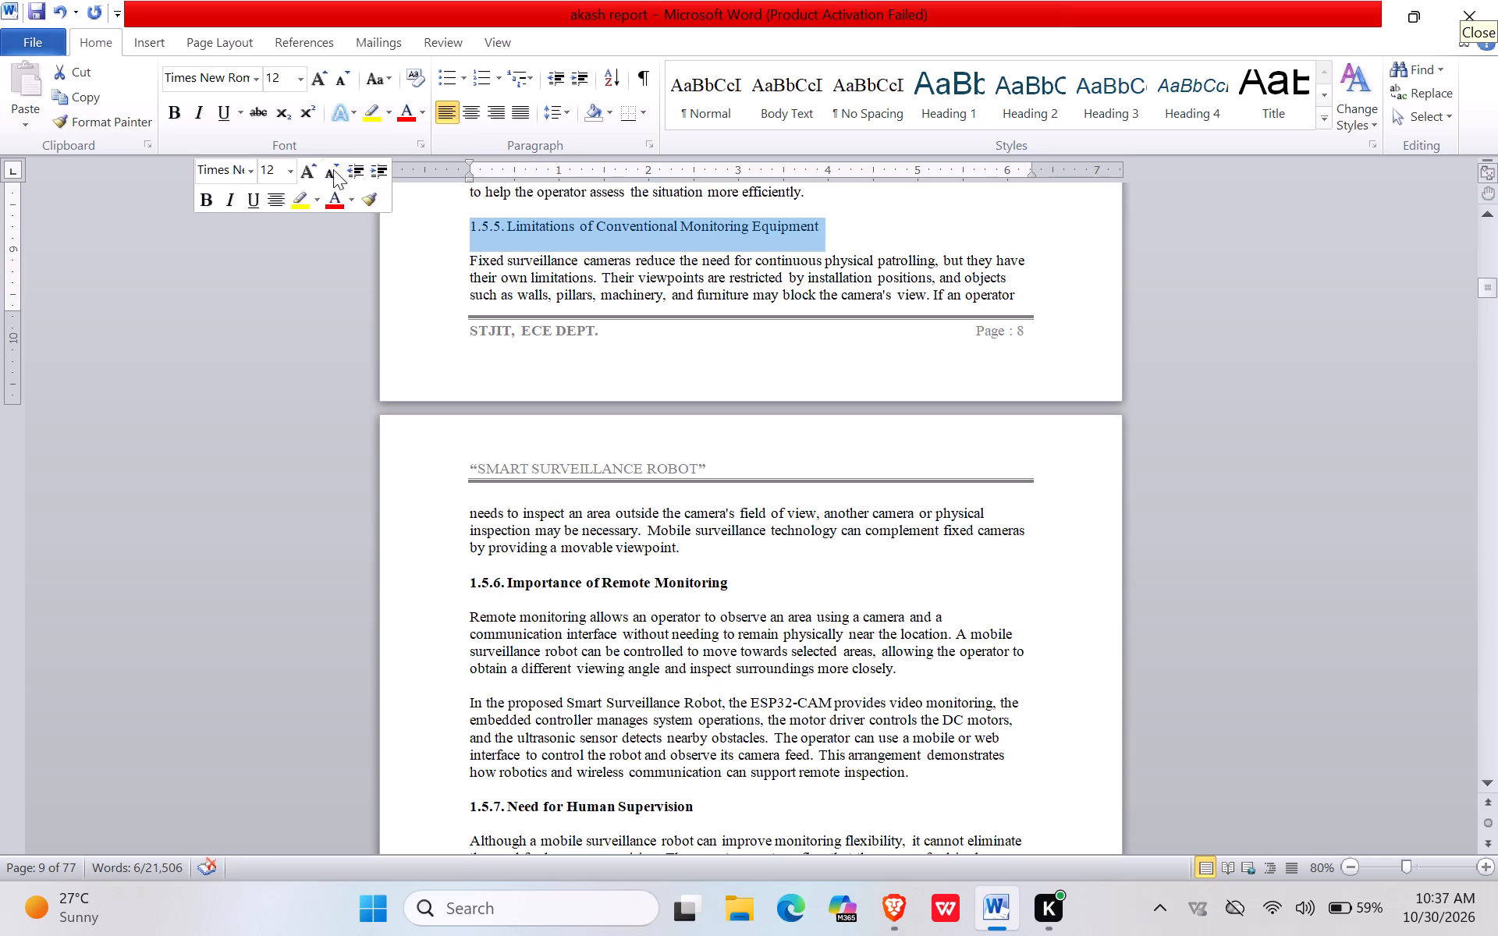
left_click(176, 115)
Bold the headings 1.5.4 Human Error and Delayed Response, 1.5.3 Limited Accessibility and 1.5.2 Difficulty Monitoring Large Areas.
scroll(495, 292, "up", 3)
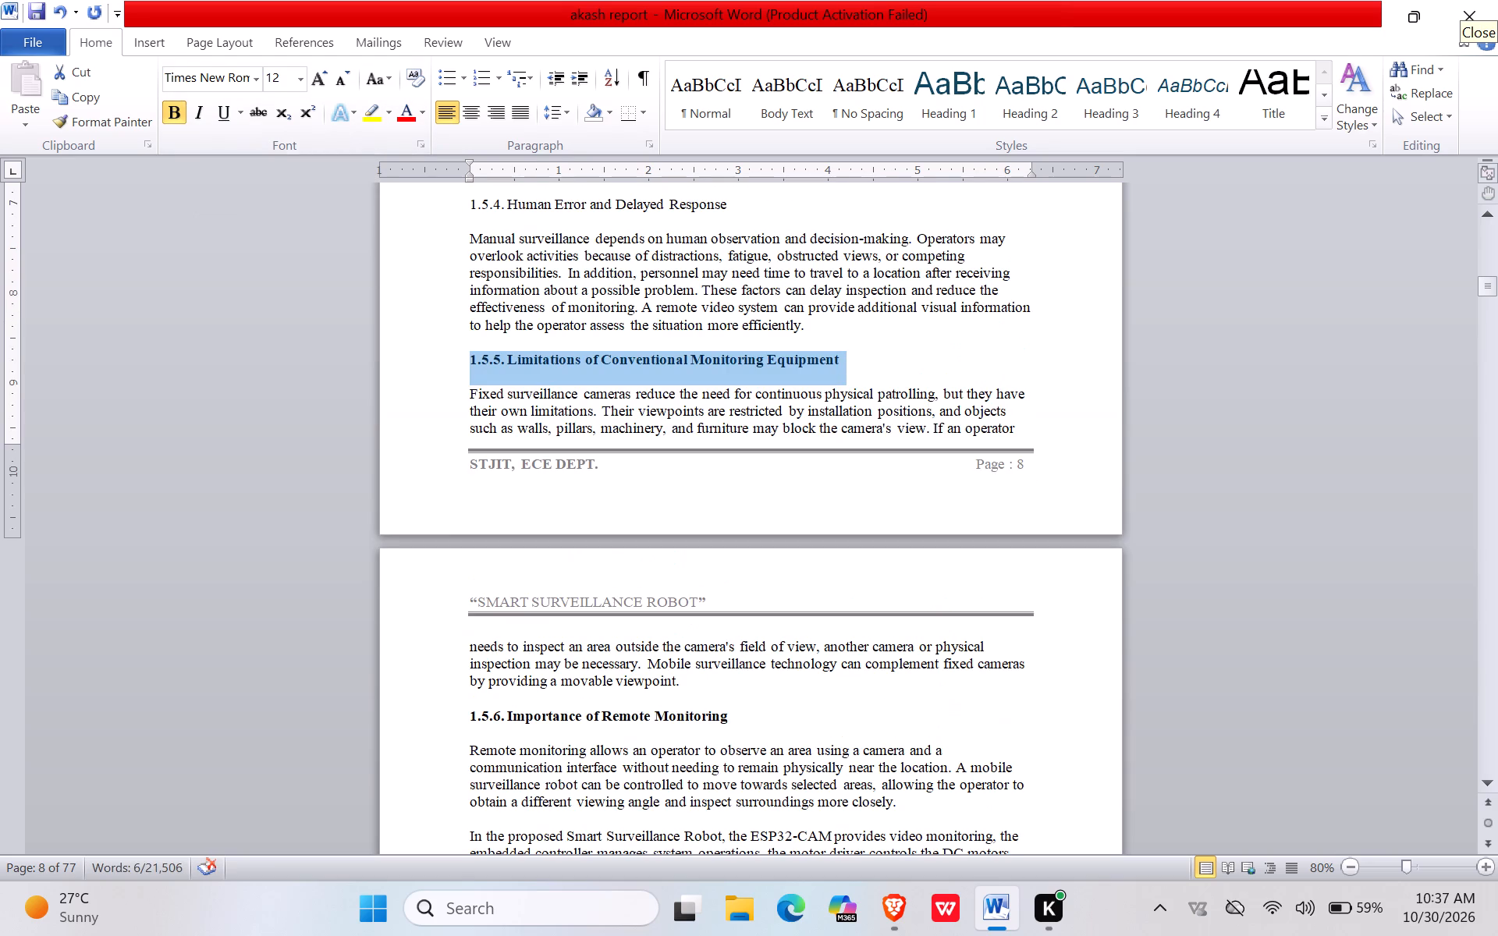
left_click(460, 210)
left_click(453, 201)
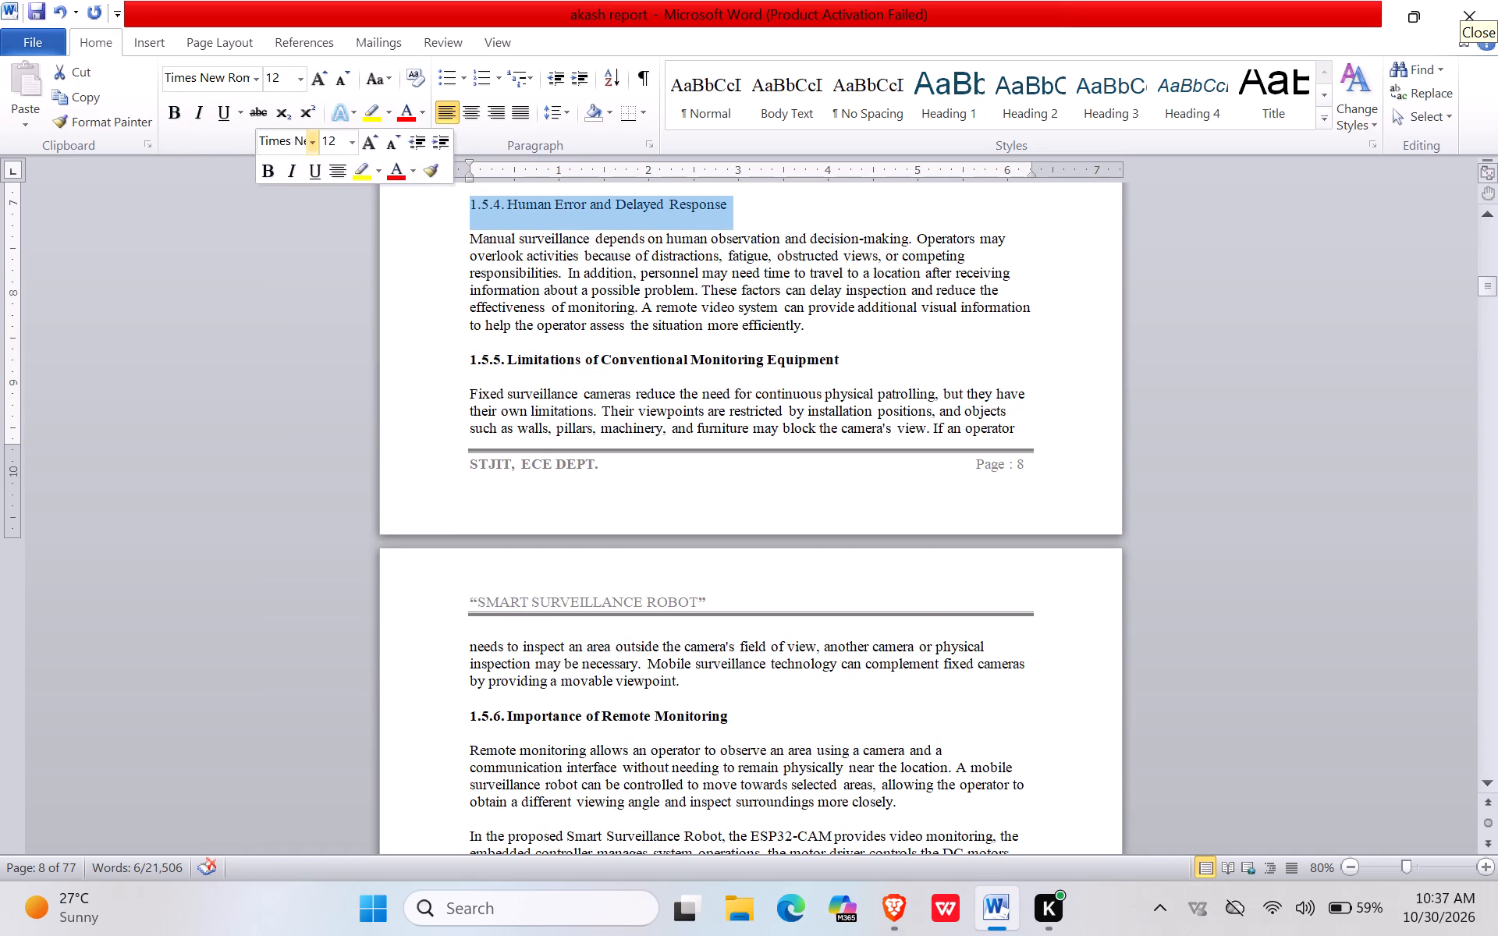
left_click(169, 116)
scroll(321, 243, "up", 4)
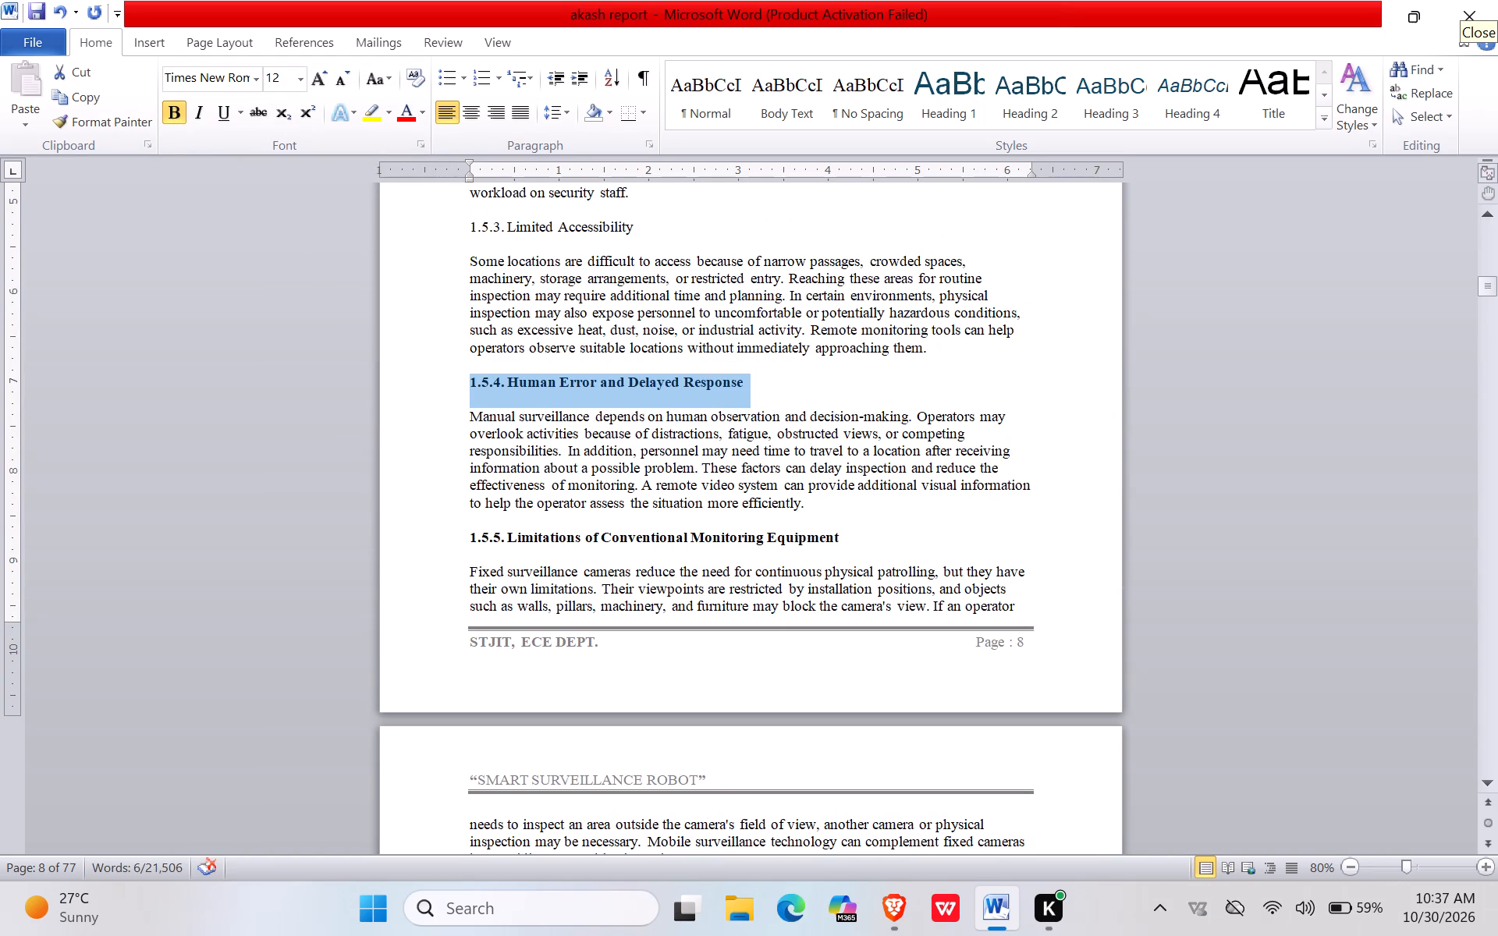
left_click(445, 224)
left_click(161, 112)
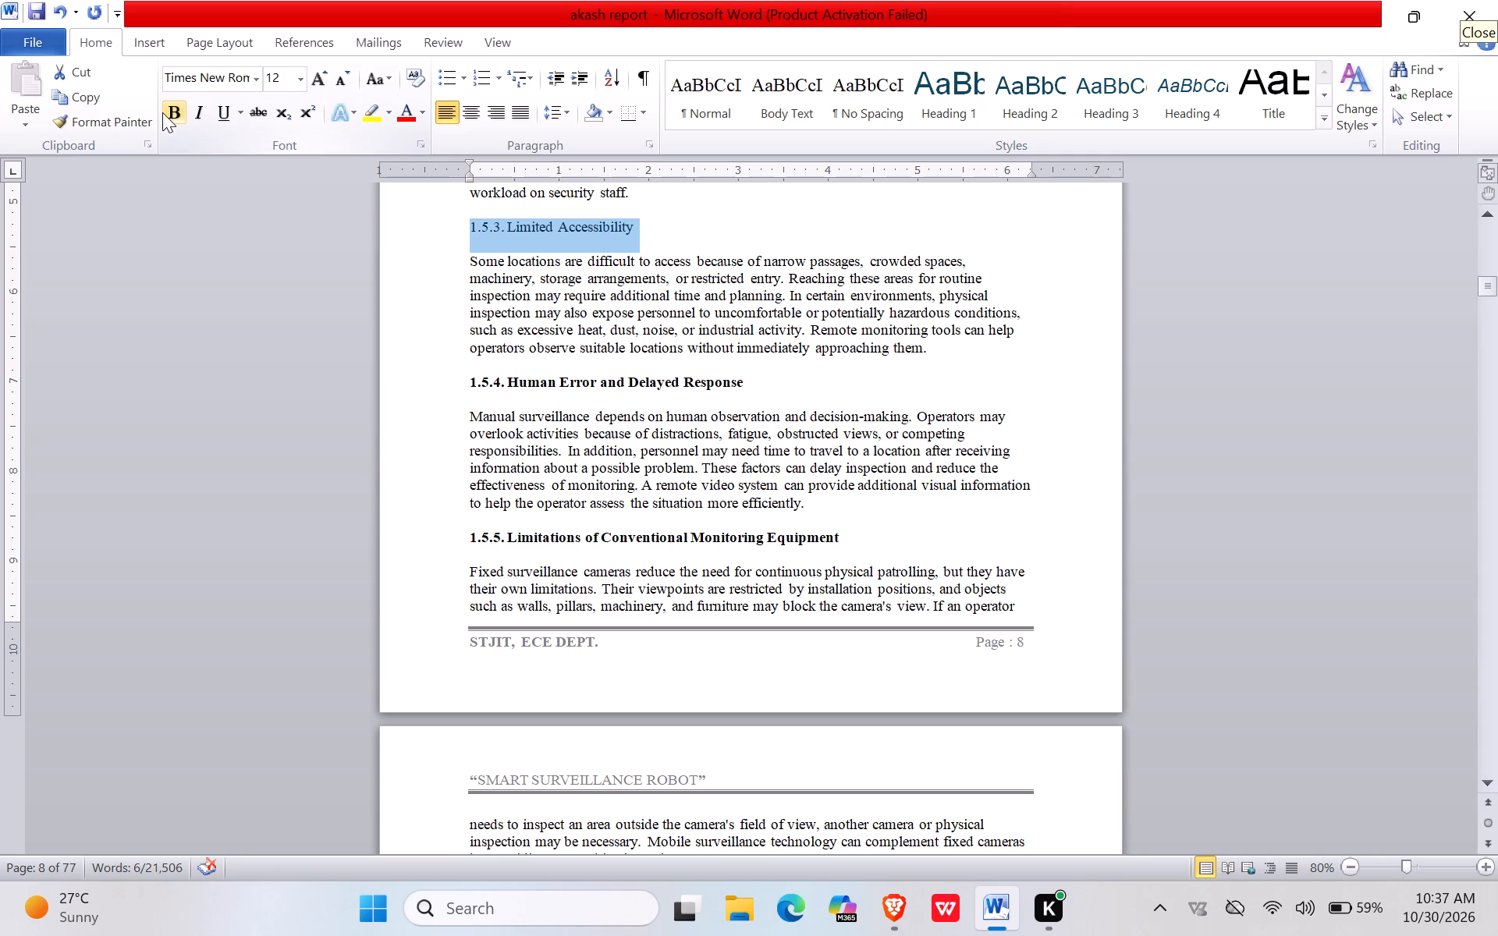
left_click(164, 112)
scroll(426, 289, "up", 5)
left_click(435, 293)
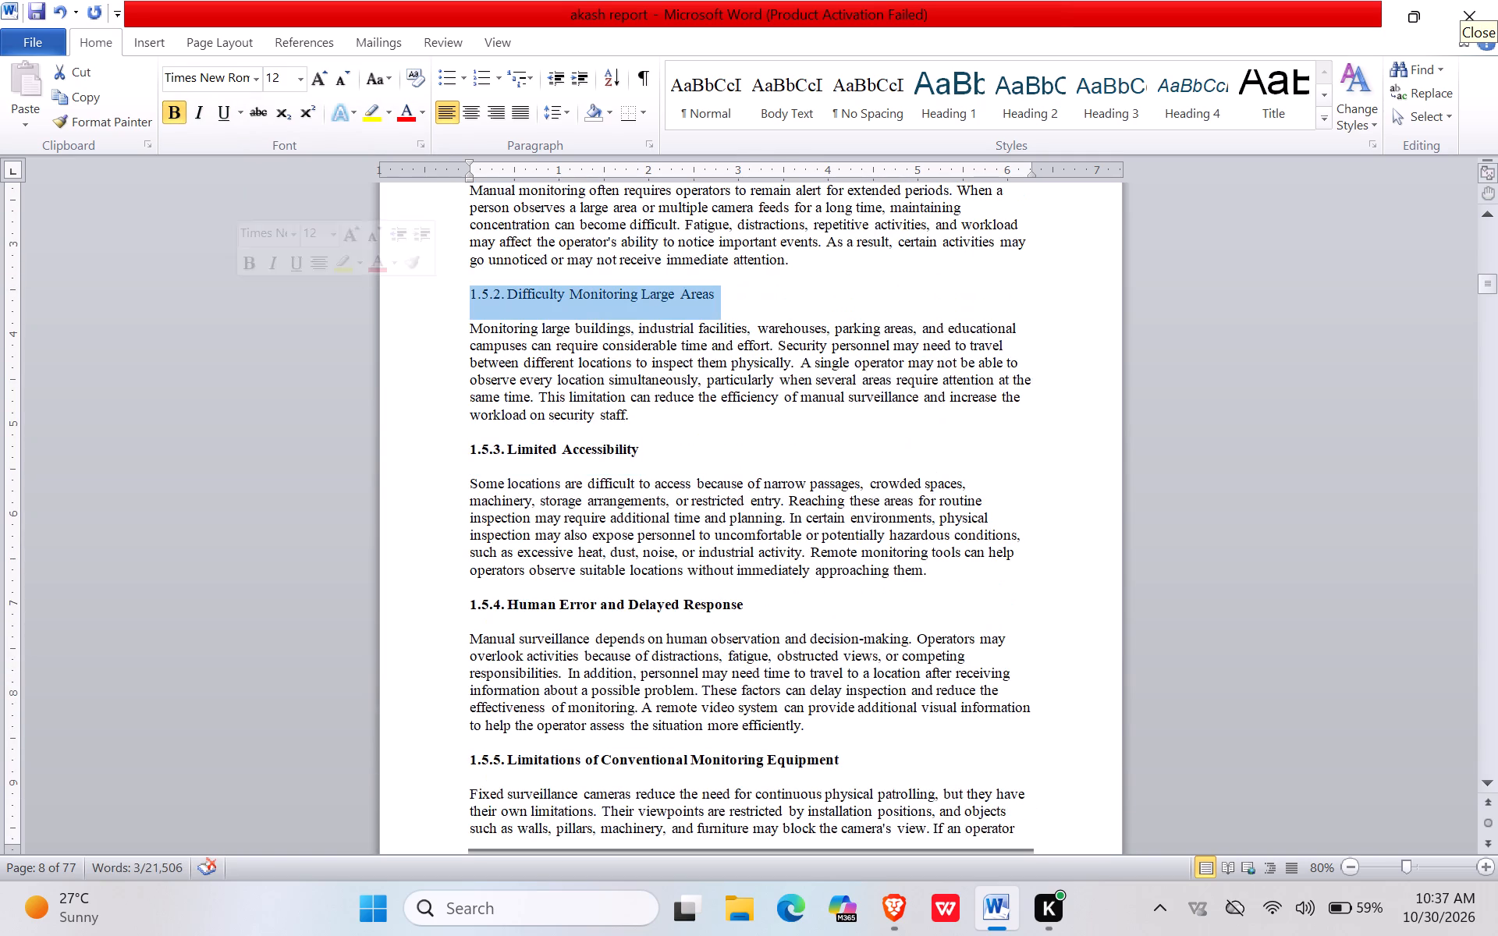
left_click(169, 117)
Justify all text from heading 1.5.1 through the last paragraph of 1.5.7 and set its line spacing to 1.5.
scroll(393, 317, "up", 3)
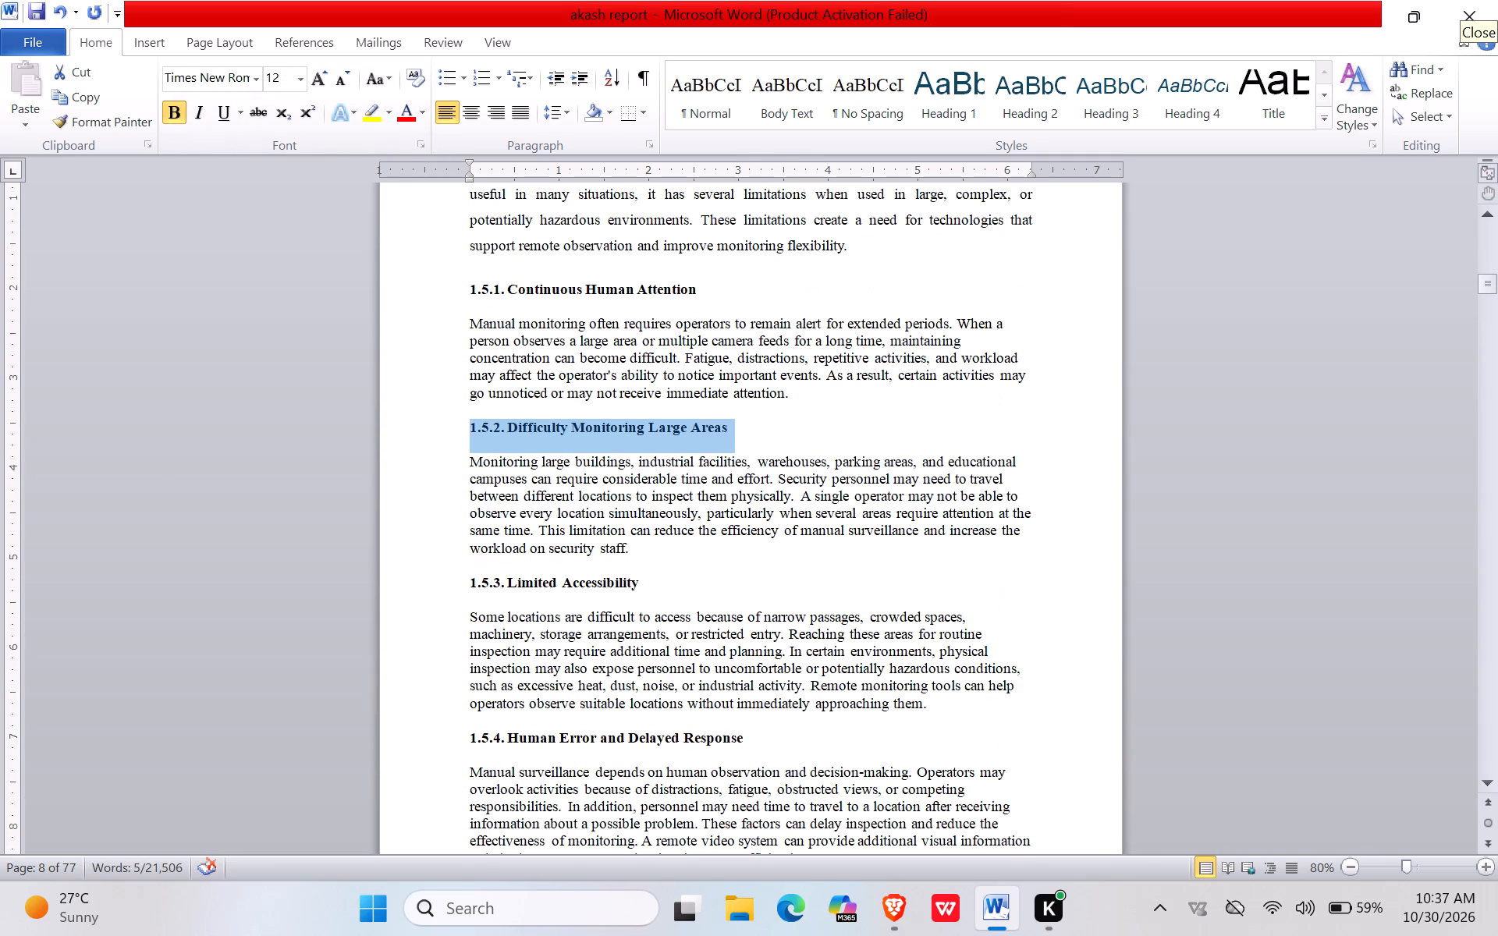
left_click(451, 294)
left_click(443, 283)
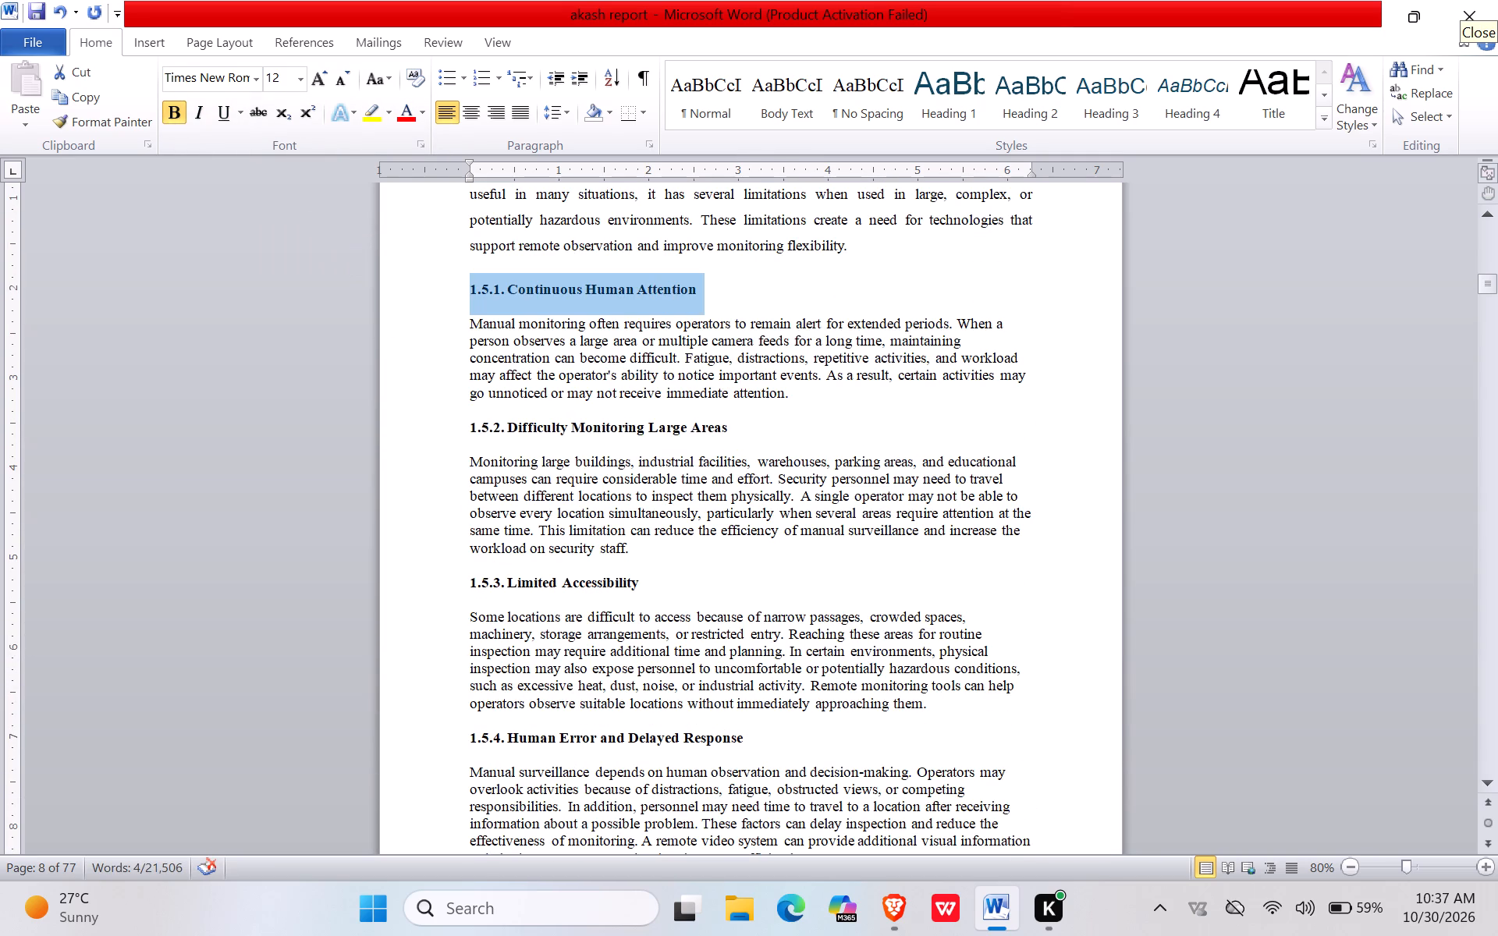
left_click(662, 300)
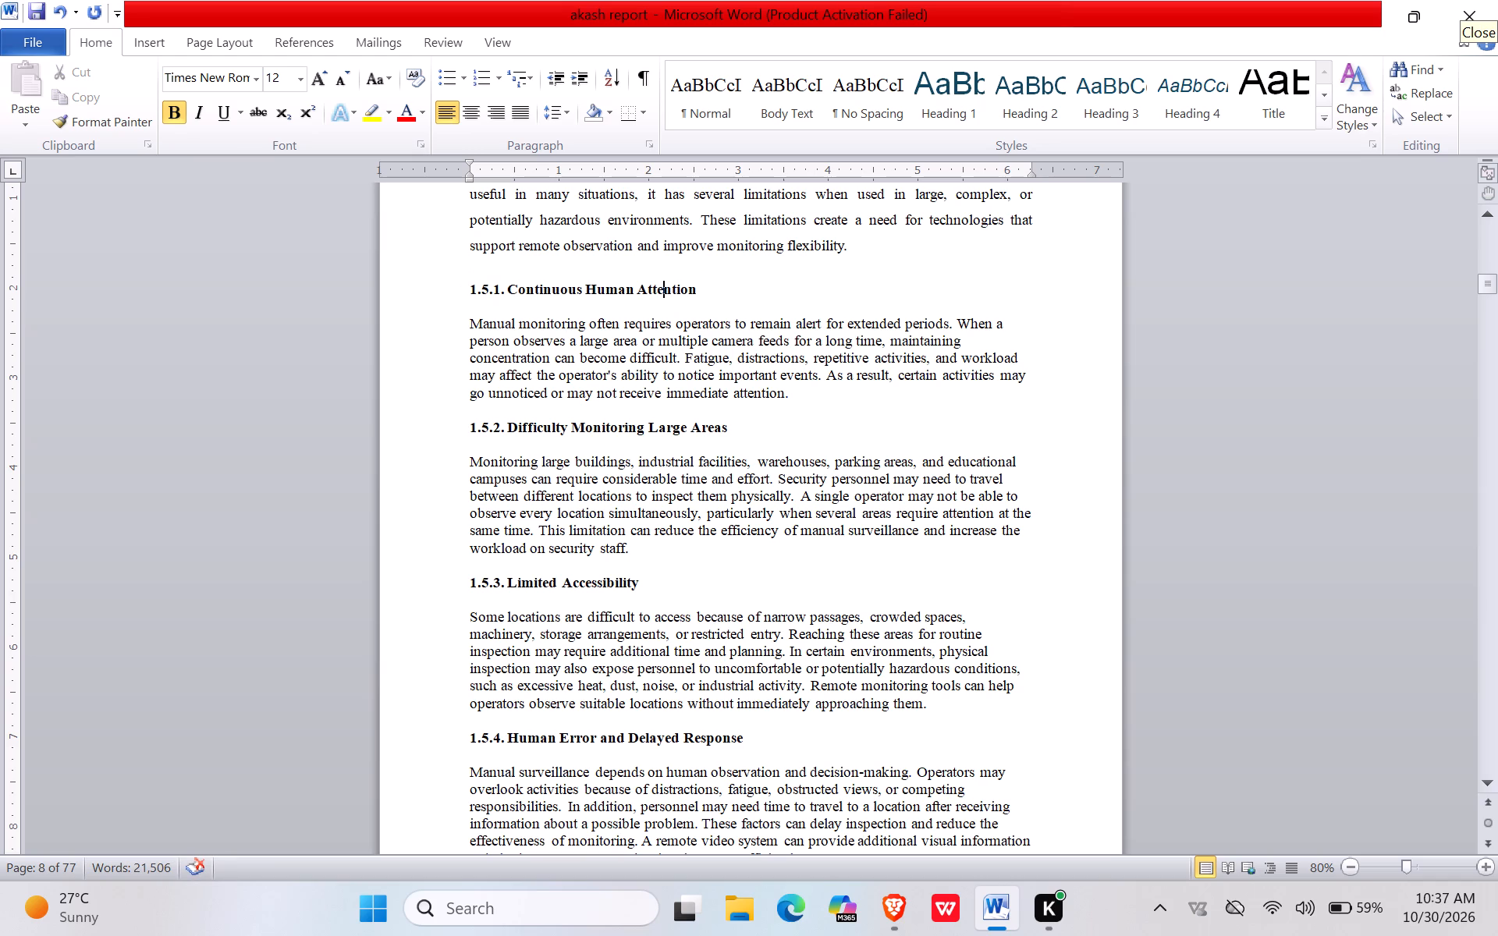
scroll(538, 293, "up", 1)
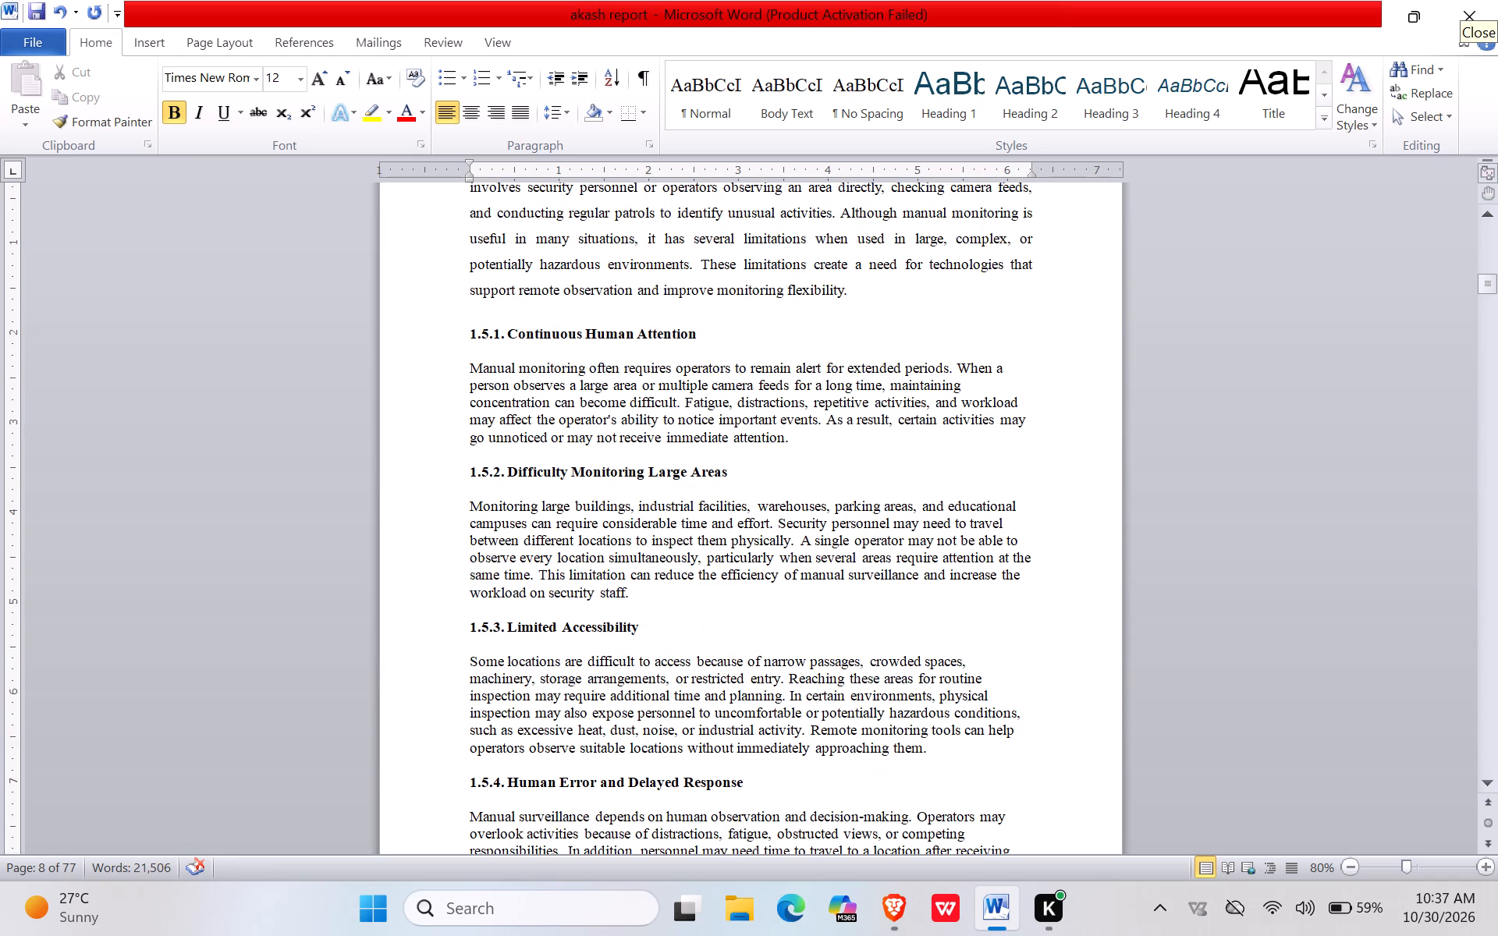
left_click_drag(467, 331, 661, 470)
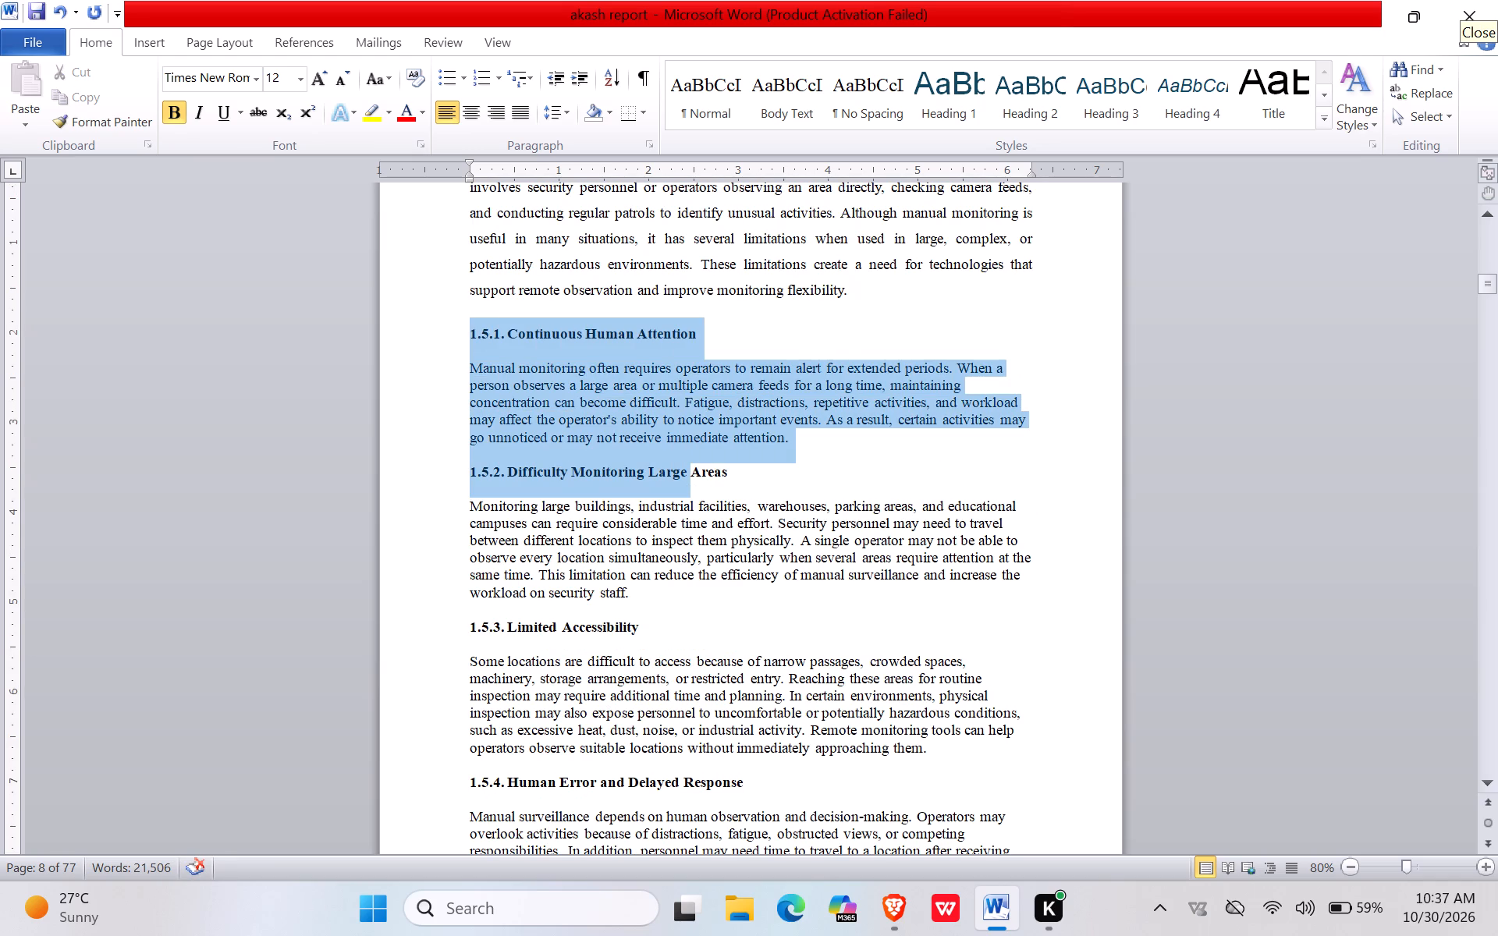
left_click_drag(661, 470, 861, 750)
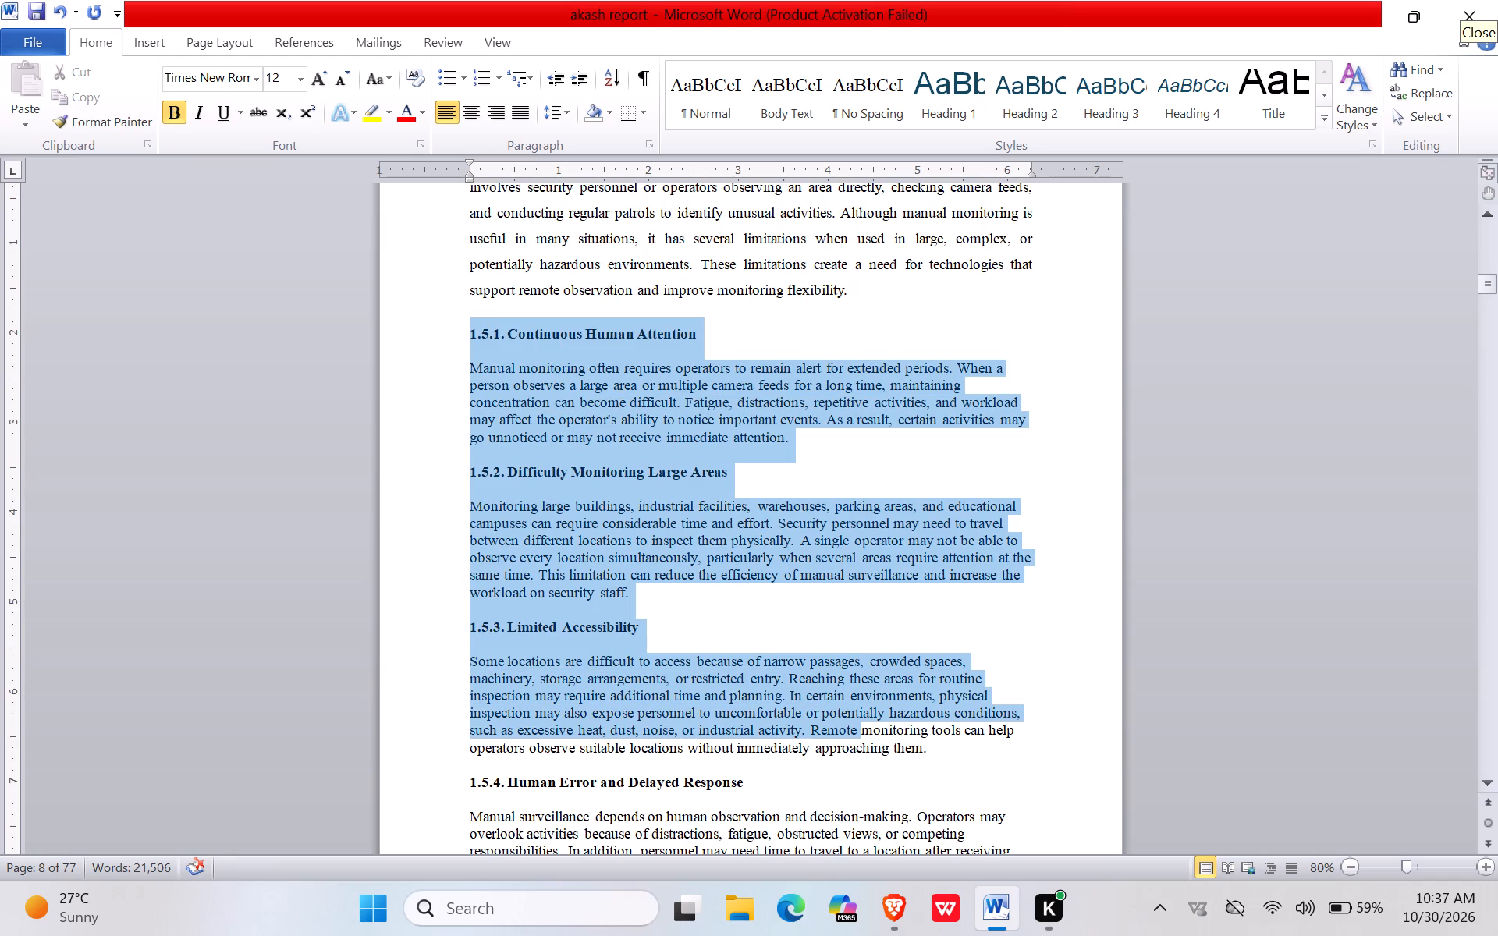
left_click_drag(861, 750, 933, 866)
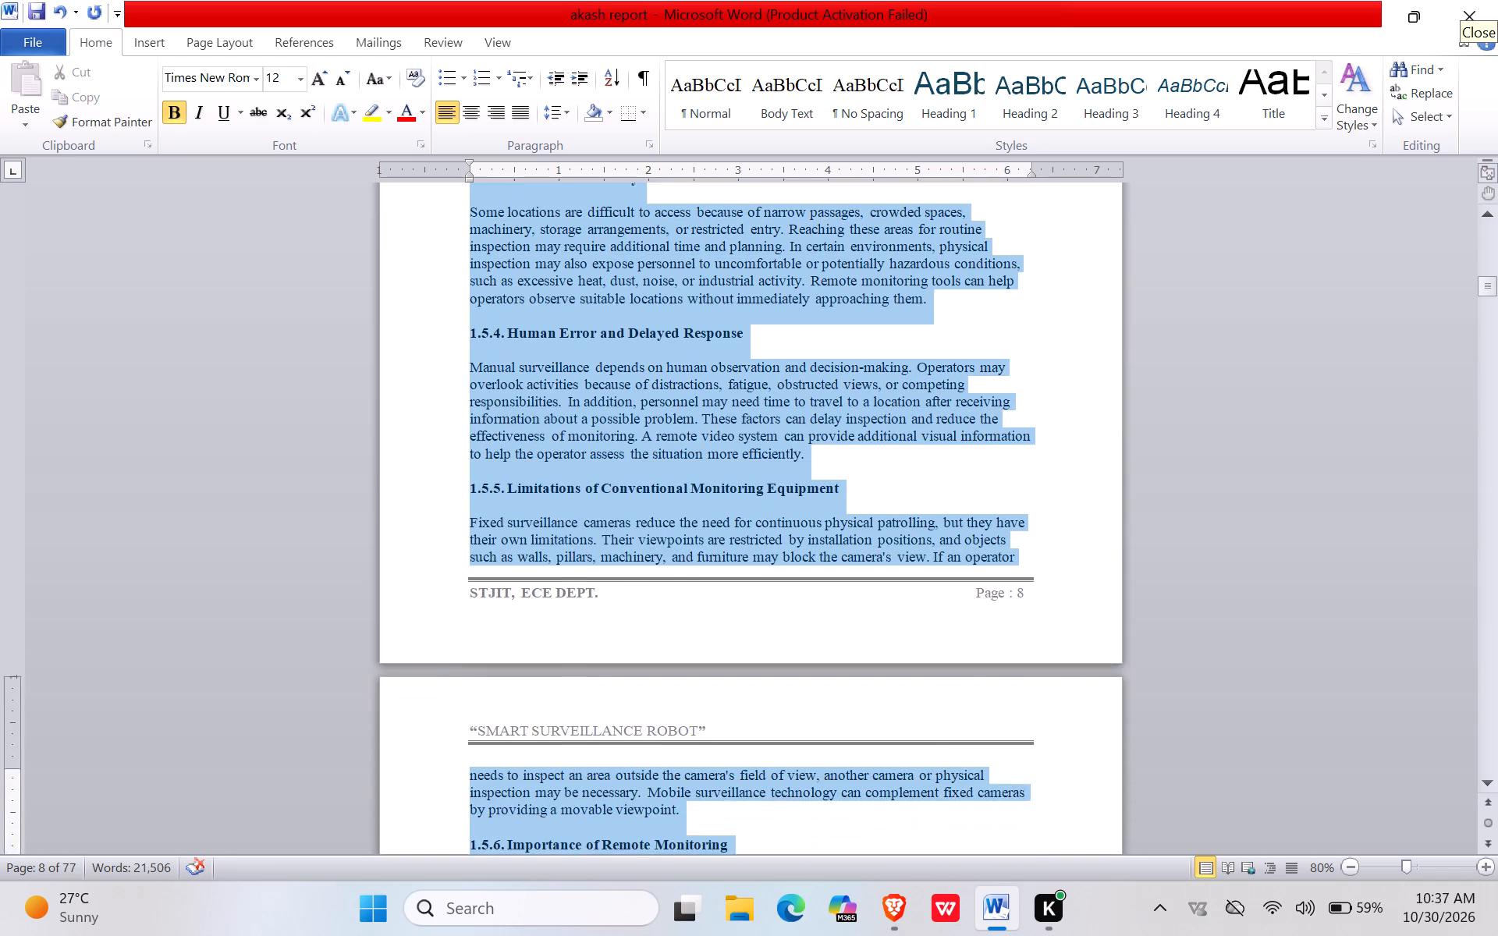
left_click_drag(933, 866, 934, 866)
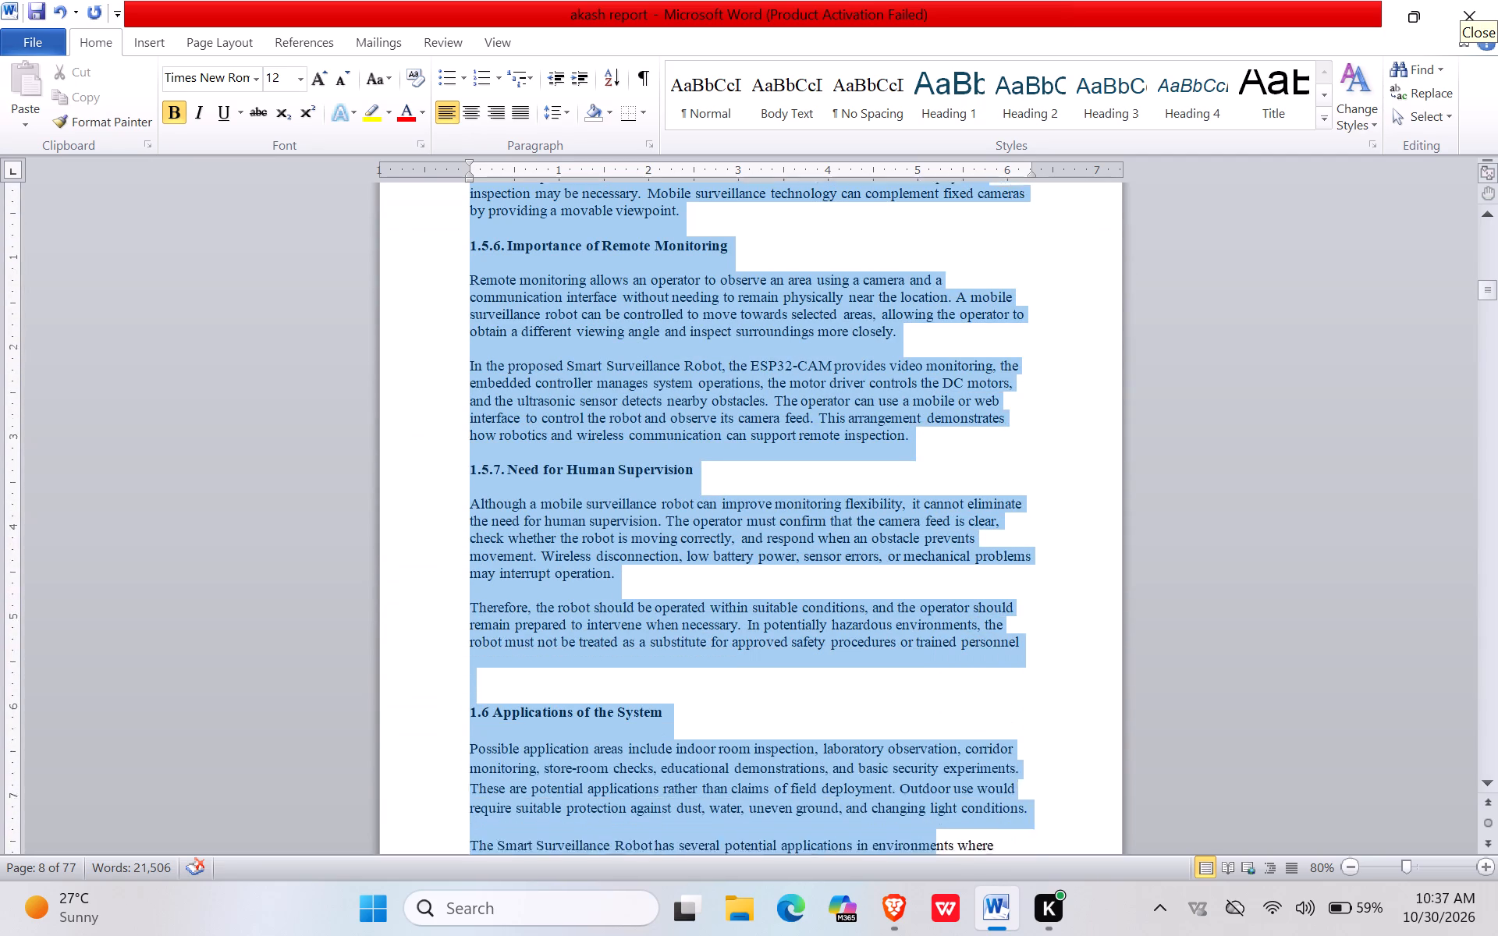
left_click_drag(934, 866, 1054, 648)
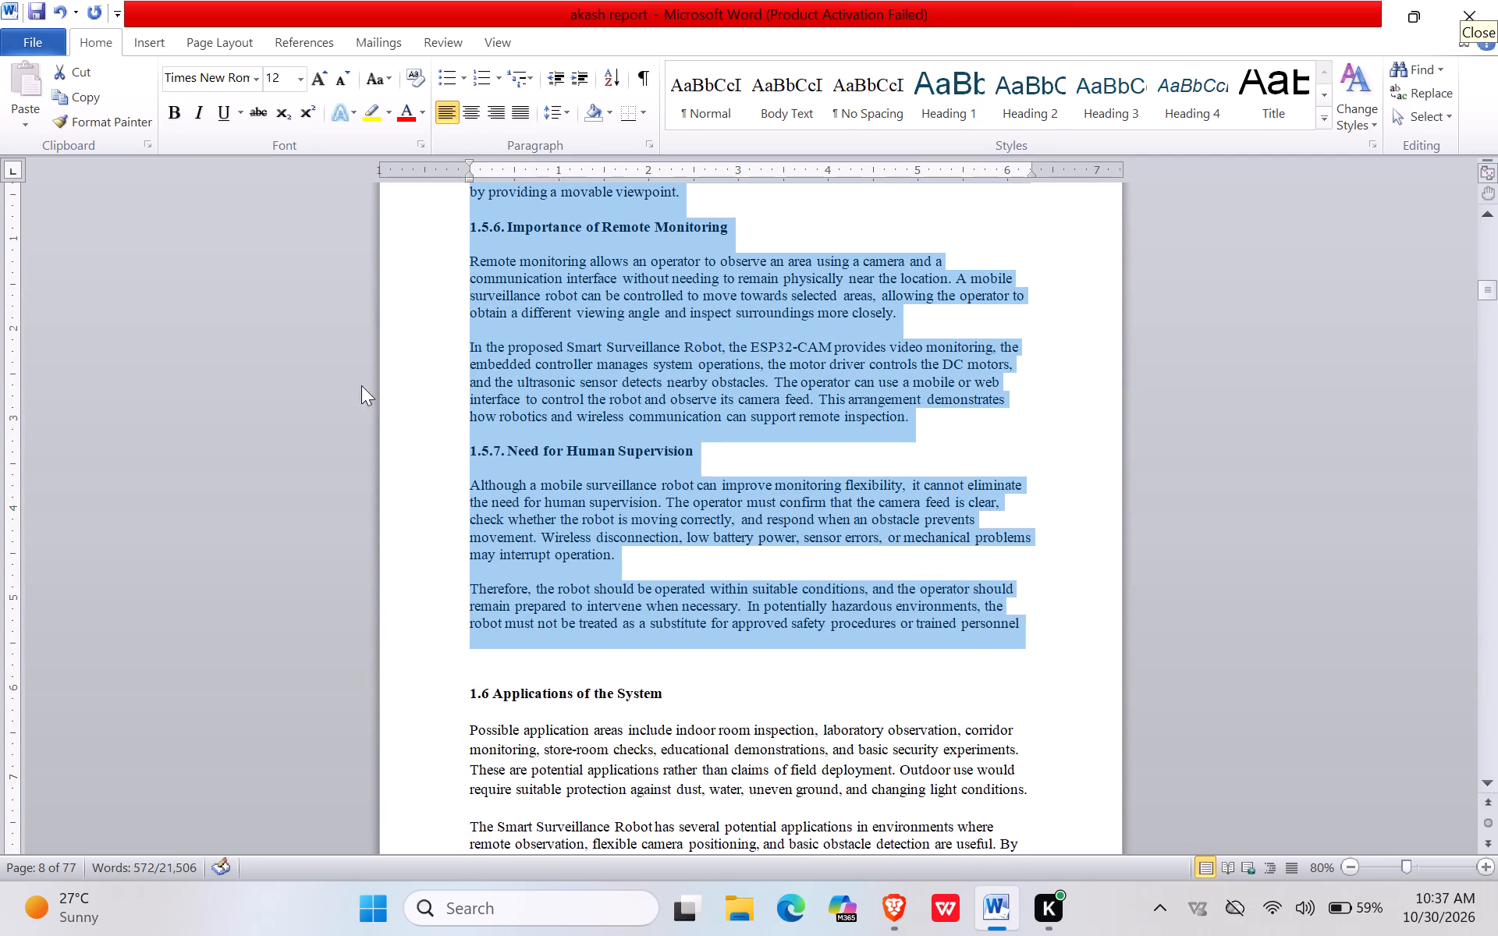
left_click(513, 116)
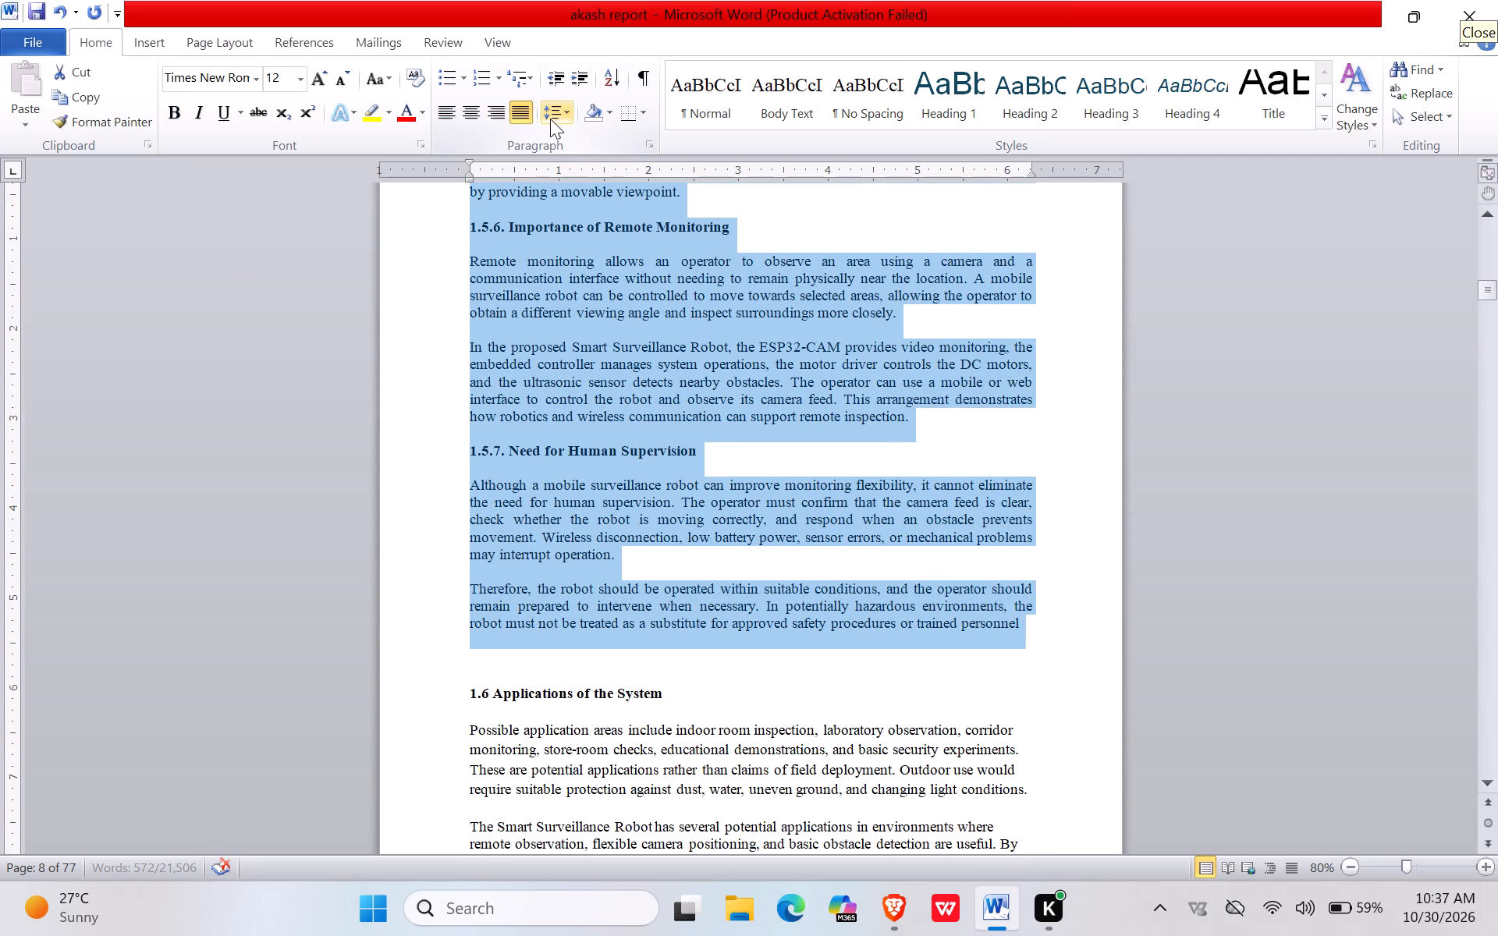
left_click(550, 119)
left_click(531, 186)
Review the formatting and page layout of section 1.5, from its main heading through the 1.5.4 heading.
scroll(645, 420, "up", 6)
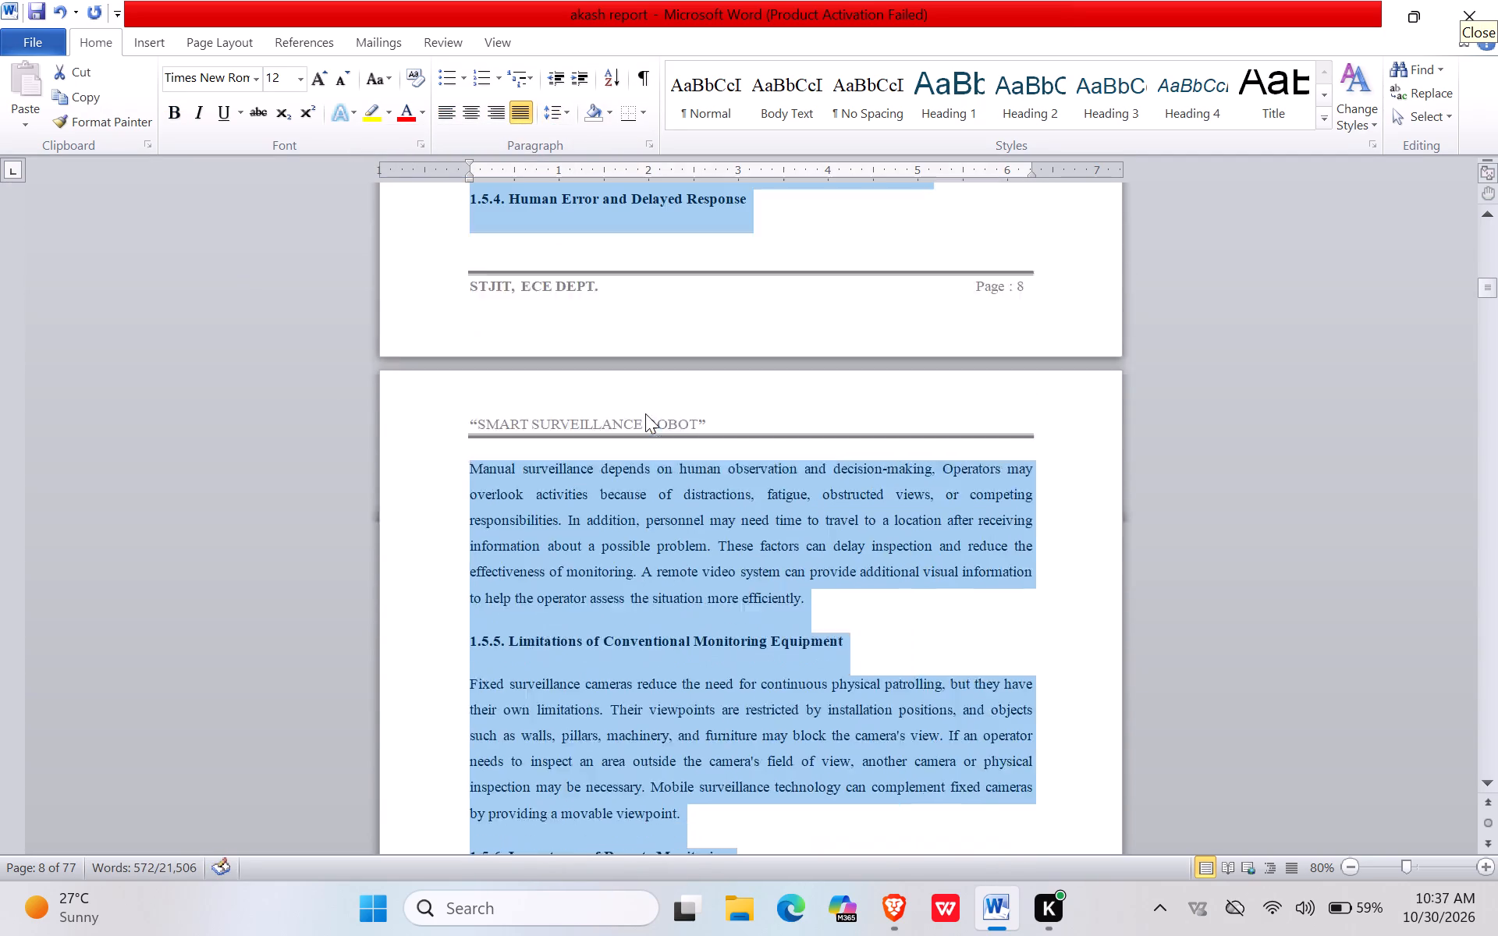
scroll(645, 413, "up", 5)
scroll(872, 461, "up", 2)
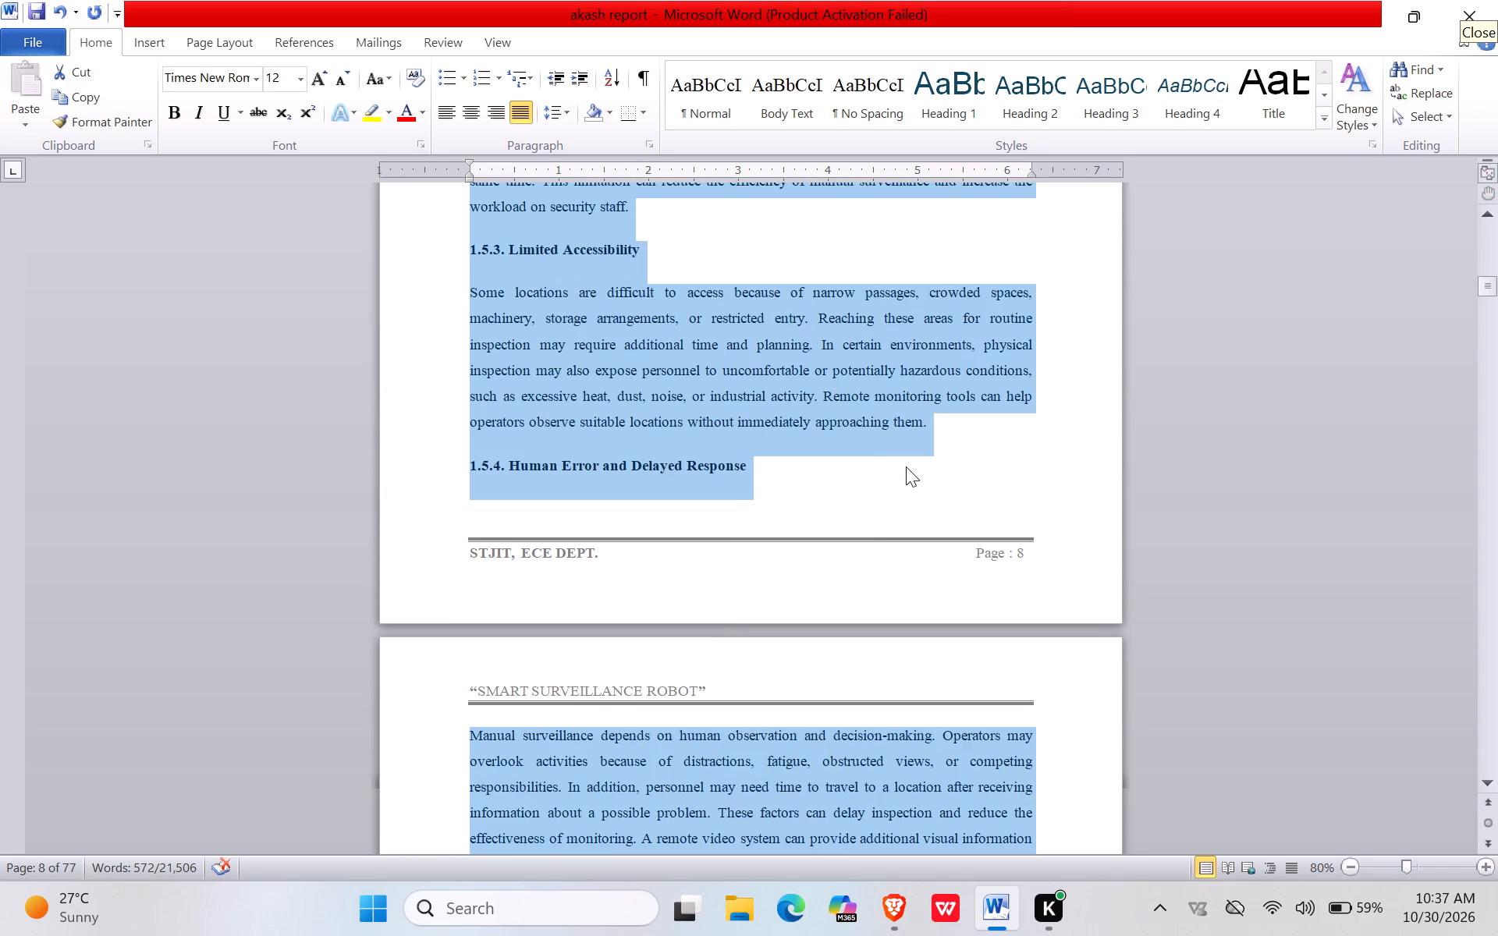
scroll(949, 473, "up", 7)
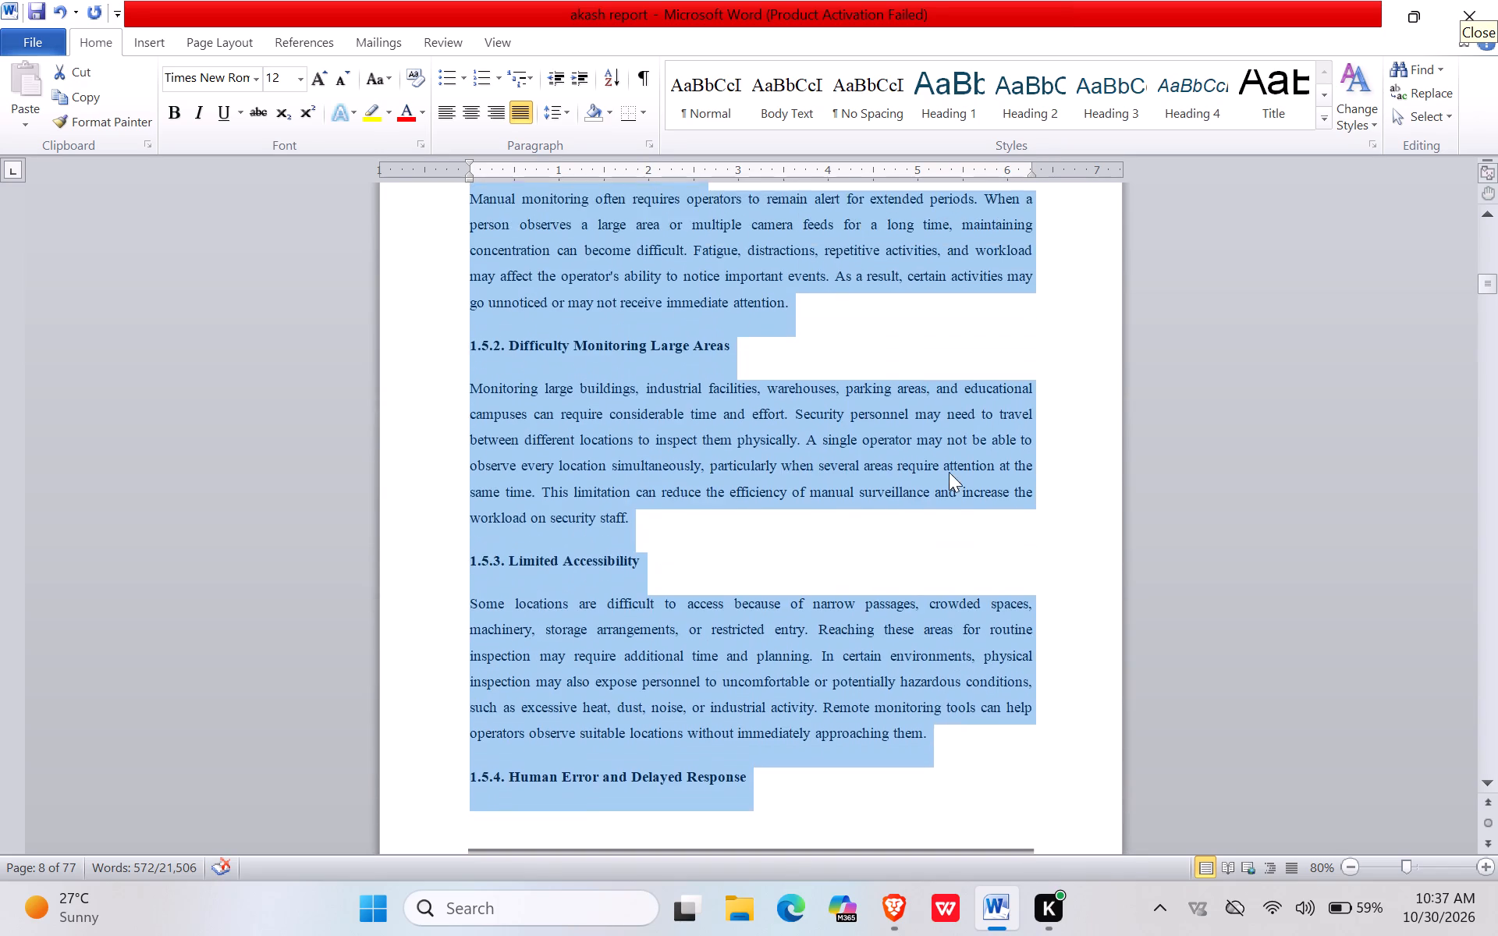
scroll(949, 472, "up", 17)
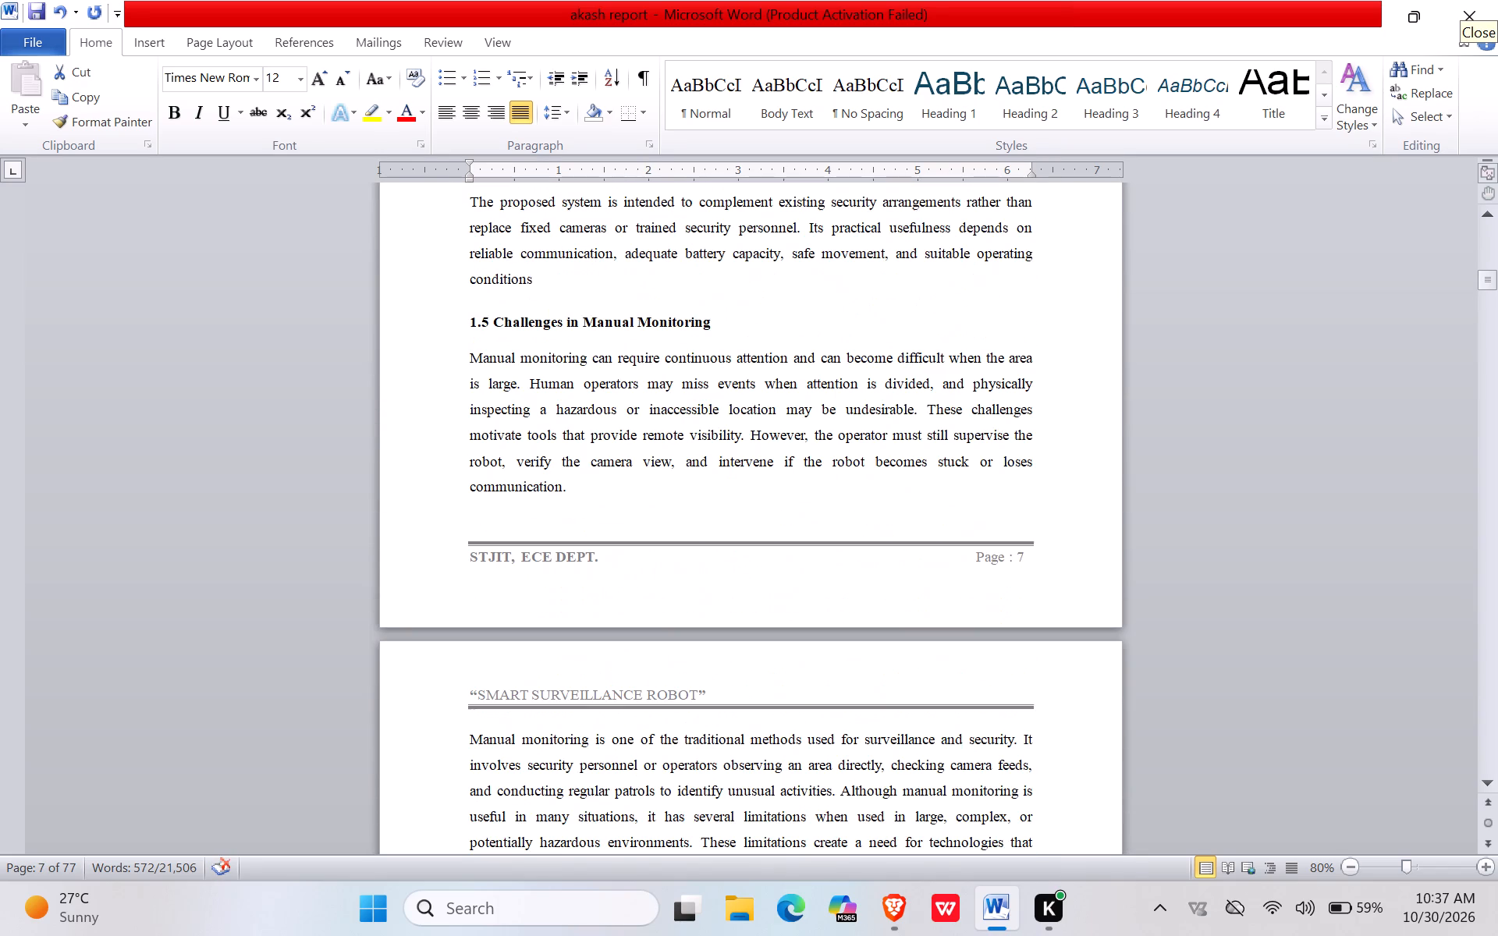
left_click(936, 438)
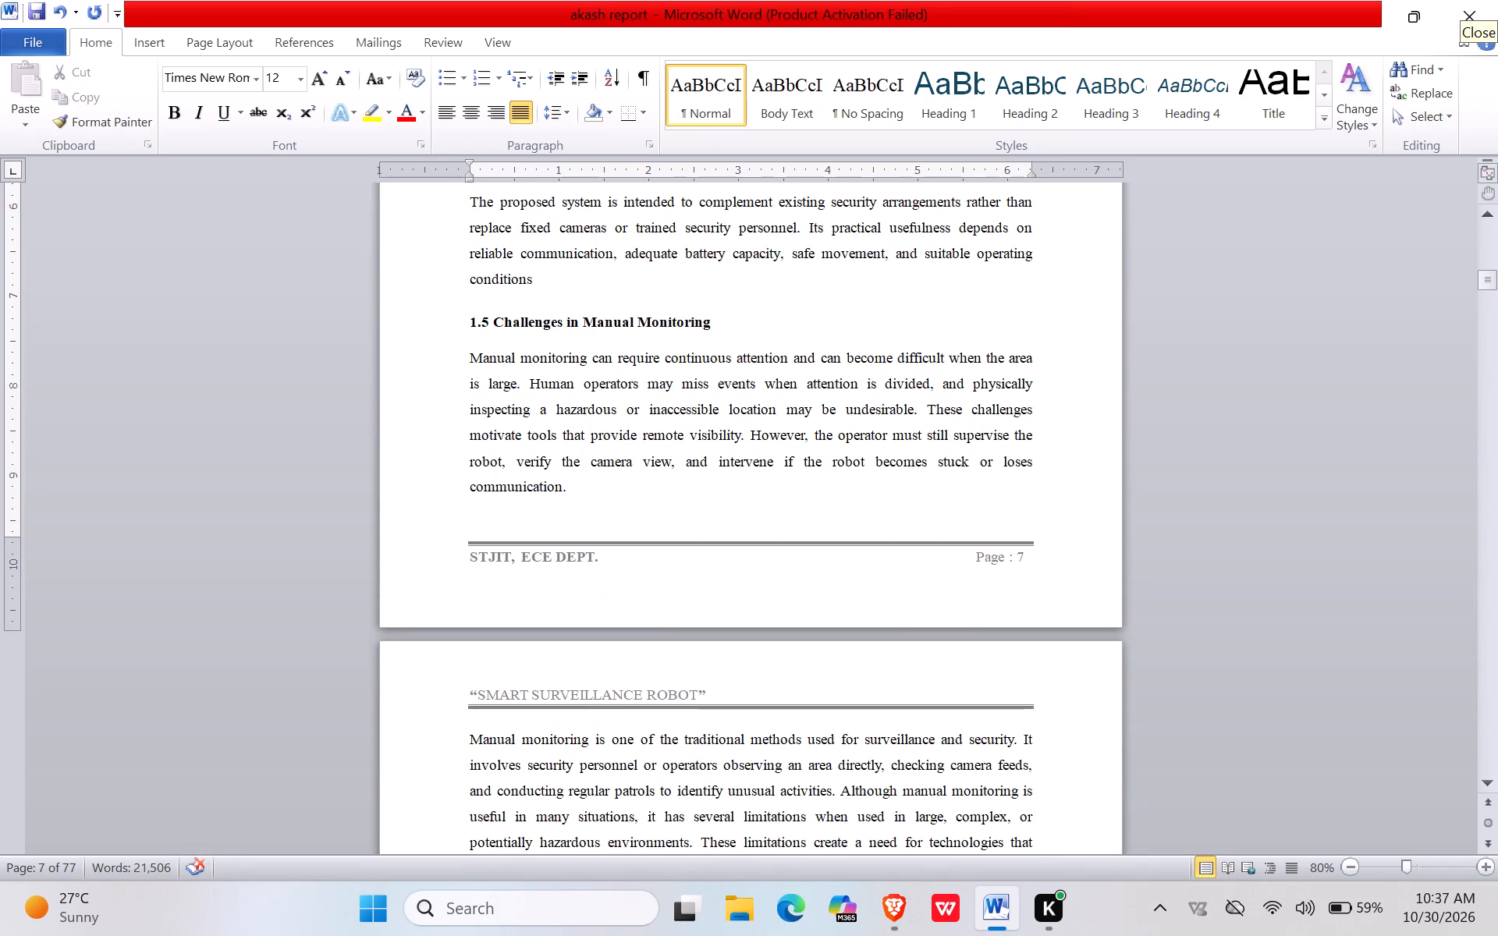
scroll(566, 374, "down", 10)
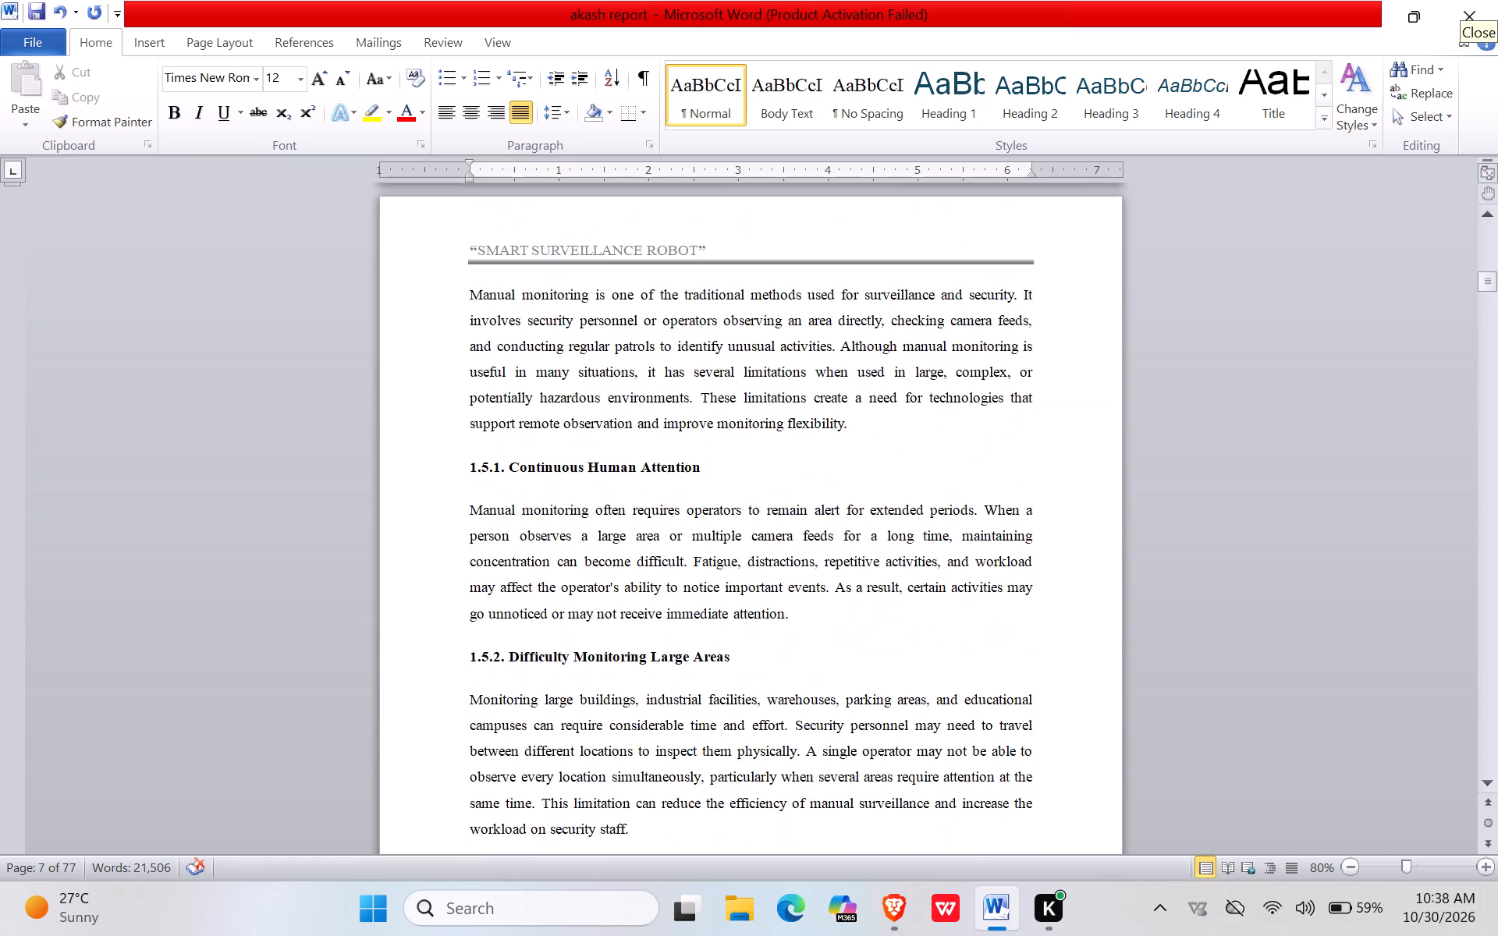
scroll(577, 381, "down", 14)
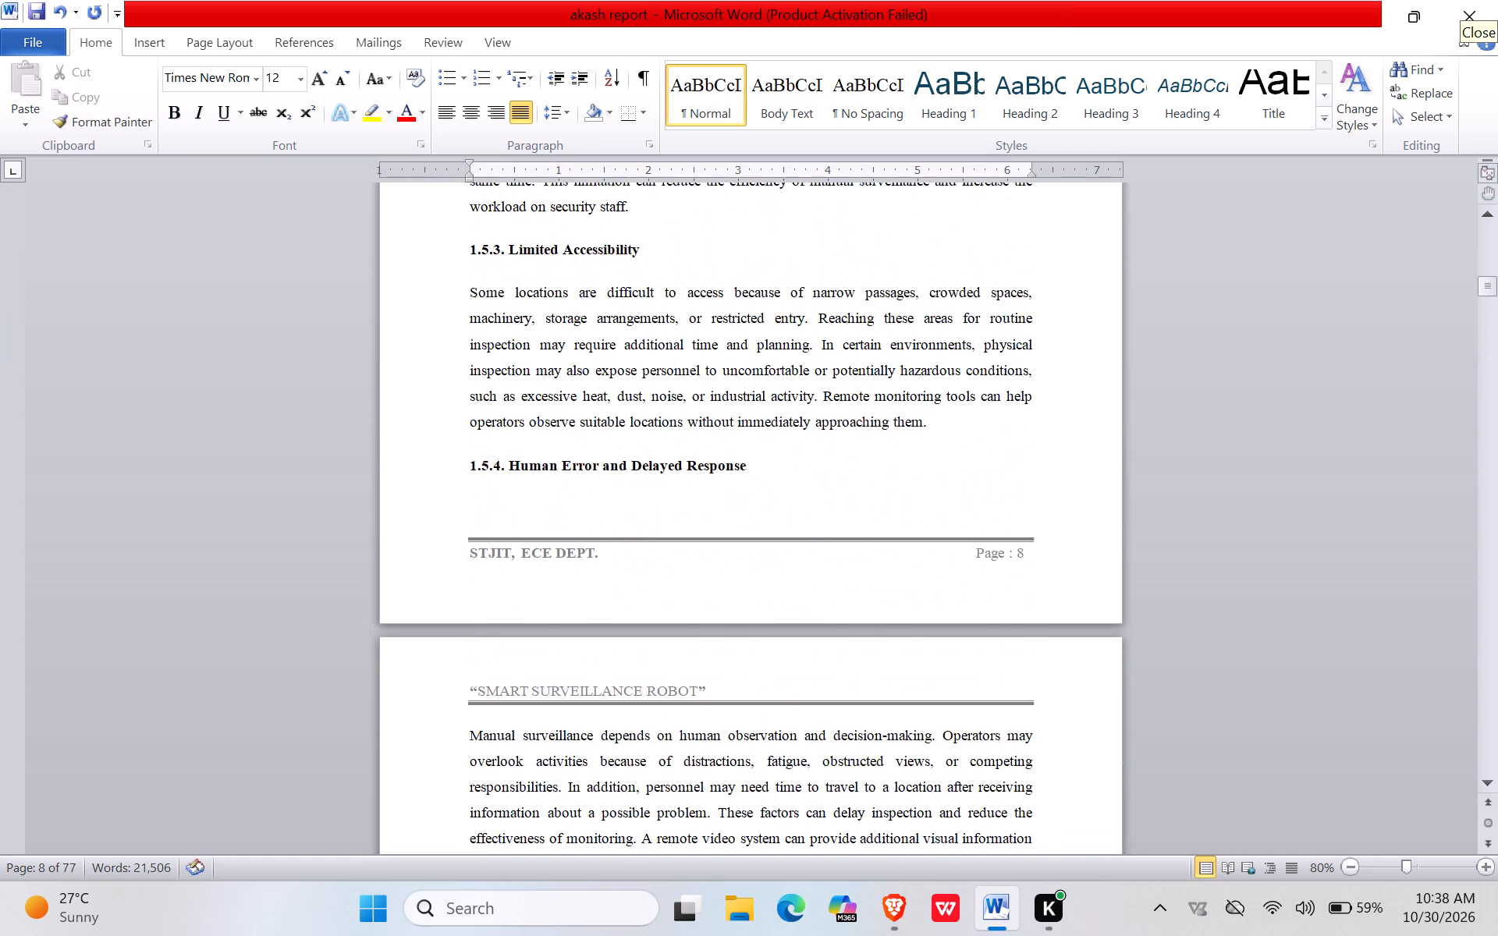
Insert two blank lines above the "1.5.4. Human Error and Delayed Response" heading to push it onto the next page.
scroll(602, 388, "down", 4)
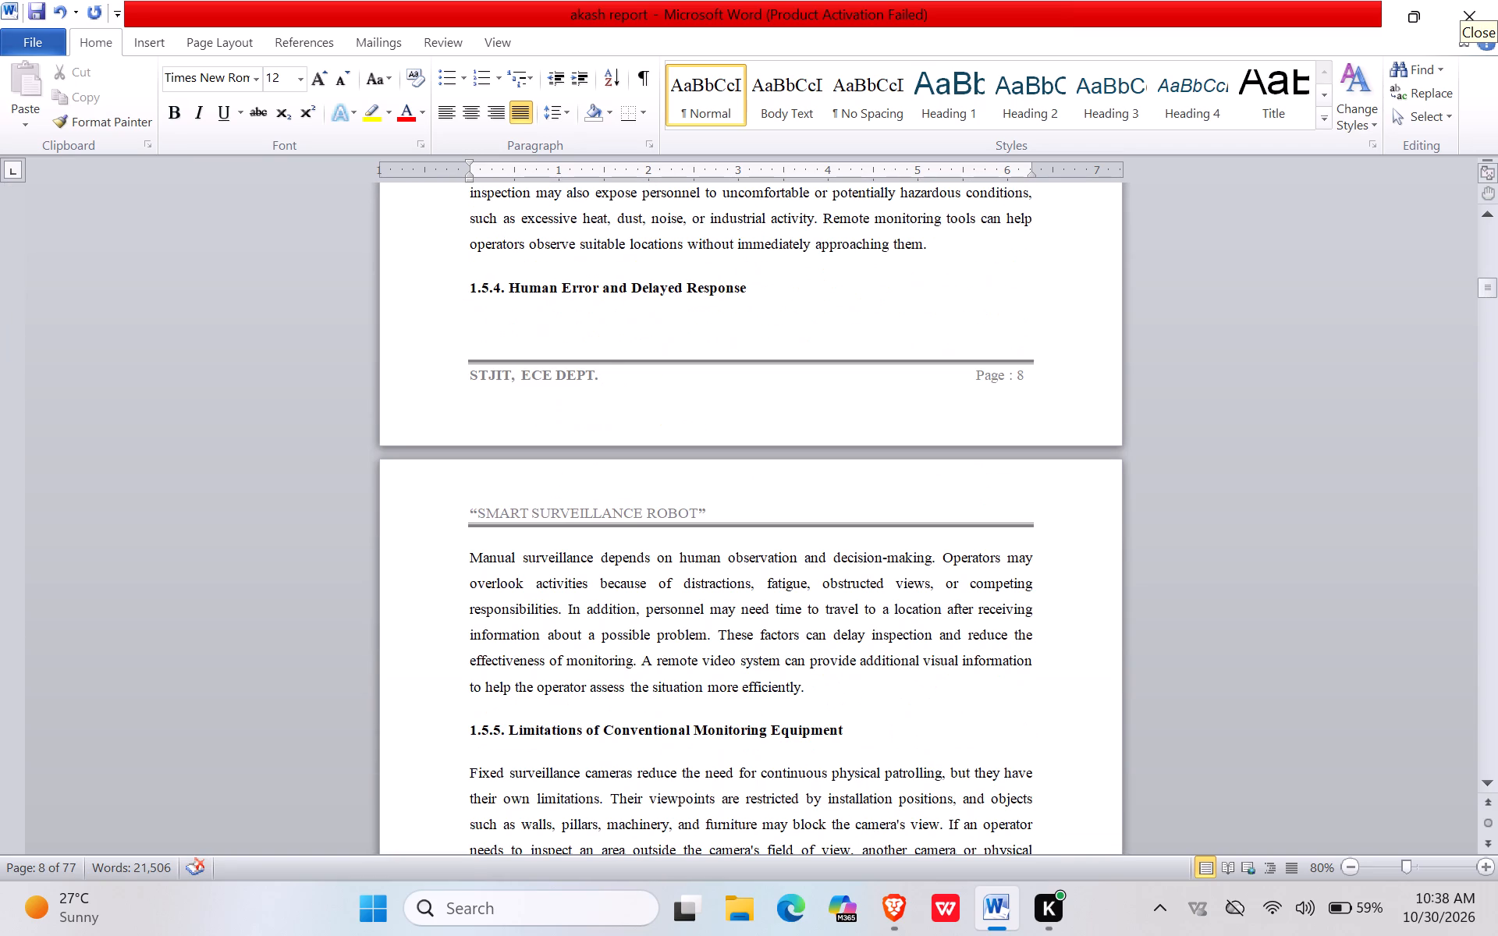
left_click(469, 284)
key("Return")
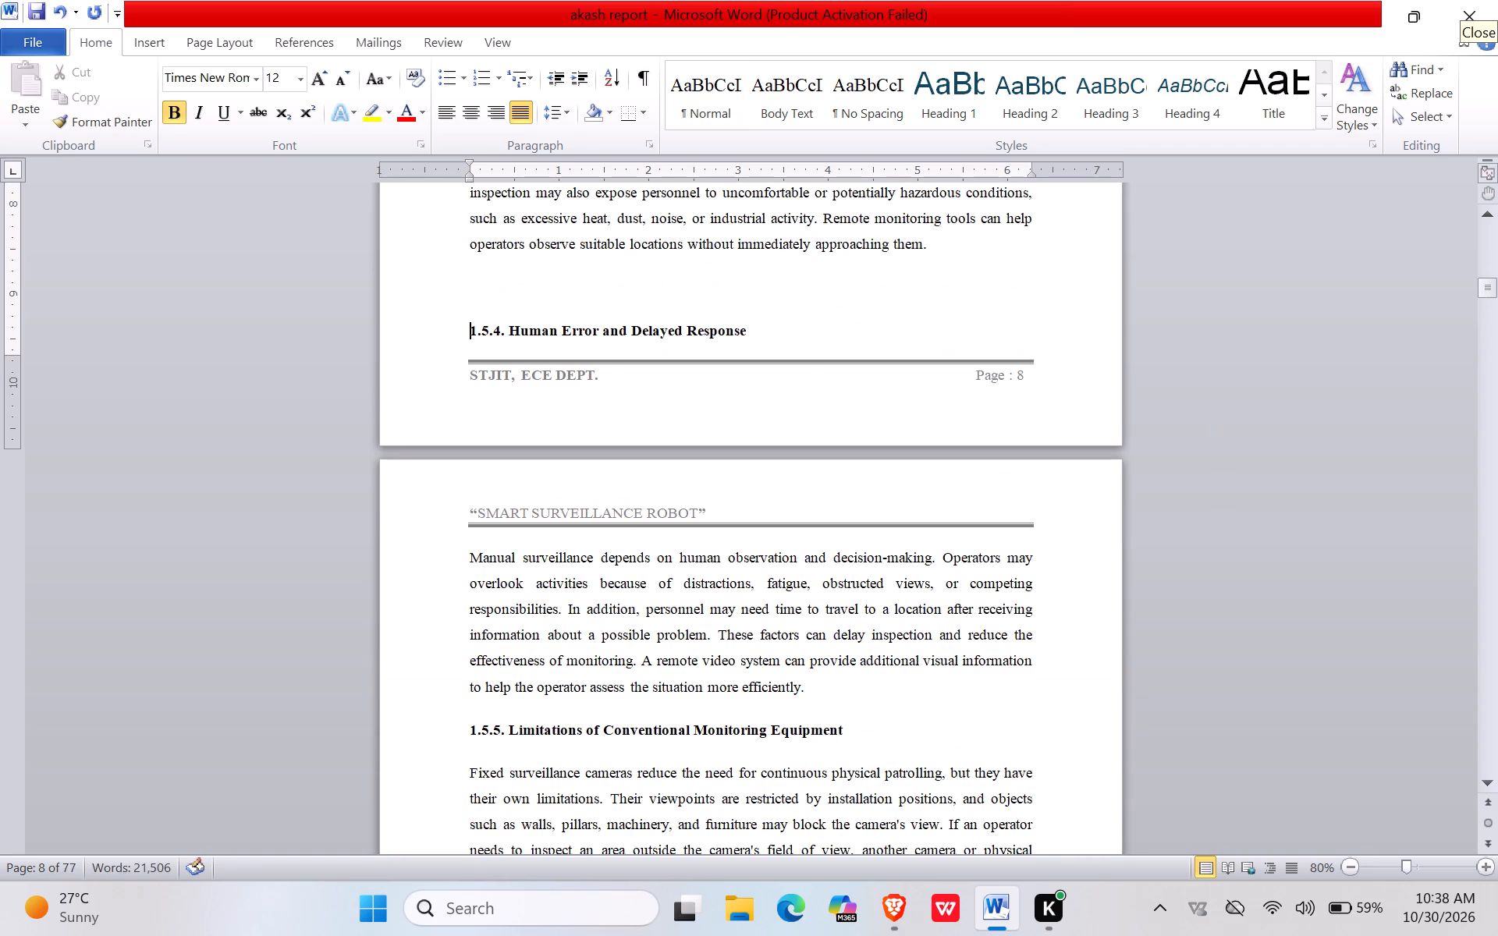
key("Return")
Review the page layout and formatting of section 1.5 from its introduction through subsection 1.5.7.
scroll(998, 367, "up", 3)
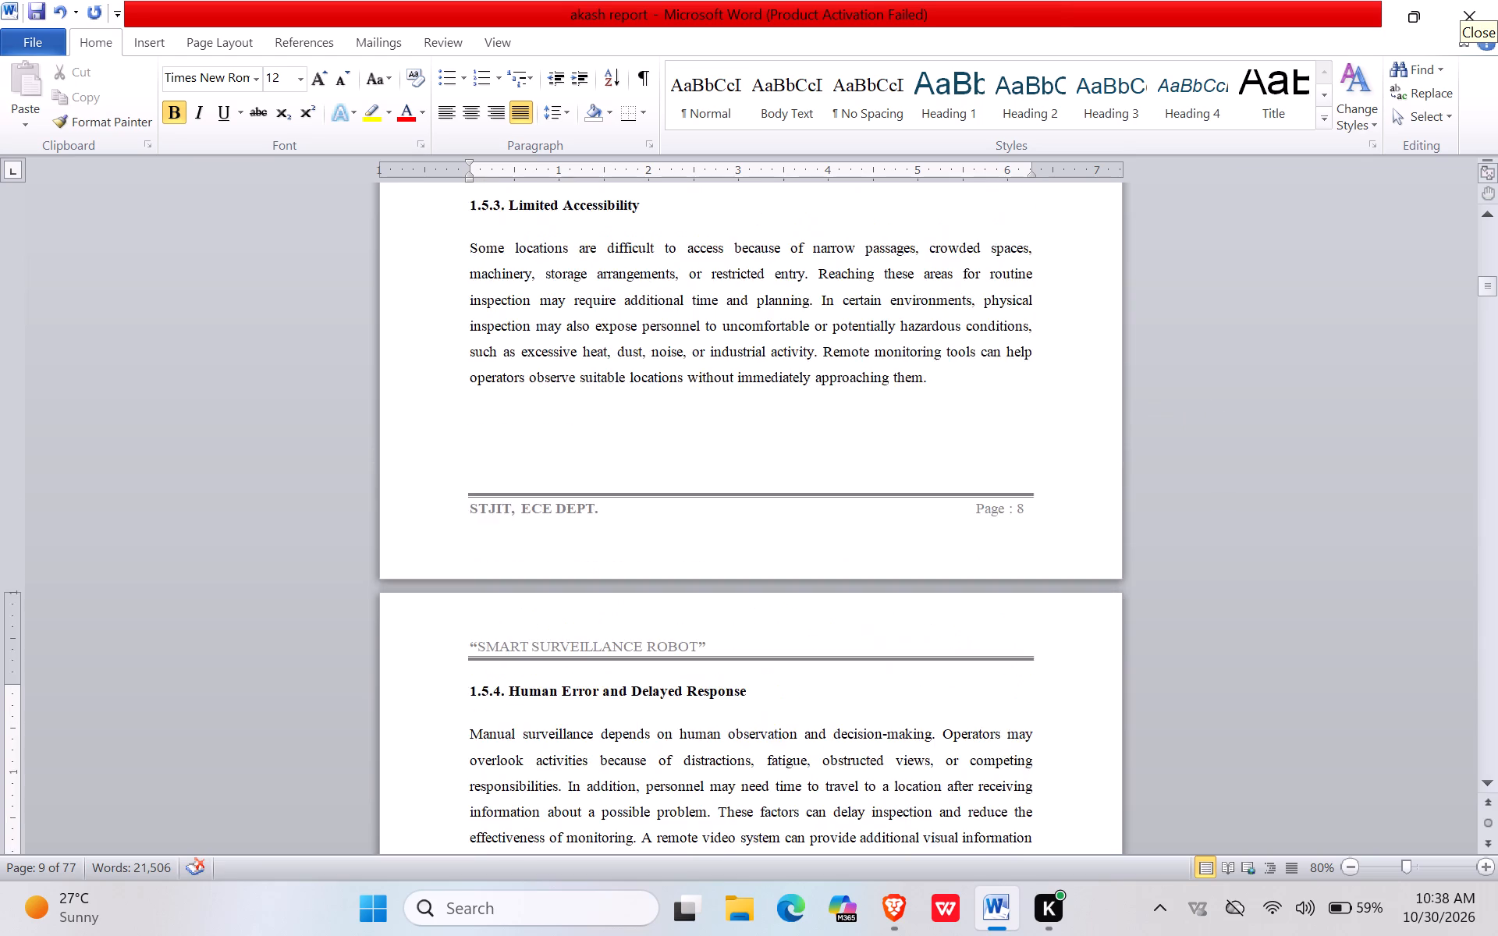
scroll(990, 349, "up", 18)
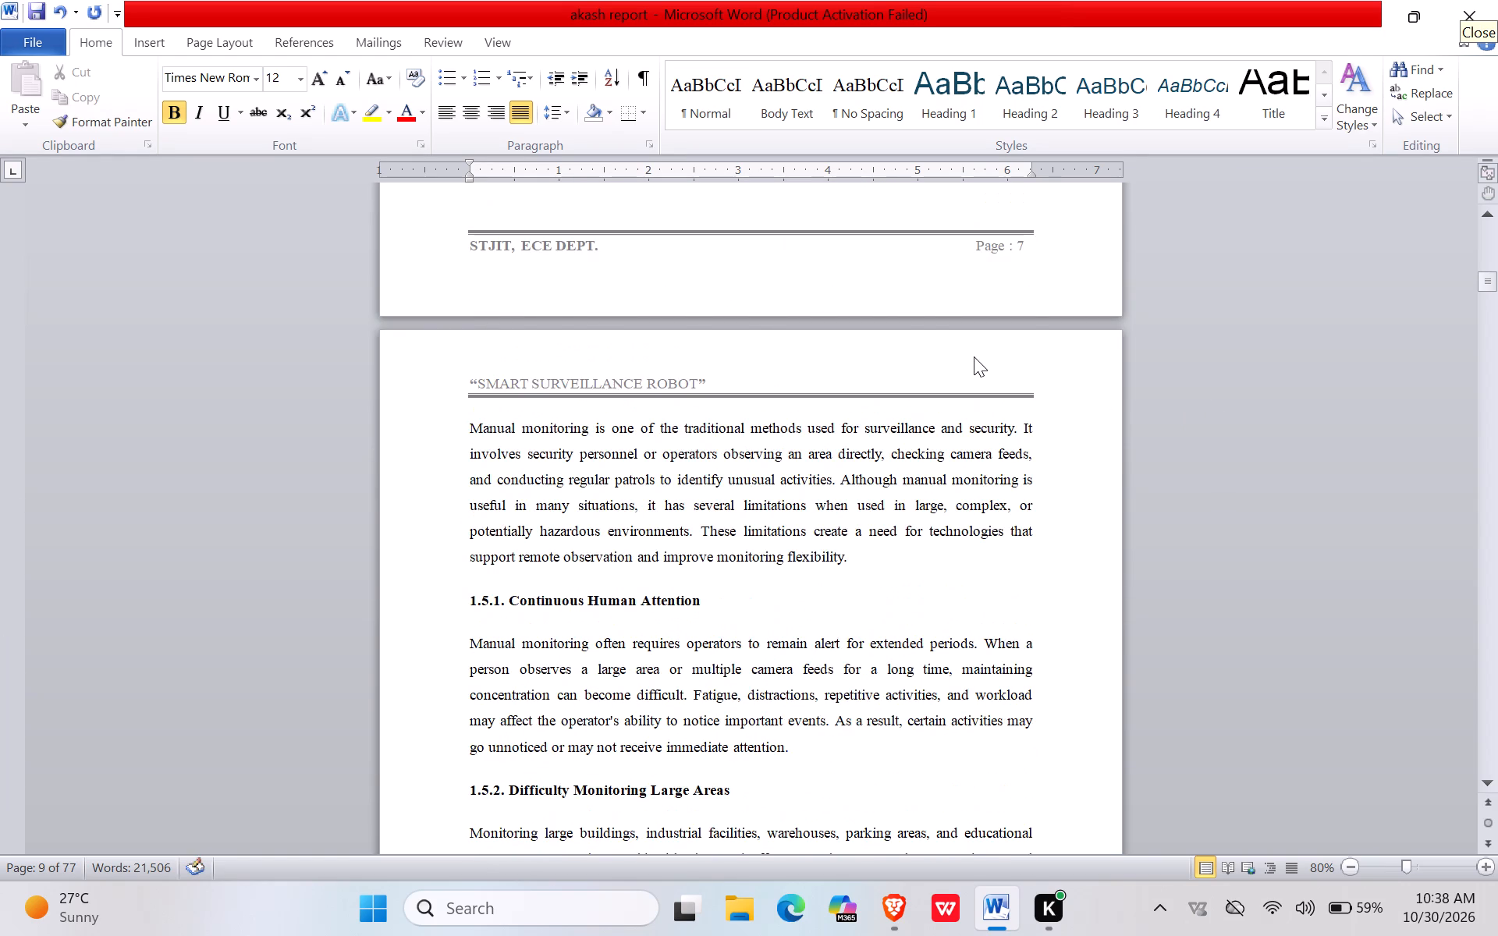
scroll(974, 356, "up", 6)
scroll(974, 356, "down", 17)
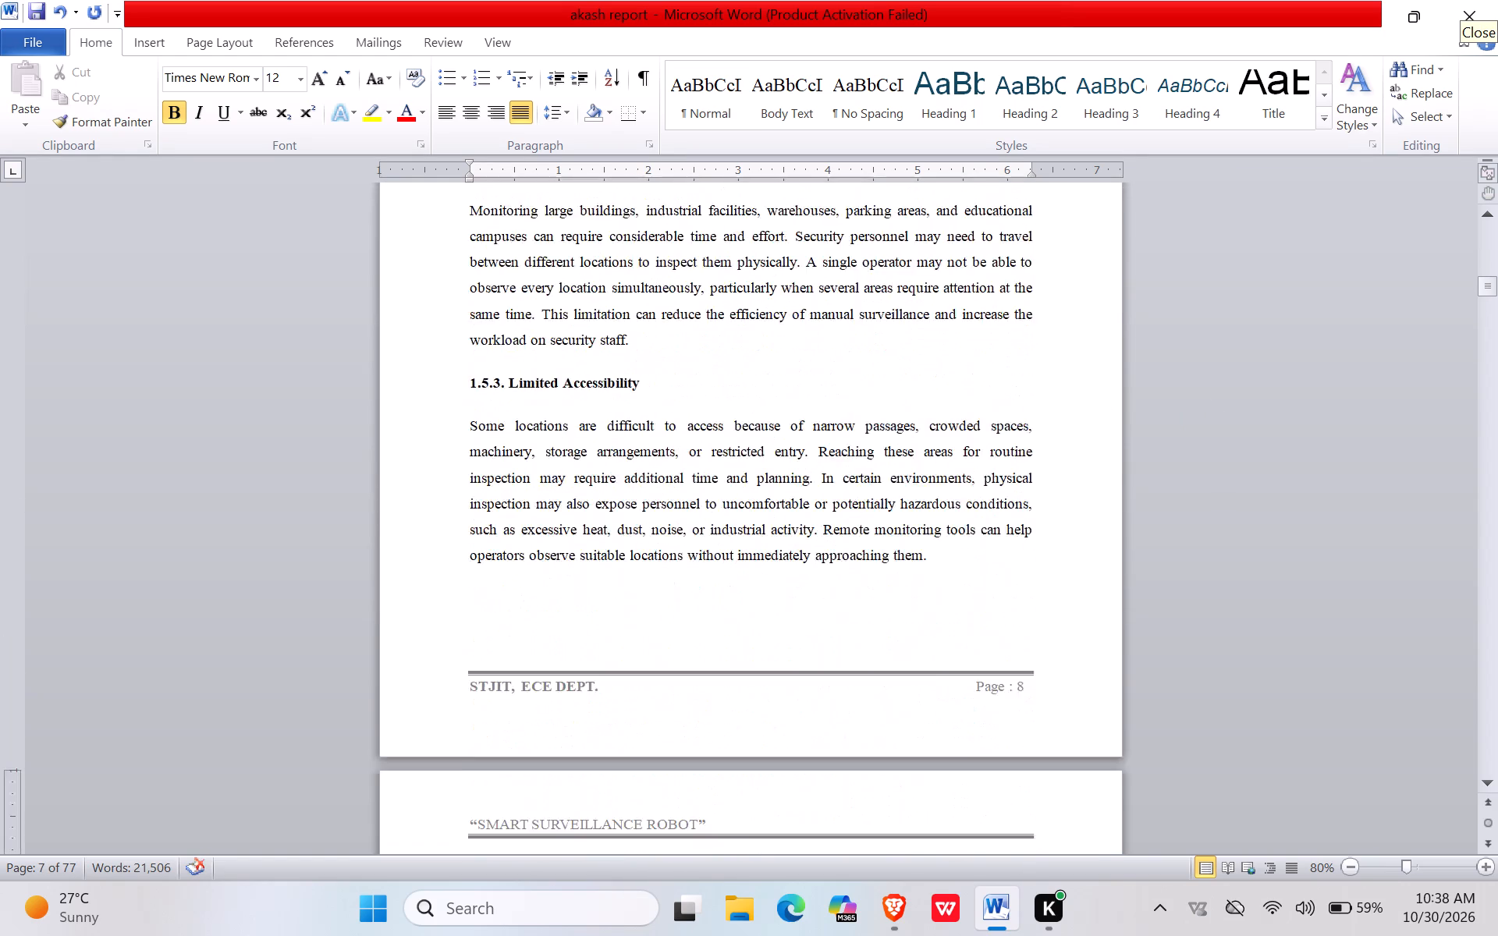
scroll(974, 366, "down", 20)
scroll(974, 366, "down", 6)
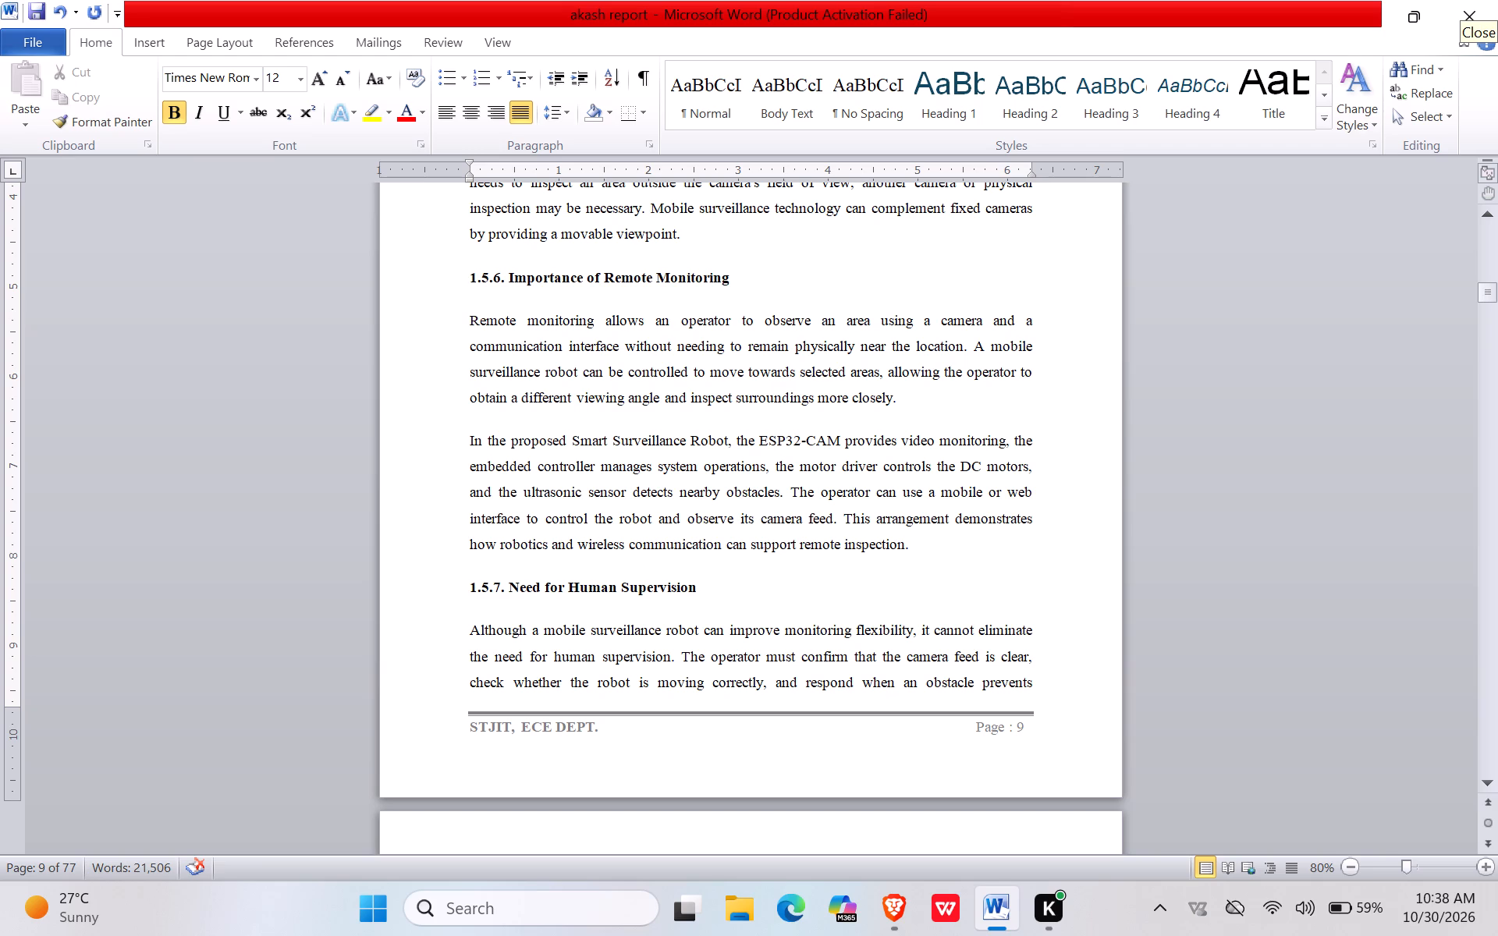
left_click_drag(919, 562, 701, 463)
scroll(698, 462, "down", 4)
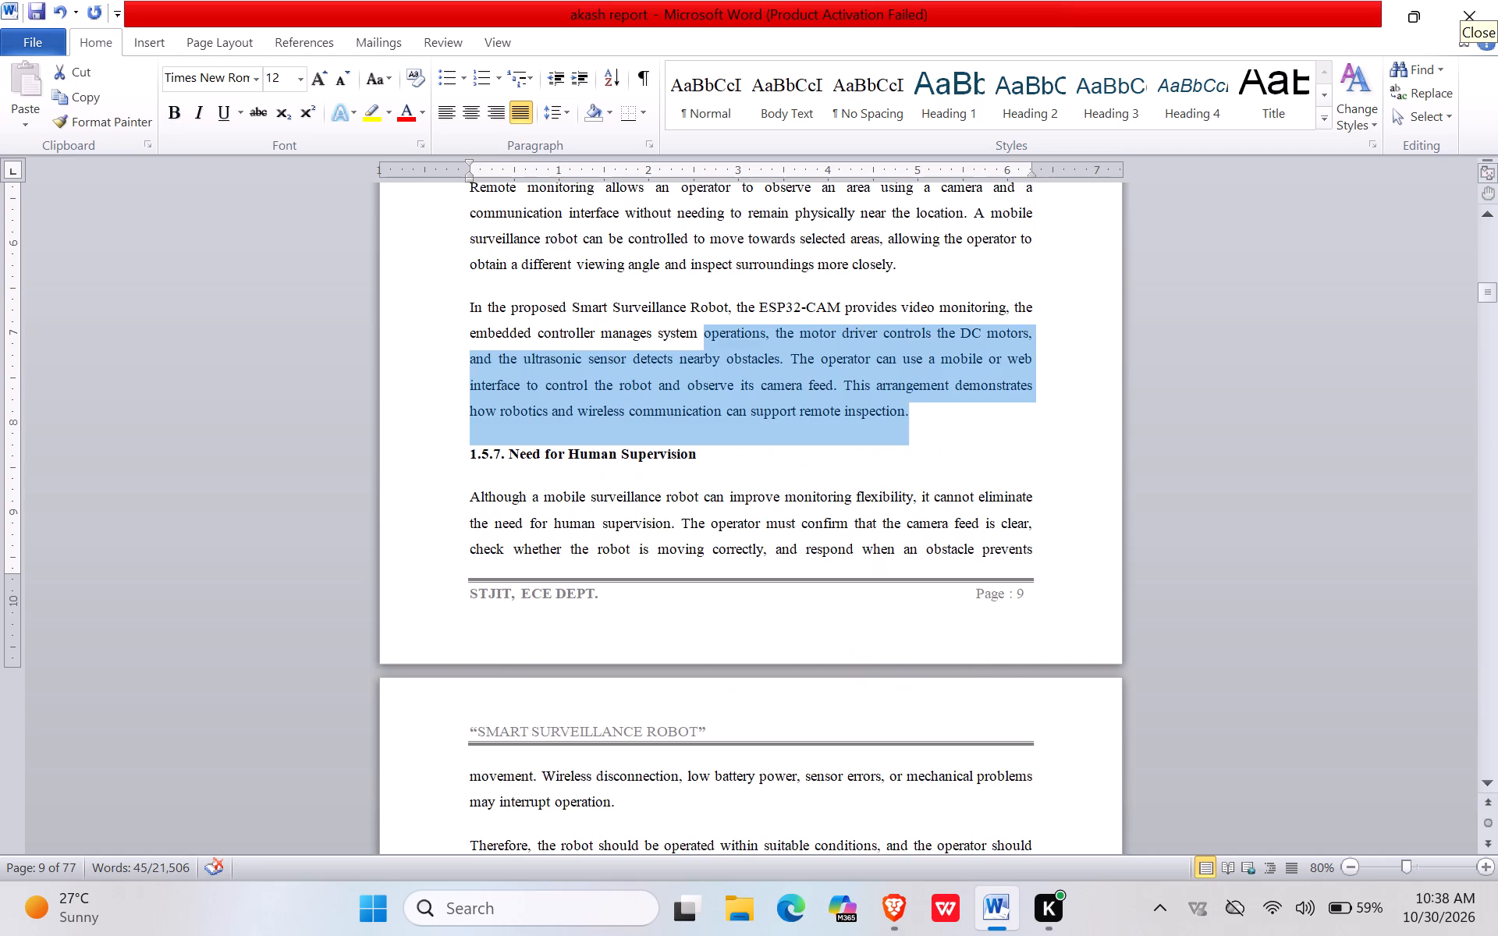
left_click(698, 458)
scroll(698, 457, "down", 4)
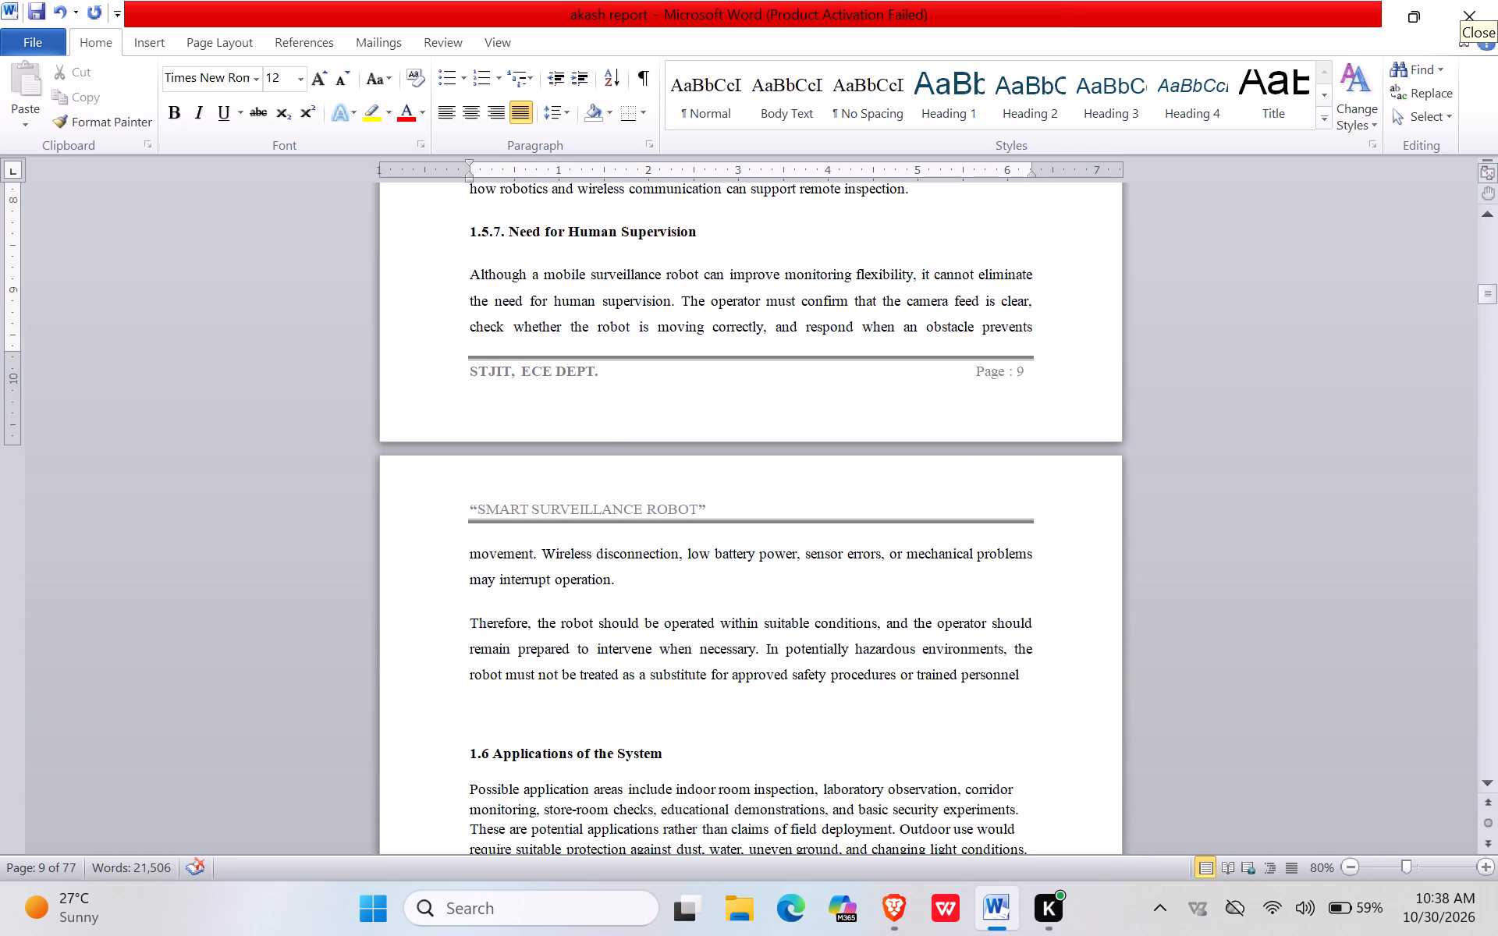
Delete the surplus blank line above the "1.6 Applications of the System" heading.
left_click(733, 623)
scroll(780, 606, "down", 4)
left_click(680, 651)
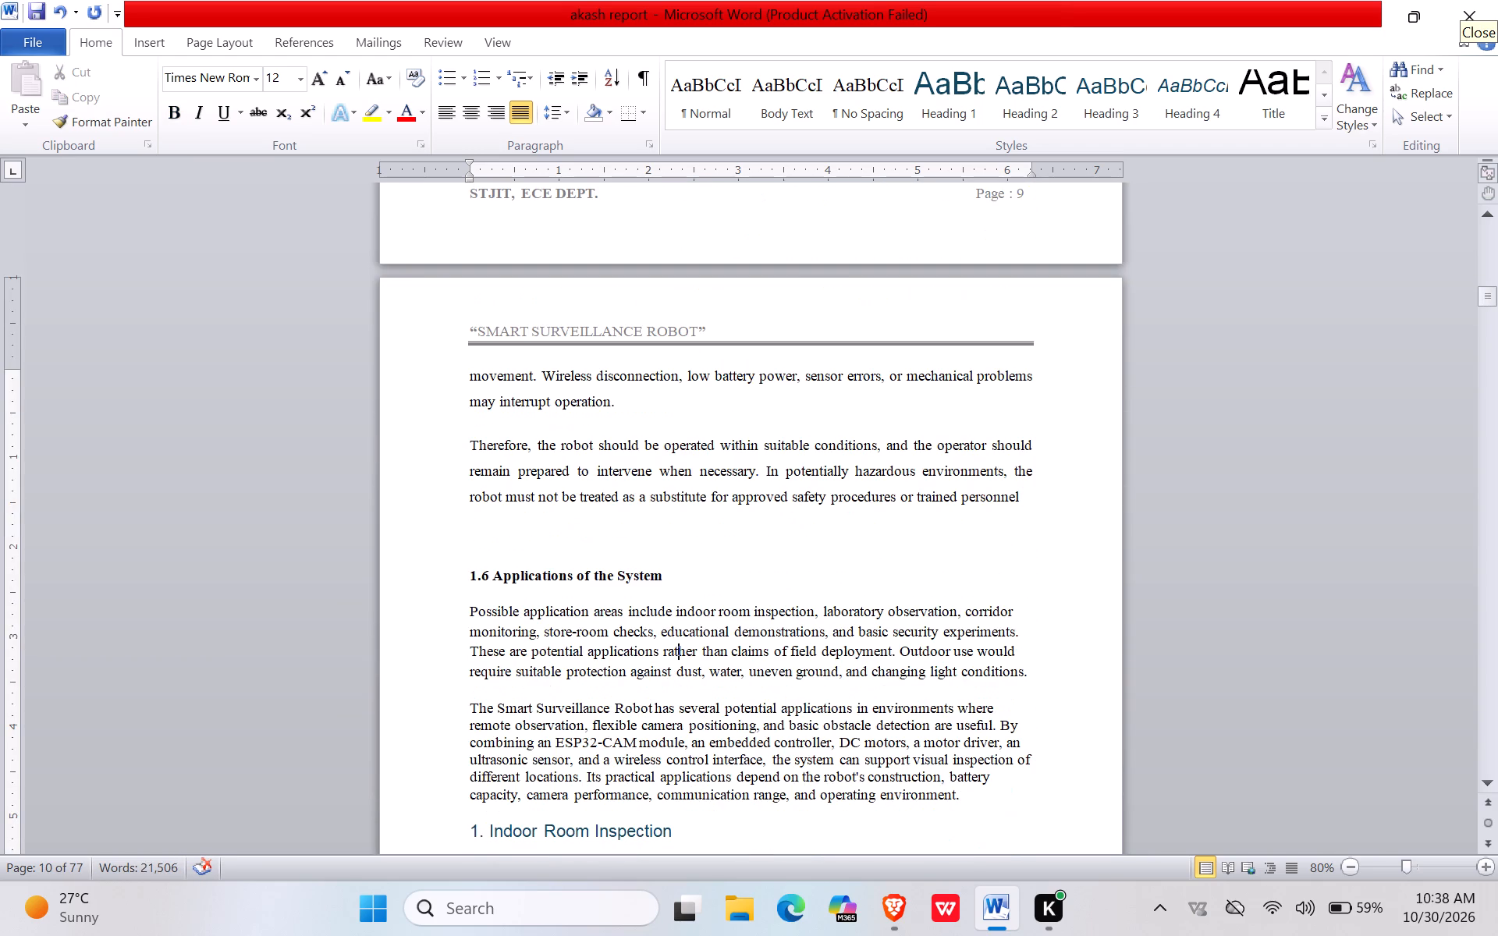
left_click(469, 573)
key("BackSpace")
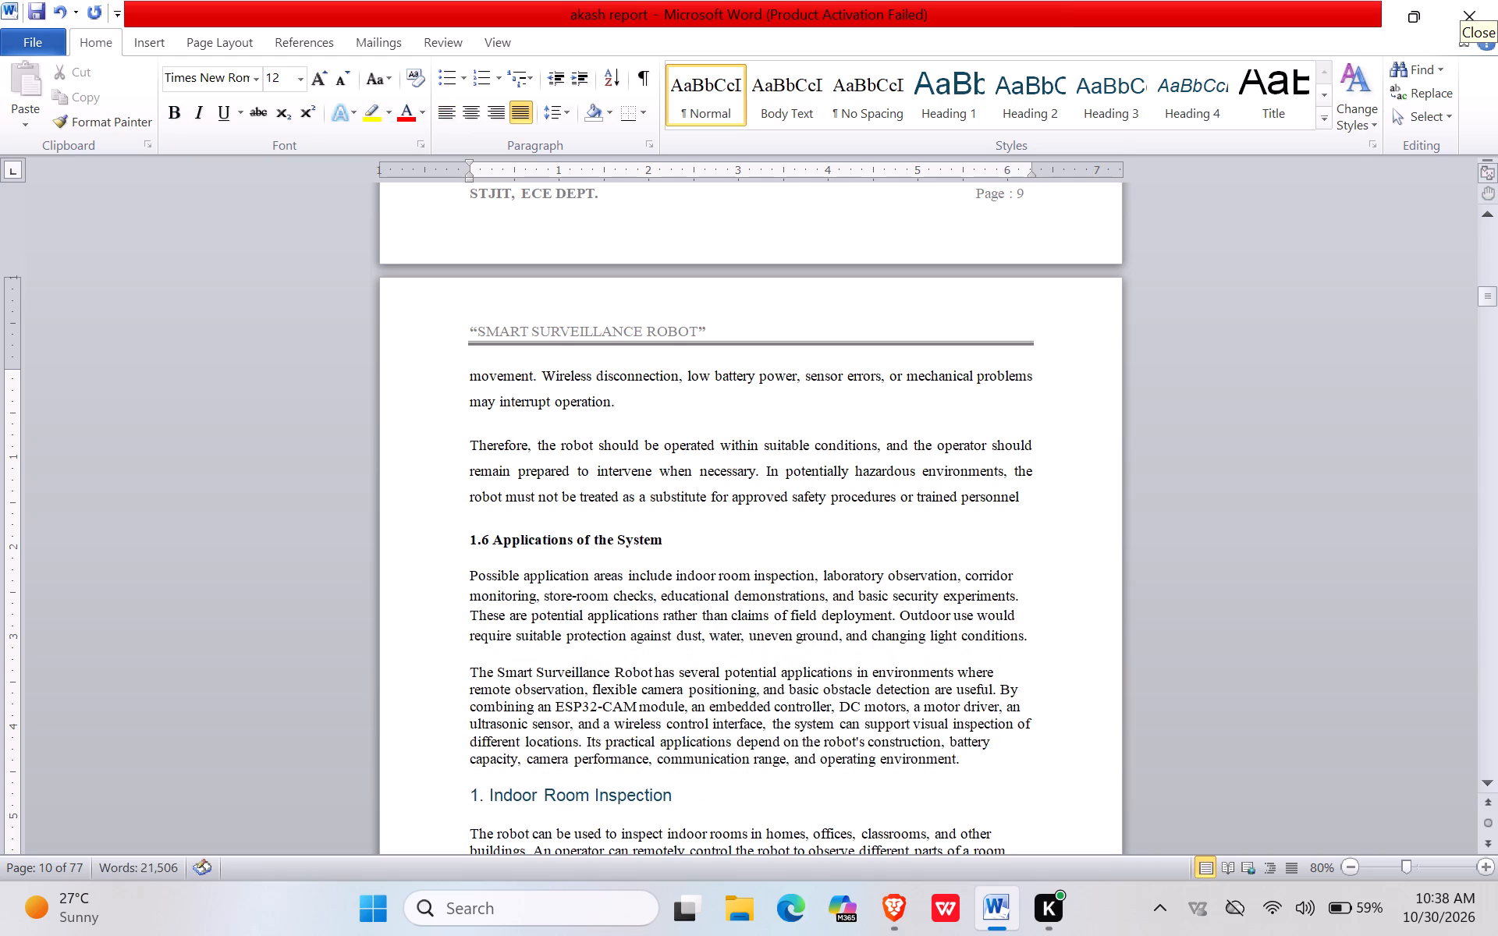
Justify the "1.6 Applications of the System" heading and its two introductory paragraphs, and set their line spacing to 1.5.
left_click_drag(464, 536, 950, 764)
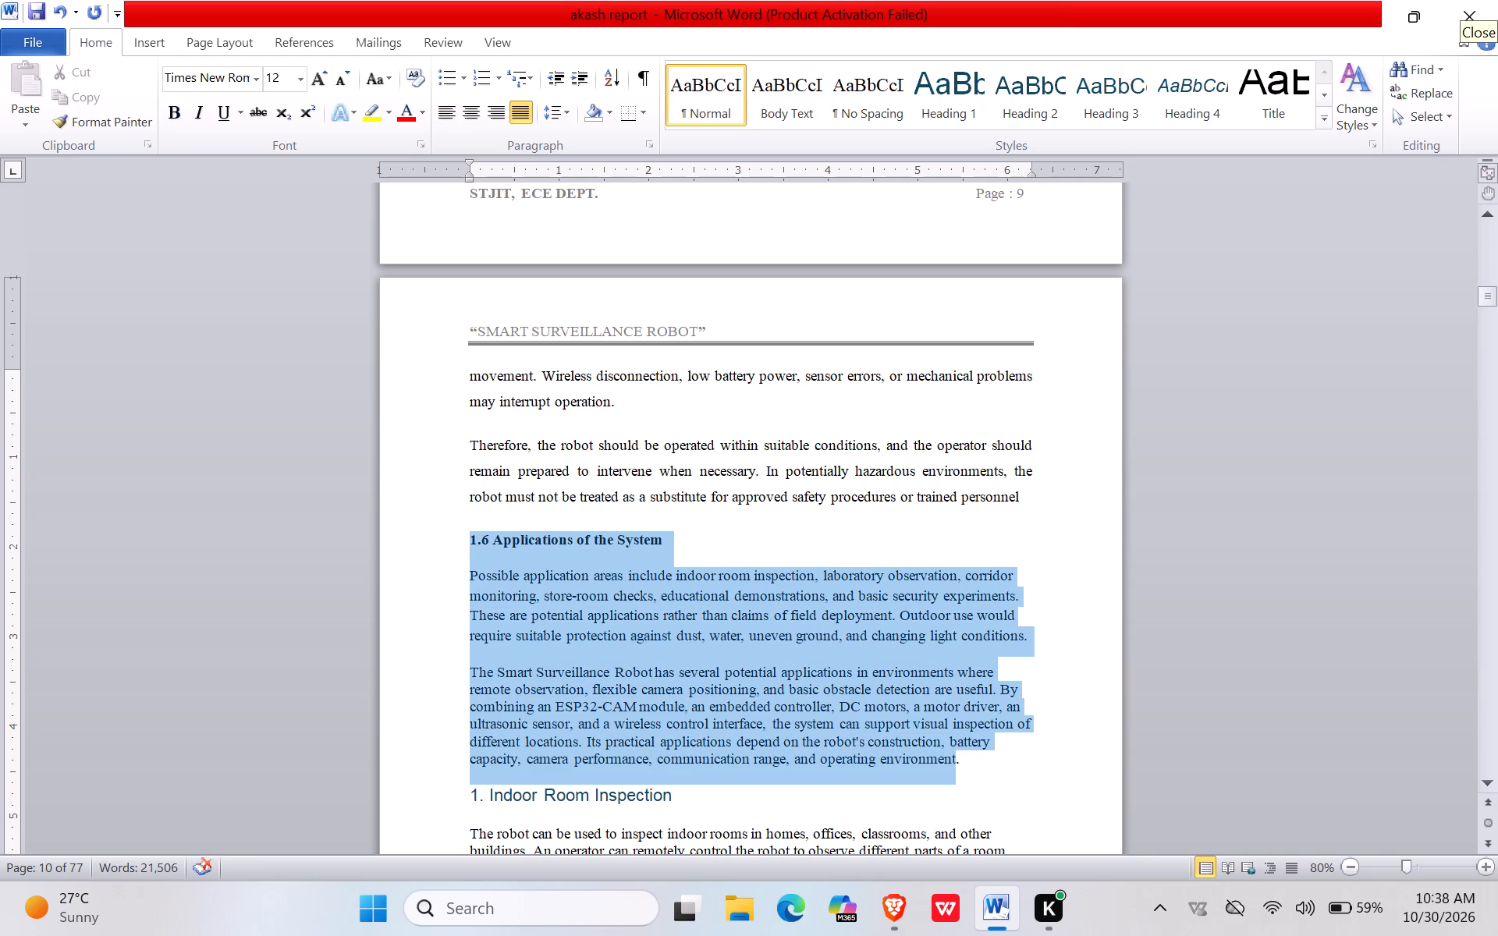
left_click_drag(950, 764, 998, 757)
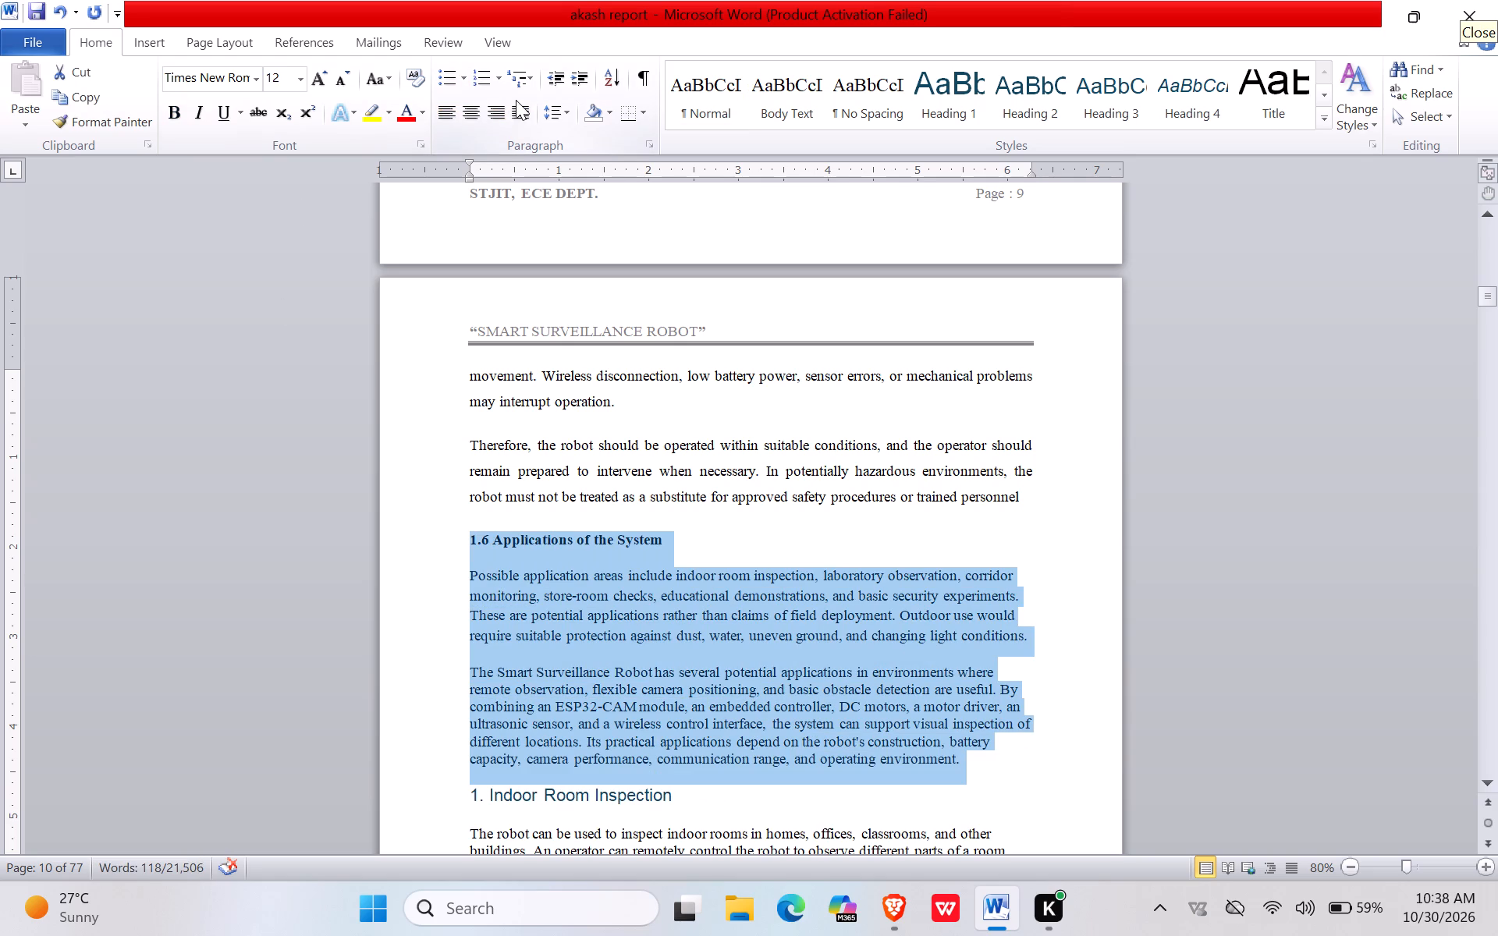
left_click(516, 100)
left_click(521, 118)
left_click(559, 119)
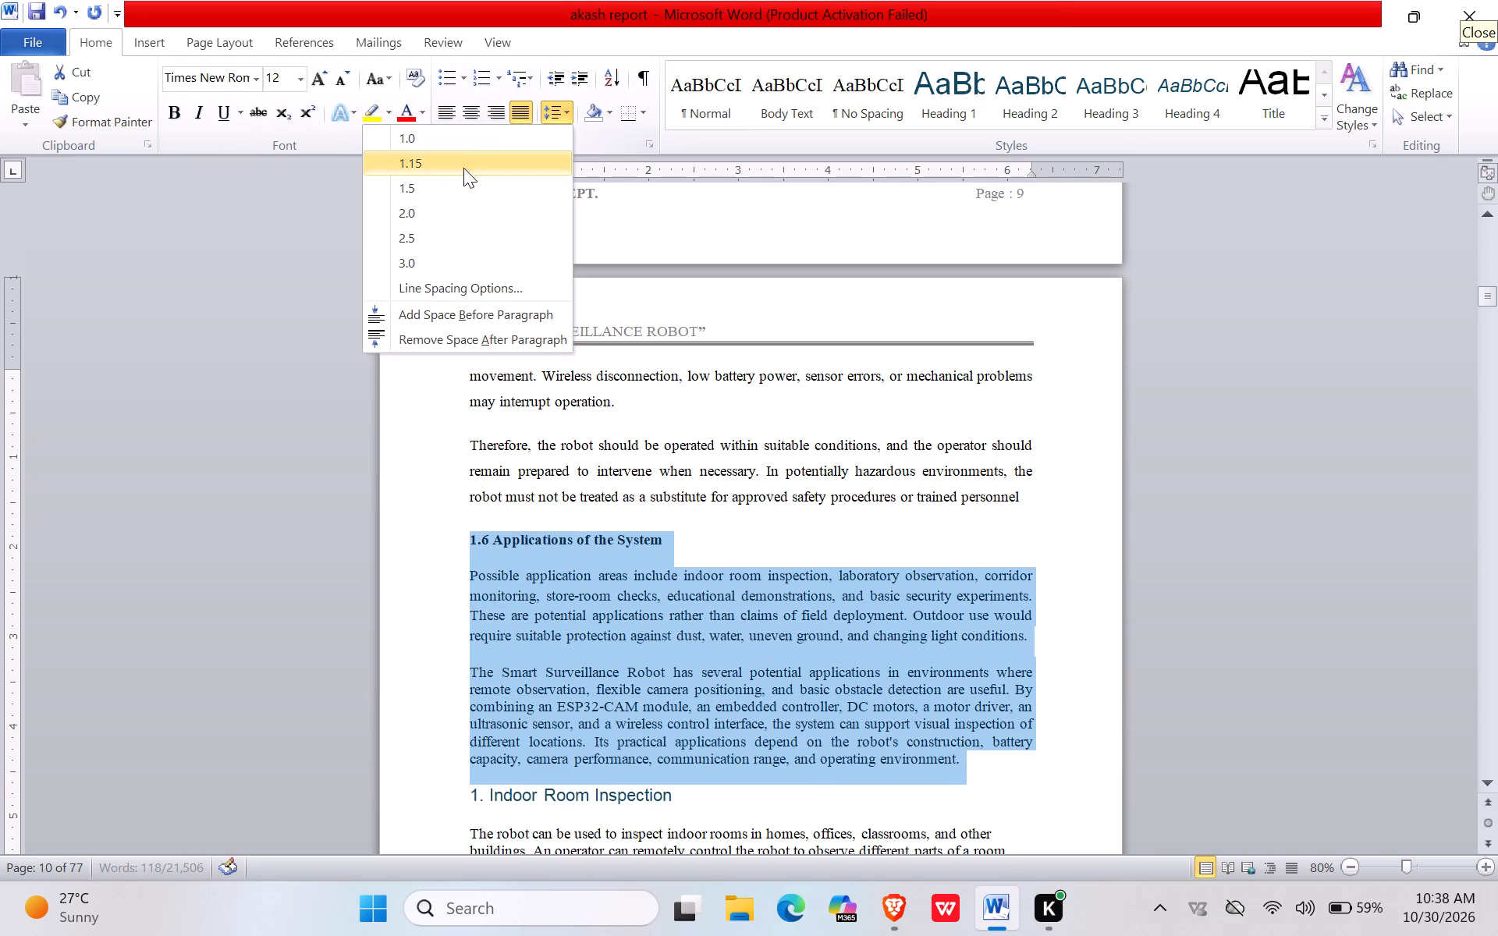
left_click(460, 188)
Make the "1. Indoor Room Inspection" heading black and bold.
scroll(584, 496, "down", 3)
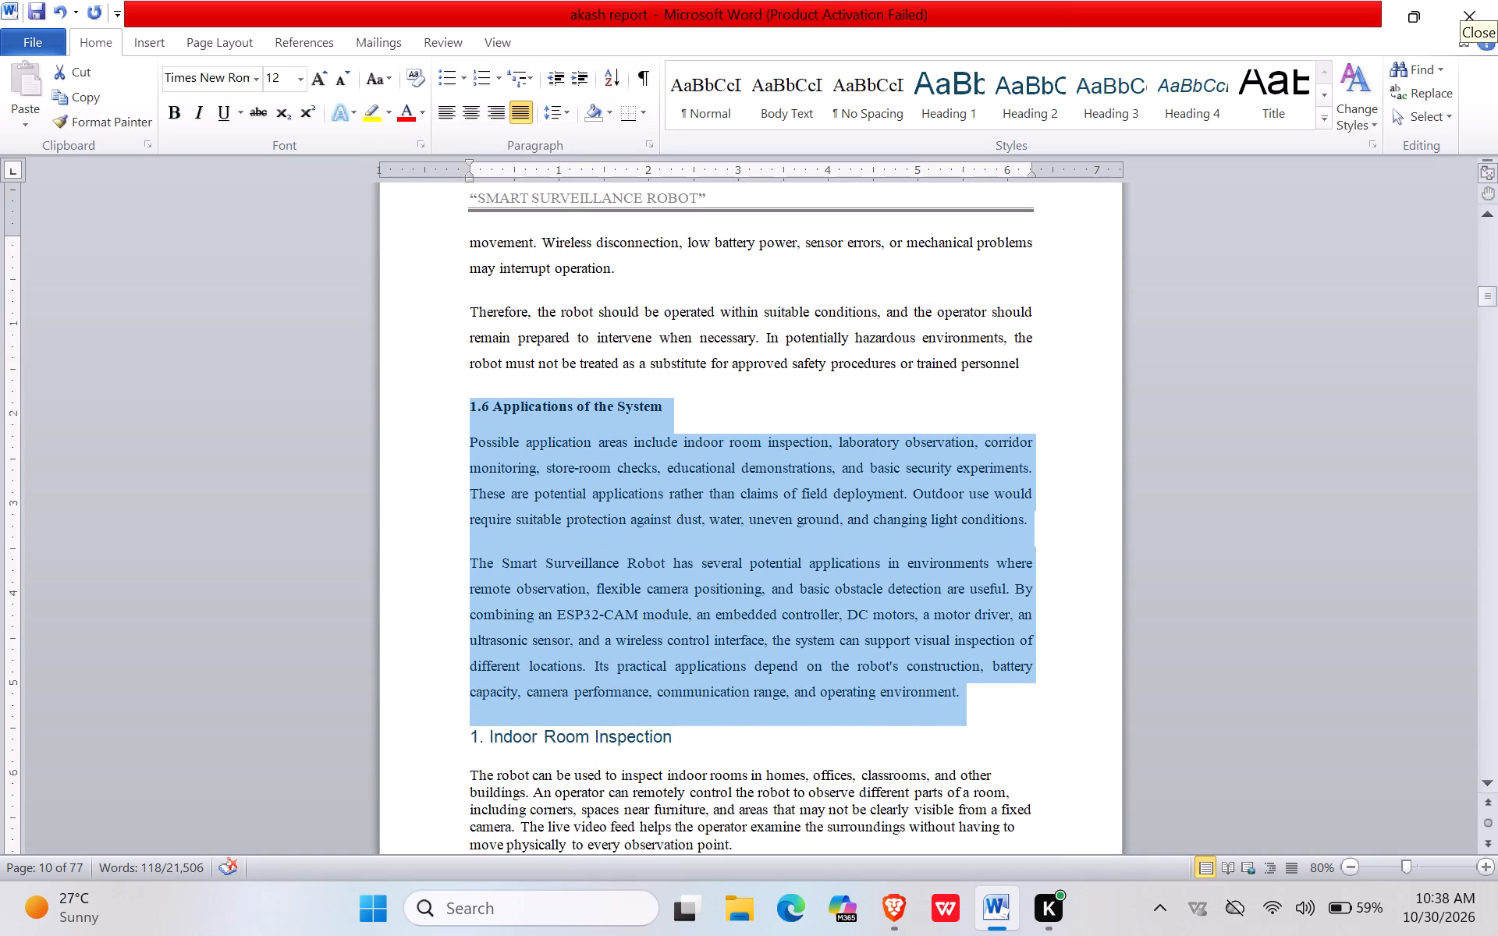
left_click(1006, 750)
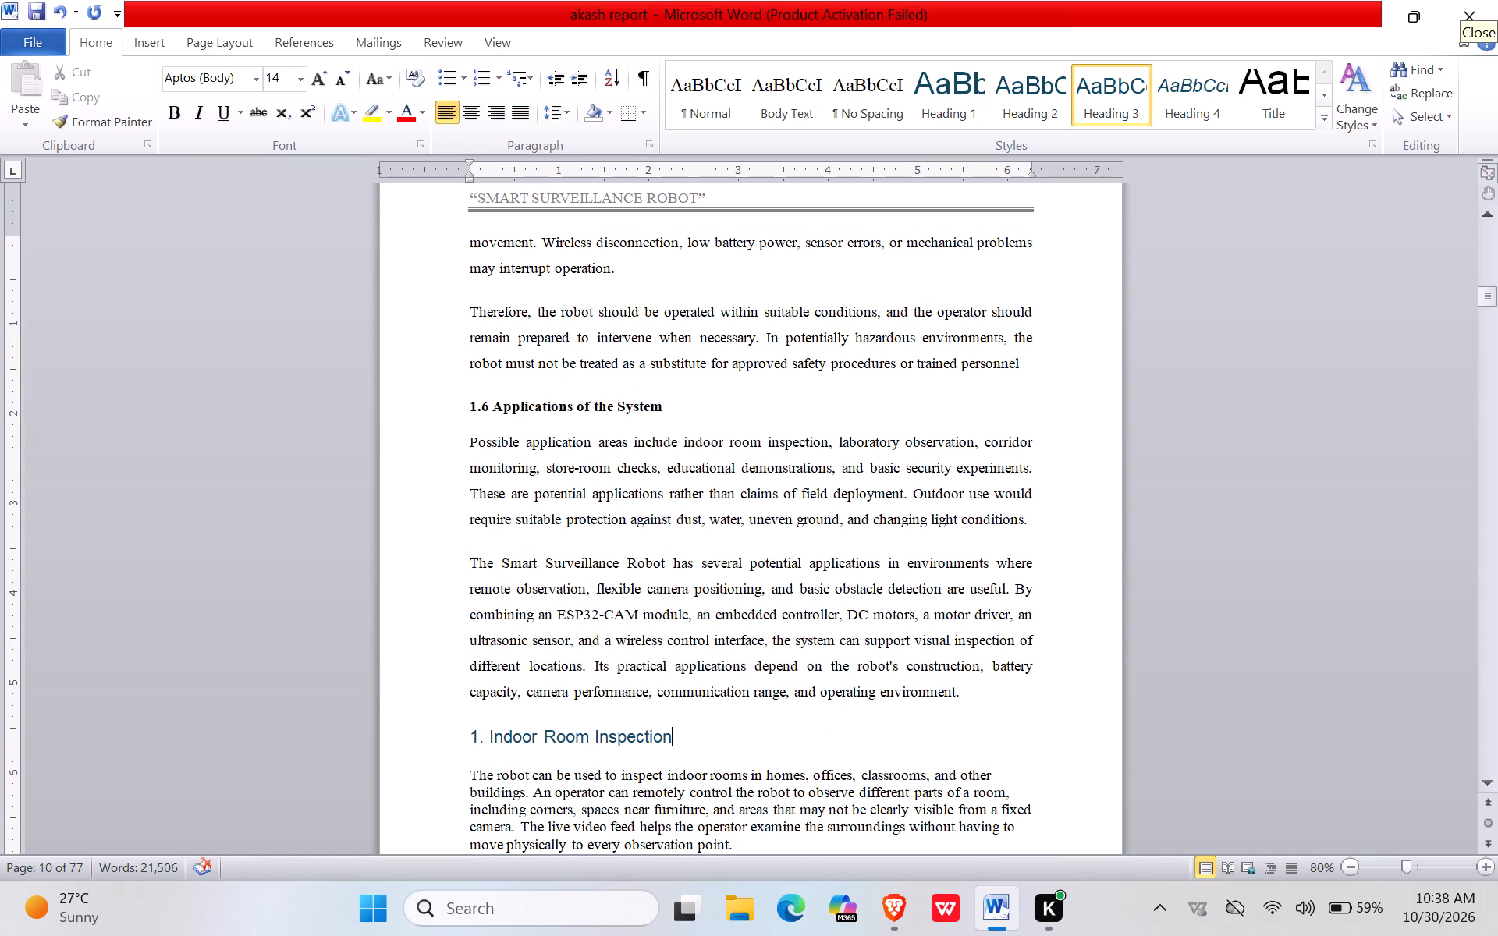
left_click_drag(673, 739, 473, 736)
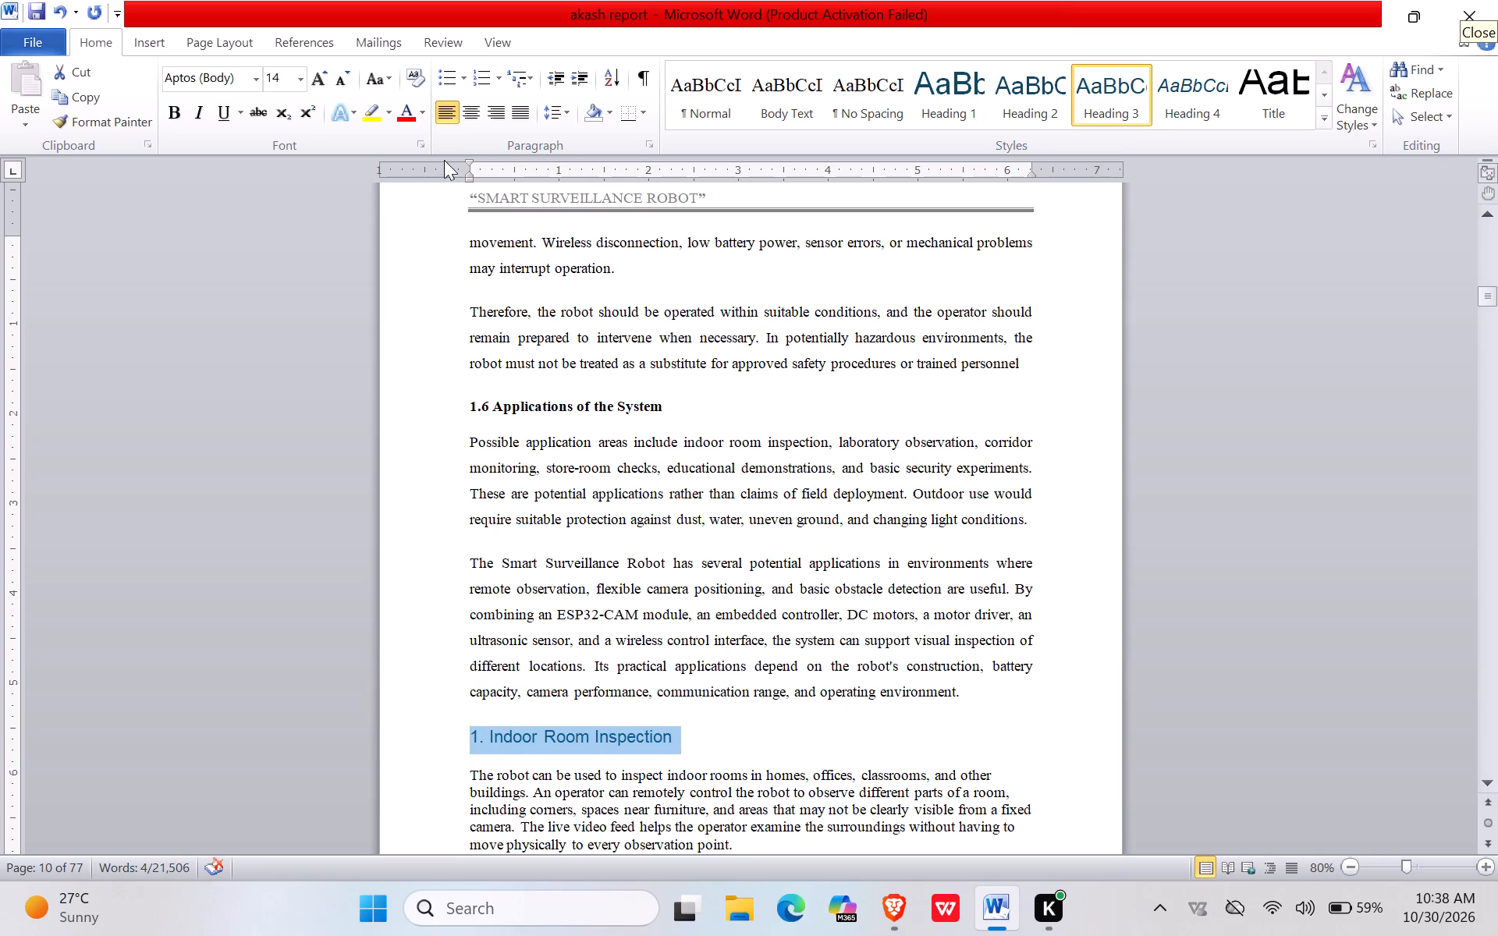
right_click(621, 748)
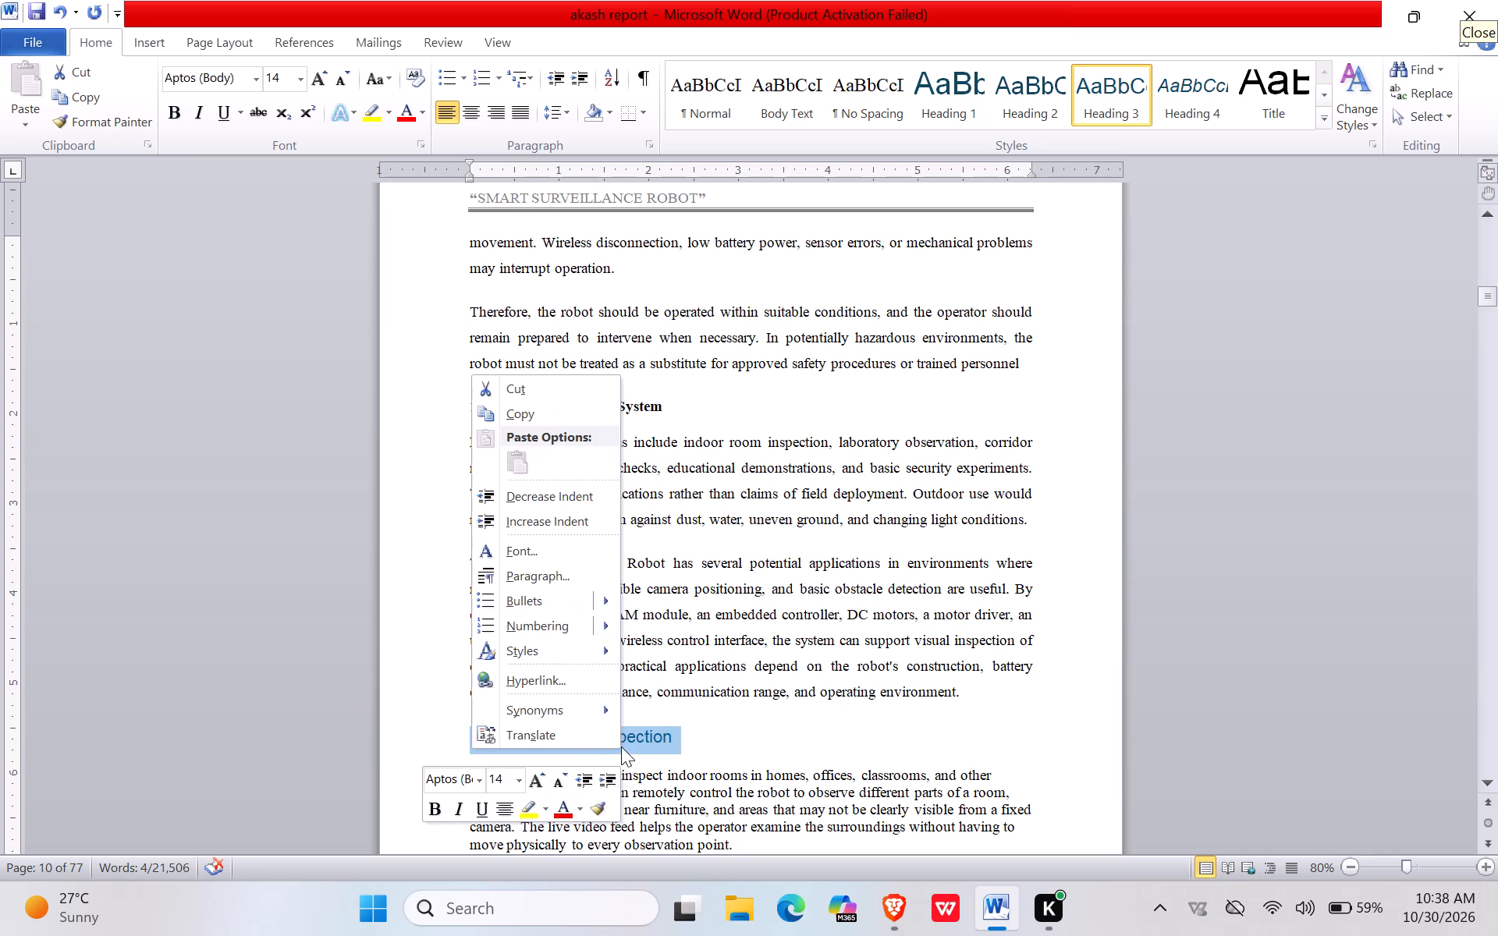
left_click(577, 802)
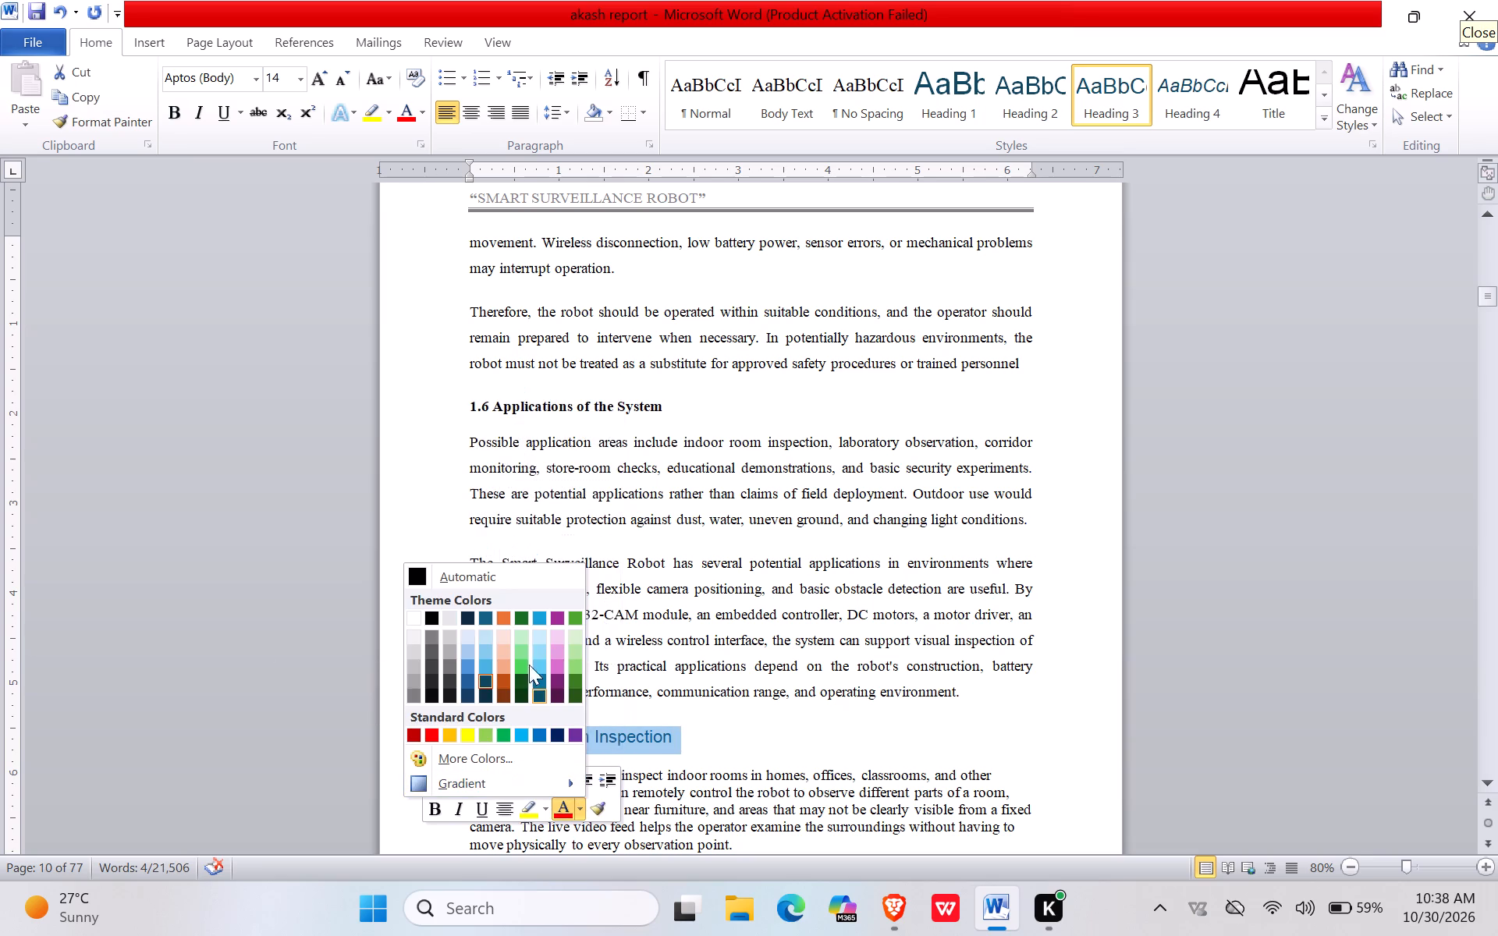
left_click(431, 612)
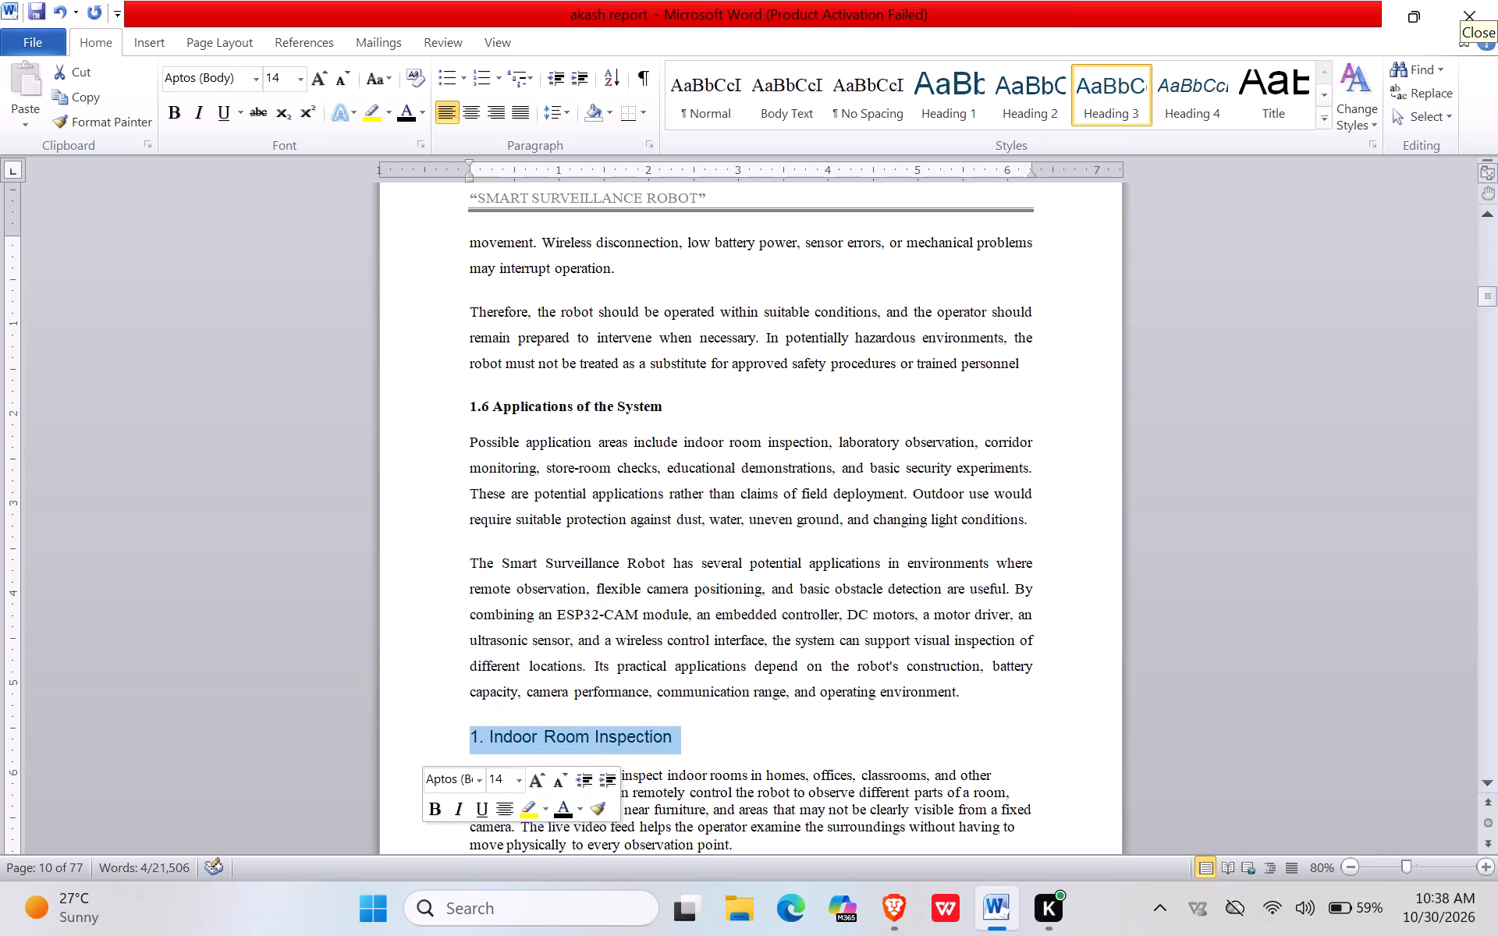
left_click(436, 814)
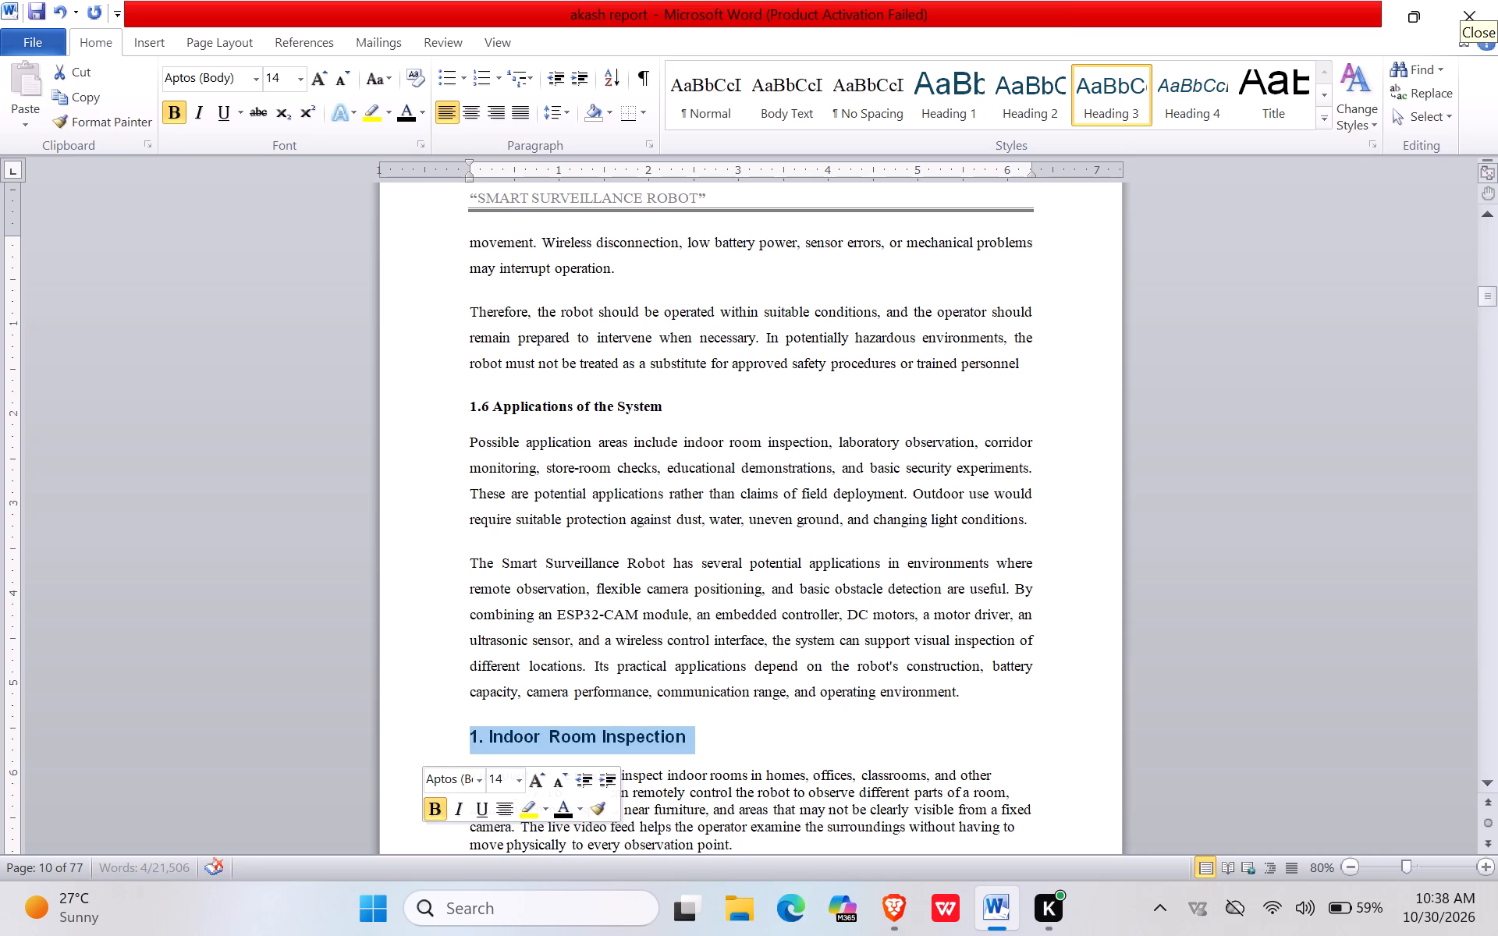
Set the "1. Indoor Room Inspection" heading to 12 pt Times New Roman.
left_click(474, 736)
left_click_drag(752, 750, 560, 732)
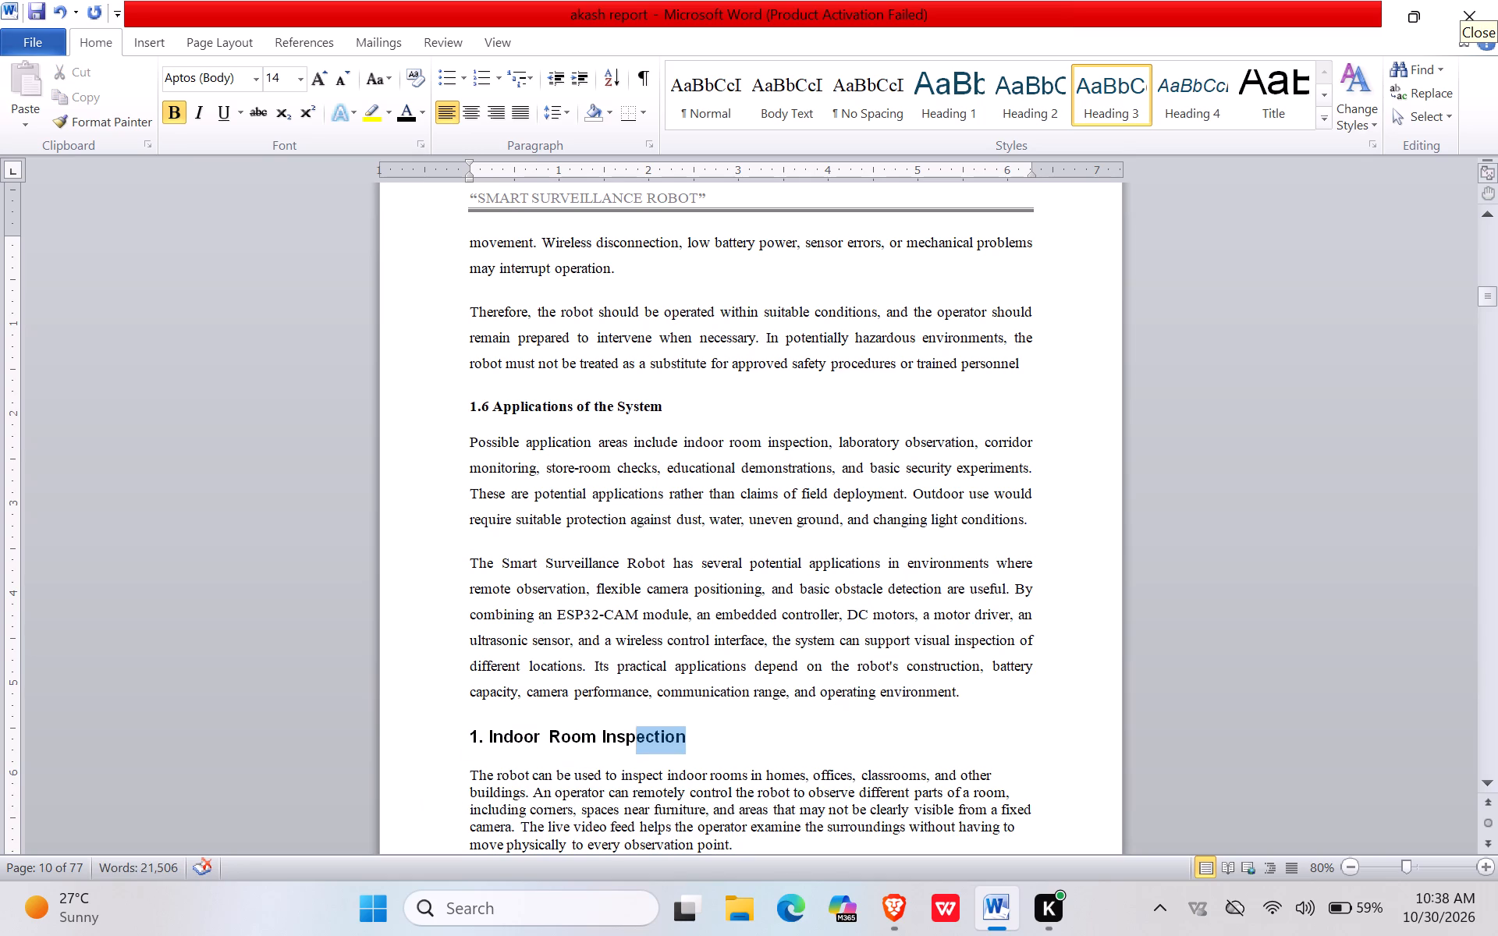
left_click_drag(560, 732, 477, 732)
left_click_drag(468, 732, 694, 731)
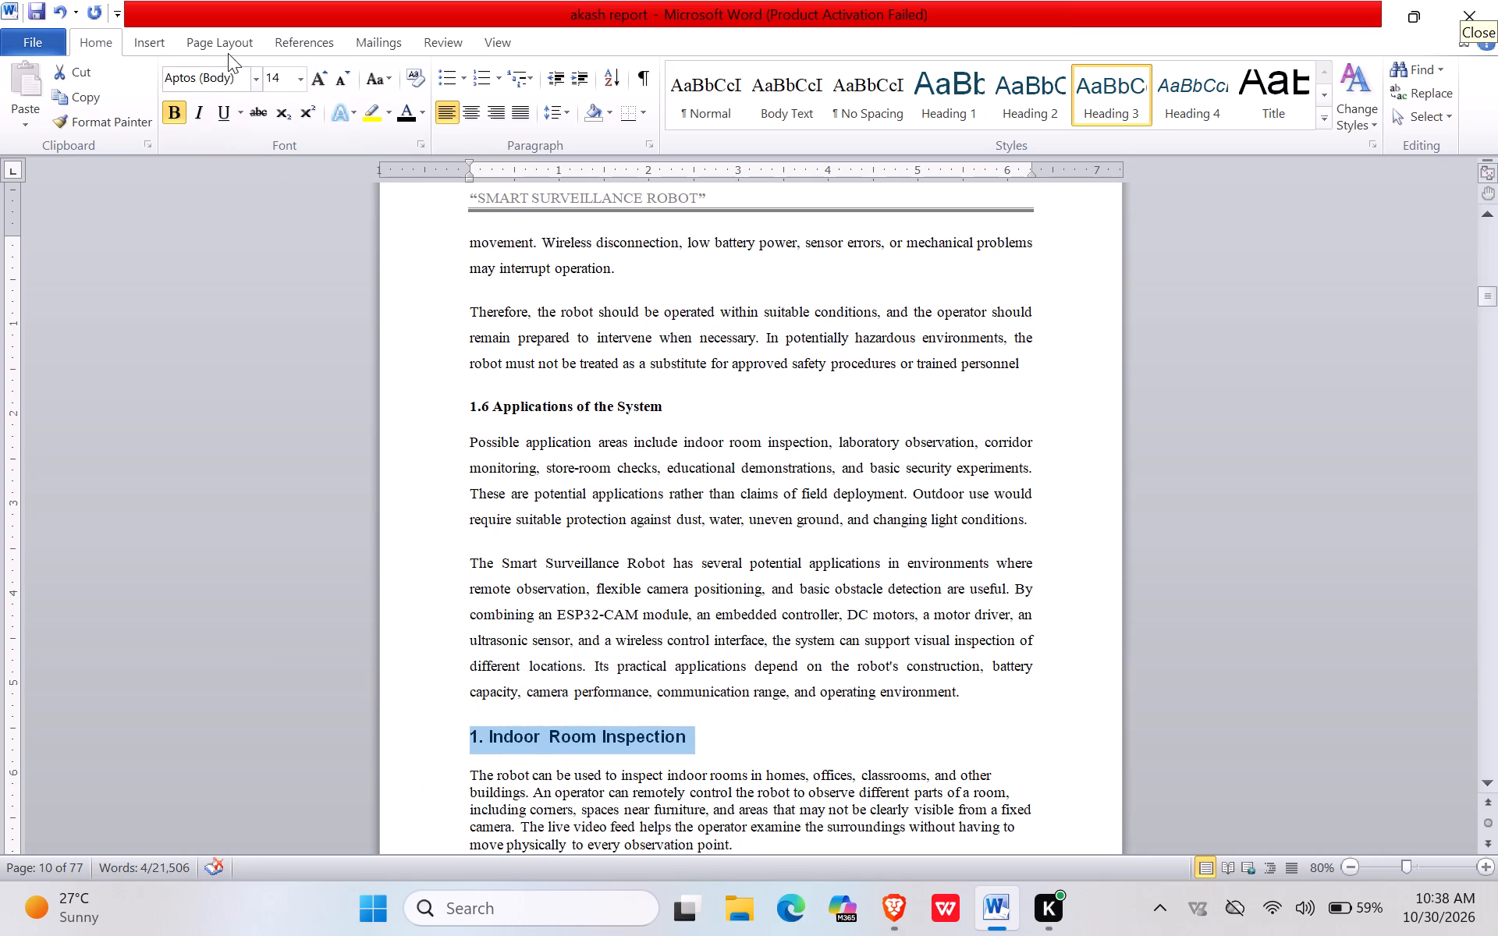
left_click(341, 78)
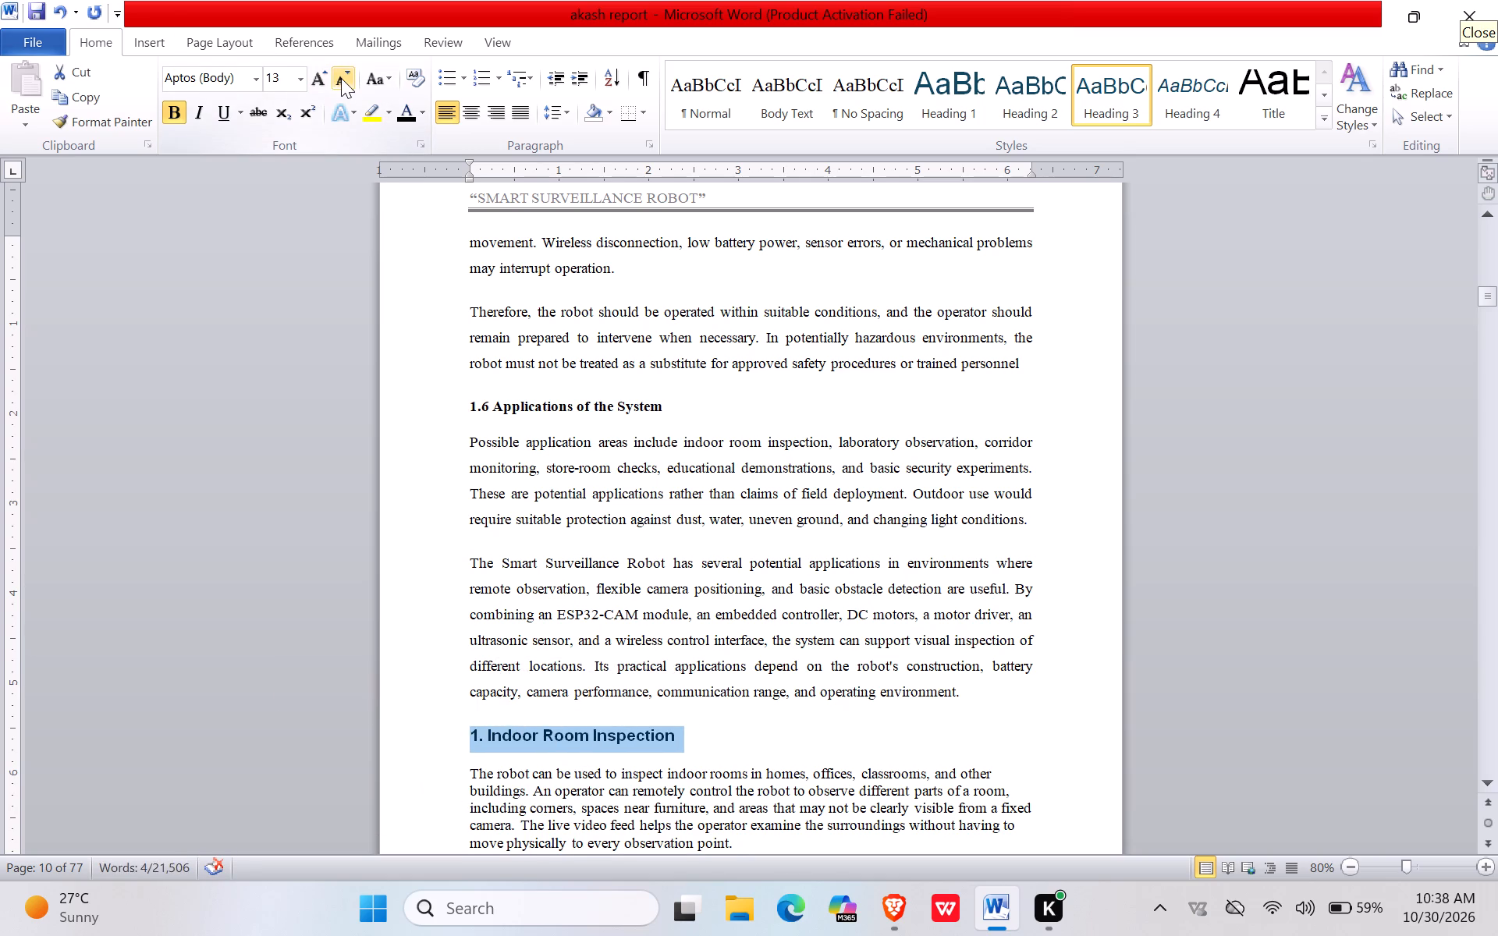
left_click(341, 78)
left_click(257, 79)
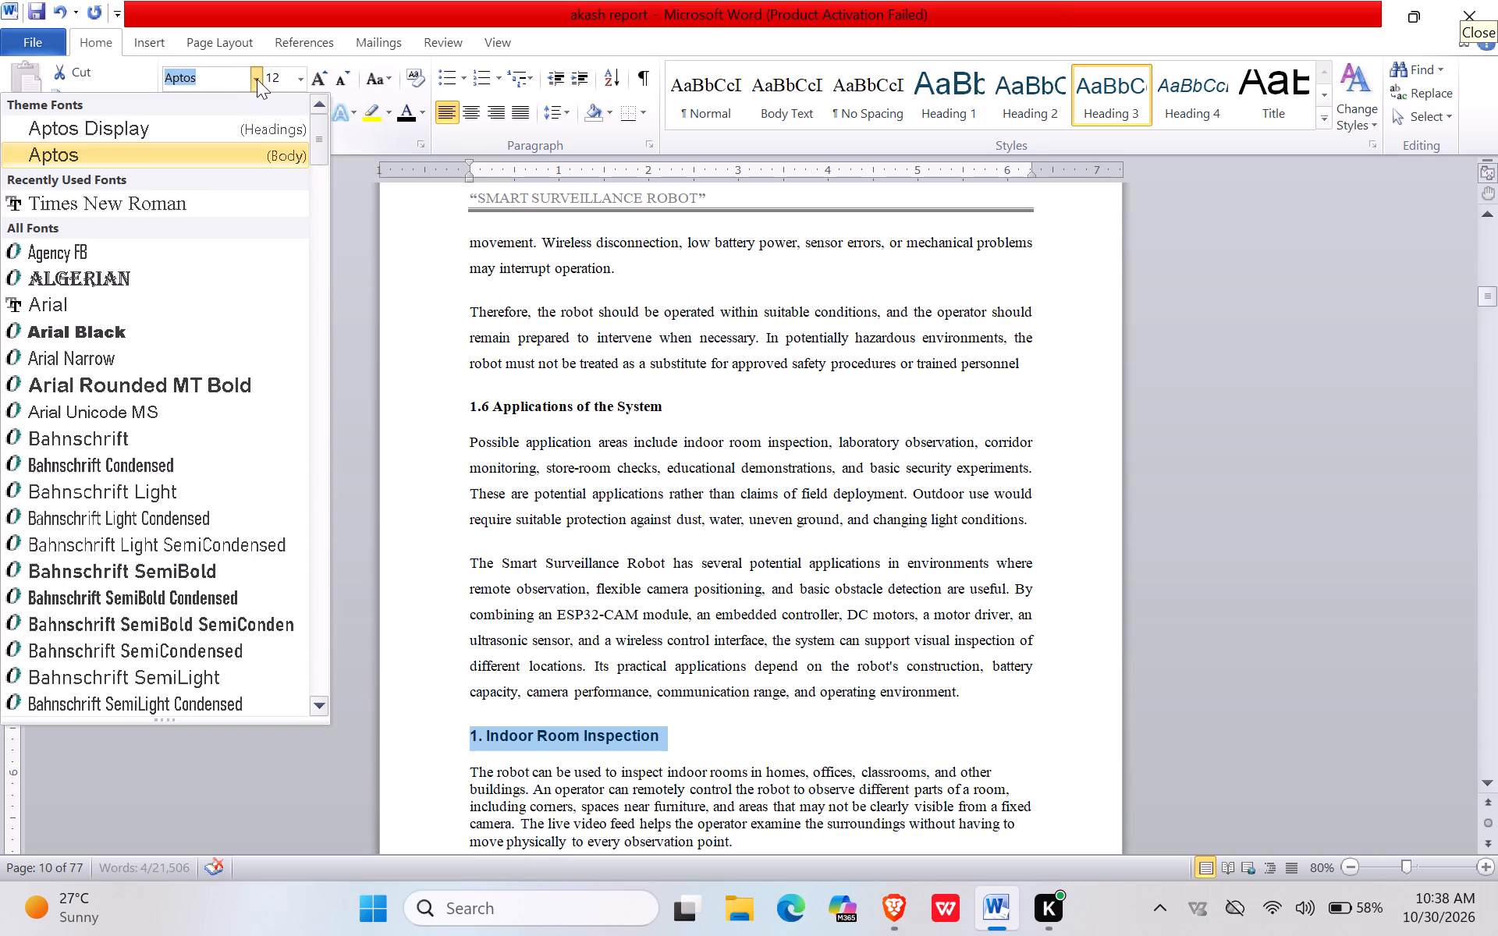
left_click(190, 204)
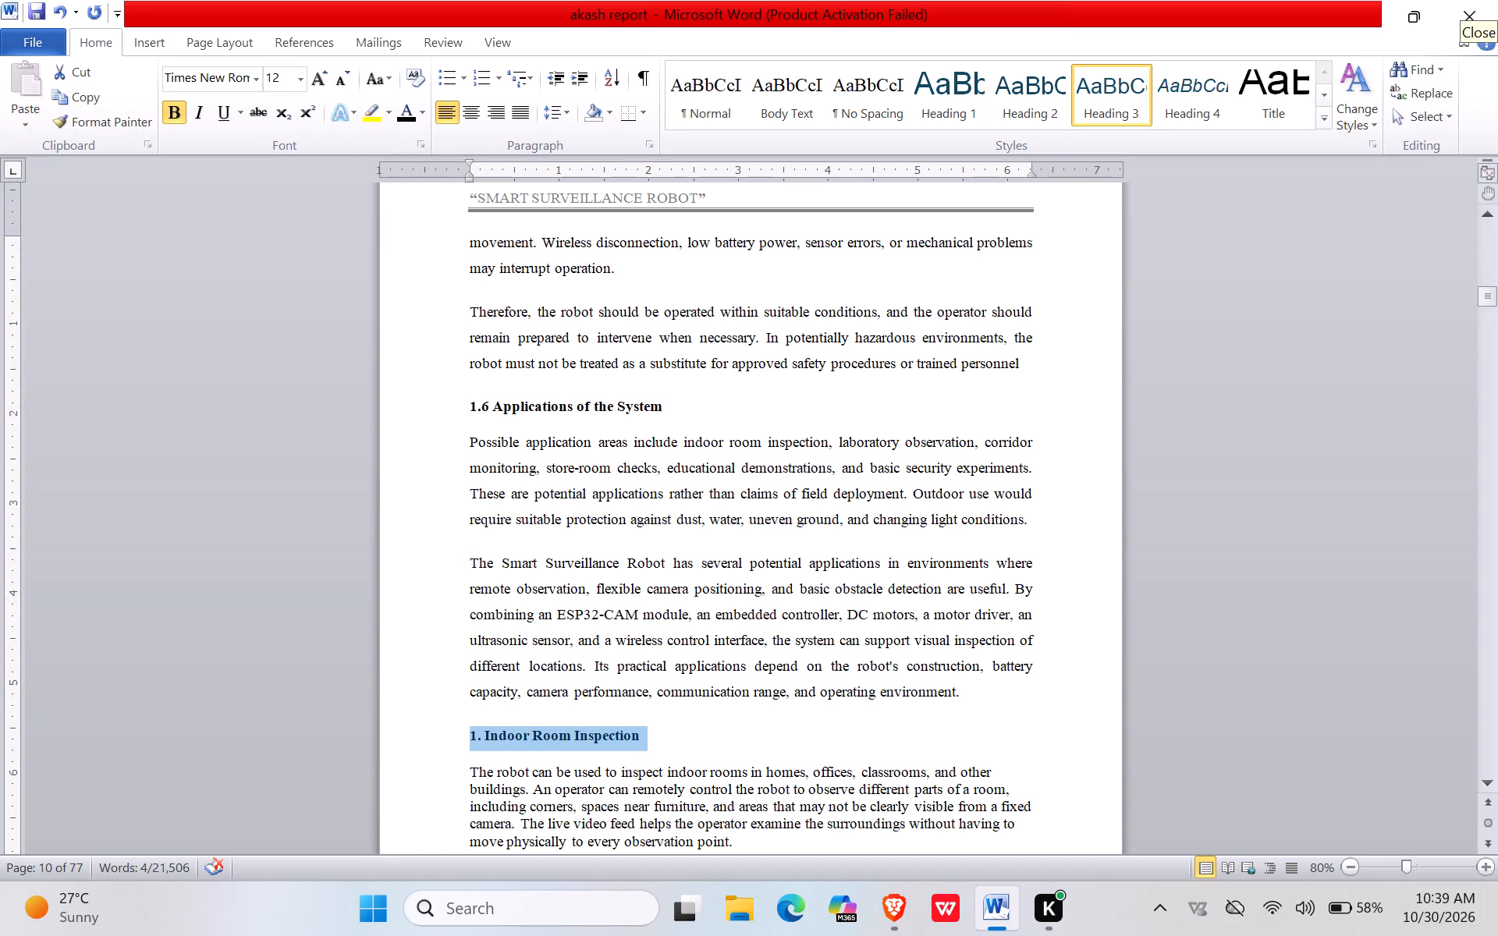
Renumber the "Indoor Room Inspection" heading as 1.6.1.
left_click(468, 736)
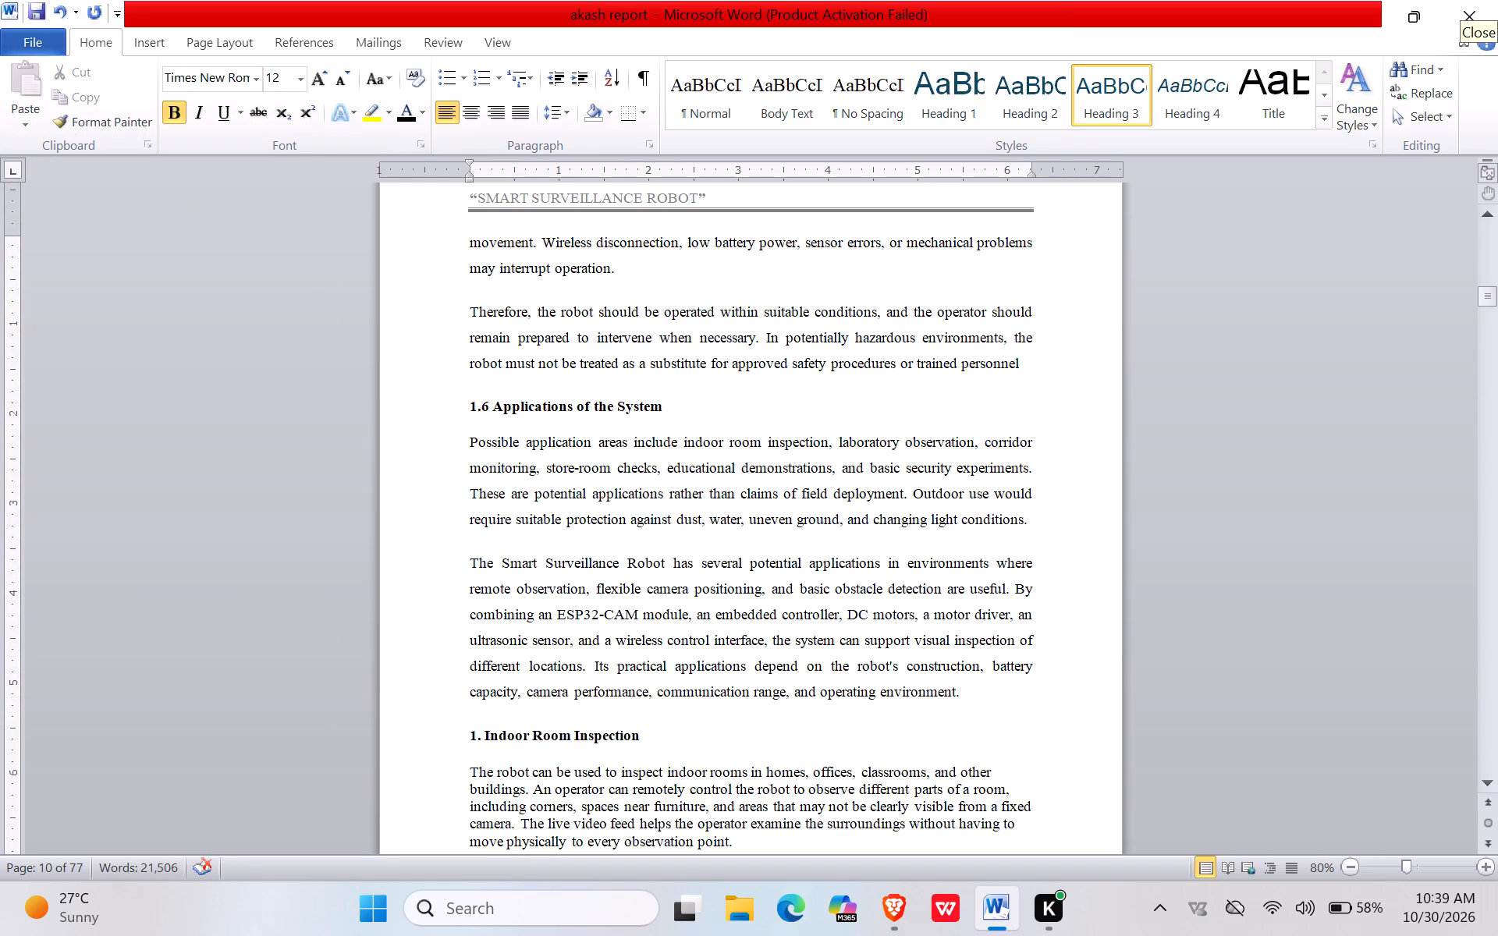
type("1.")
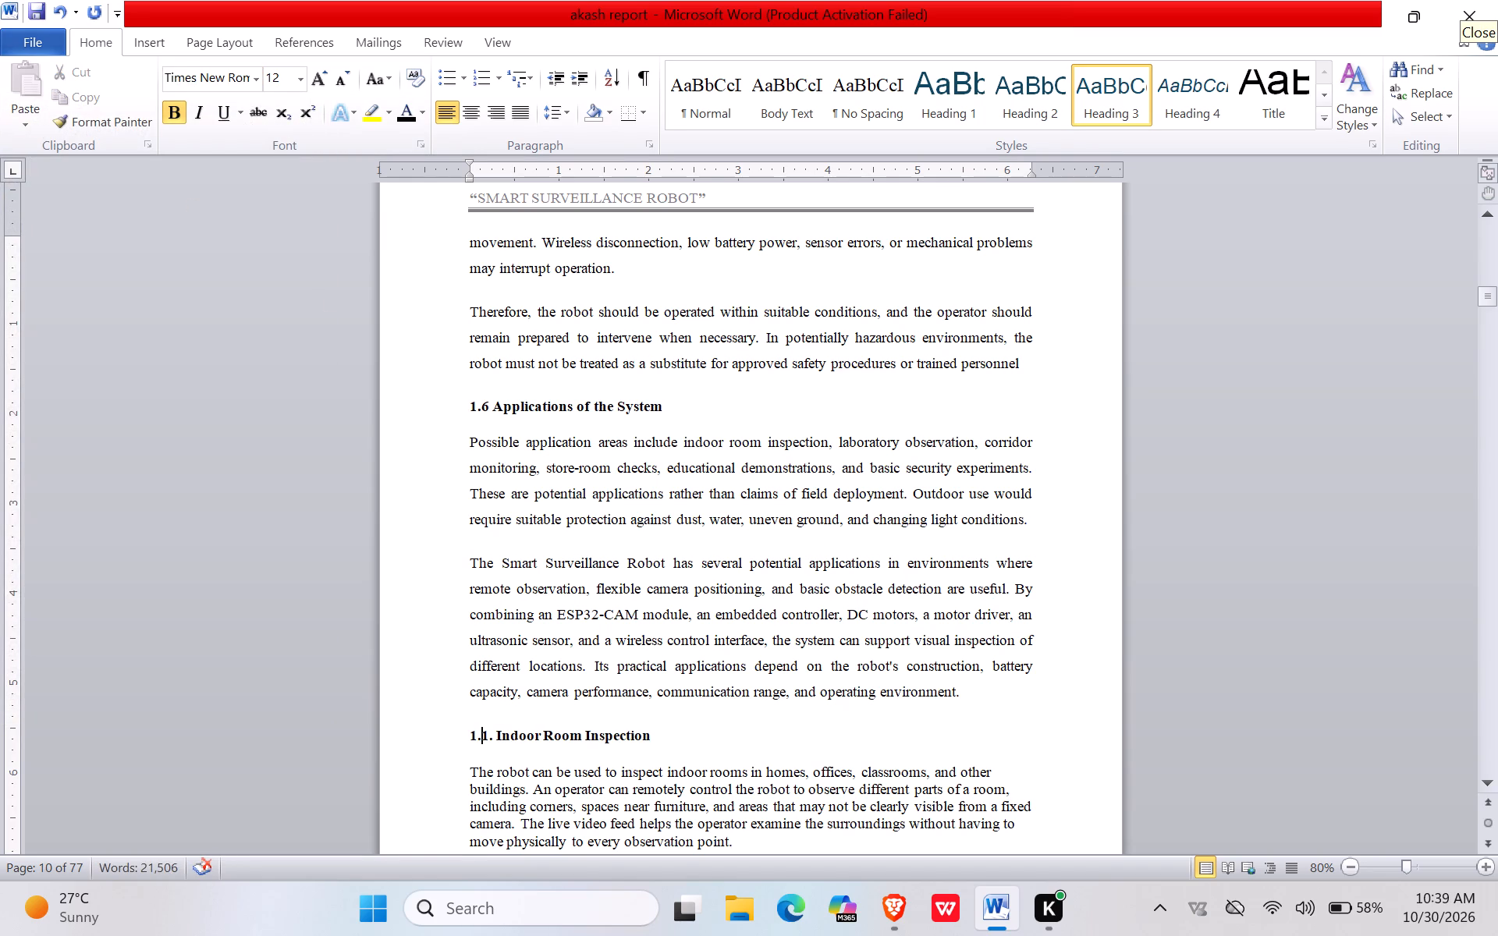
type("6.")
key("Down")
key("Down")
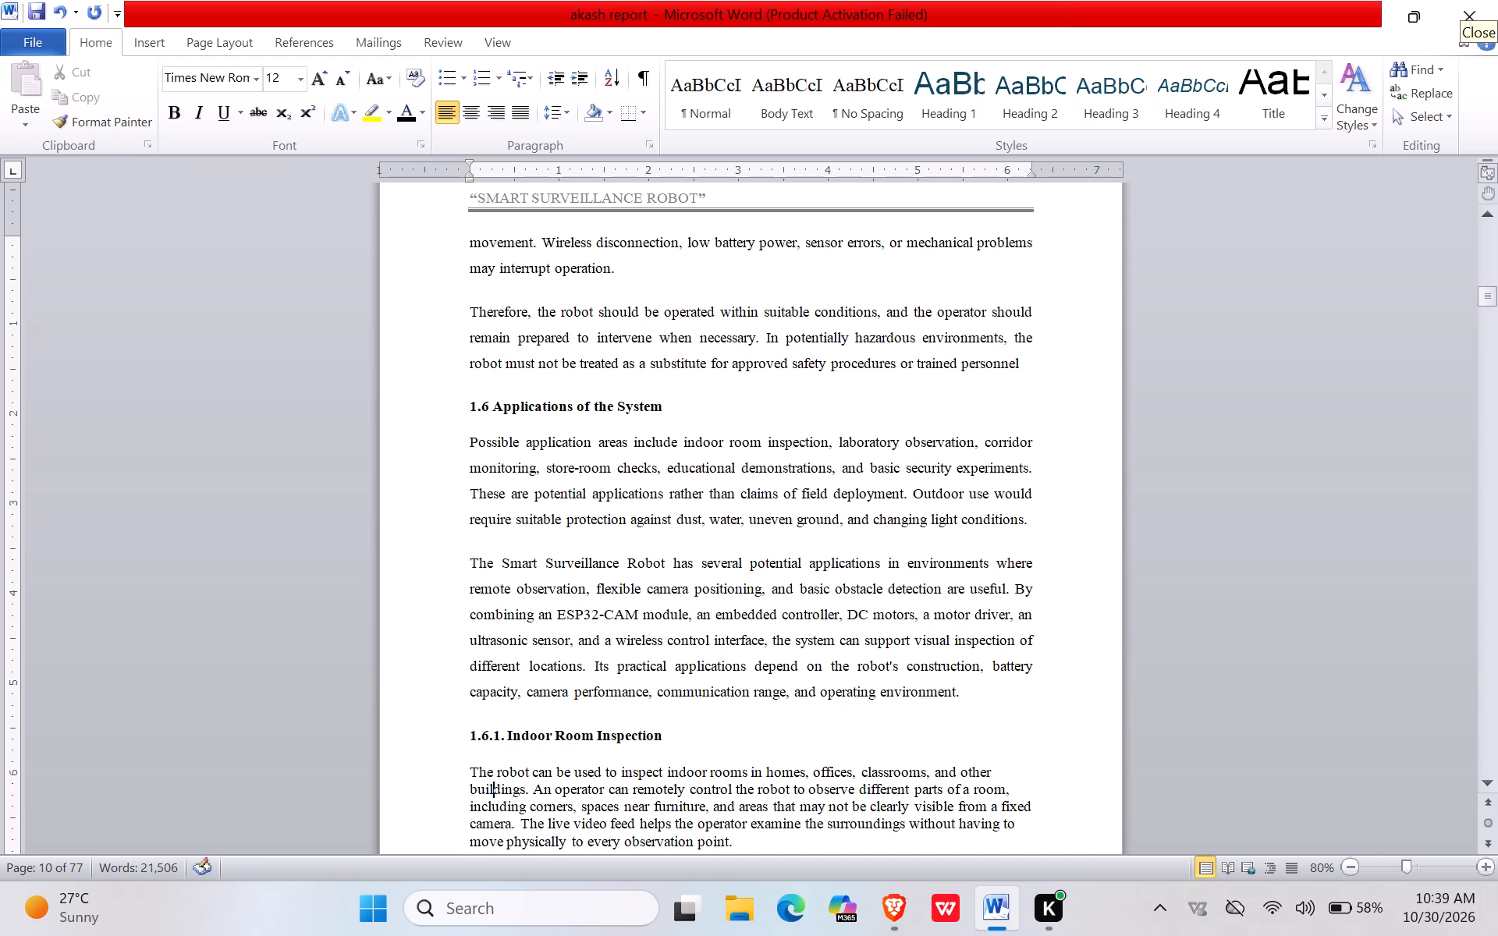
key("Down")
Make the "2. Laboratory Monitoring" heading black and 12 pt, and renumber it as 1.6.2.
scroll(555, 734, "down", 6)
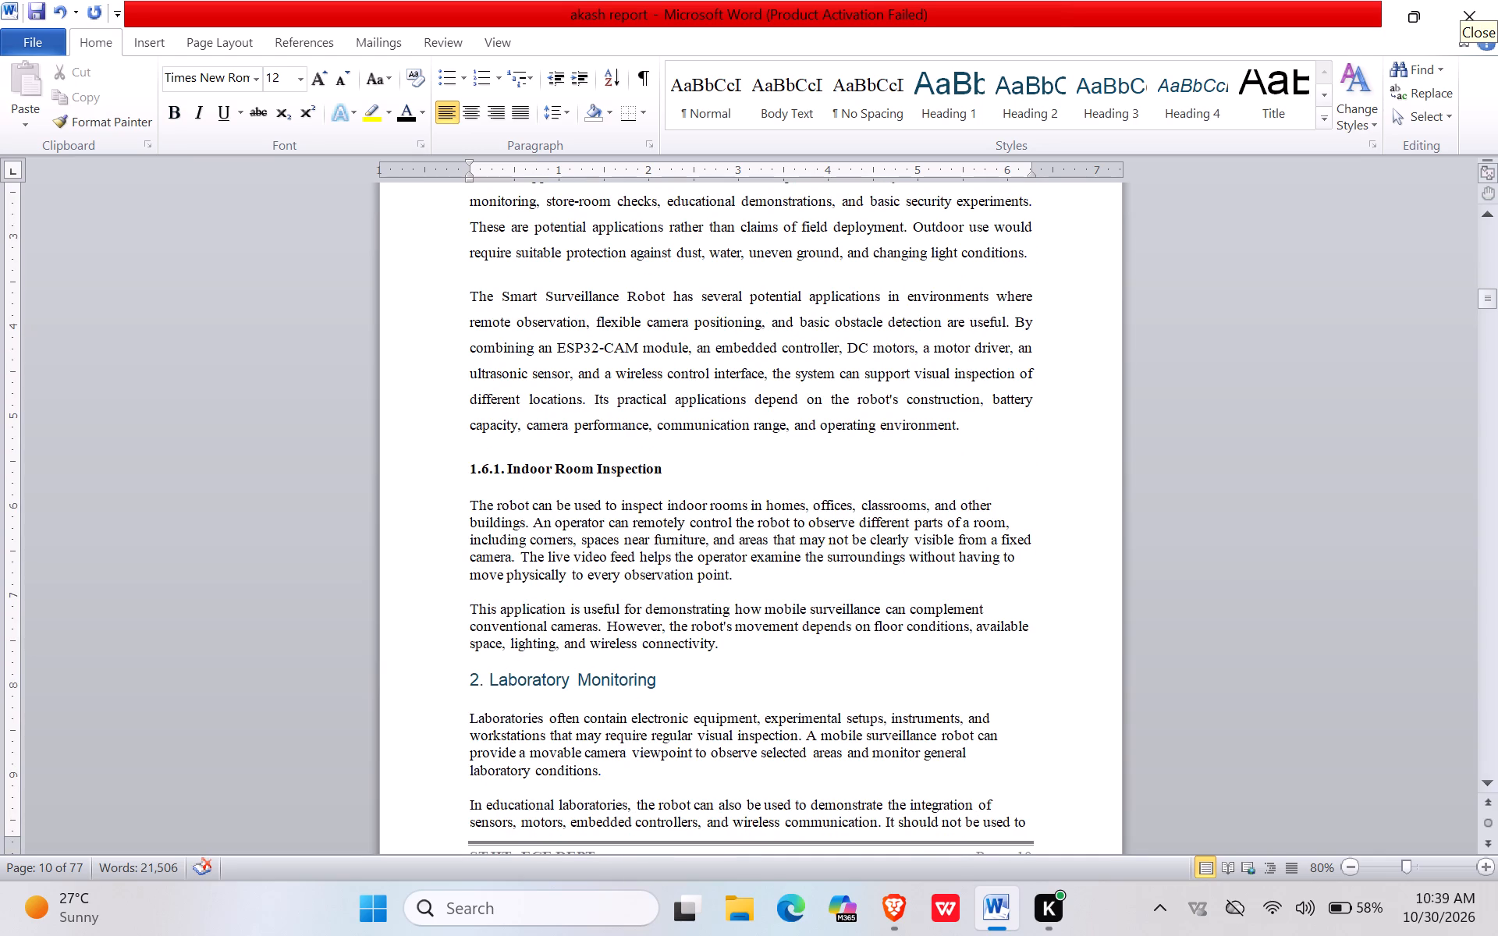
left_click_drag(669, 690, 409, 672)
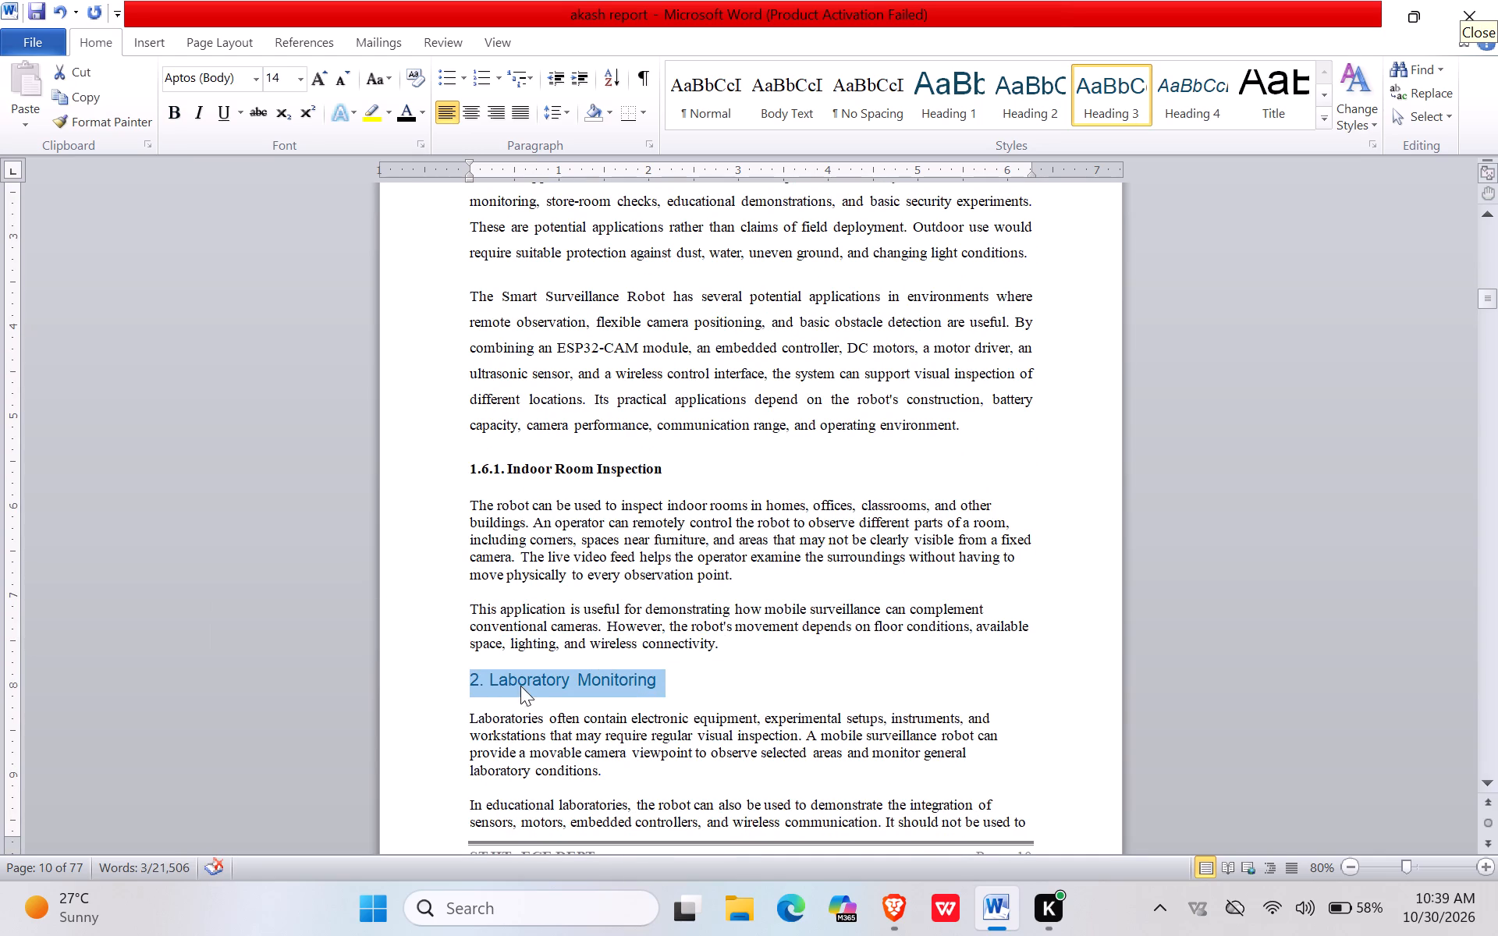
right_click(520, 686)
left_click(456, 750)
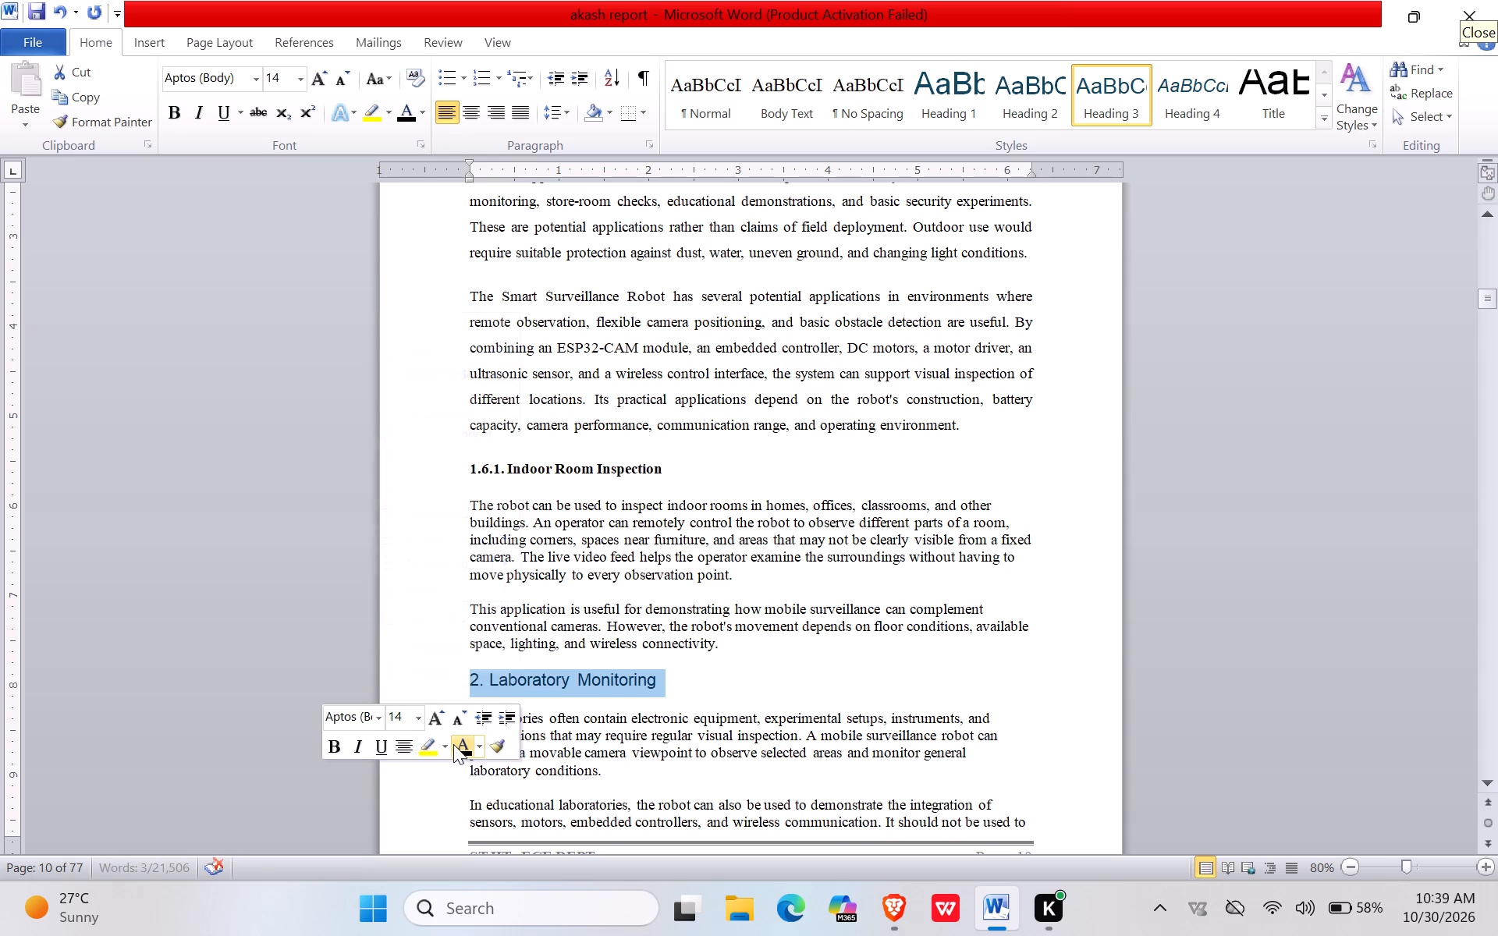
left_click(455, 724)
left_click(455, 724)
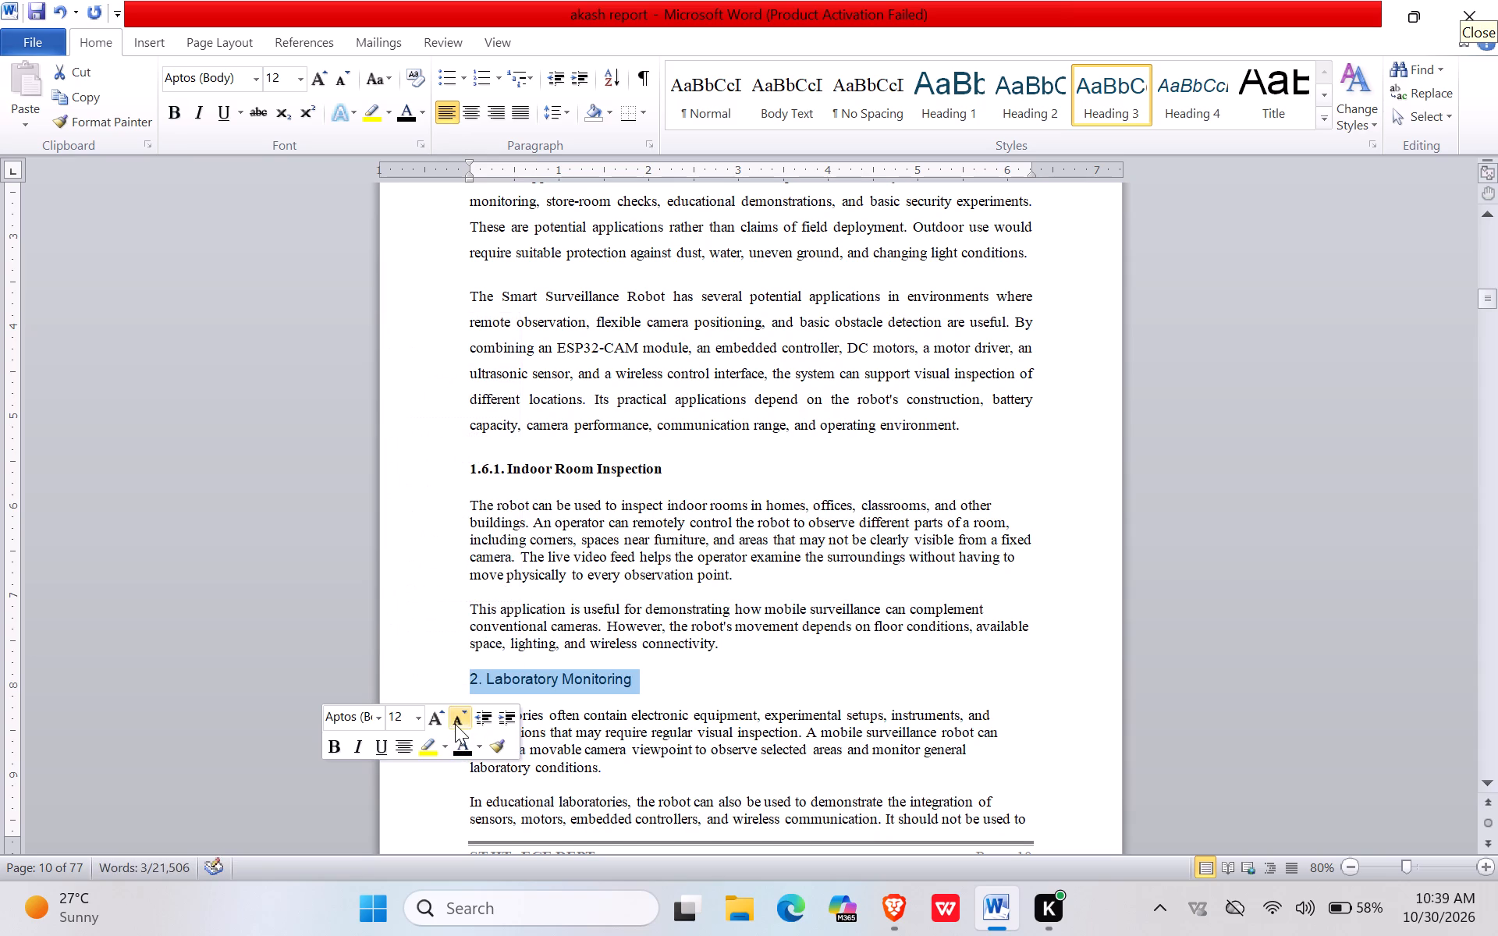
left_click(382, 716)
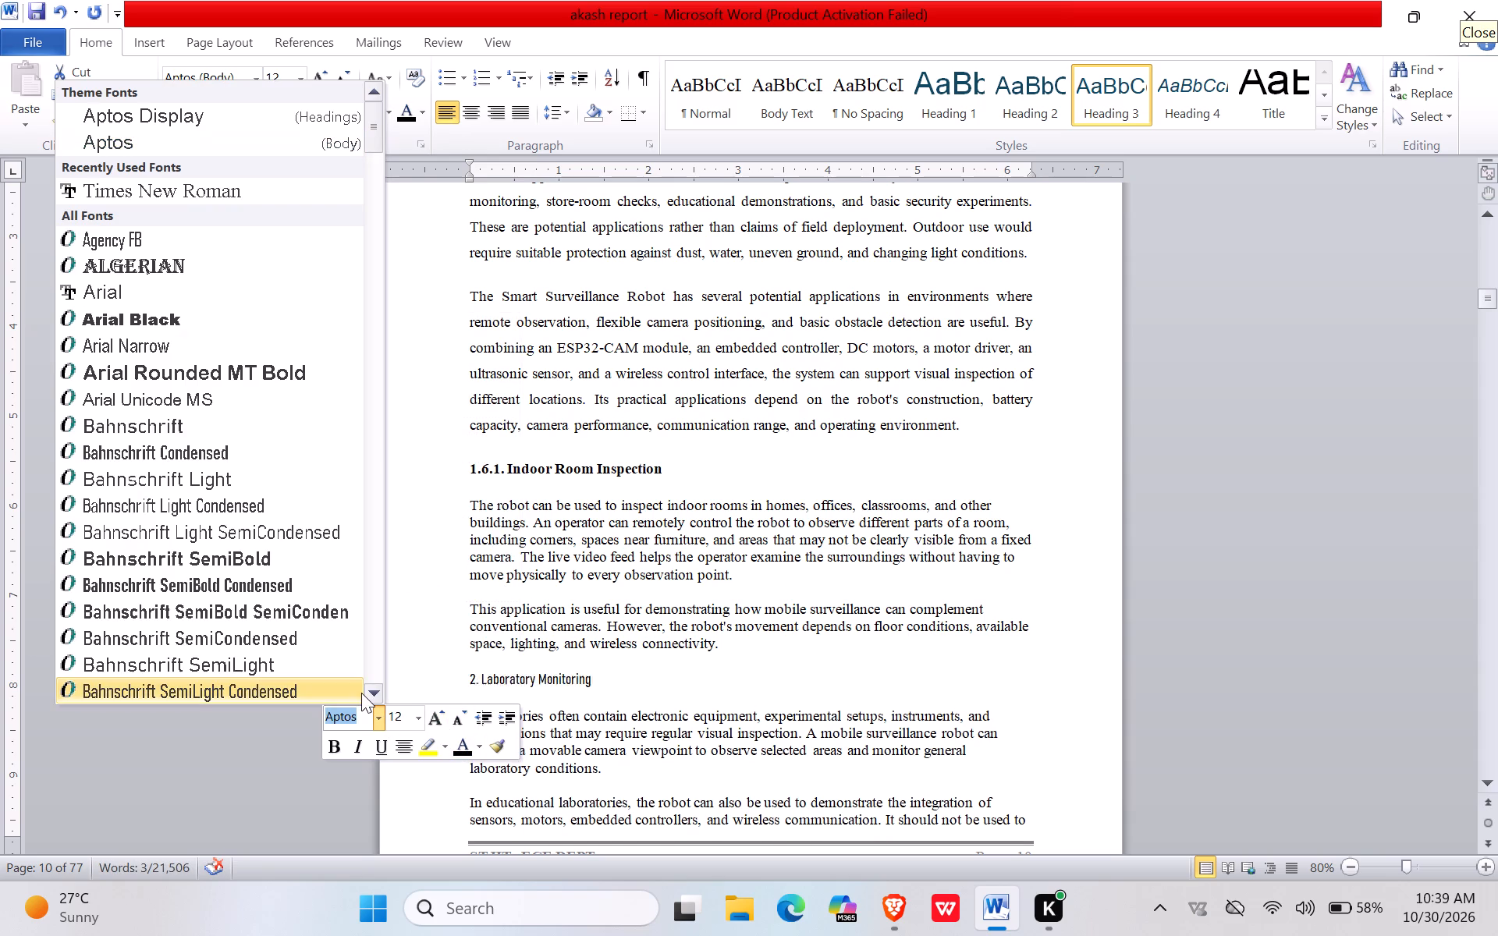
left_click(460, 679)
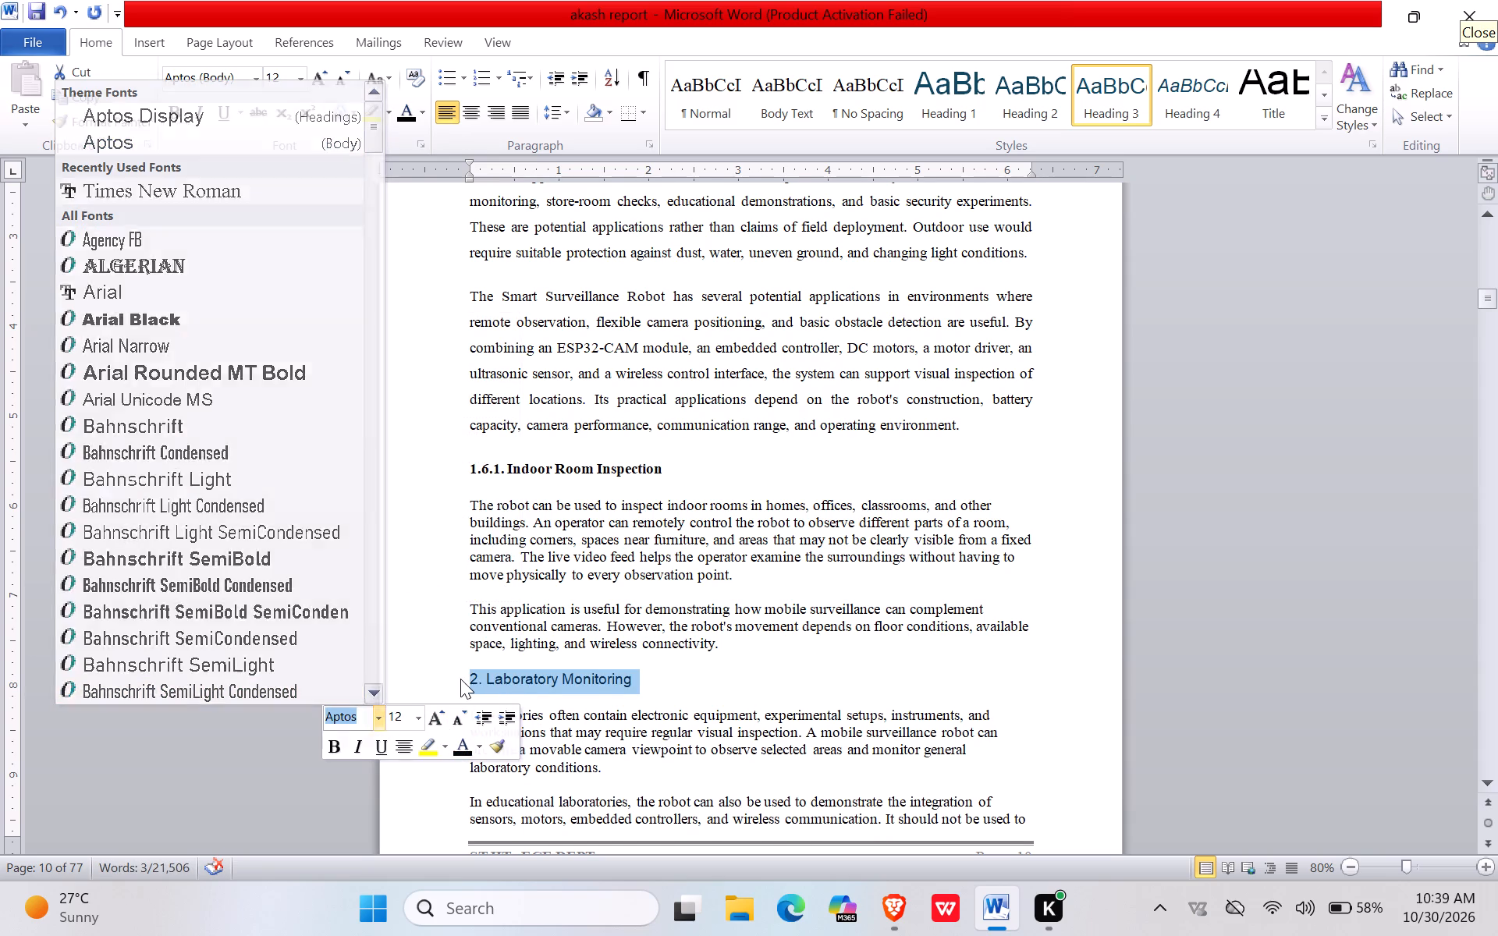
left_click(465, 676)
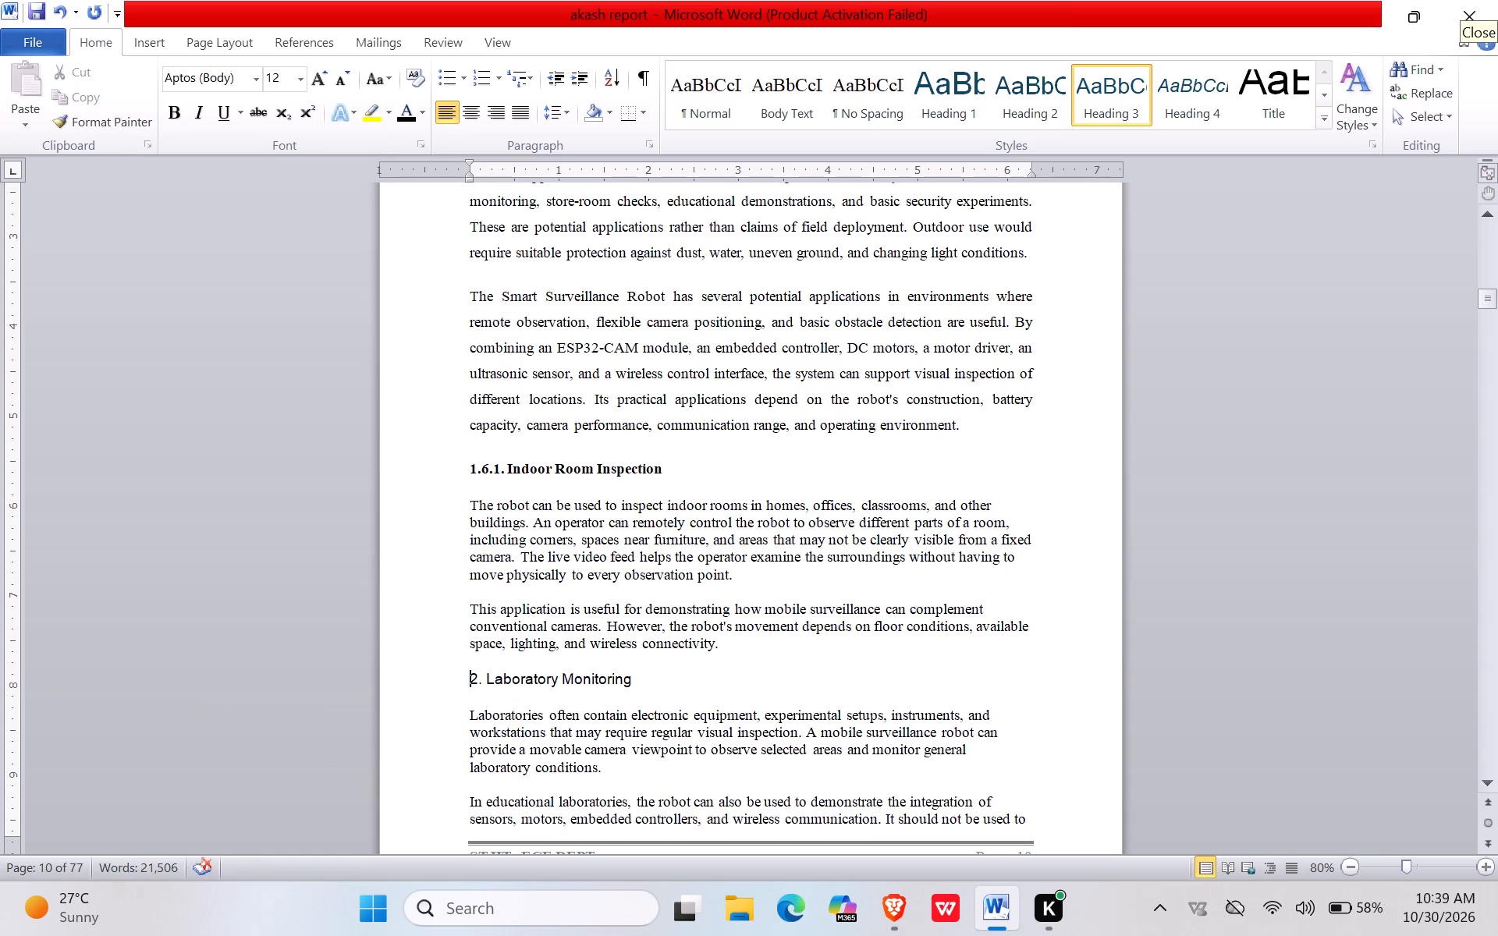
type("1.6.")
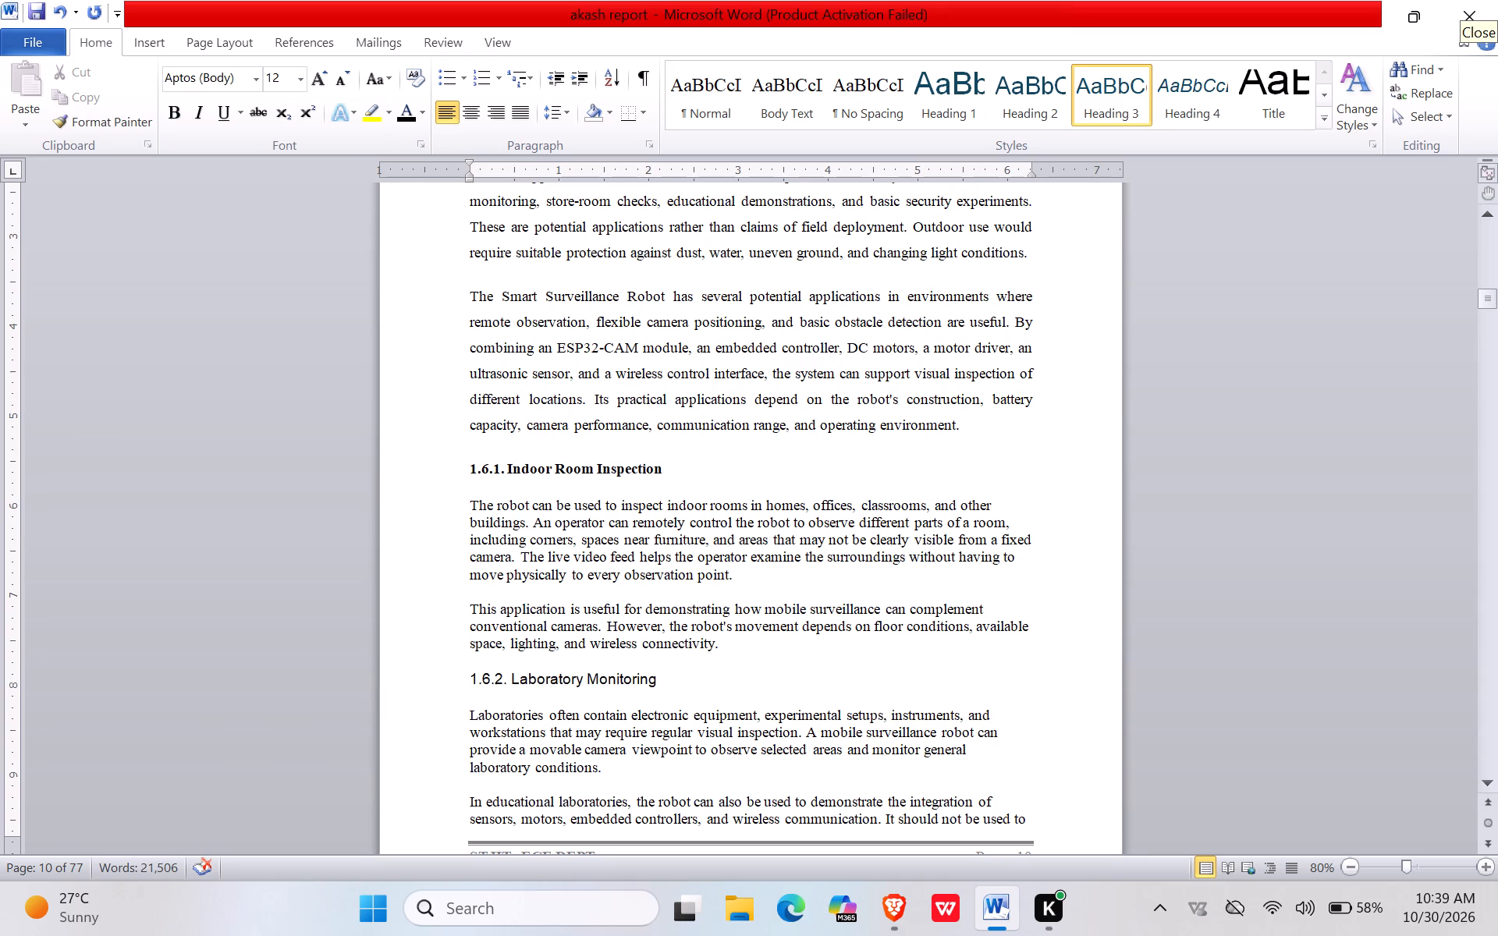
Make the "3. Corridor Monitoring" heading black and 12 pt, and renumber it as 1.6.3.
scroll(598, 703, "down", 6)
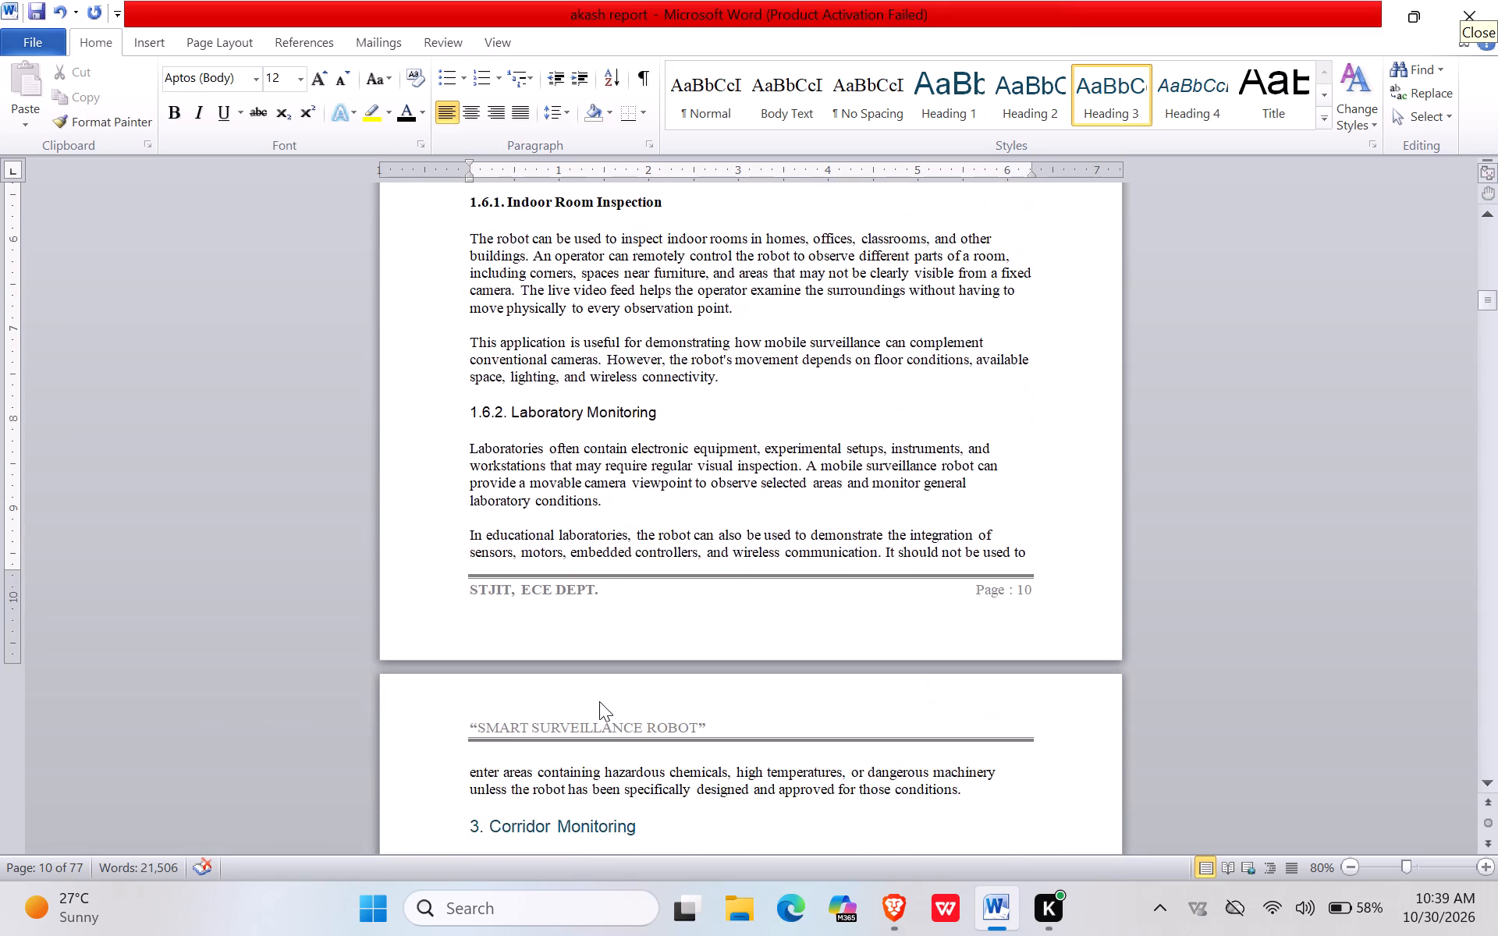
scroll(600, 700, "down", 1)
left_click_drag(643, 785, 484, 792)
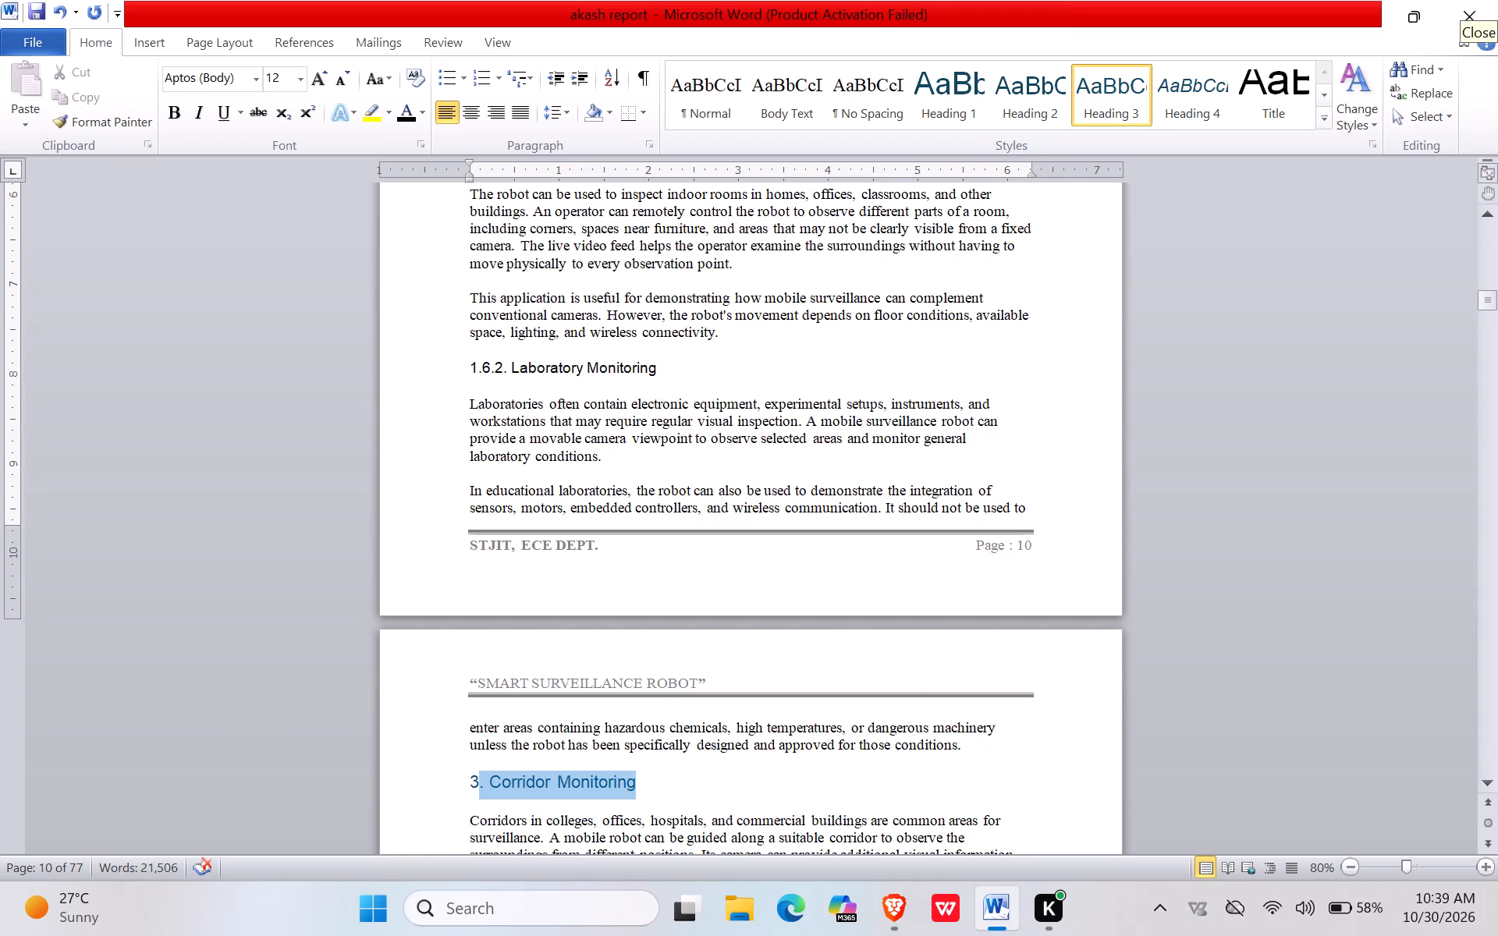
left_click_drag(484, 792, 428, 766)
left_click(431, 775)
right_click(472, 782)
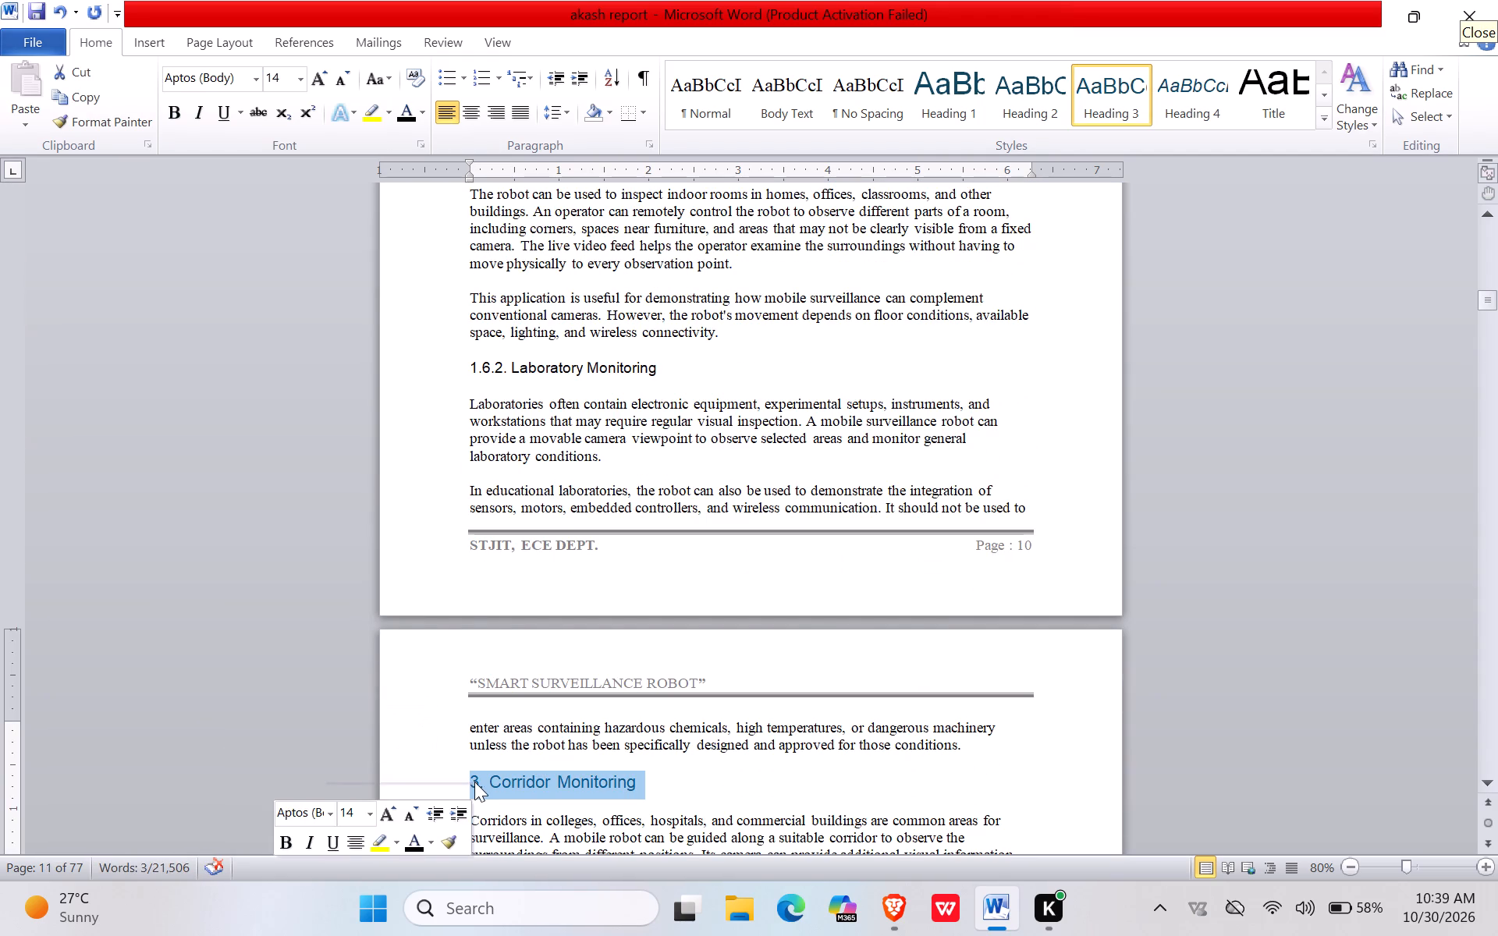
left_click(410, 842)
double_click(407, 817)
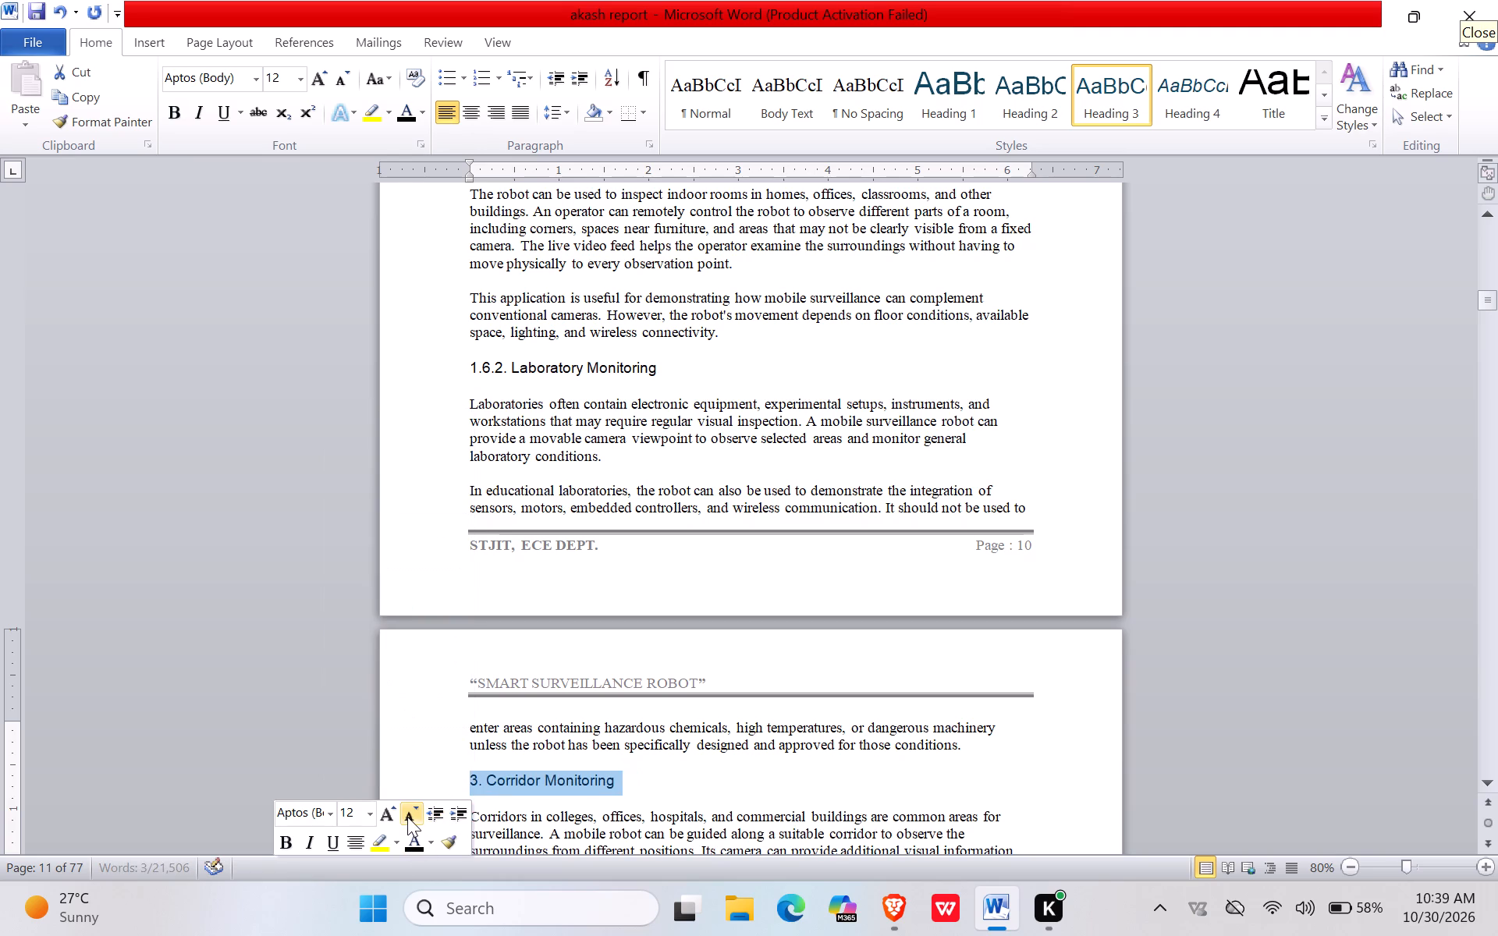
left_click(469, 780)
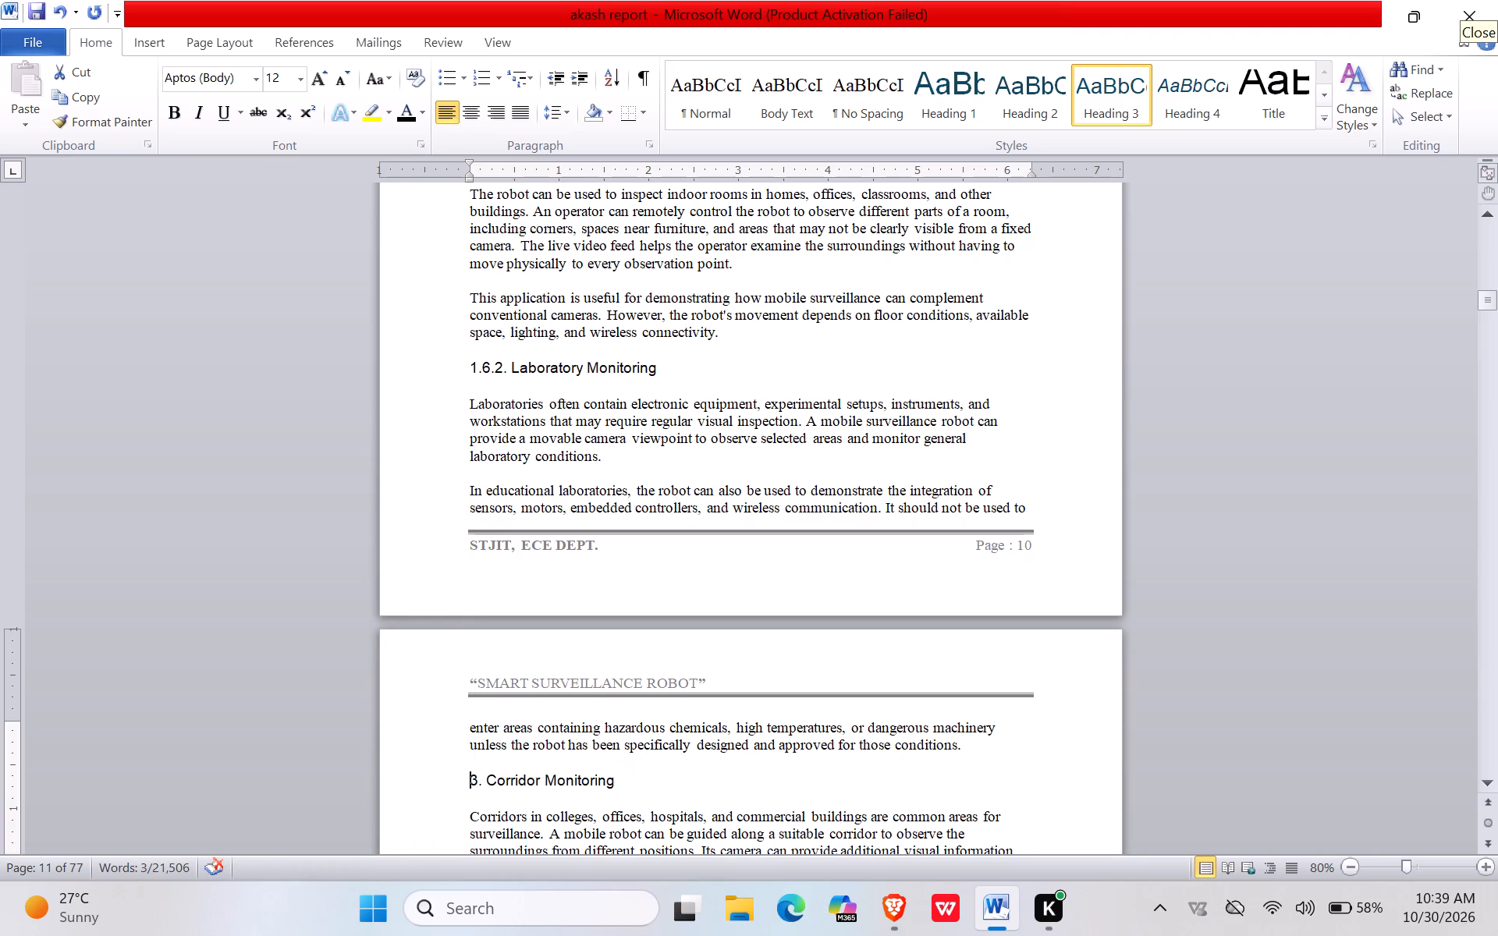
type("1.6.")
Make the "4. Store-Room and Warehouse Inspection" heading black and 12 pt, and renumber it as 1.6.4.
scroll(595, 745, "down", 6)
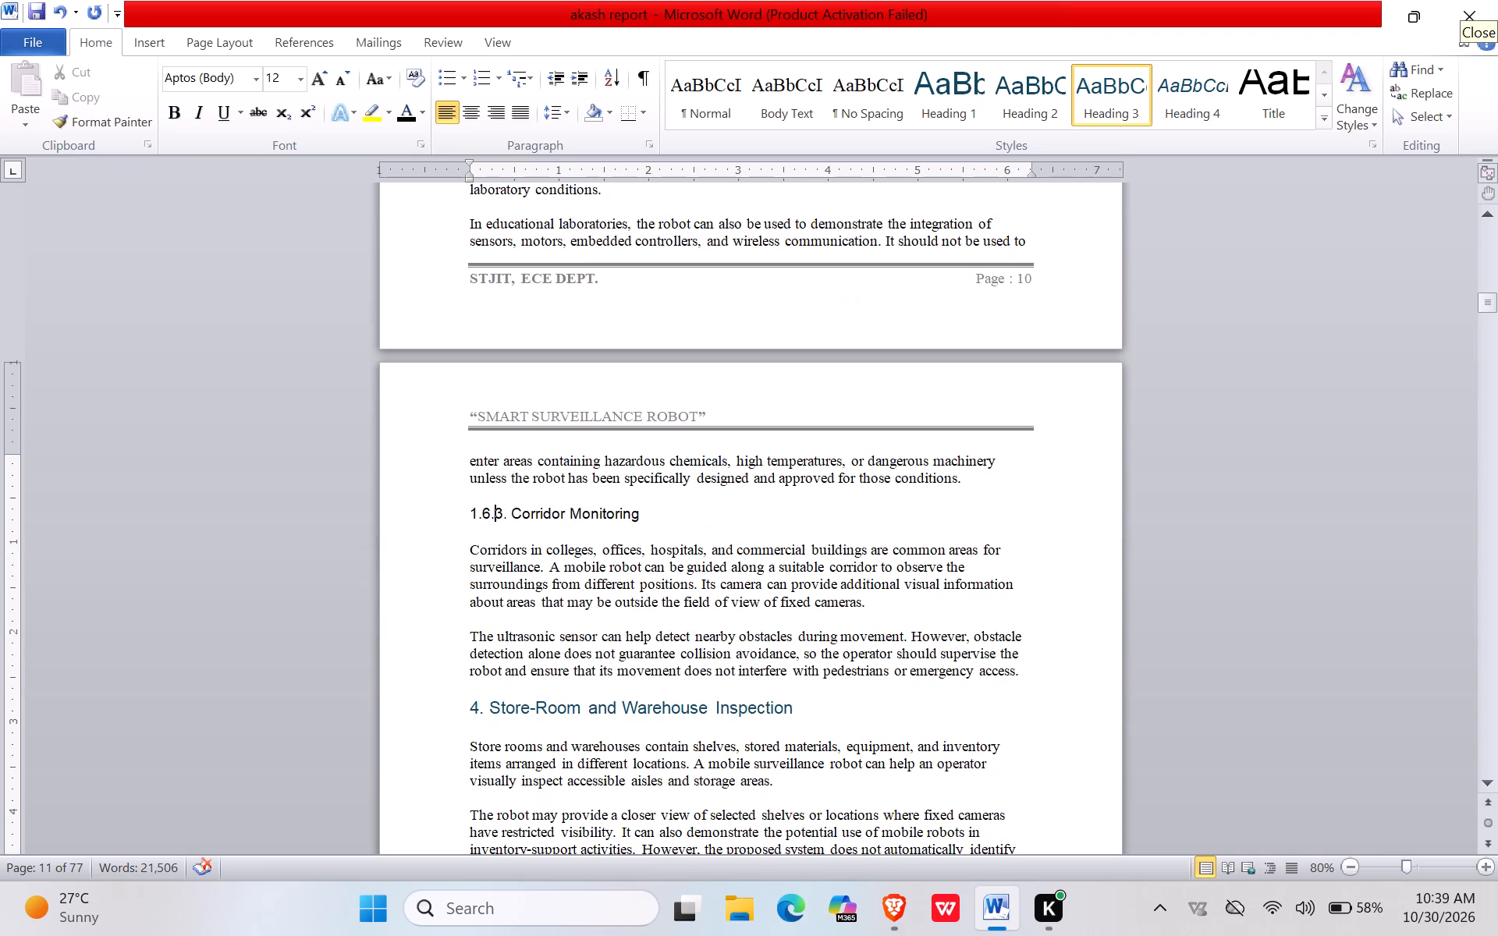
left_click_drag(827, 706, 376, 723)
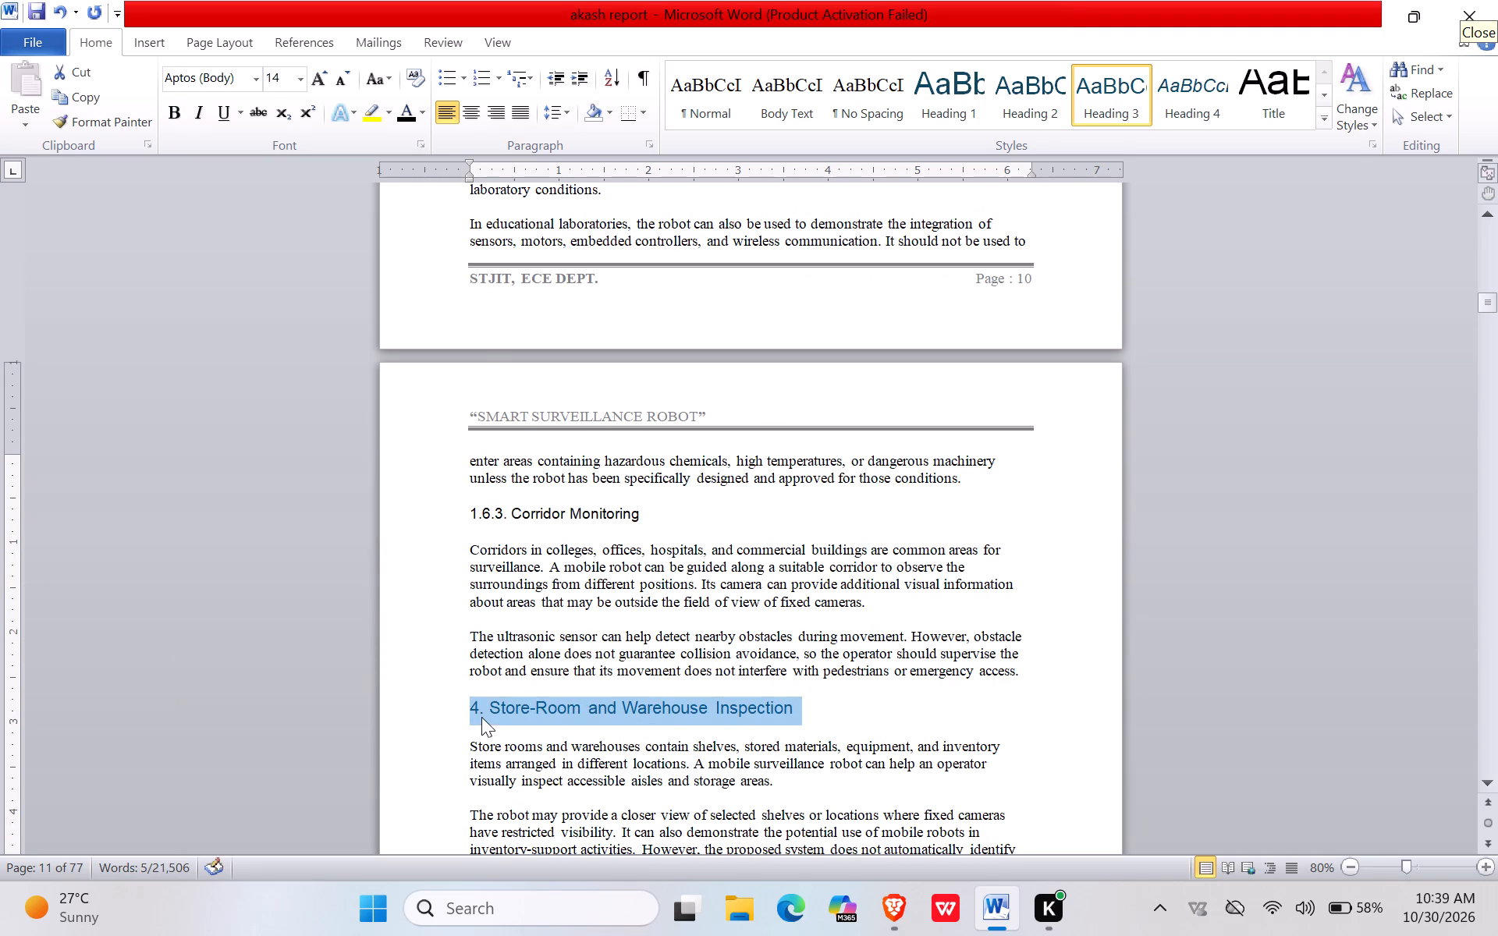
right_click(488, 715)
left_click(430, 779)
double_click(424, 745)
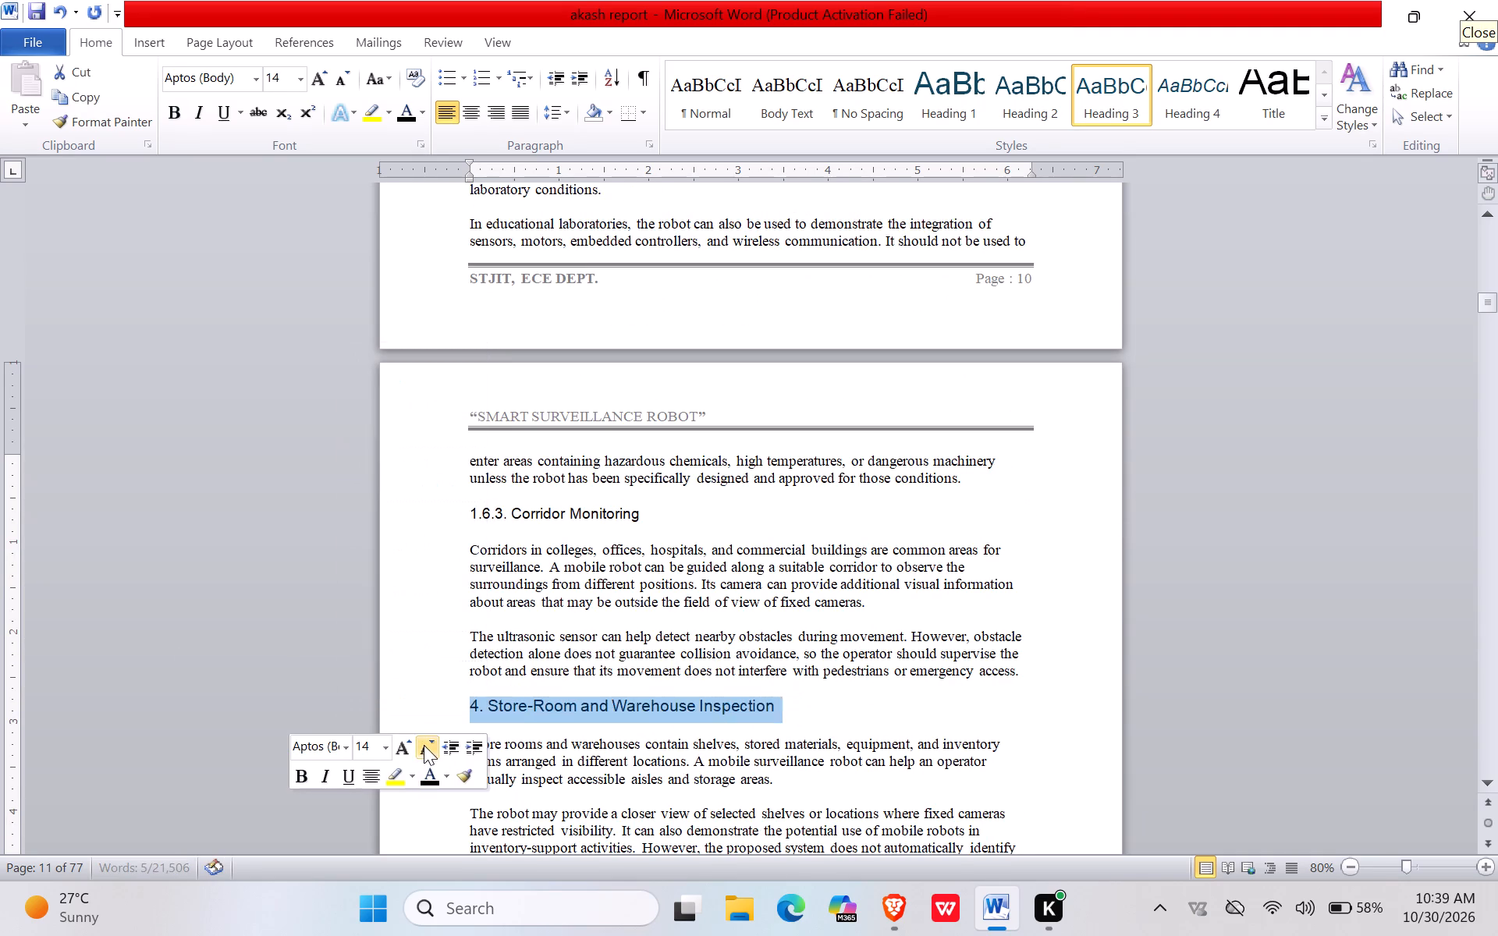
left_click(471, 705)
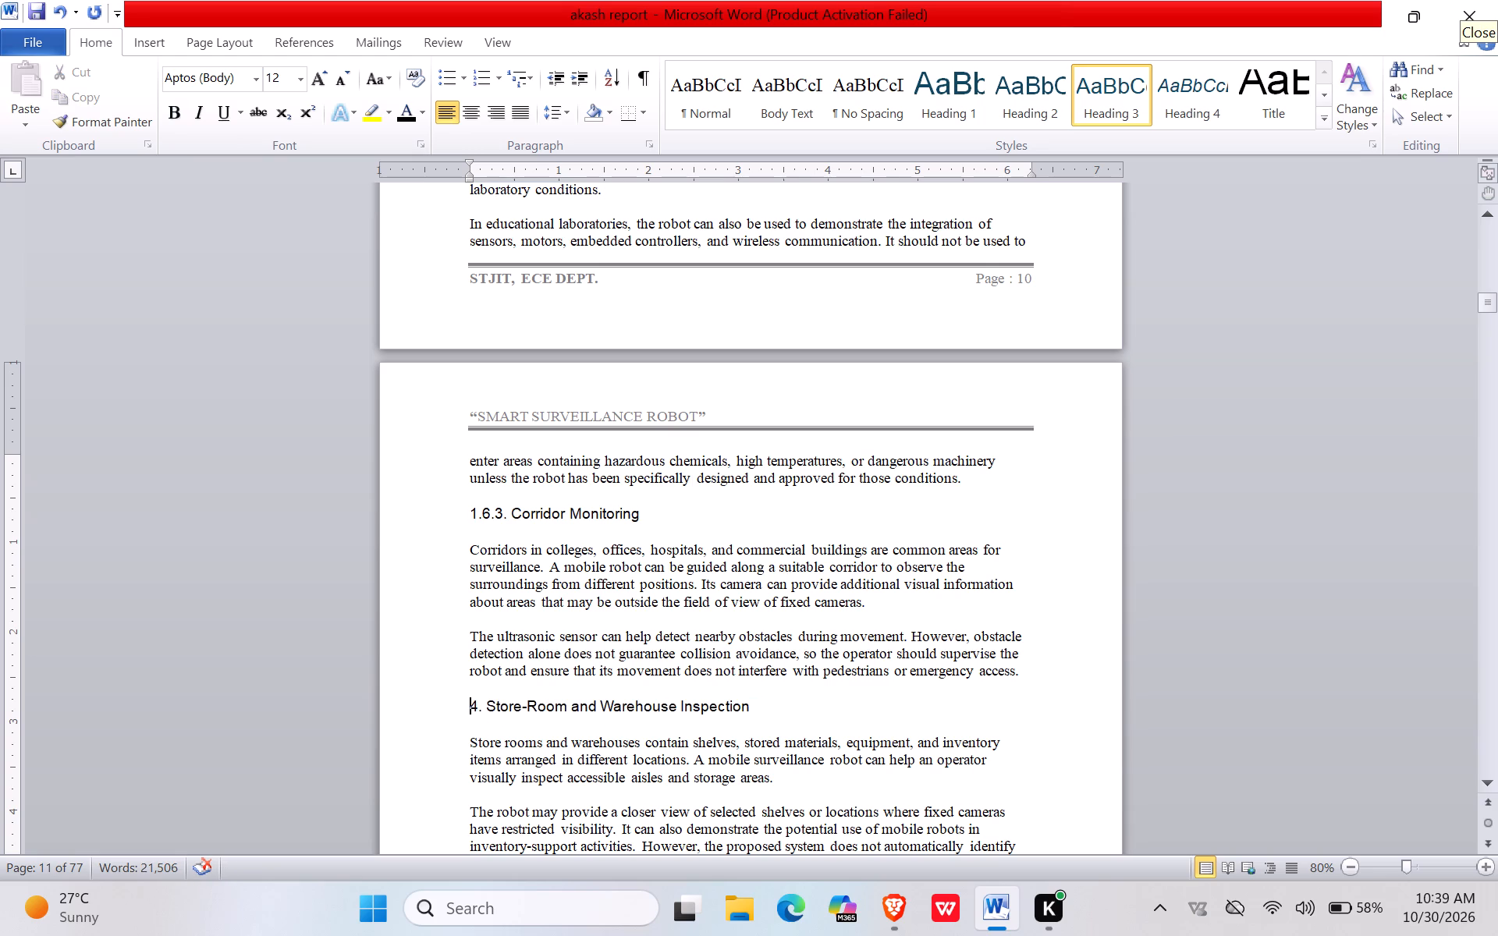
type("1.6.")
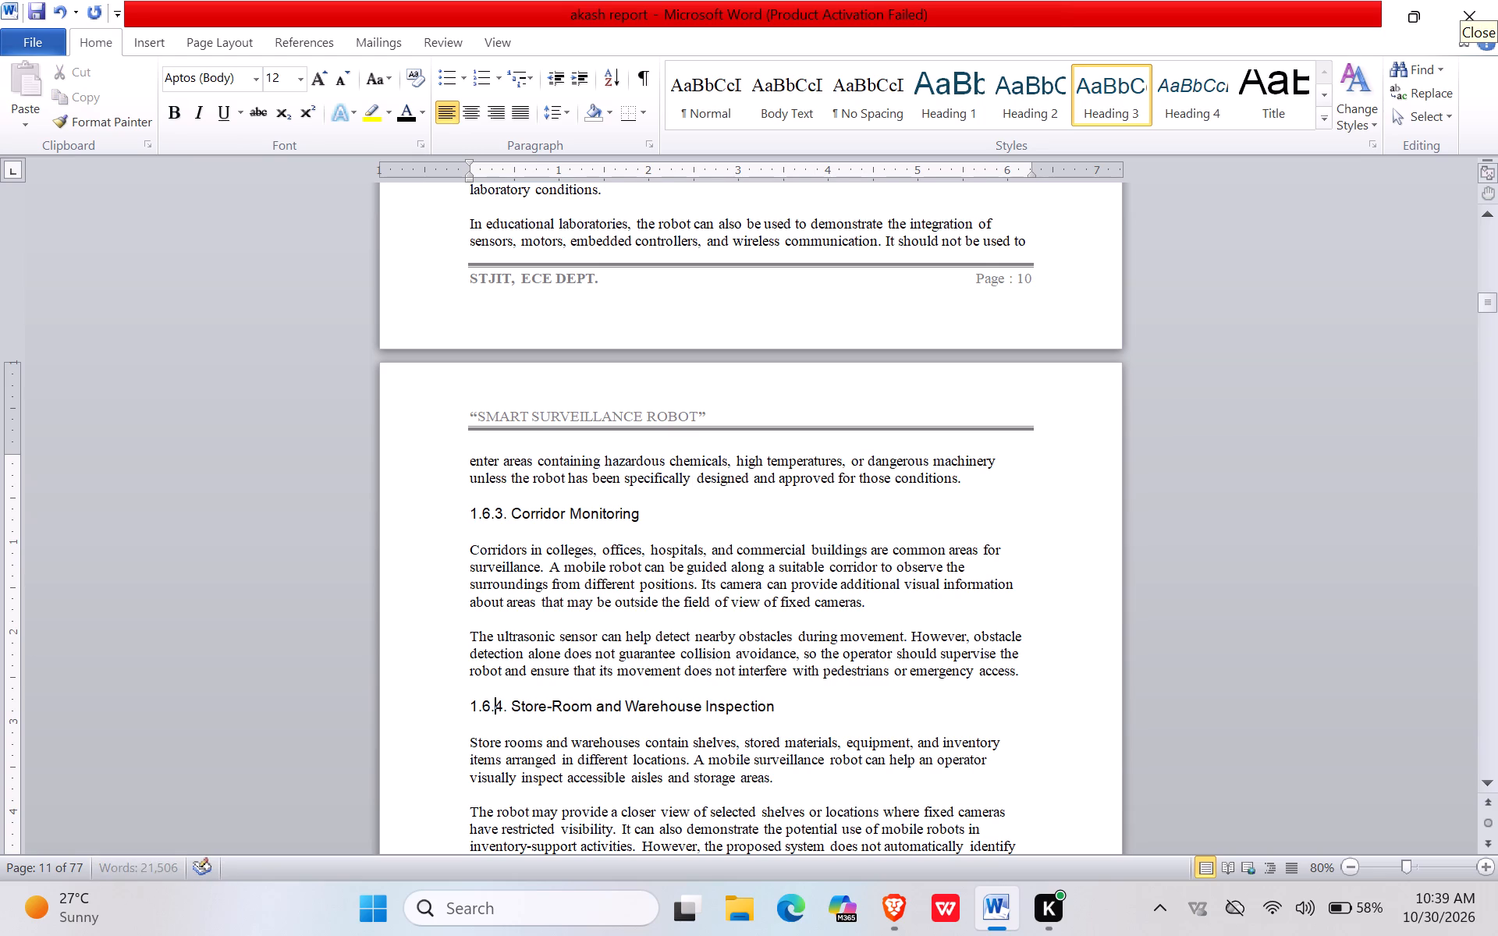
Make the "5. Educational Demonstrations" heading black and 12 pt, and renumber it as 1.6.5.
scroll(552, 652, "down", 6)
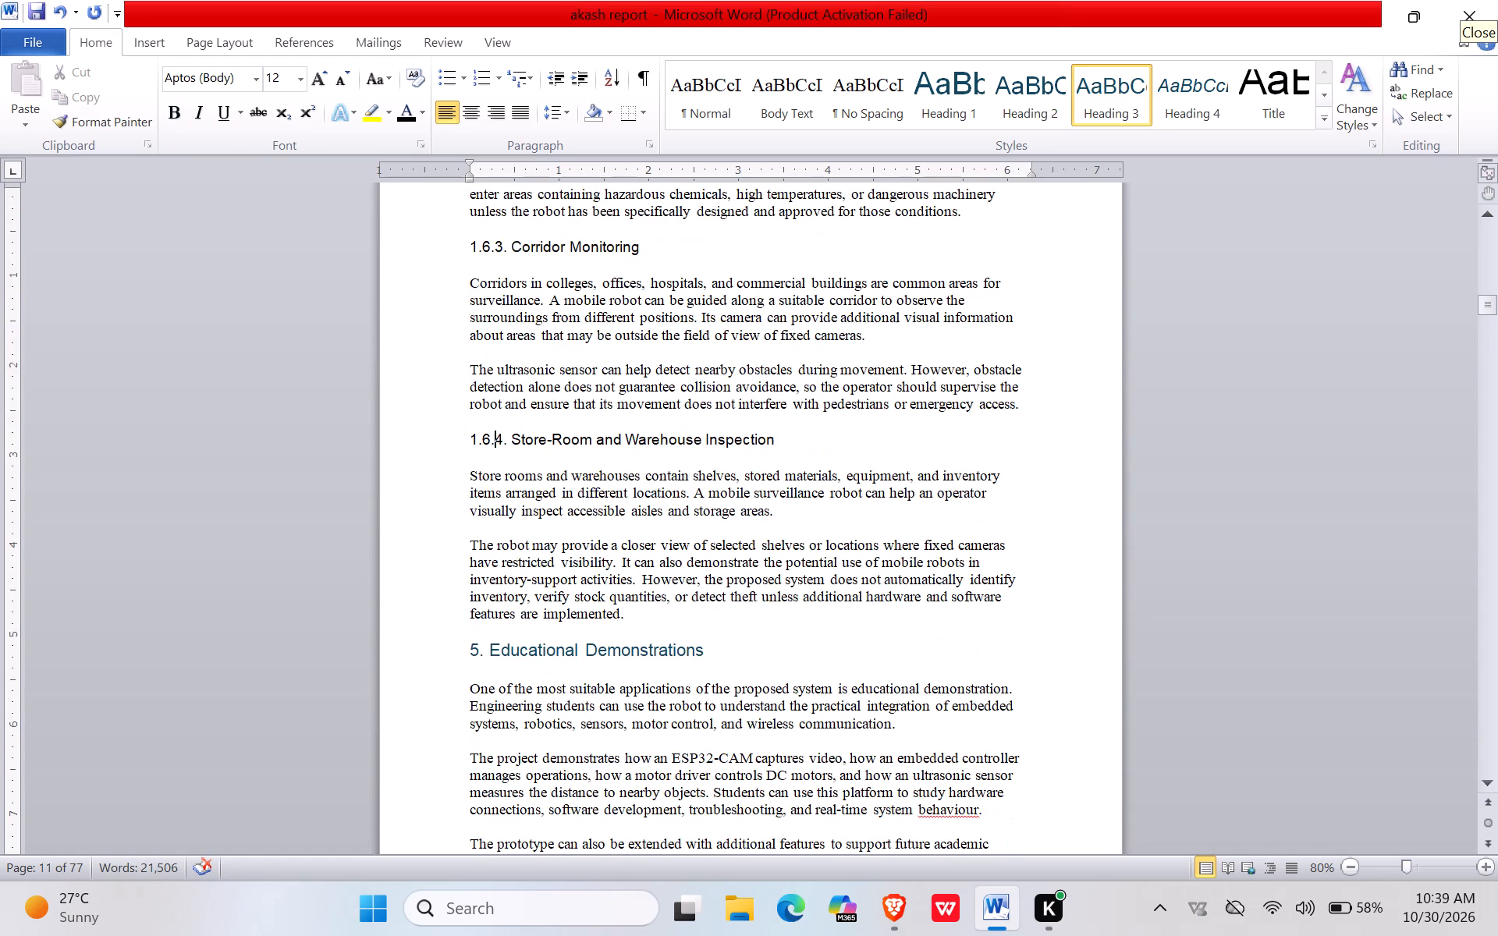
left_click_drag(700, 646, 472, 654)
right_click(471, 654)
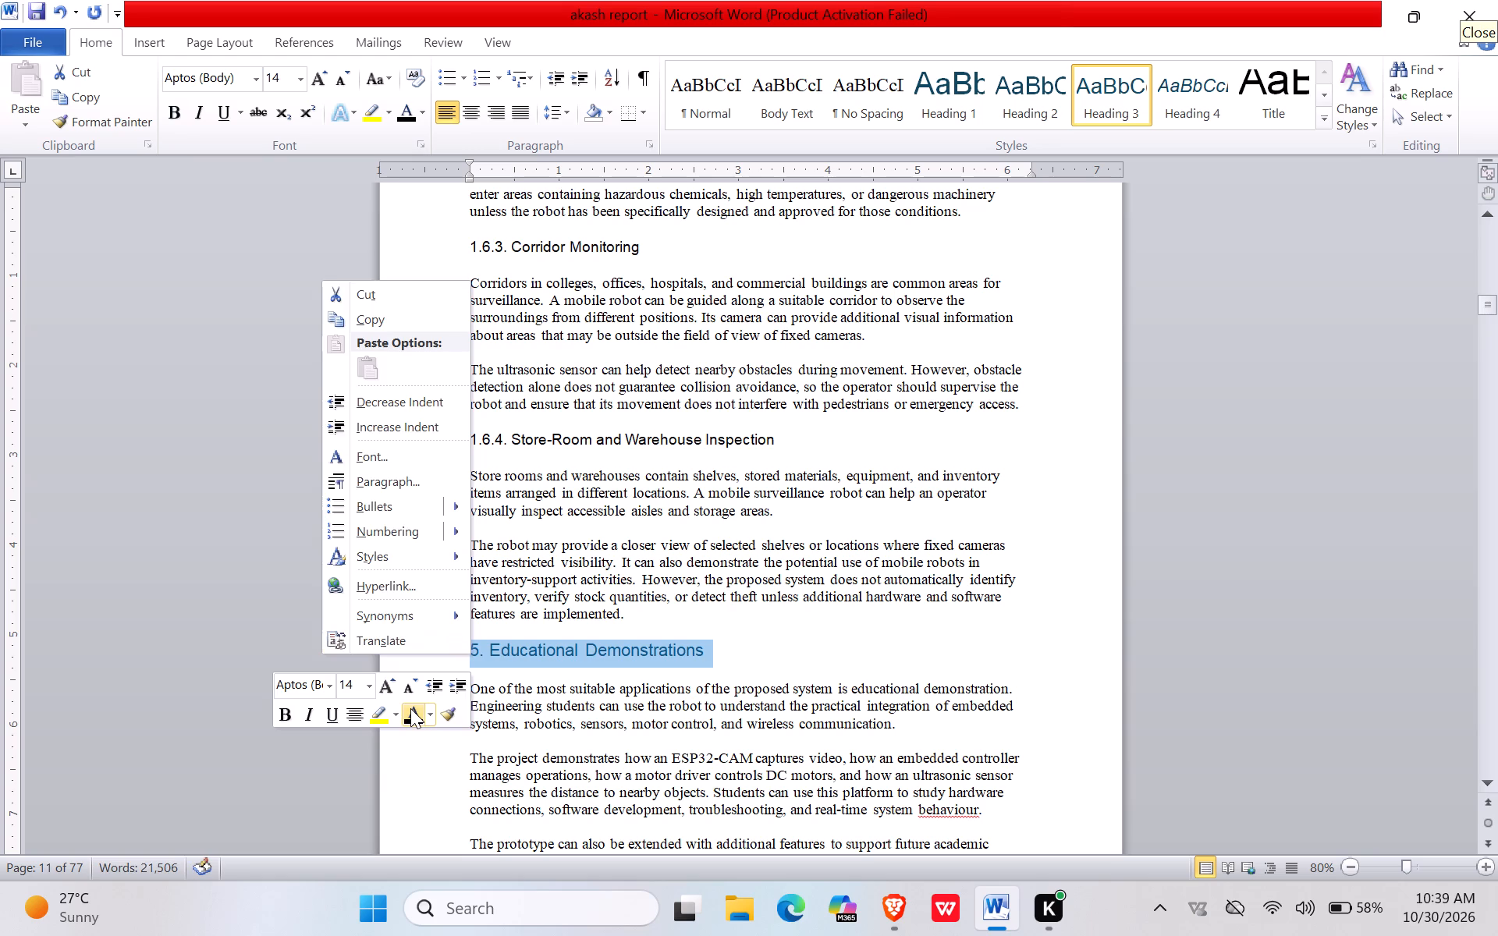
left_click(410, 708)
double_click(406, 689)
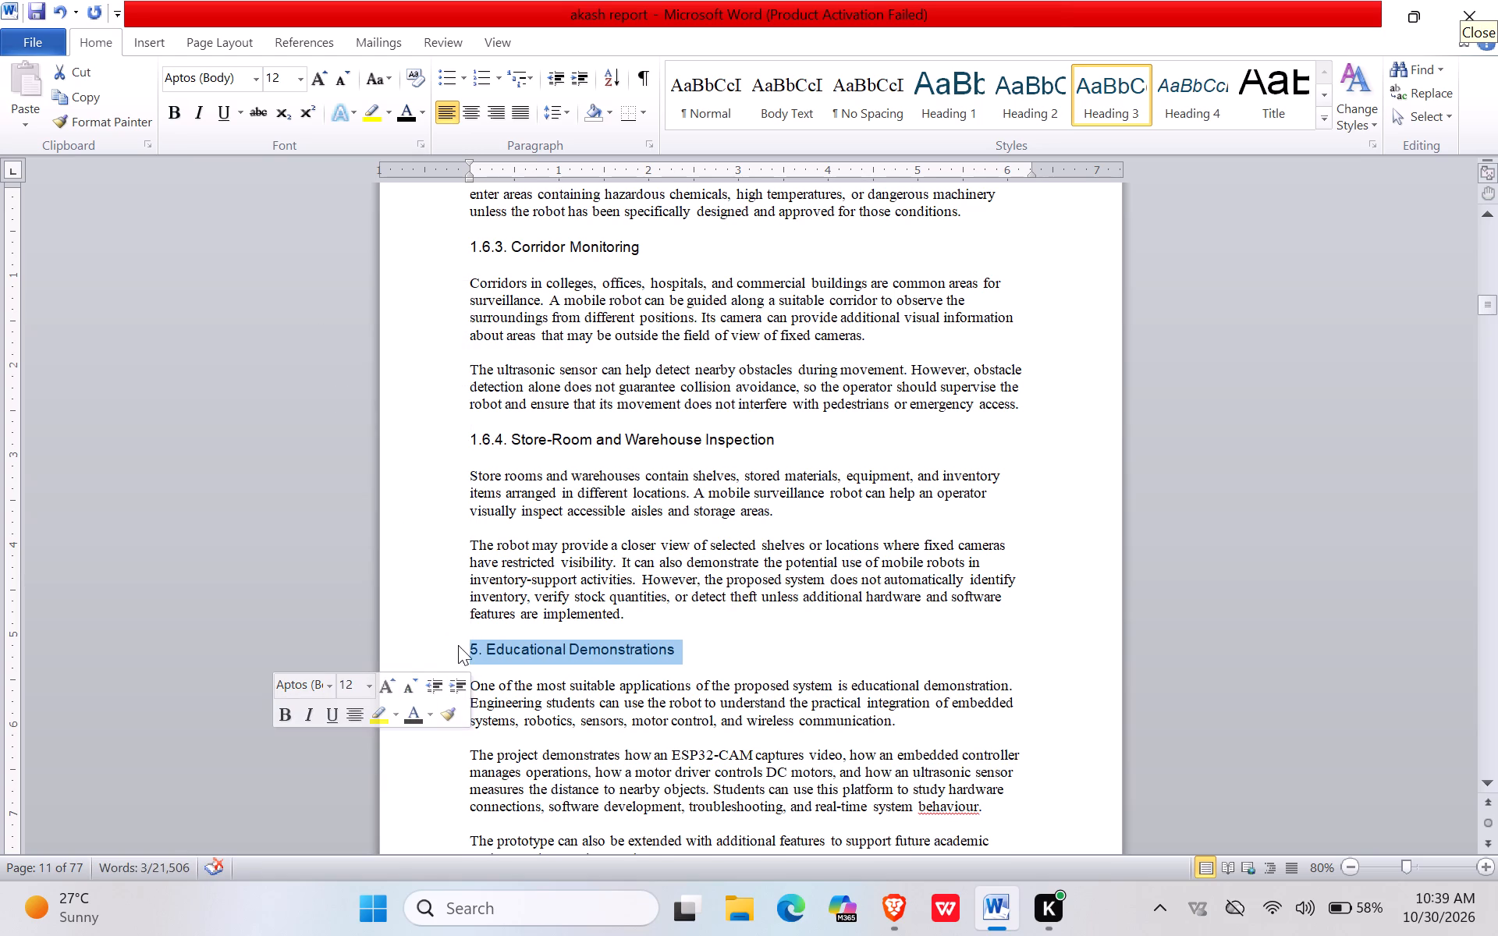
left_click(469, 651)
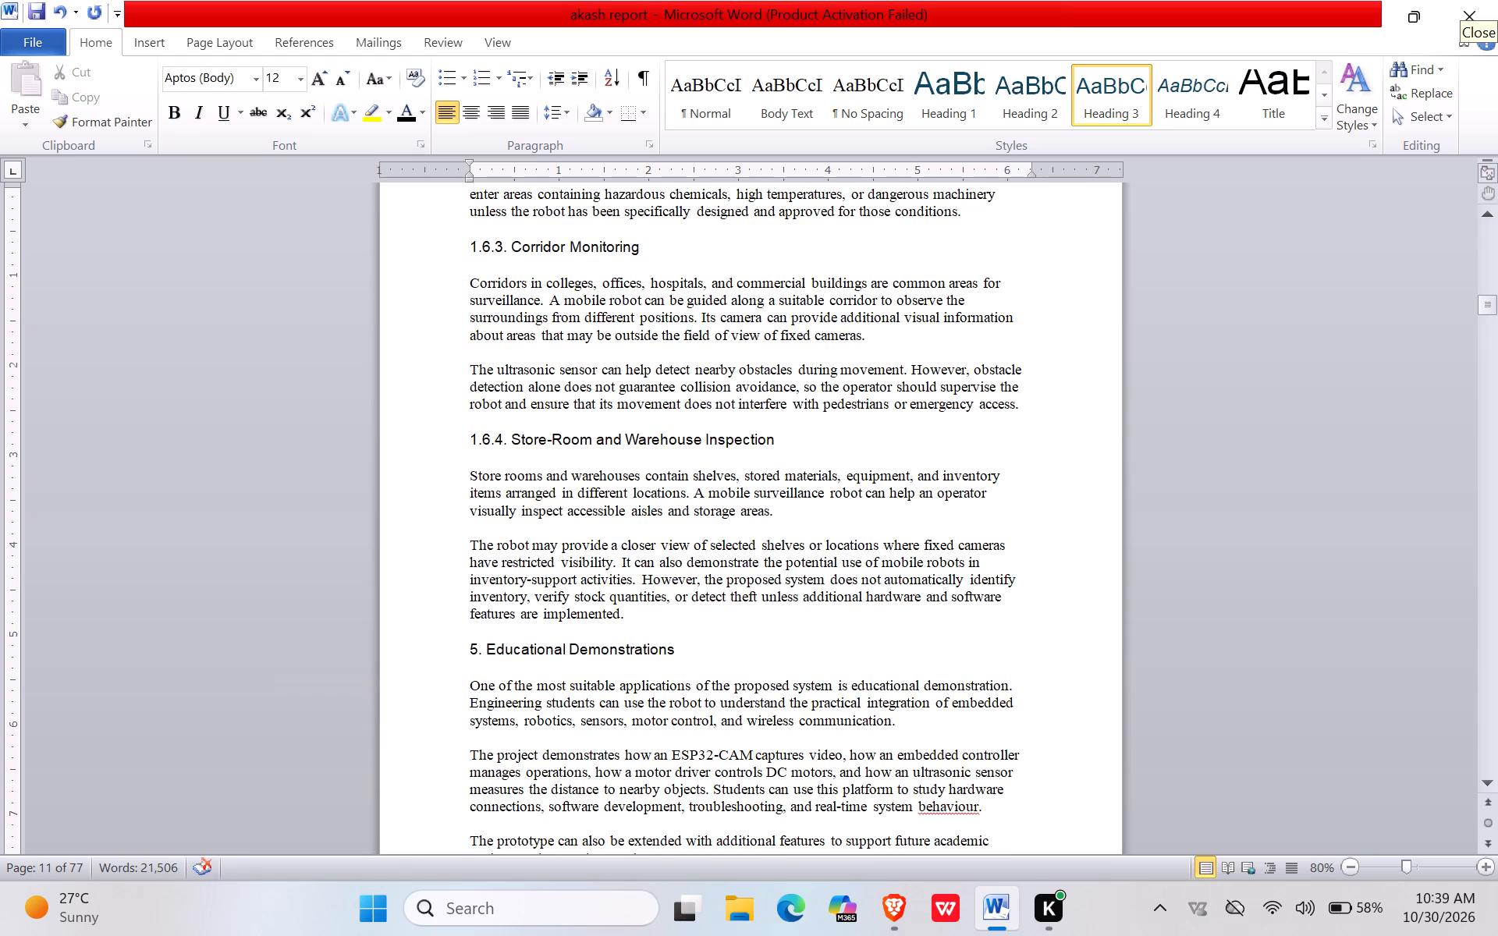
type("1.6.")
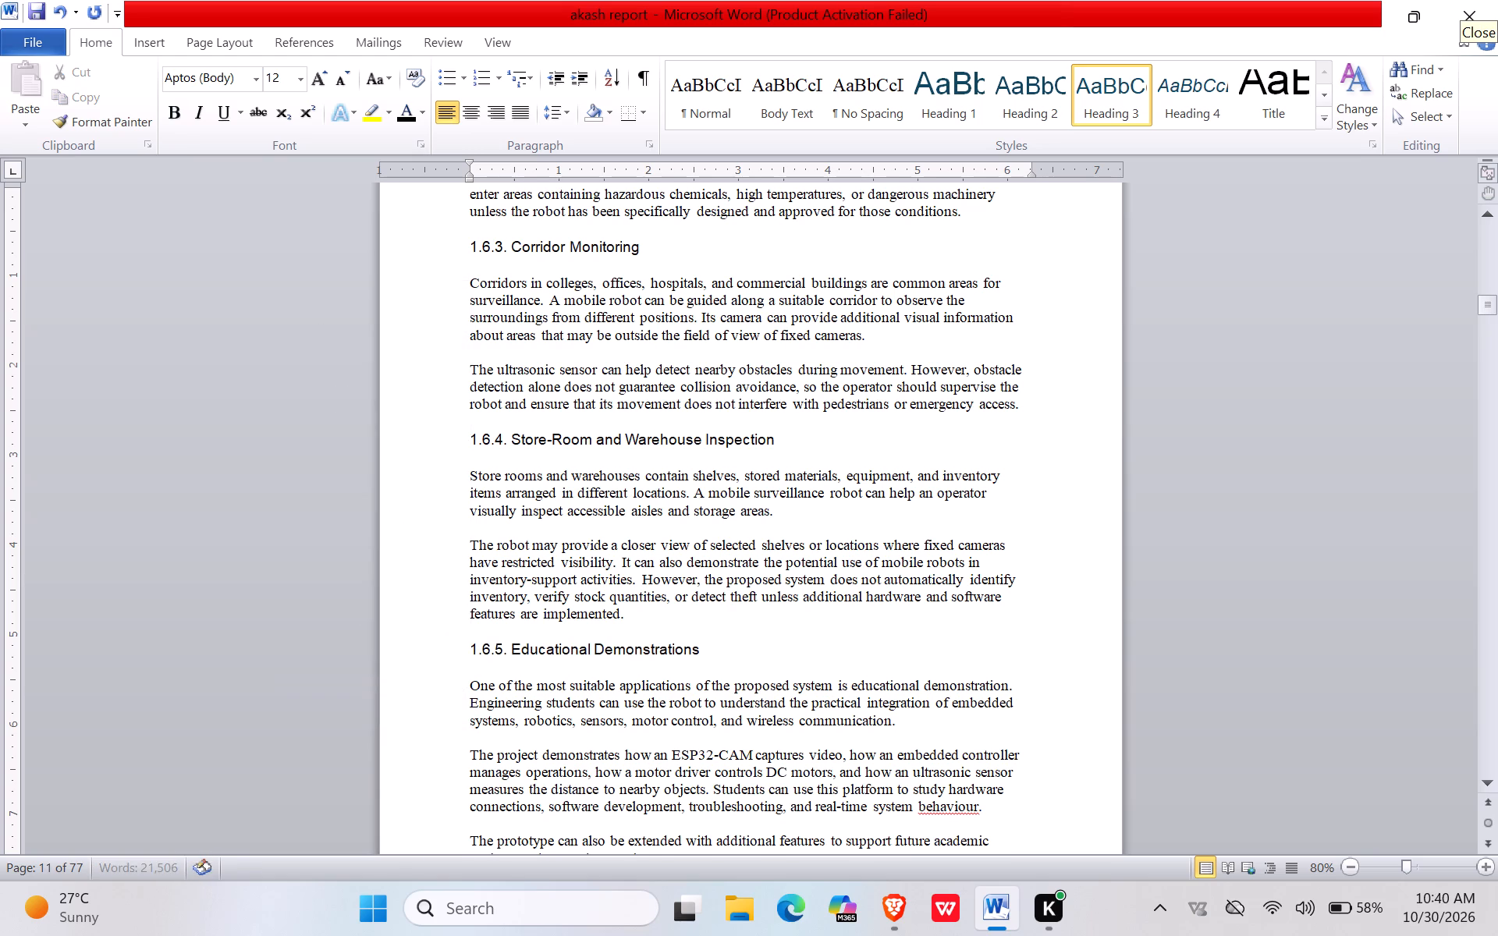
Make the "6. Basic Security Experiments" heading black and 12 pt, and renumber it as 1.6.6.
scroll(516, 649, "down", 1)
scroll(612, 577, "down", 3)
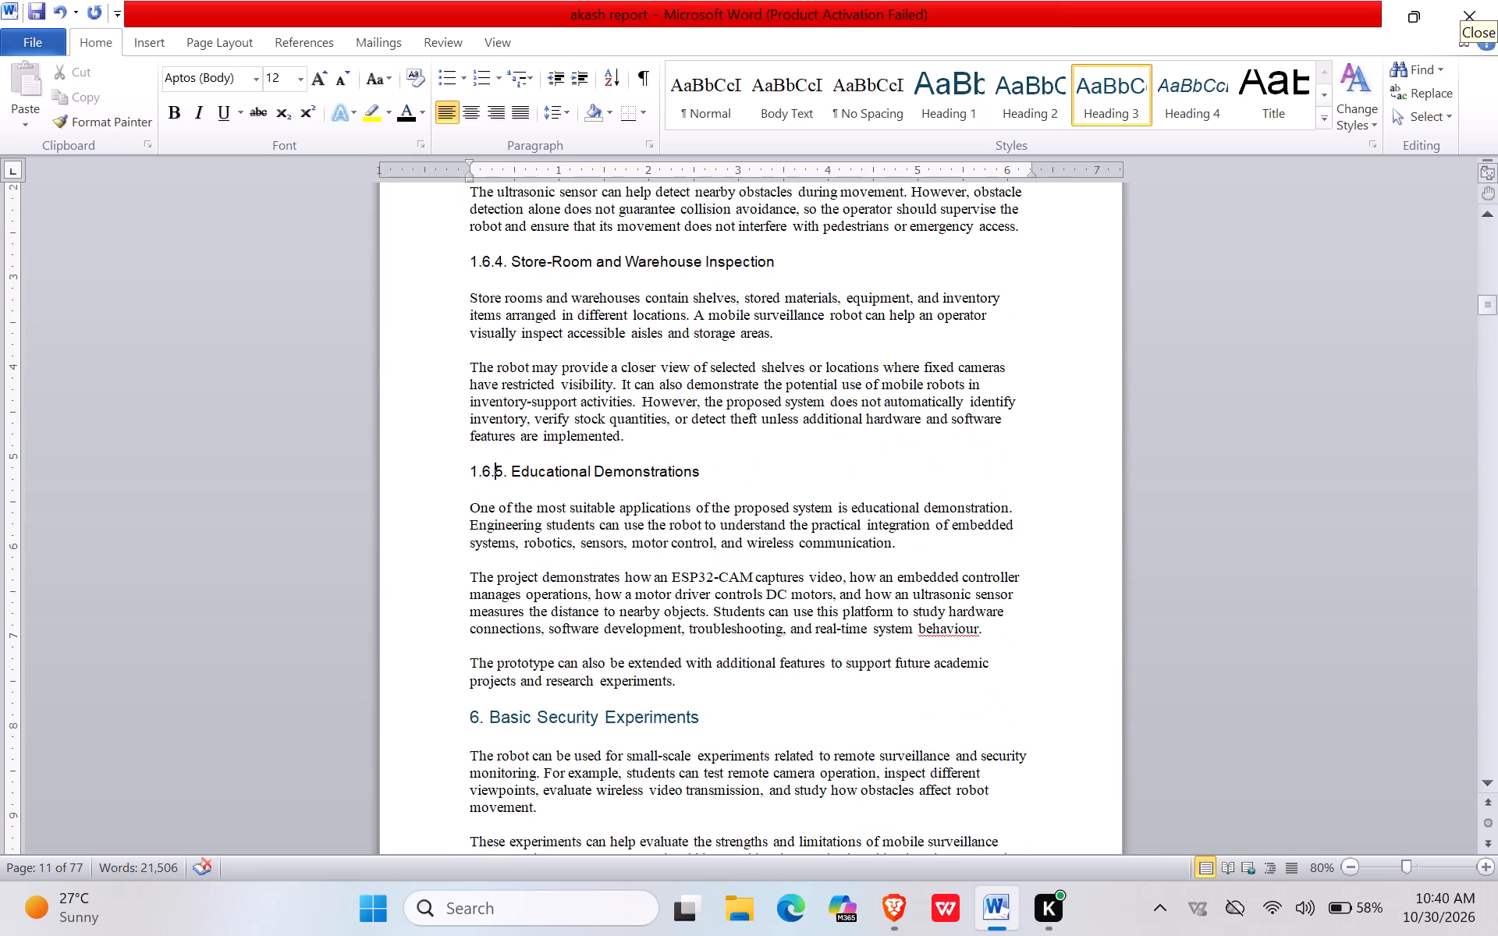
left_click_drag(702, 719, 551, 729)
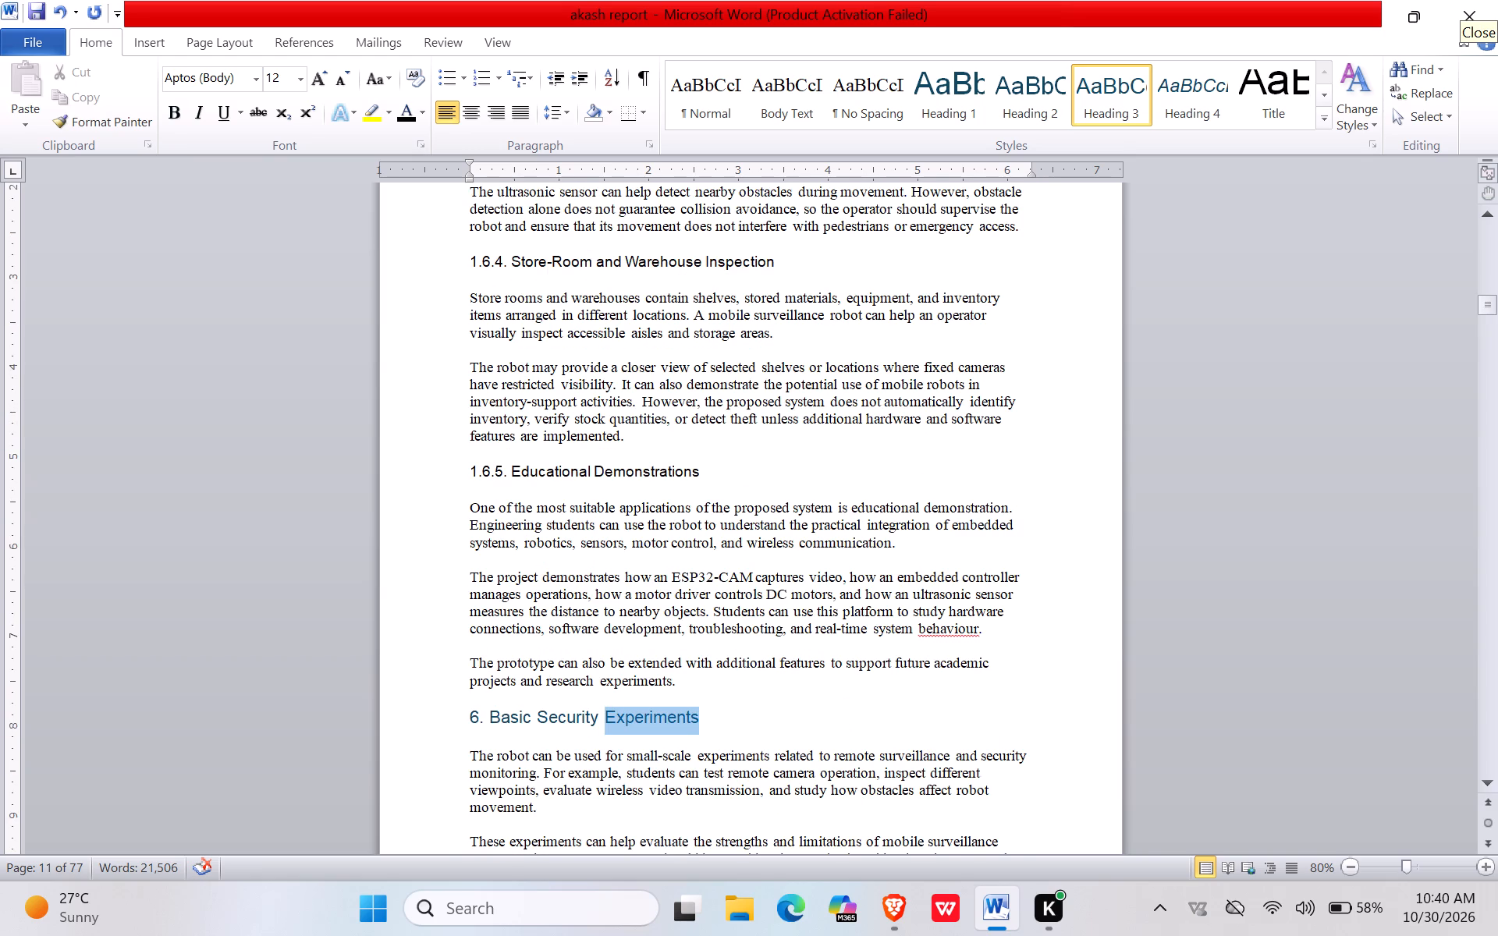
left_click_drag(551, 729, 459, 721)
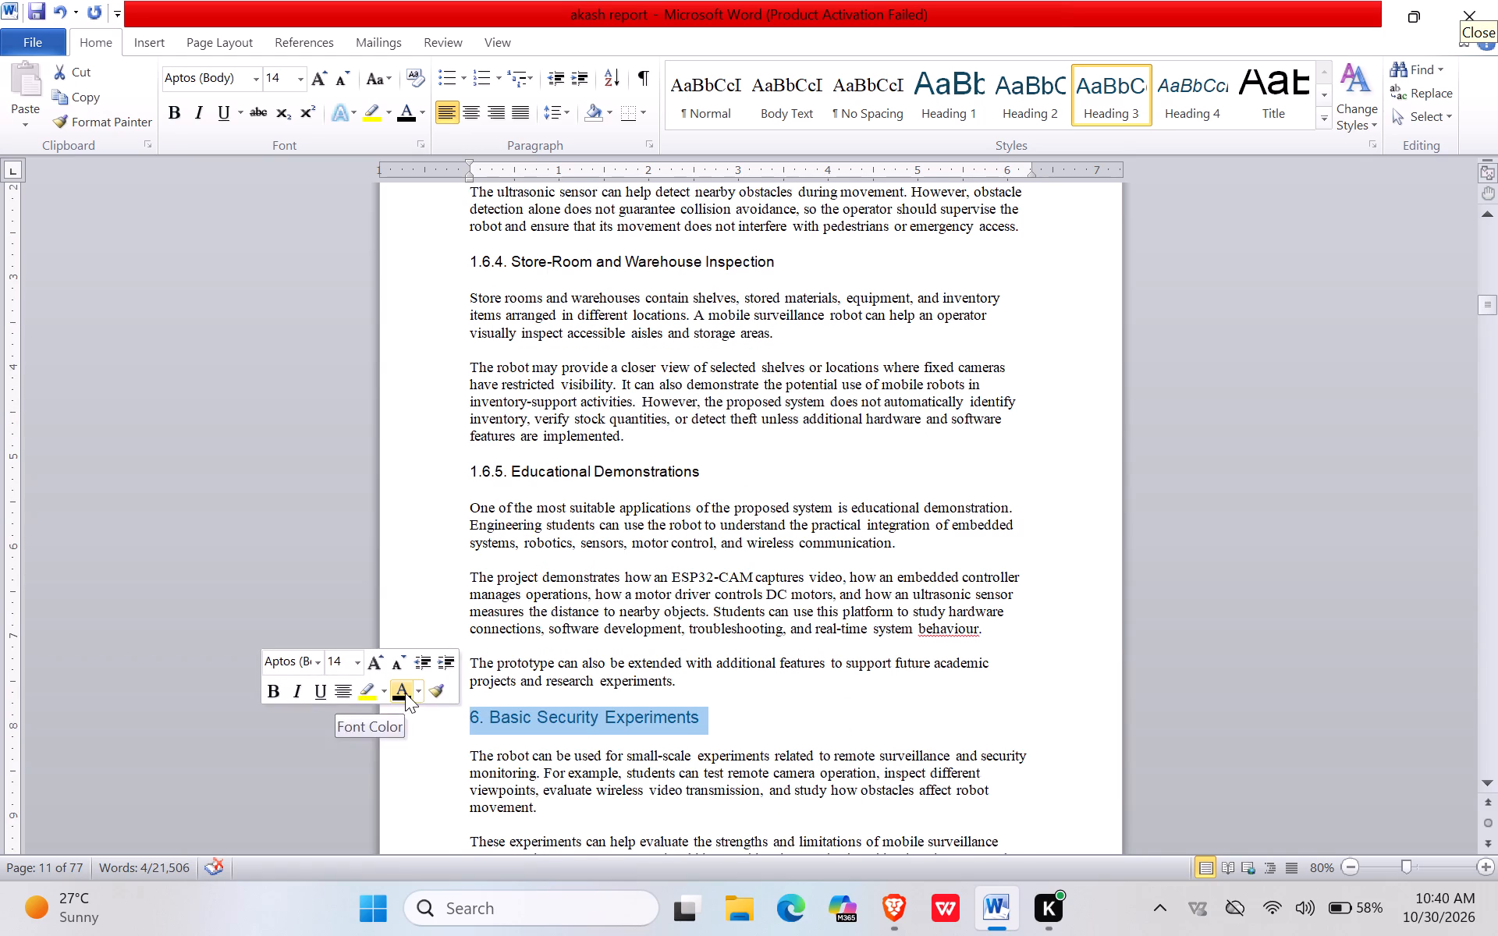
left_click(405, 693)
double_click(389, 660)
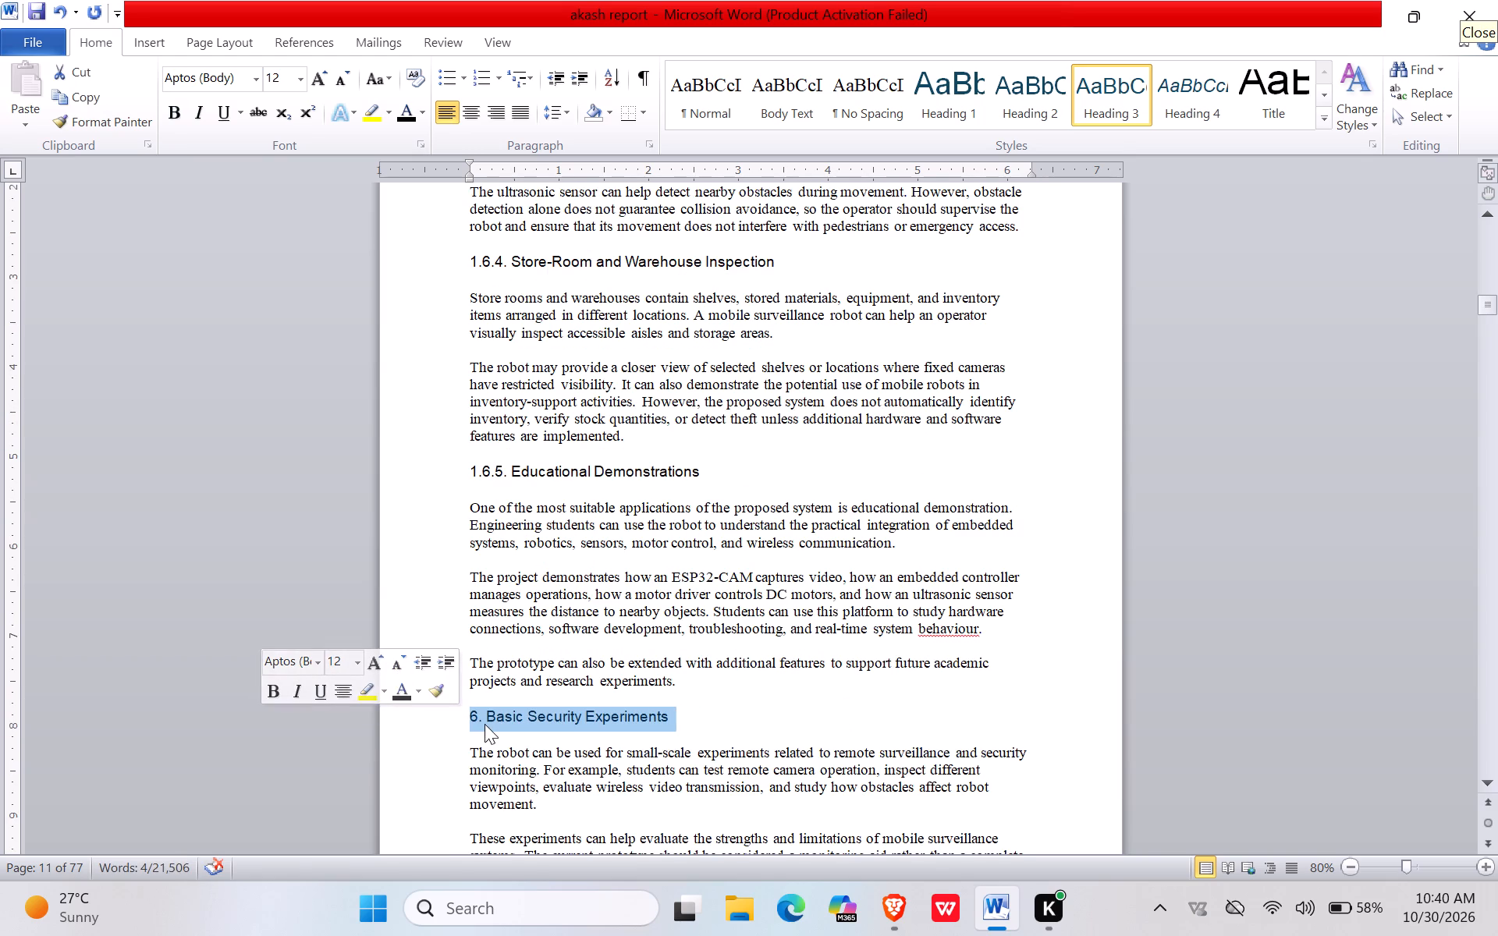
left_click(485, 721)
left_click(457, 720)
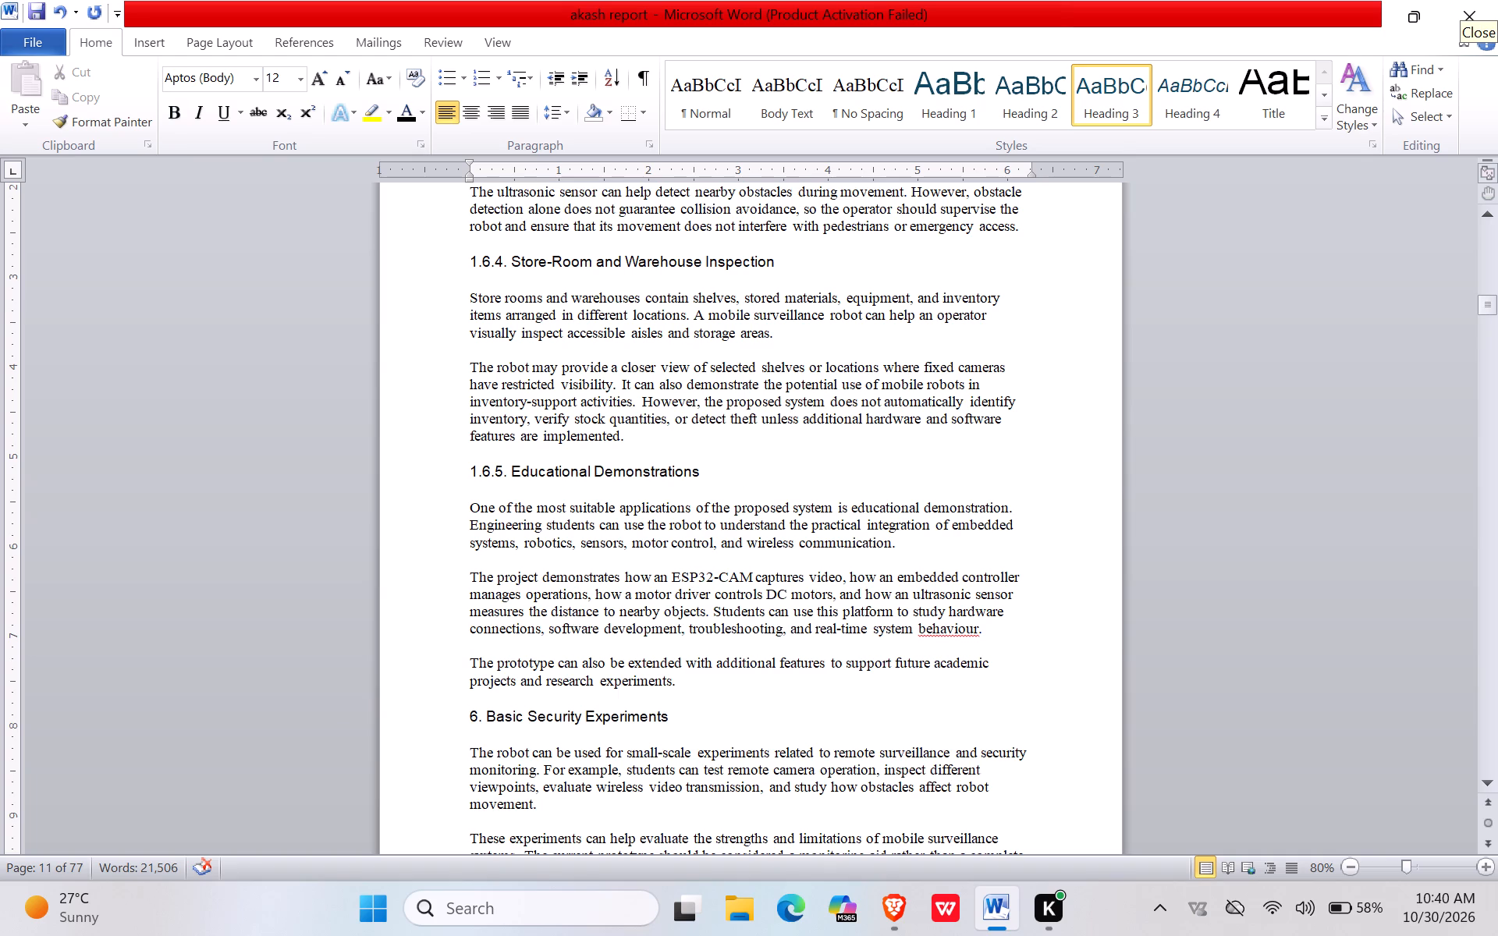
type("1.6.")
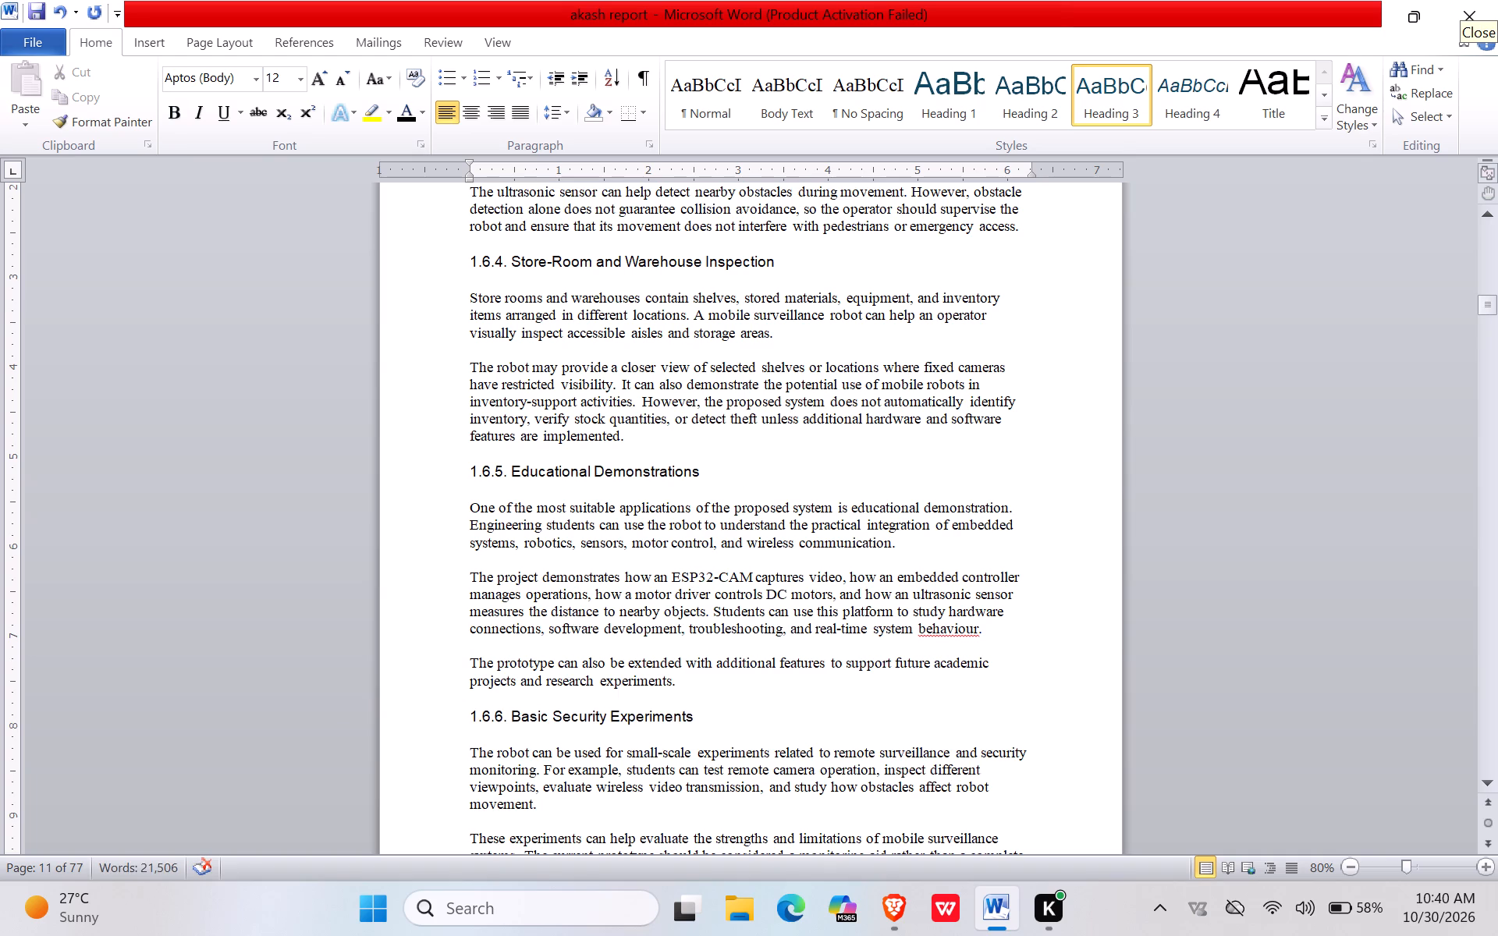
Make the "7. Office and Commercial Building Monitoring" heading black and 12 pt, and renumber it as 1.6.7.
scroll(527, 700, "down", 10)
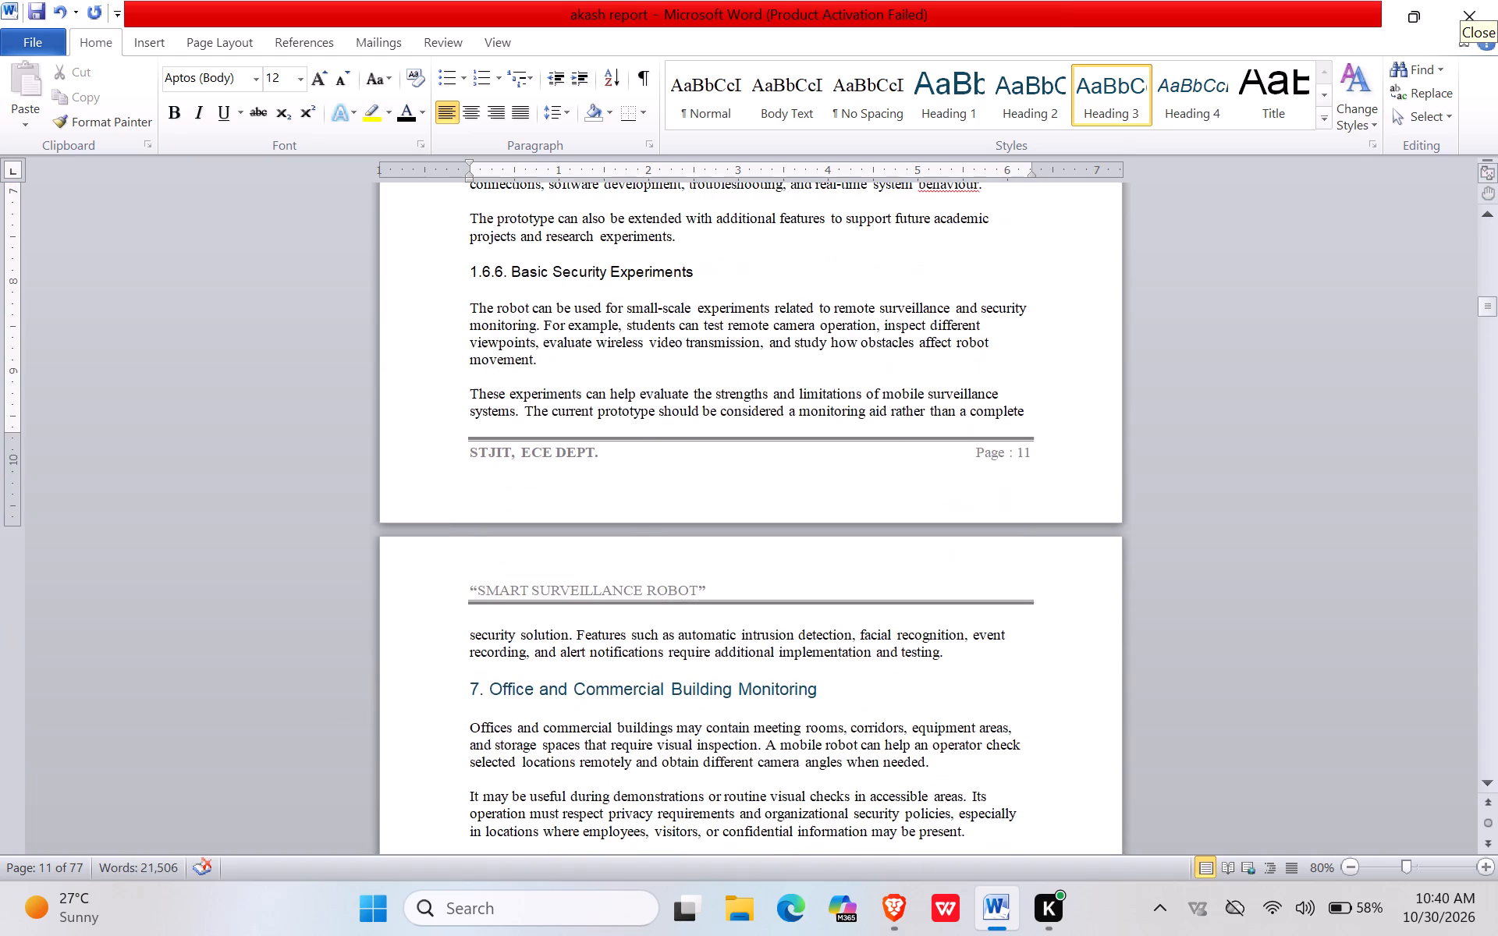
left_click_drag(833, 684, 474, 697)
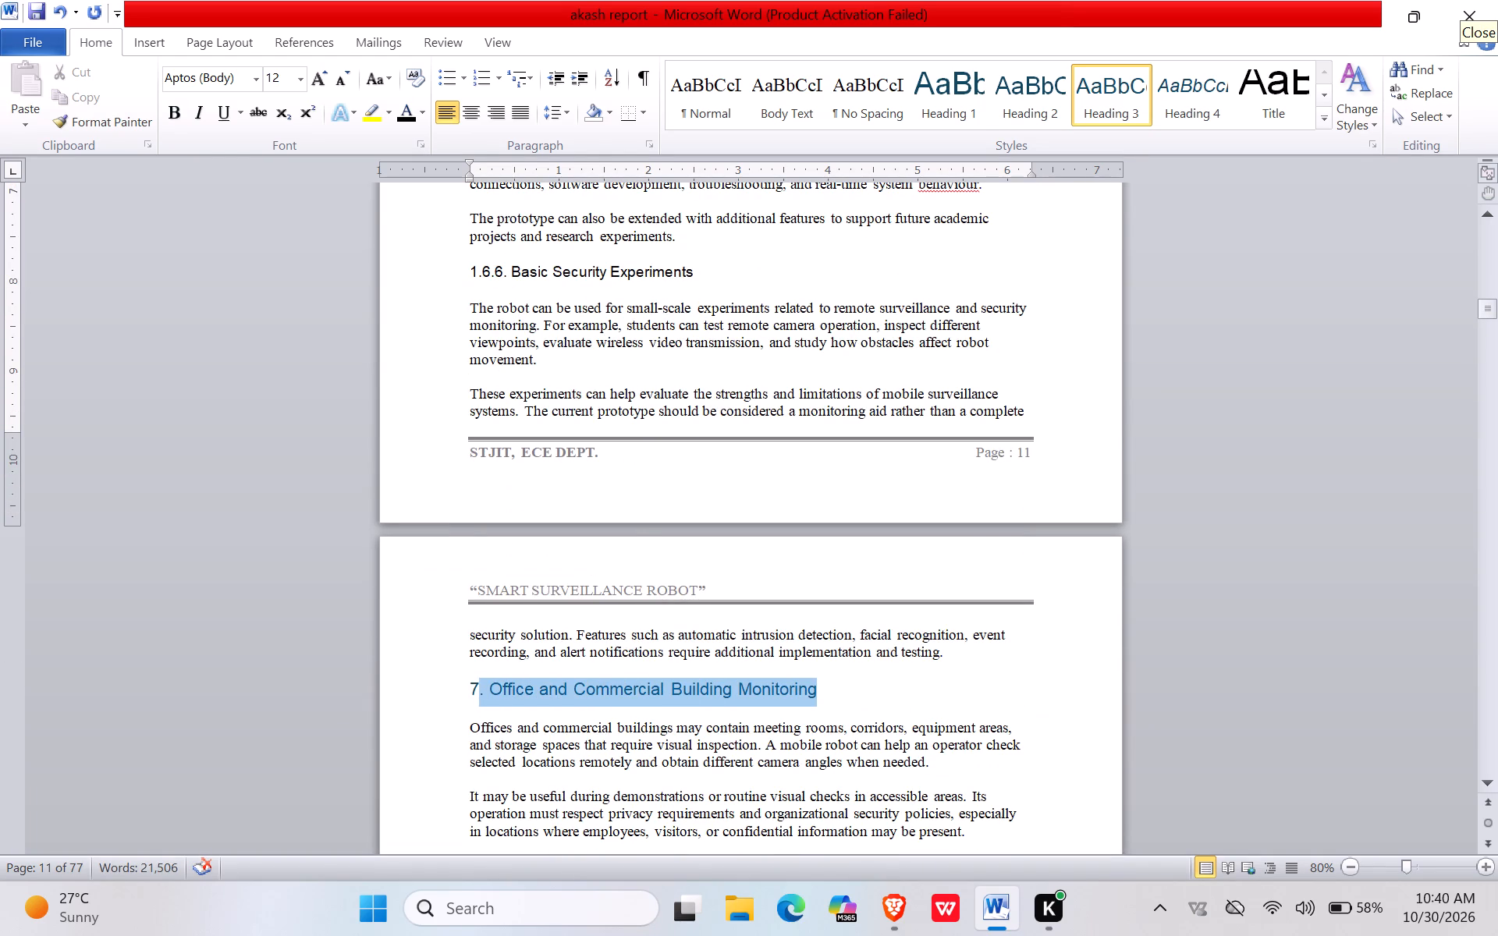
left_click_drag(474, 697, 467, 697)
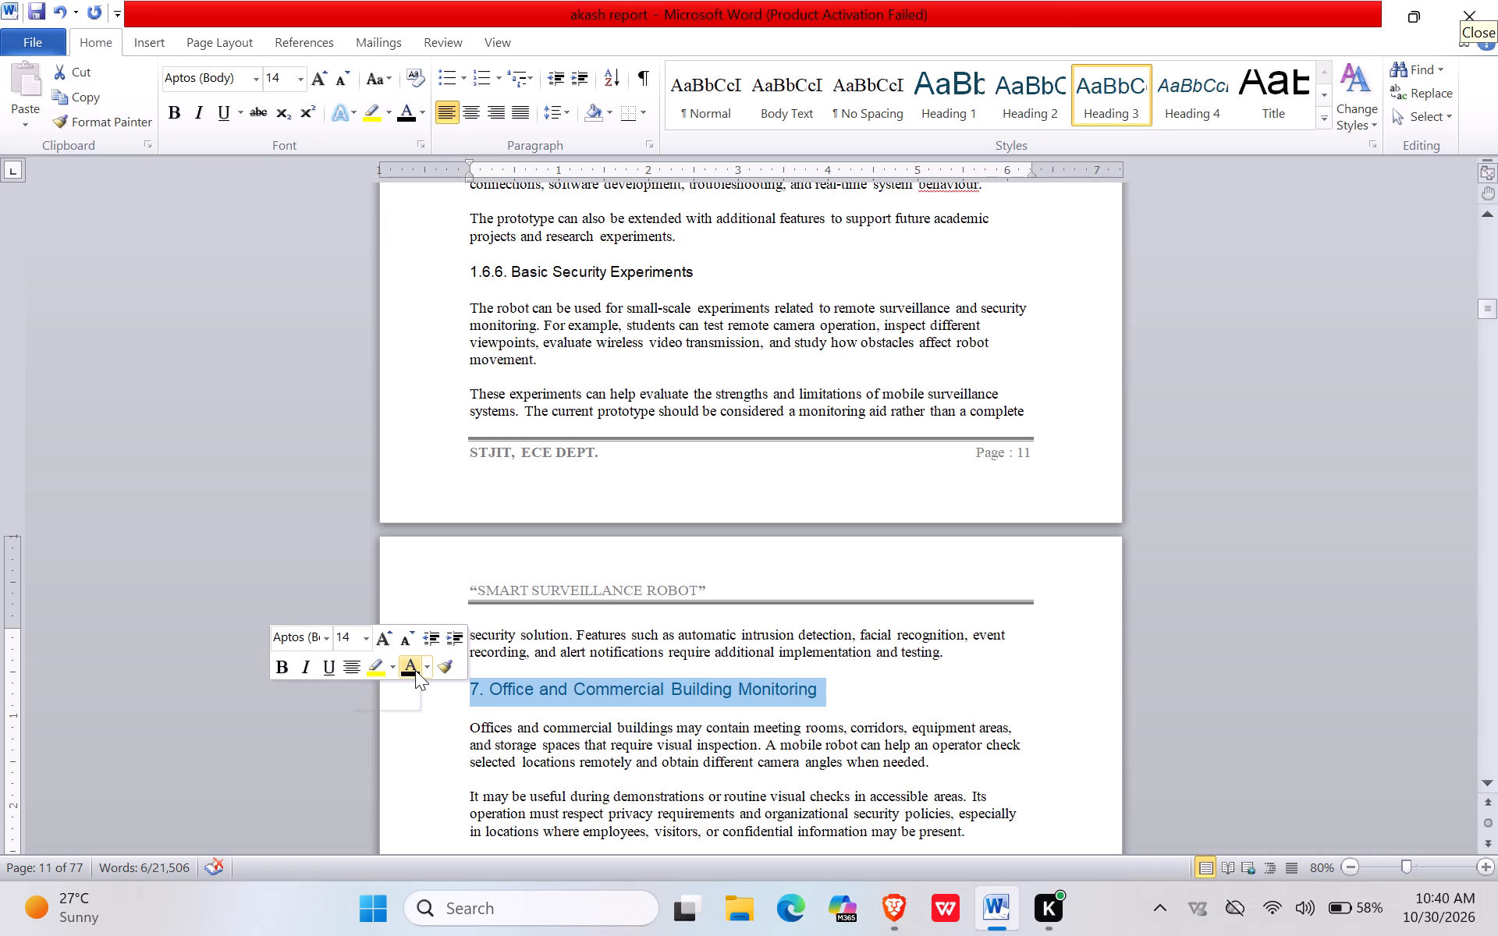
left_click(415, 670)
double_click(399, 643)
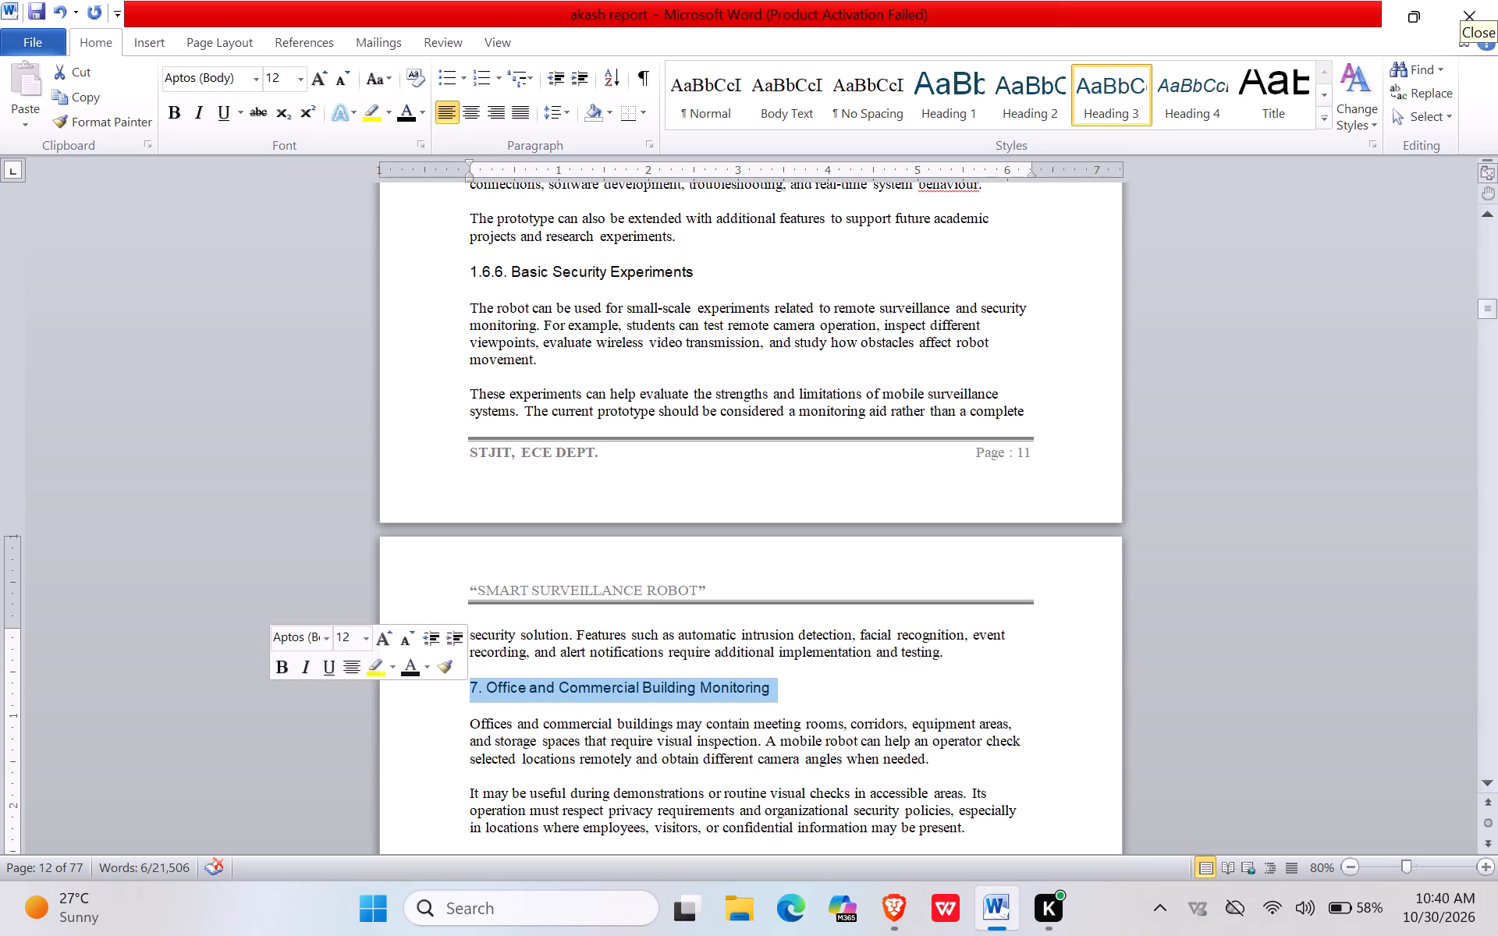
left_click(469, 686)
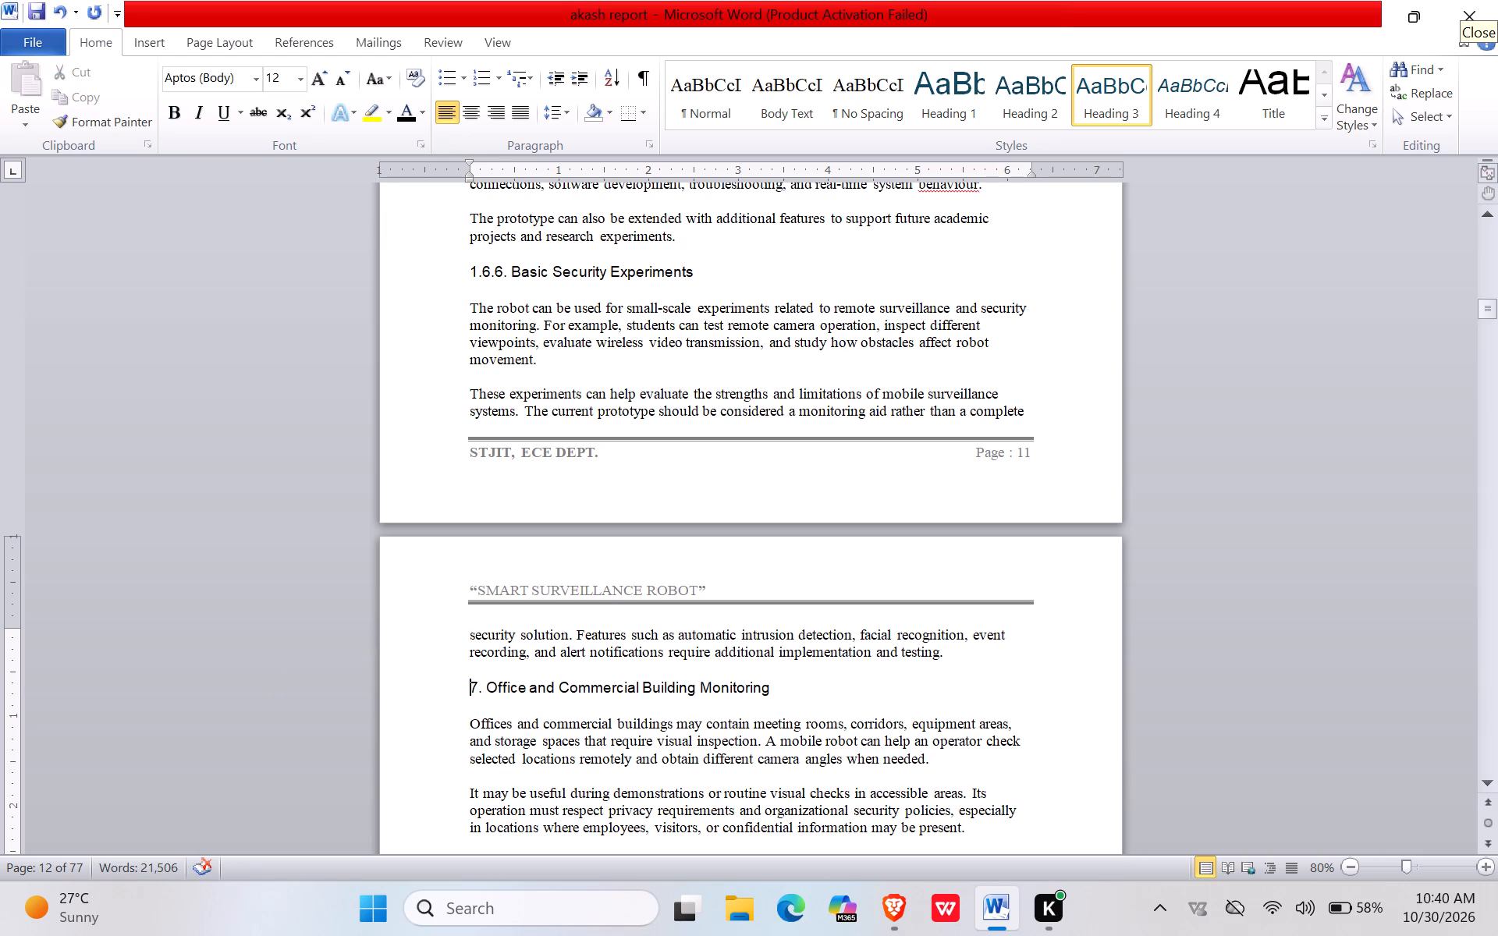
type("1.6.")
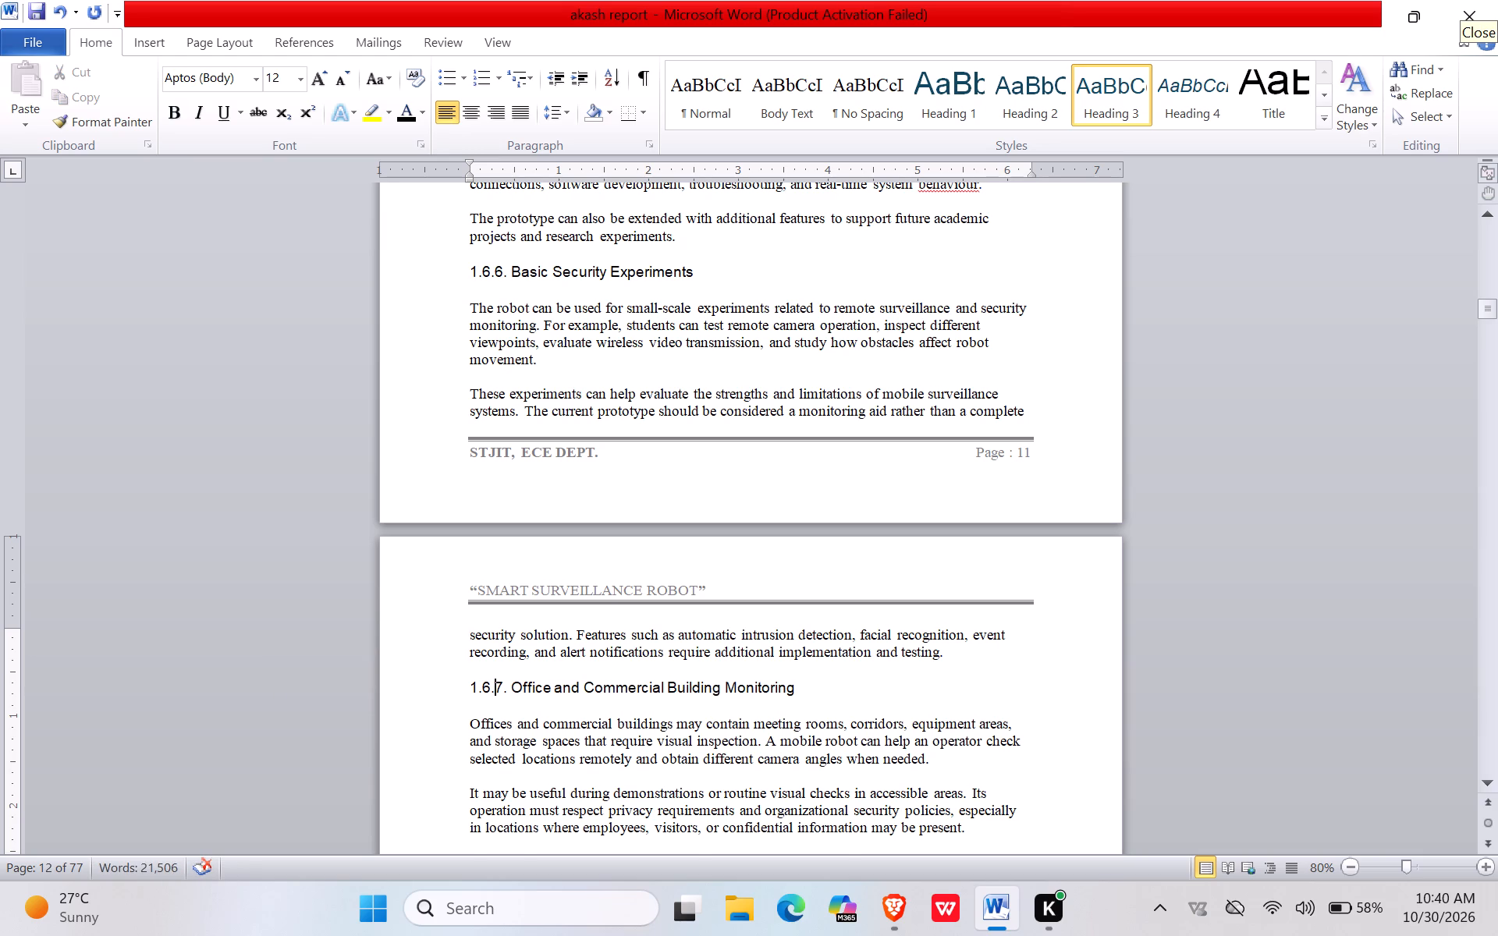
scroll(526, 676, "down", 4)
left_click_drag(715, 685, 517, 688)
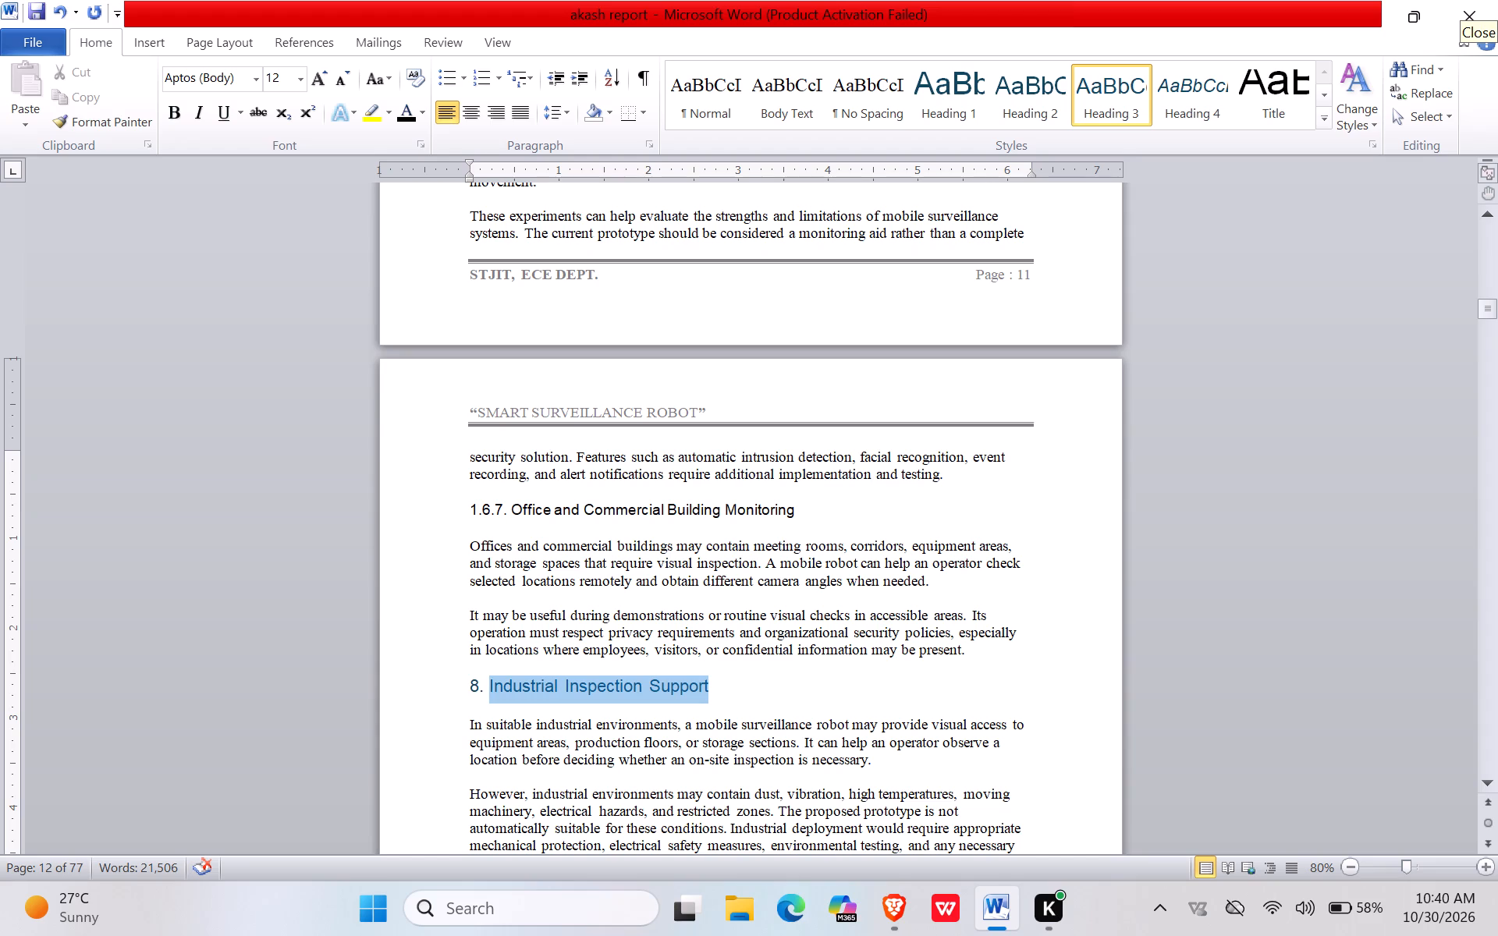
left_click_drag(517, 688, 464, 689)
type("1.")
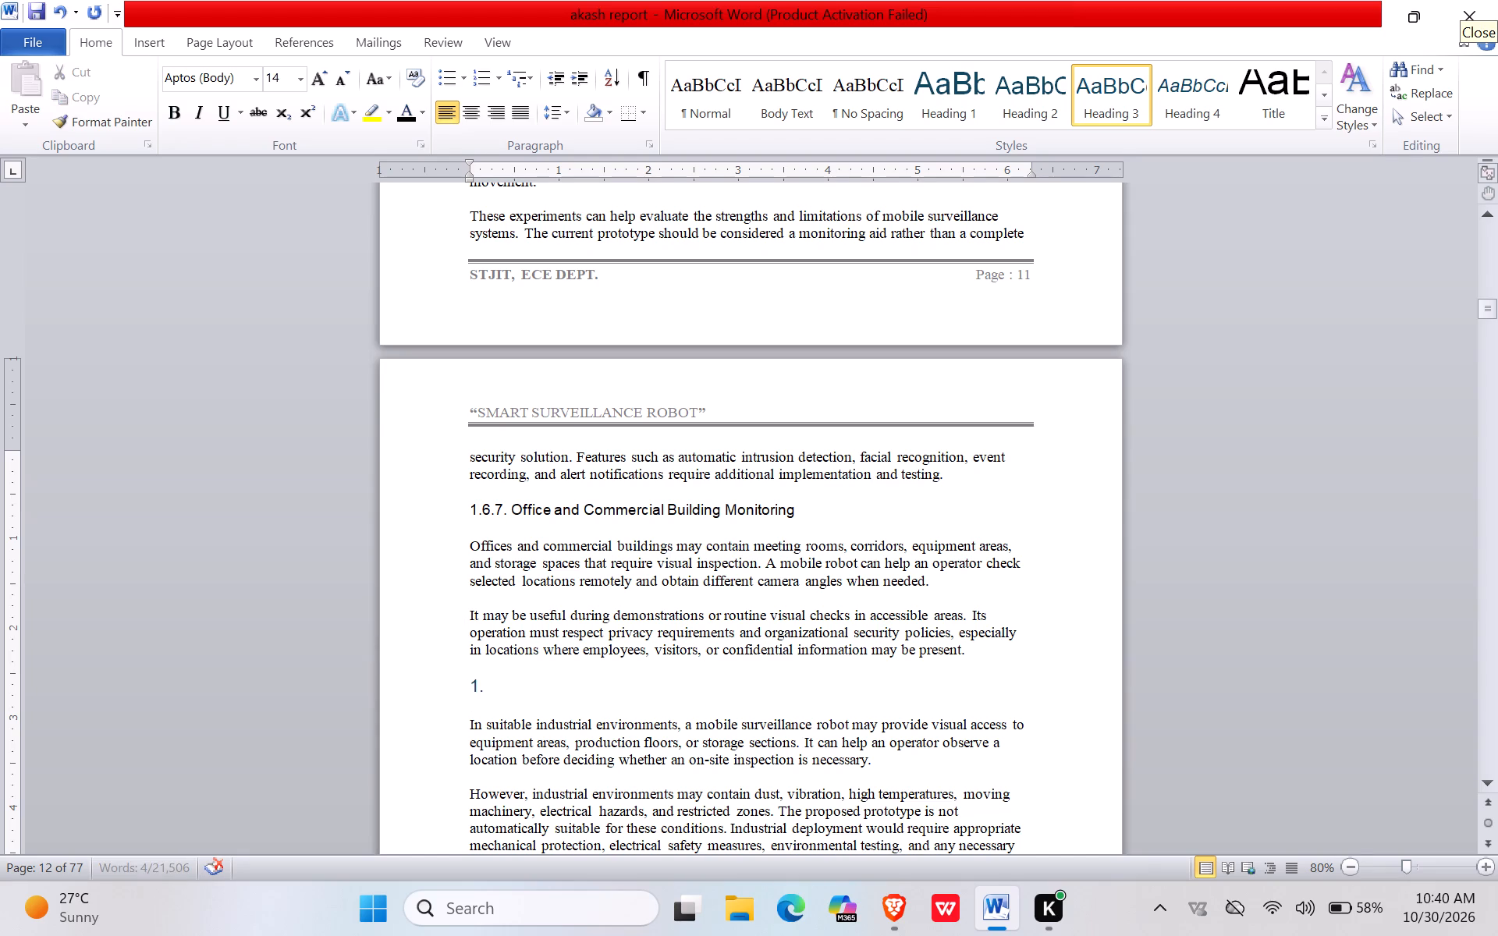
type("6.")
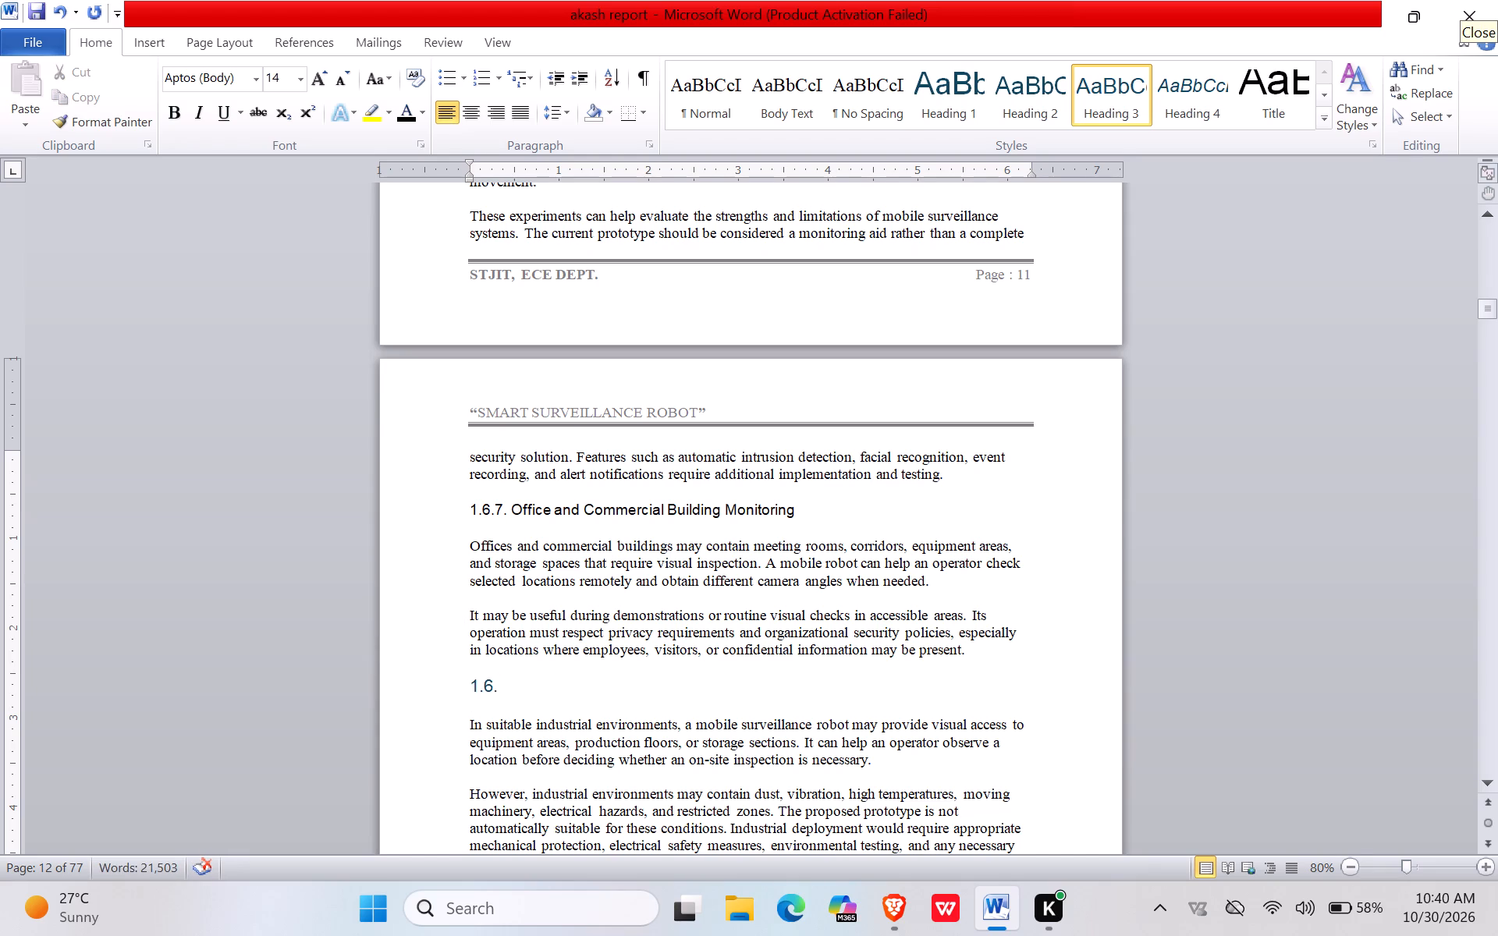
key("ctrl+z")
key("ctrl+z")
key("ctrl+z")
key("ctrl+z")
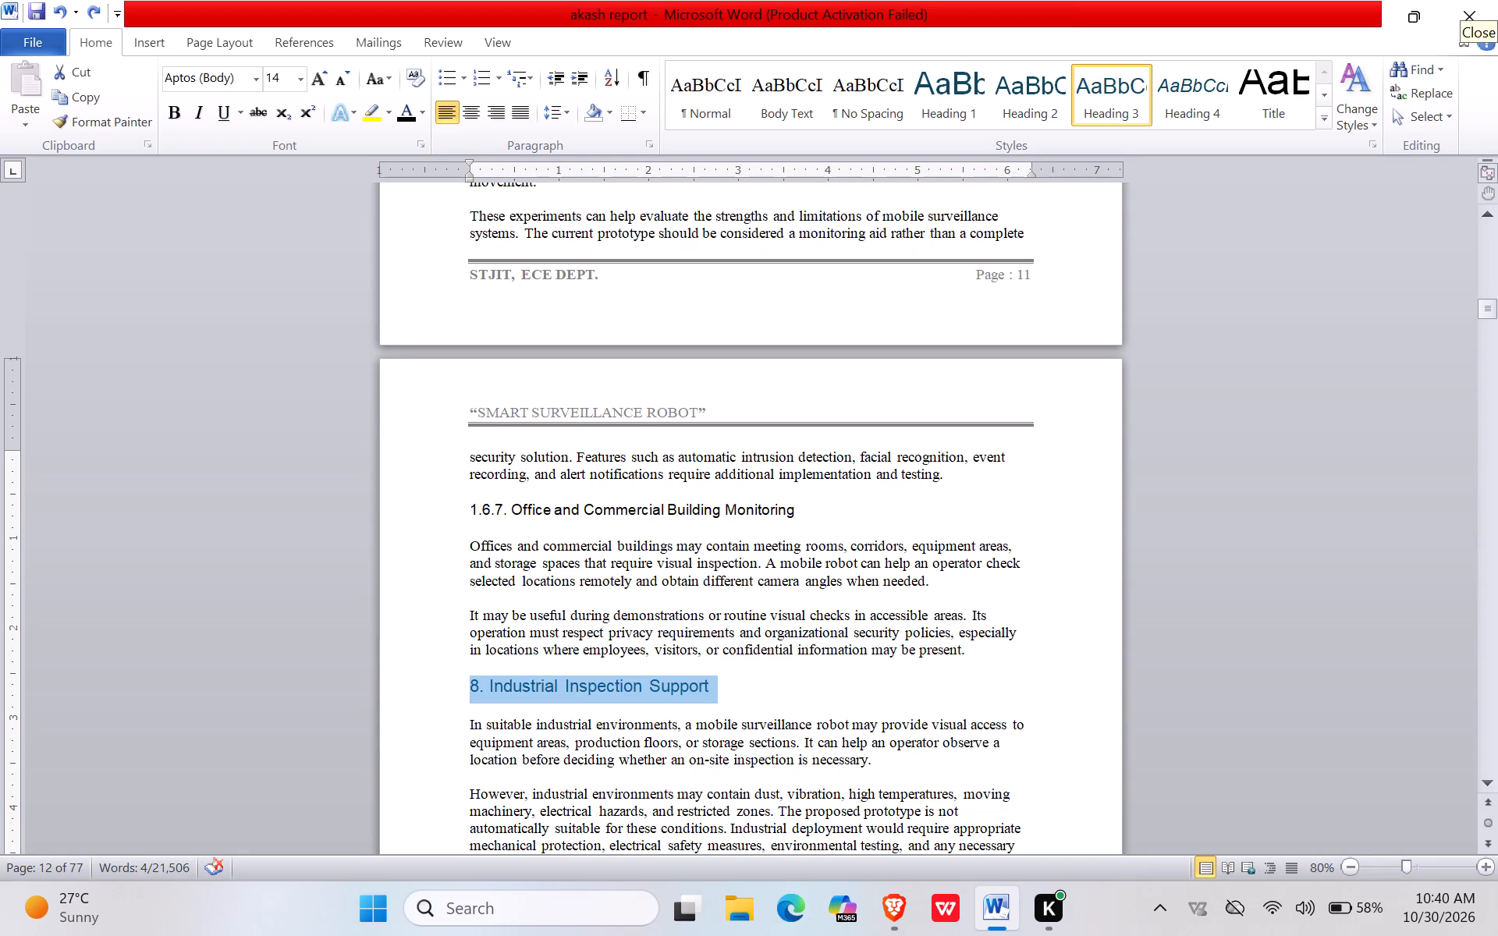
Renumber the "8. Industrial Inspection Support" heading as 1.6.8, and make it black and 12 pt.
left_click(477, 690)
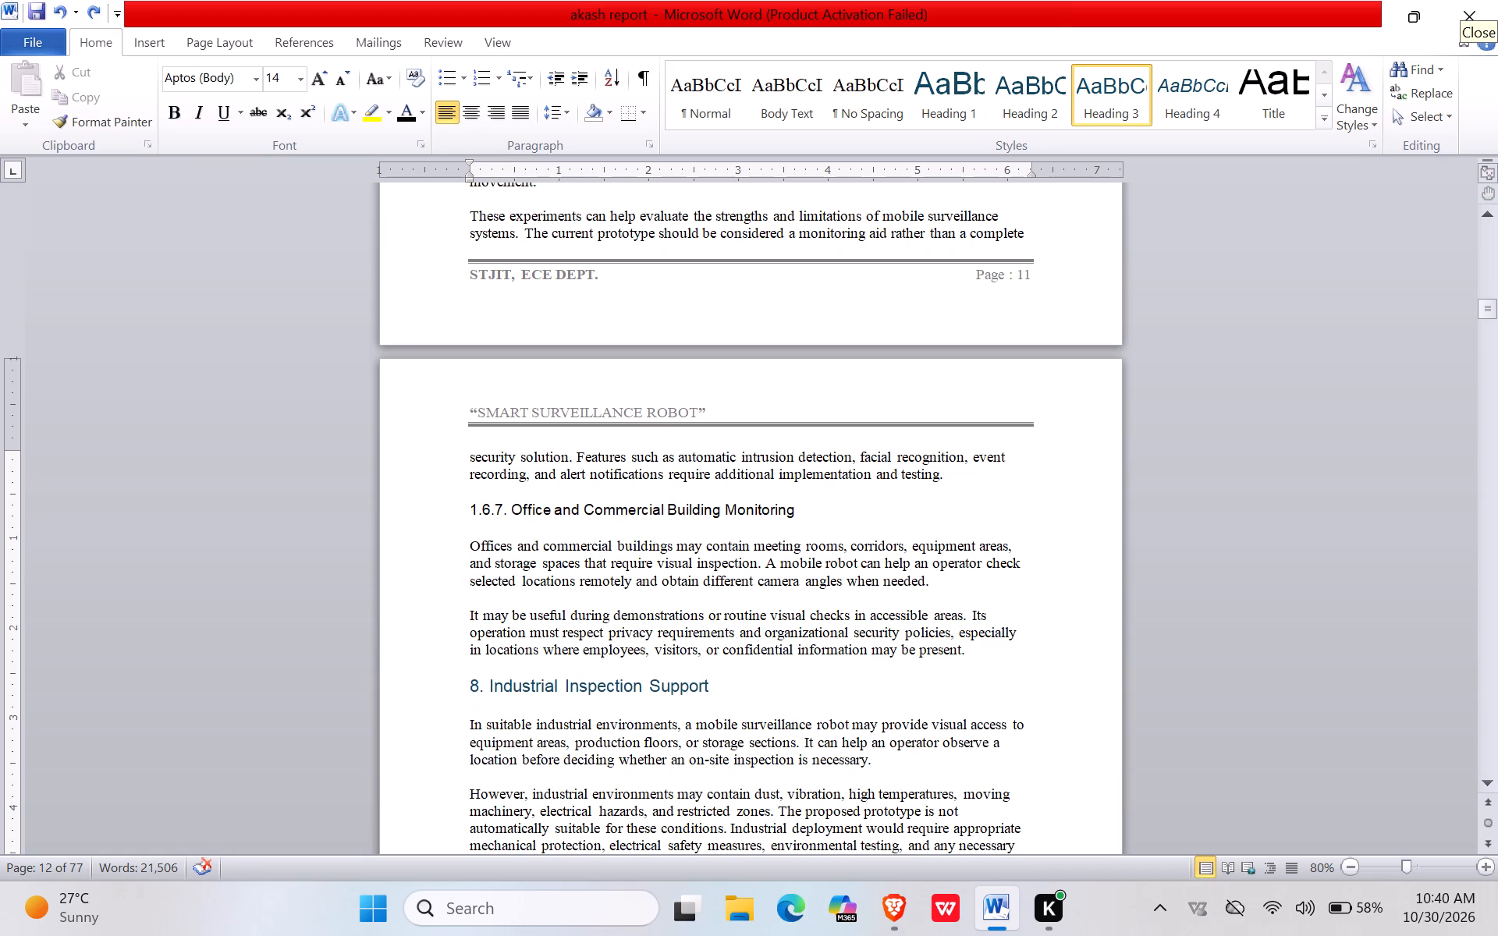
left_click(460, 693)
type("1.6.")
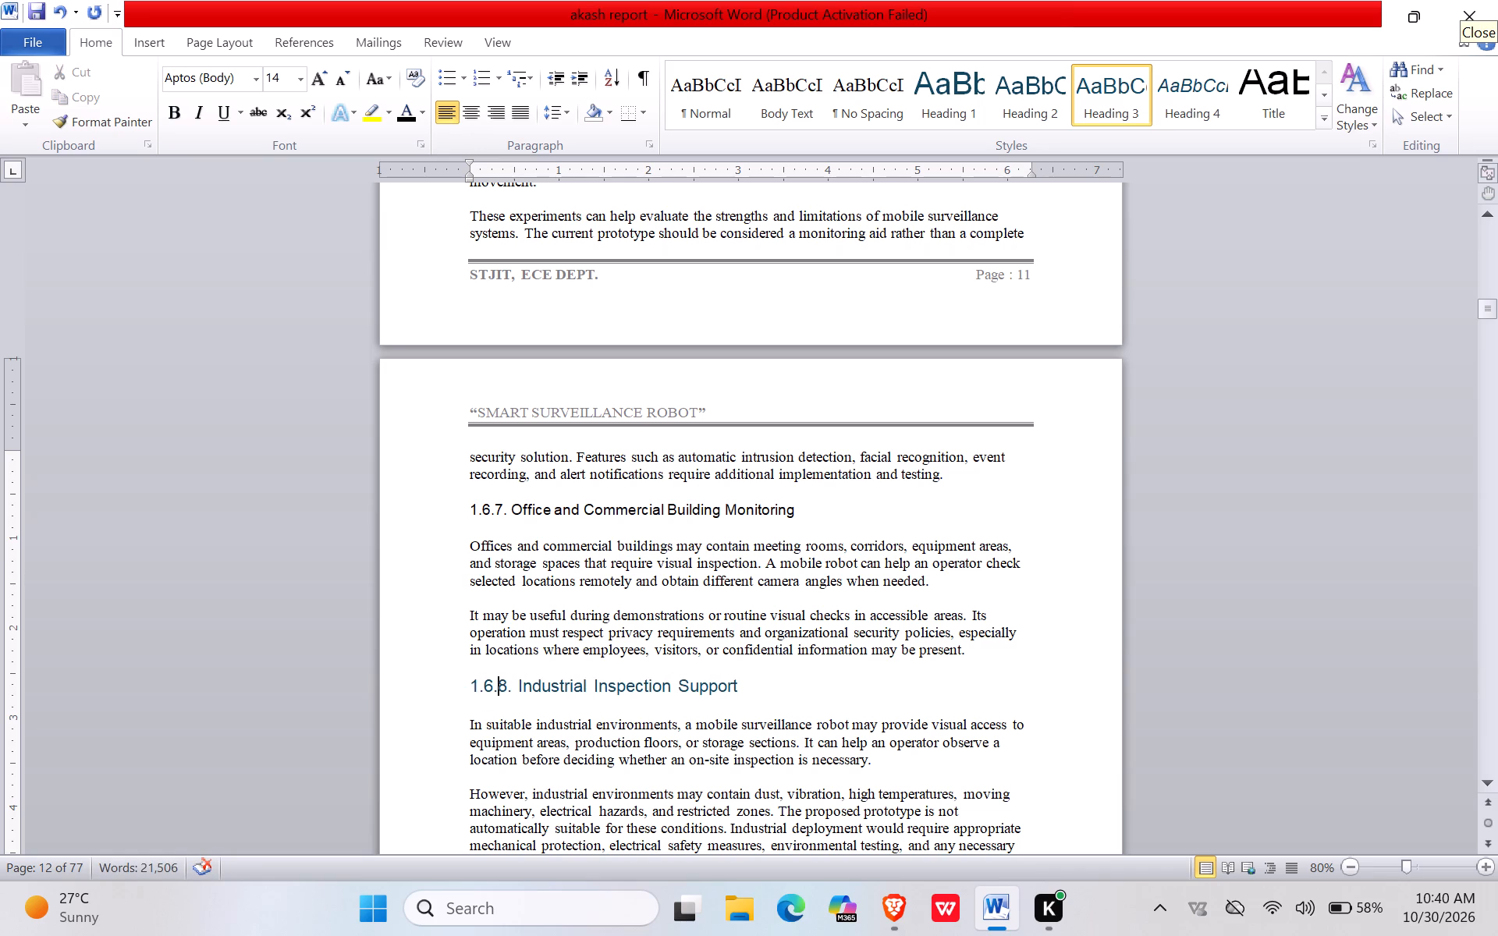
left_click_drag(744, 686, 463, 686)
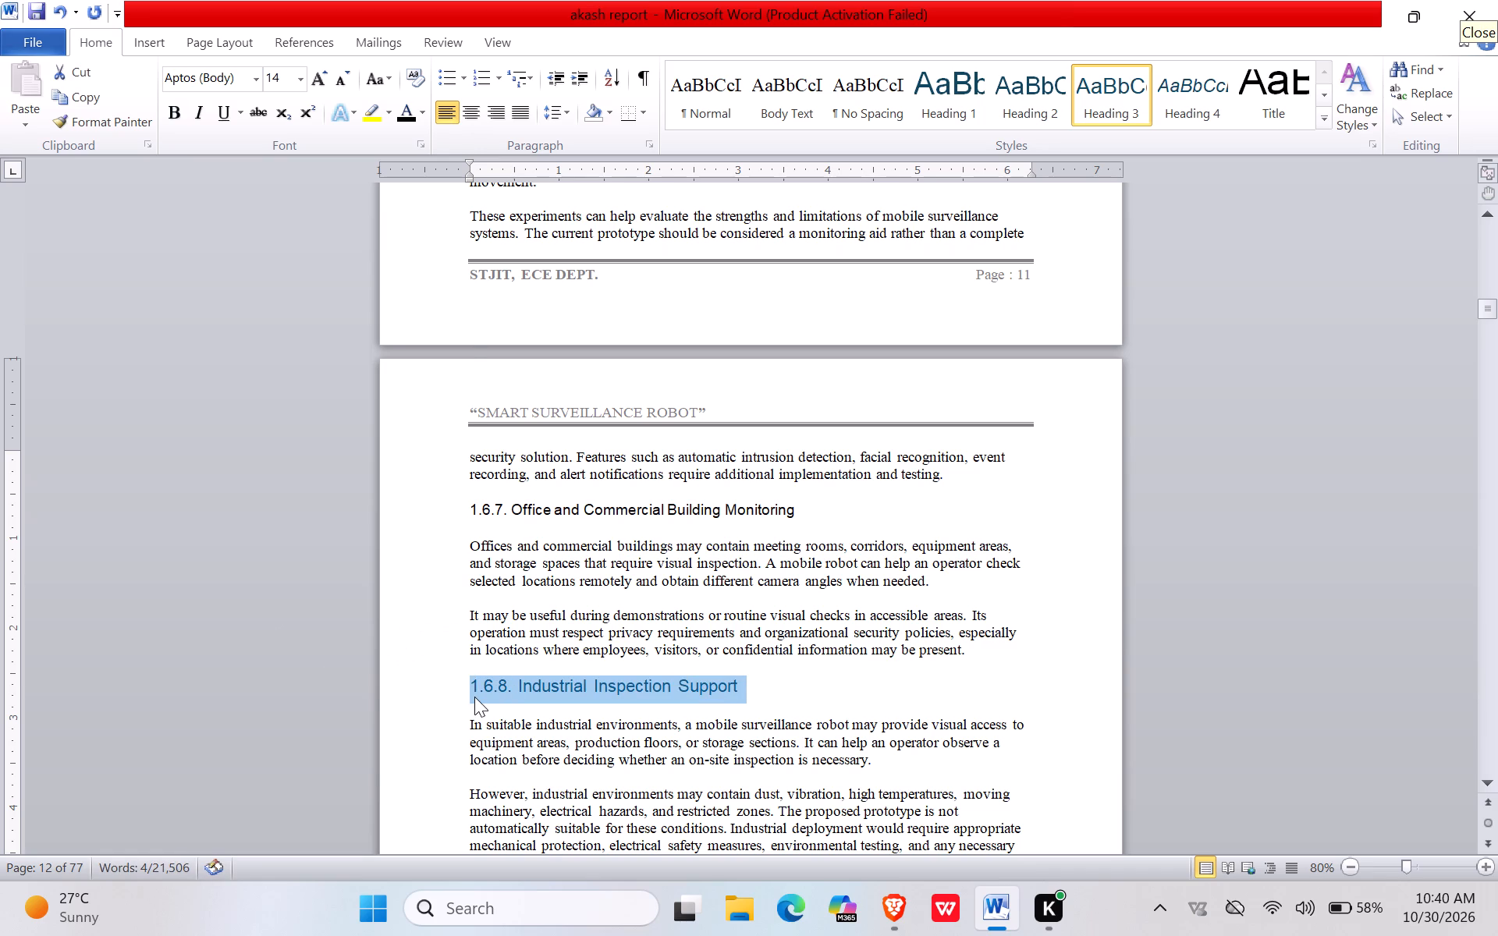
right_click(474, 697)
left_click(412, 758)
left_click(406, 730)
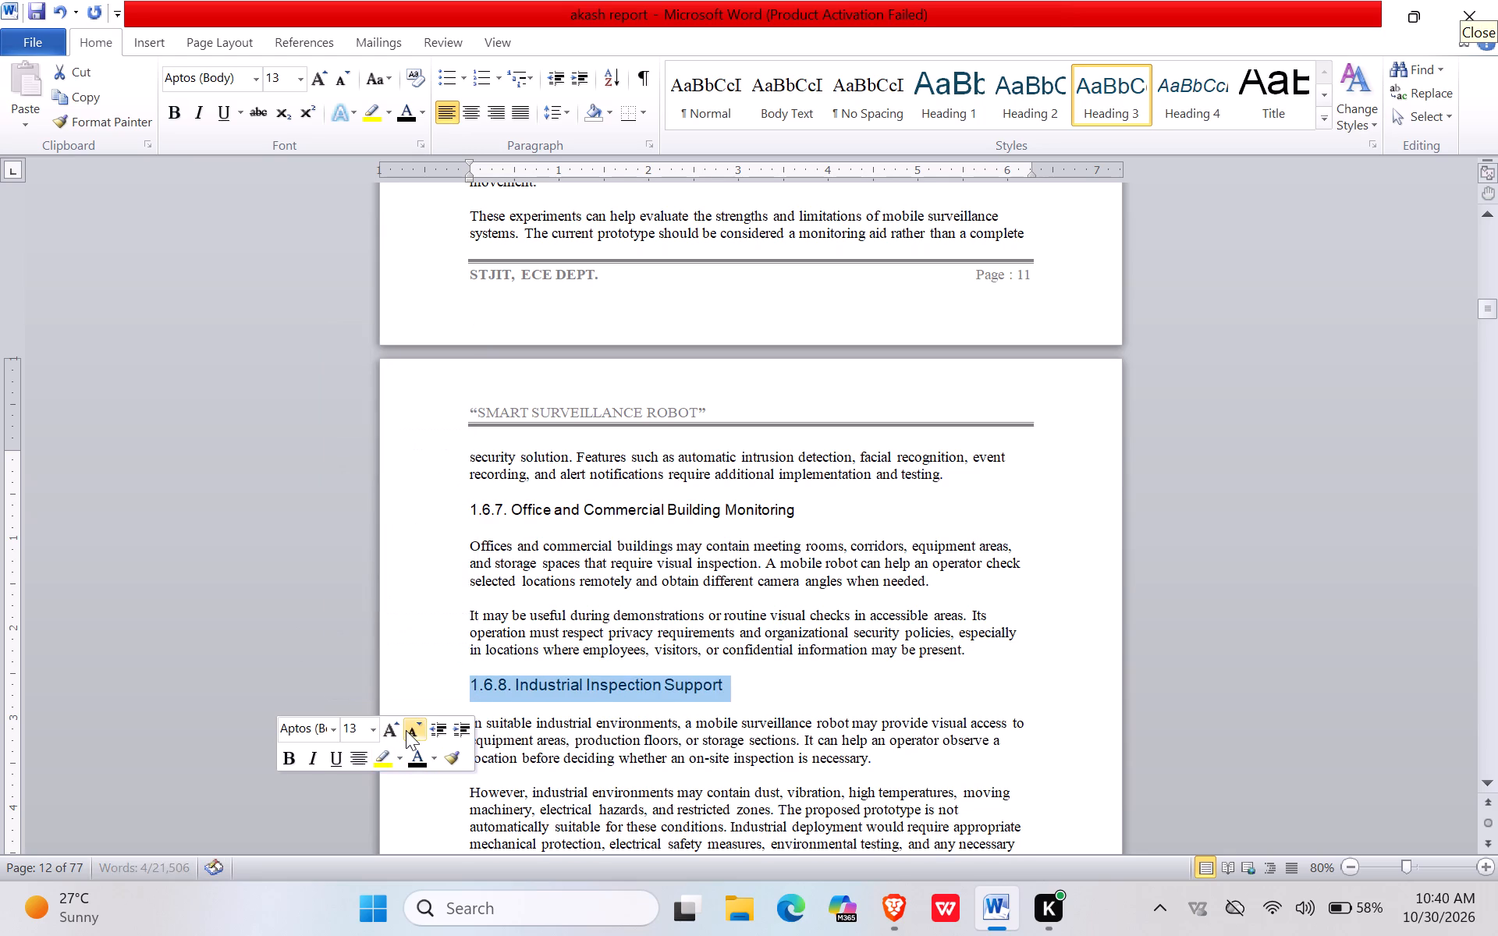
left_click(406, 730)
Make the "9. Outdoor Monitoring" heading black and 12 pt, and renumber it as 1.6.9.
scroll(670, 732, "down", 3)
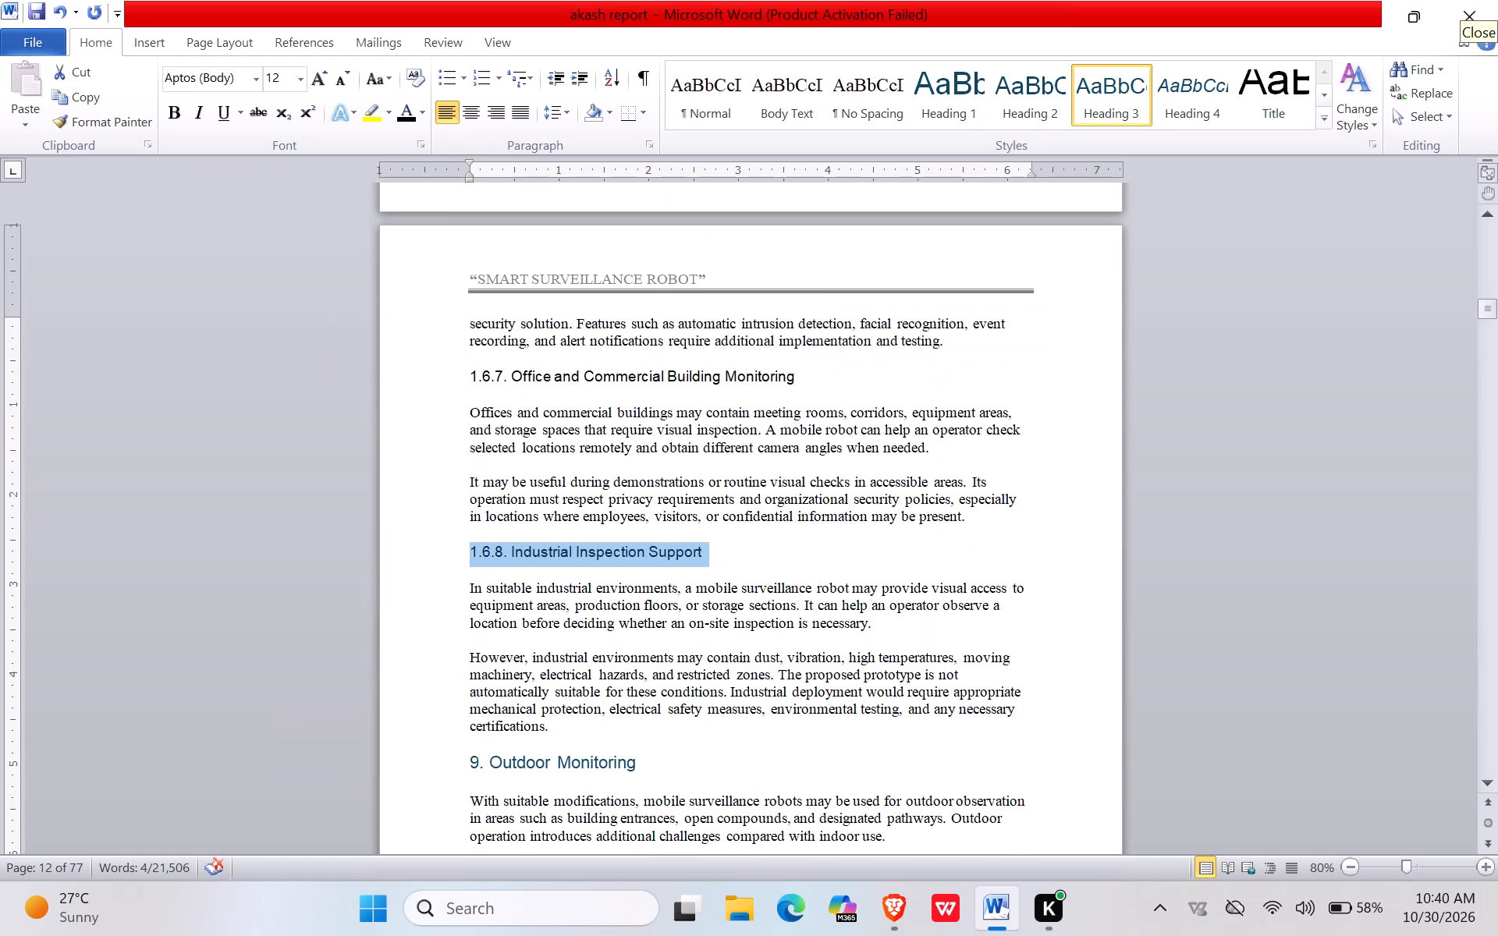
left_click_drag(666, 755, 423, 756)
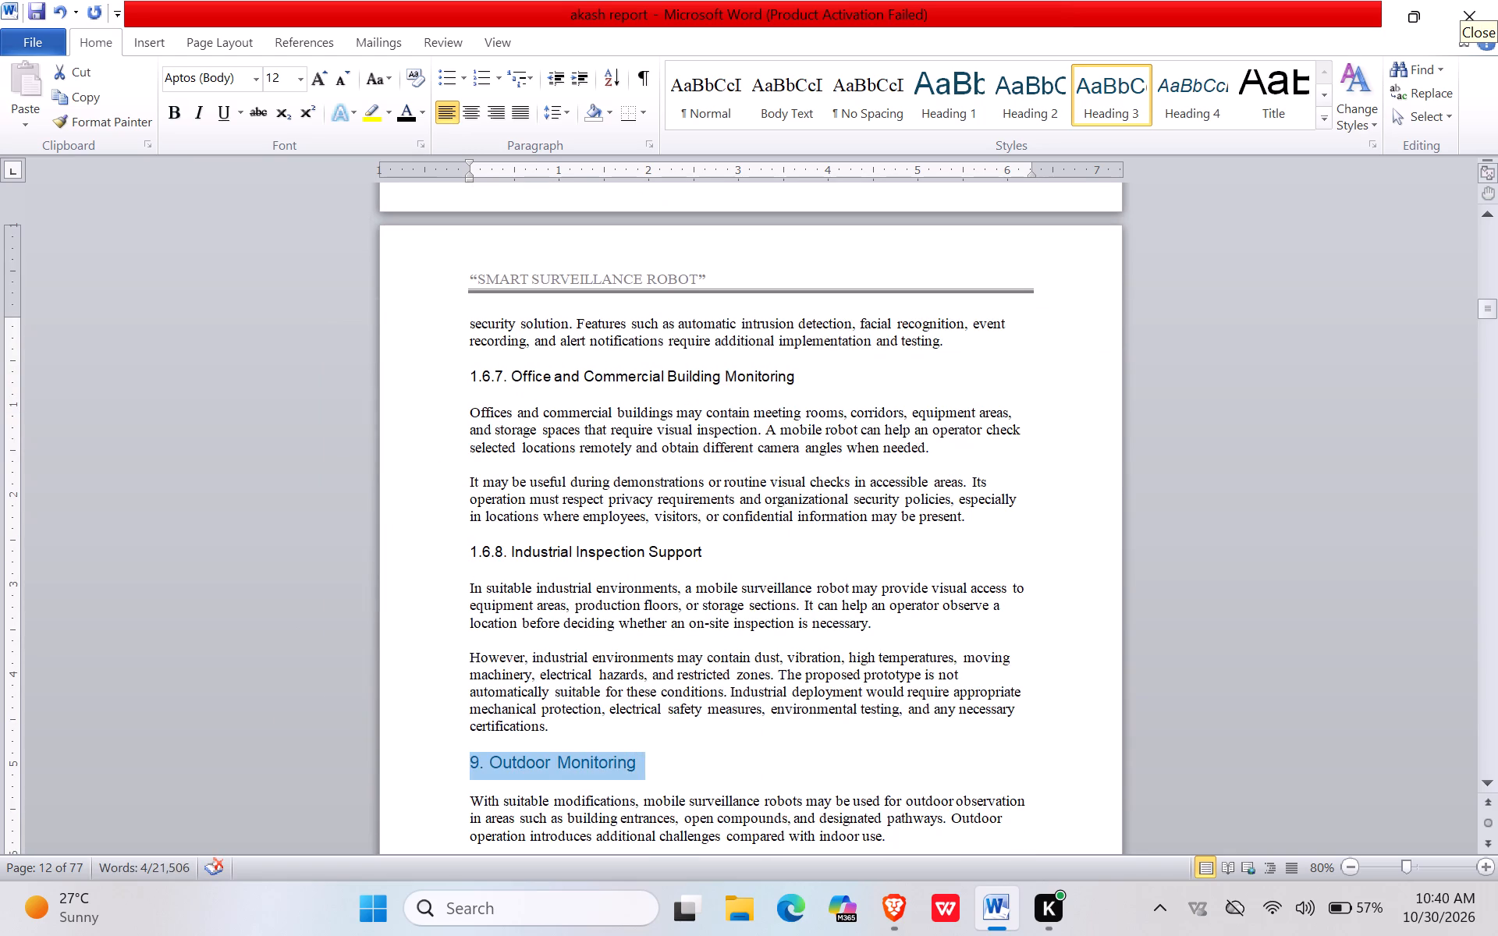
left_click(368, 732)
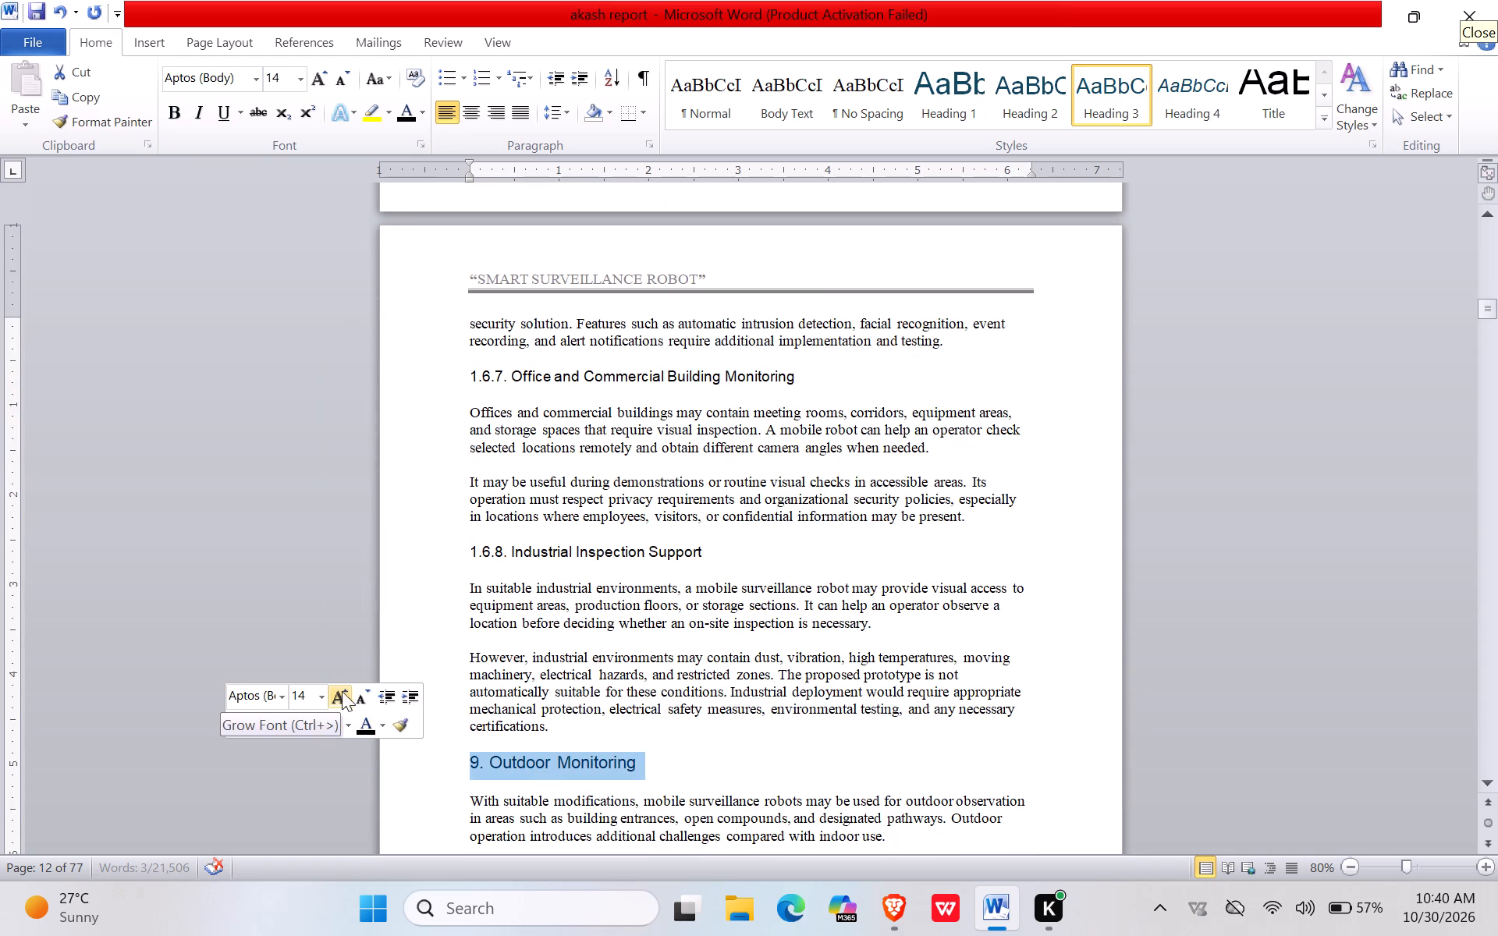
double_click(356, 696)
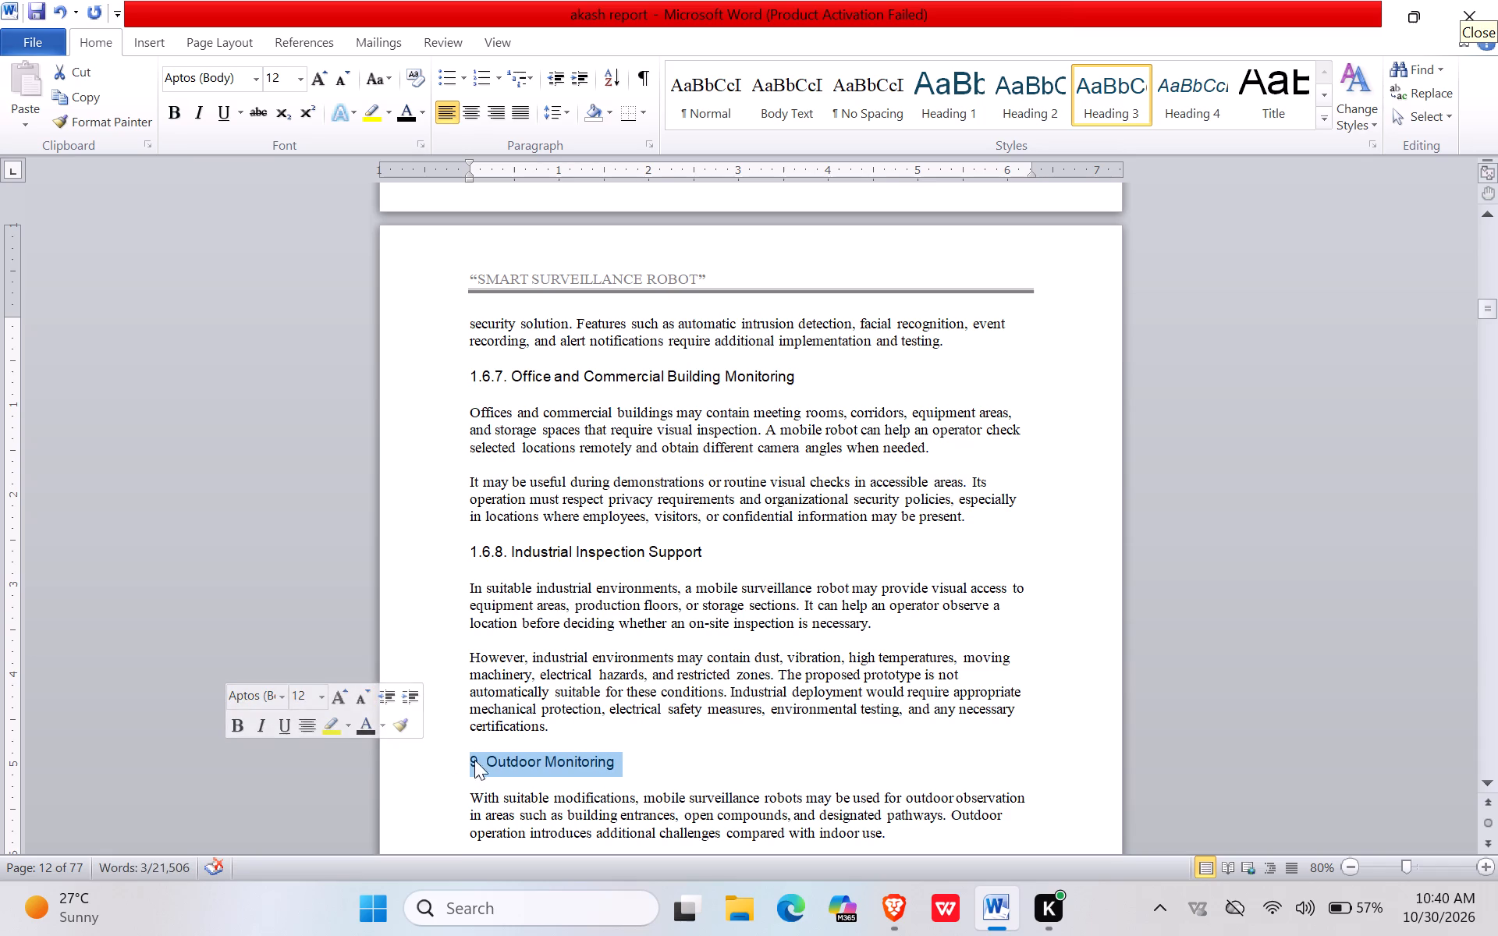
left_click(474, 757)
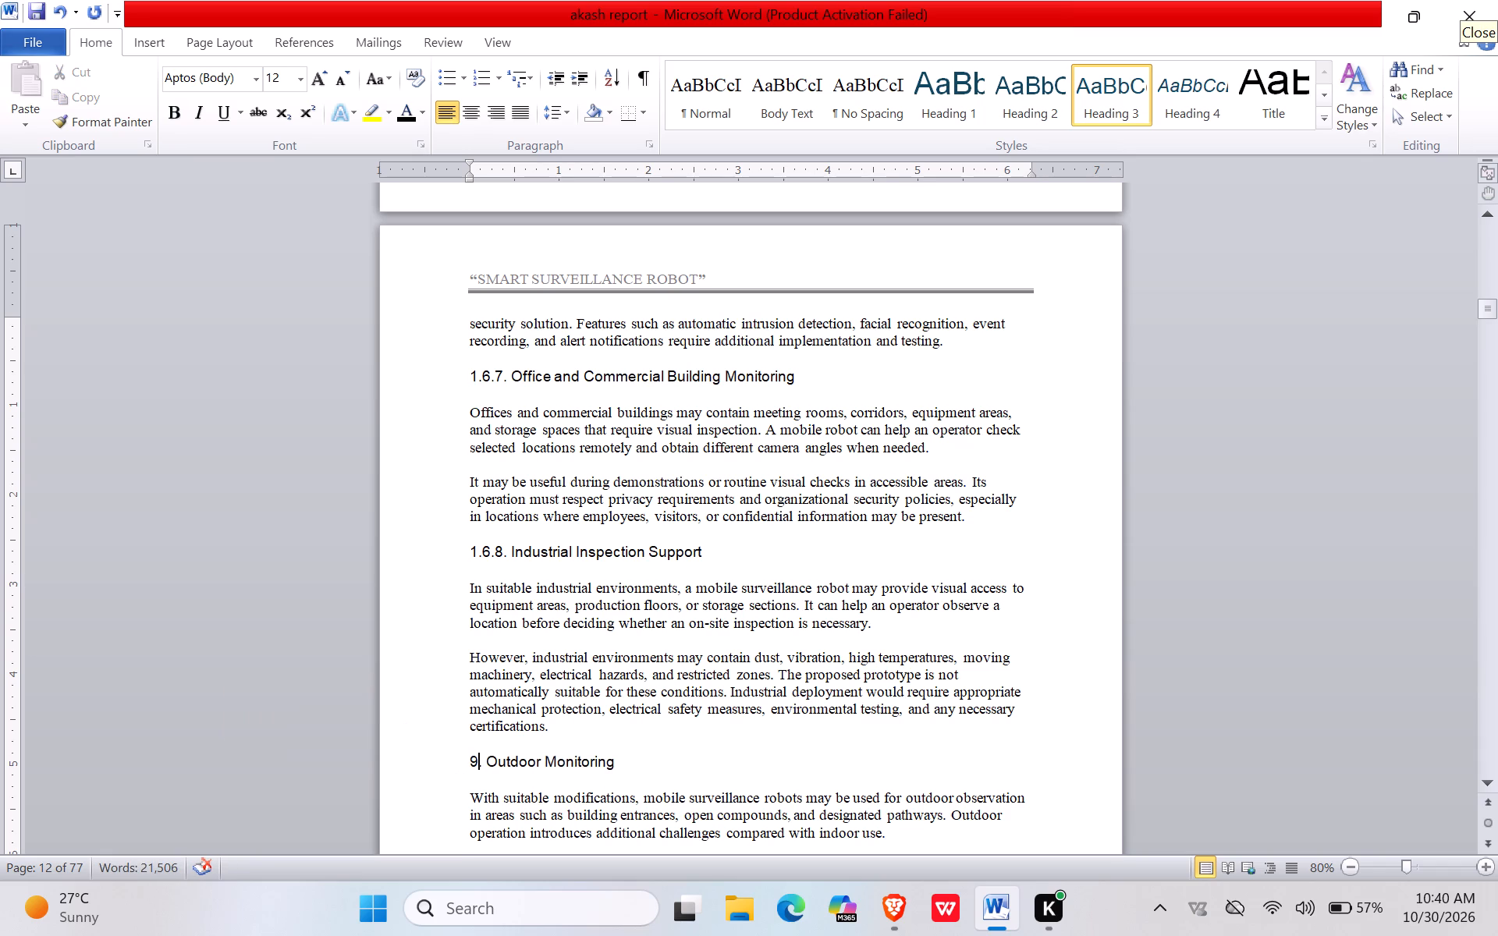
key("Left")
type("1.6.")
Make the 1.6.9 Outdoor Monitoring, 1.6.8 Industrial Inspection Support and 1.6.7 Office and Commercial Building Monitoring headings bold.
scroll(415, 750, "down", 4)
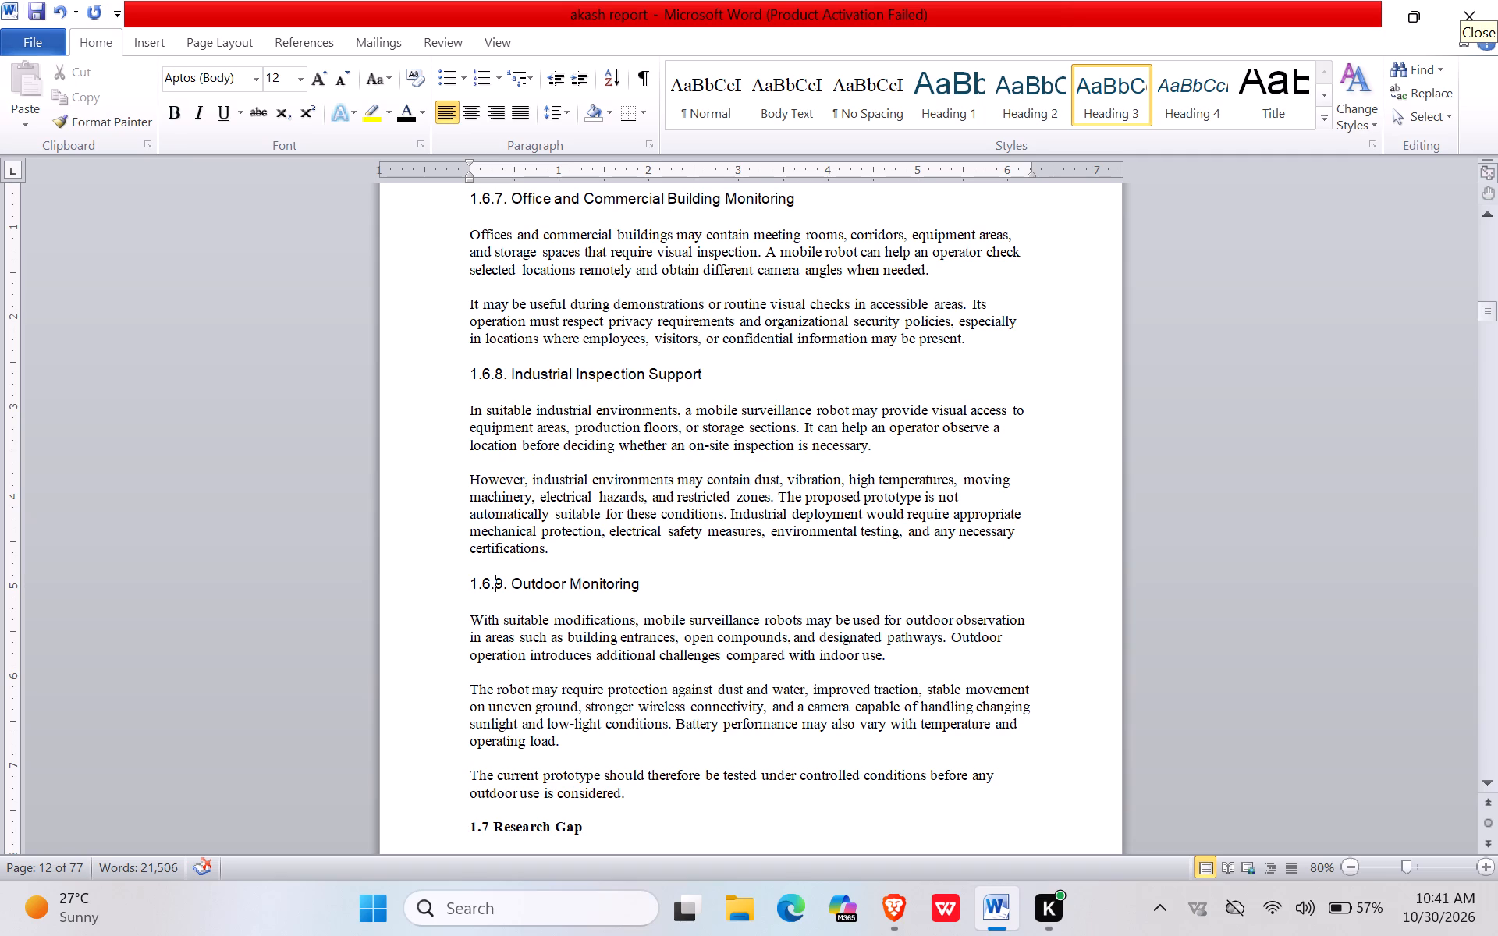
left_click_drag(648, 589, 648, 588)
left_click_drag(648, 588, 424, 601)
left_click(450, 582)
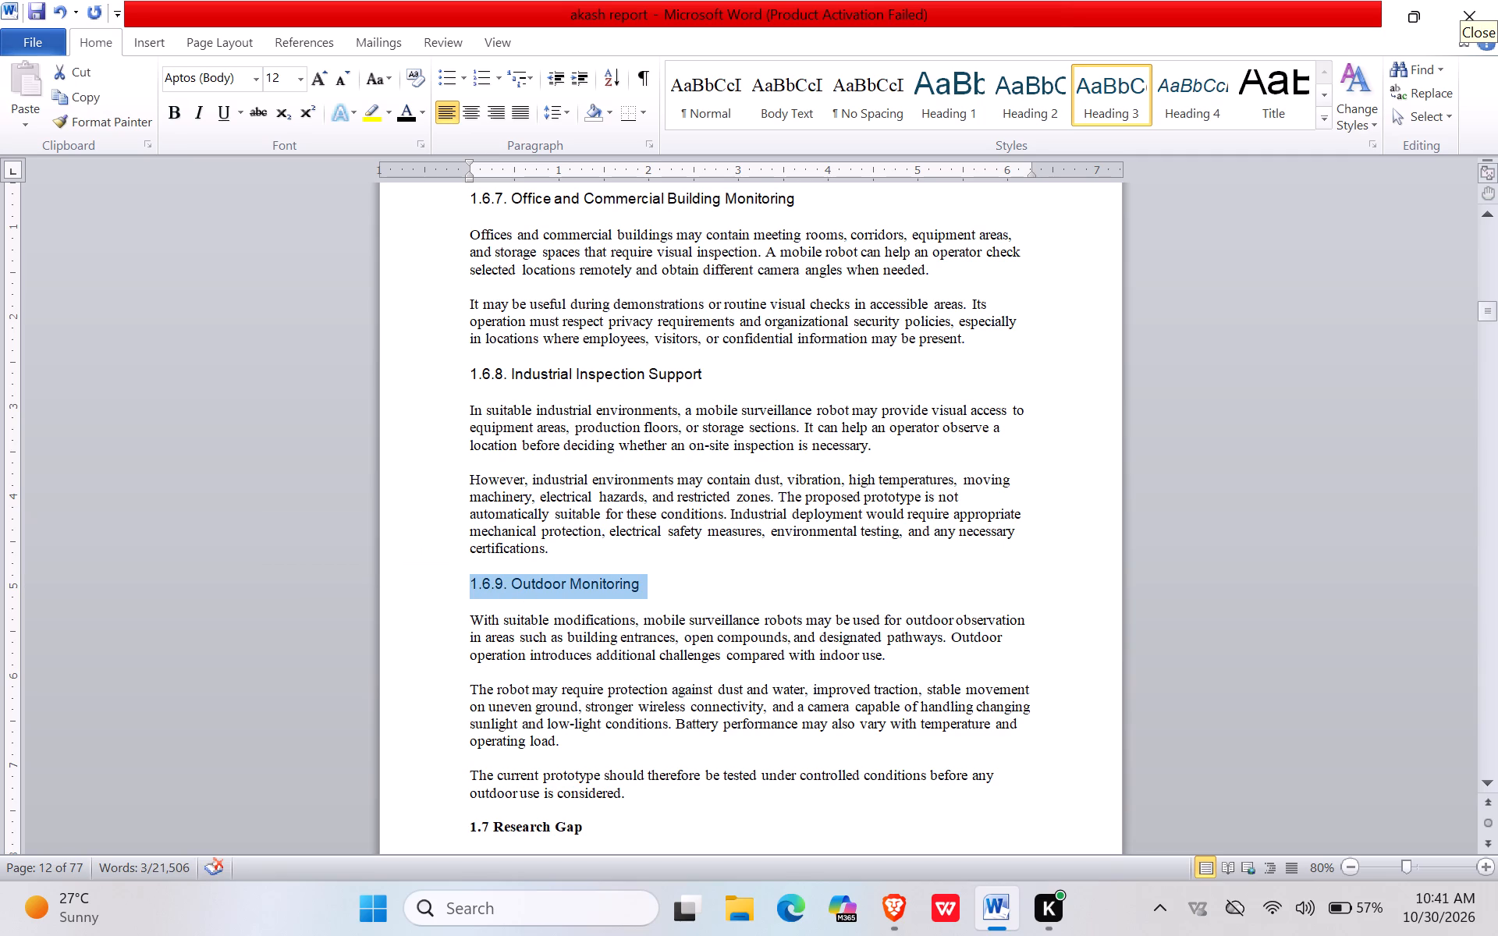
left_click(172, 115)
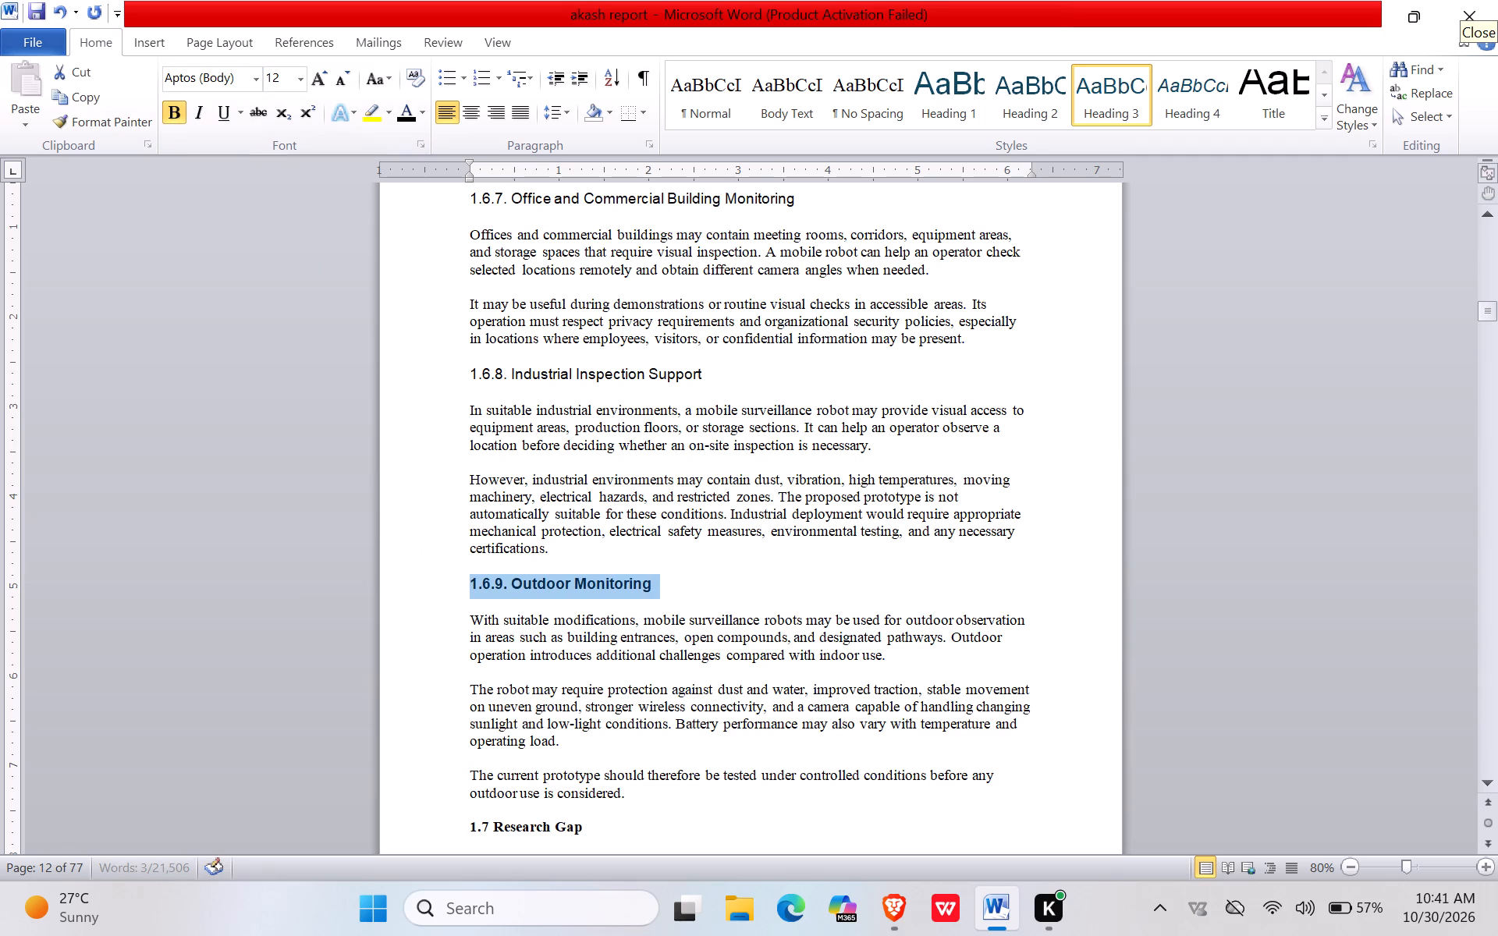
left_click(431, 377)
left_click(162, 118)
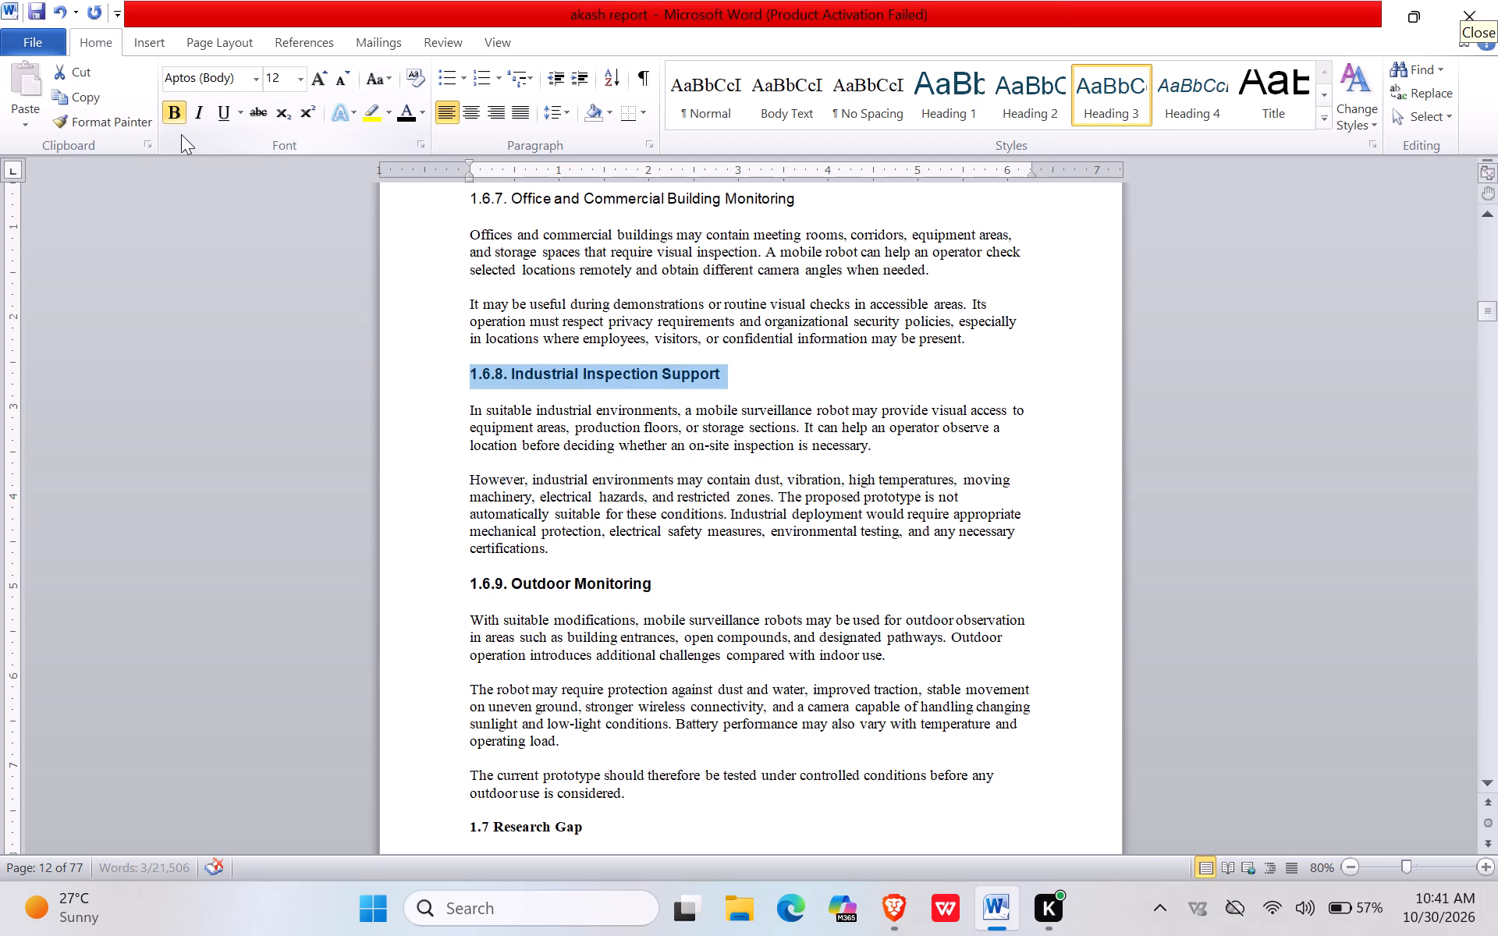
scroll(359, 359, "up", 2)
left_click(415, 293)
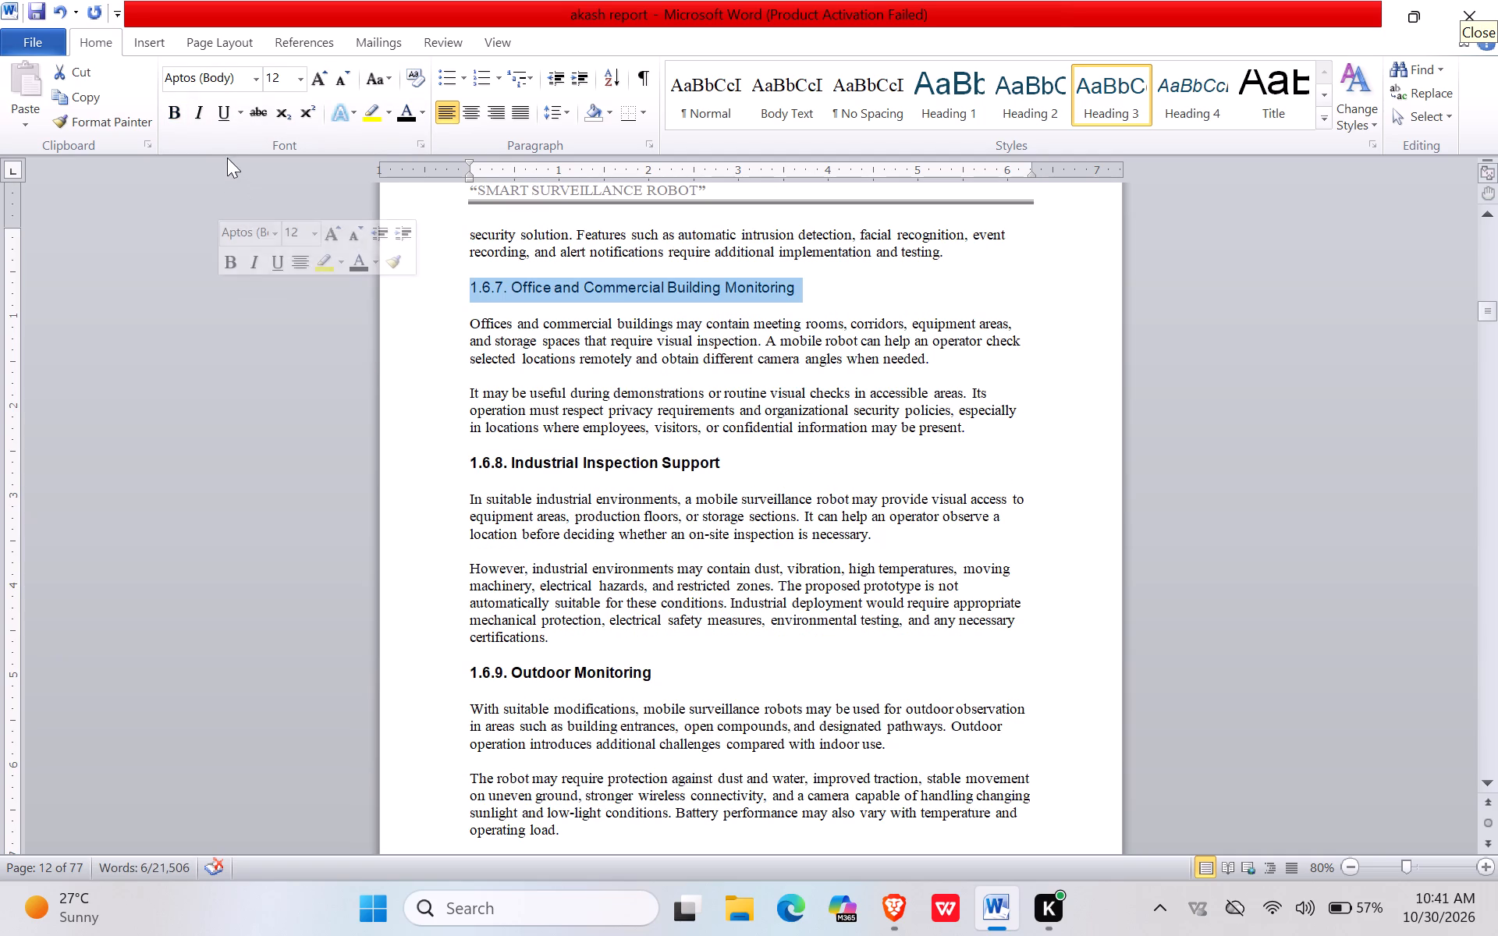
left_click(163, 108)
Make the 1.6.6 Basic Security Experiments and 1.6.5 Educational Demonstrations headings bold.
scroll(395, 292, "up", 8)
left_click(427, 233)
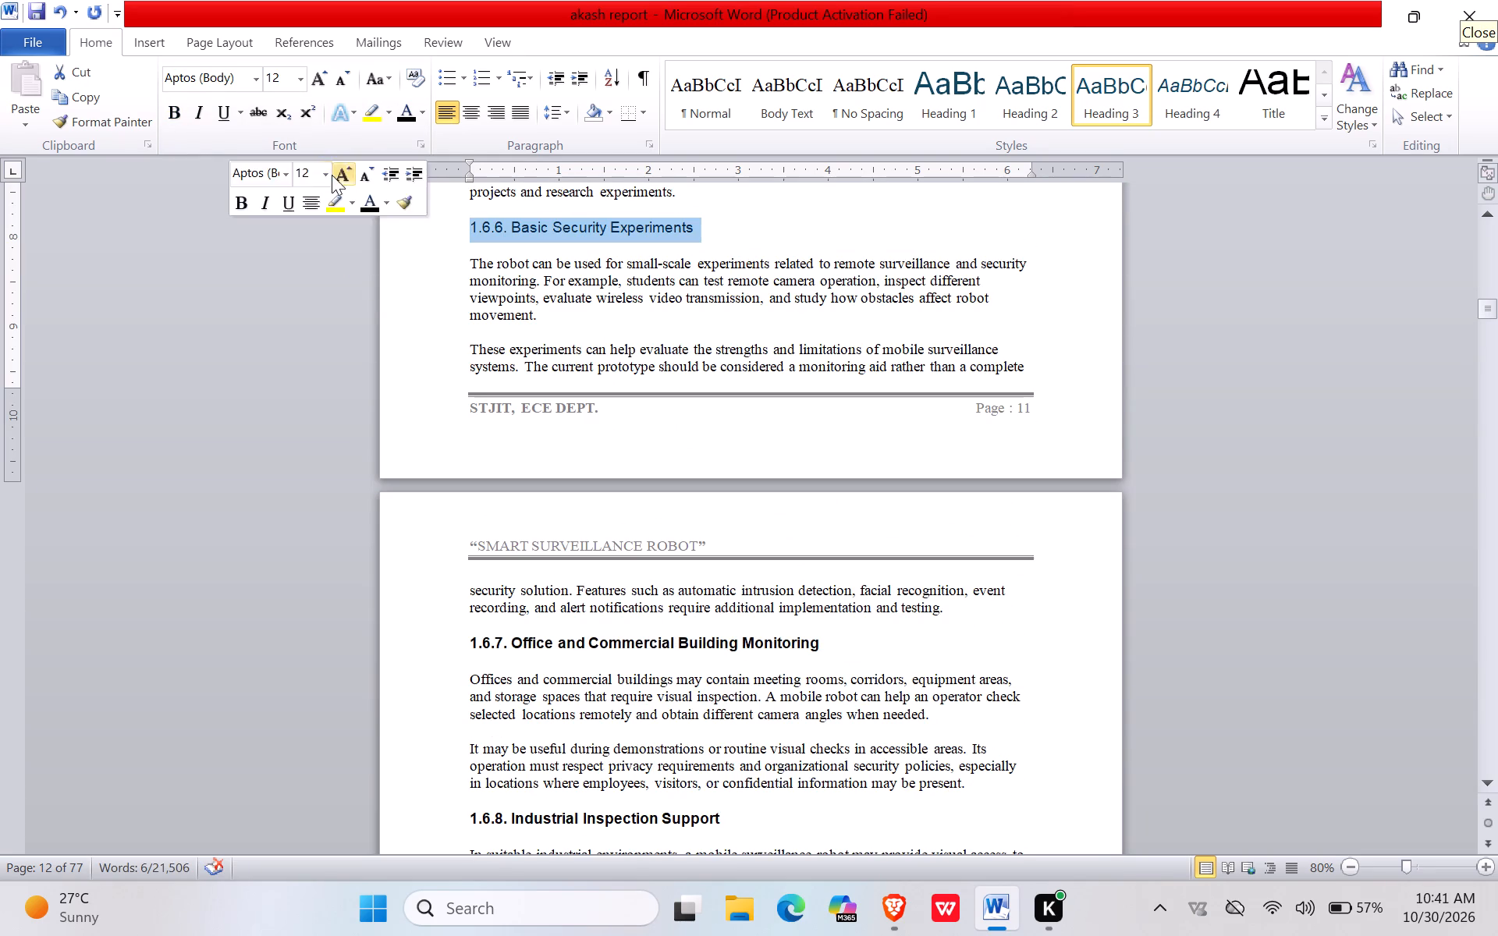
left_click(167, 111)
scroll(621, 392, "up", 3)
scroll(571, 346, "up", 5)
left_click(451, 331)
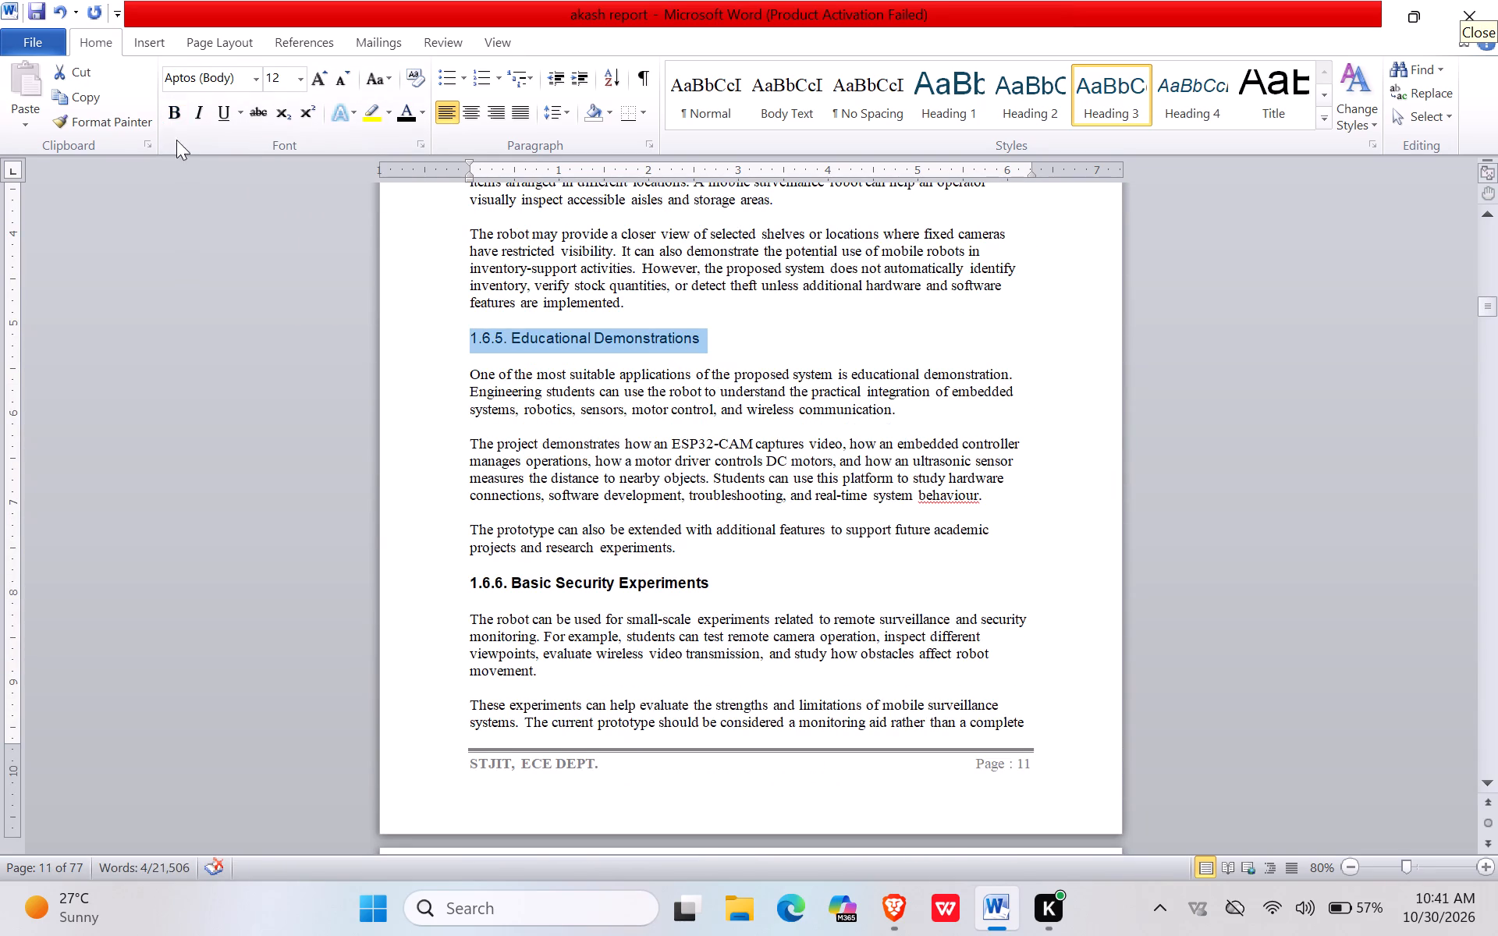
left_click(163, 112)
Make the 1.6.4 Store-Room and Warehouse Inspection, 1.6.3 Corridor Monitoring and 1.6.2 Laboratory Monitoring headings bold.
scroll(332, 328, "up", 4)
scroll(444, 378, "up", 3)
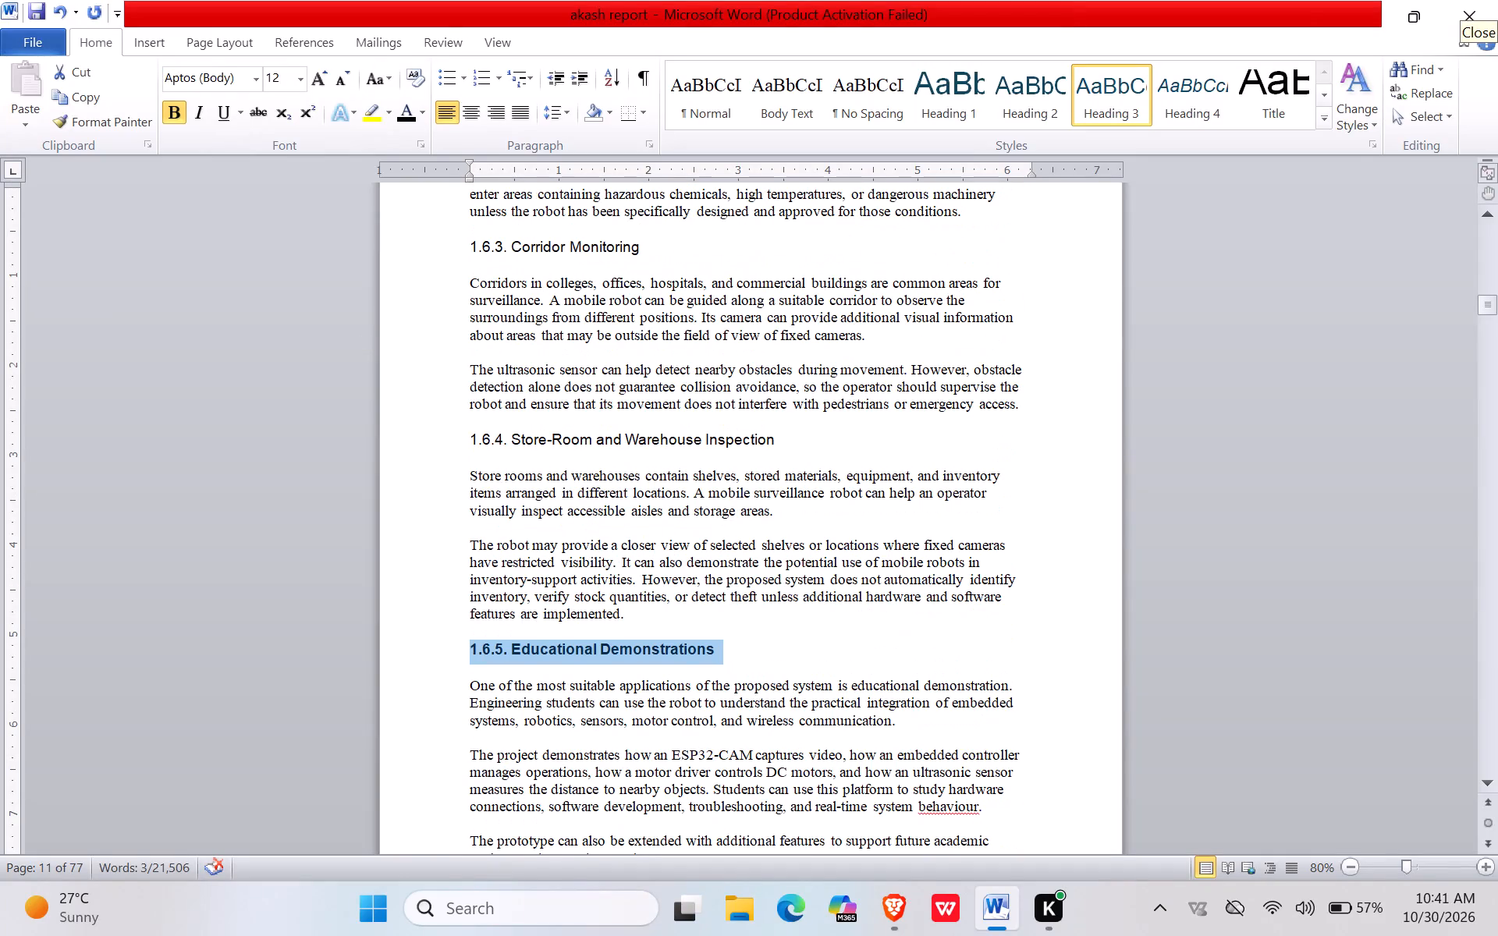
left_click(438, 441)
left_click(167, 115)
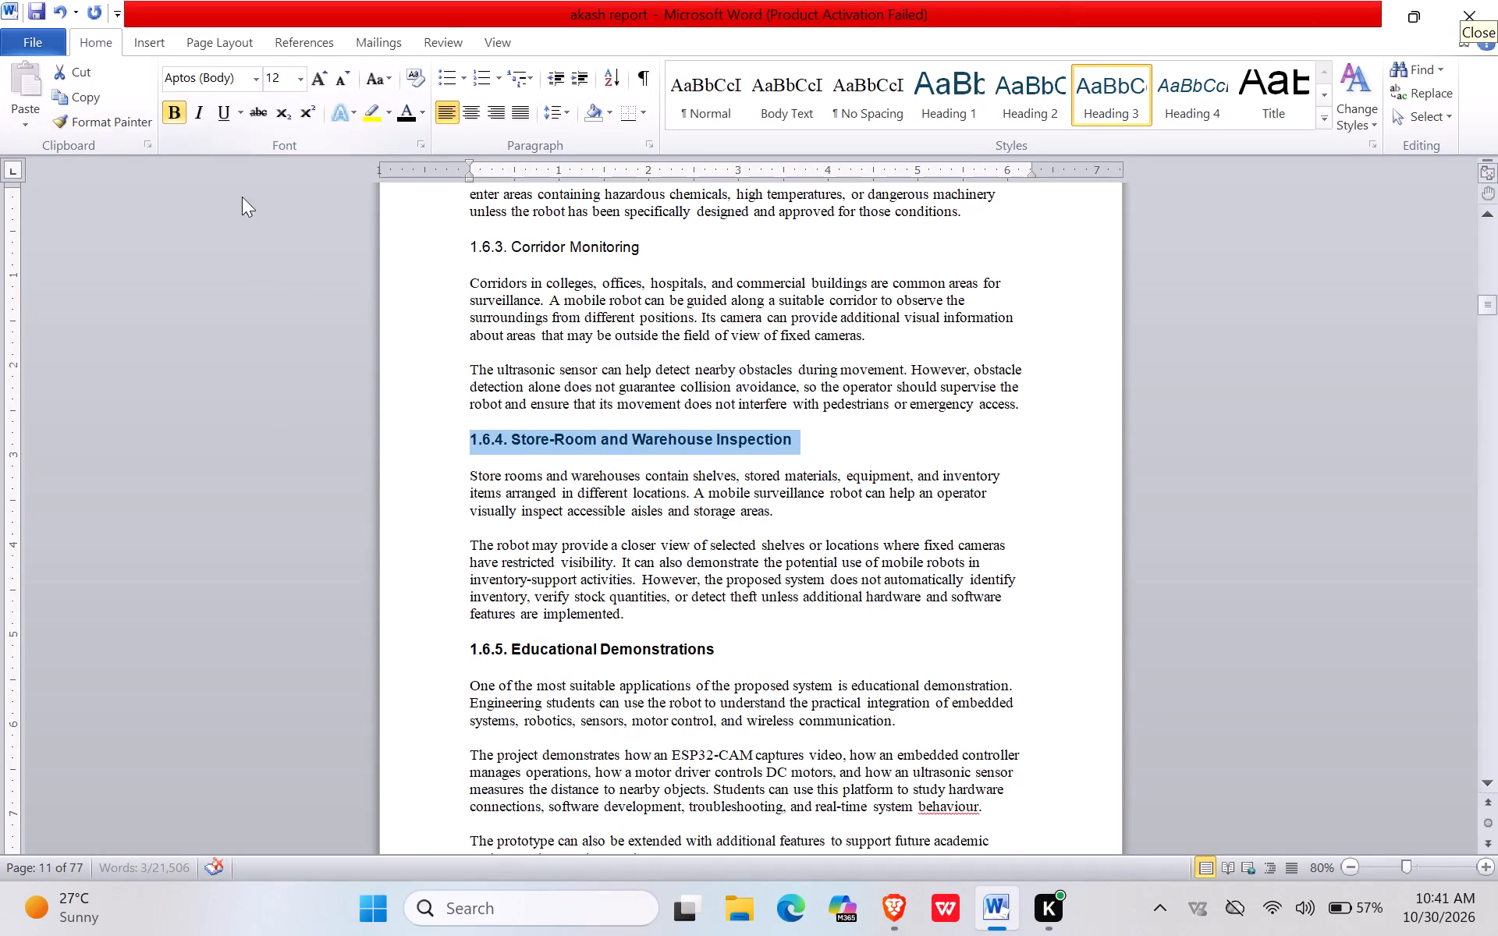
left_click(403, 246)
left_click(181, 104)
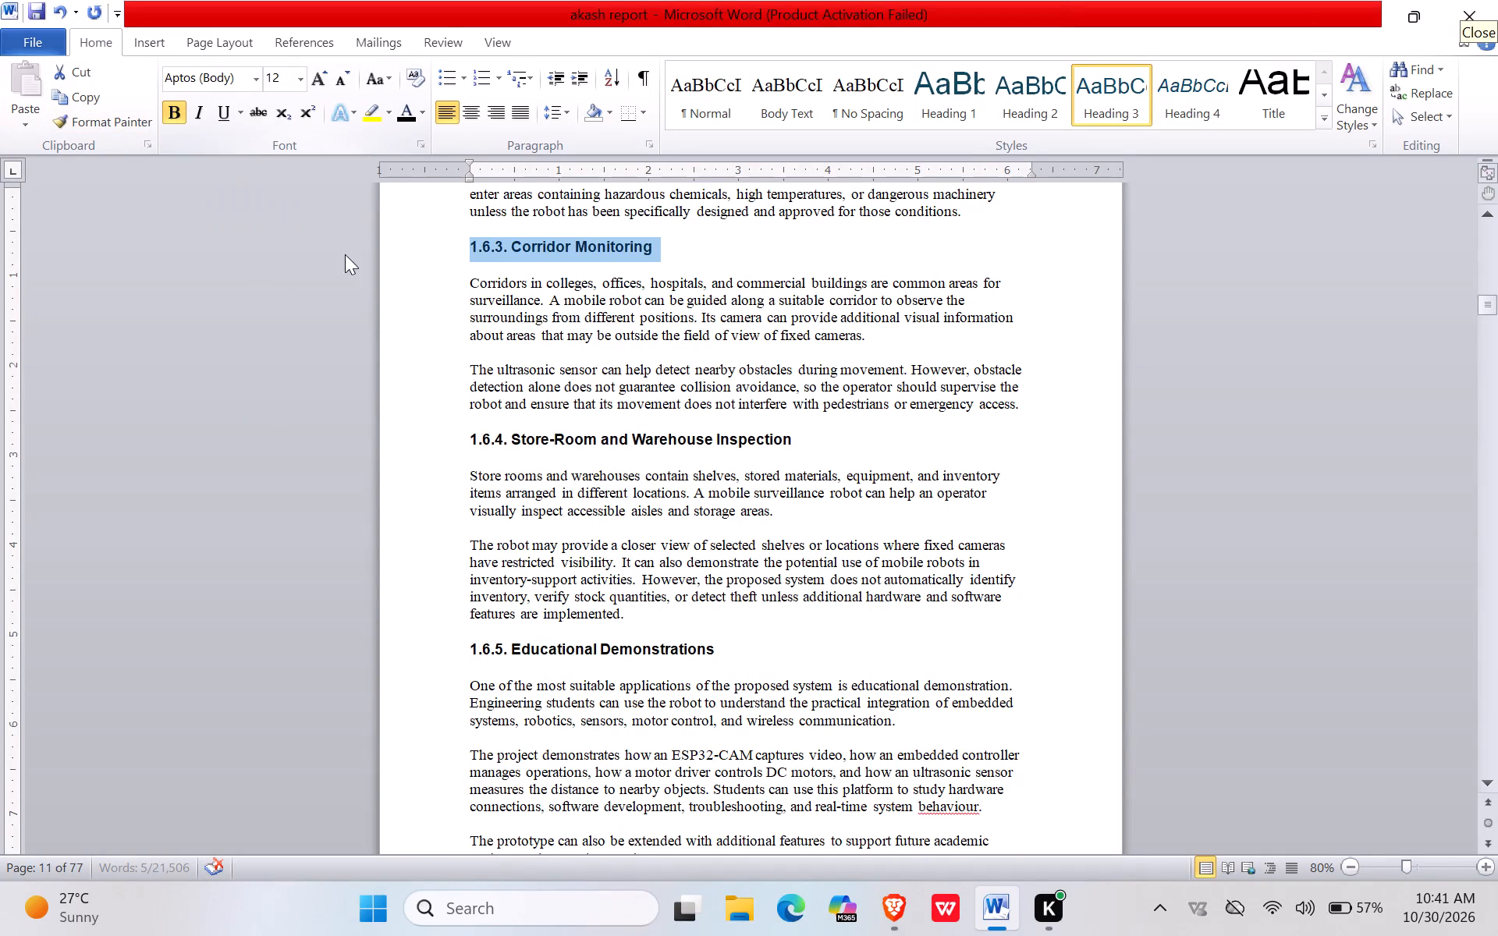
scroll(414, 267, "up", 9)
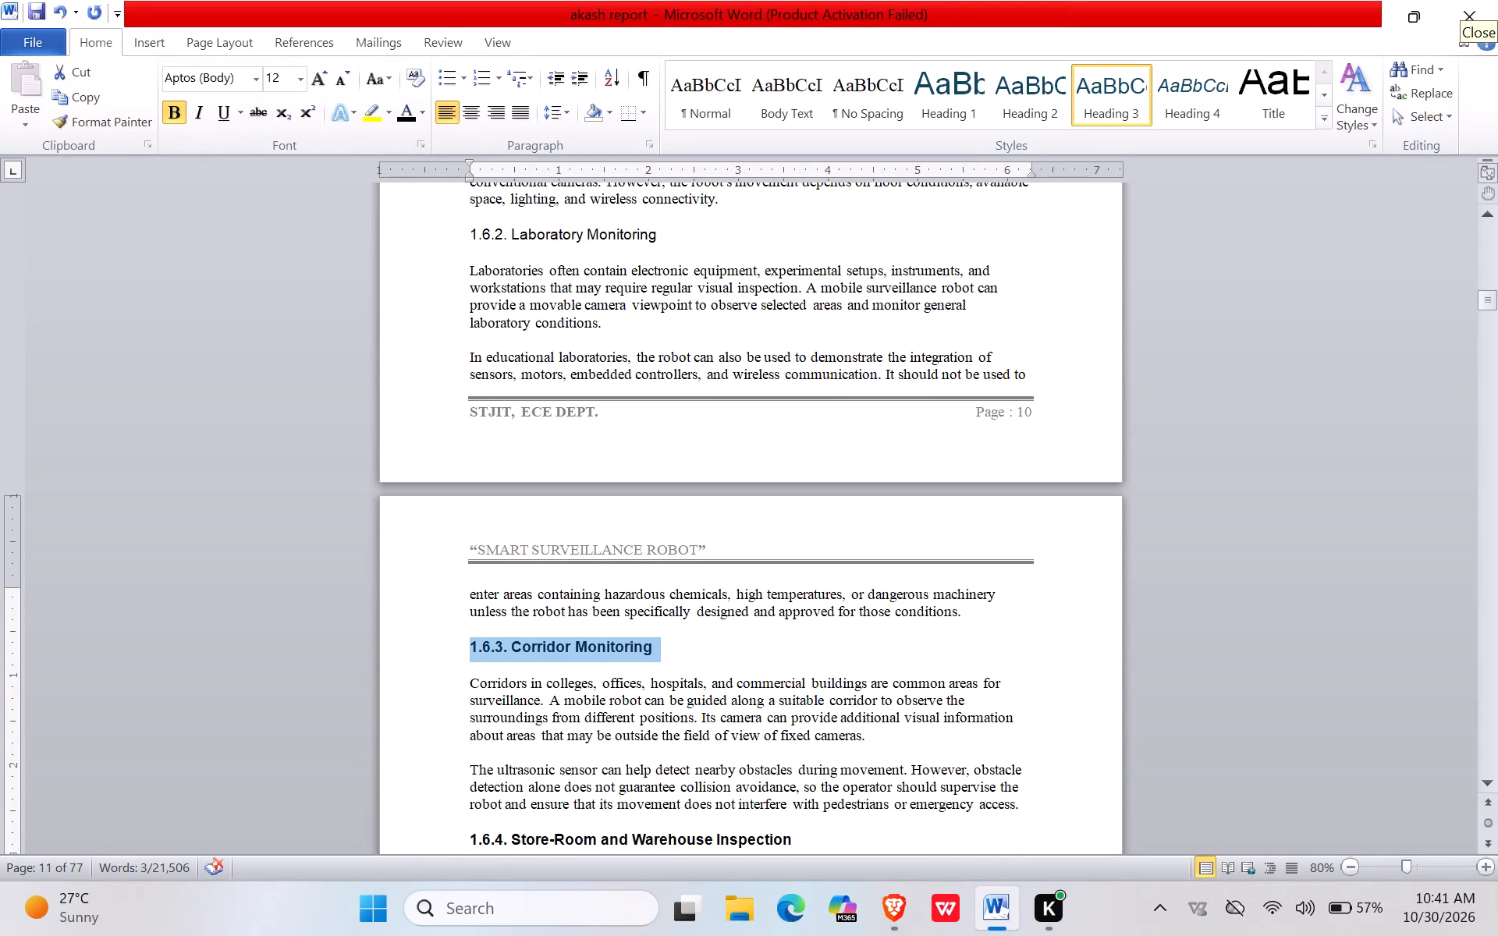
left_click(423, 234)
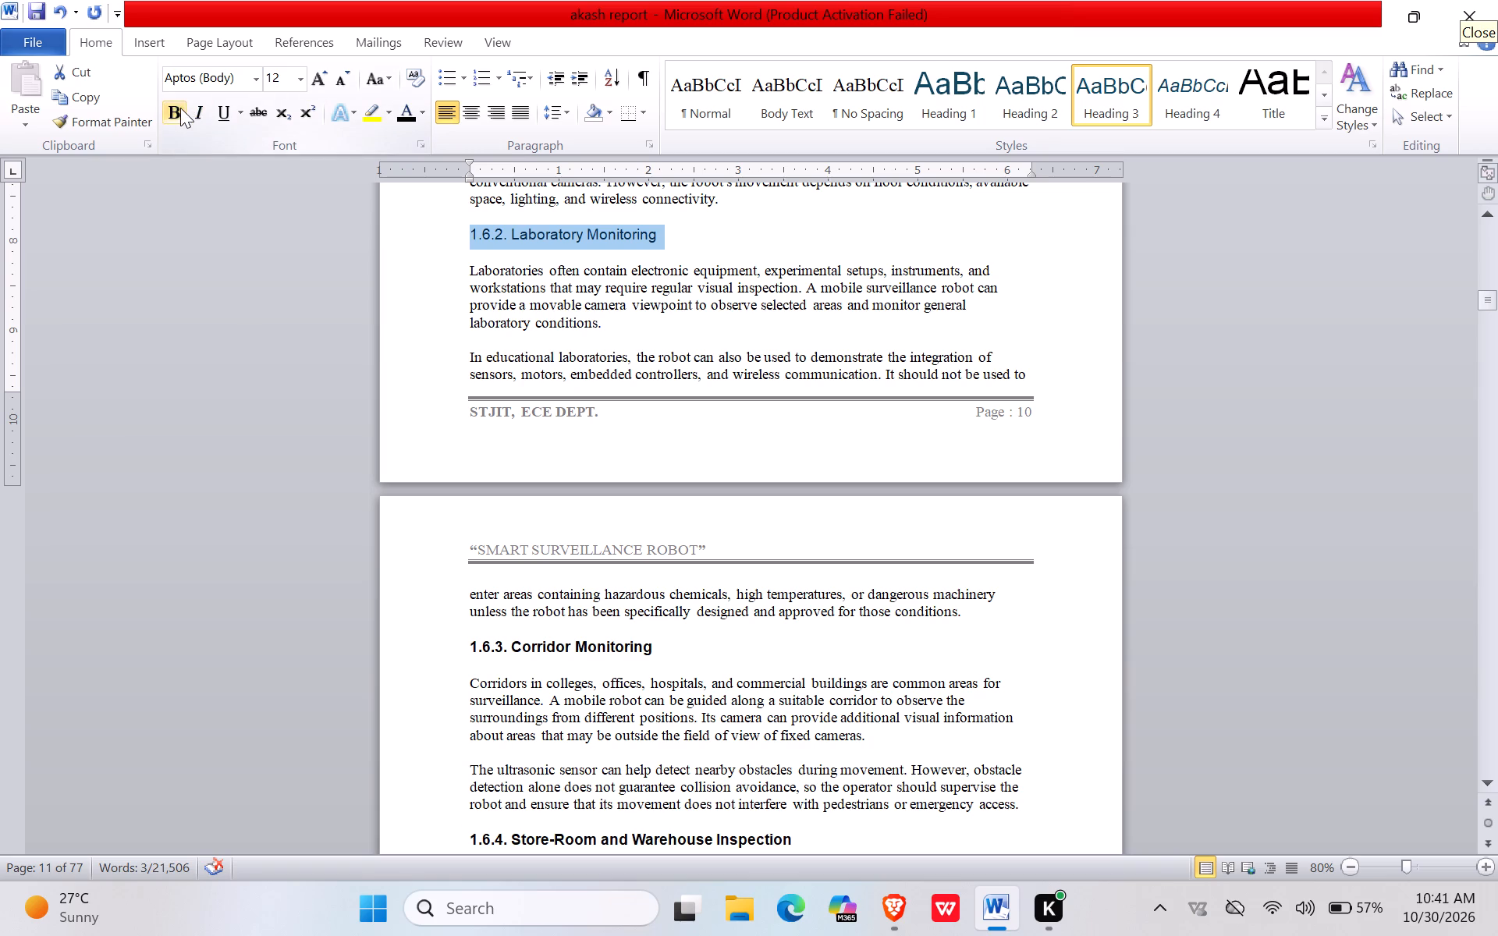
left_click(180, 108)
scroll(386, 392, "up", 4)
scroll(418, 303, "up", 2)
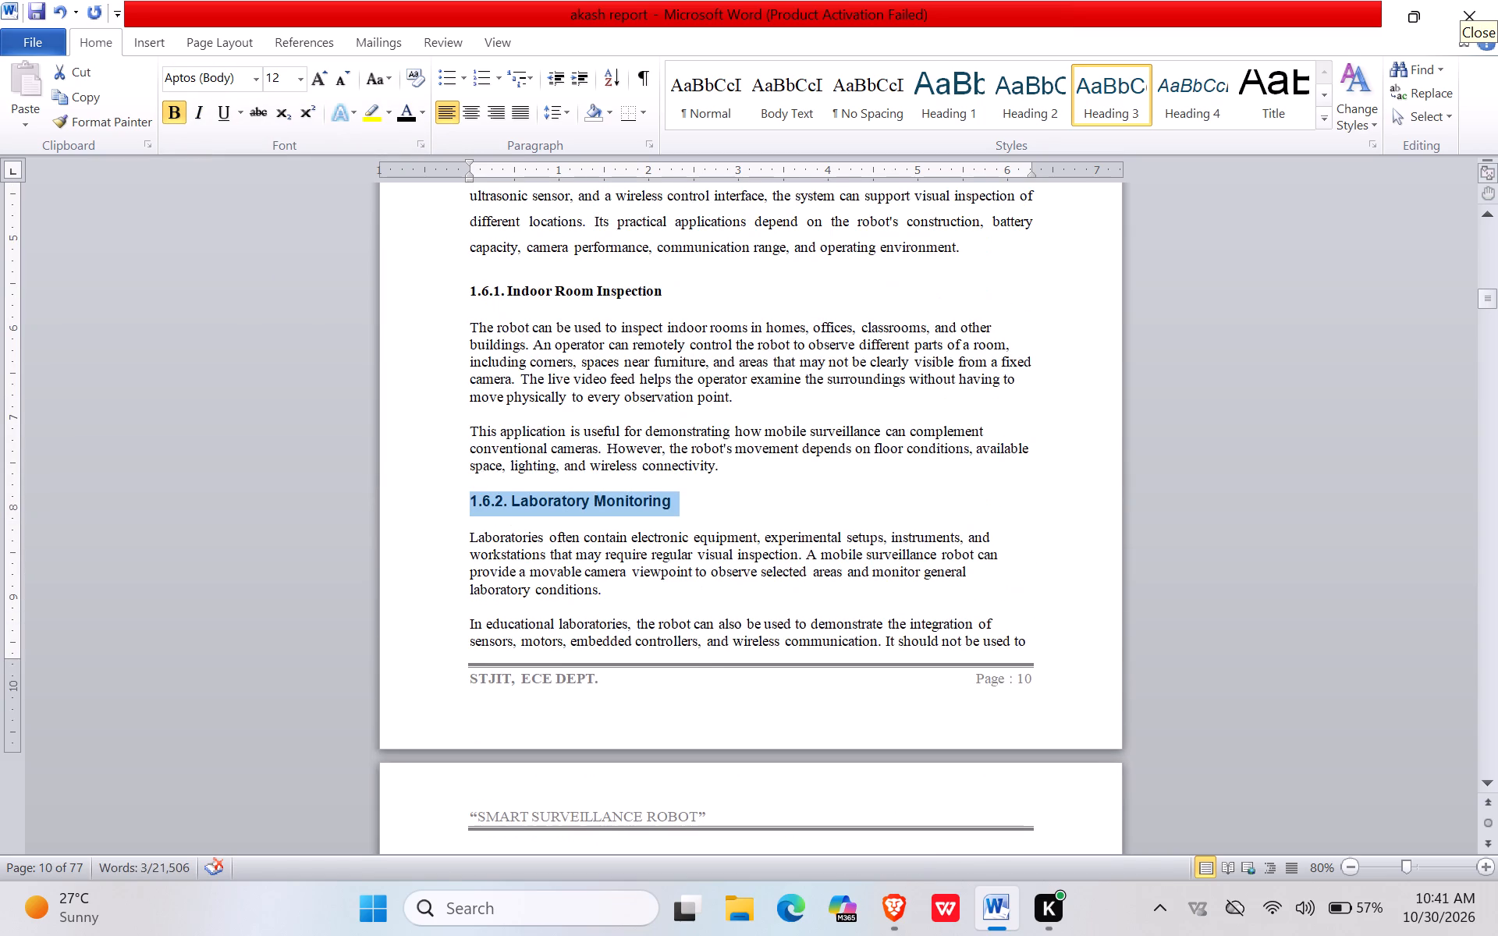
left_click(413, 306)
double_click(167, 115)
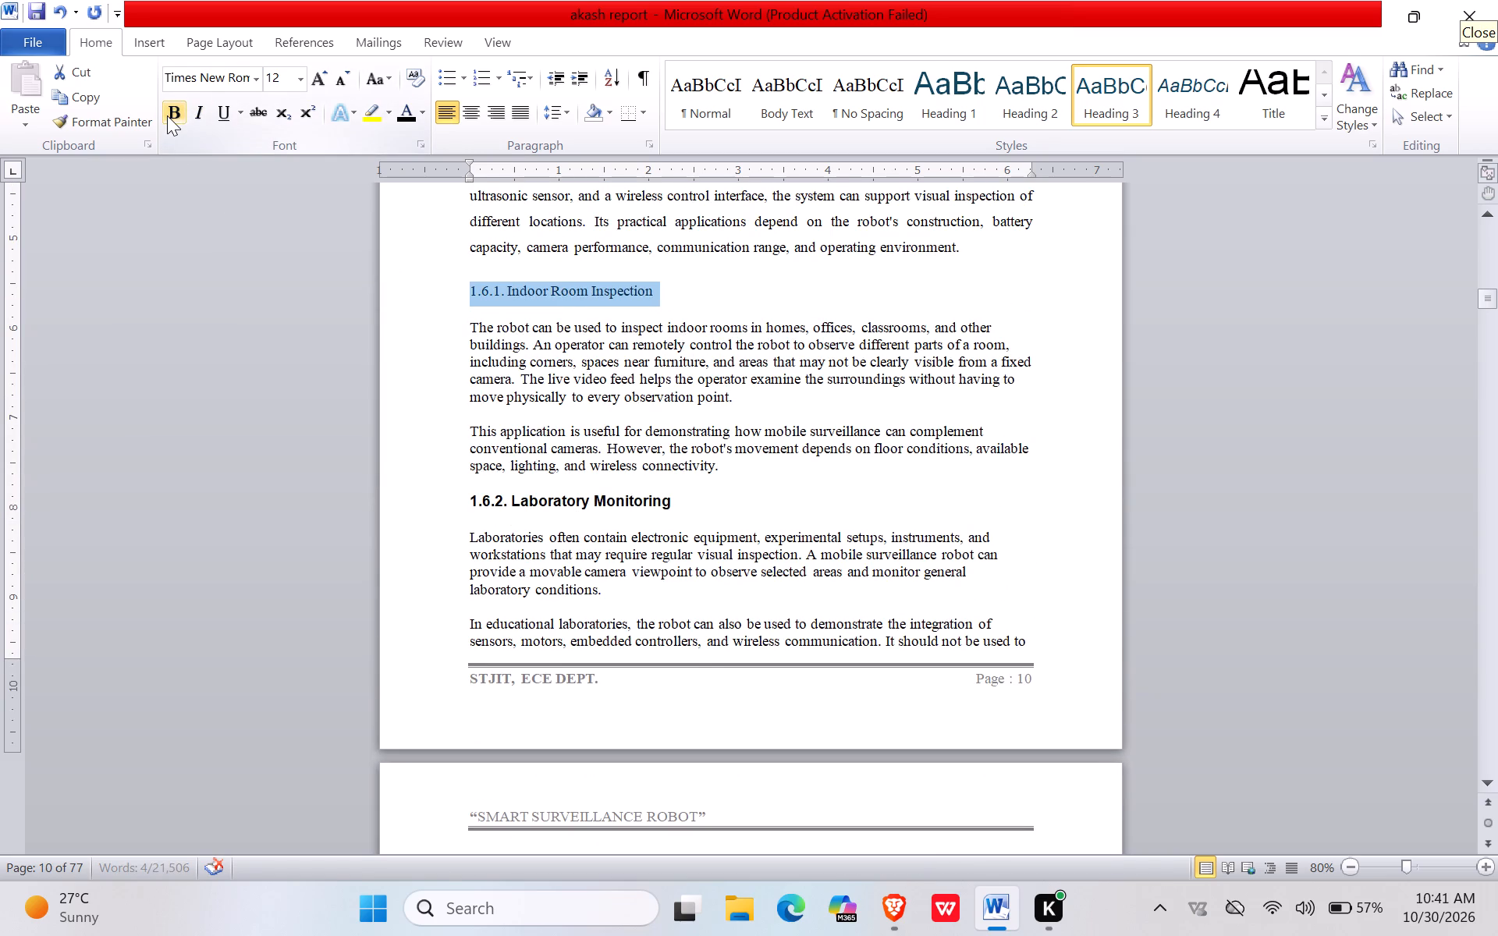
Apply 1.5 line spacing to the "1.6 Applications of the System" heading.
scroll(347, 299, "up", 9)
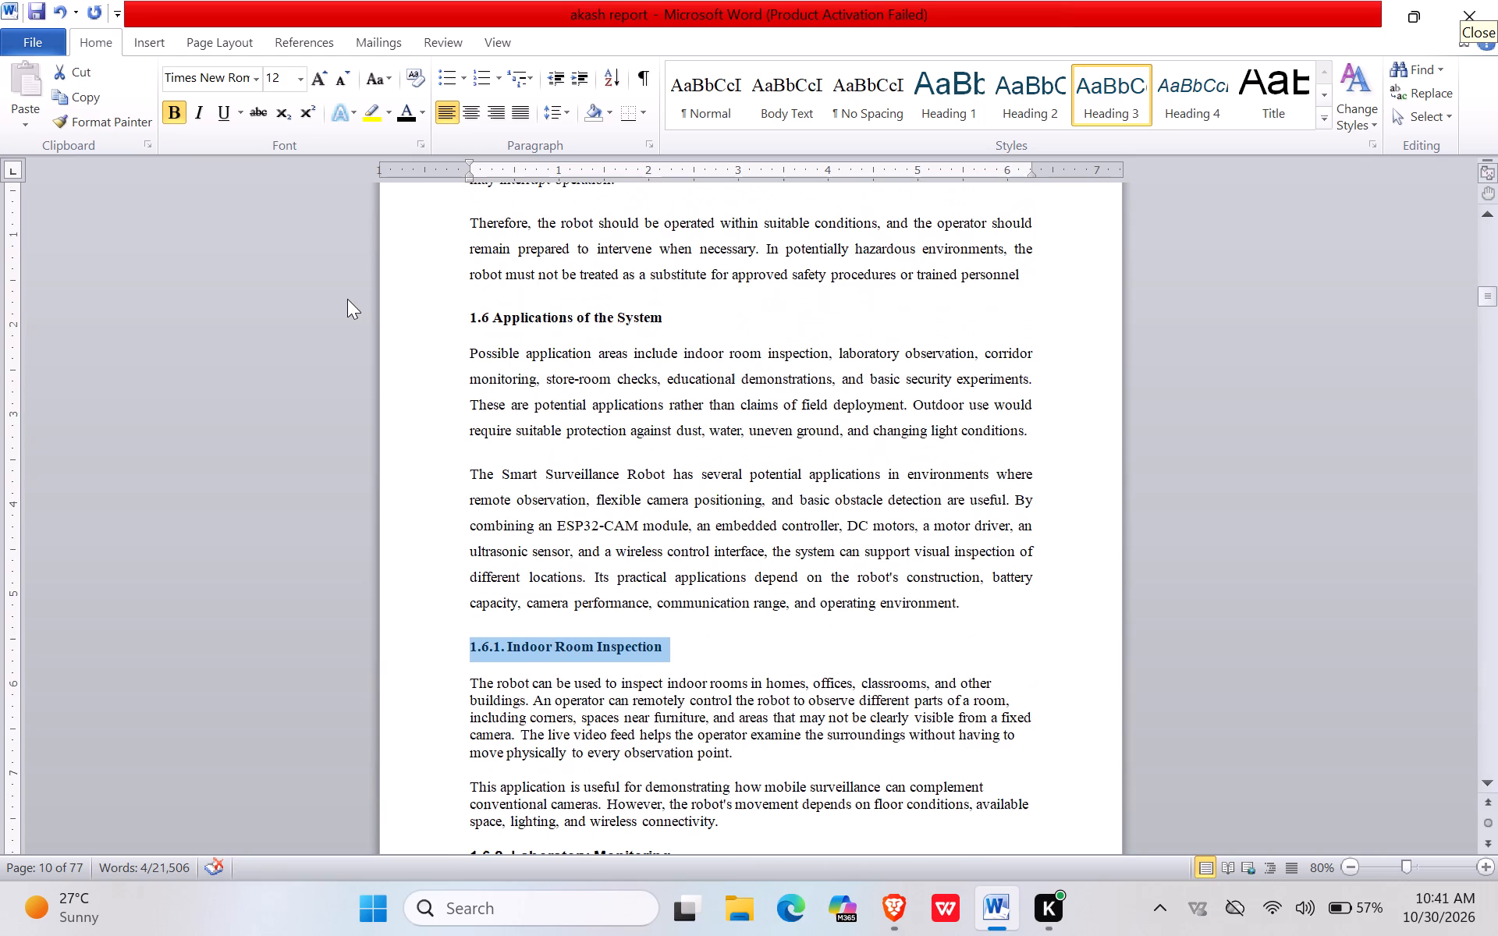
left_click(435, 376)
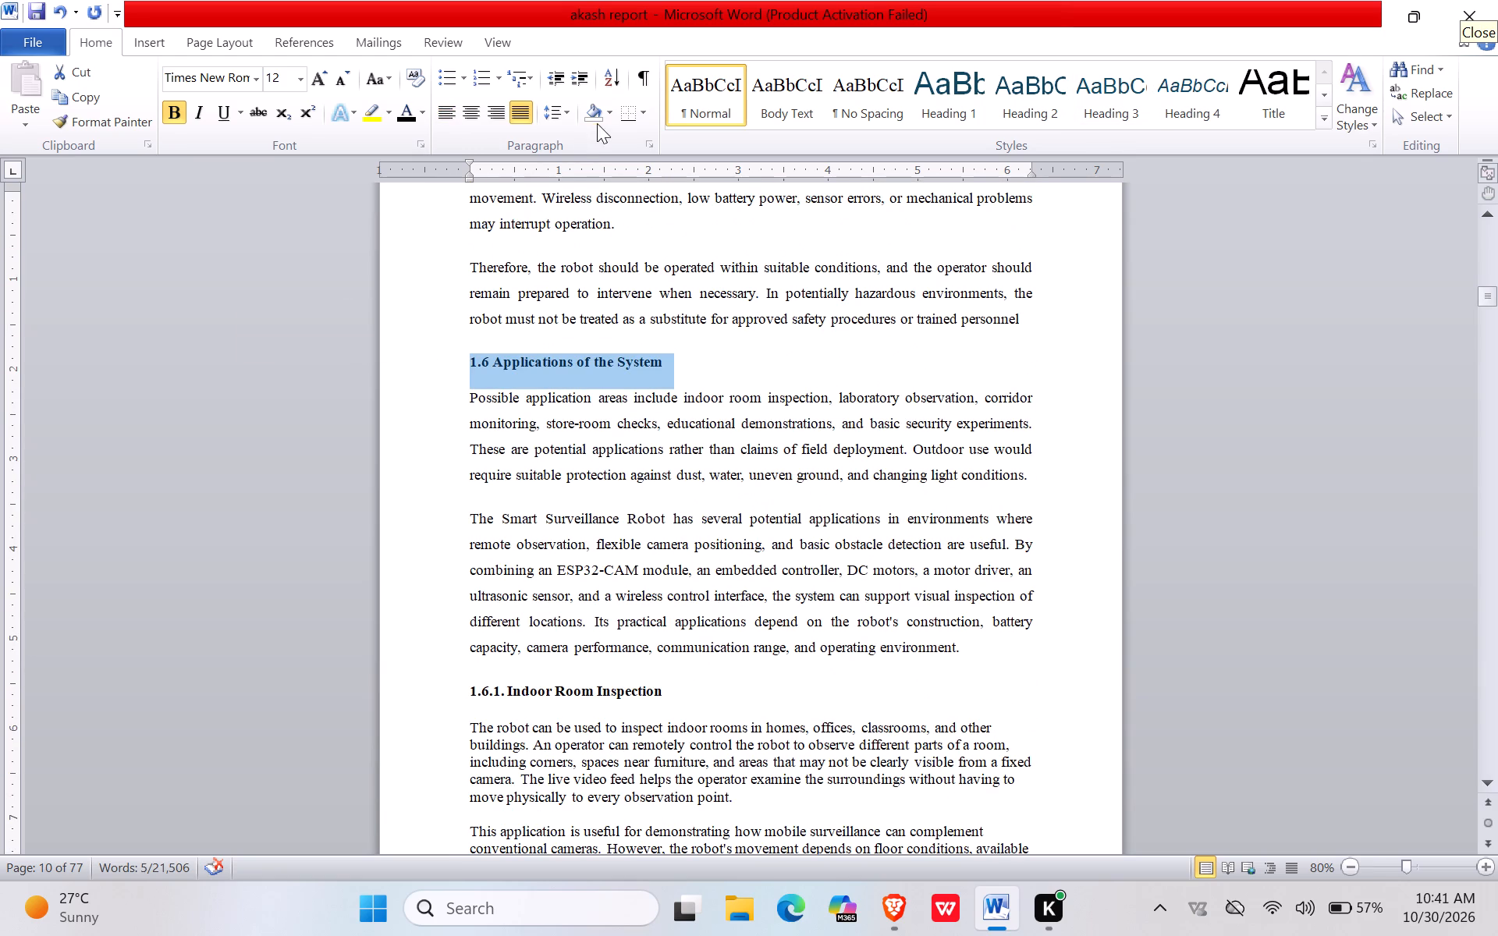
left_click(570, 116)
left_click(524, 185)
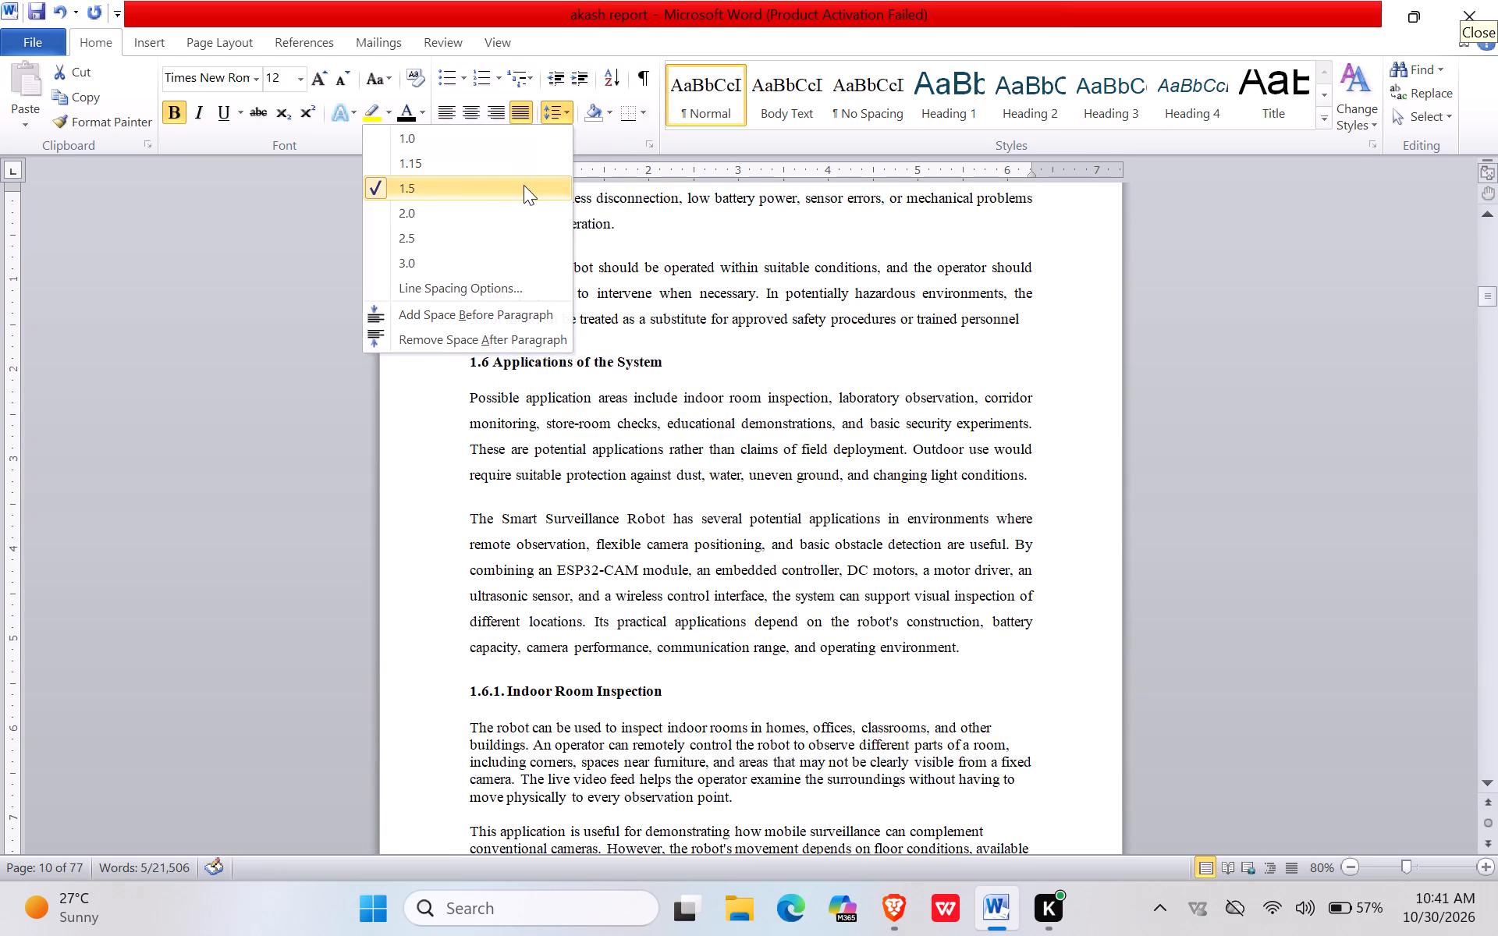
Justify sections 1.6.1 Indoor Room Inspection through 1.6.9 Outdoor Monitoring and set their line spacing to 1.5.
scroll(467, 564, "down", 4)
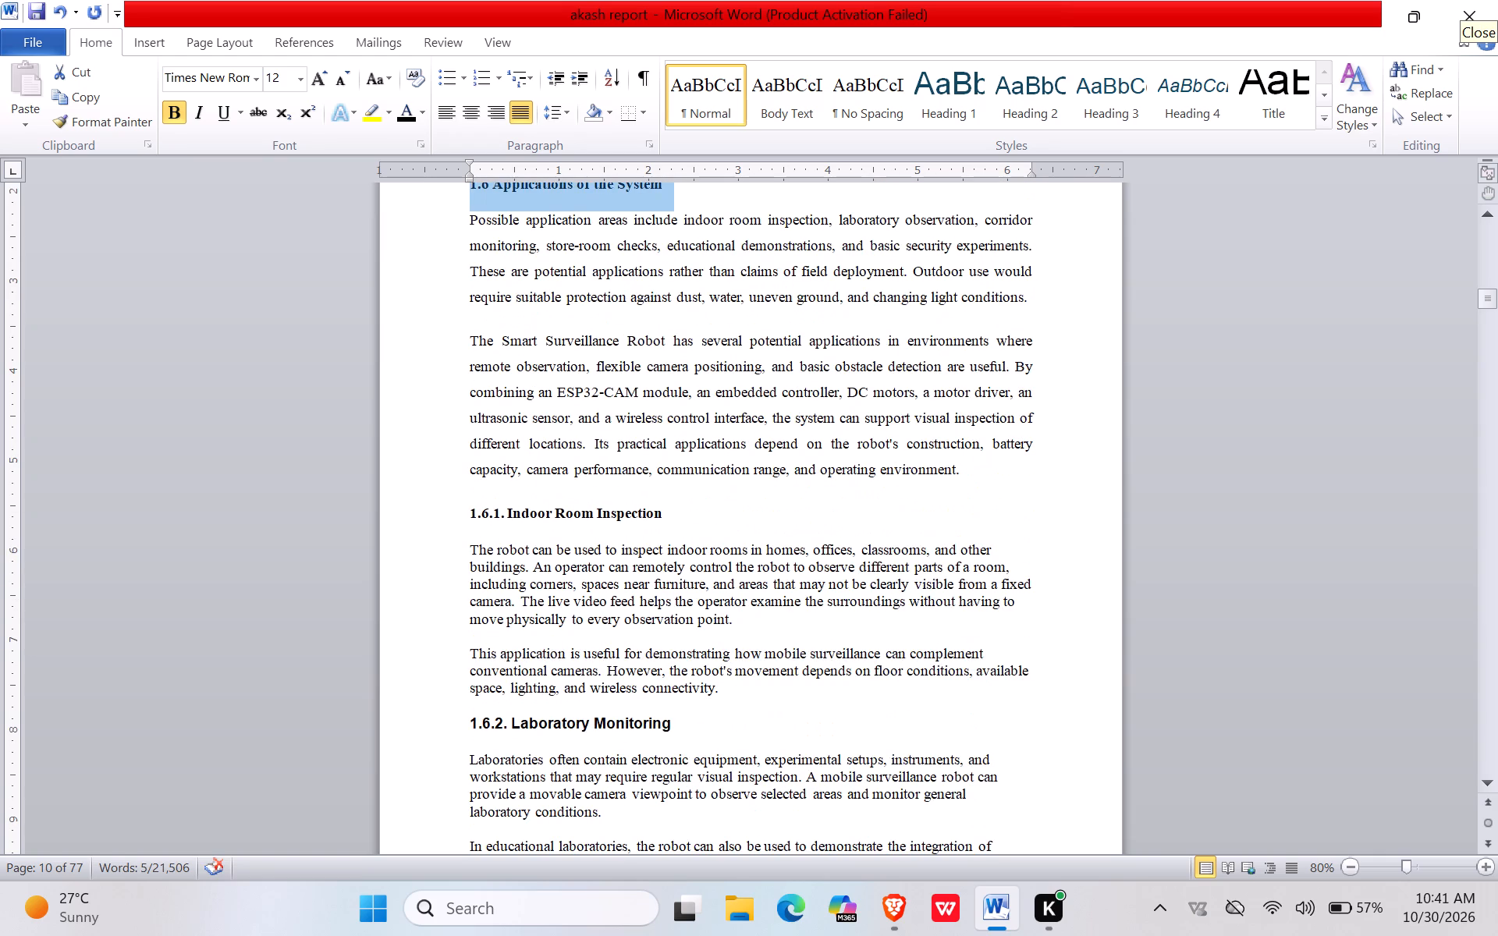
left_click_drag(462, 507, 755, 800)
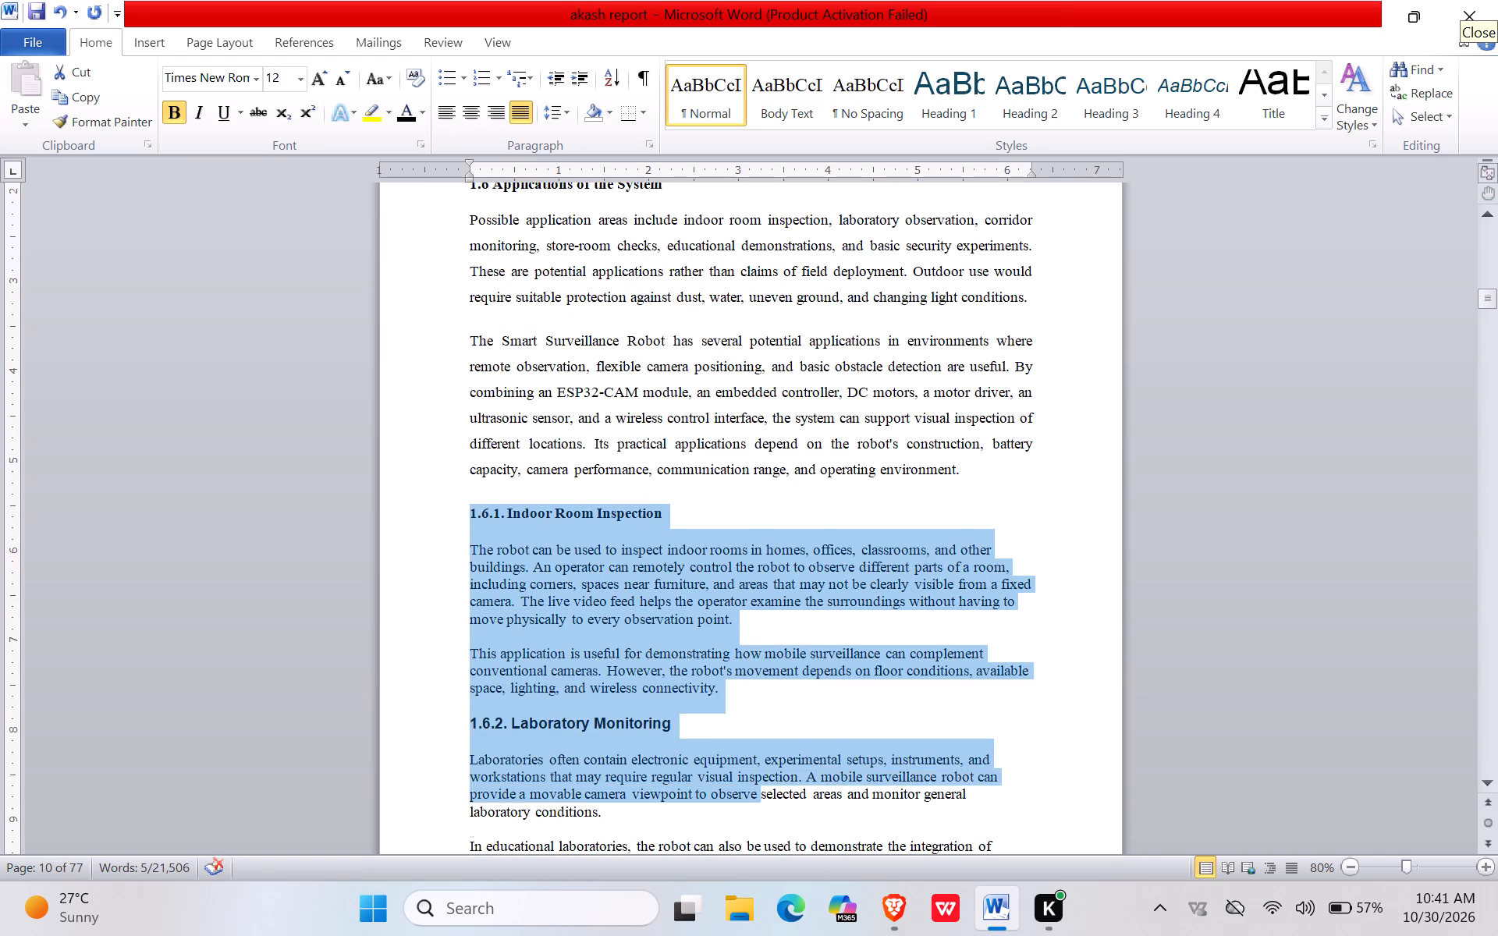
left_click_drag(755, 800, 807, 845)
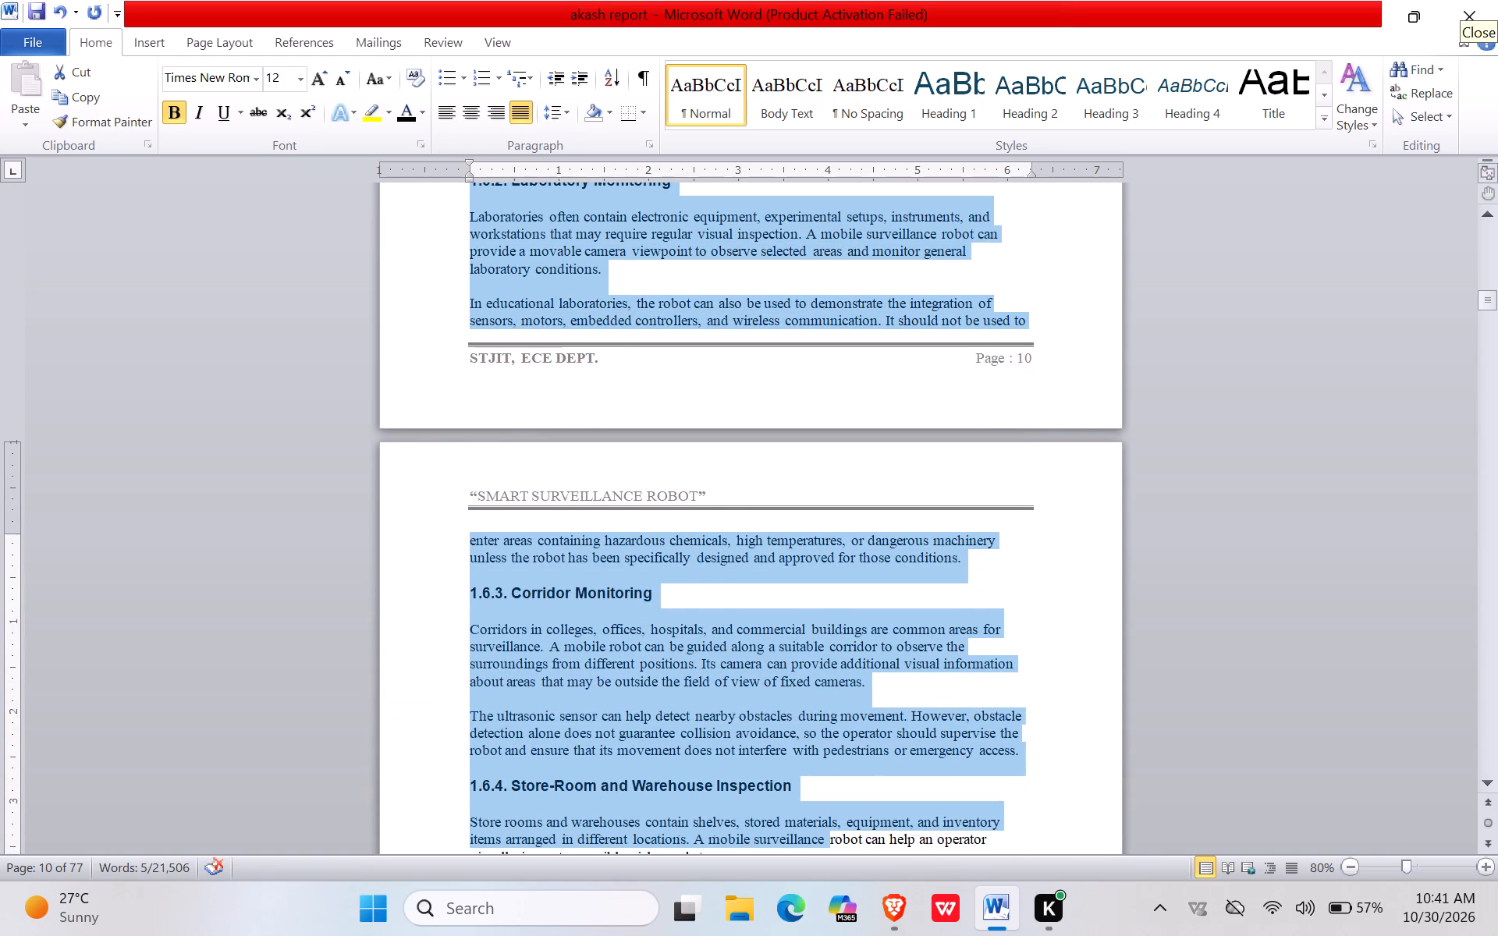
left_click_drag(807, 845, 719, 434)
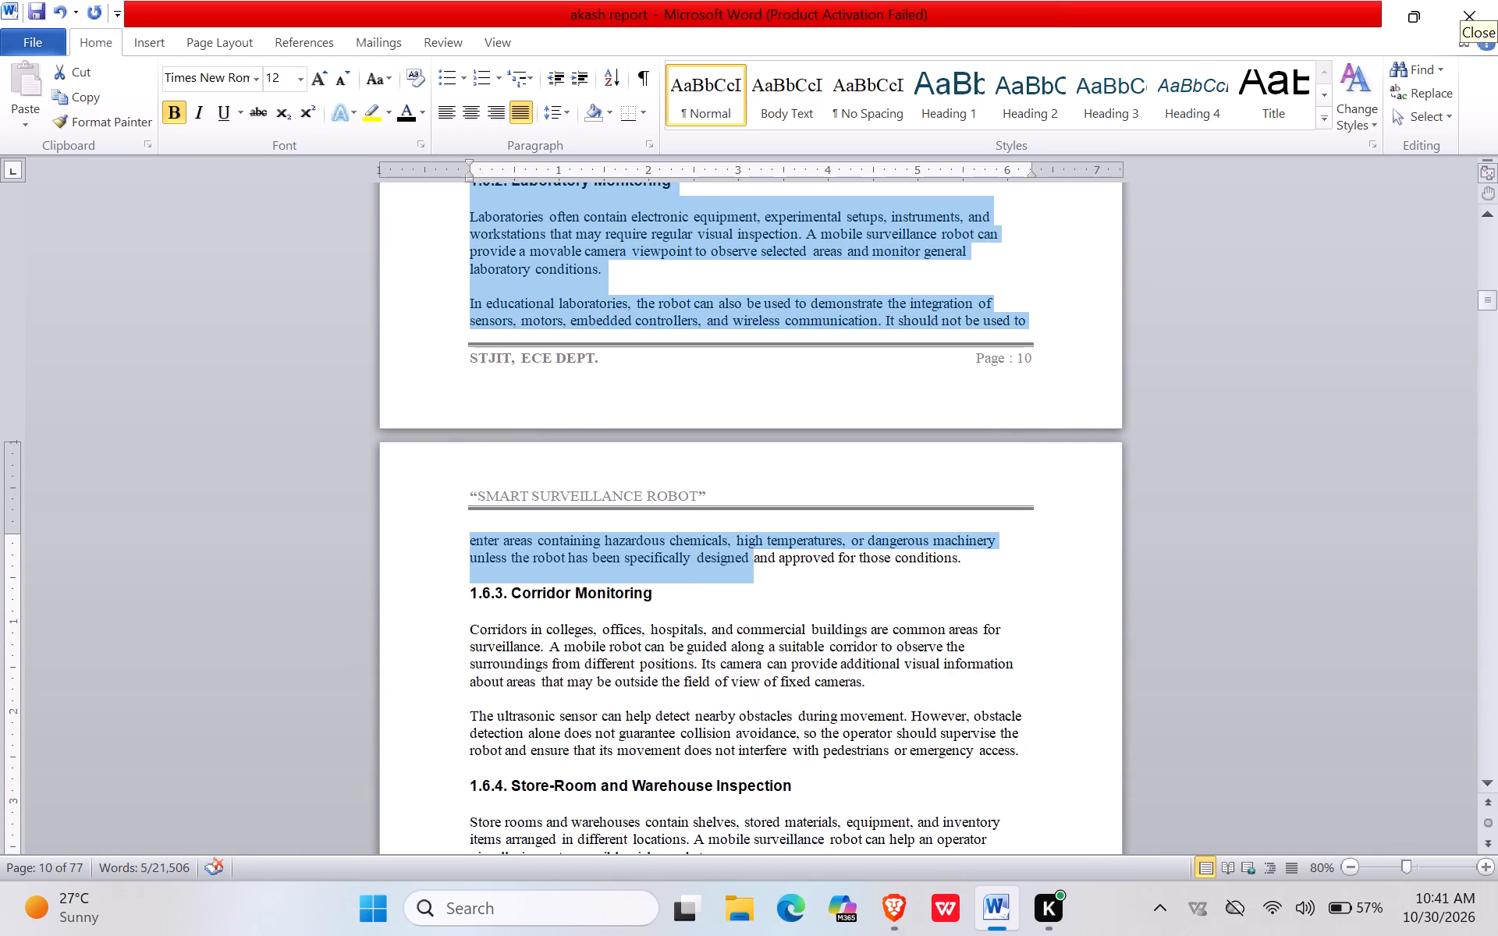
left_click_drag(719, 434, 751, 553)
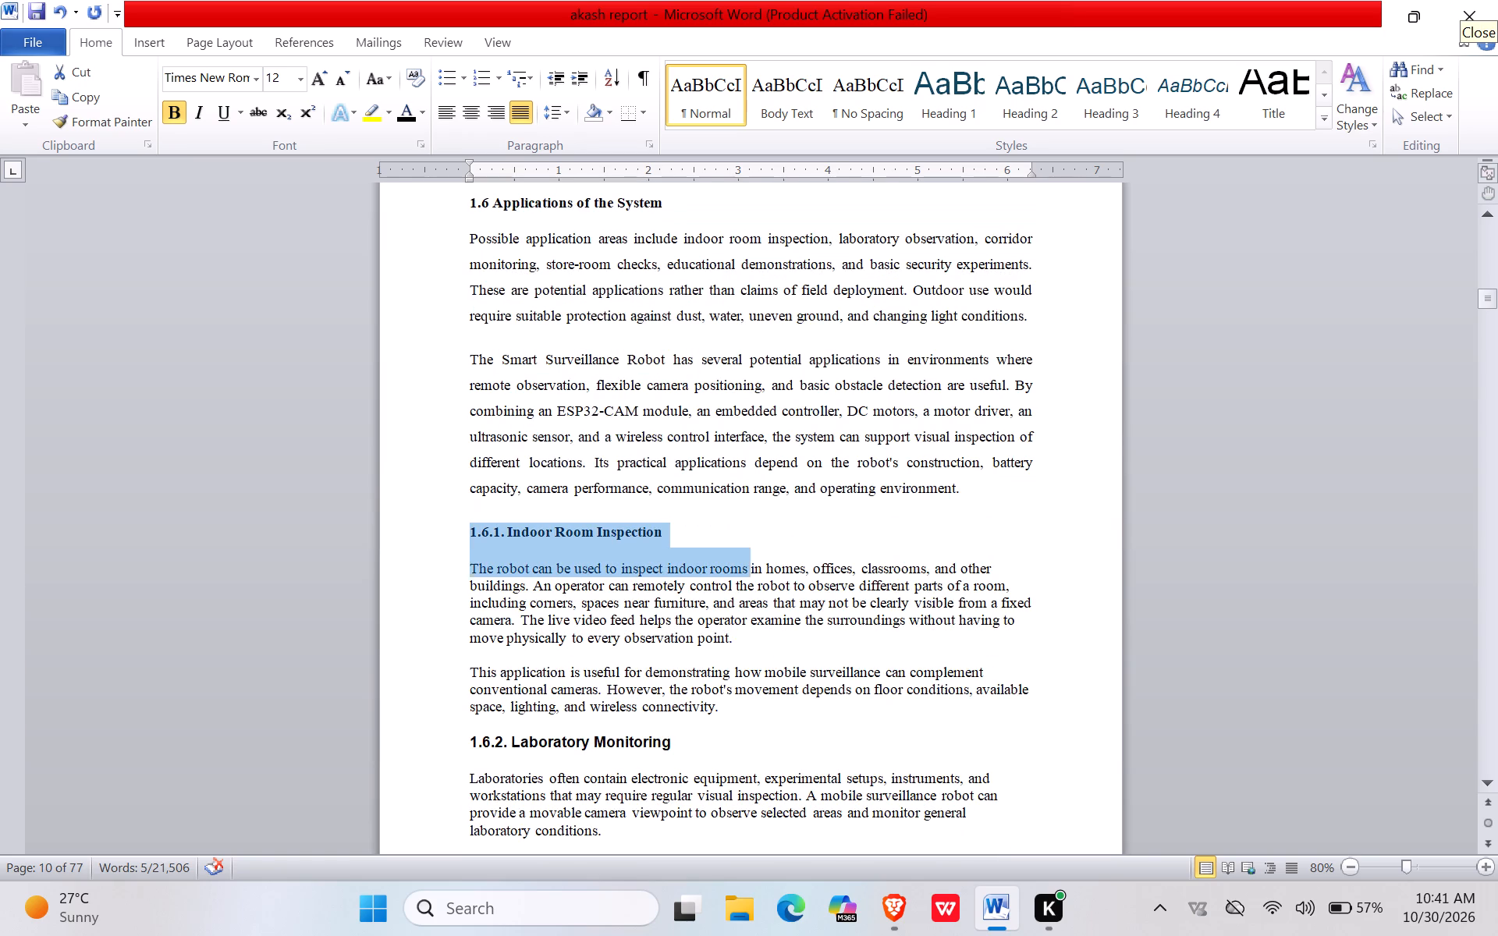
left_click_drag(751, 553, 837, 851)
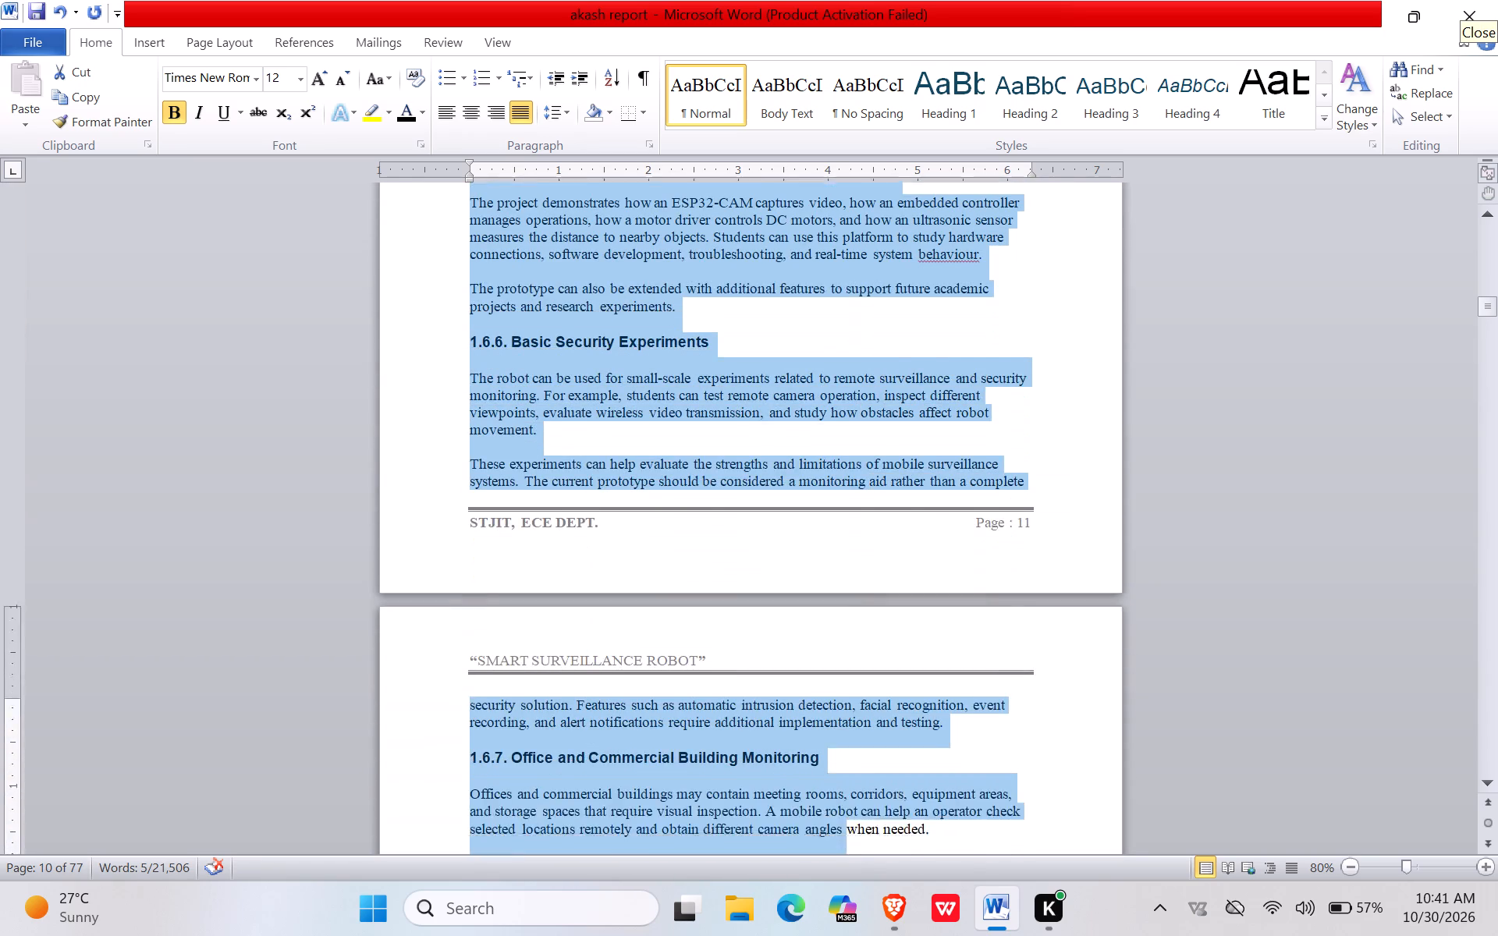
left_click_drag(837, 851, 840, 817)
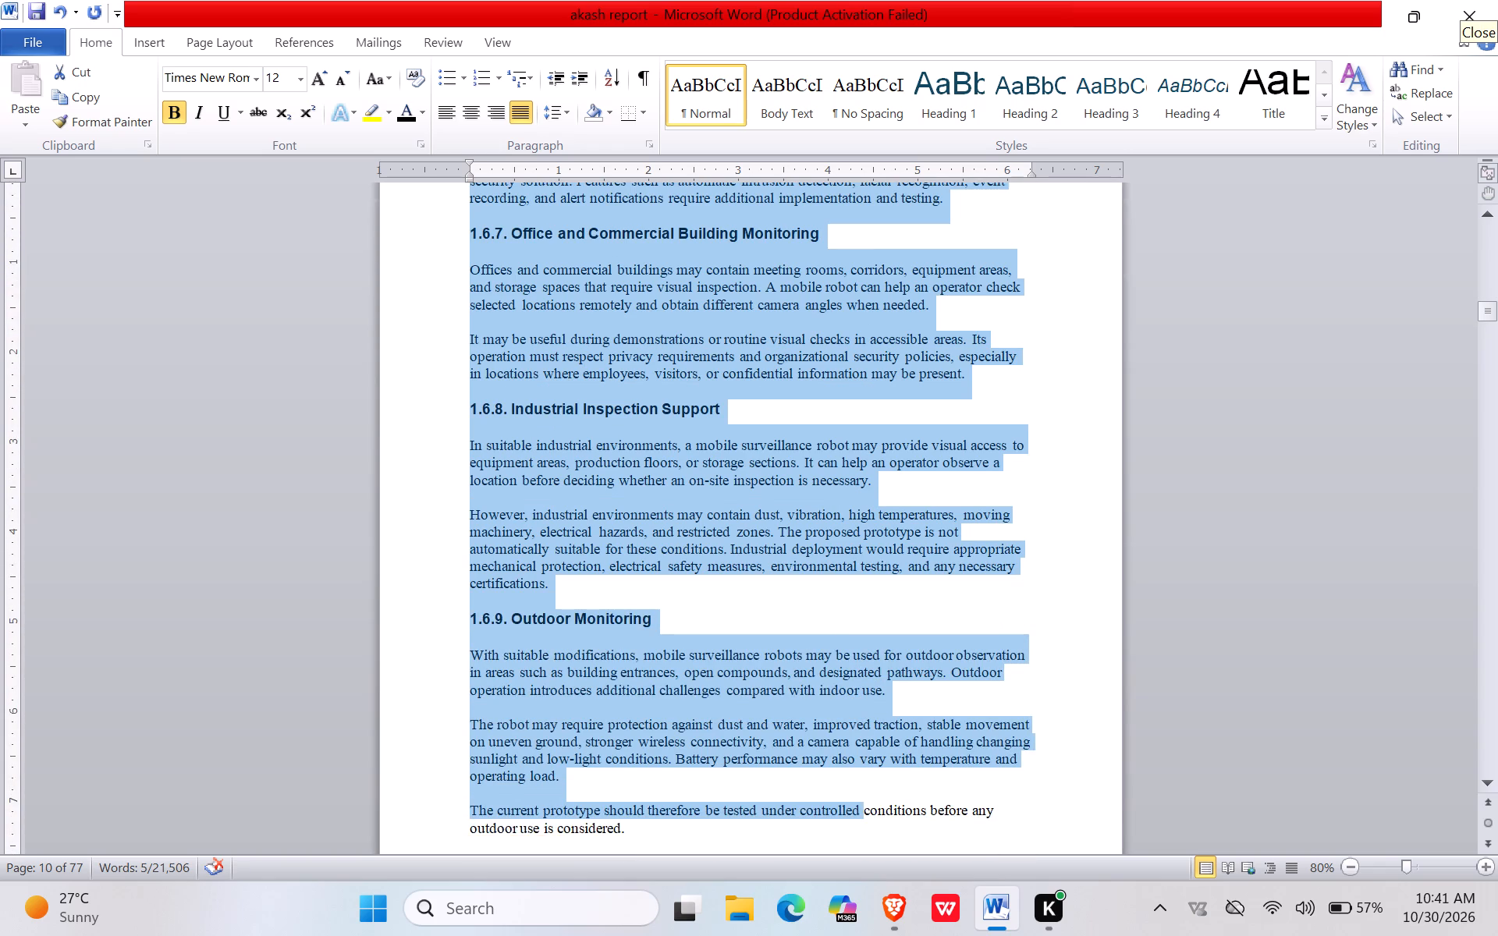
left_click_drag(840, 817, 842, 766)
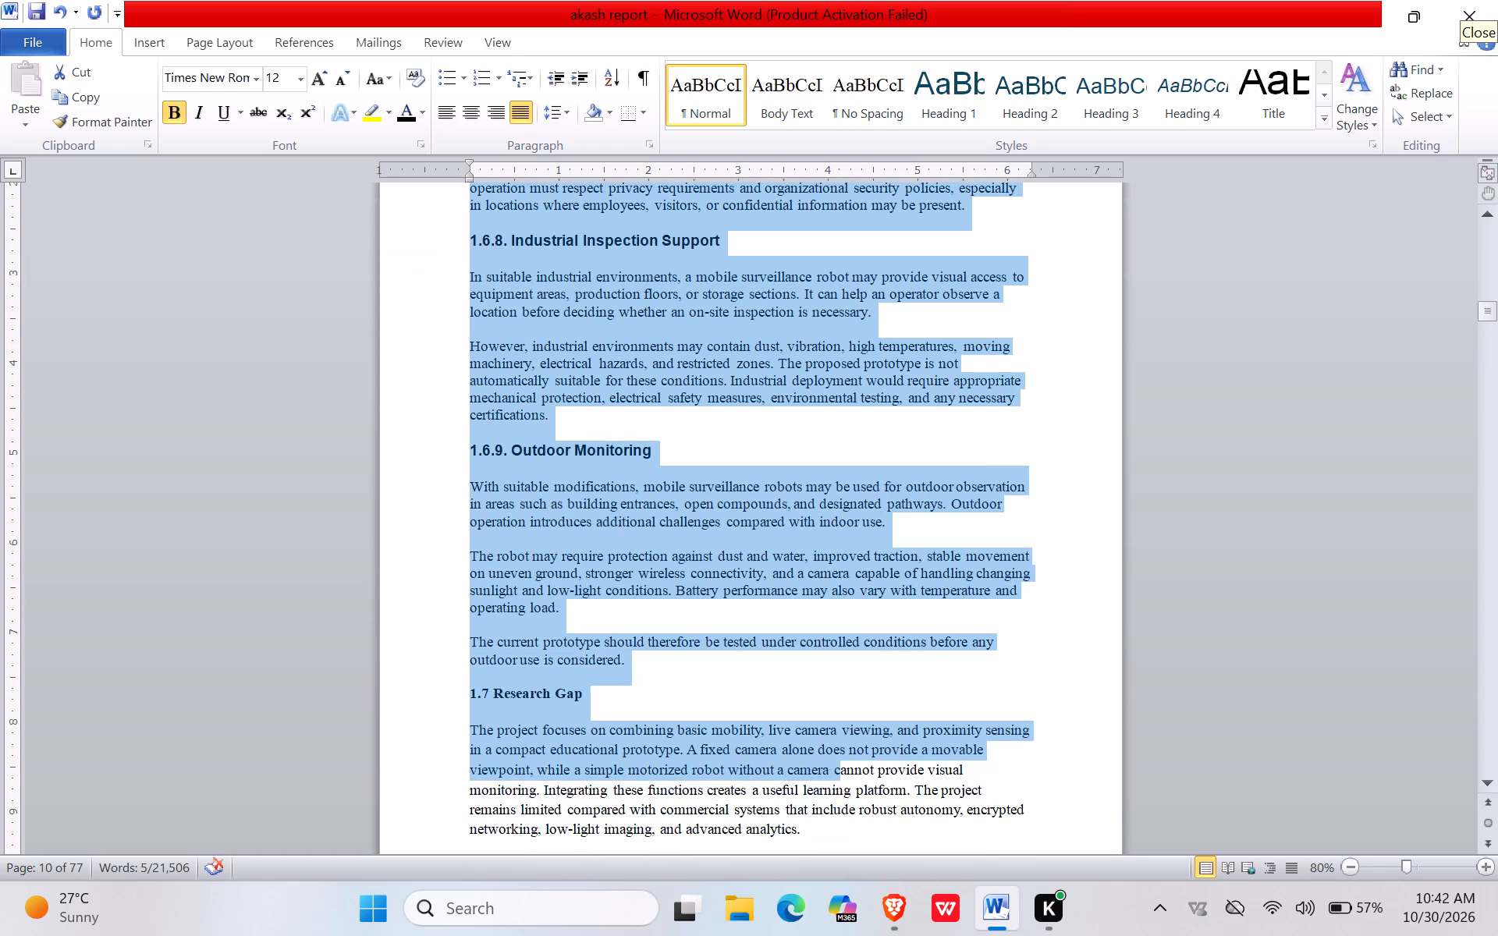
left_click_drag(842, 766, 828, 670)
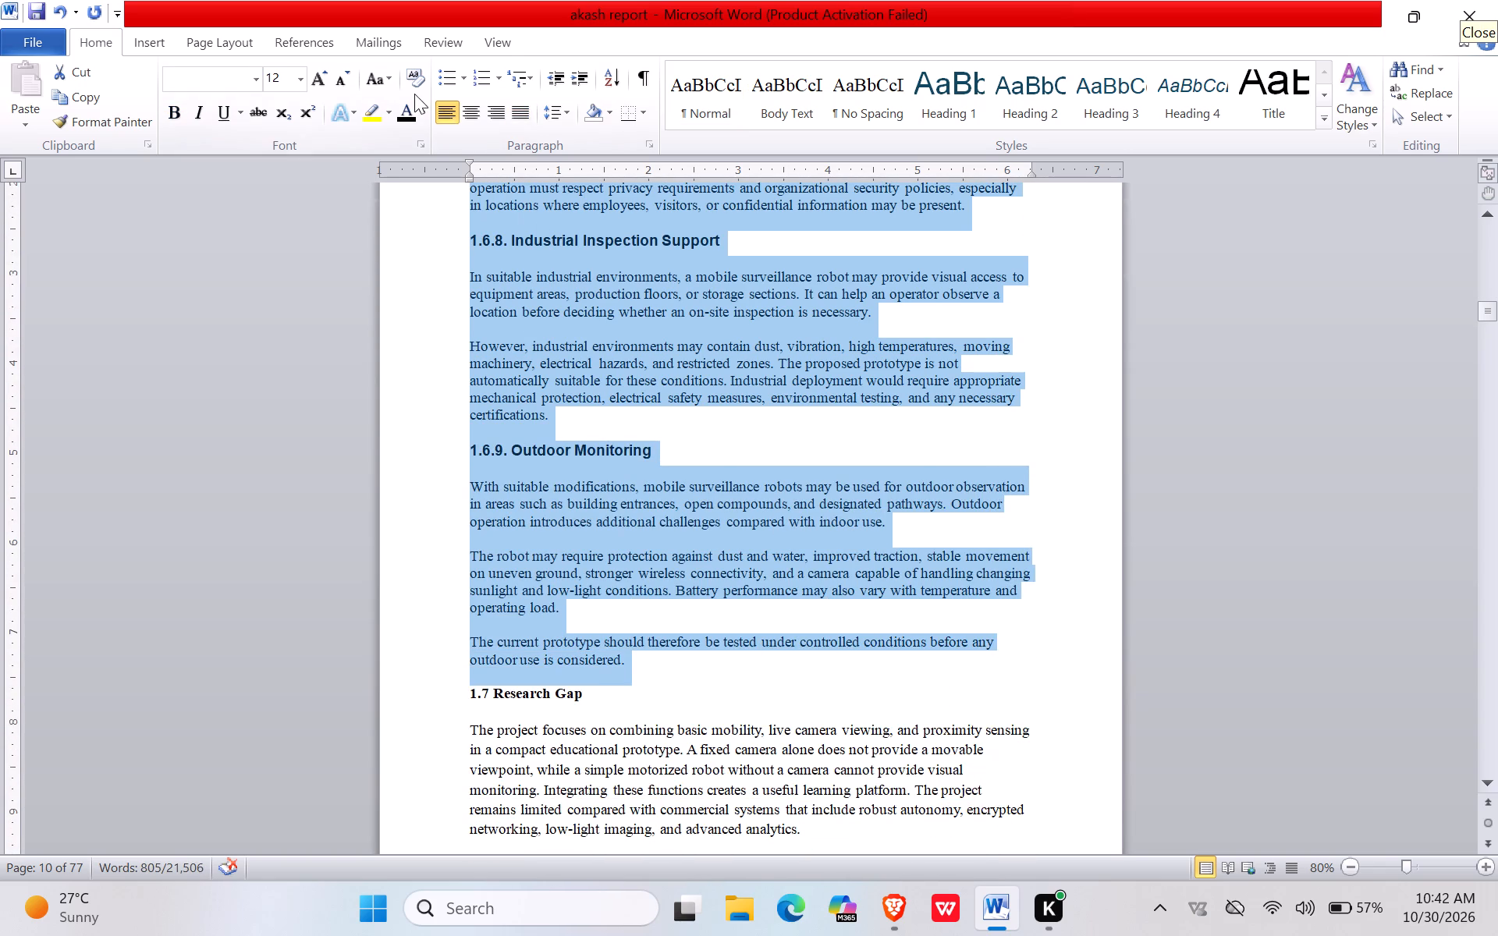
left_click(526, 112)
left_click(573, 115)
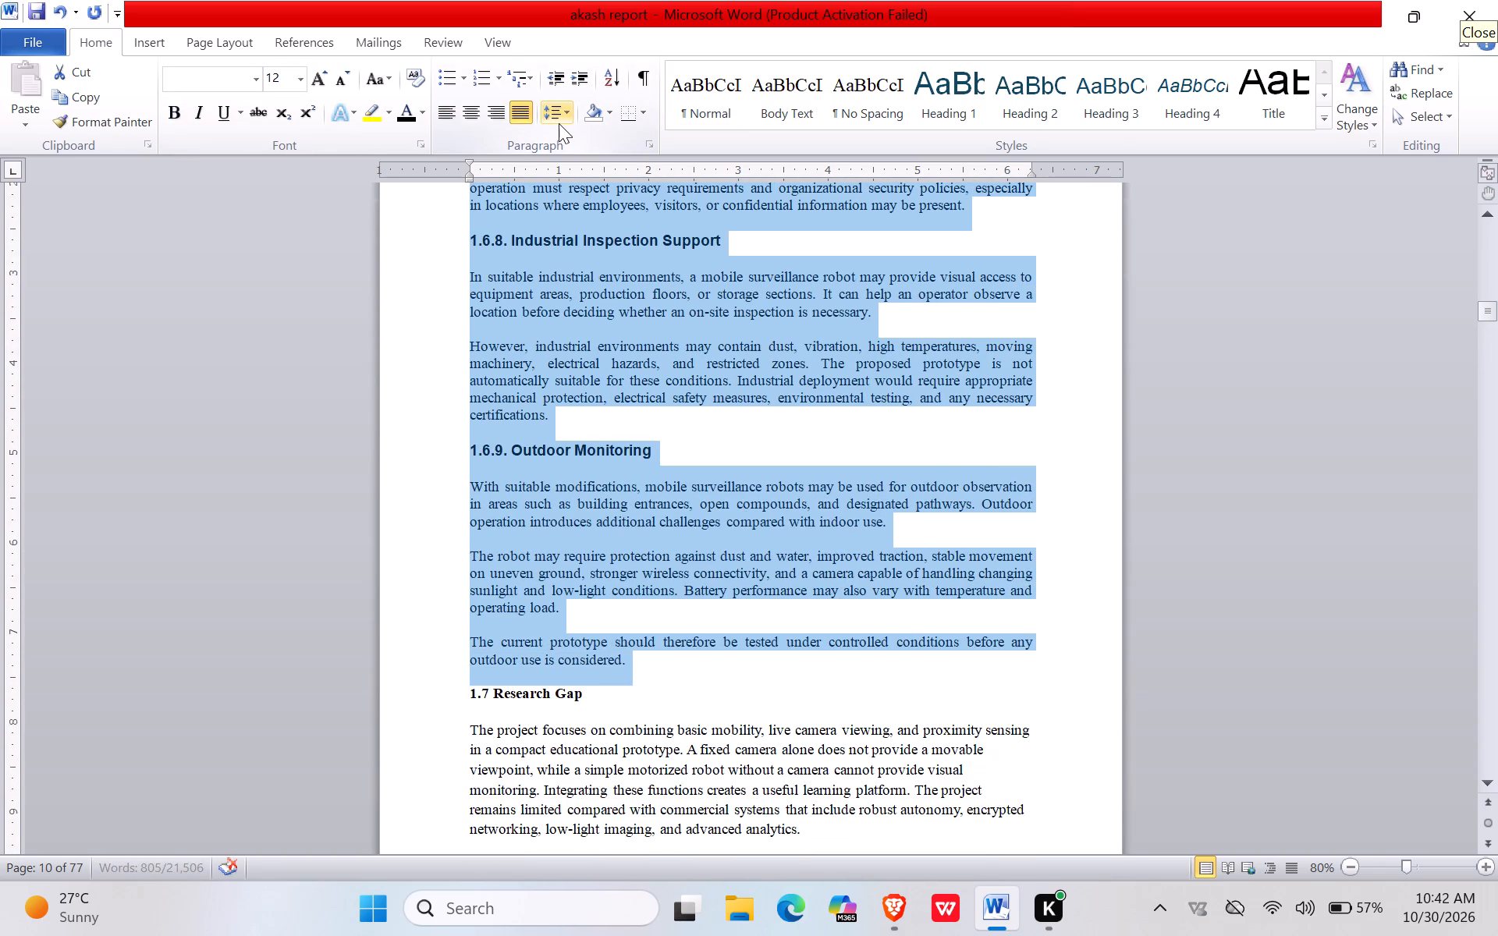
left_click(553, 122)
left_click(509, 179)
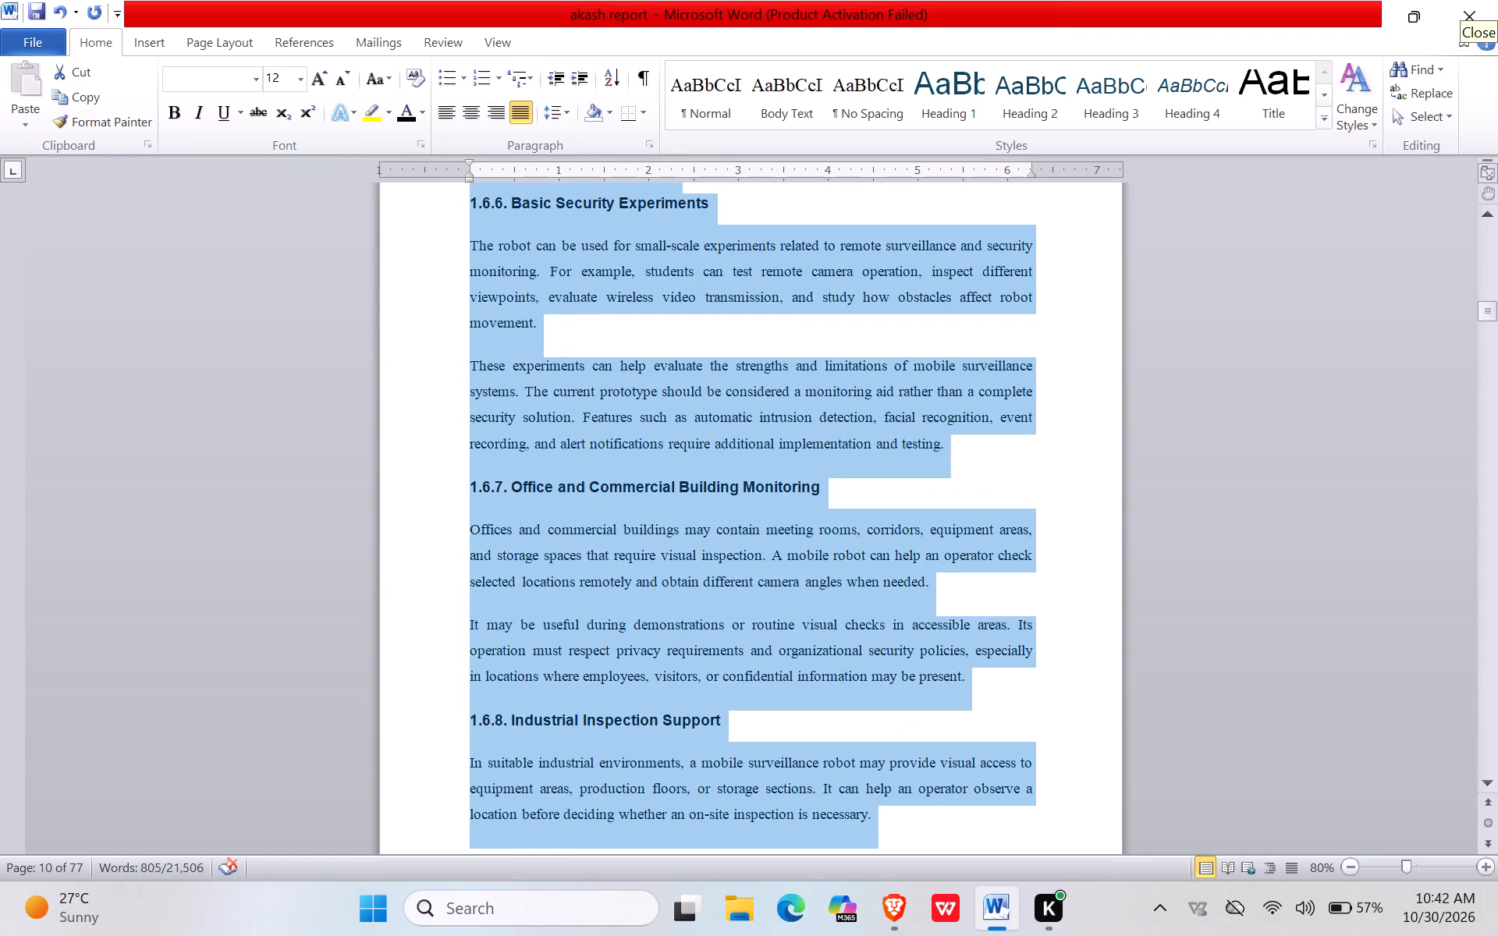
left_click(695, 335)
Review the text layout, headings and page breaks throughout section 1.6, from Applications of the System to Outdoor Monitoring.
scroll(712, 323, "up", 14)
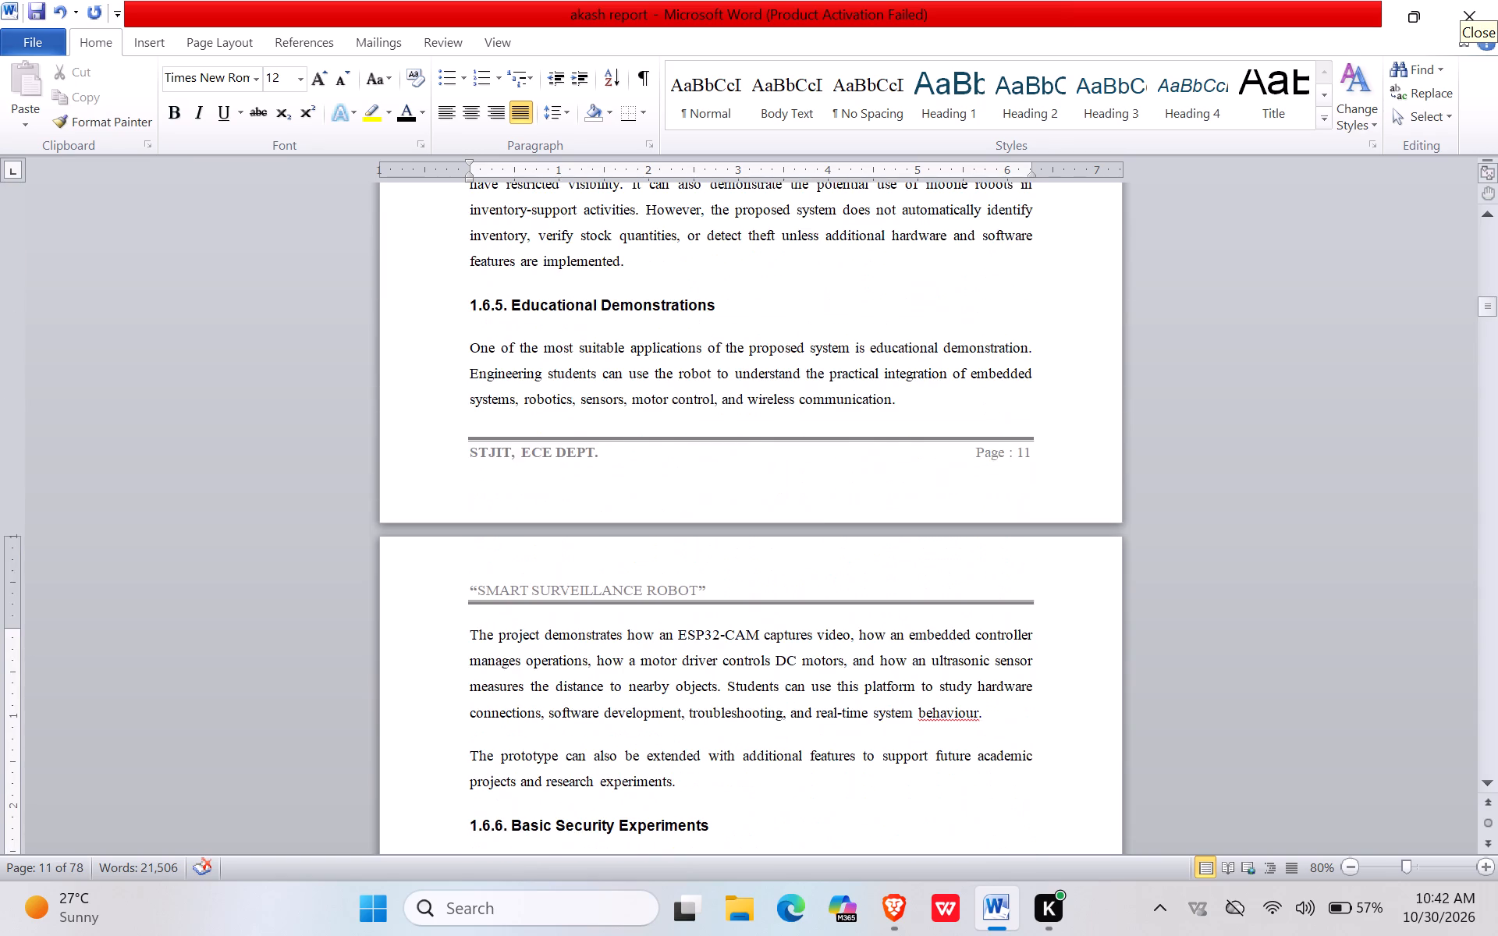
scroll(708, 335, "up", 20)
scroll(708, 335, "up", 4)
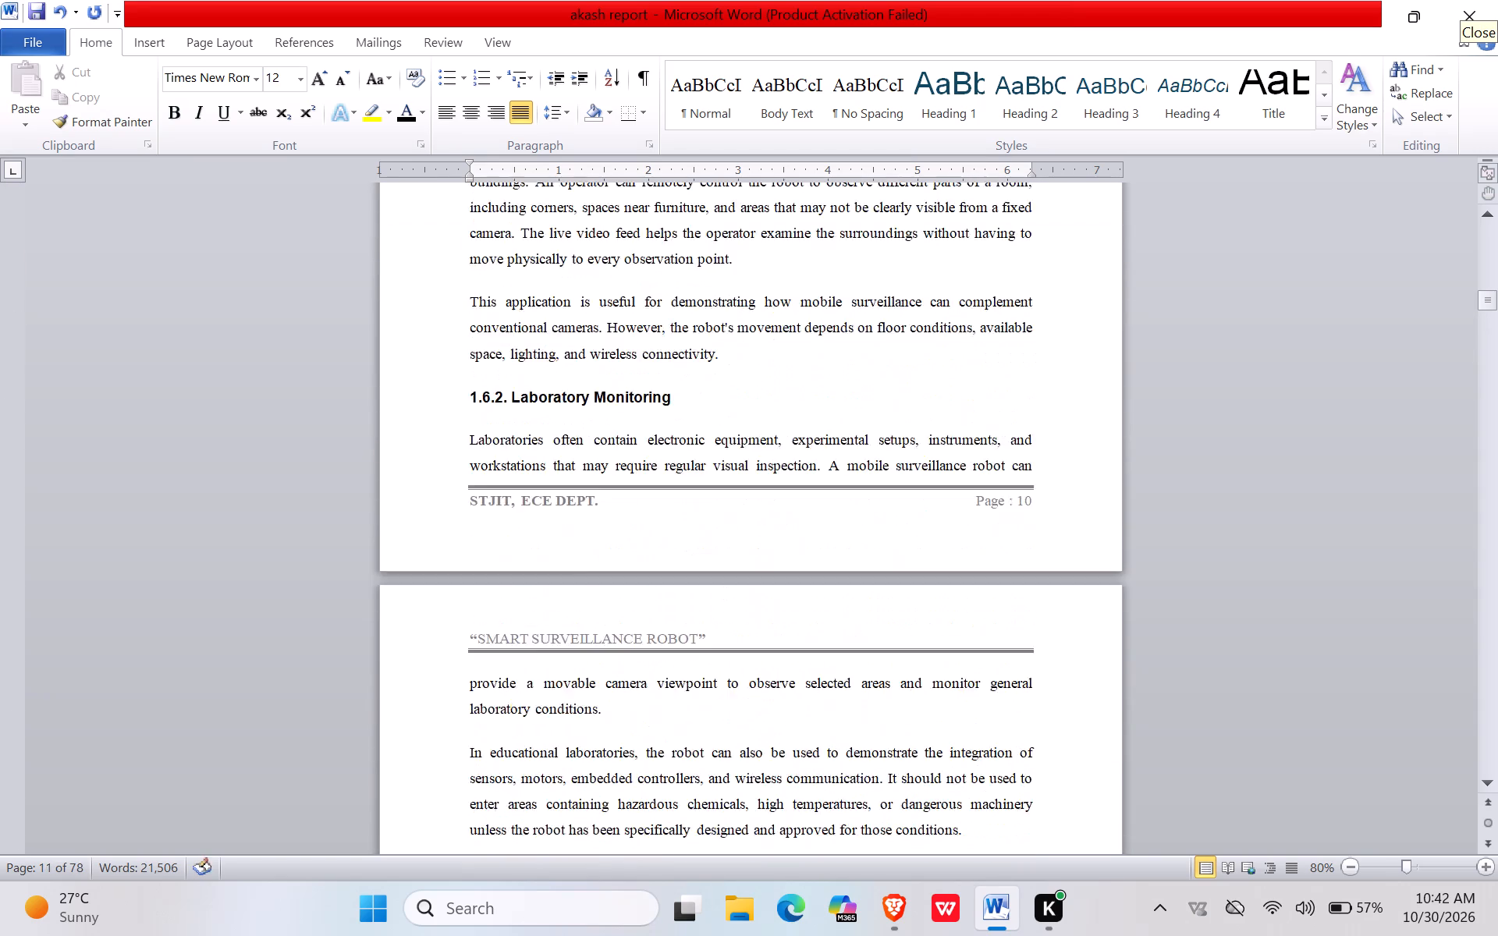
scroll(631, 286, "up", 12)
scroll(621, 274, "up", 10)
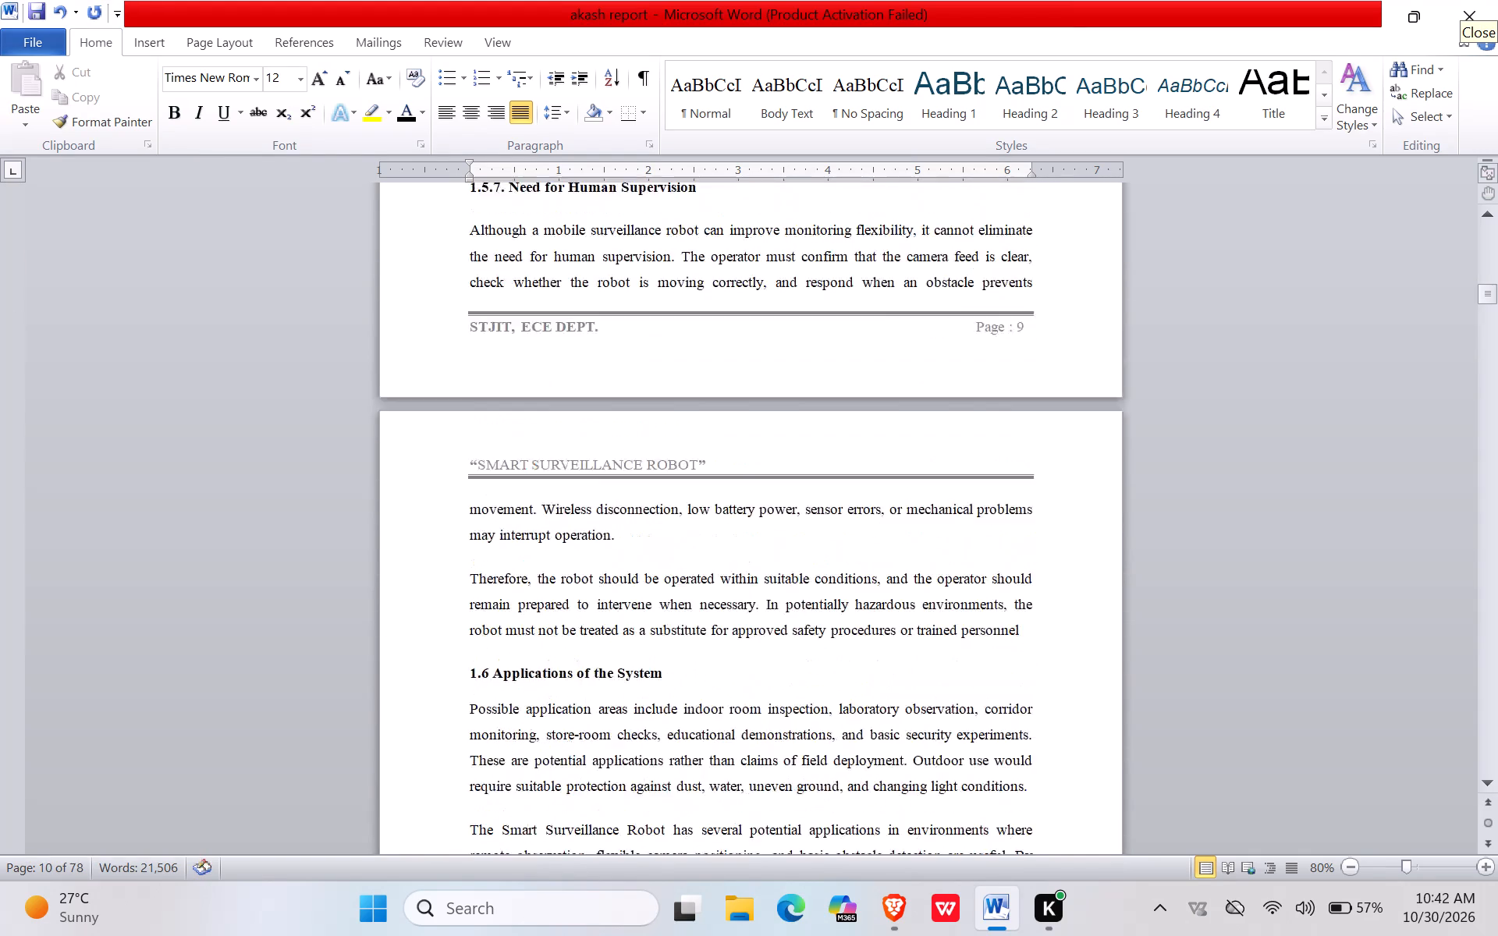
scroll(590, 209, "up", 2)
scroll(598, 332, "down", 3)
scroll(599, 428, "down", 7)
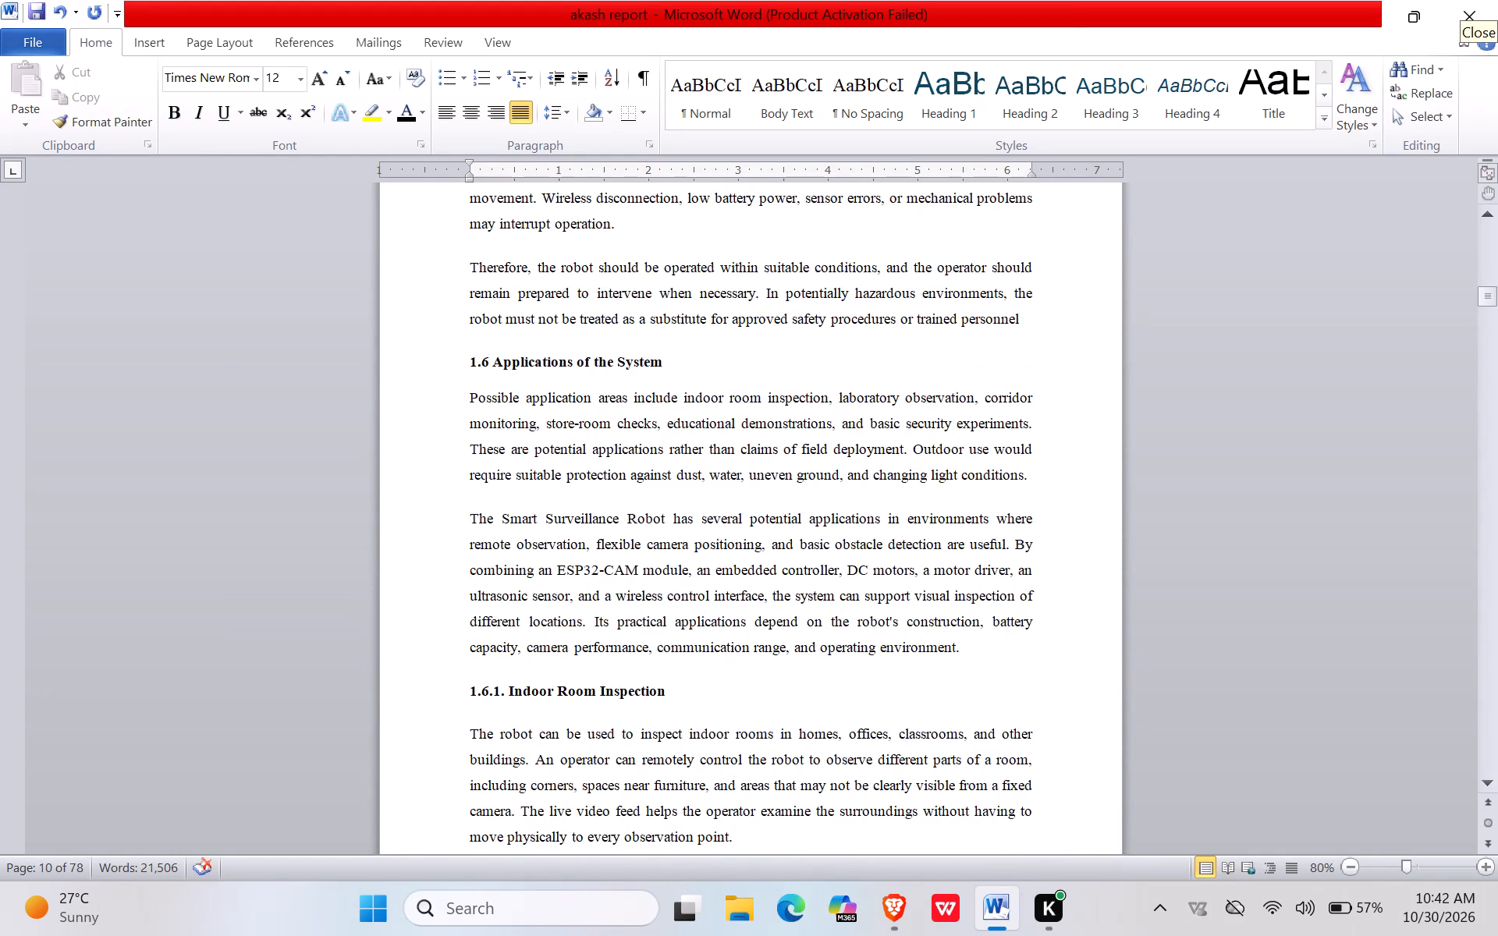
scroll(594, 387, "down", 4)
scroll(580, 392, "up", 4)
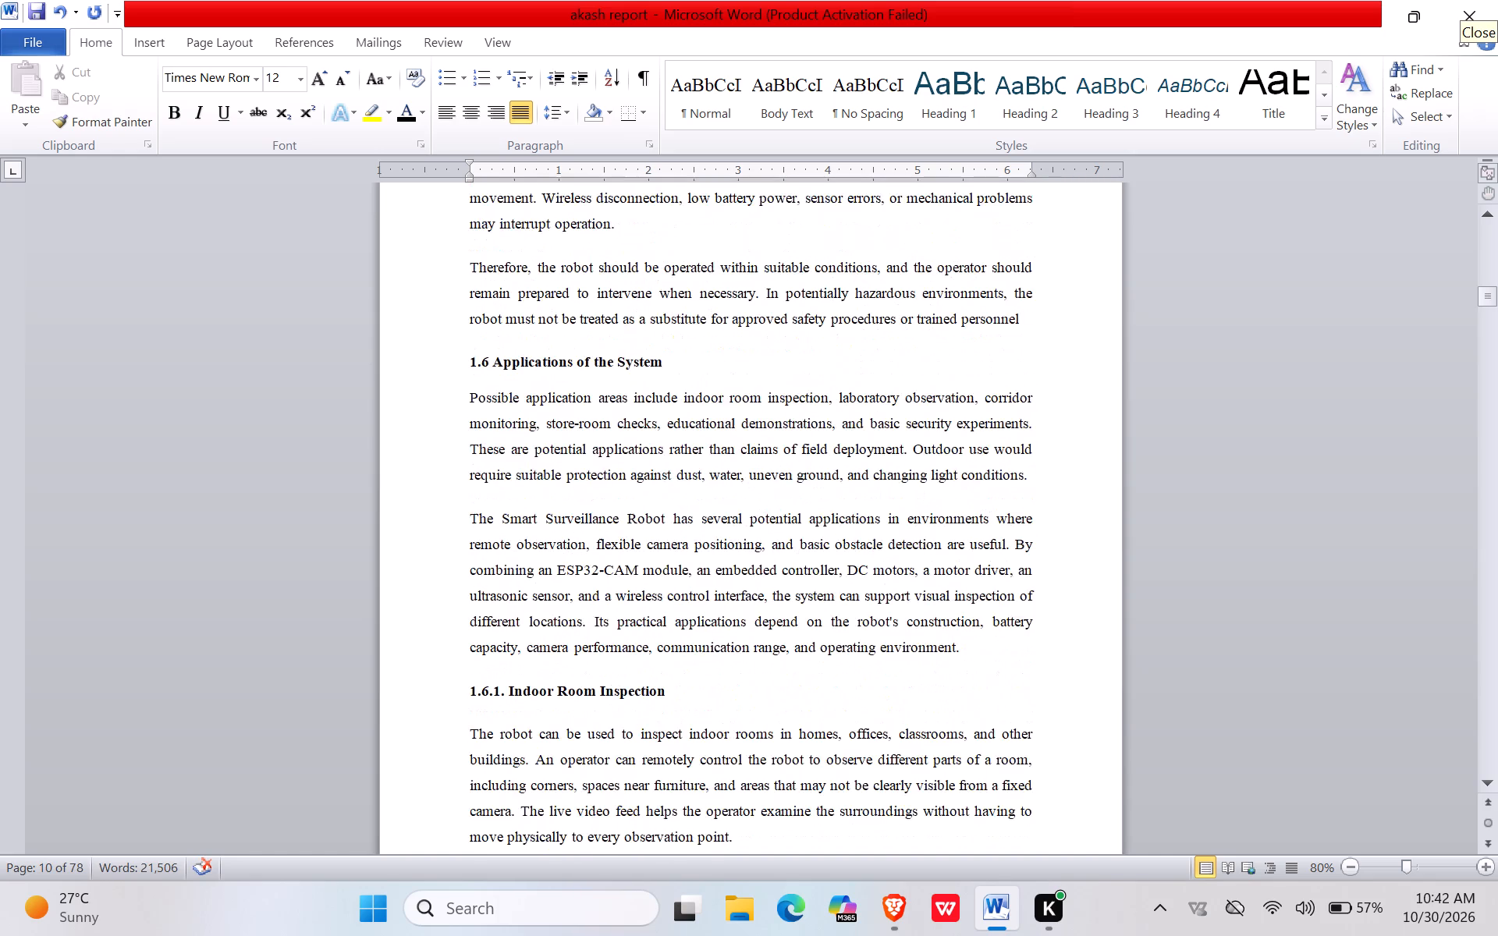
scroll(580, 392, "down", 12)
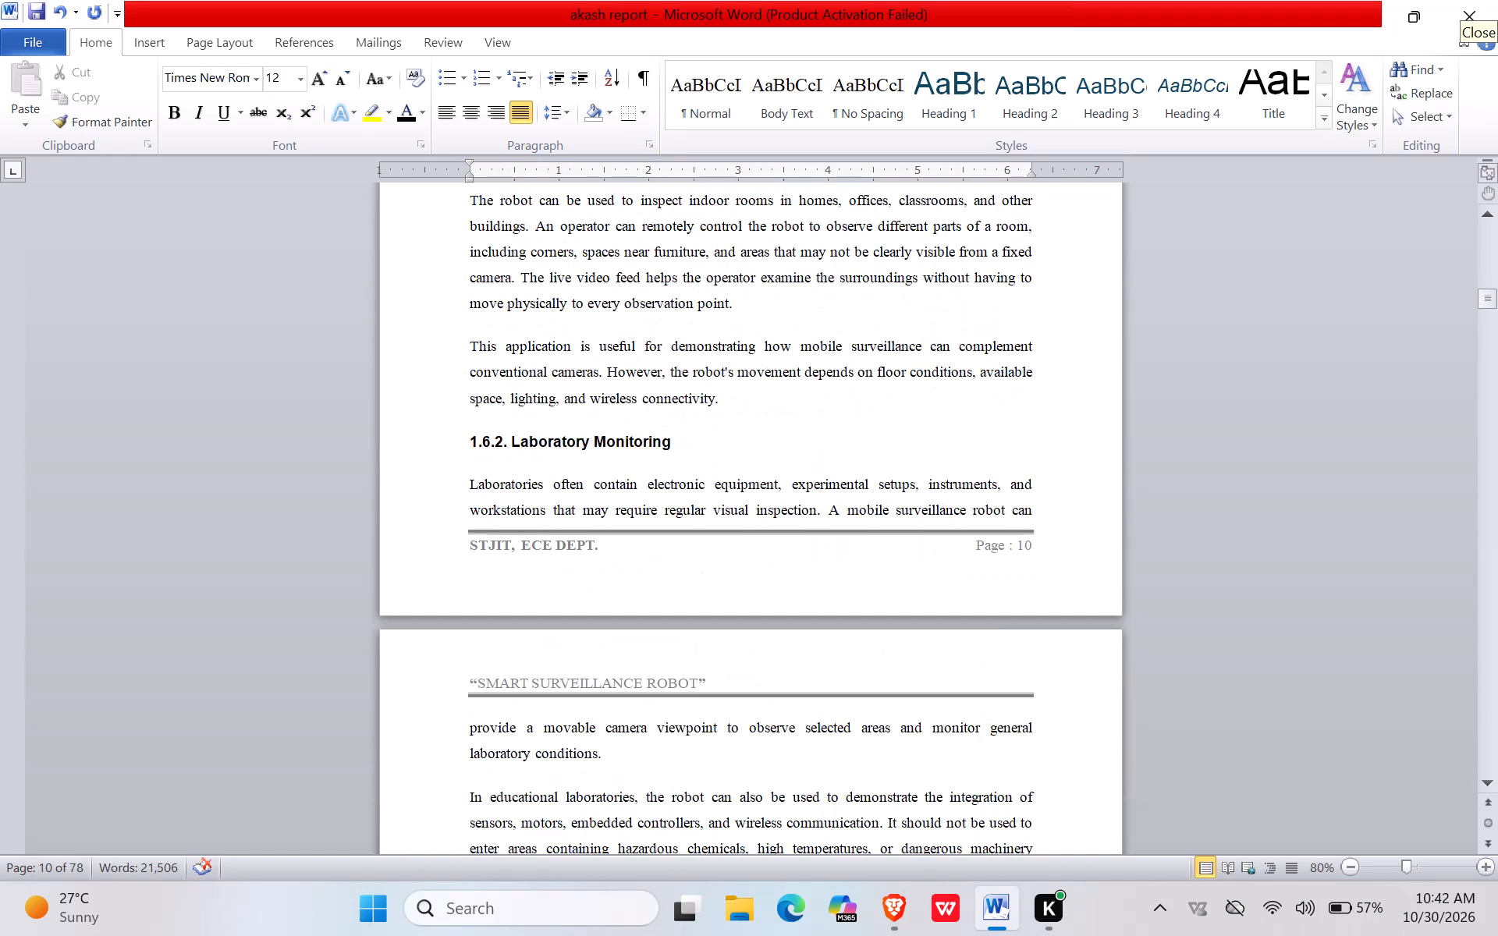
scroll(580, 396, "down", 20)
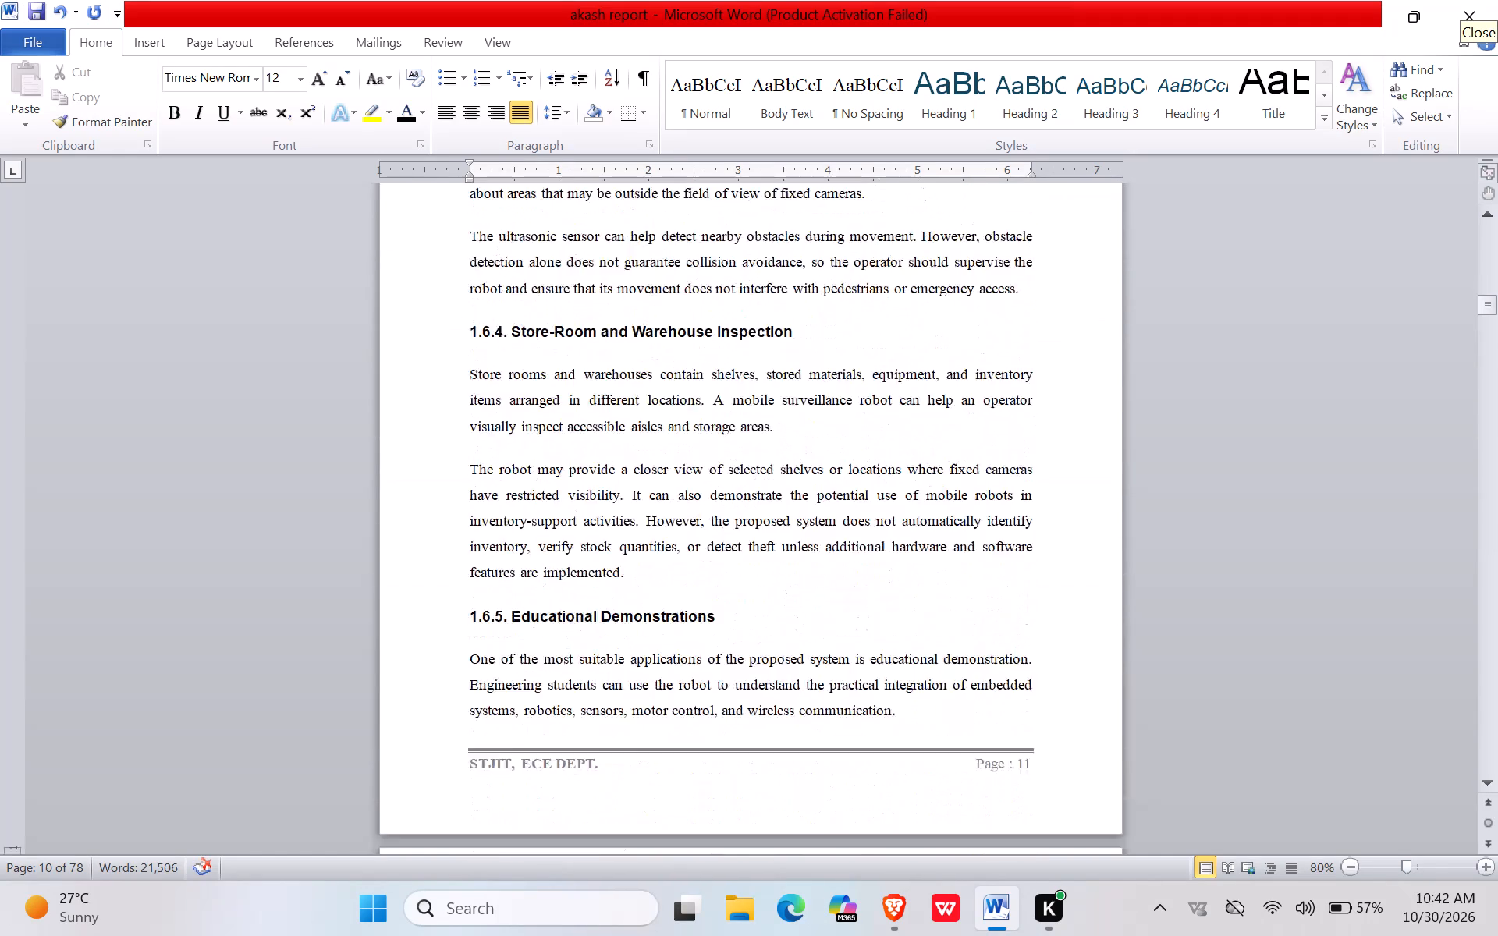
scroll(584, 402, "down", 15)
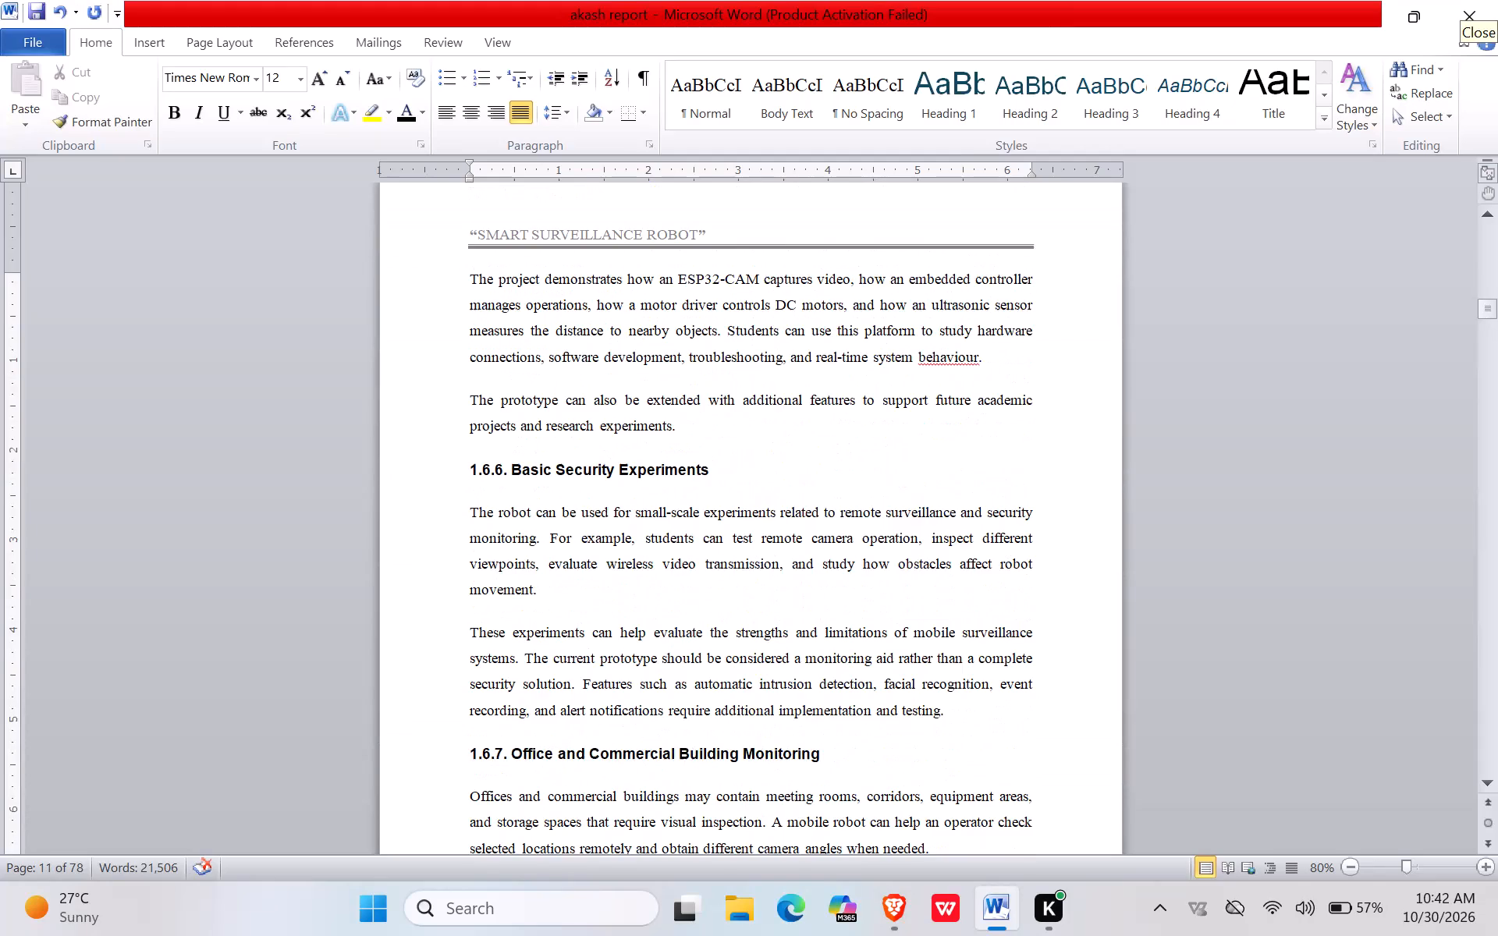
scroll(613, 404, "down", 4)
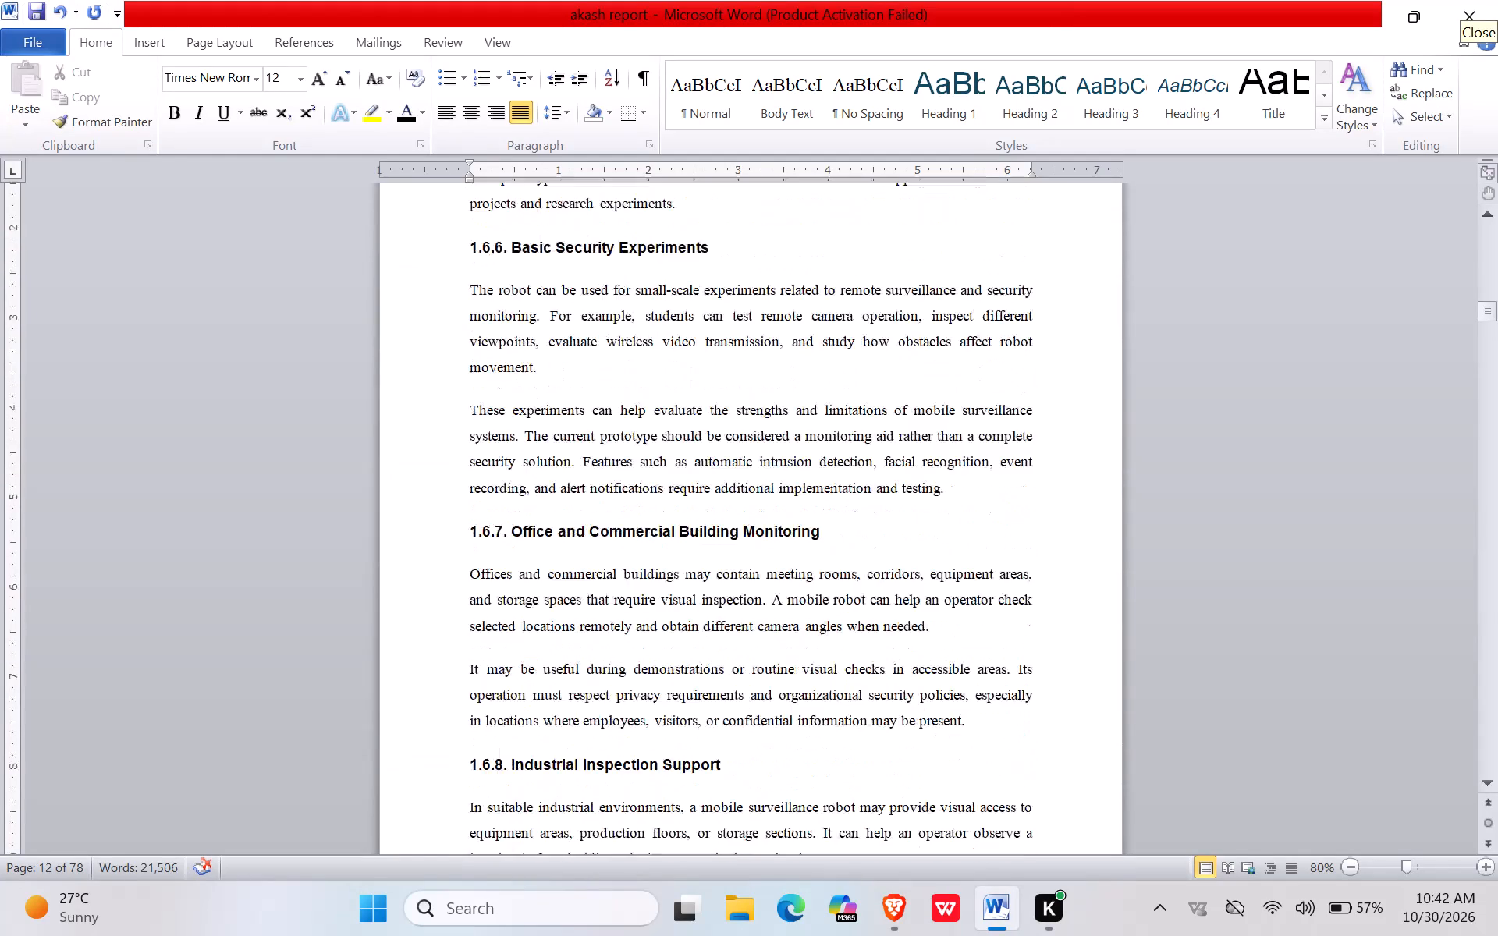
scroll(613, 405, "down", 4)
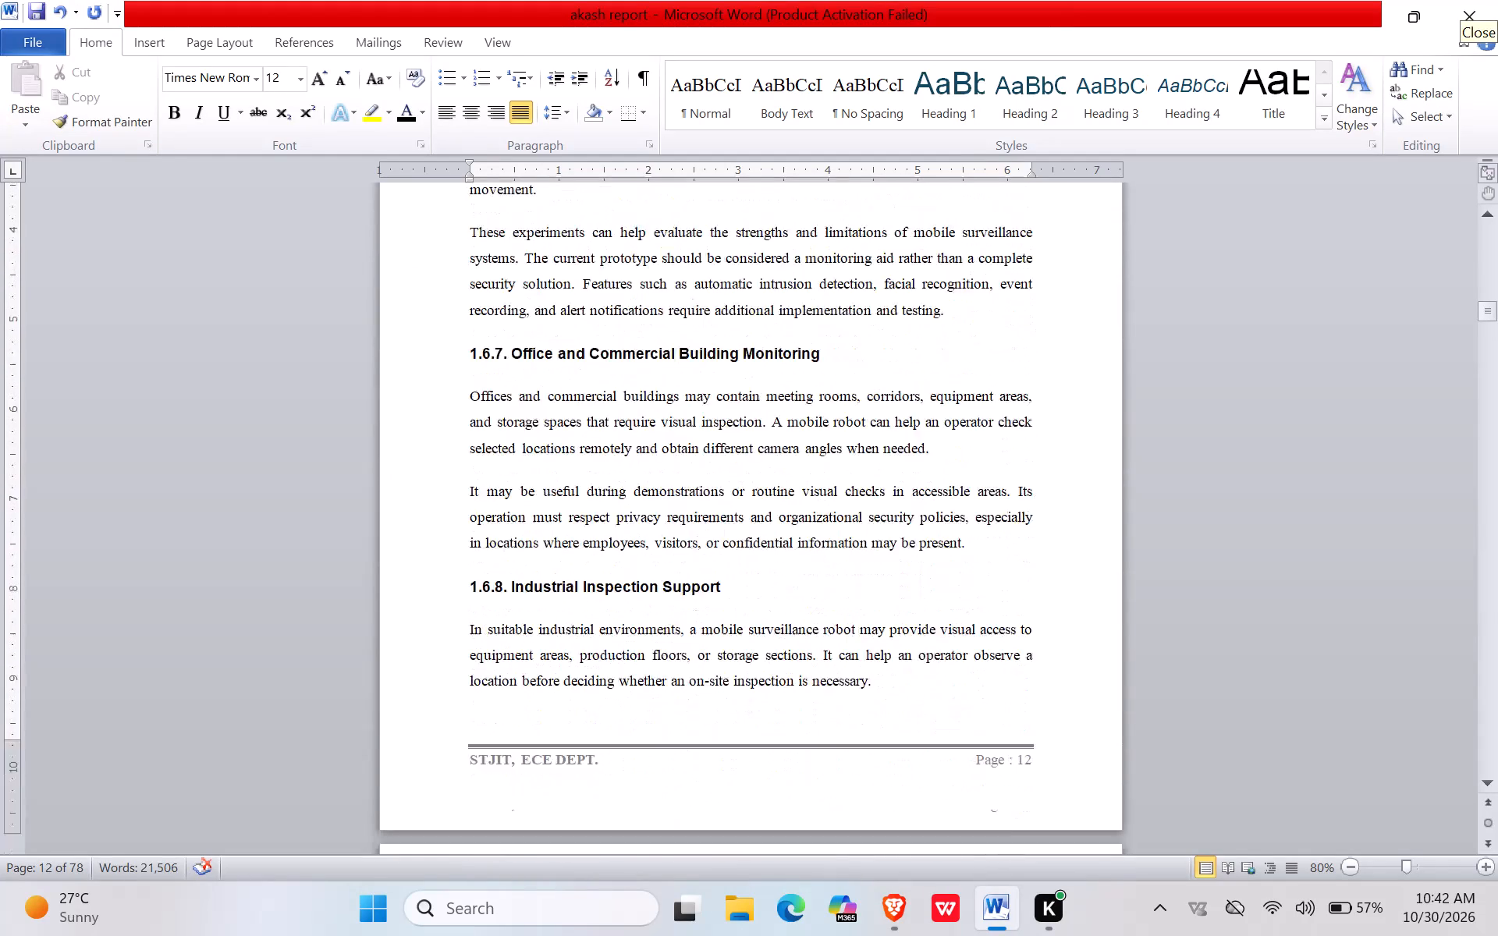
scroll(615, 407, "down", 19)
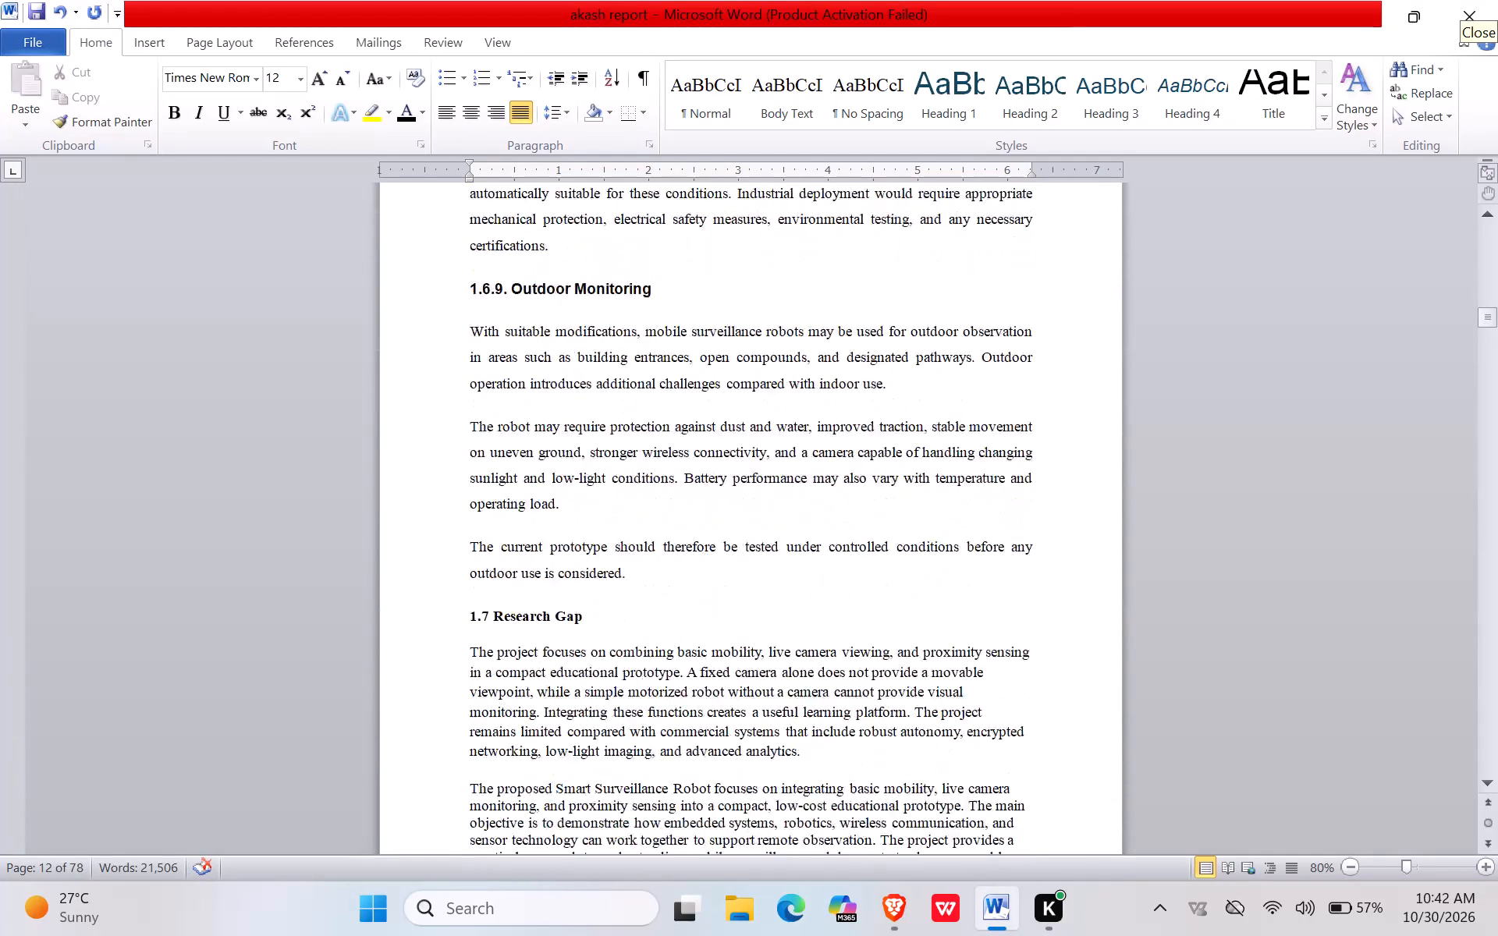
Justify the 1.7 Research Gap heading and its two introductory paragraphs and set their line spacing to 1.5.
scroll(615, 407, "down", 5)
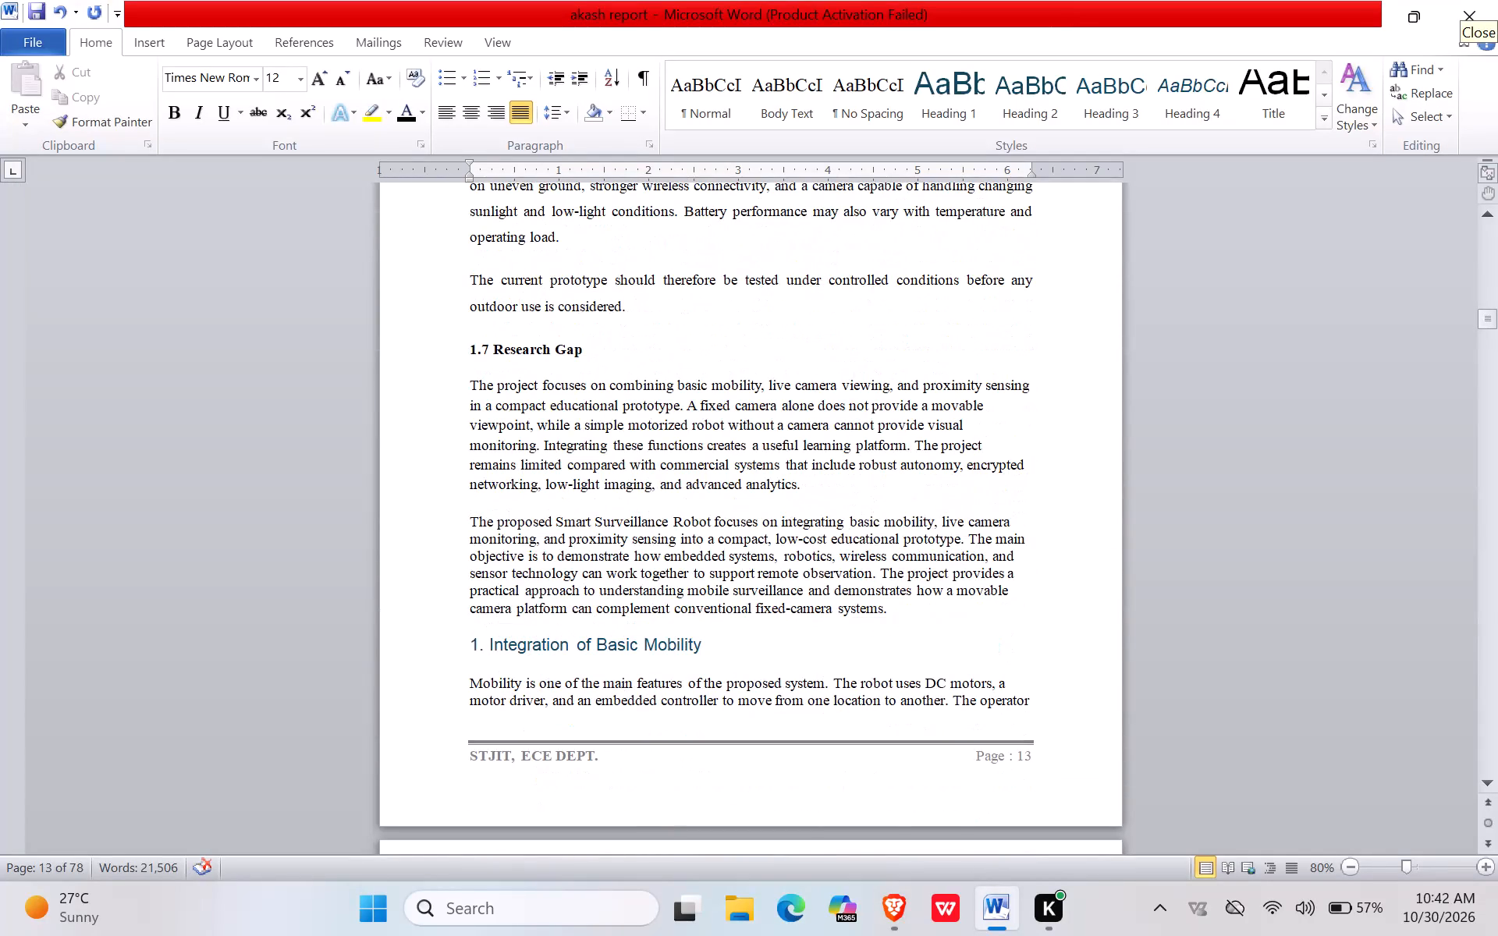
left_click_drag(465, 346, 939, 598)
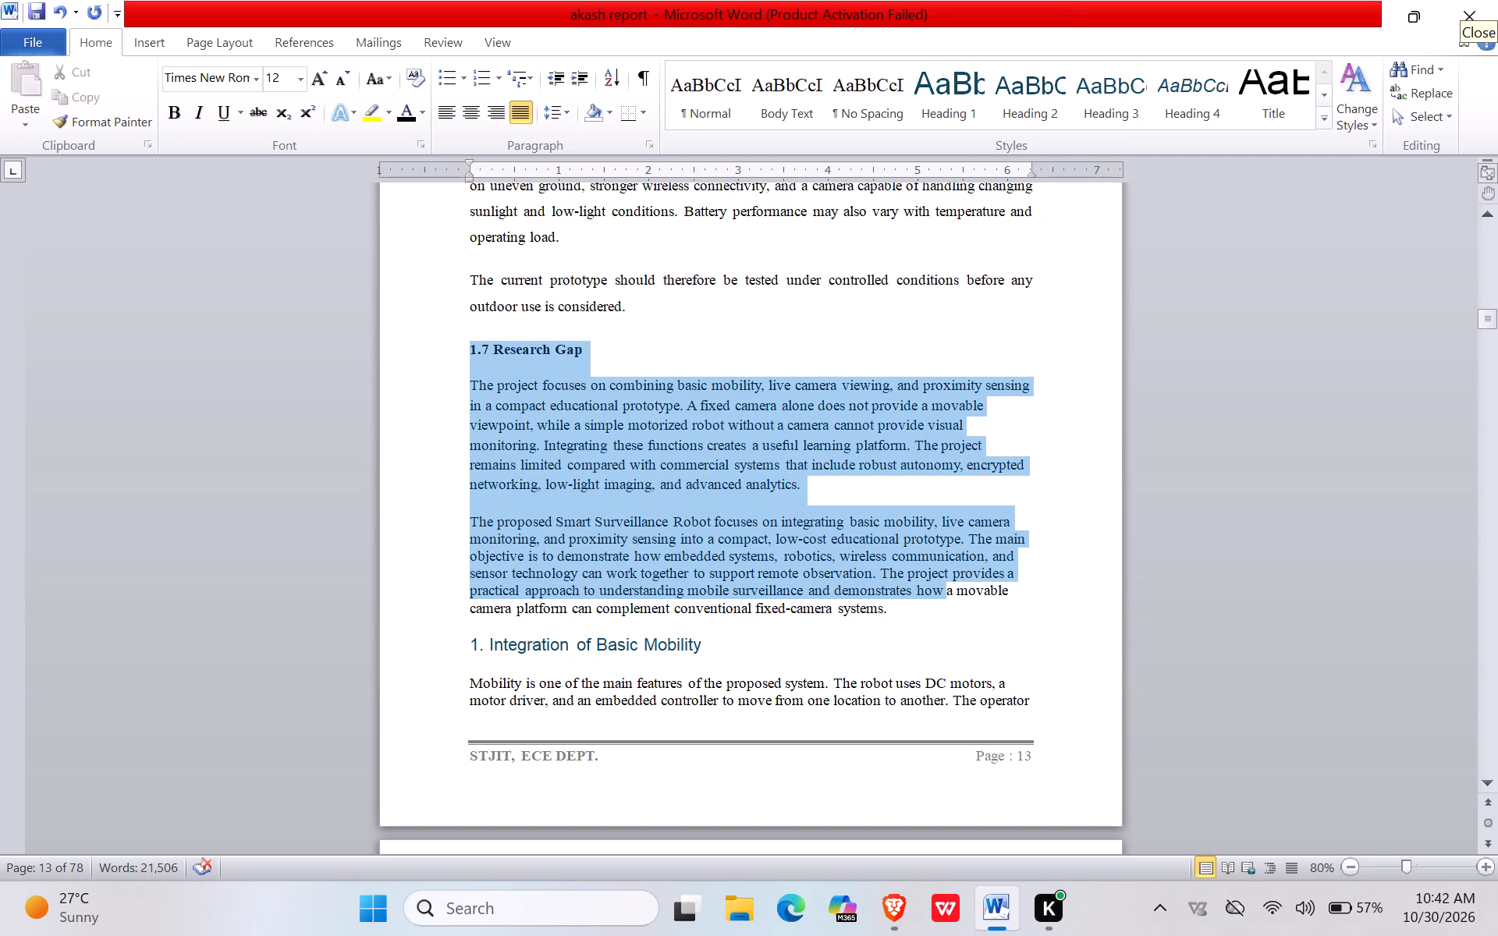
left_click_drag(939, 598, 939, 606)
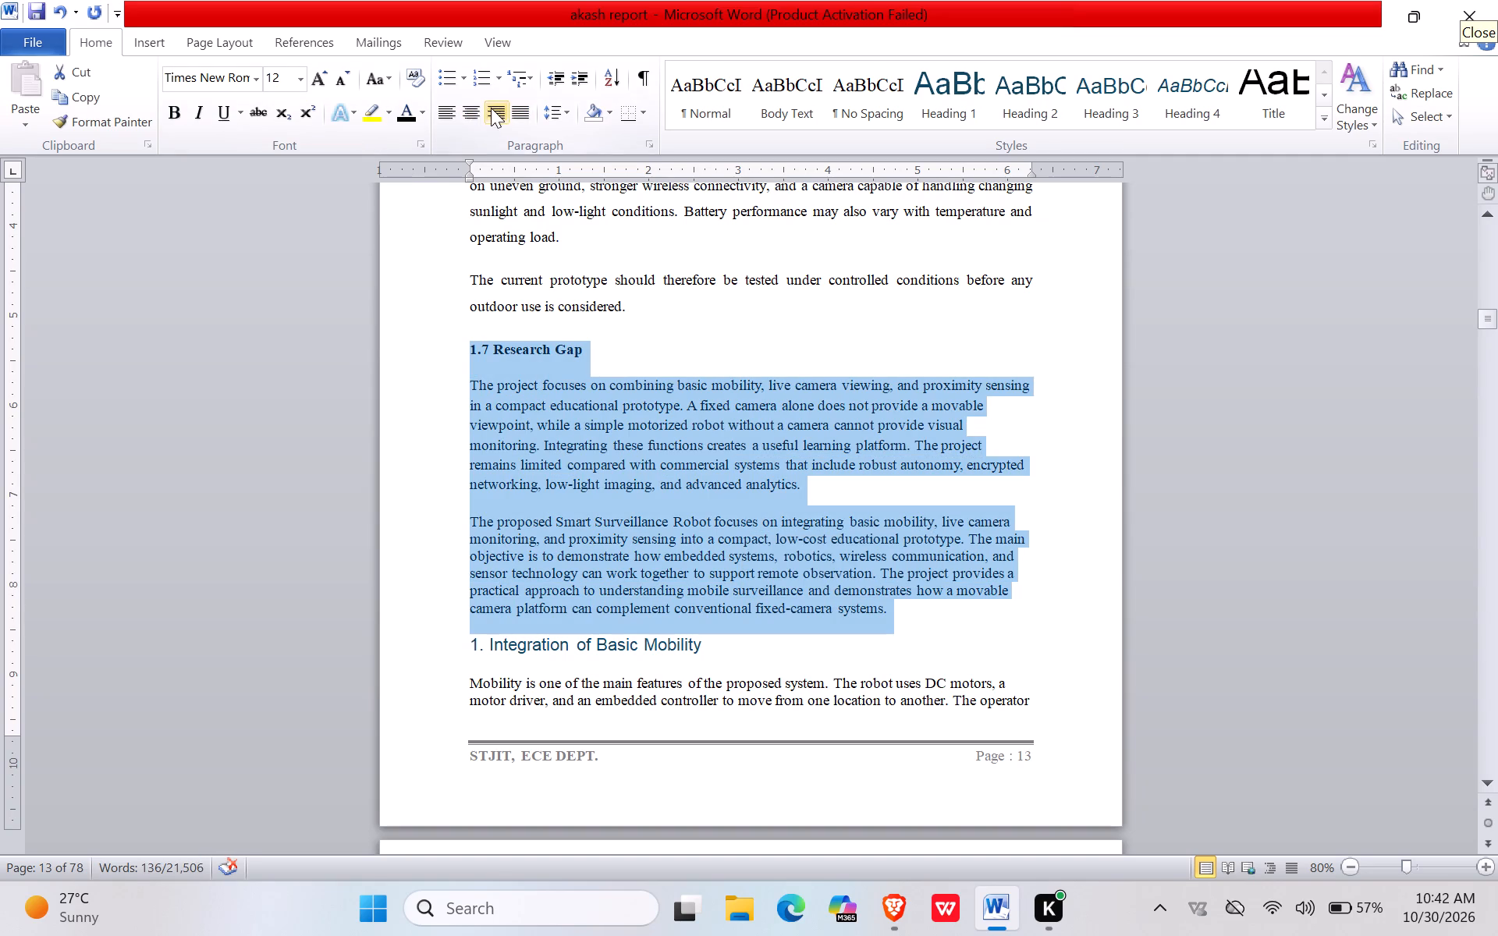
left_click(516, 108)
left_click(559, 108)
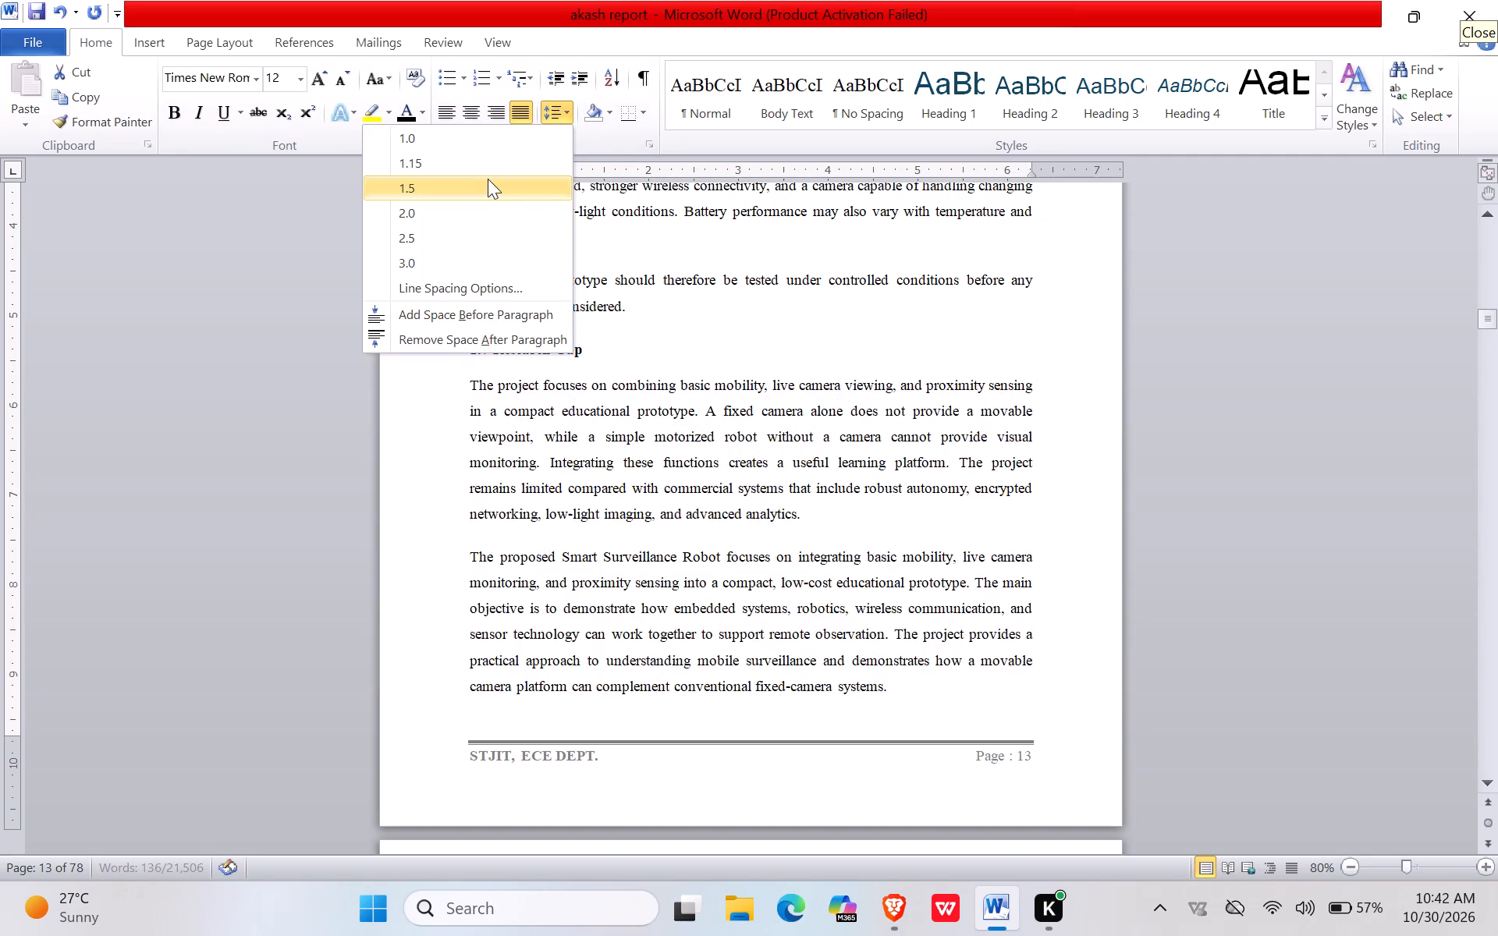
left_click(488, 179)
left_click(447, 400)
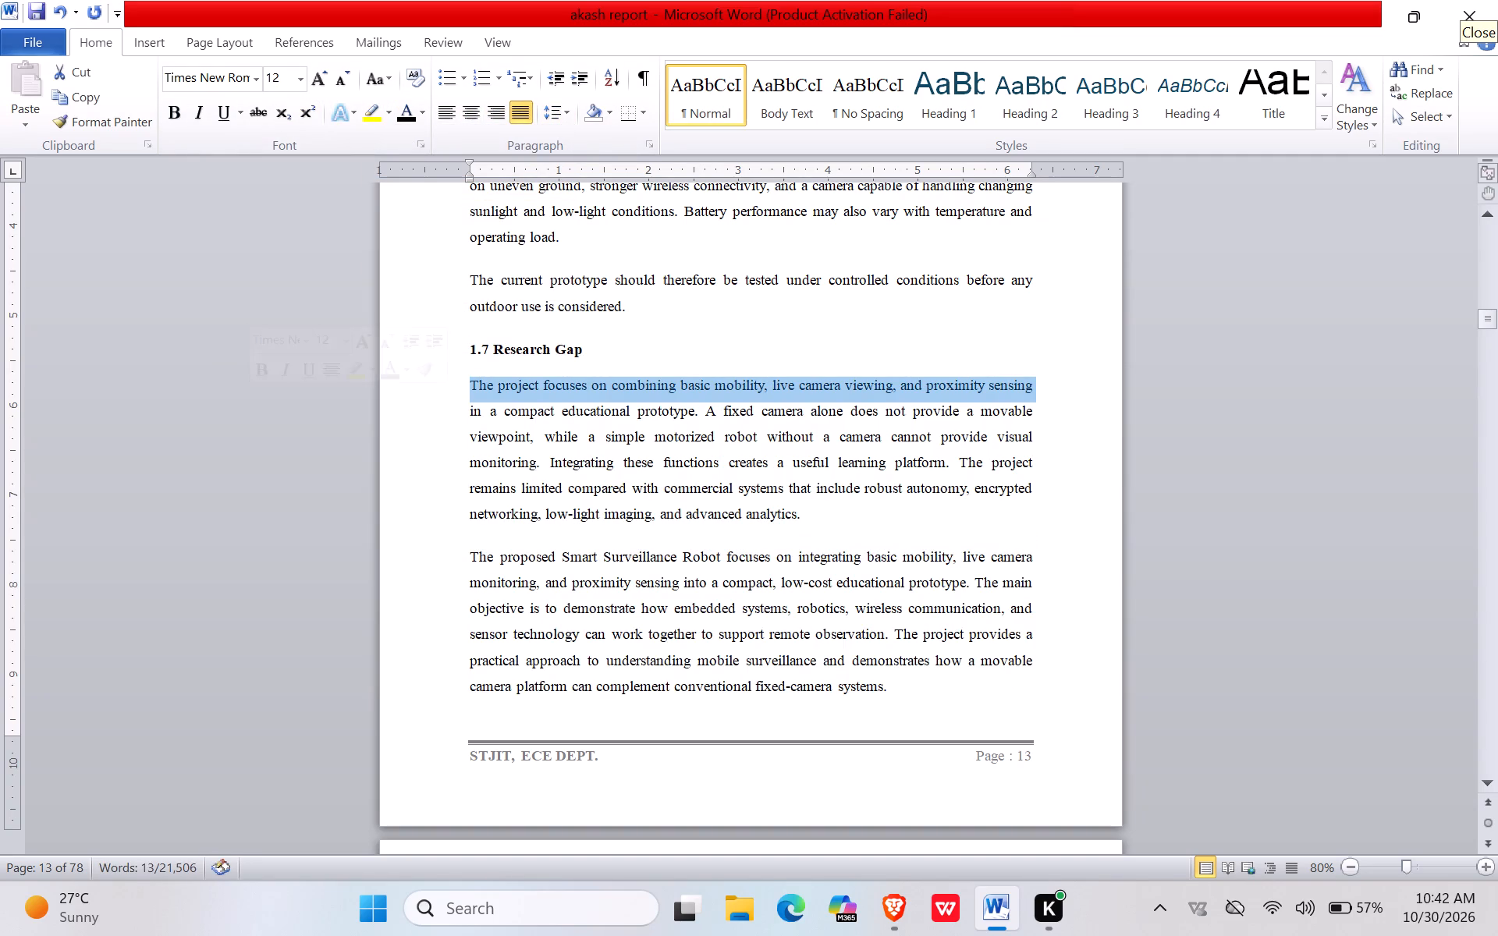
Make the "Integration of Basic Mobility" heading black at 12 pt and renumber it 1.7.1.
scroll(695, 643, "down", 6)
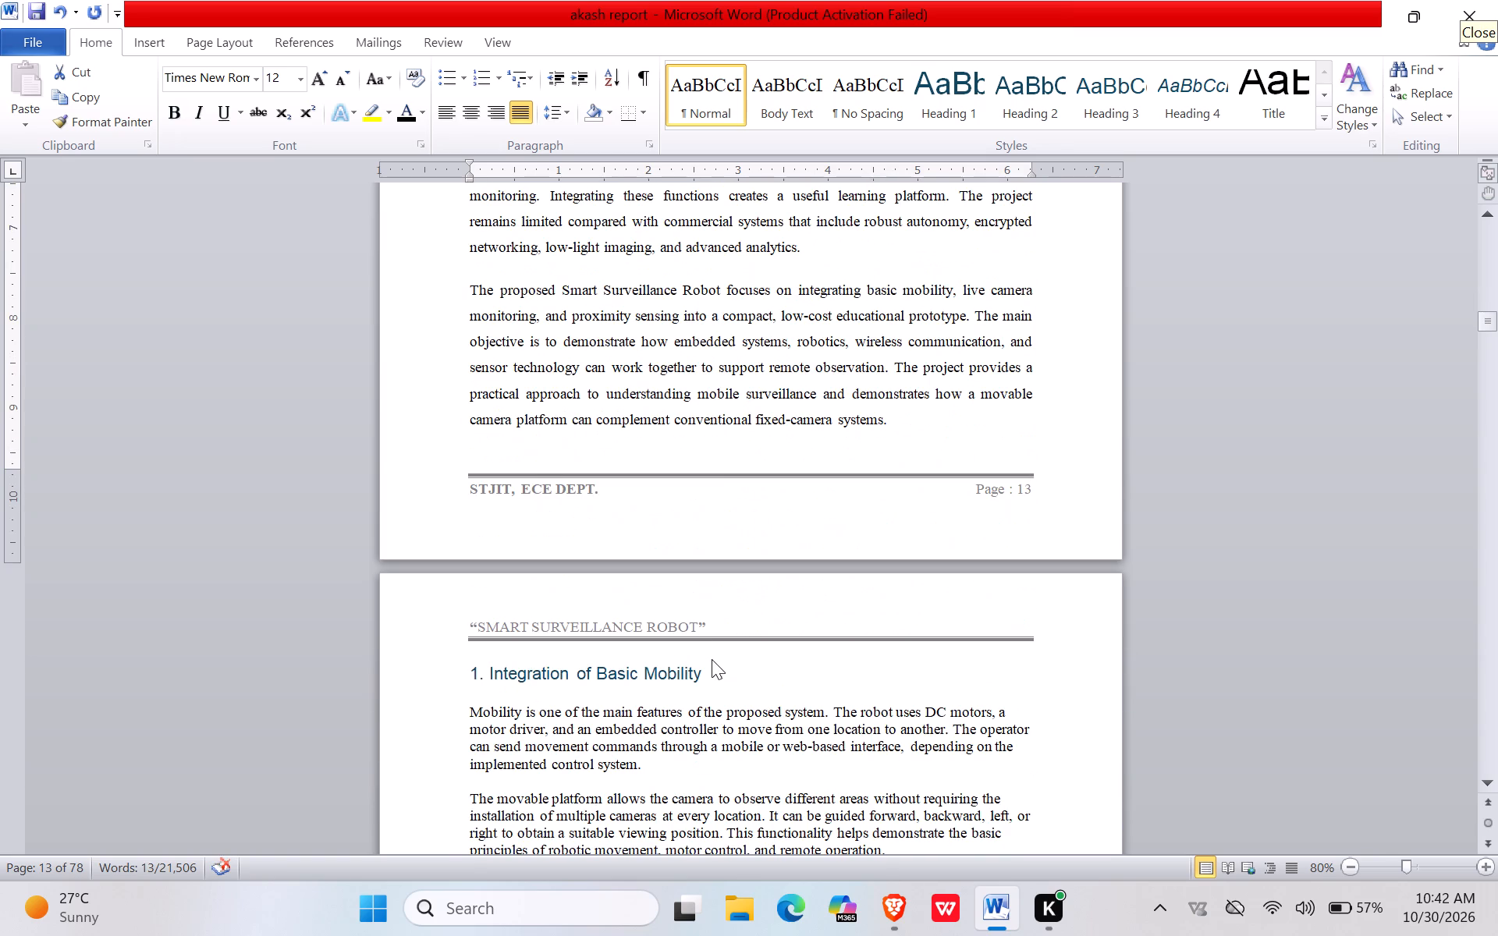
left_click_drag(712, 673, 455, 665)
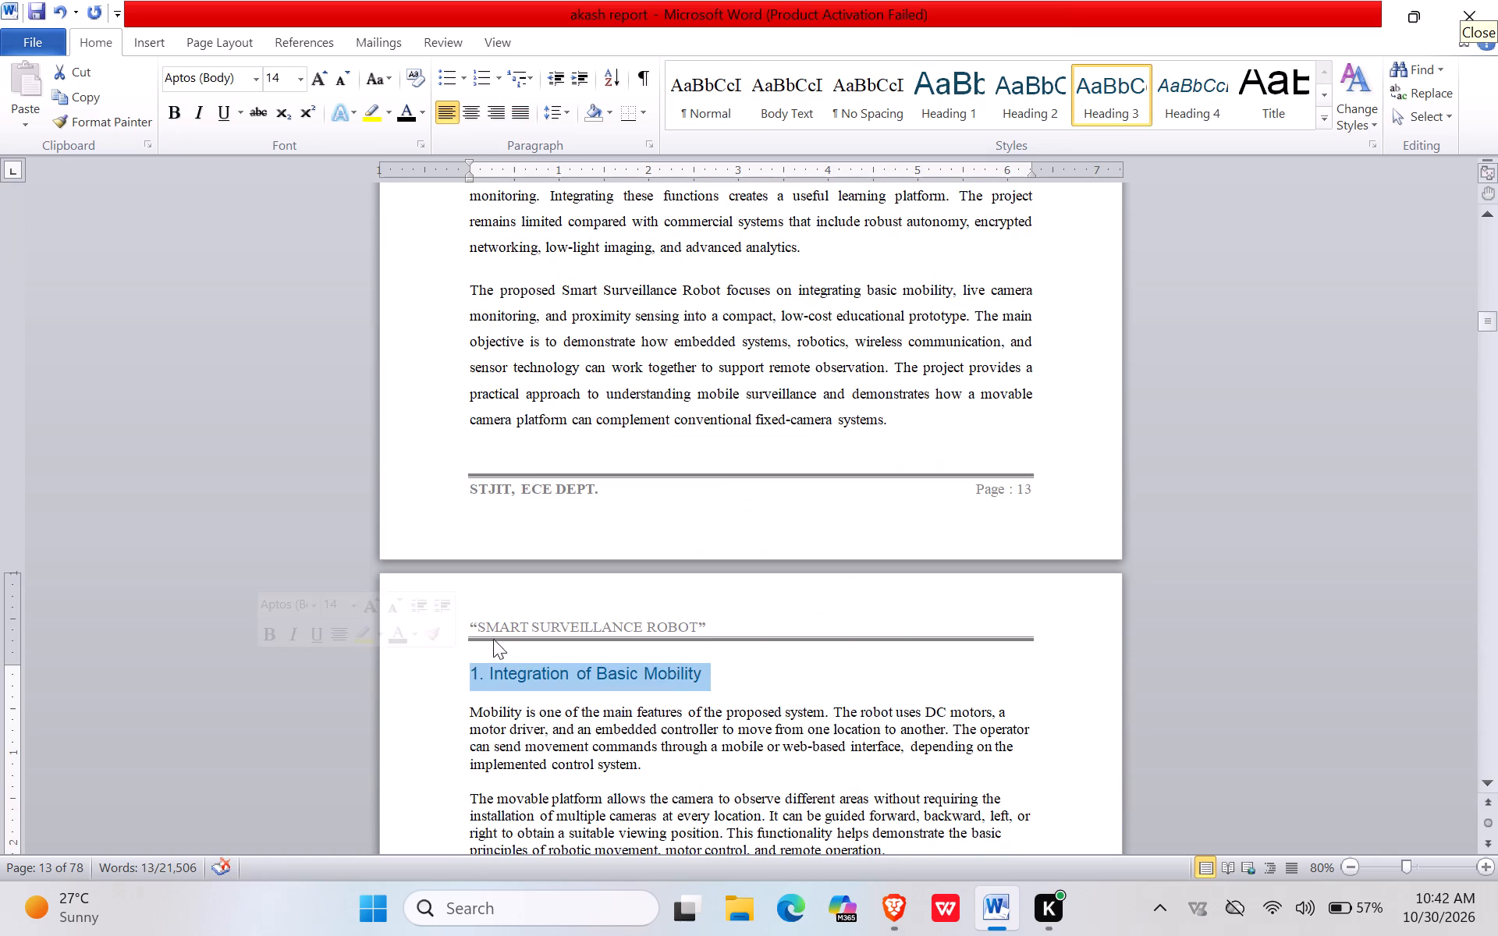
left_click(402, 641)
double_click(398, 604)
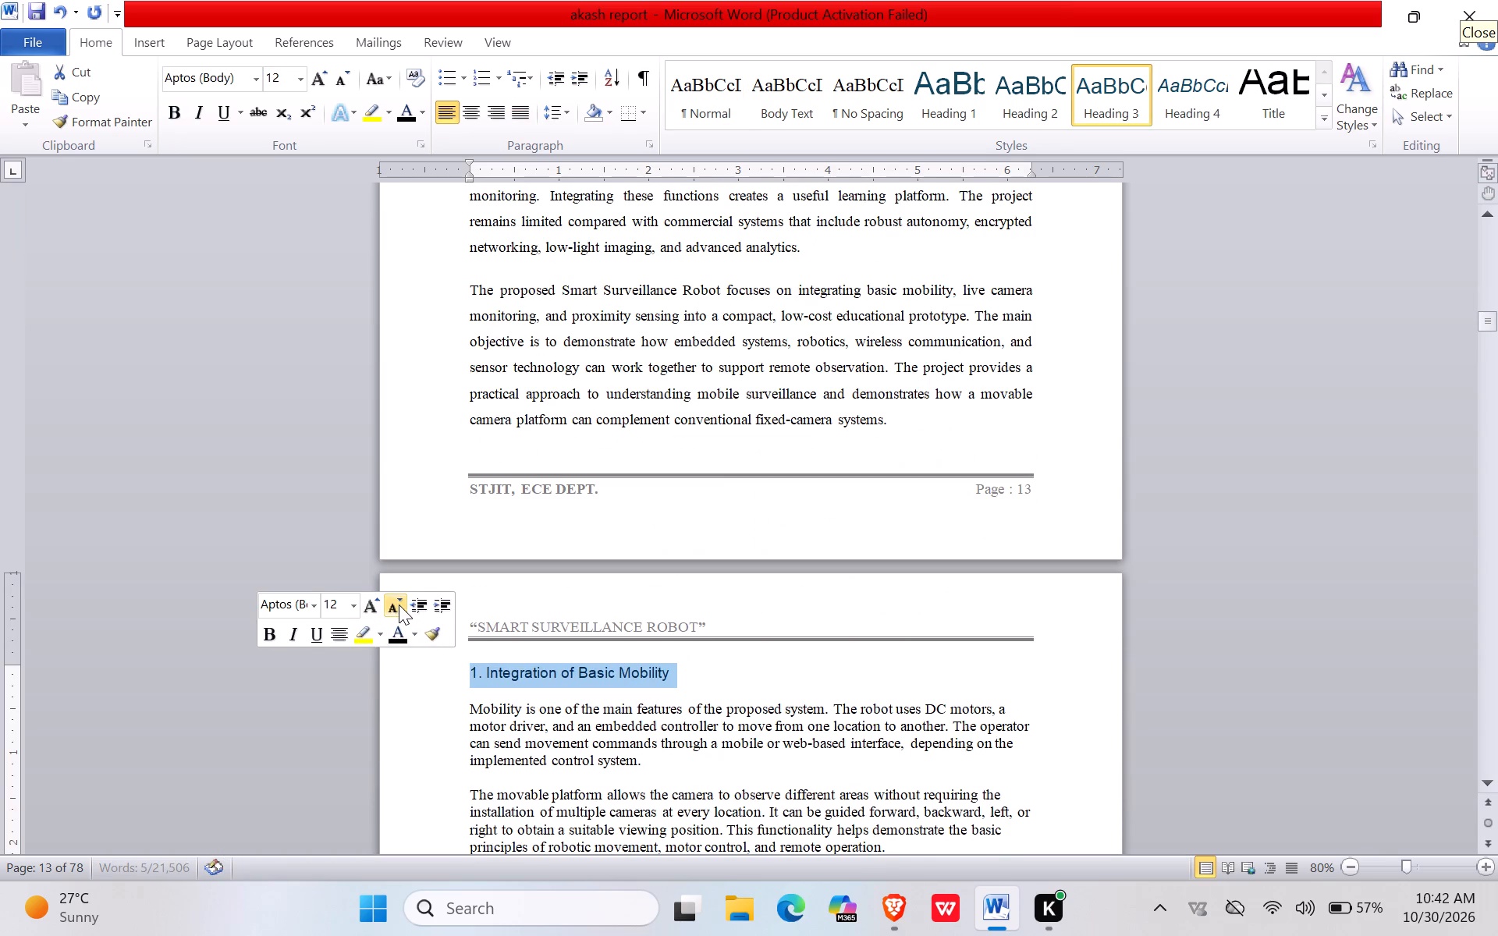
left_click(474, 672)
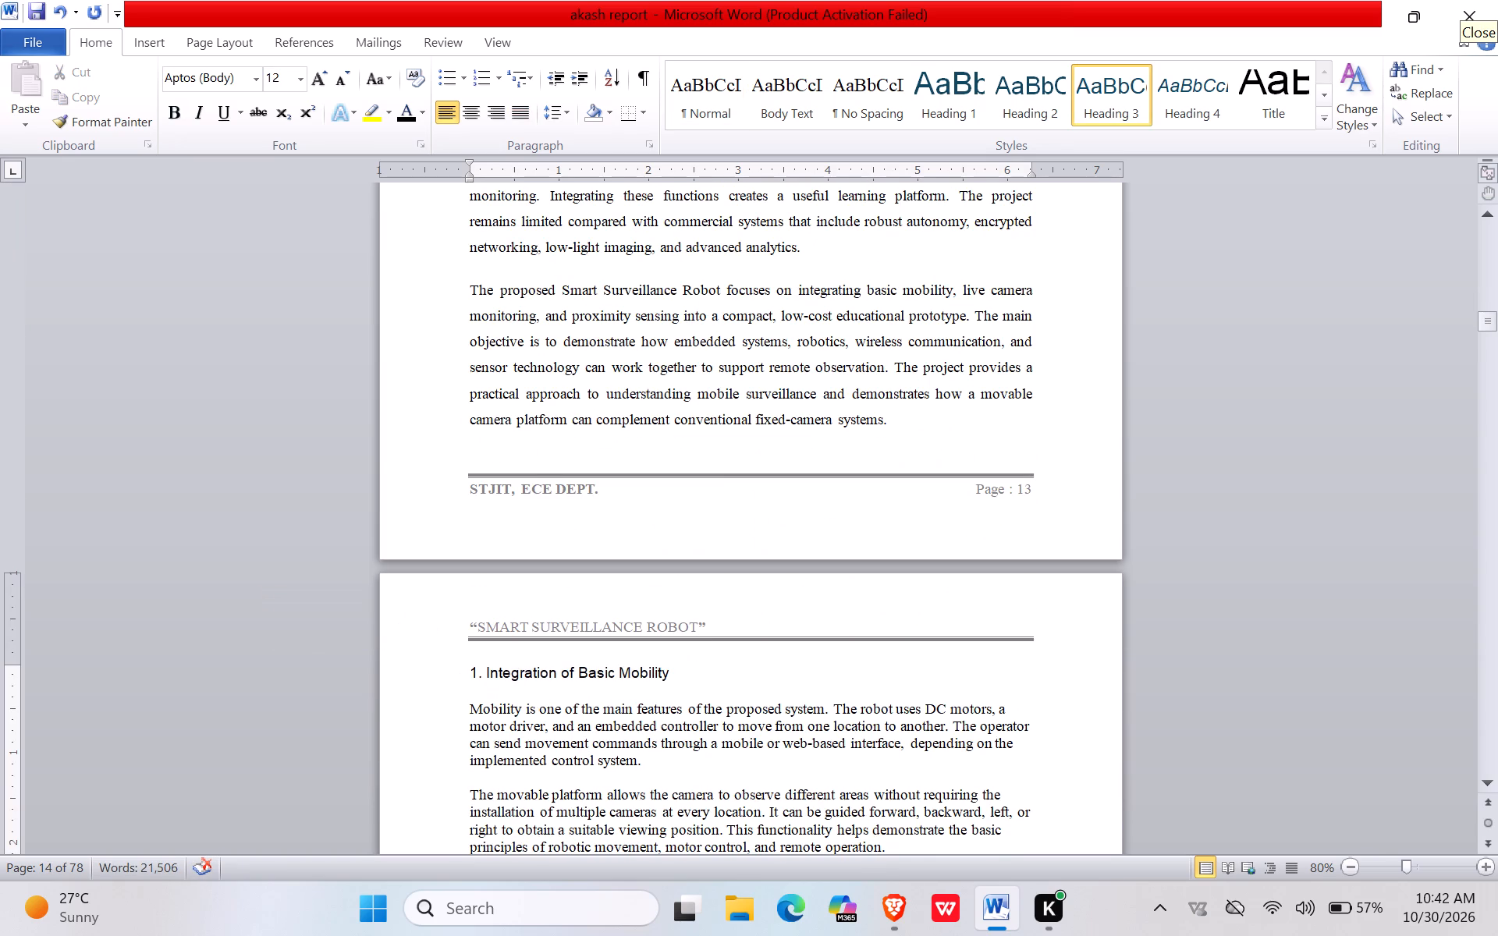
type("1.")
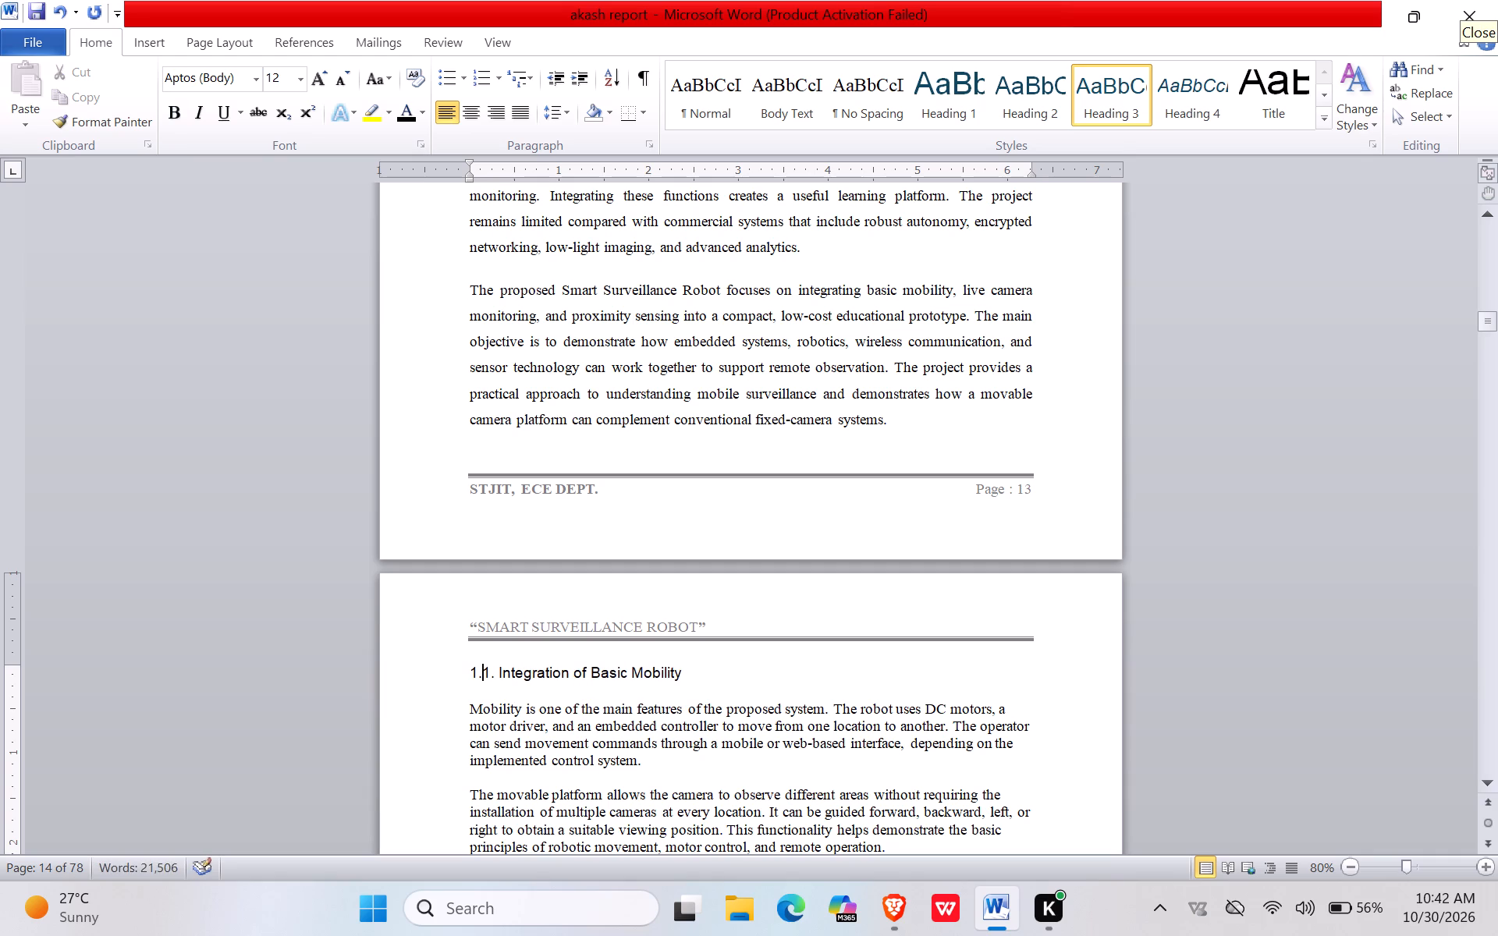
type("7.")
Make the "Live Camera Monitoring" heading bold and black at 12 pt.
scroll(693, 647, "down", 2)
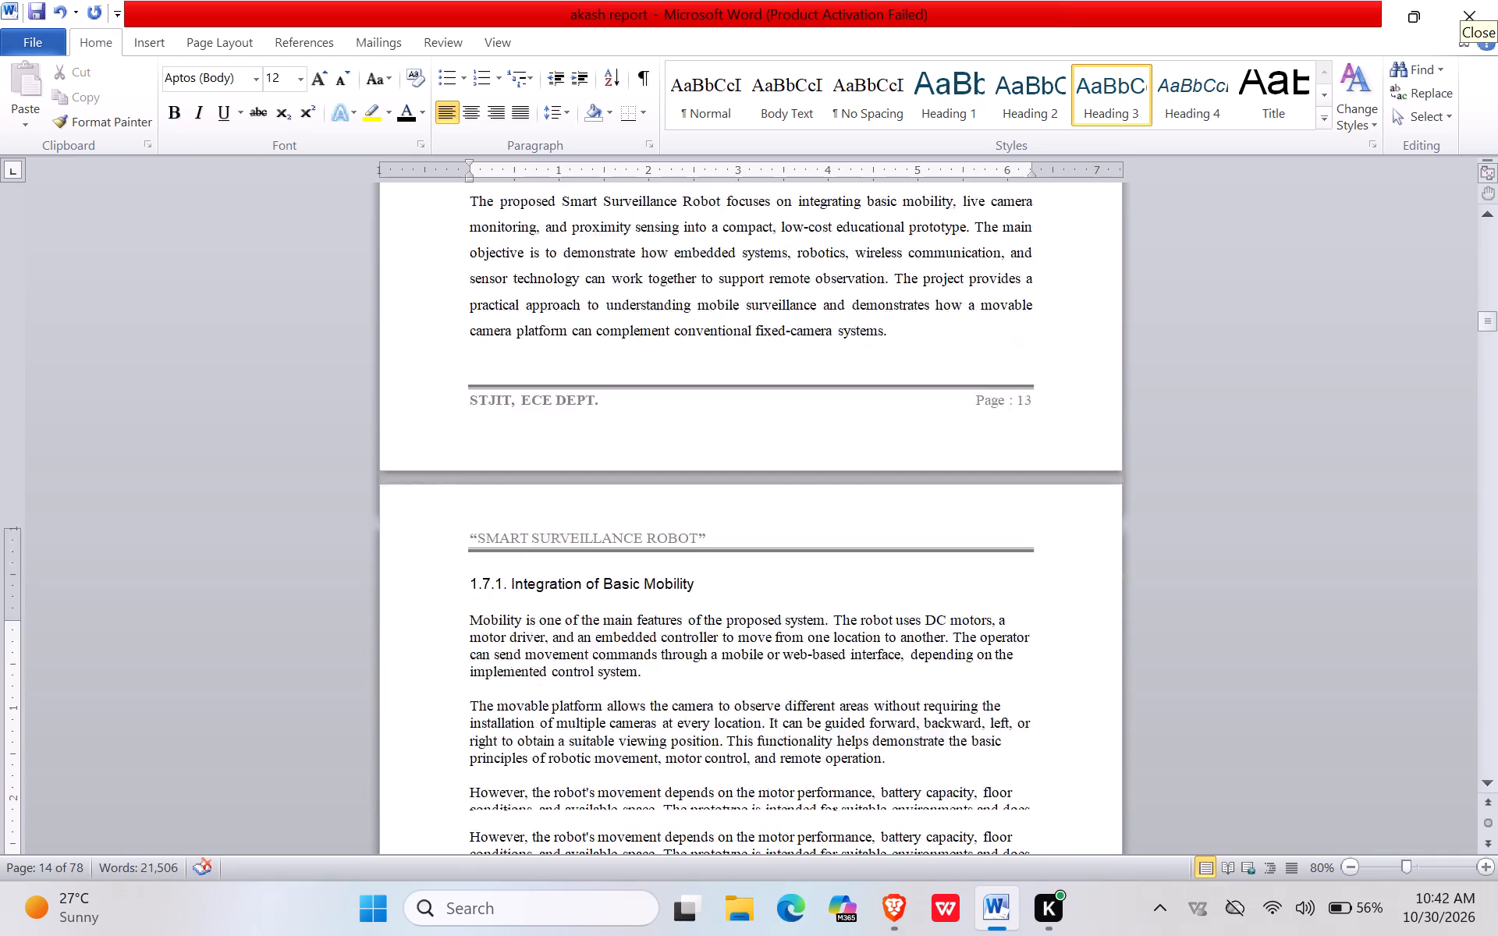
scroll(693, 647, "down", 1)
scroll(695, 647, "up", 9)
scroll(698, 637, "down", 9)
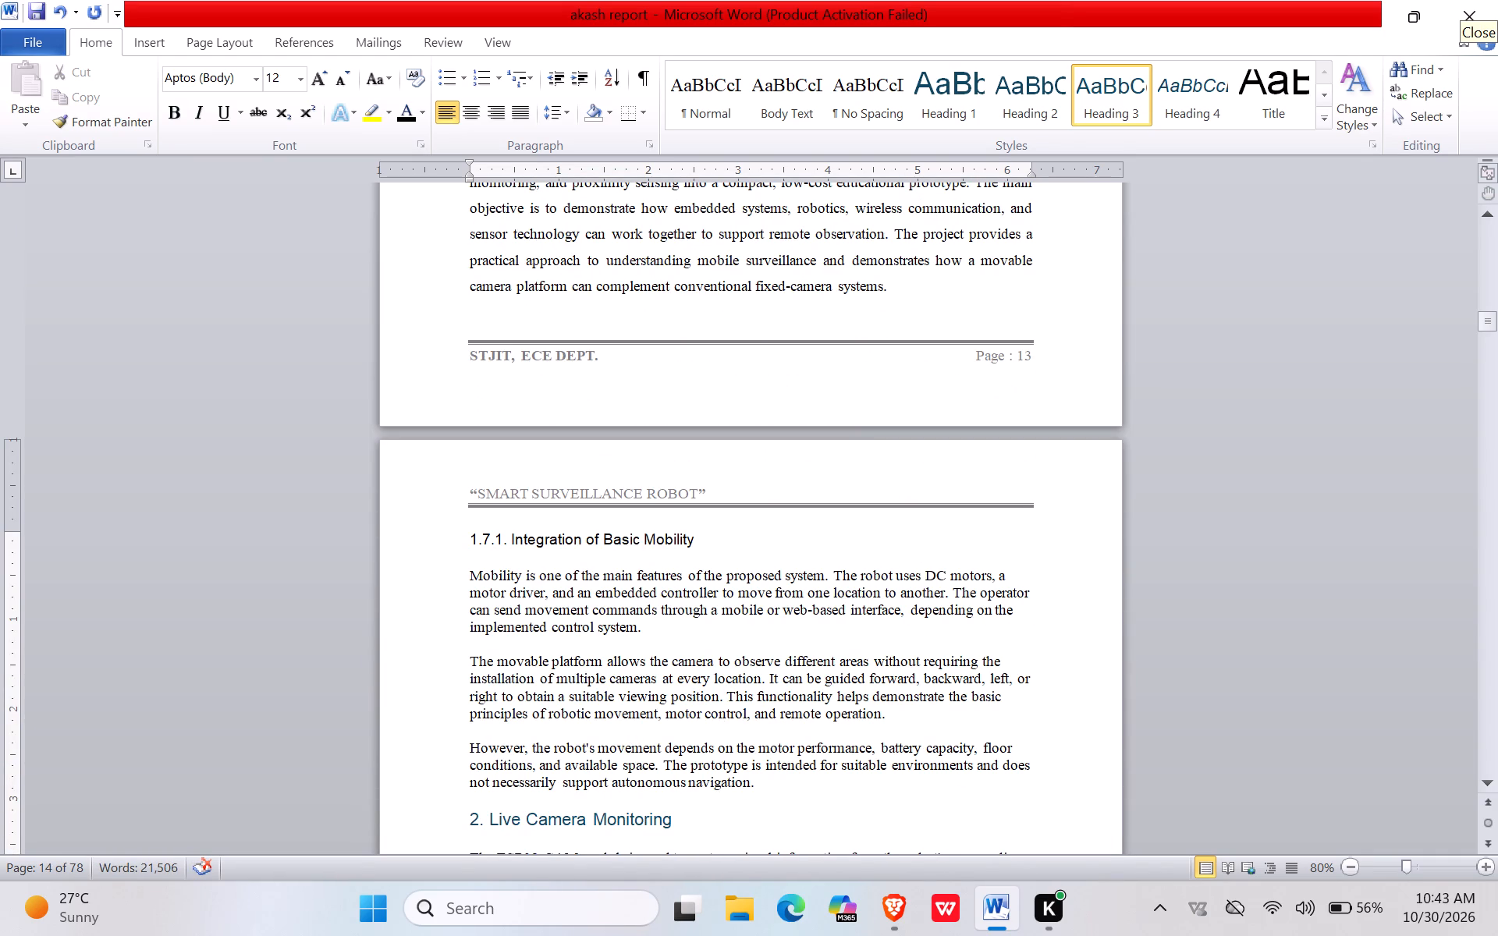
left_click_drag(690, 816, 466, 821)
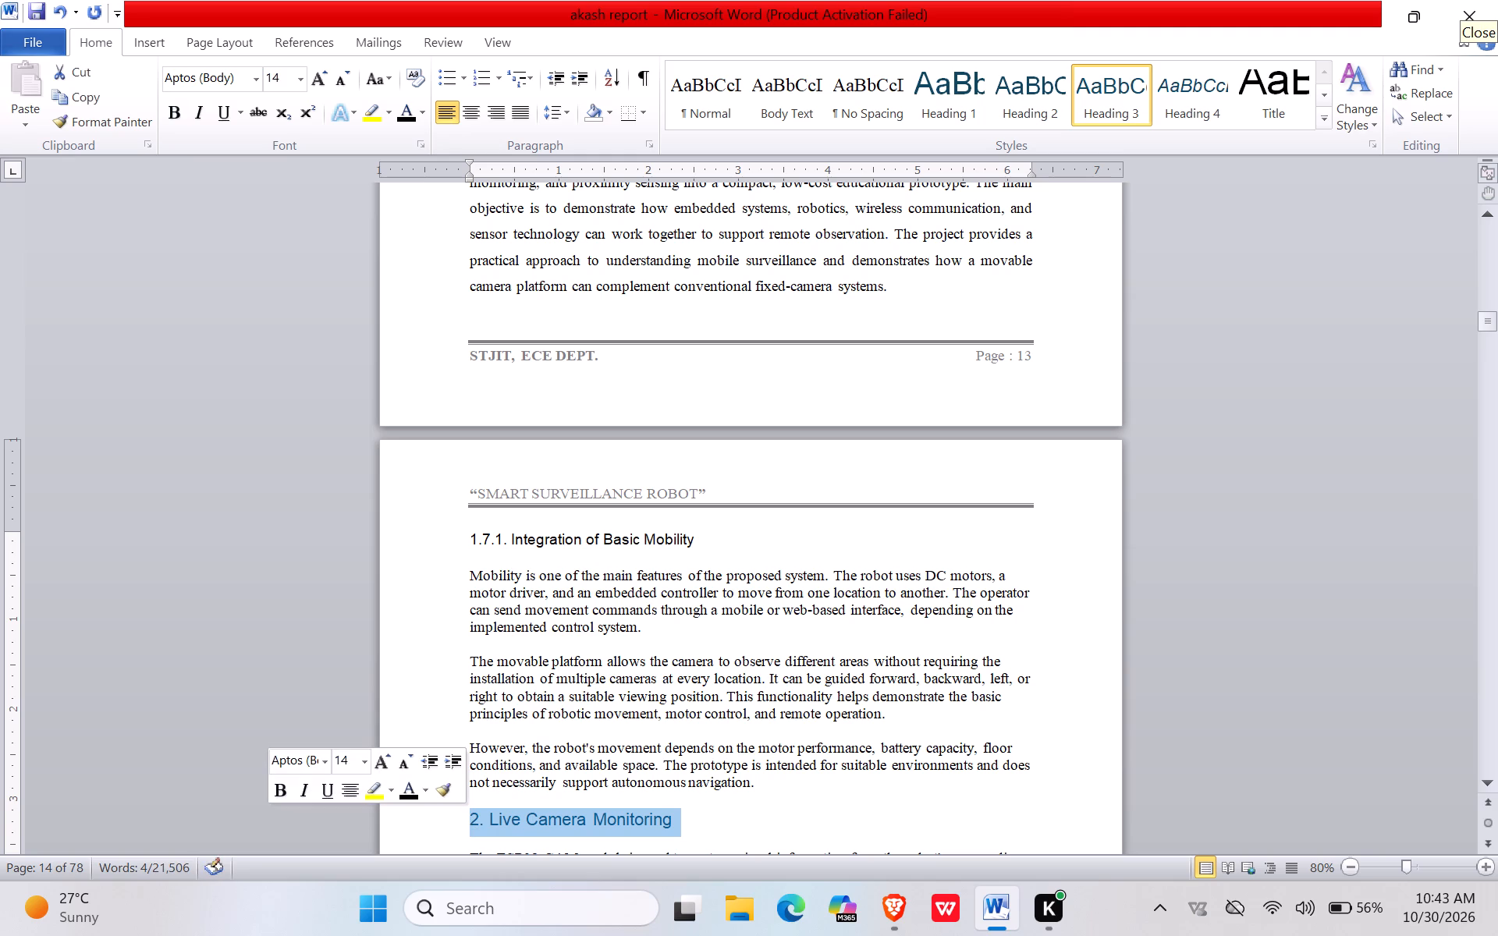
left_click(270, 789)
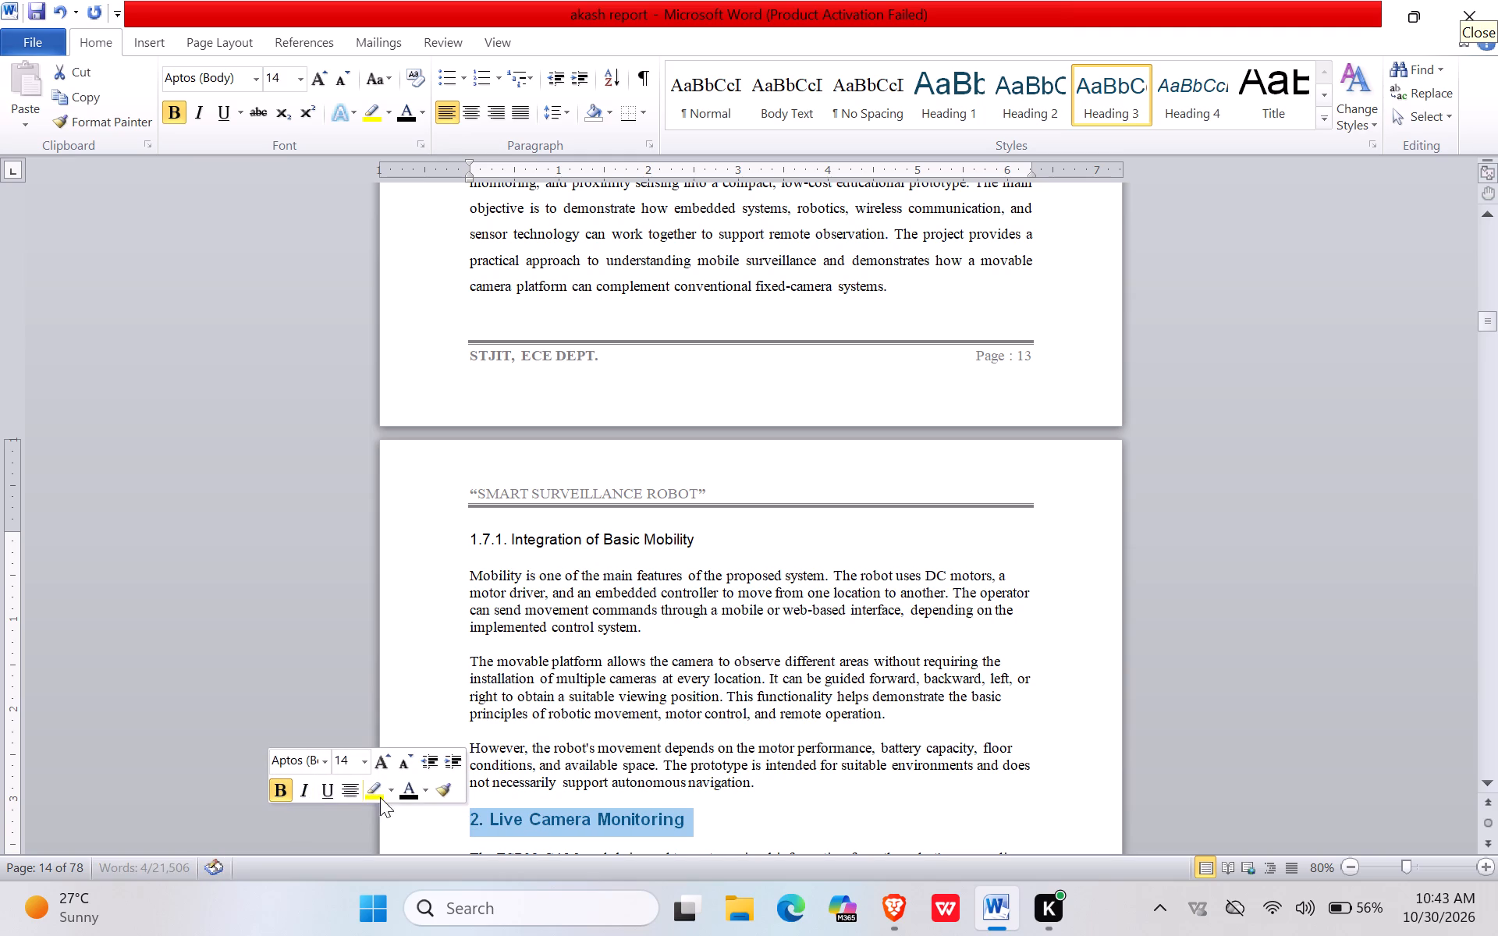
left_click(408, 795)
double_click(401, 757)
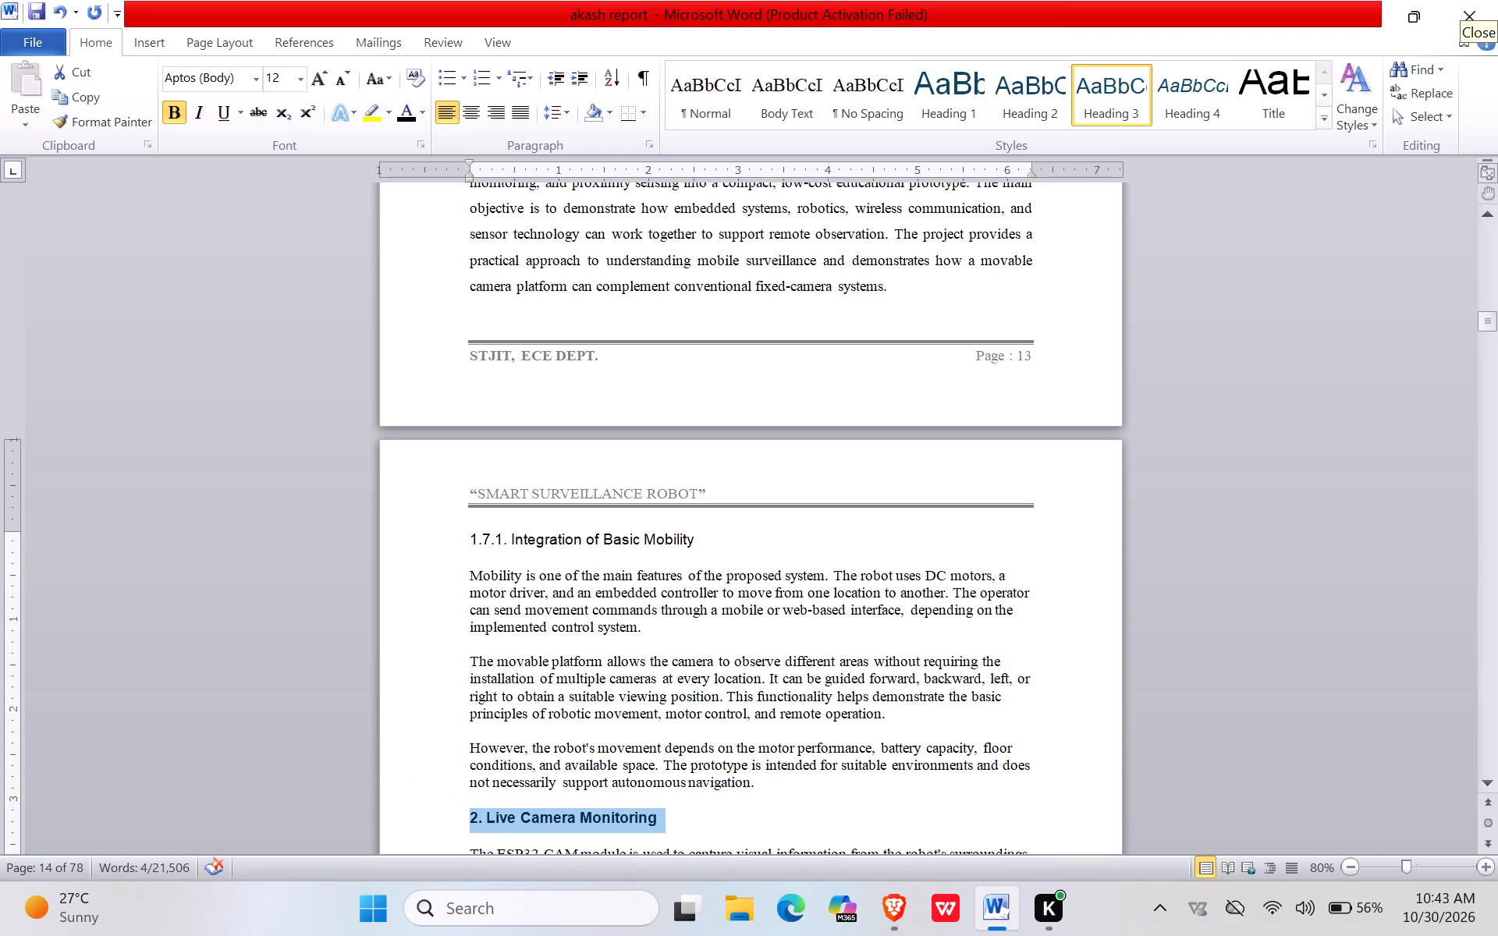
Bold the 1.7.1 Integration of Basic Mobility heading.
left_click_drag(464, 530, 799, 521)
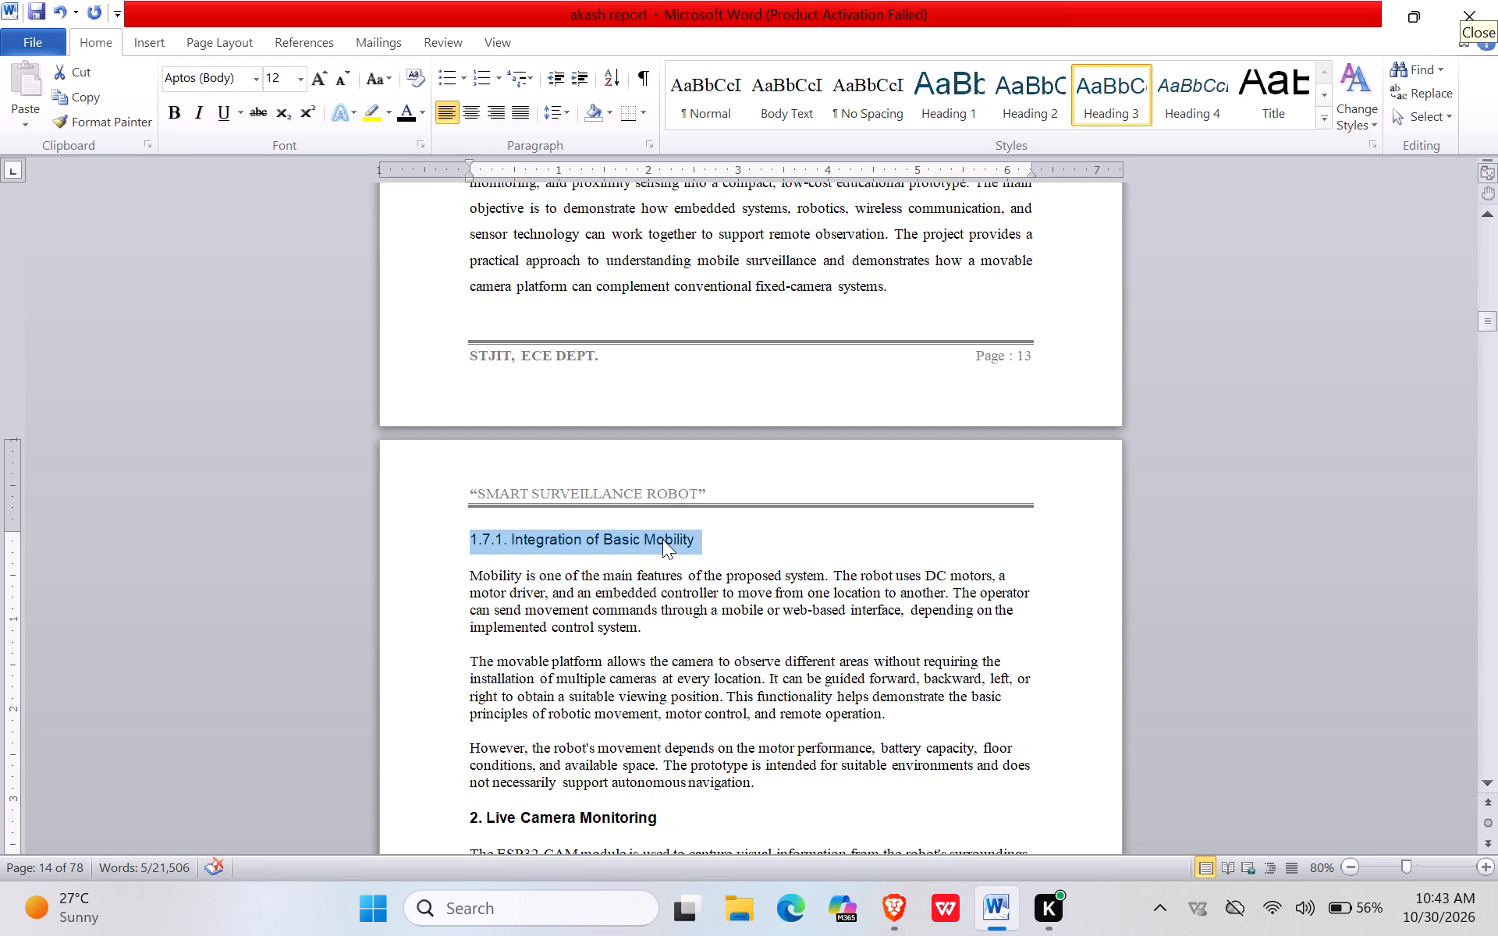
left_click(164, 116)
Renumber the "Live Camera Monitoring" heading as 1.7.2.
left_click(468, 814)
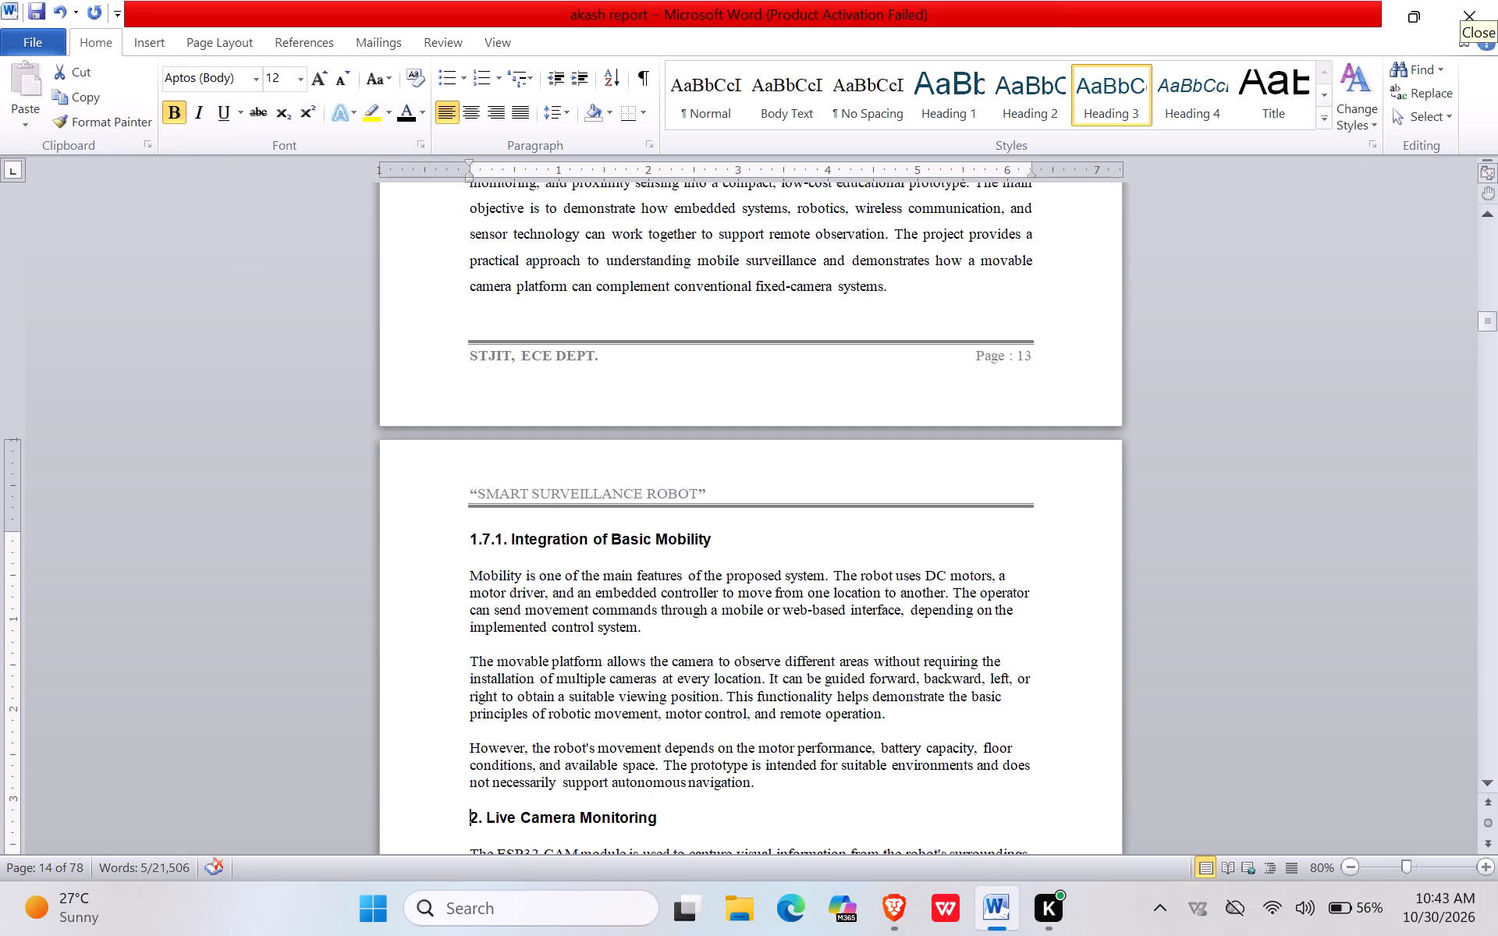
type("1.7.")
Make the "Proximity Sensing and Obstacle Detection" heading bold and black at 12 pt and renumber it 1.7.3.
scroll(621, 848, "down", 2)
scroll(640, 664, "down", 3)
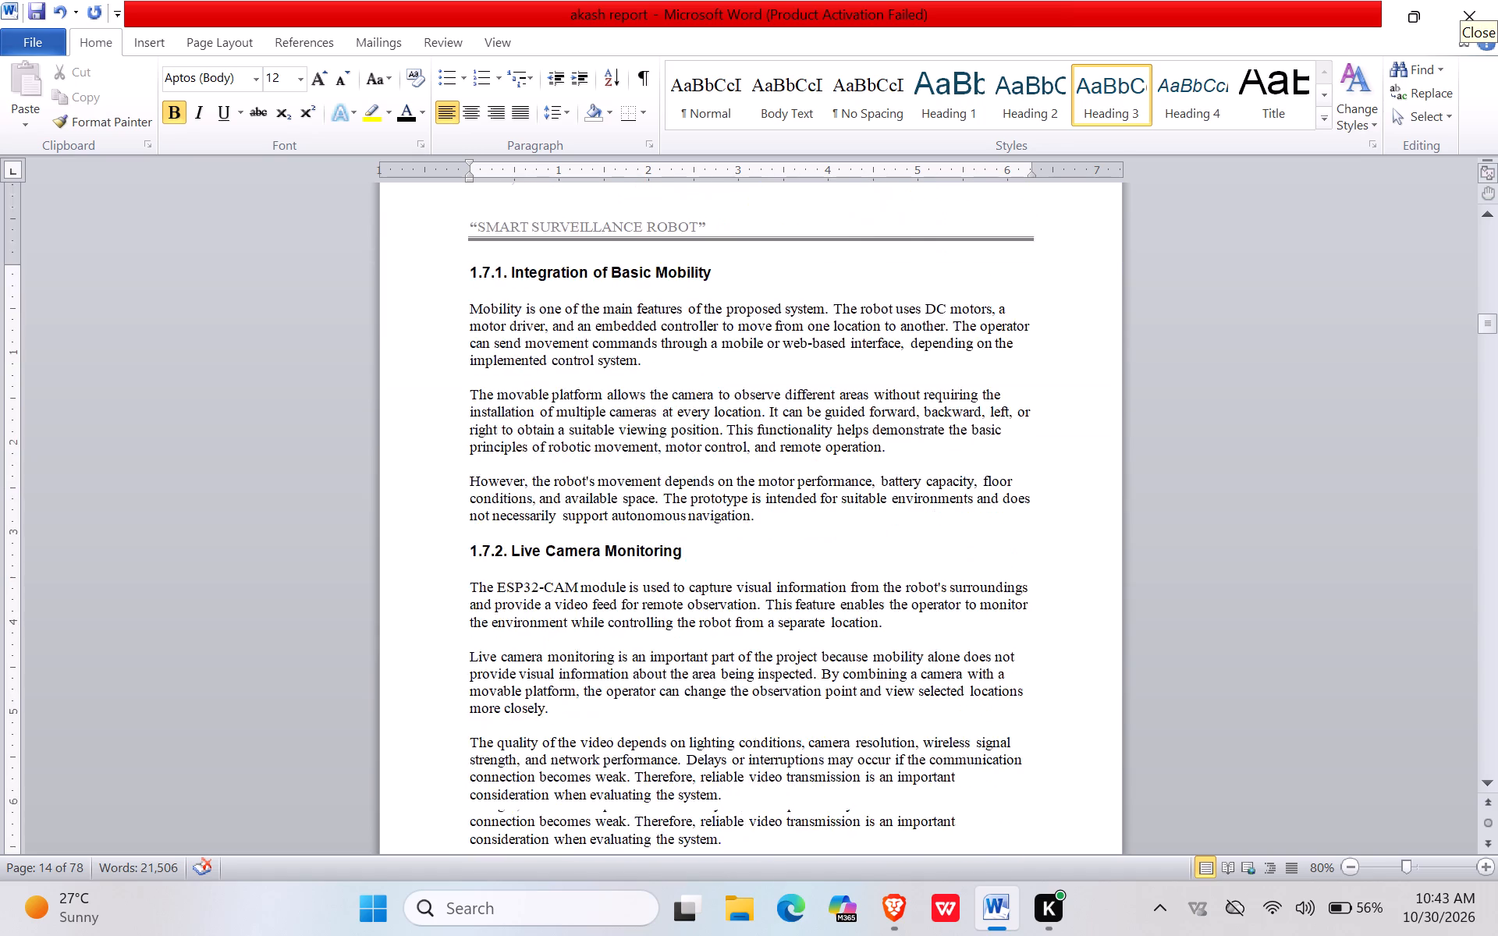
scroll(640, 664, "down", 3)
left_click_drag(825, 739, 463, 757)
left_click(402, 732)
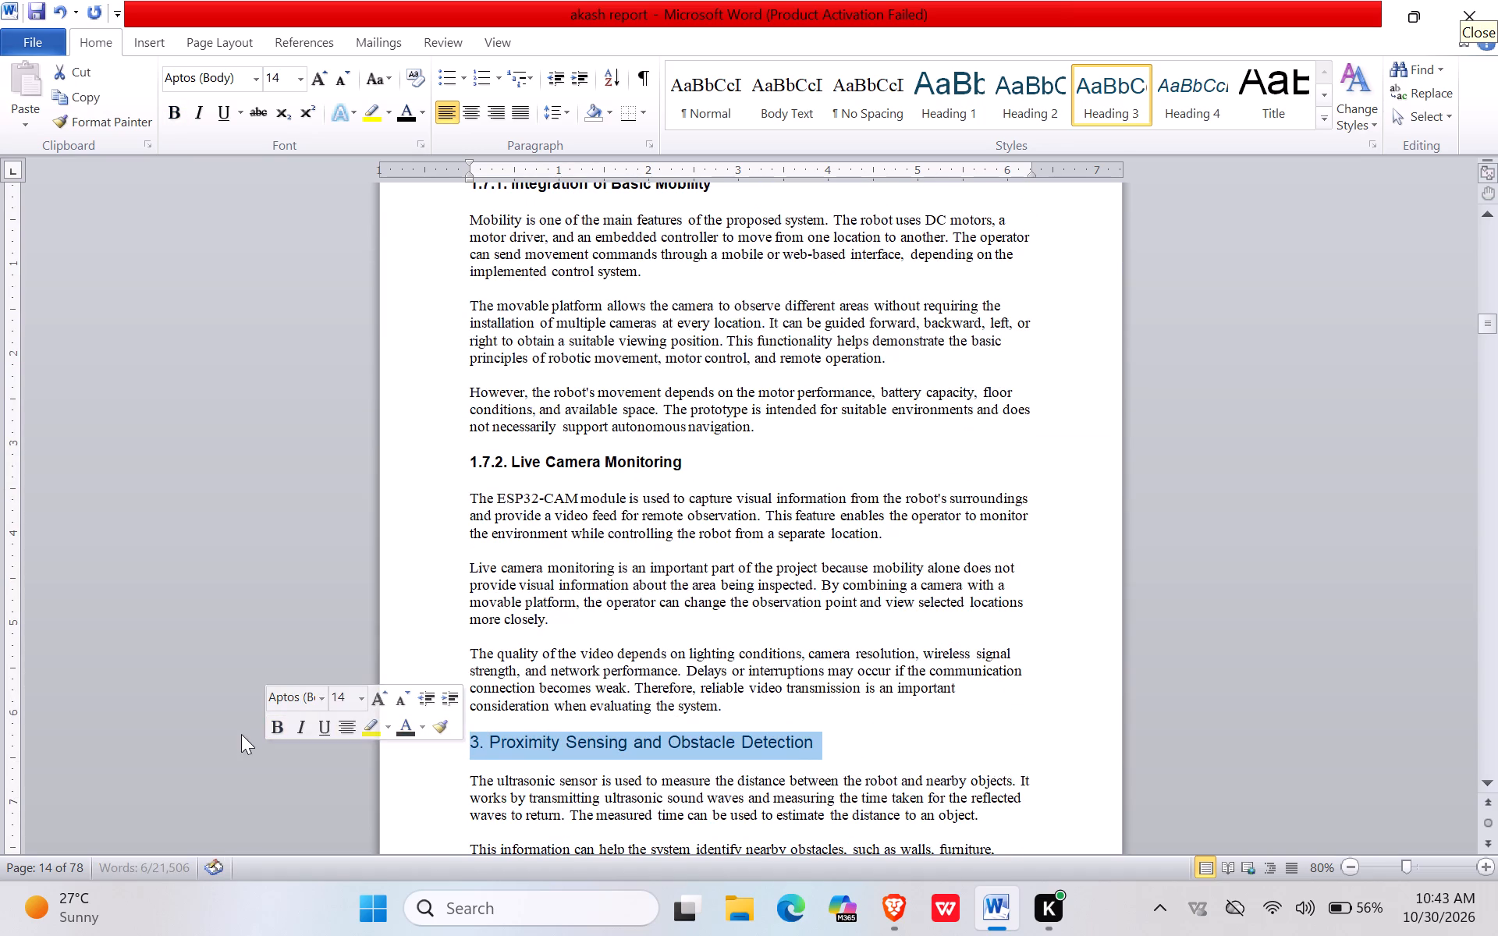
left_click(268, 727)
double_click(398, 701)
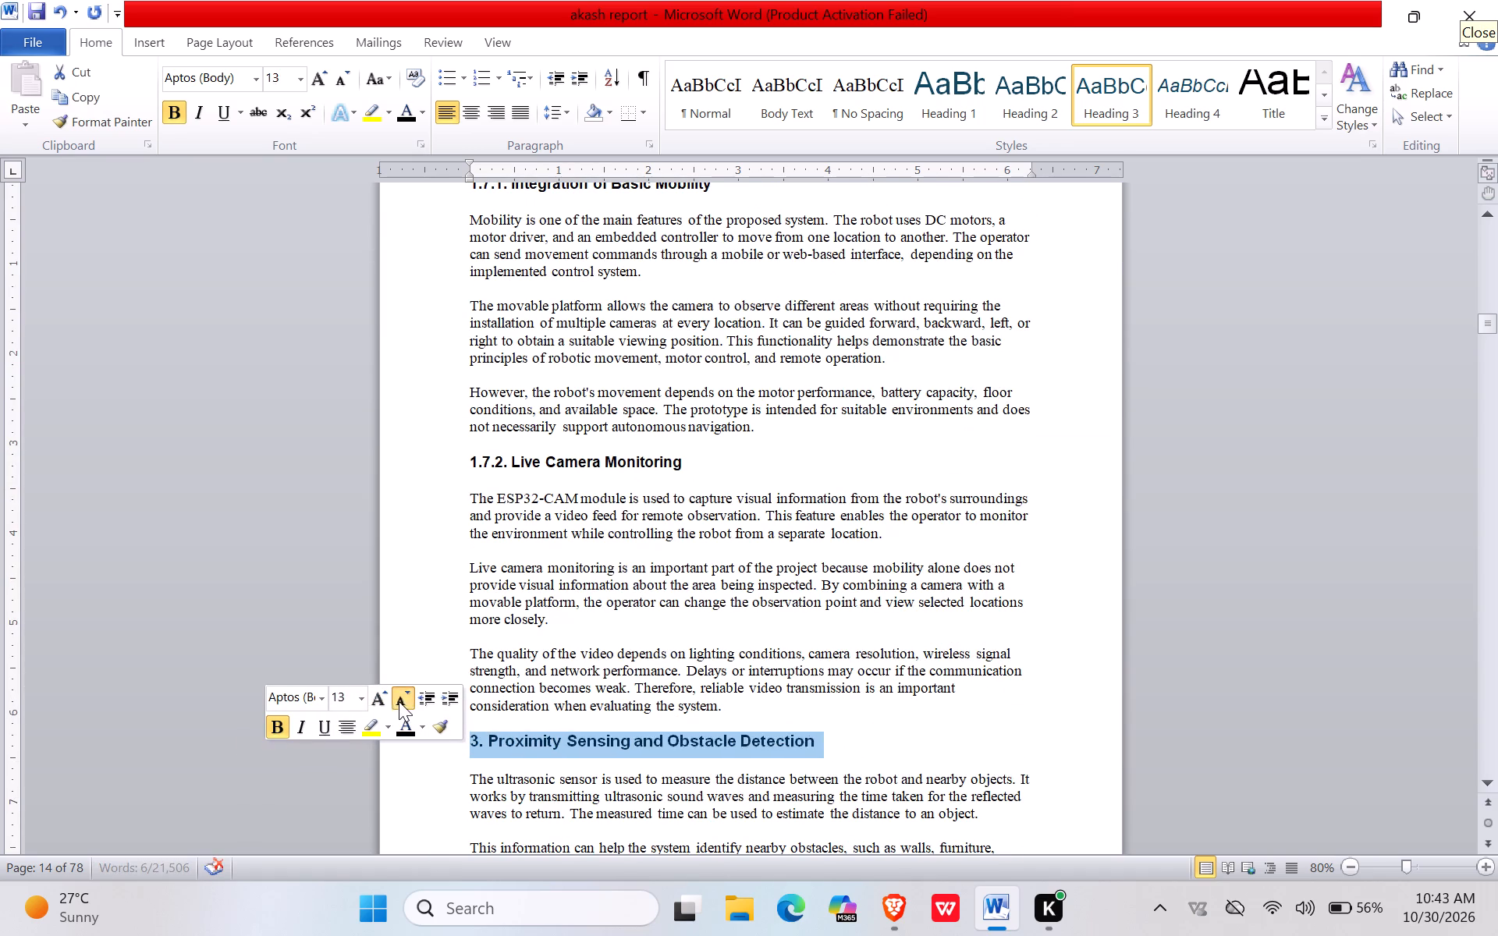
left_click(471, 738)
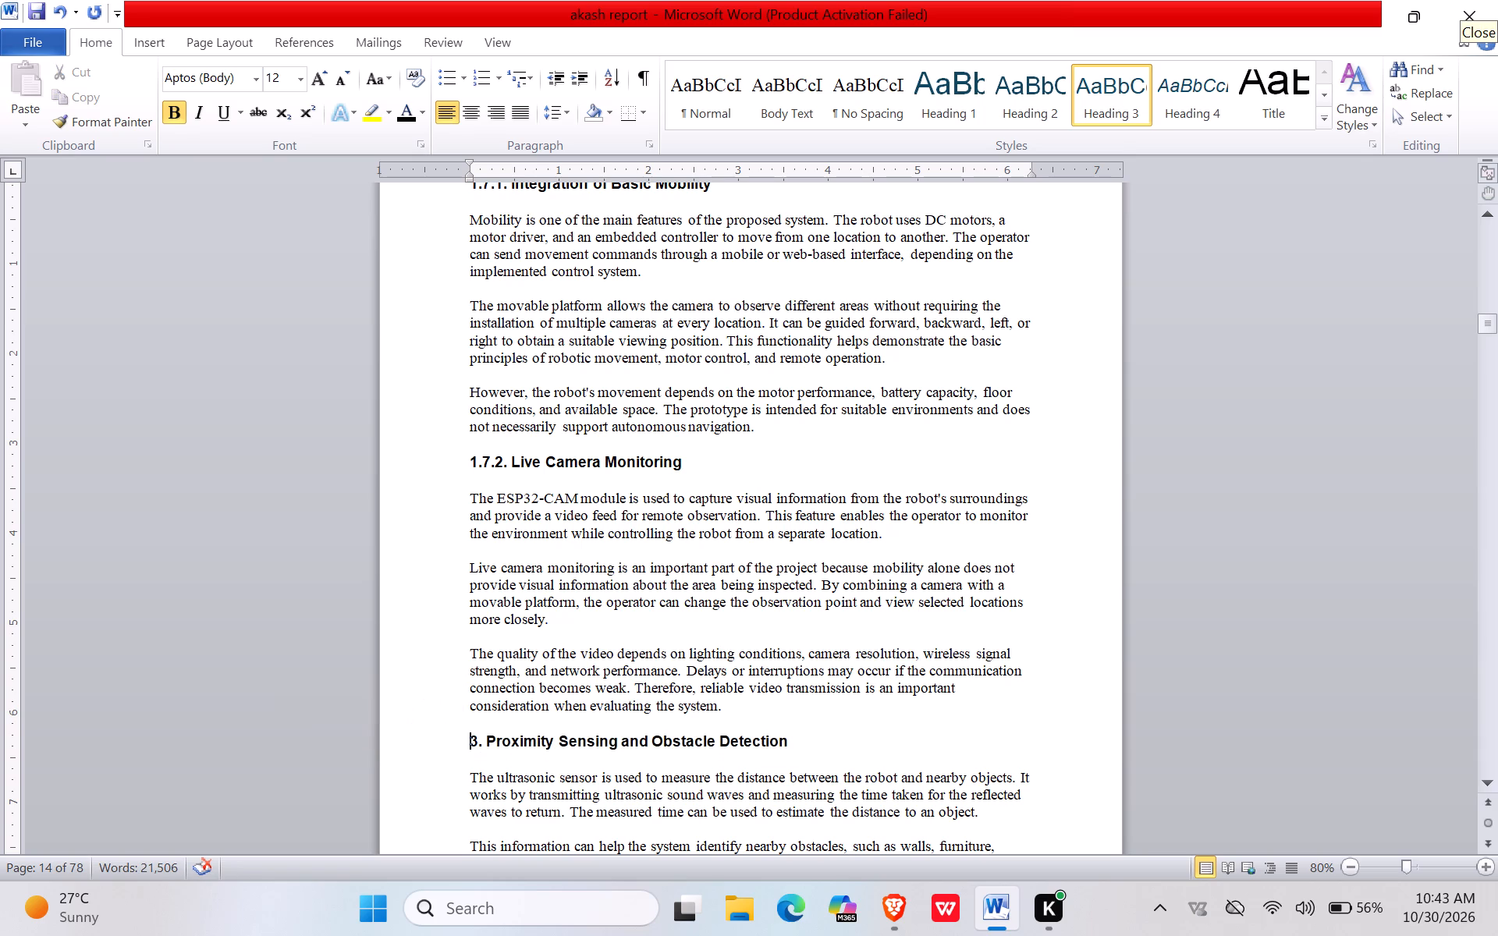
type("1.7.")
Make the "Integration of Hardware and Software" heading bold and black at 12 pt and renumber it 1.7.4.
scroll(790, 758, "down", 5)
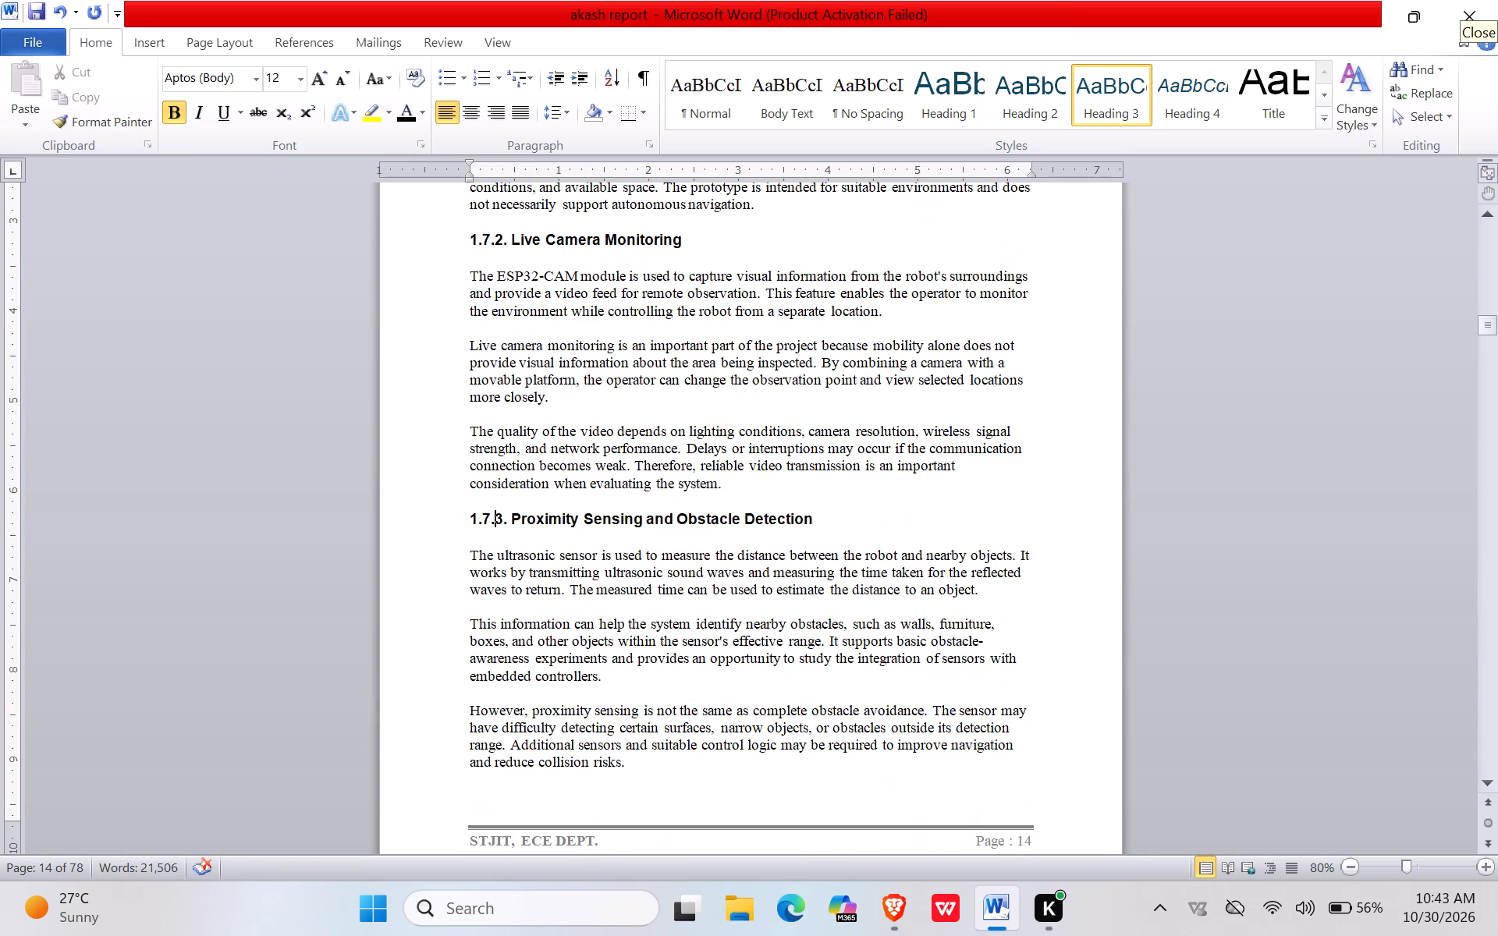
scroll(715, 650, "down", 3)
scroll(696, 647, "up", 5)
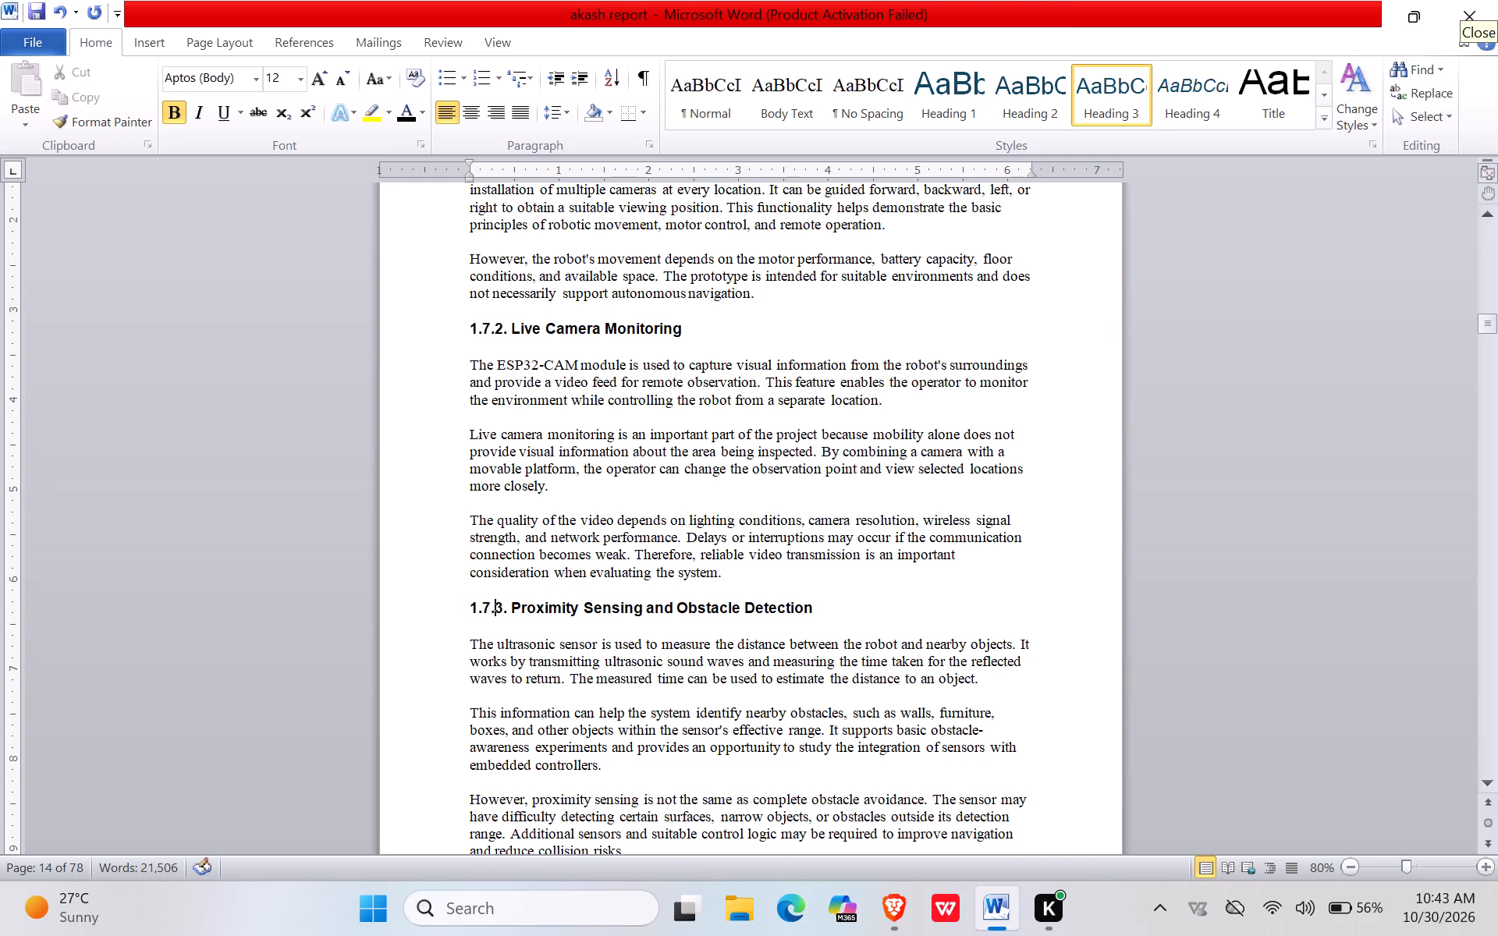
scroll(696, 636, "up", 4)
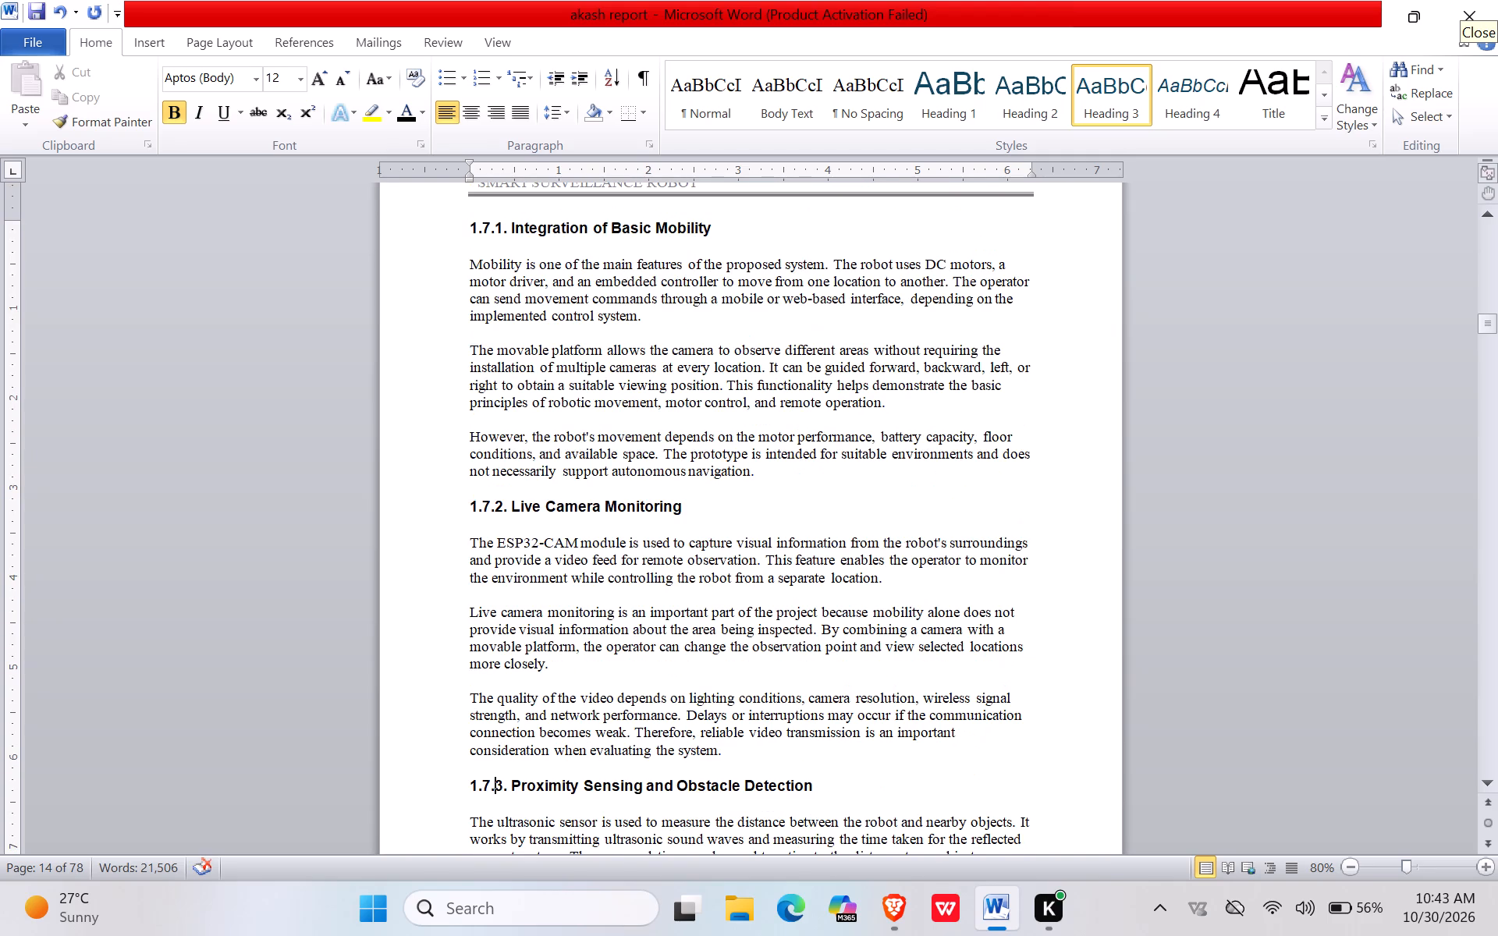
scroll(696, 636, "down", 15)
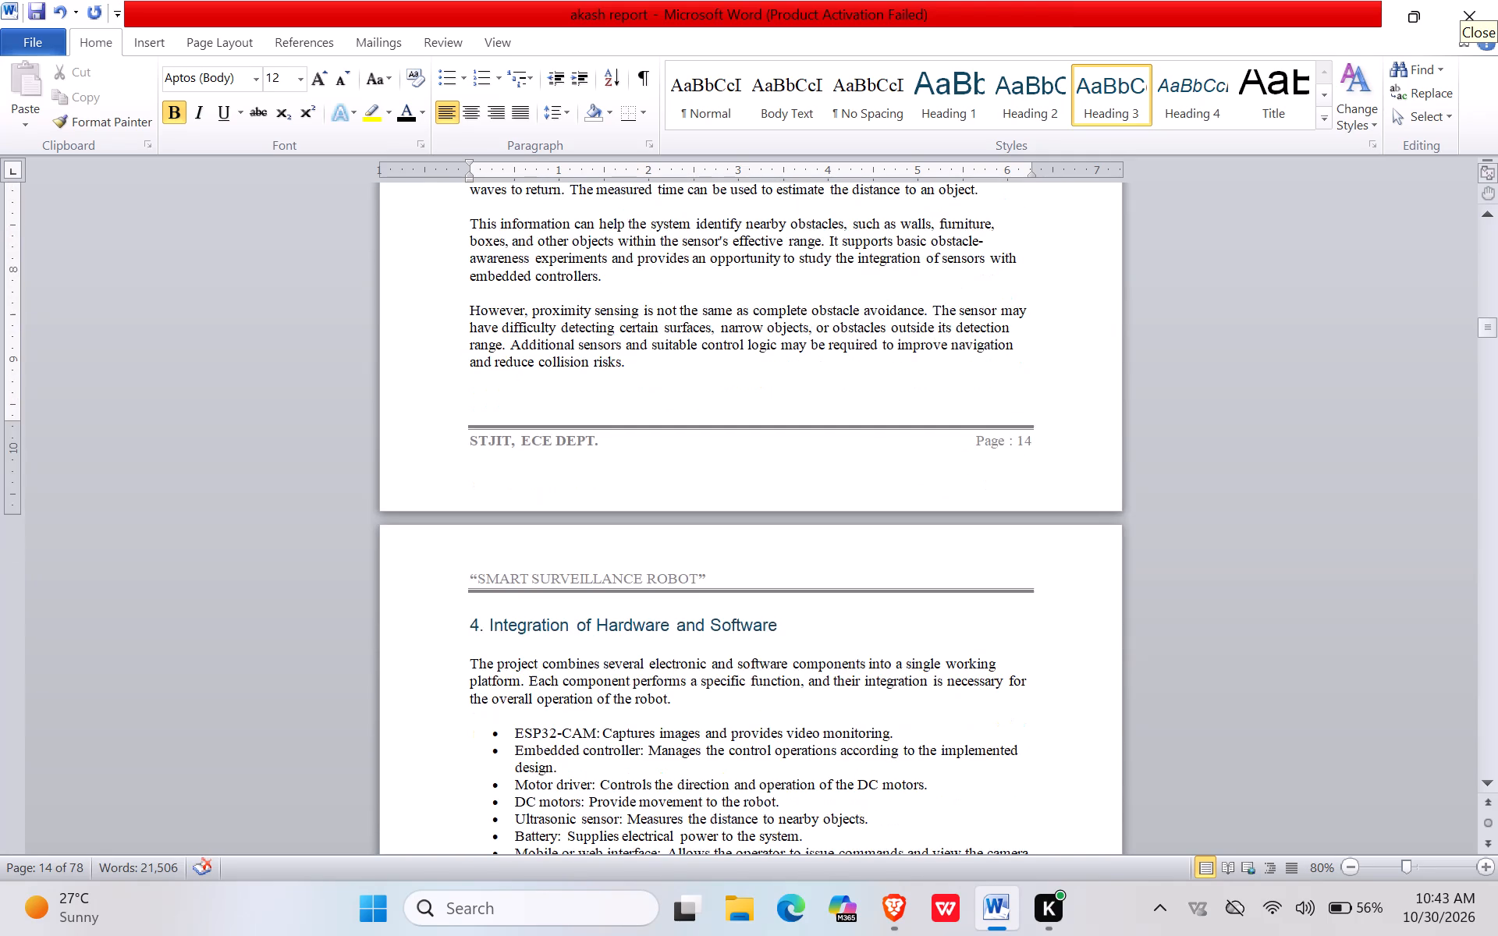
left_click_drag(779, 626, 437, 640)
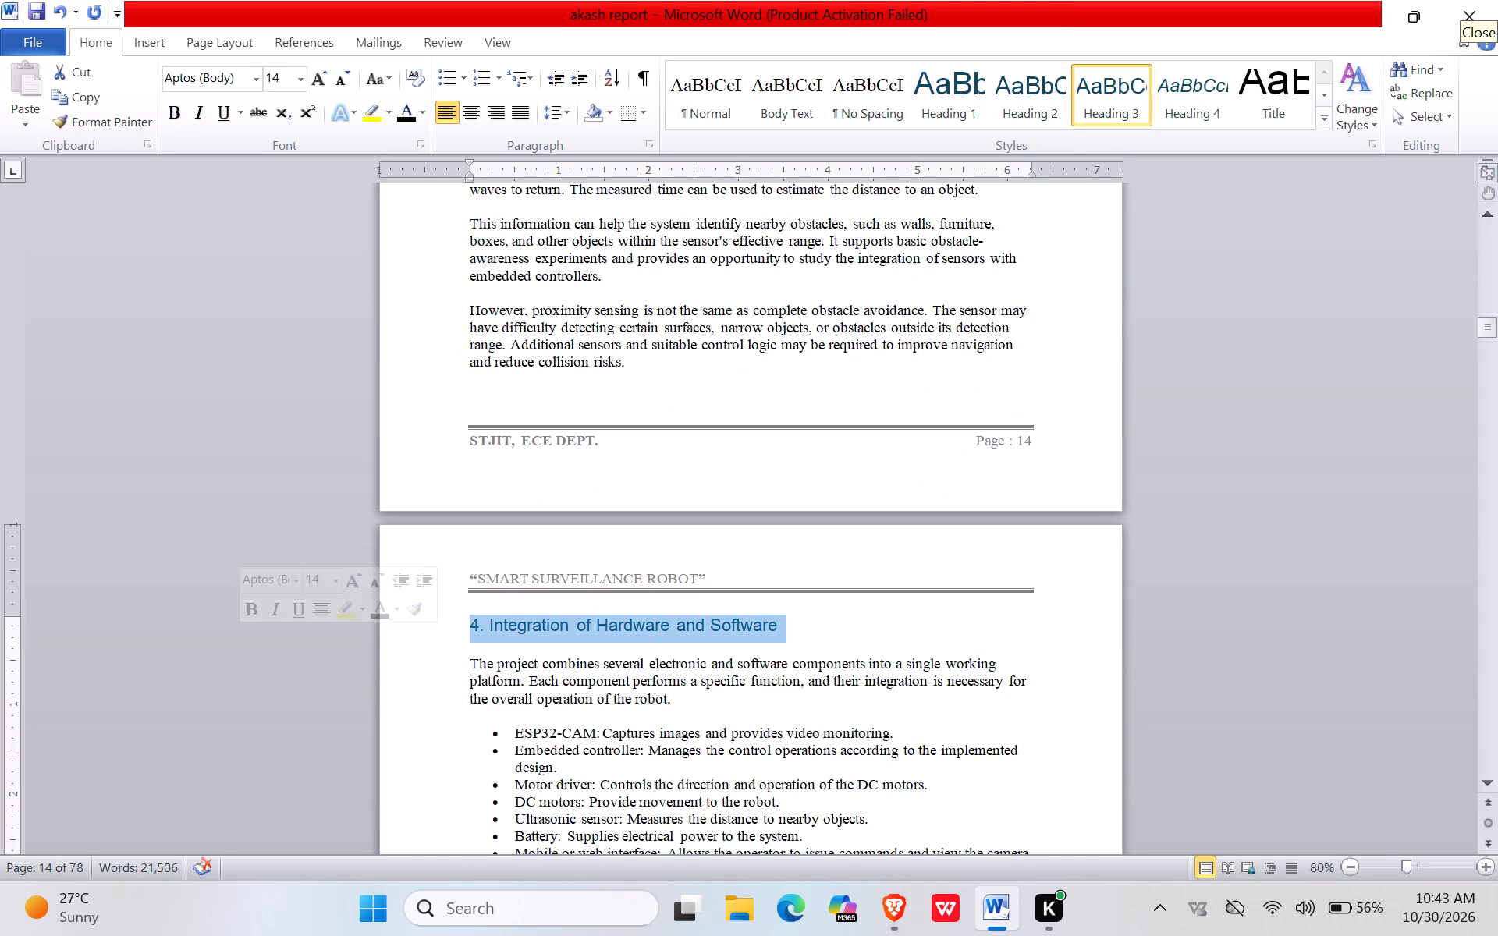
left_click(372, 615)
left_click(251, 617)
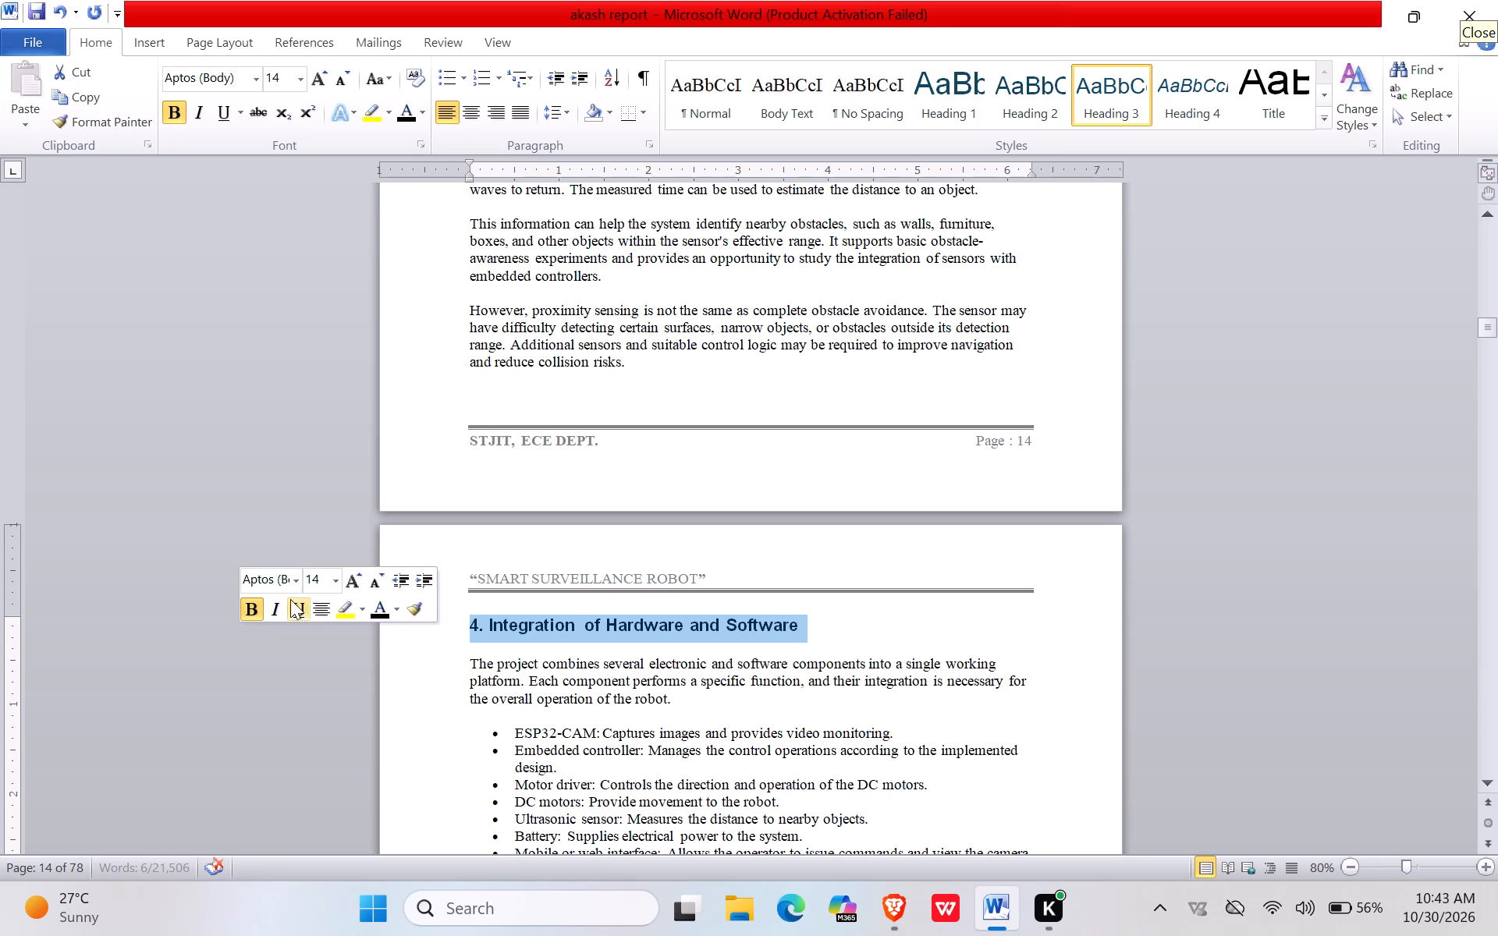
double_click(370, 580)
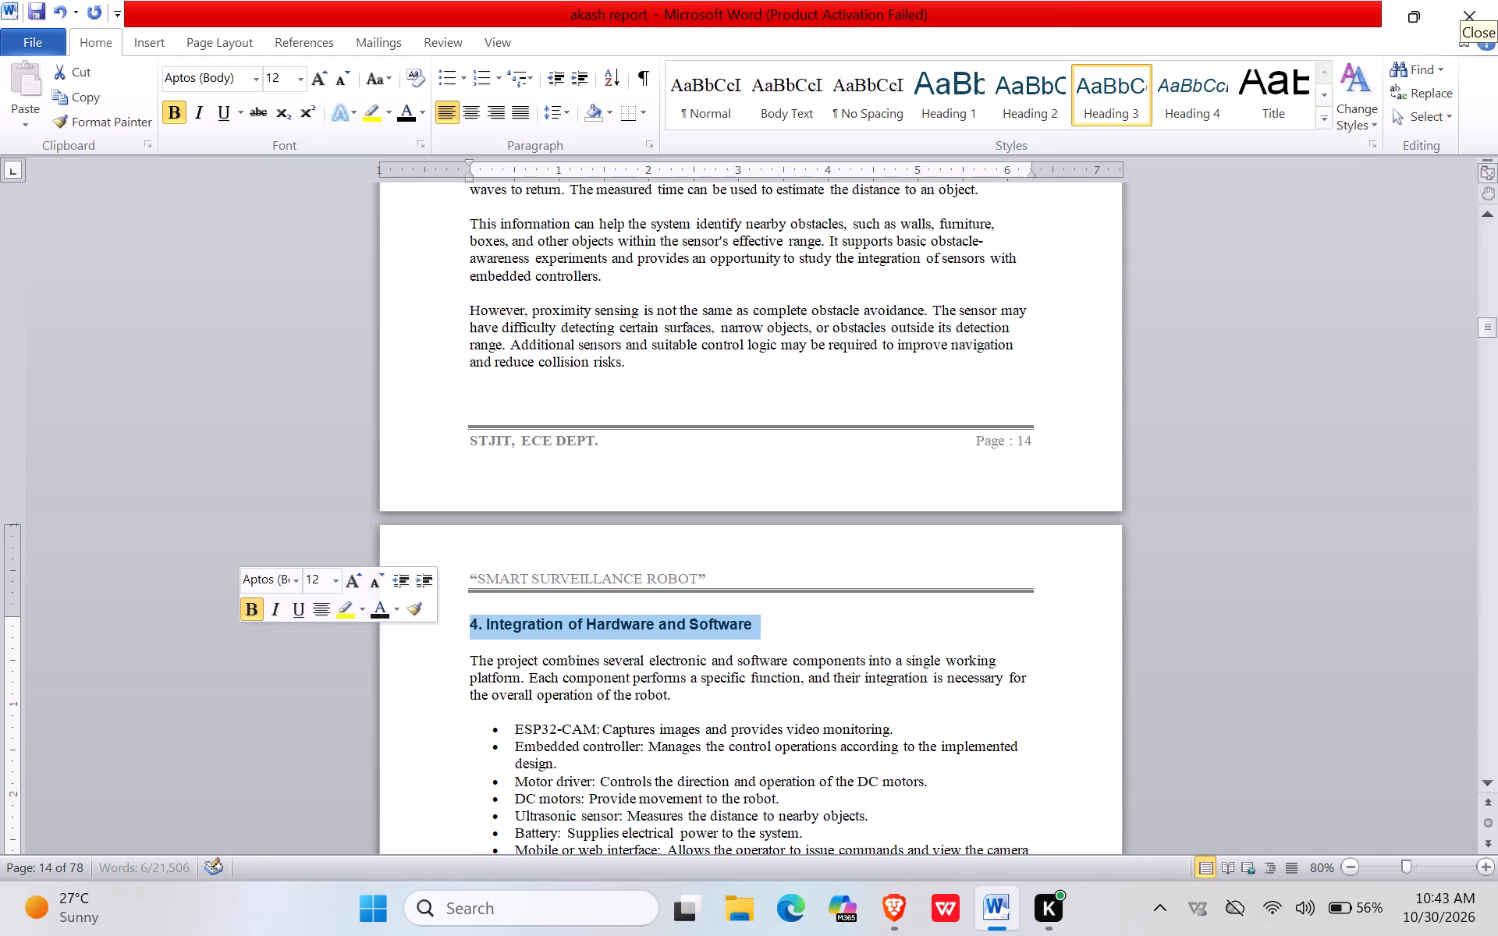
left_click_drag(460, 626, 467, 626)
left_click(470, 627)
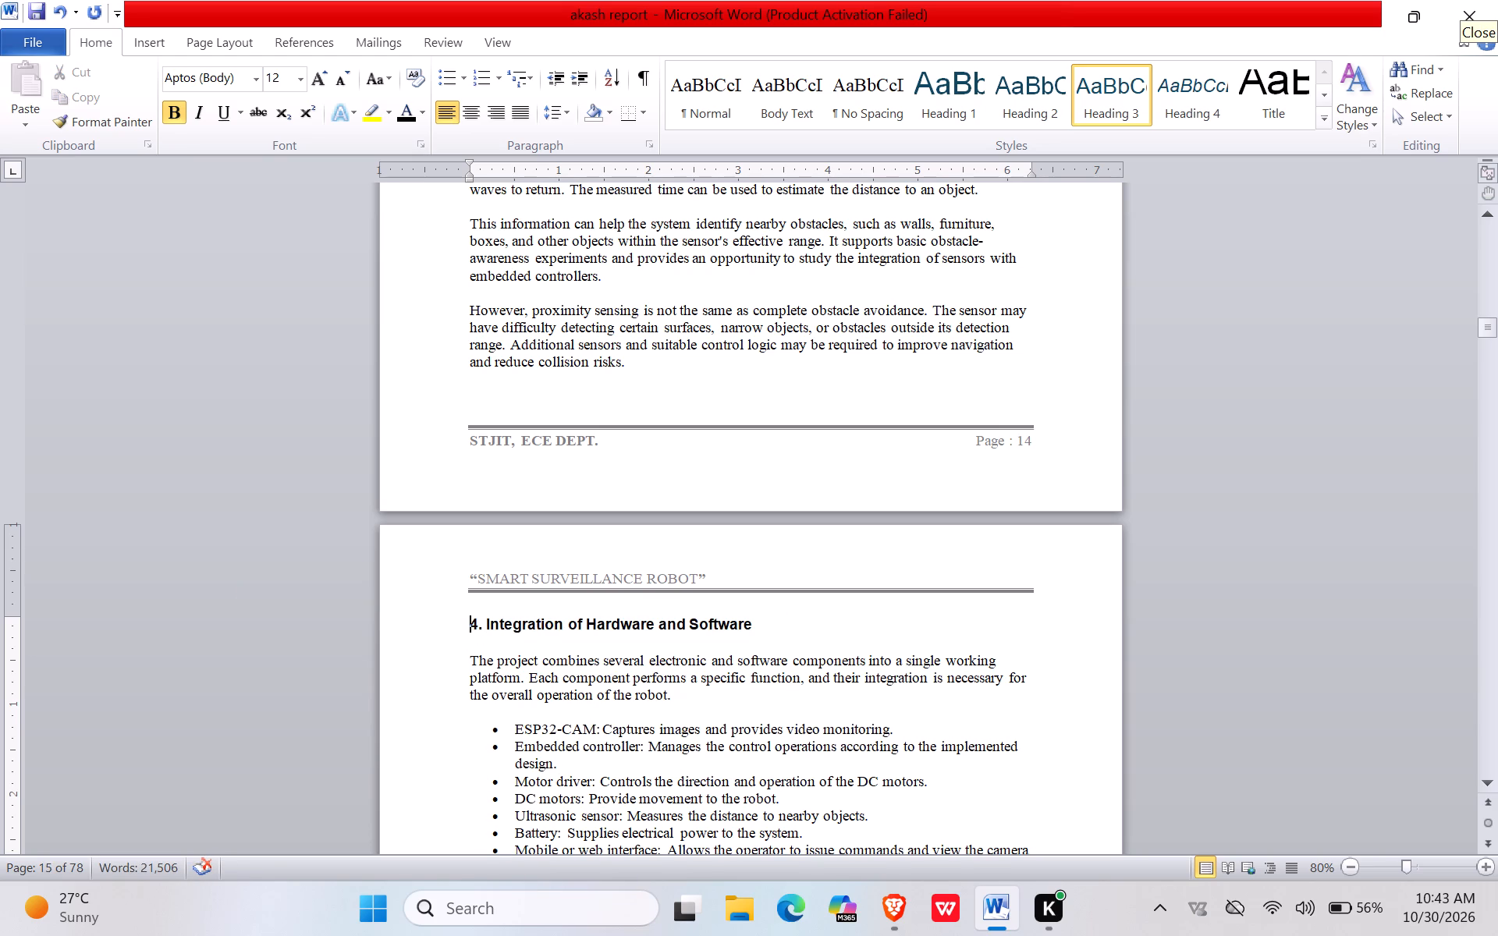
type("1.7.")
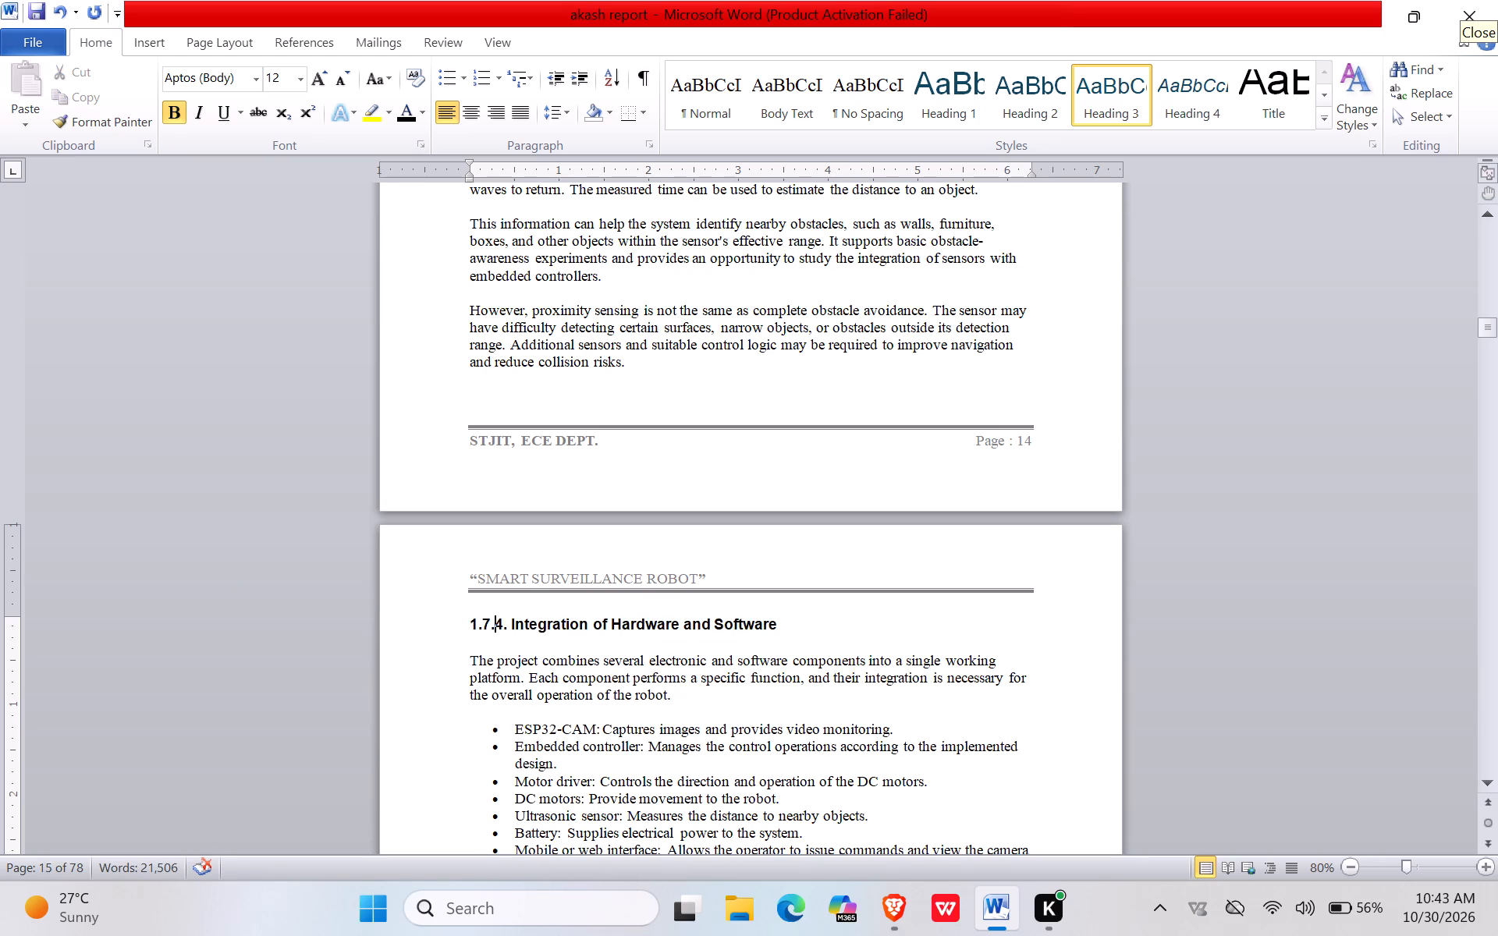
Make the "Educational and Experimental Scope" heading bold and black at 12 pt and renumber it 1.7.5.
scroll(540, 617, "up", 3)
scroll(523, 487, "down", 14)
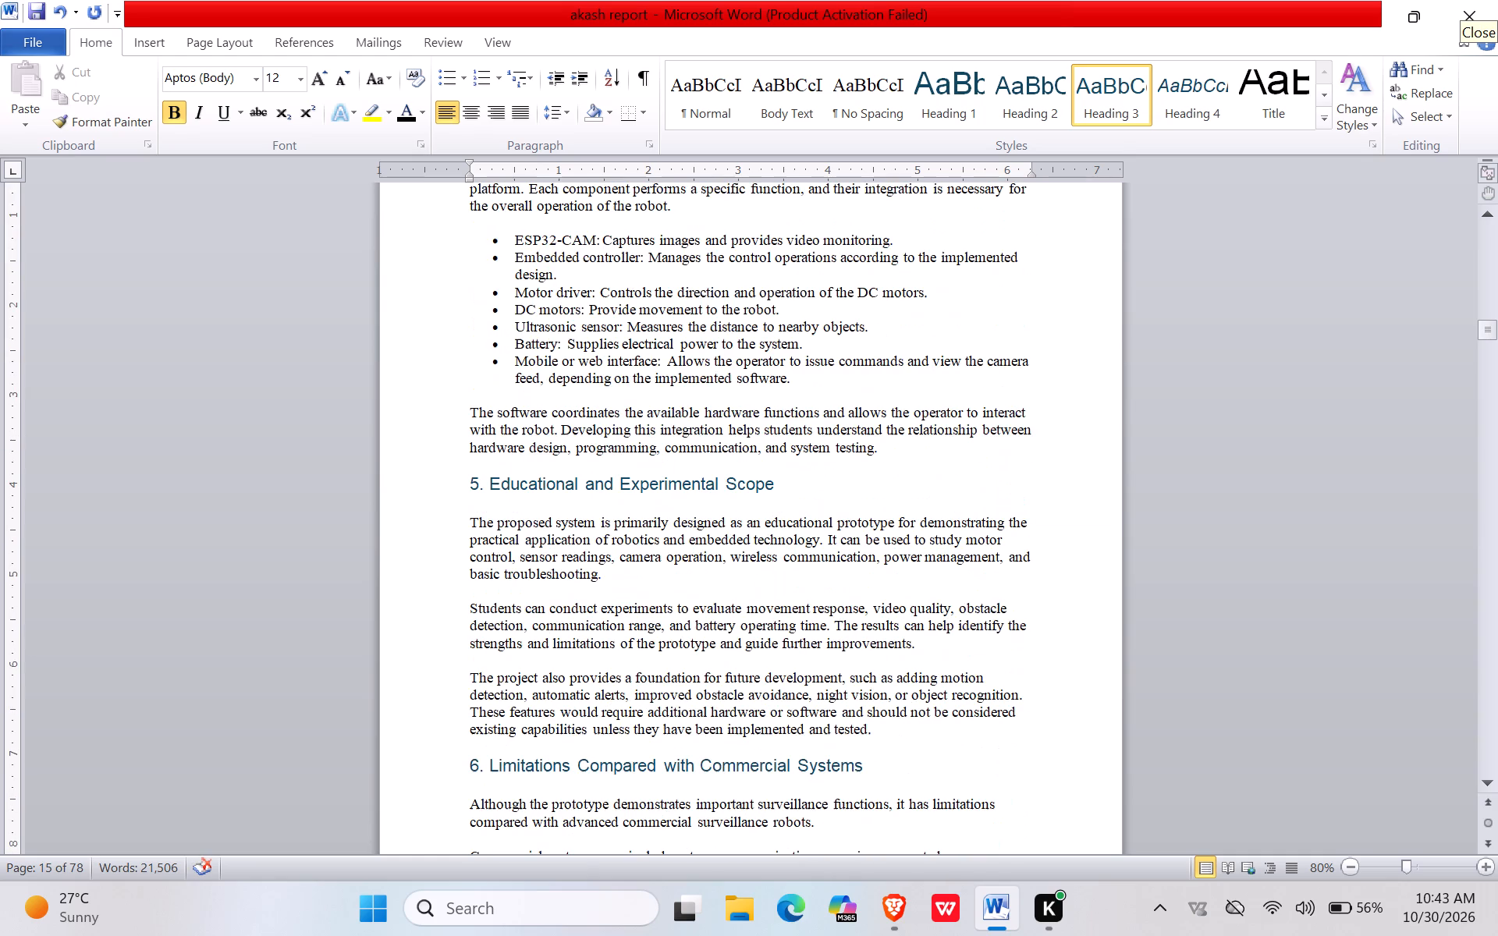
left_click_drag(779, 485, 441, 499)
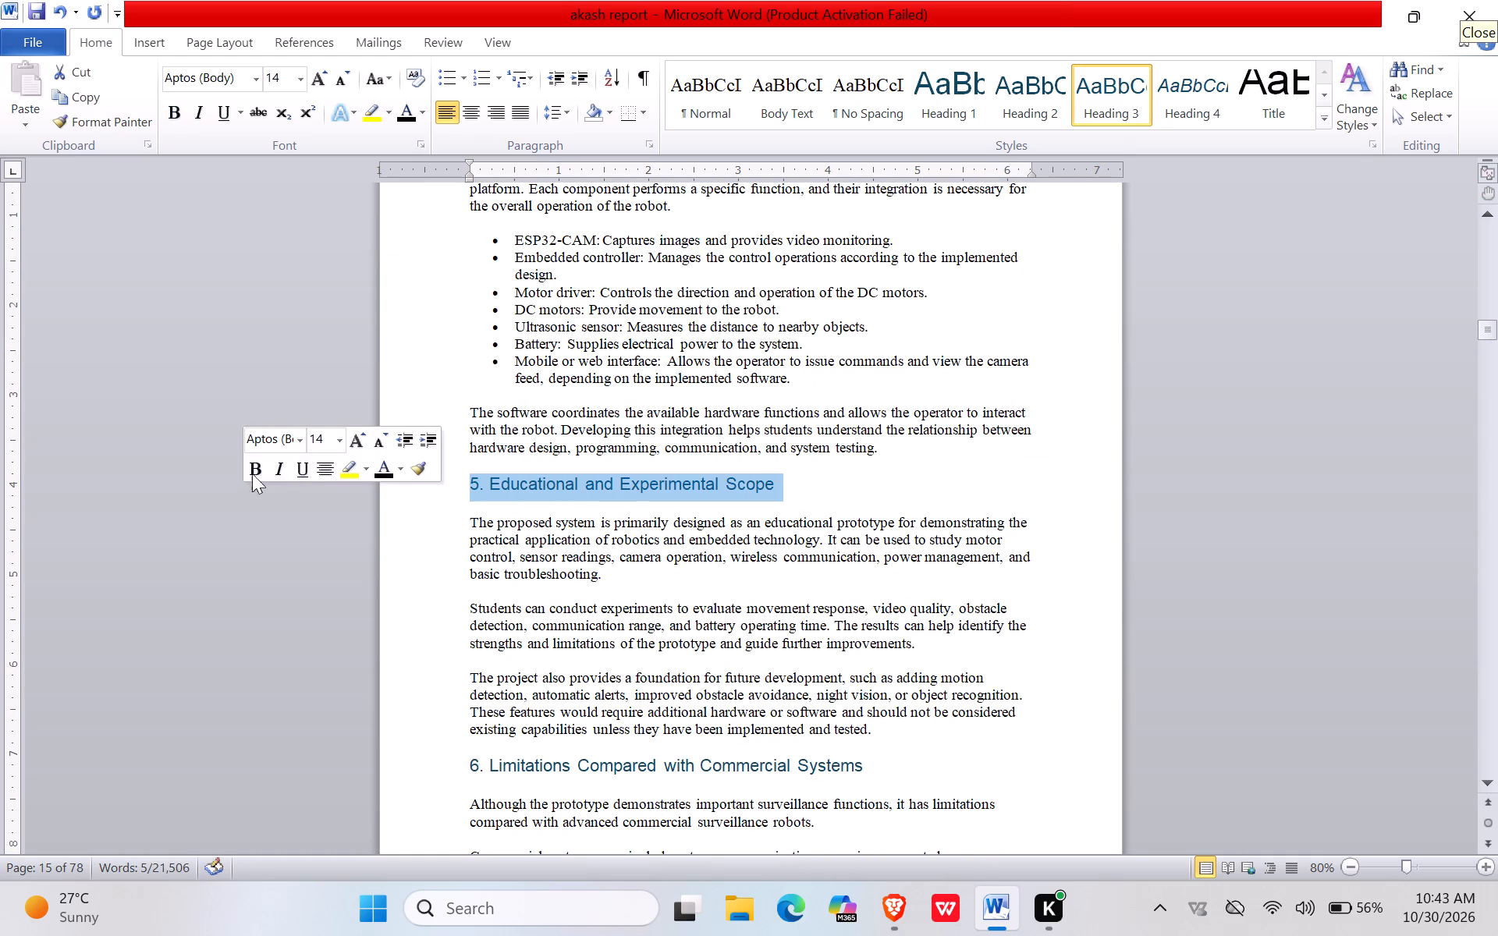
left_click(247, 466)
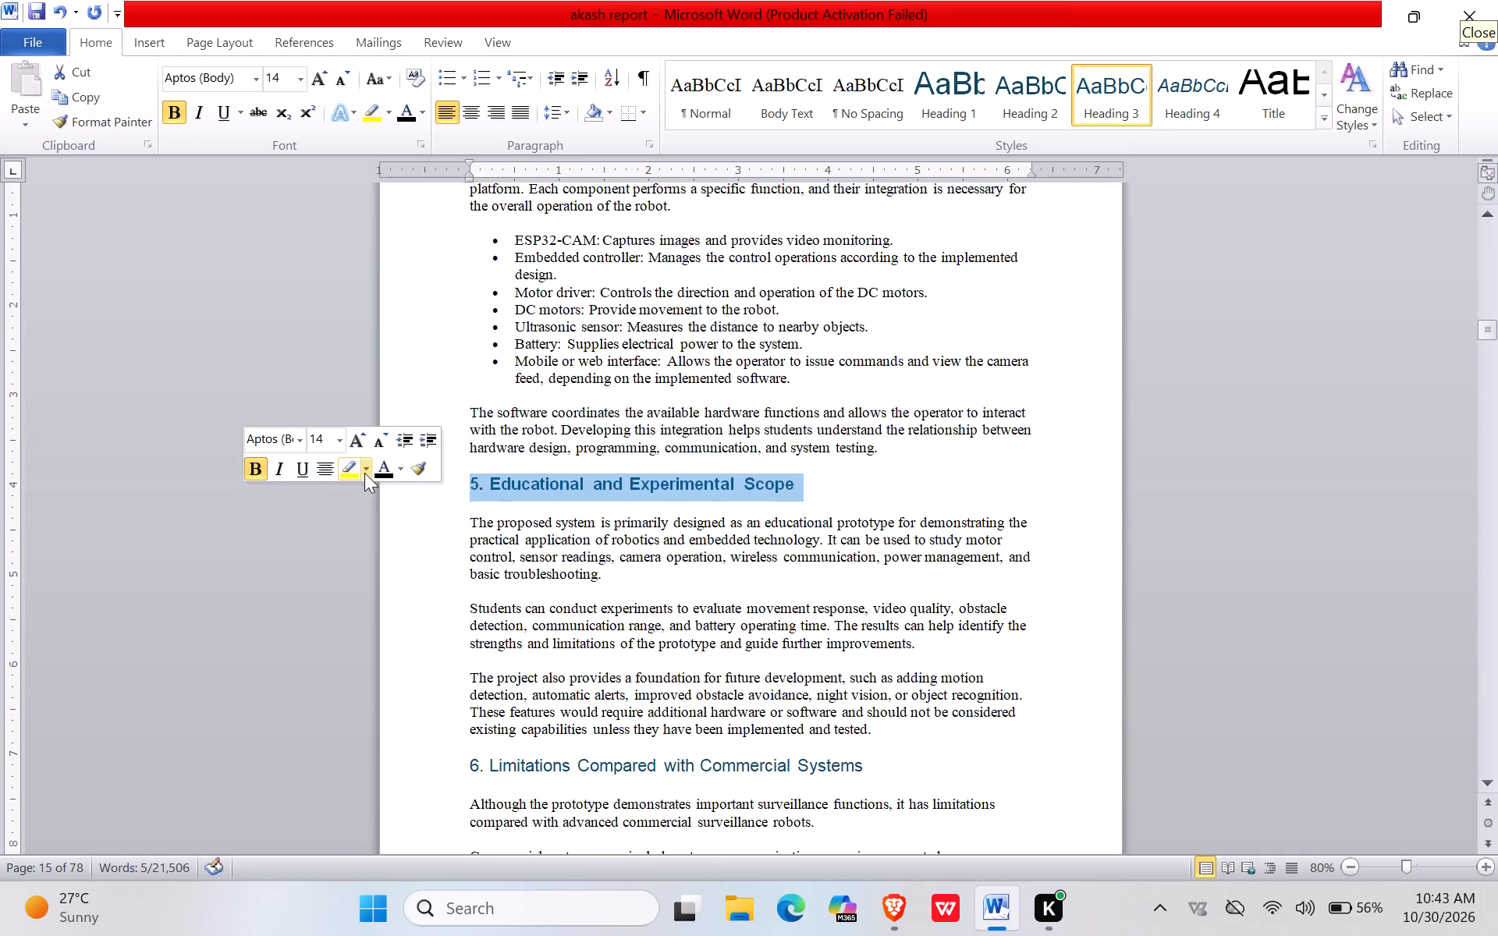
left_click(382, 475)
double_click(371, 445)
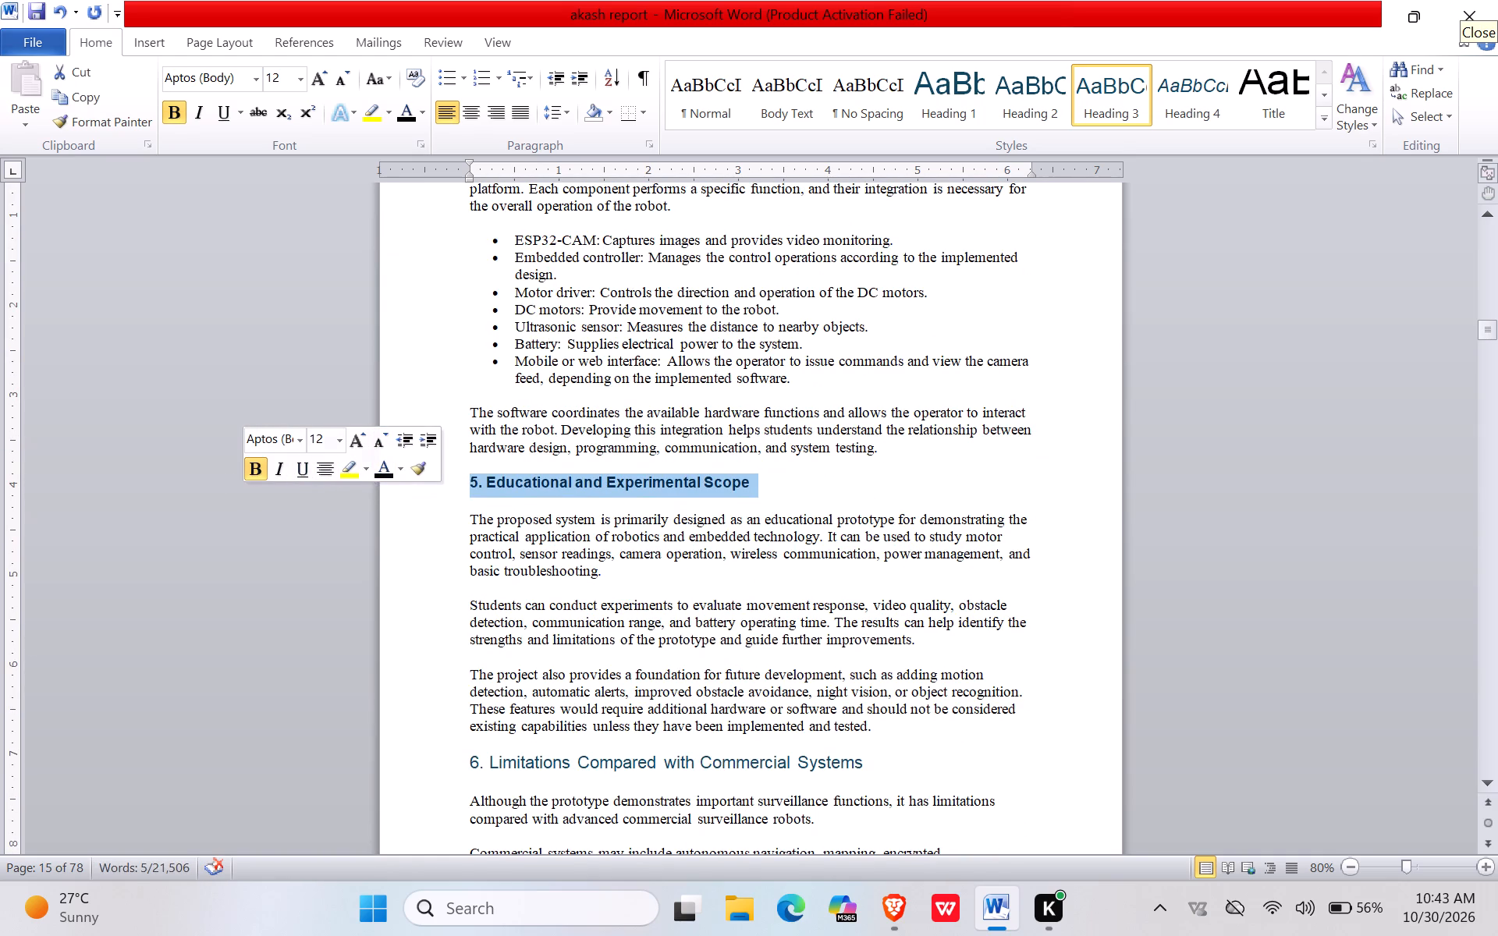
left_click(463, 480)
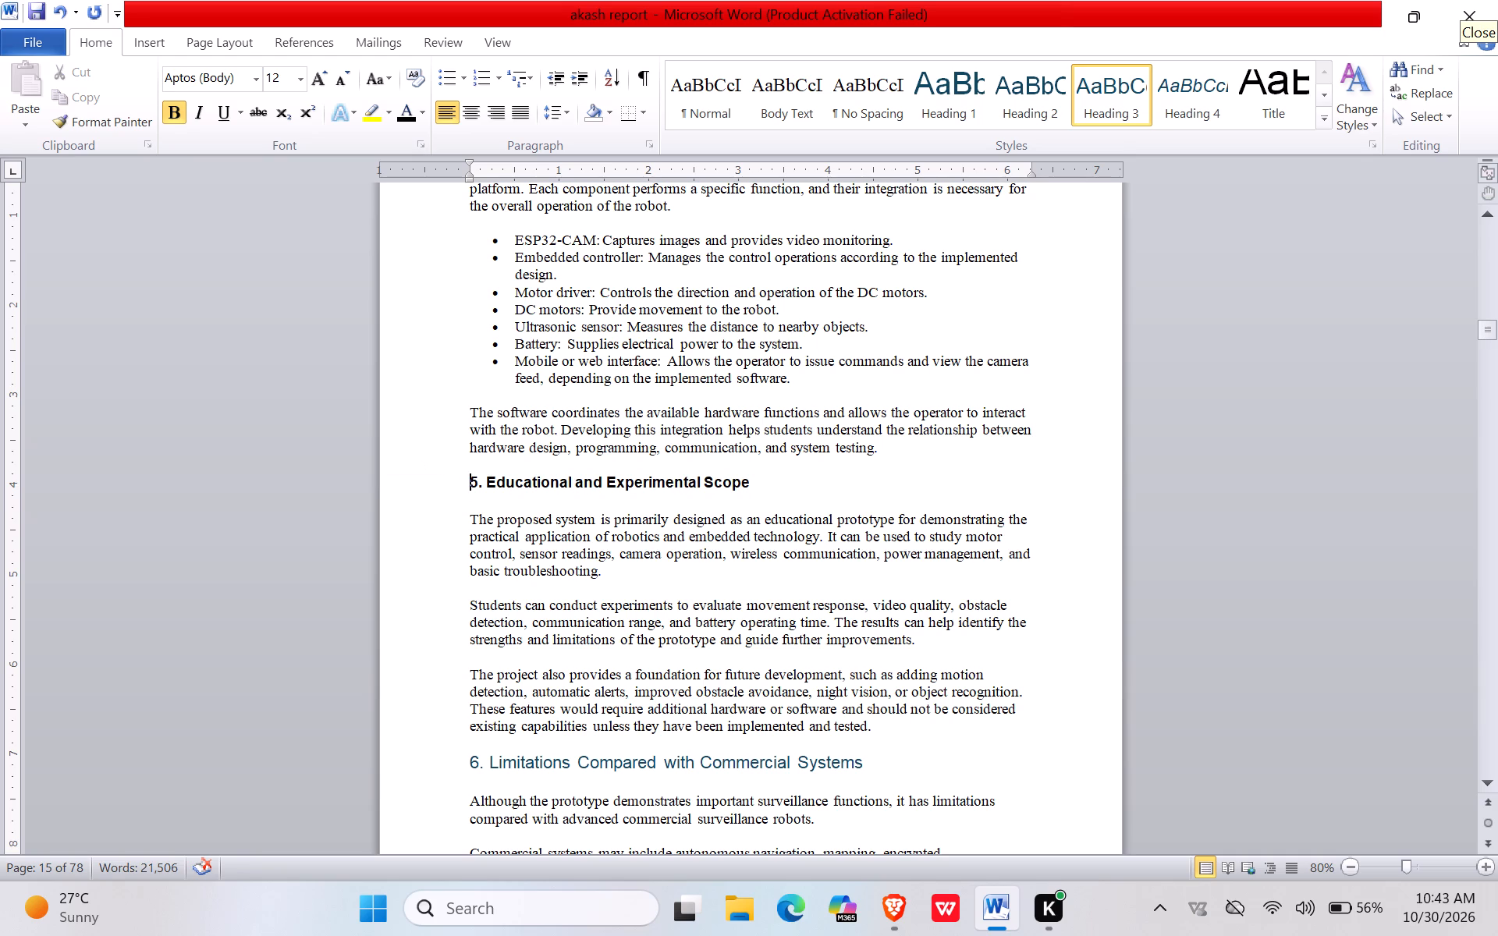
type("1.7.")
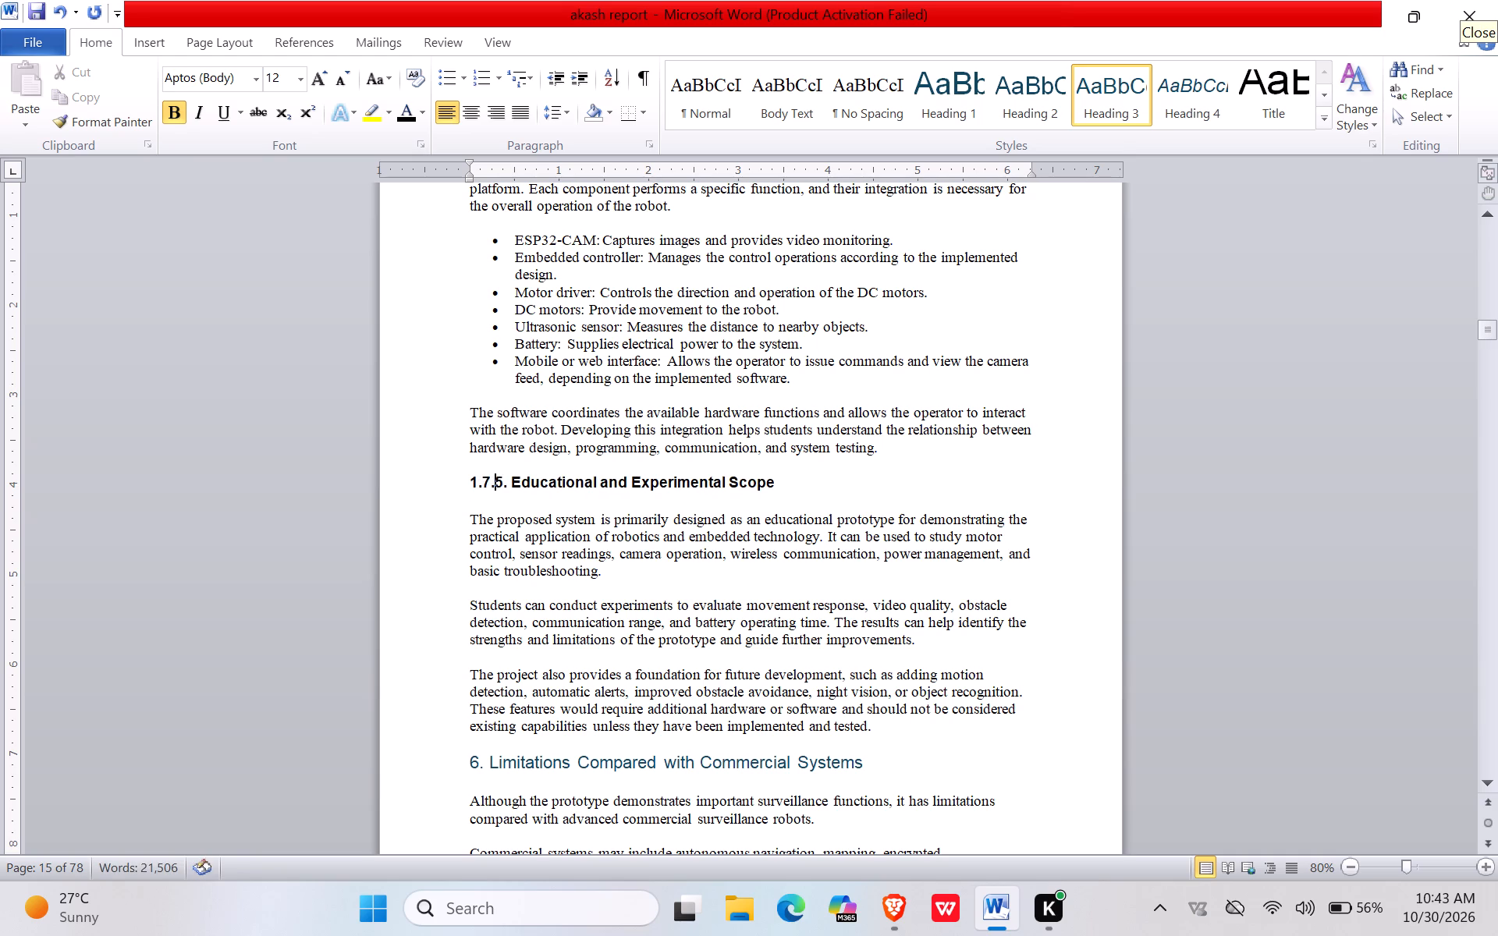
Make the "Limitations Compared with Commercial Systems" heading bold and black at 12 pt and renumber it 1.7.6.
scroll(610, 433, "up", 5)
scroll(610, 433, "down", 8)
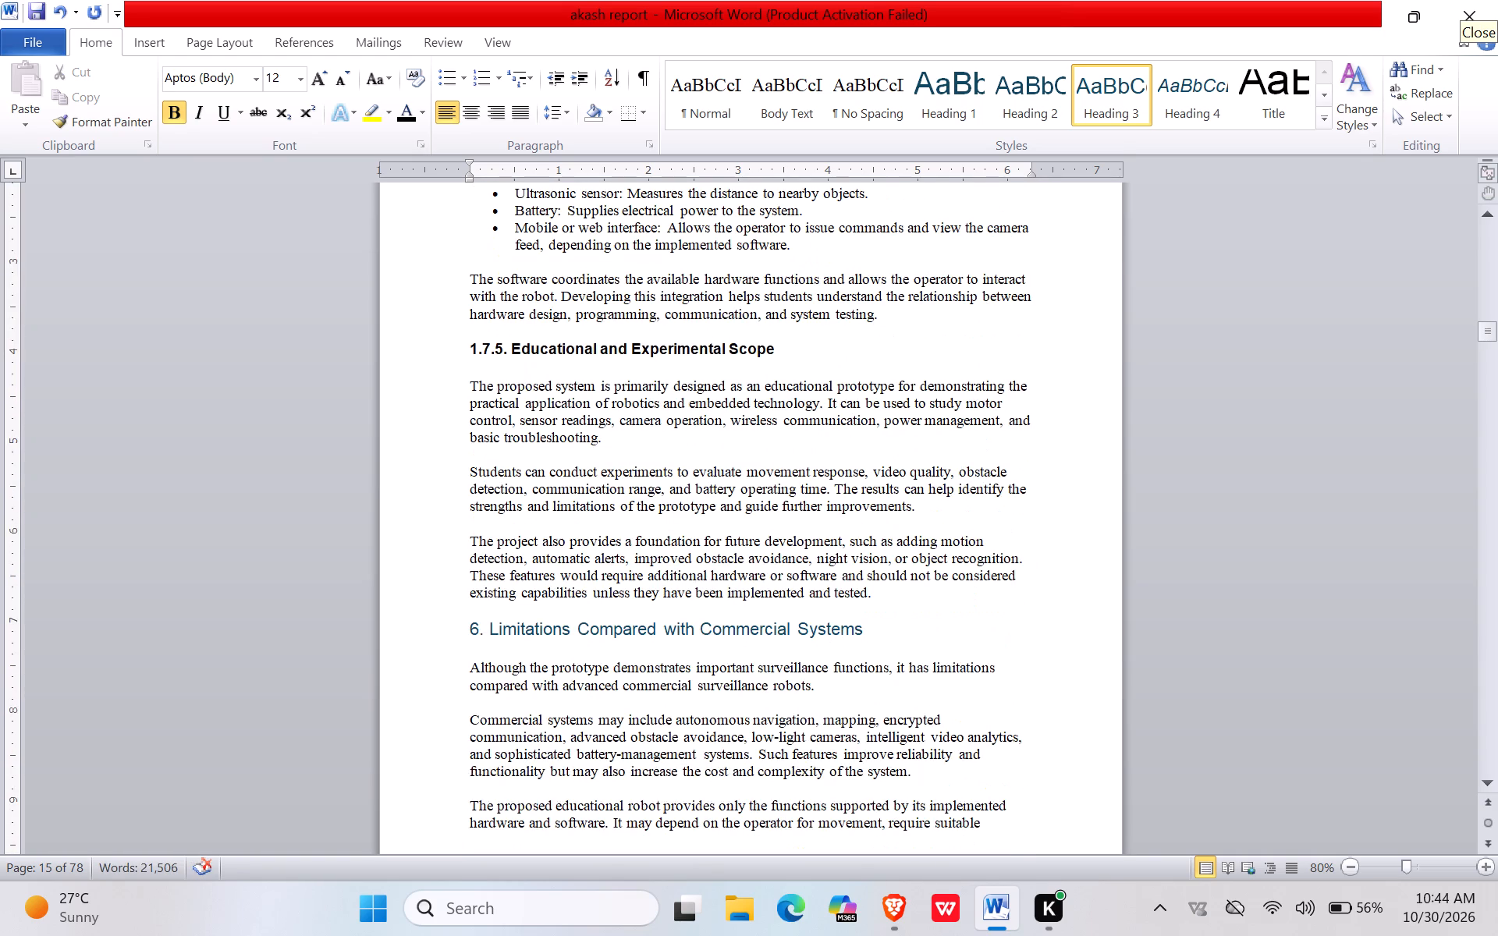
scroll(622, 445, "down", 3)
left_click_drag(888, 487, 840, 489)
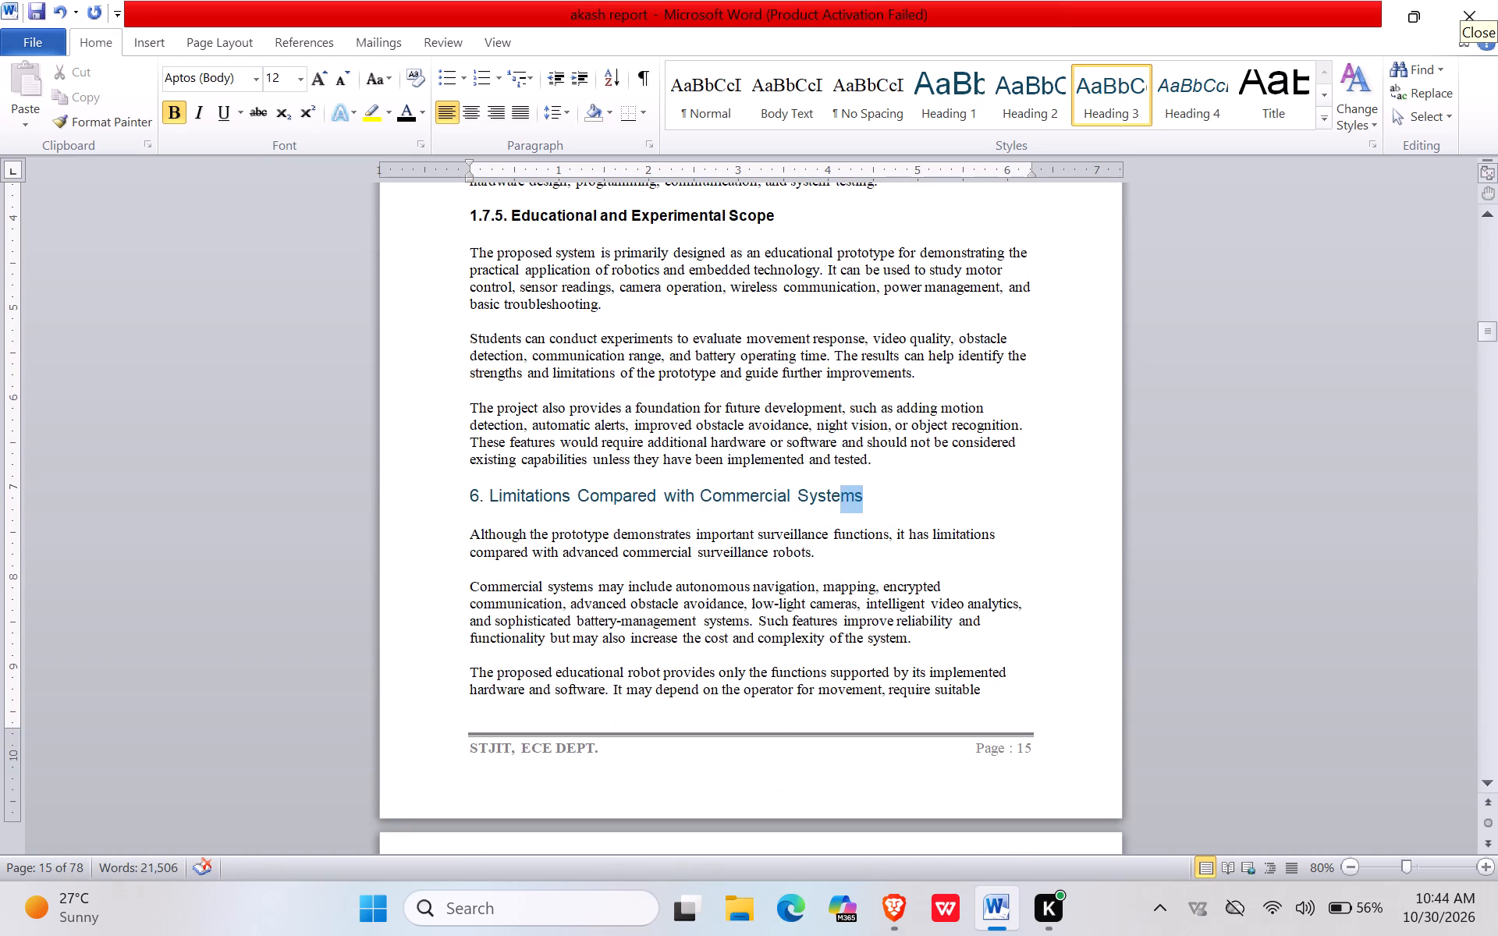
left_click_drag(840, 489, 460, 491)
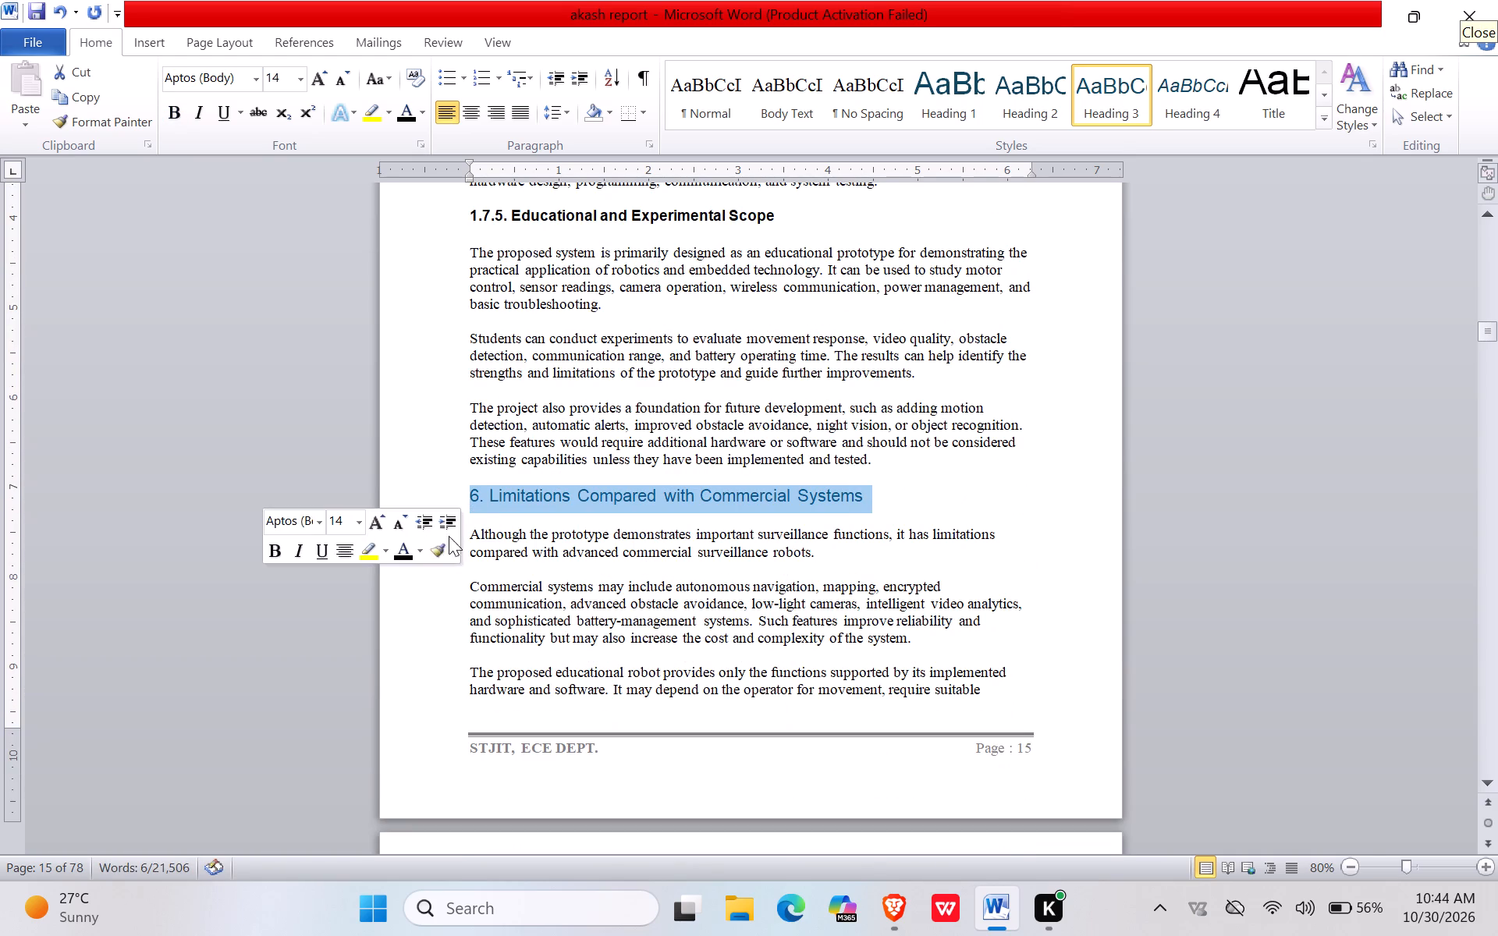
left_click(398, 551)
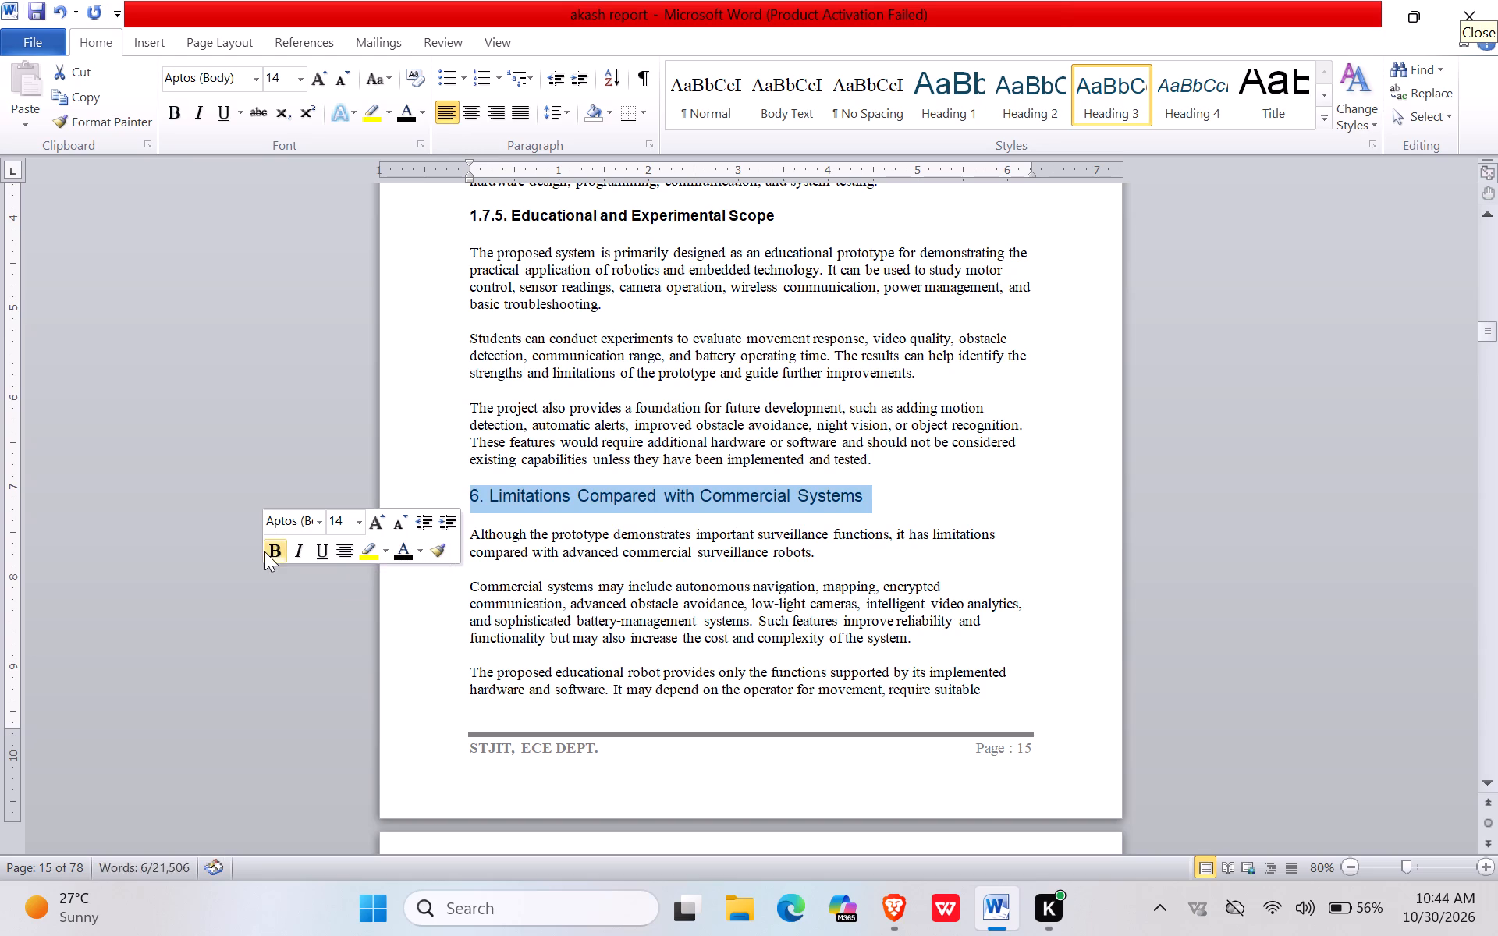
left_click(264, 551)
double_click(393, 524)
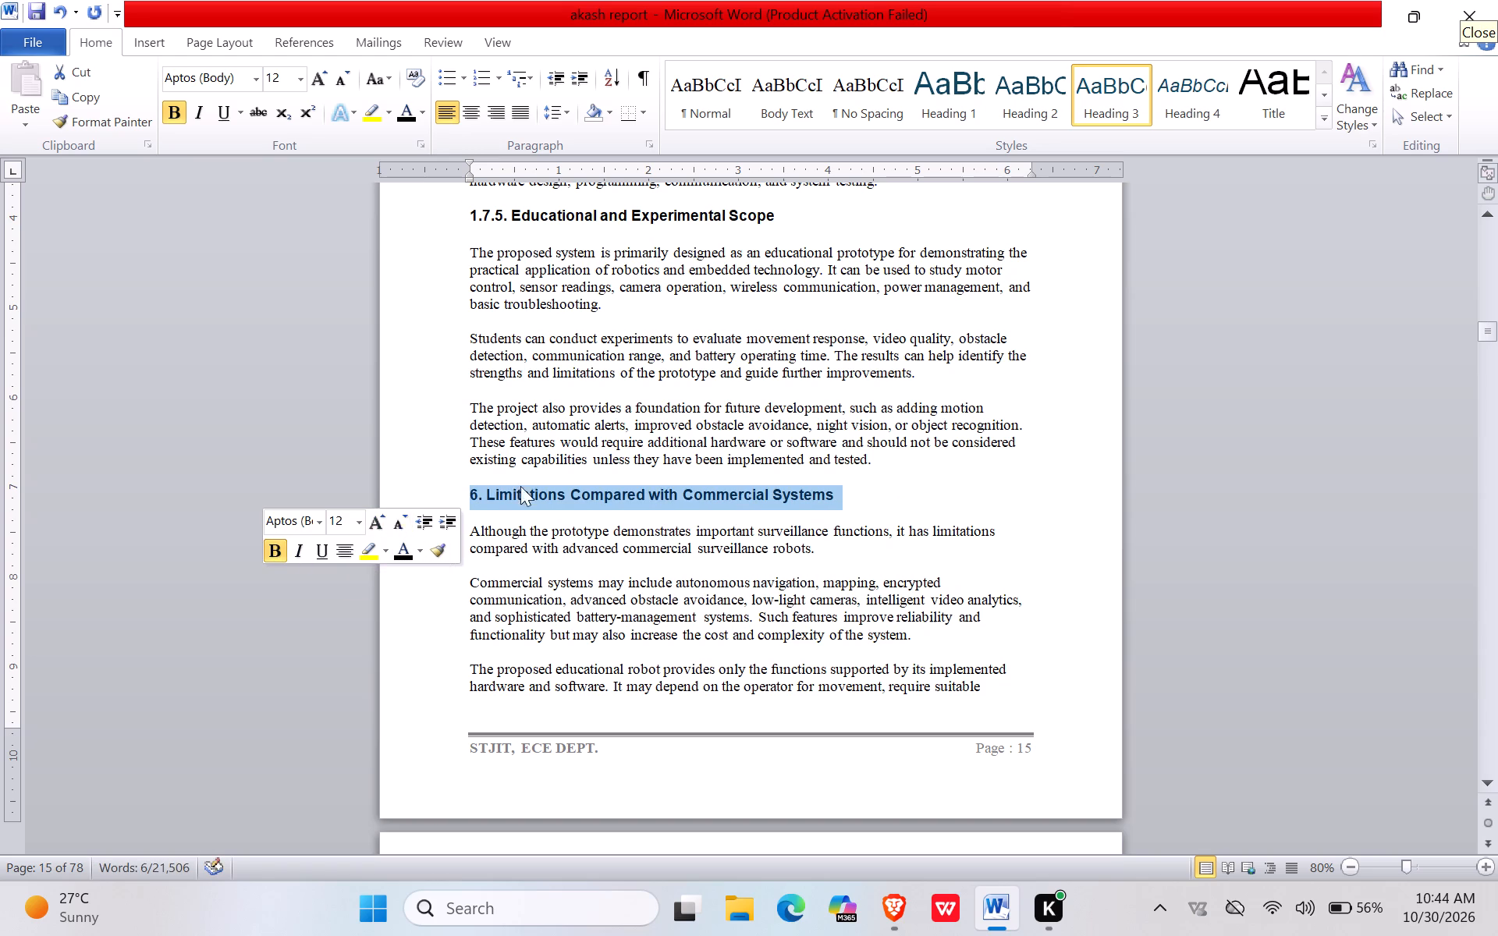
left_click(470, 491)
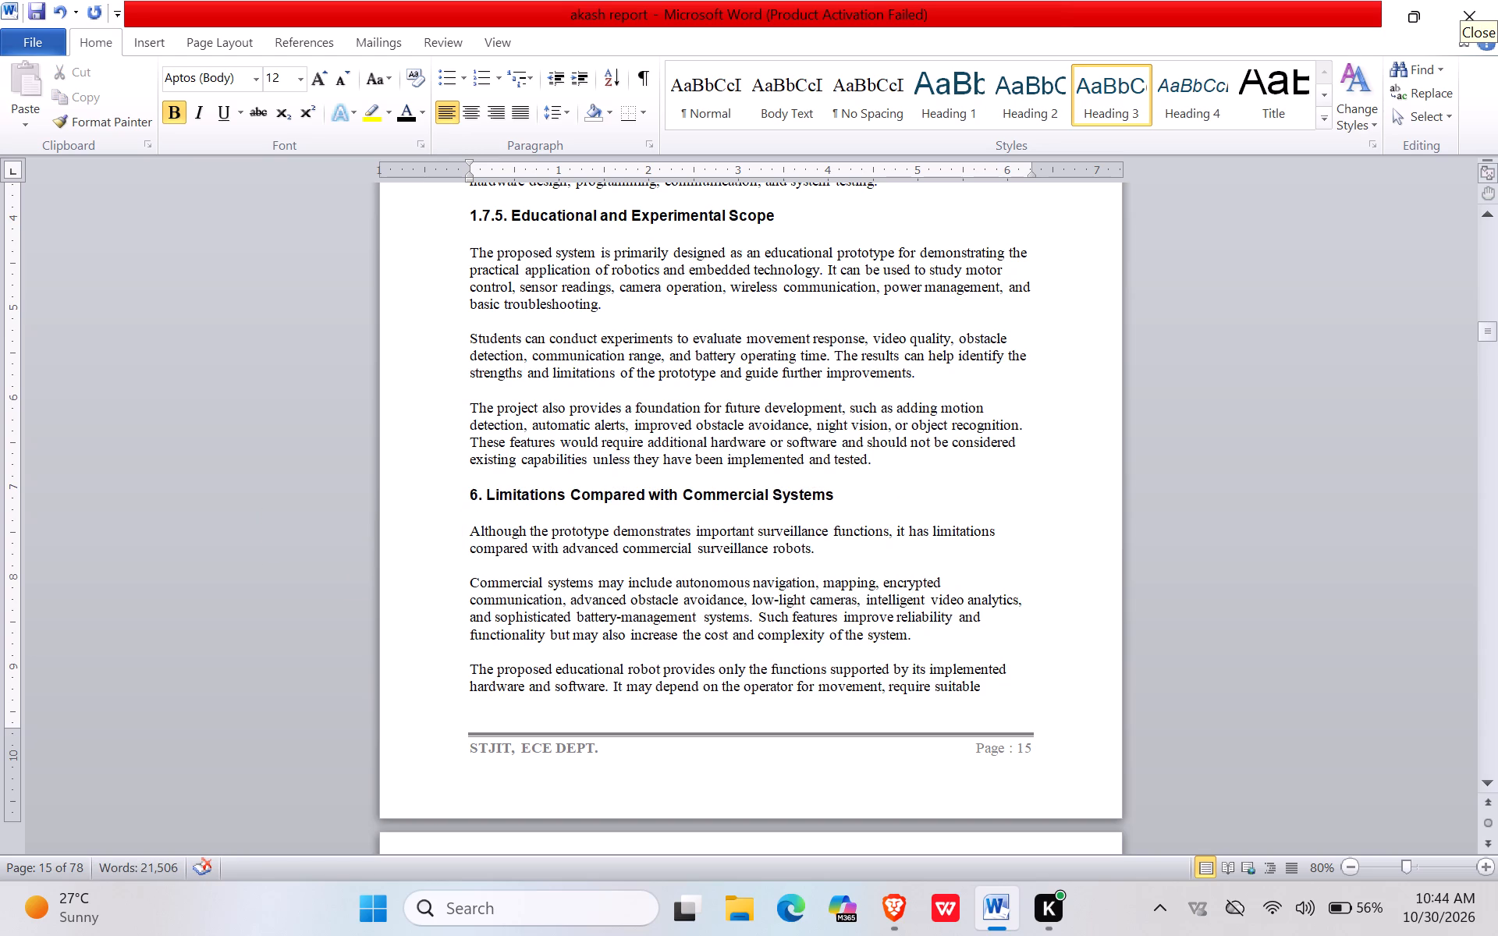
type("1.7.")
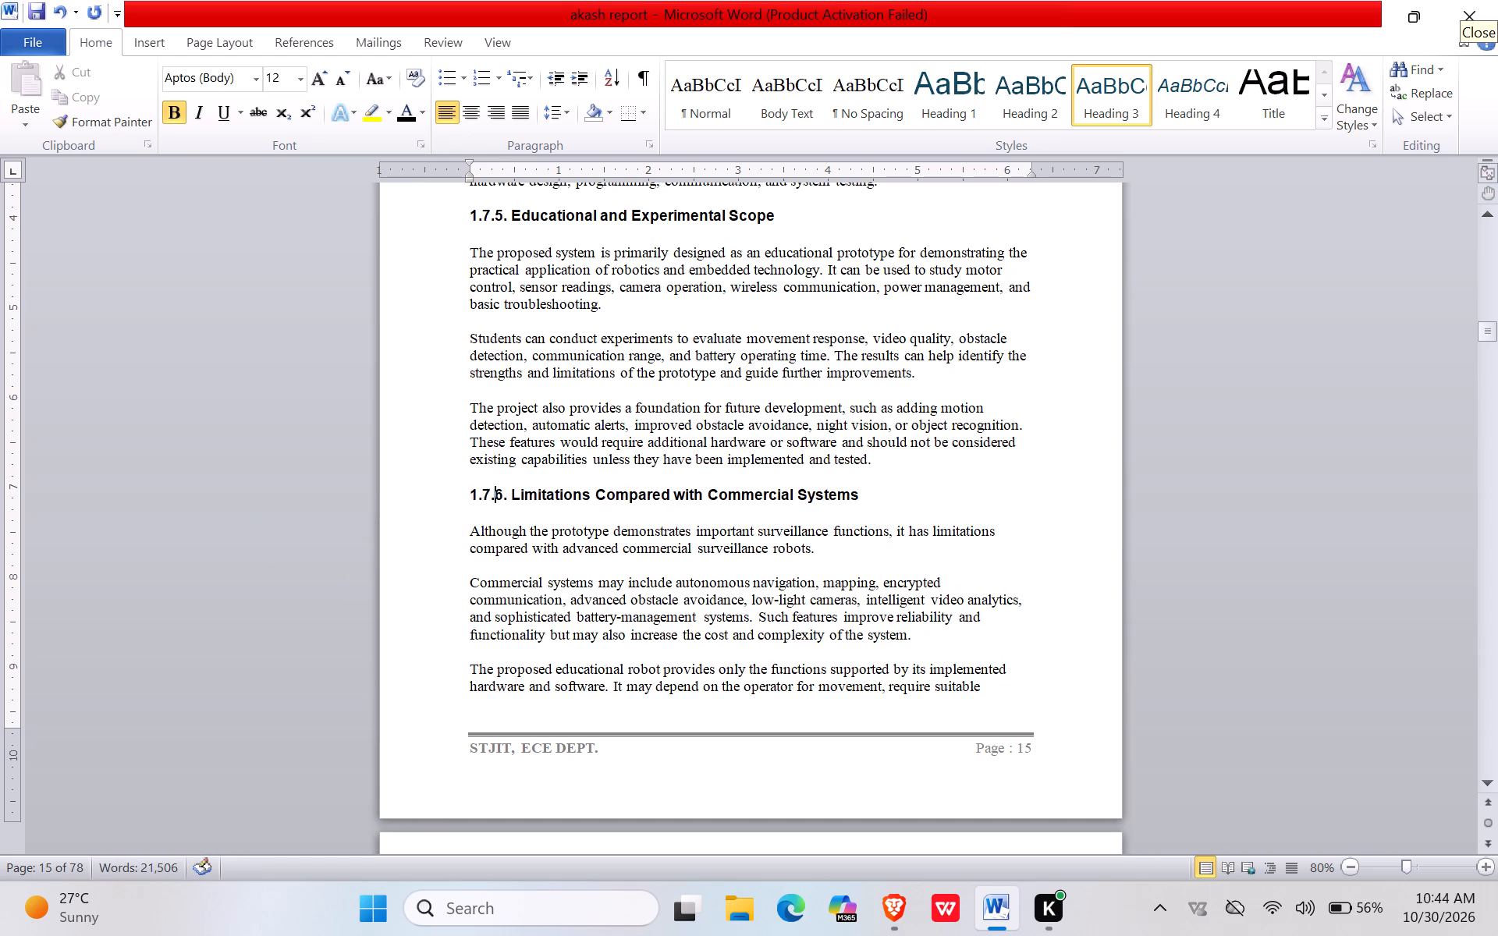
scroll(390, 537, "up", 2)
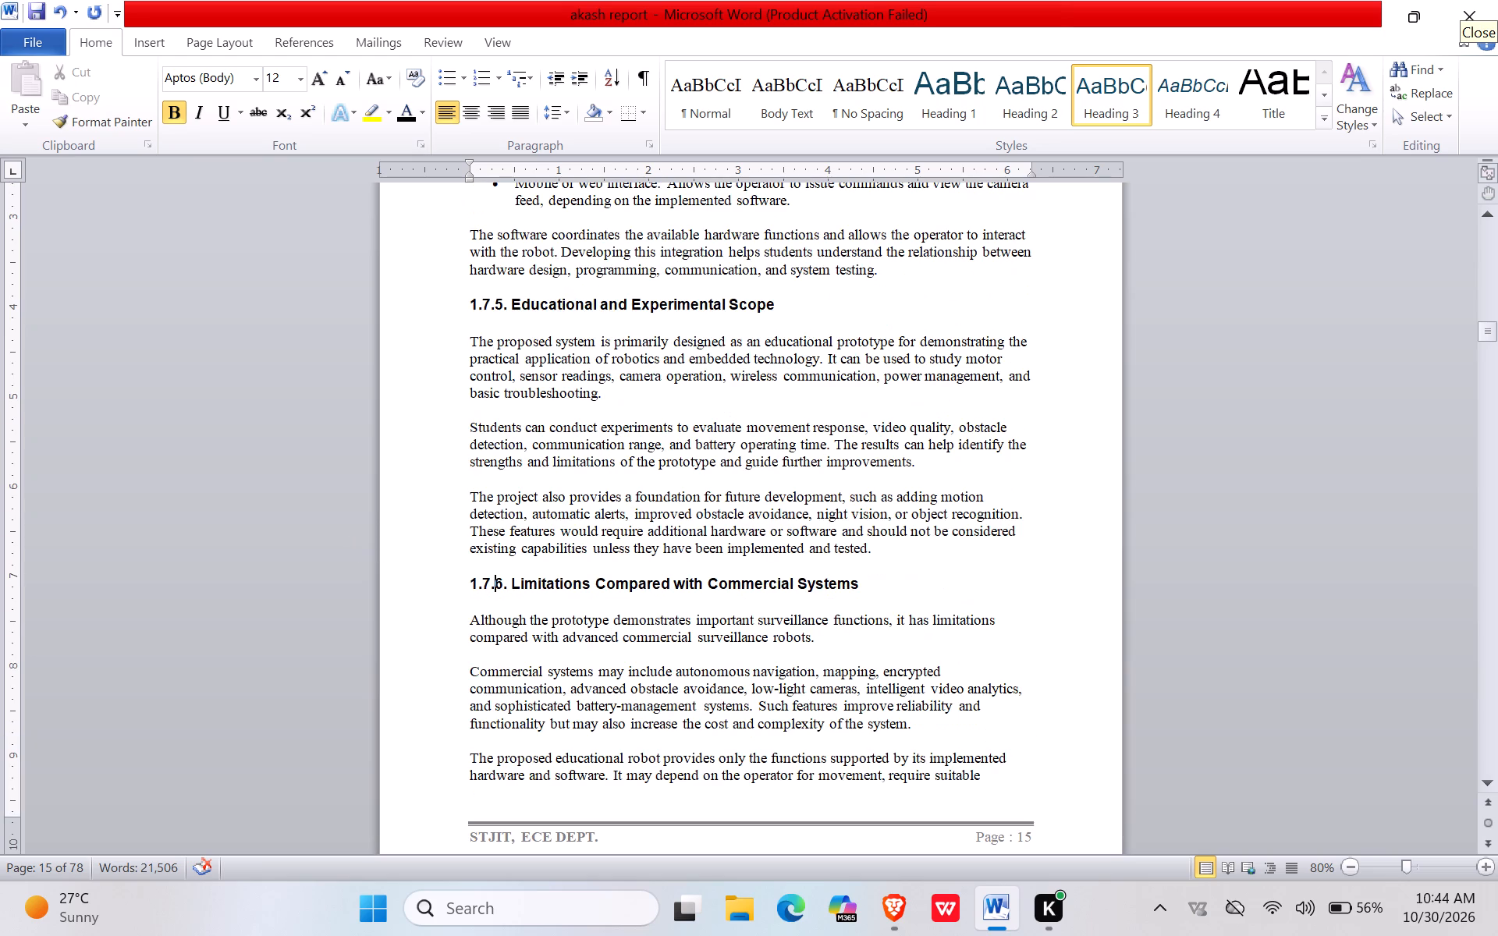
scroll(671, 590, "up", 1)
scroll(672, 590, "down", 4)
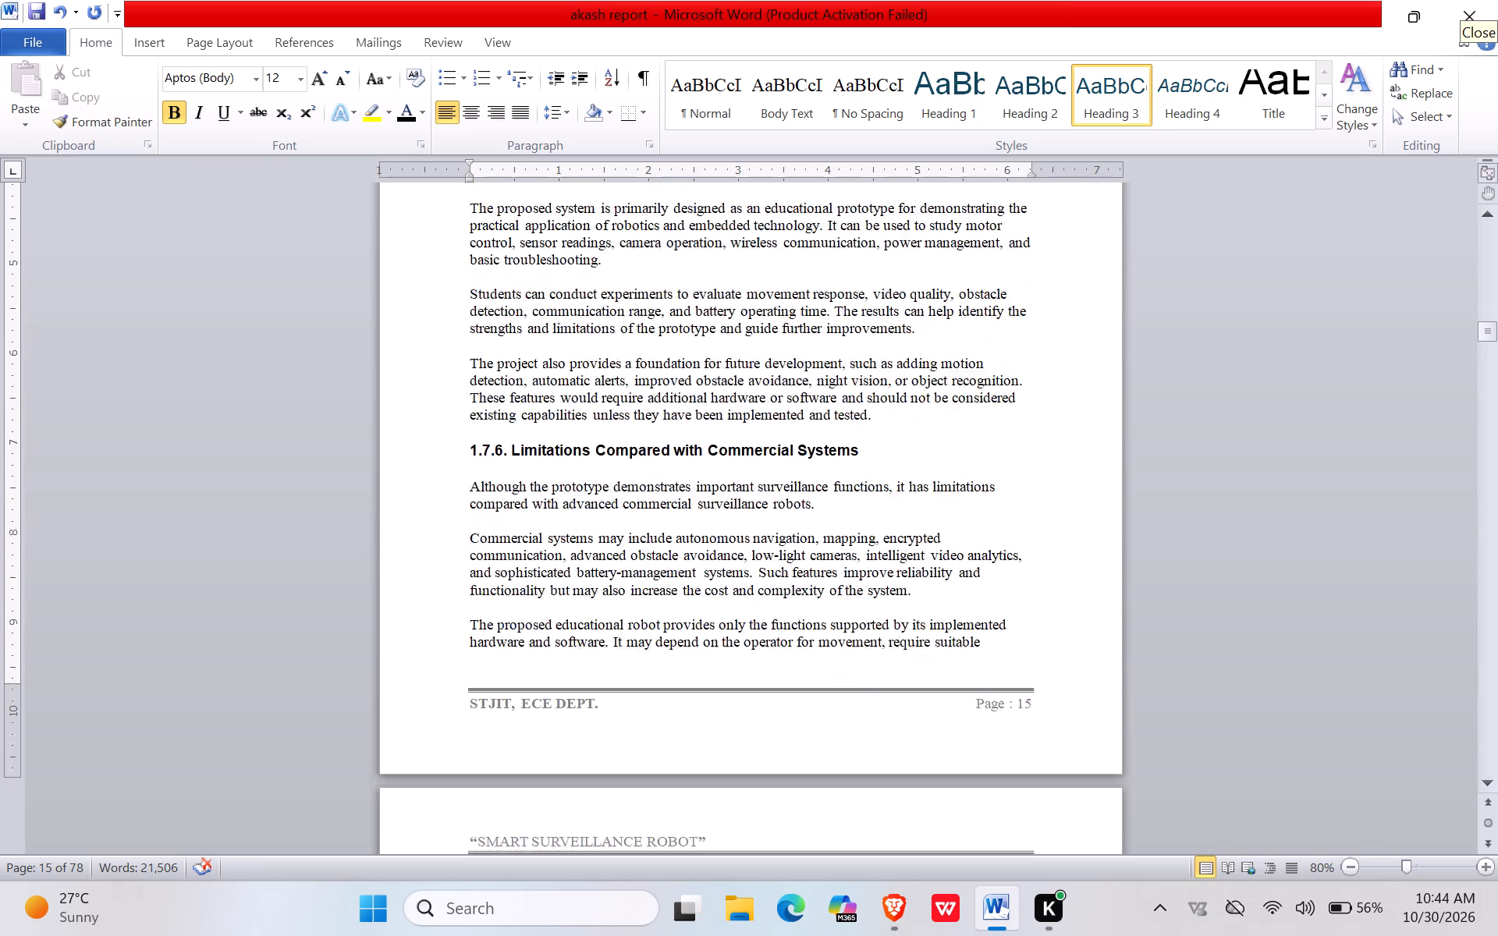
Make the "Future Scope of the Project" heading bold and black at 12 pt and renumber it 1.7.7.
scroll(672, 590, "down", 5)
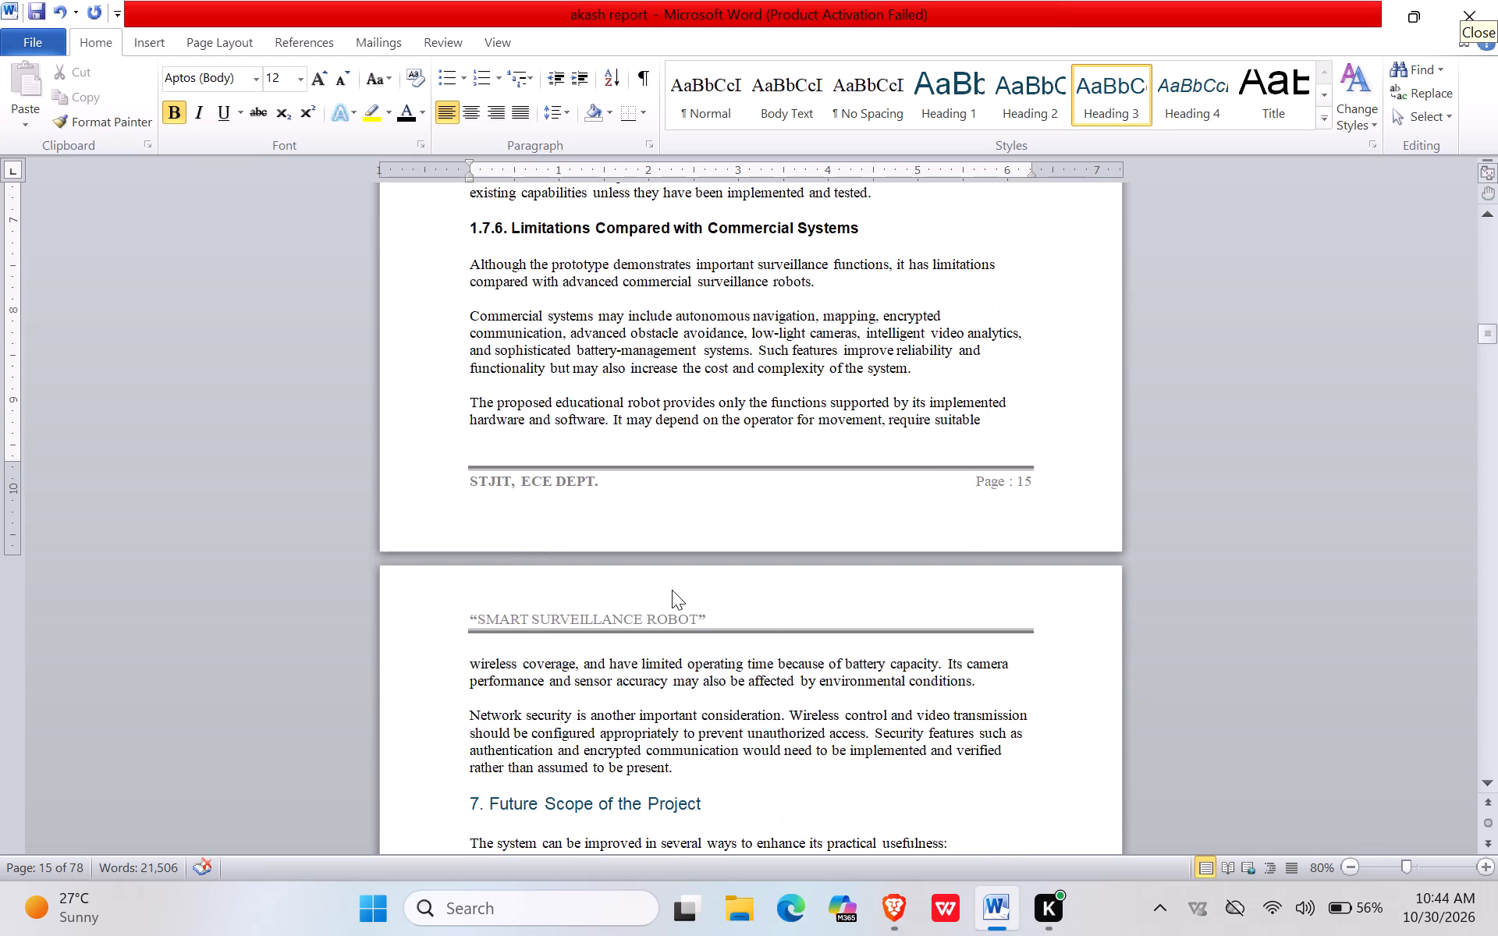
scroll(673, 594, "down", 2)
left_click_drag(707, 715, 453, 721)
left_click(396, 691)
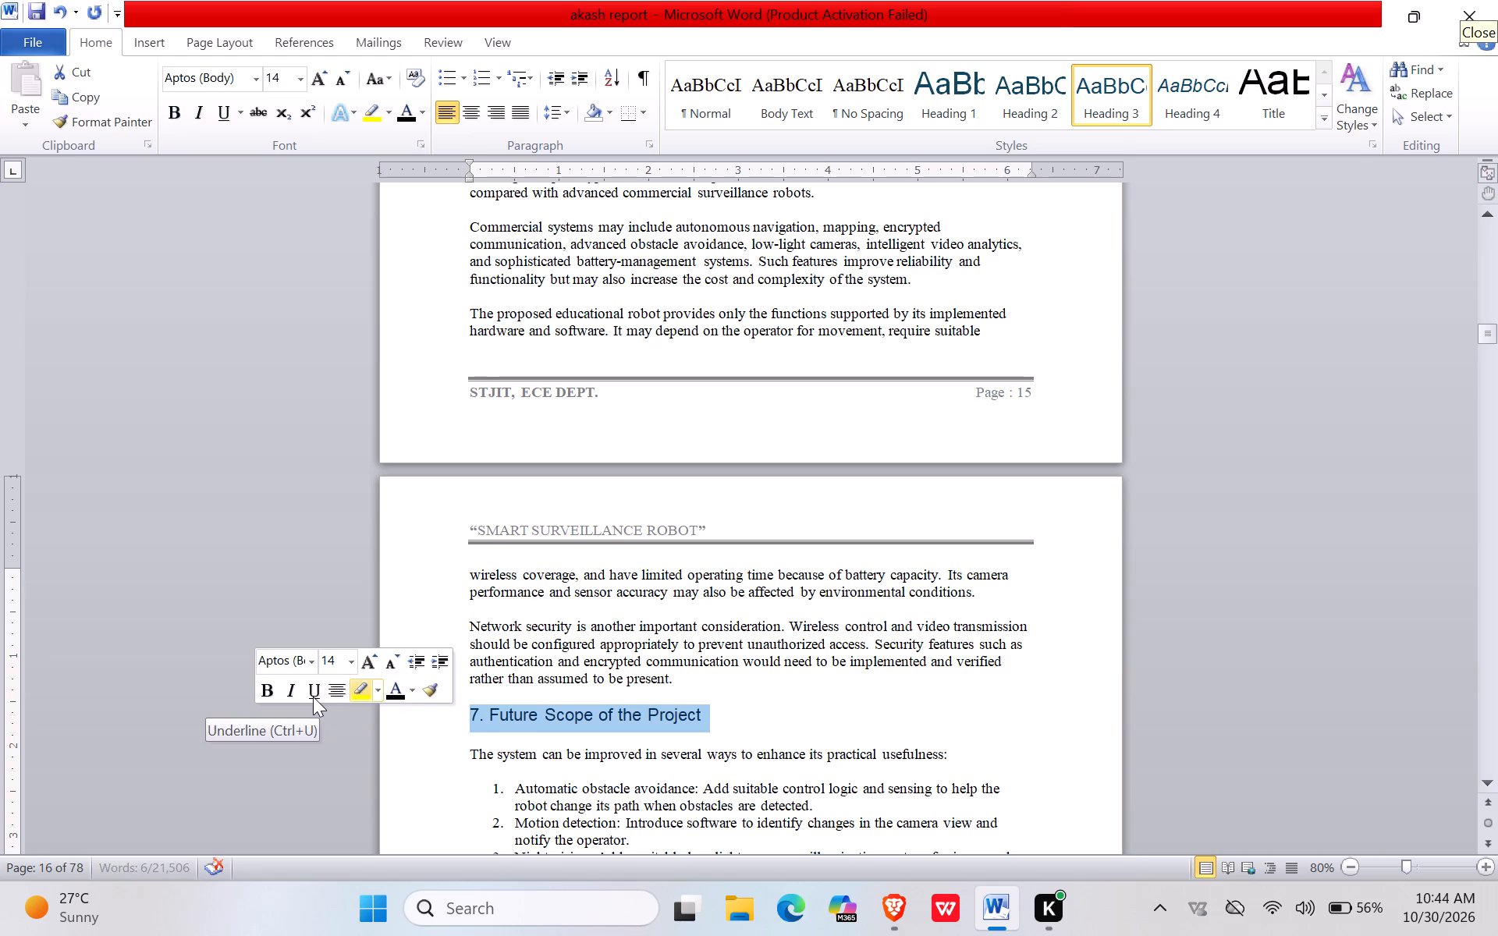
left_click(266, 686)
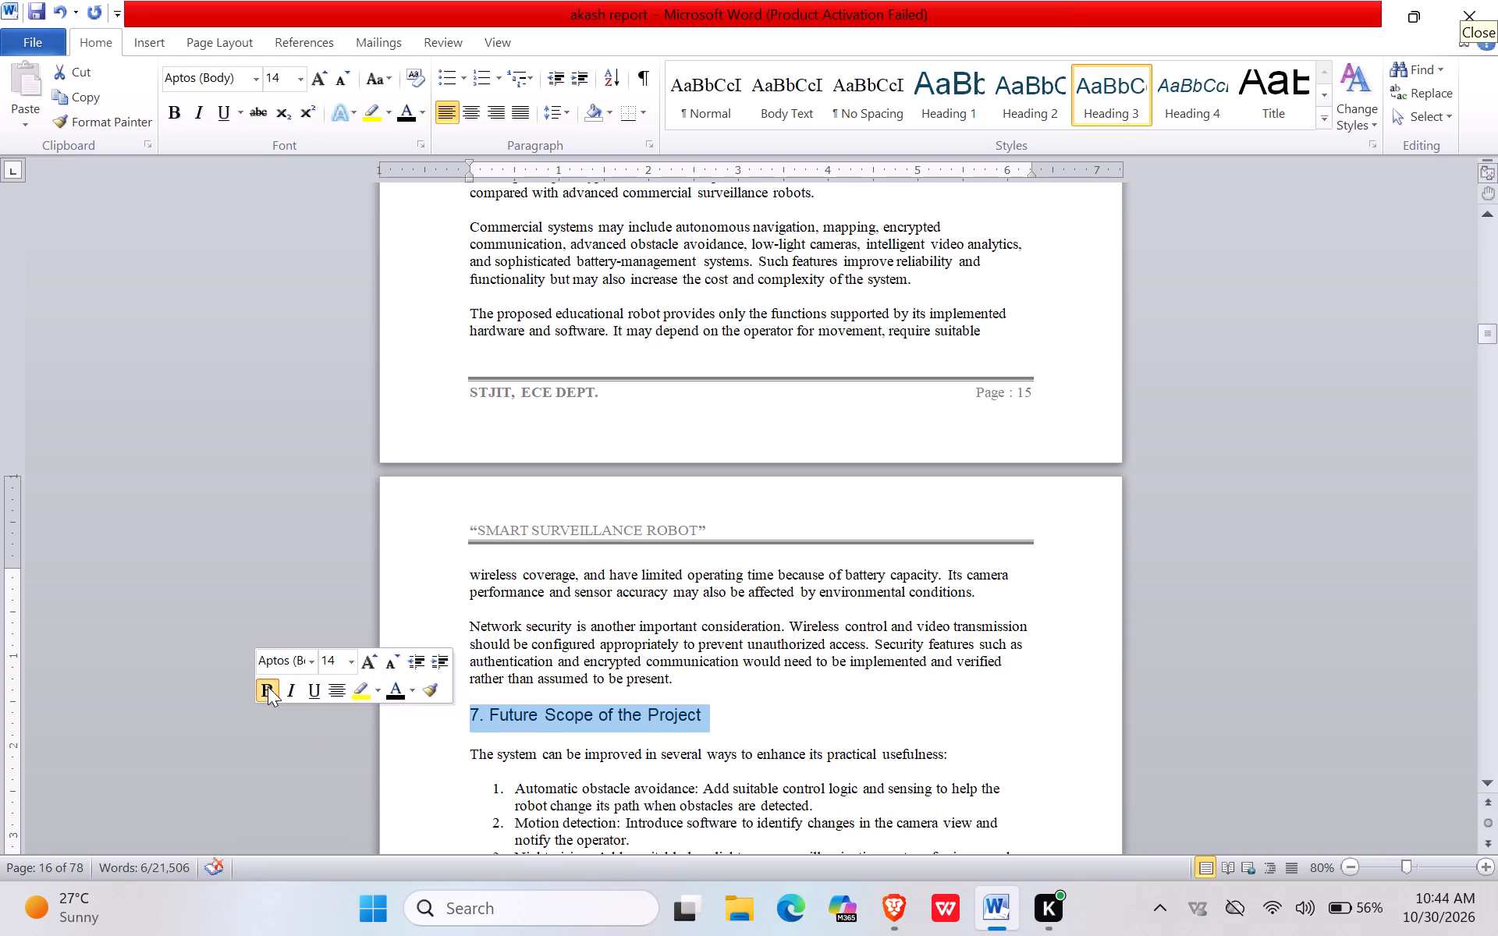
double_click(403, 658)
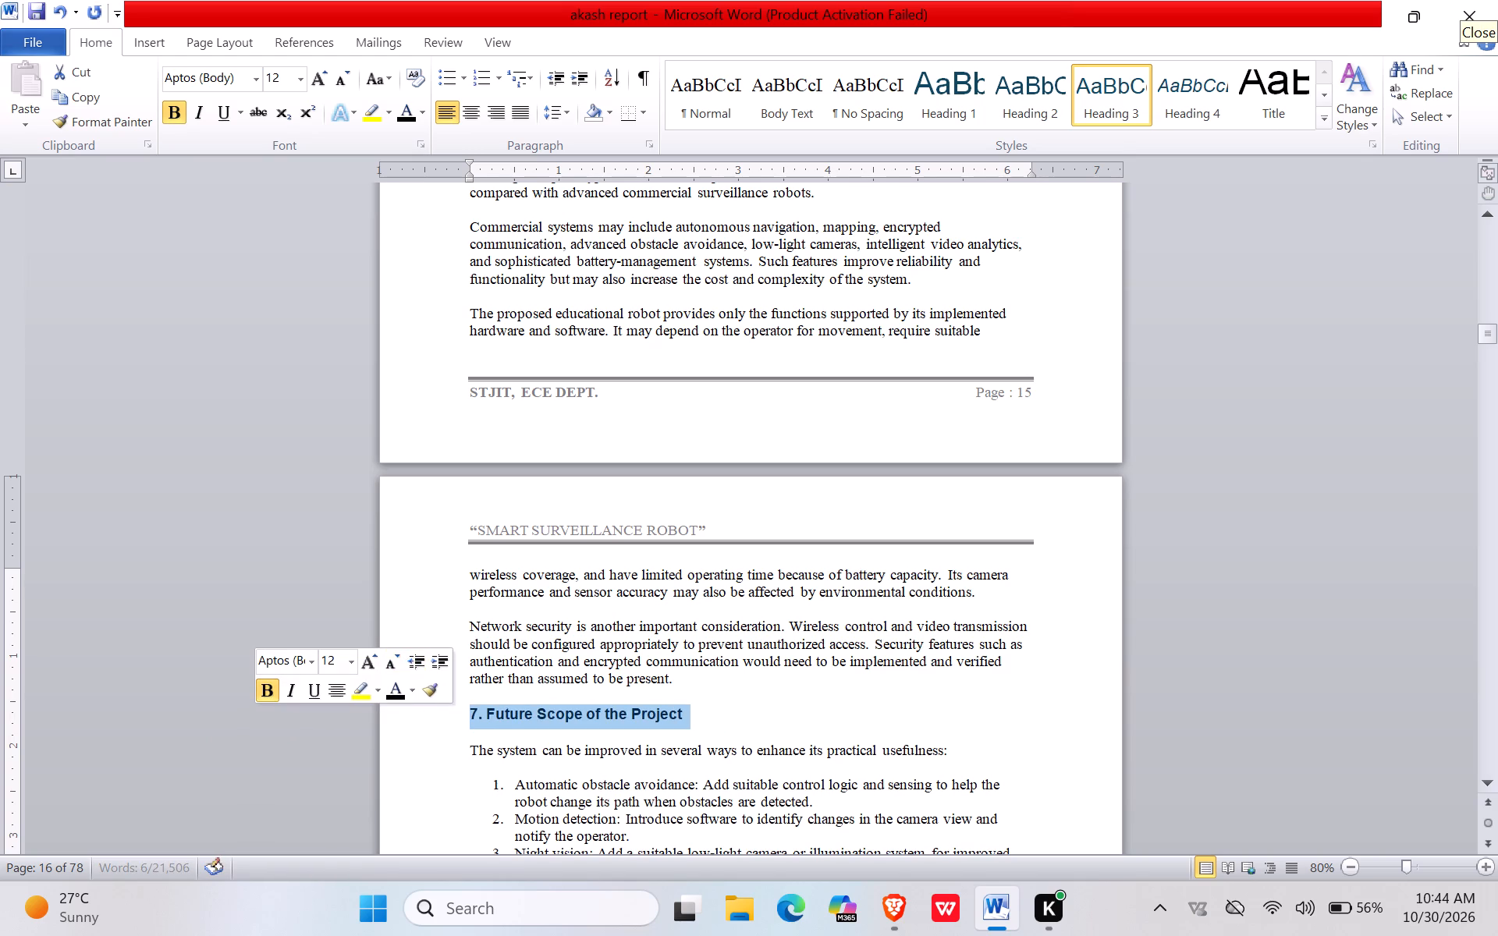
left_click(470, 709)
type("1.7.")
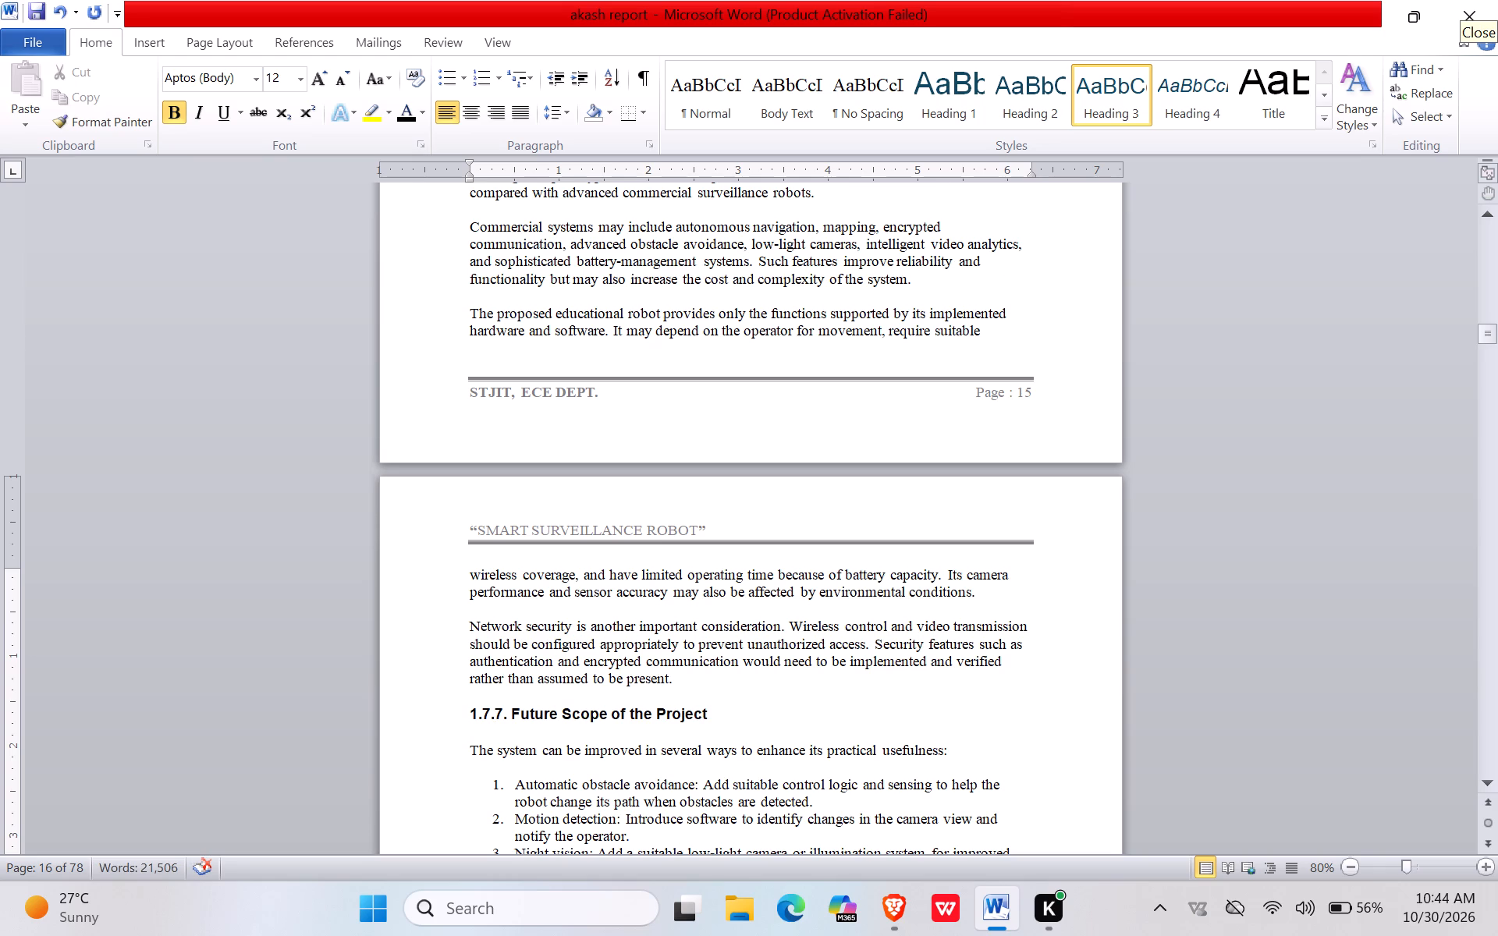
Justify all text from heading 1.7.1 through the end of section 1.7.7 and set its line spacing to 1.5.
scroll(589, 713, "down", 12)
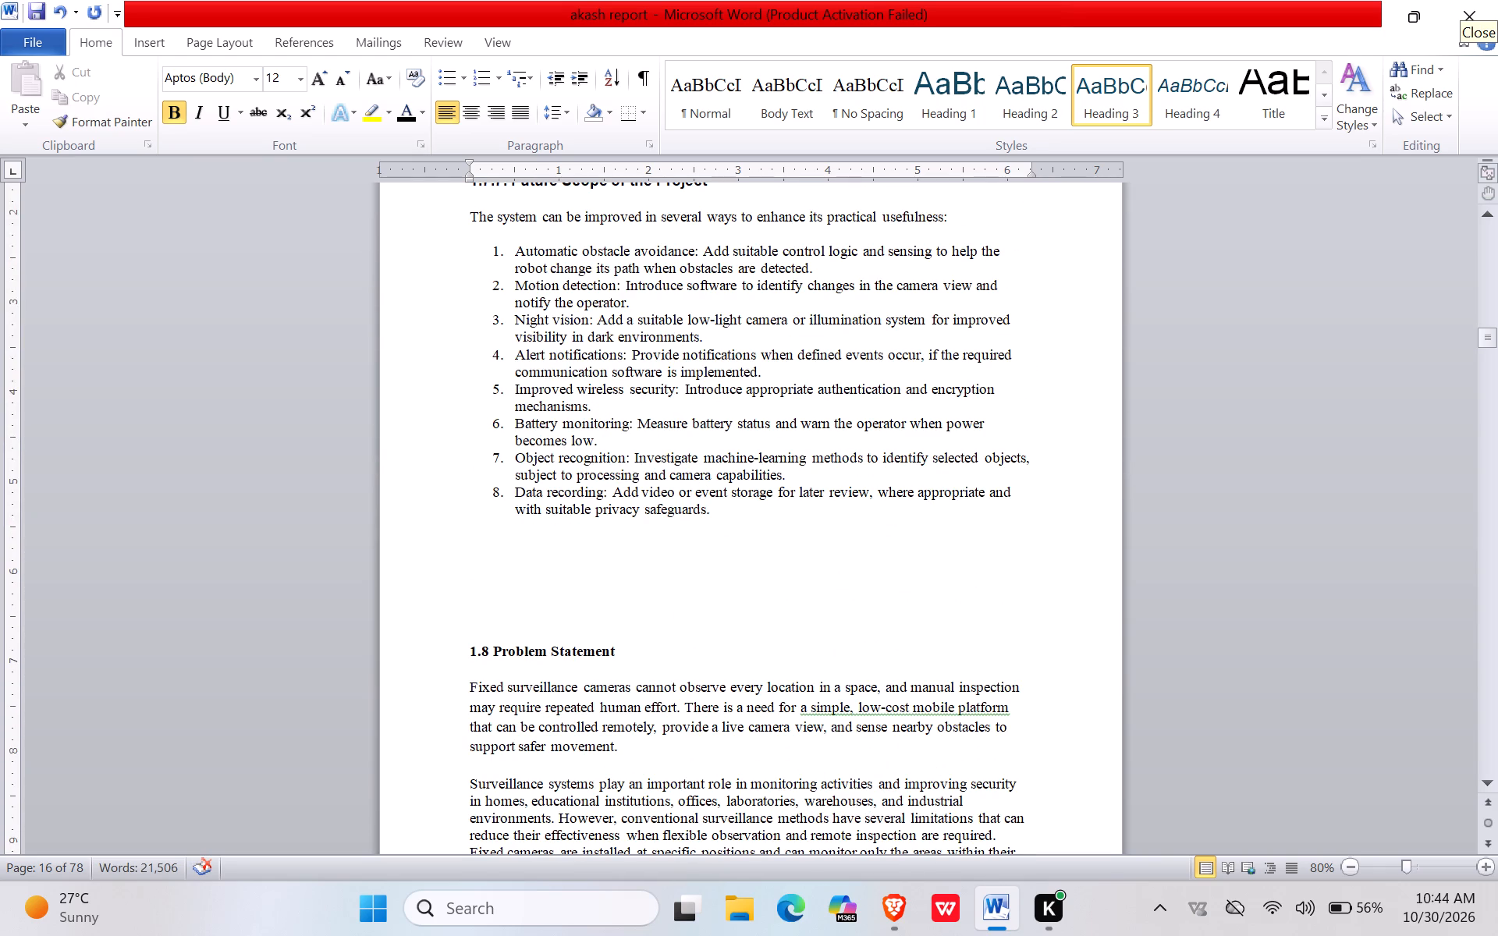
scroll(700, 530, "up", 5)
scroll(700, 530, "down", 3)
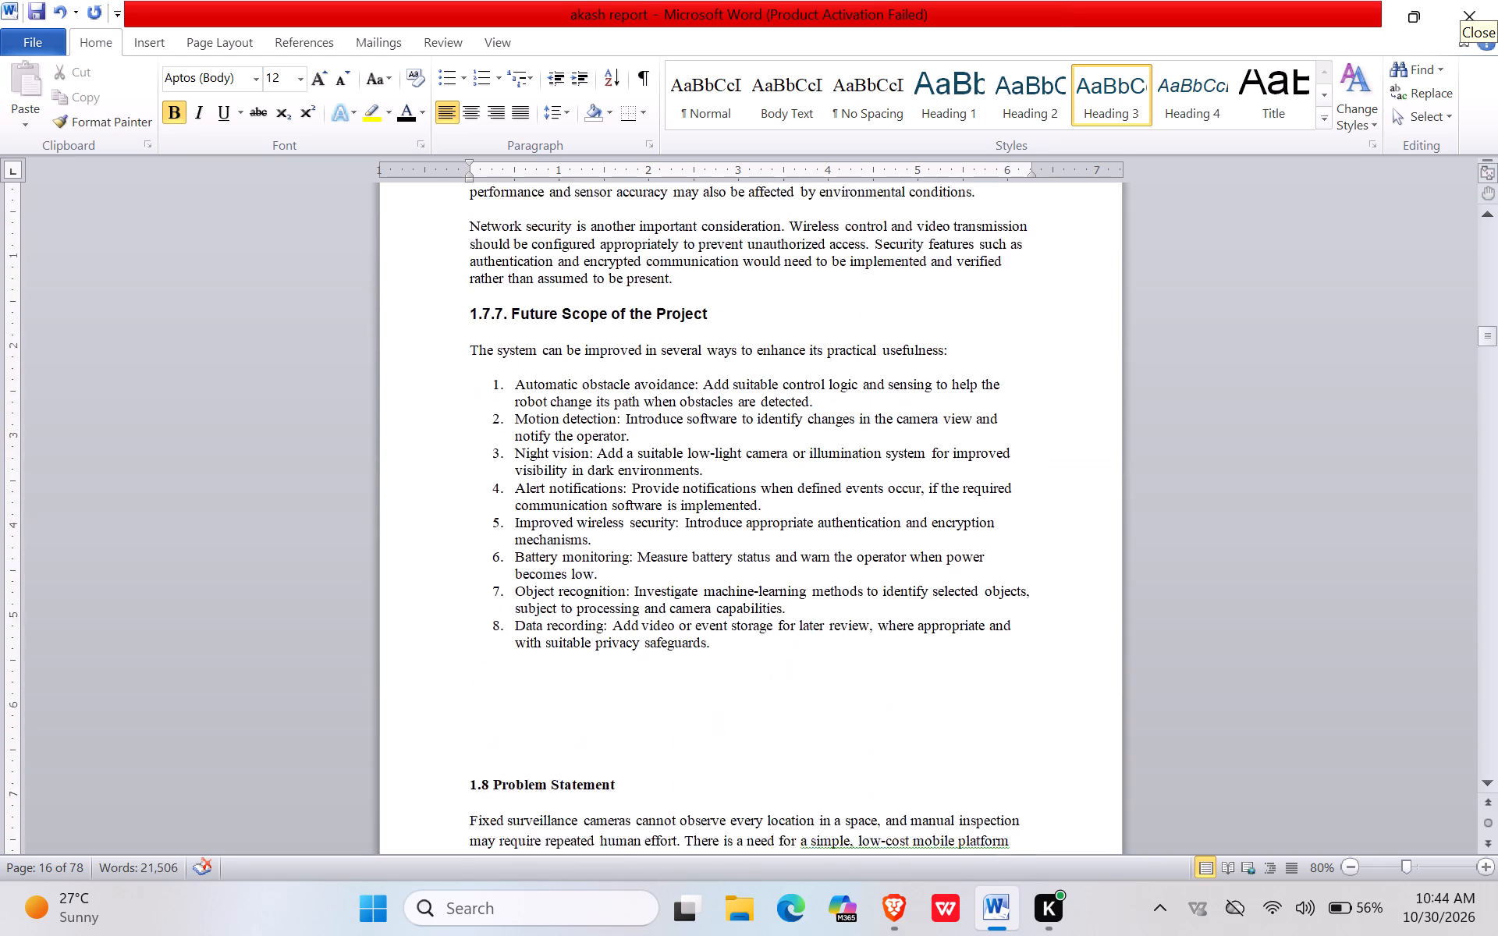
scroll(701, 532, "down", 12)
scroll(707, 548, "down", 12)
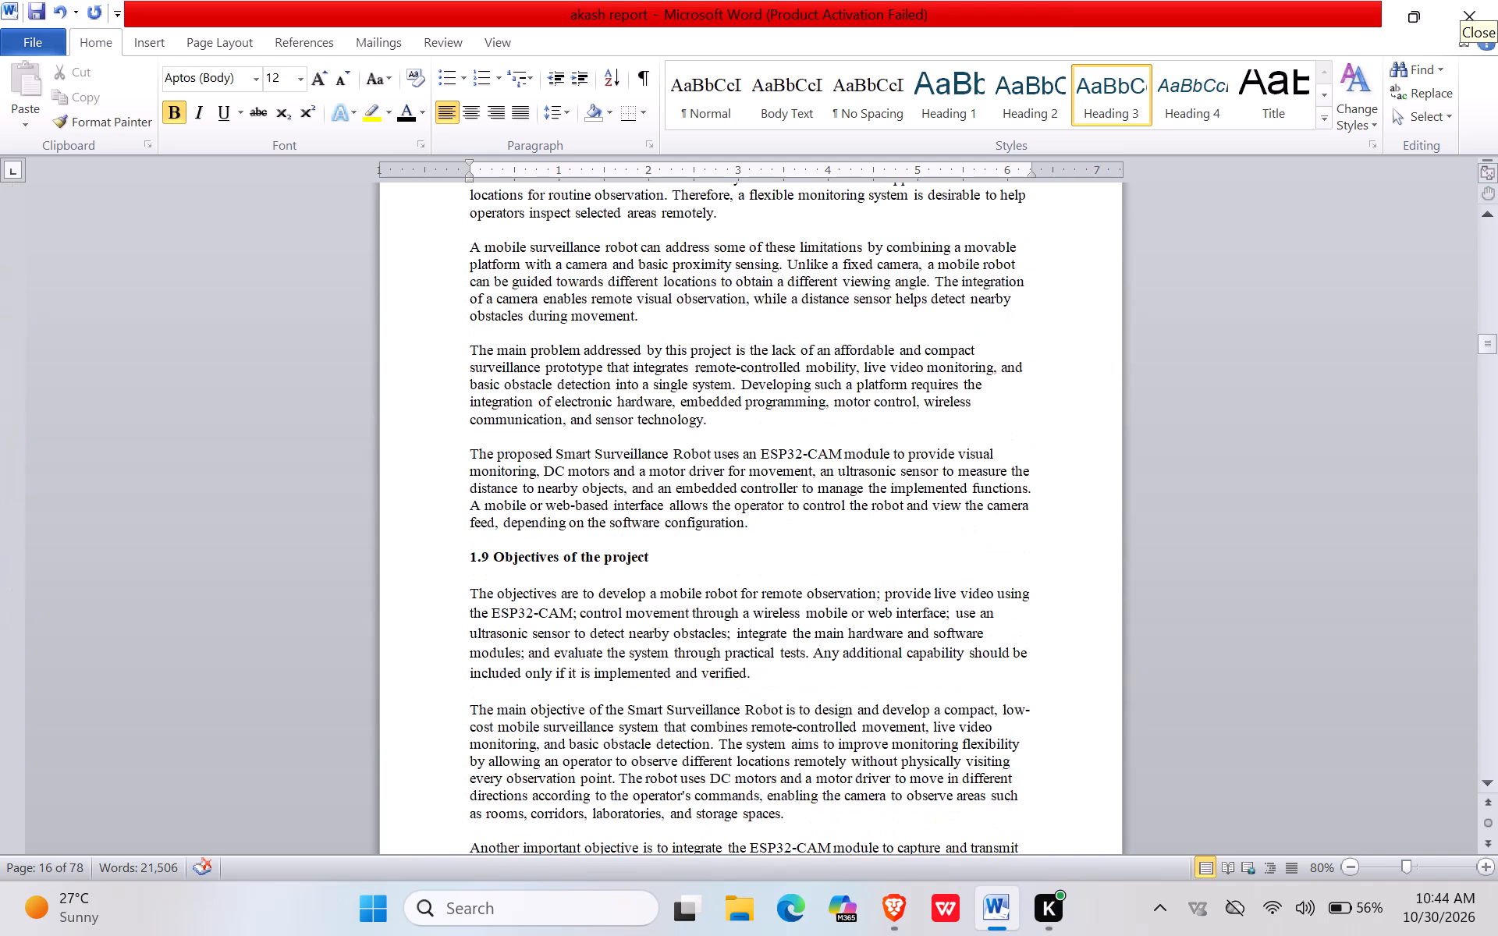
scroll(712, 553, "up", 20)
scroll(712, 553, "up", 6)
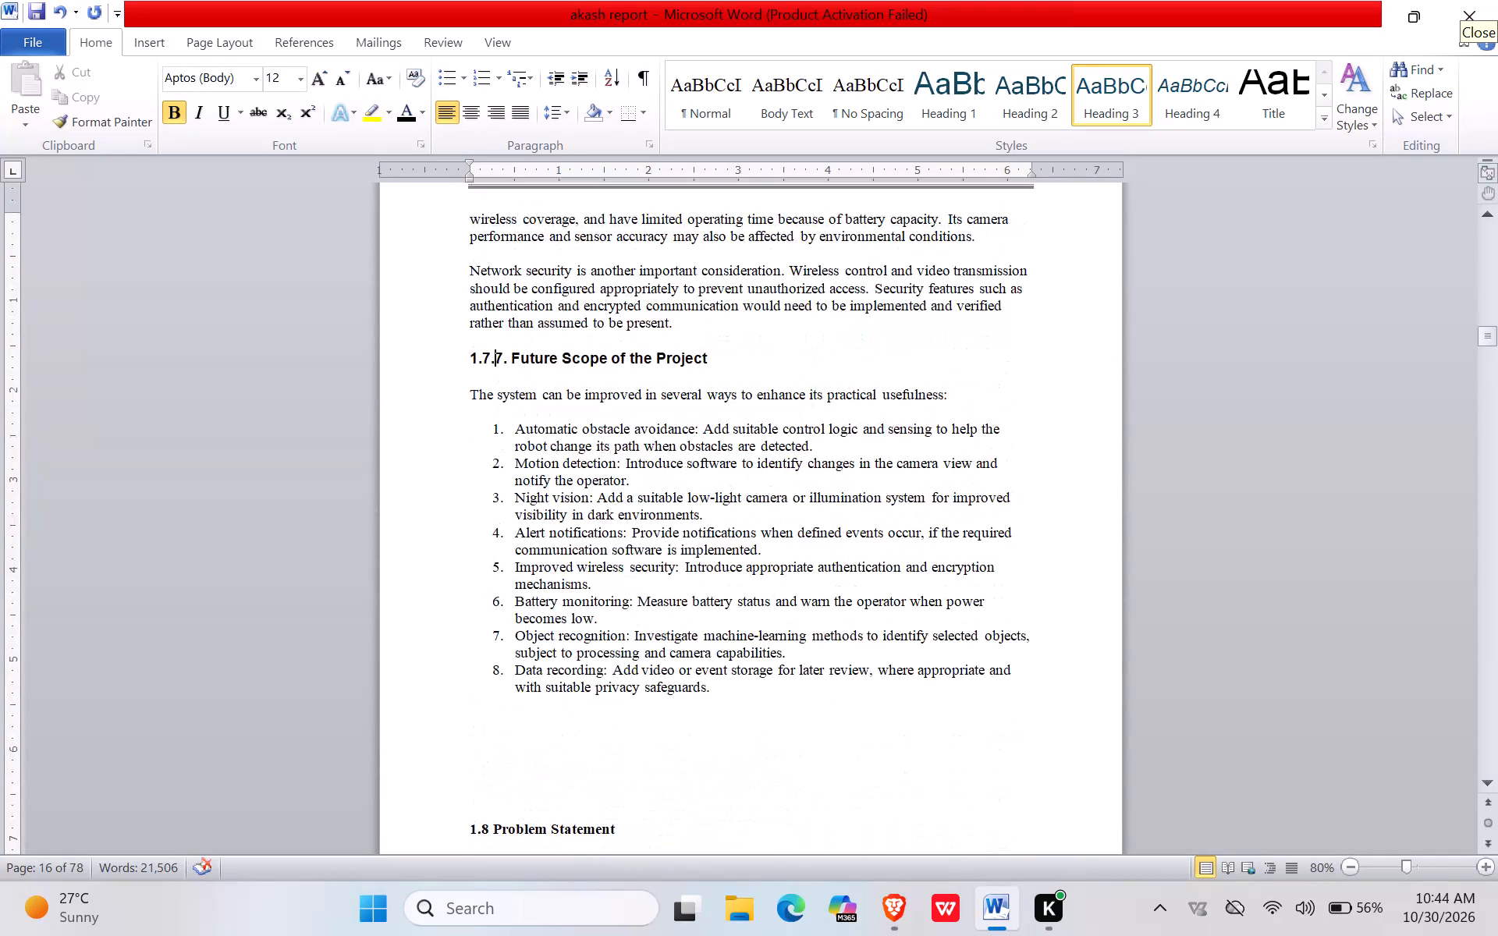
left_click_drag(770, 707, 348, 269)
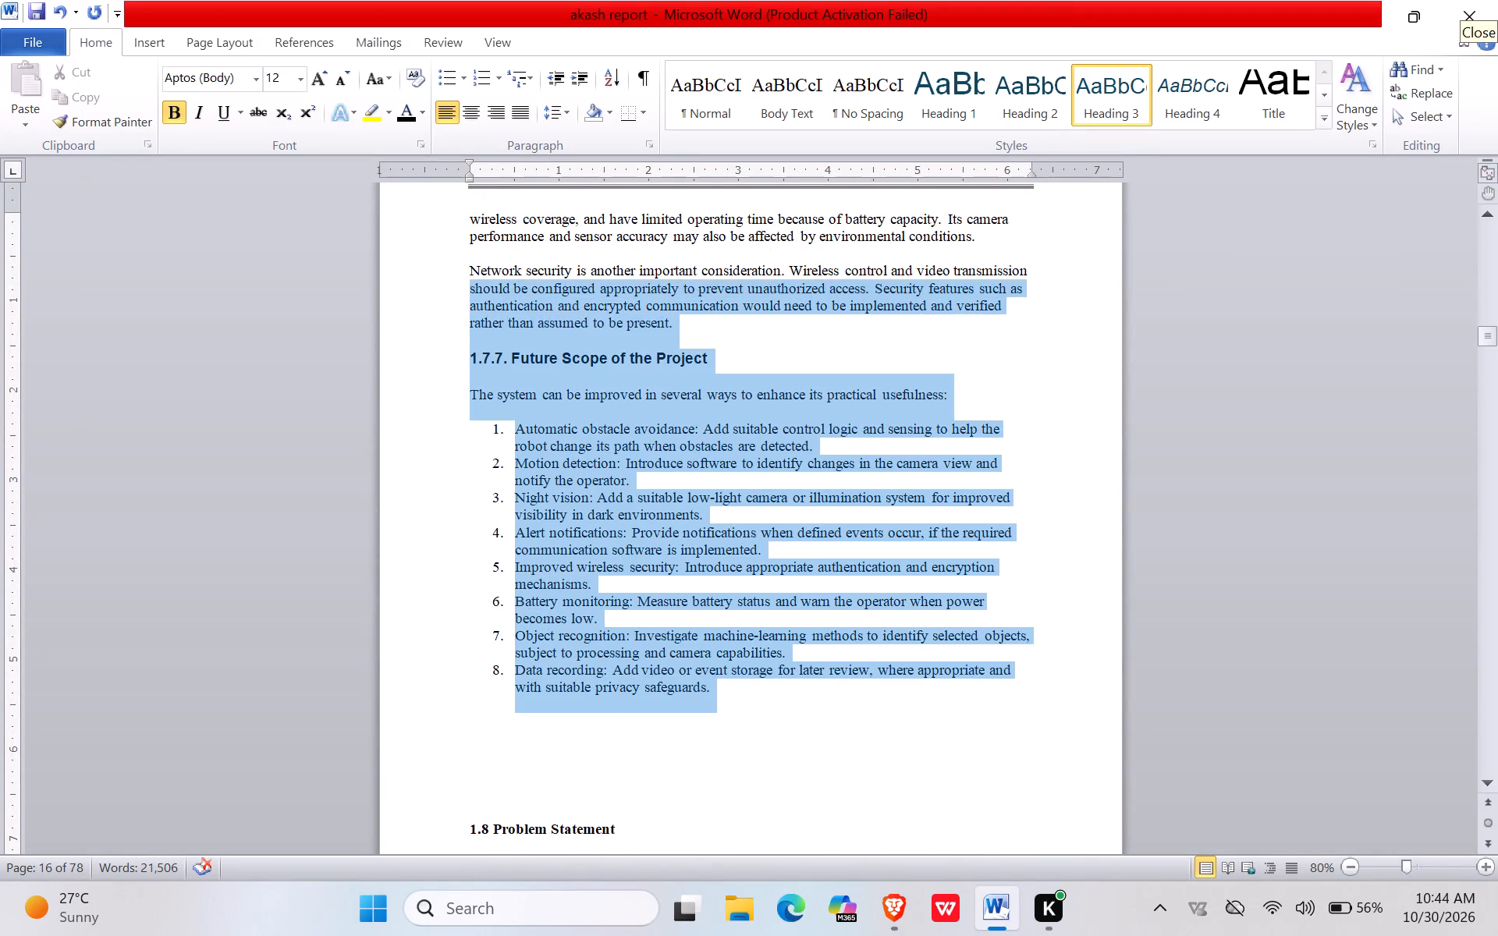
left_click_drag(348, 269, 364, 147)
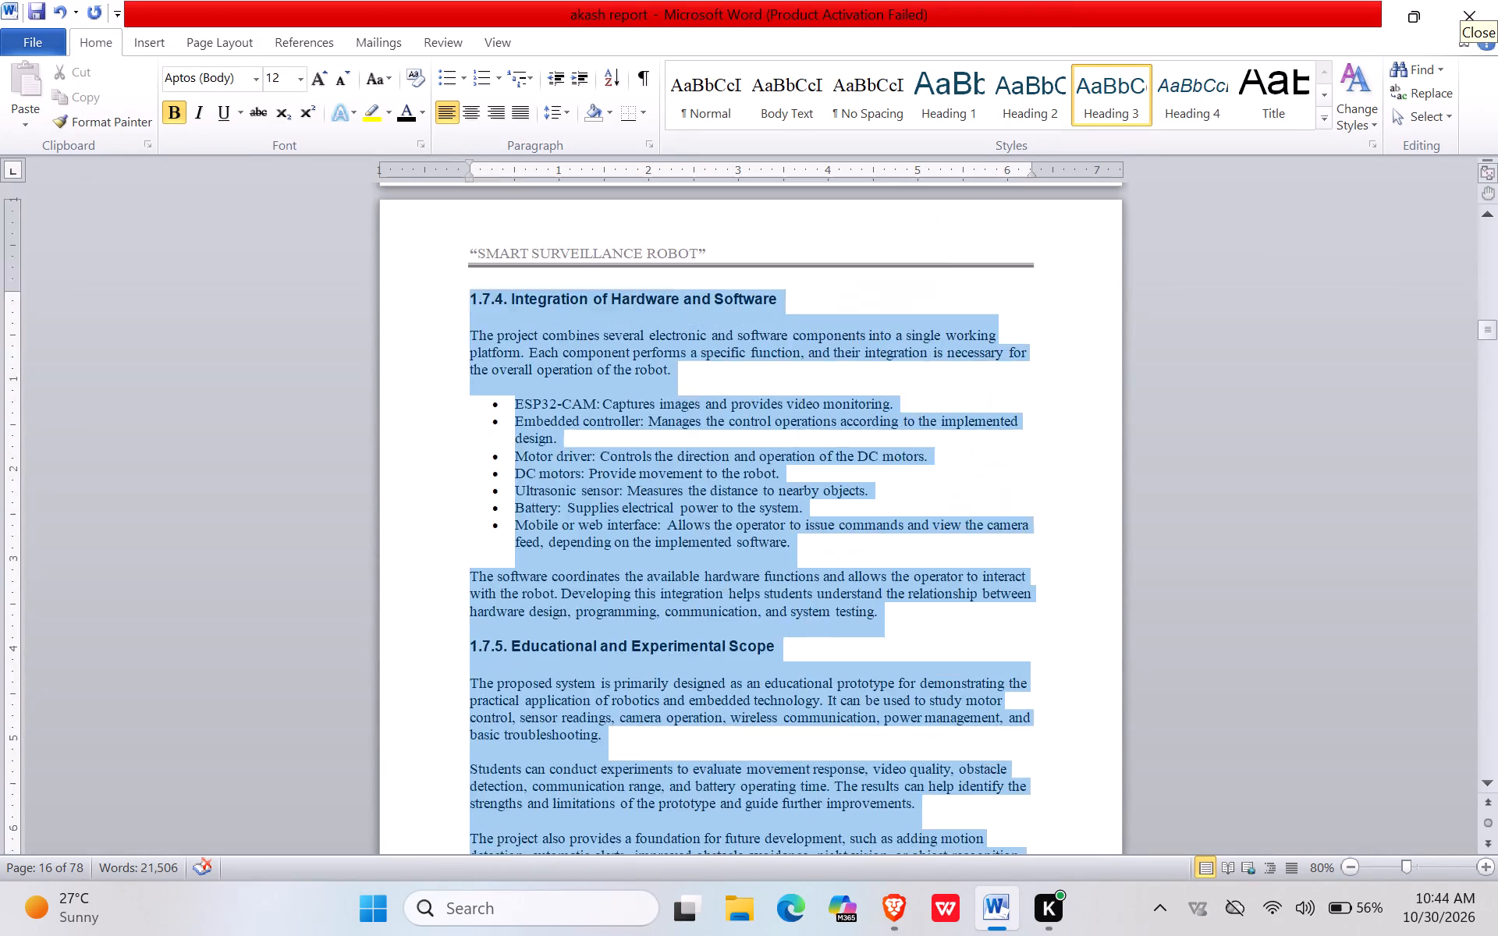
left_click_drag(364, 147, 349, 178)
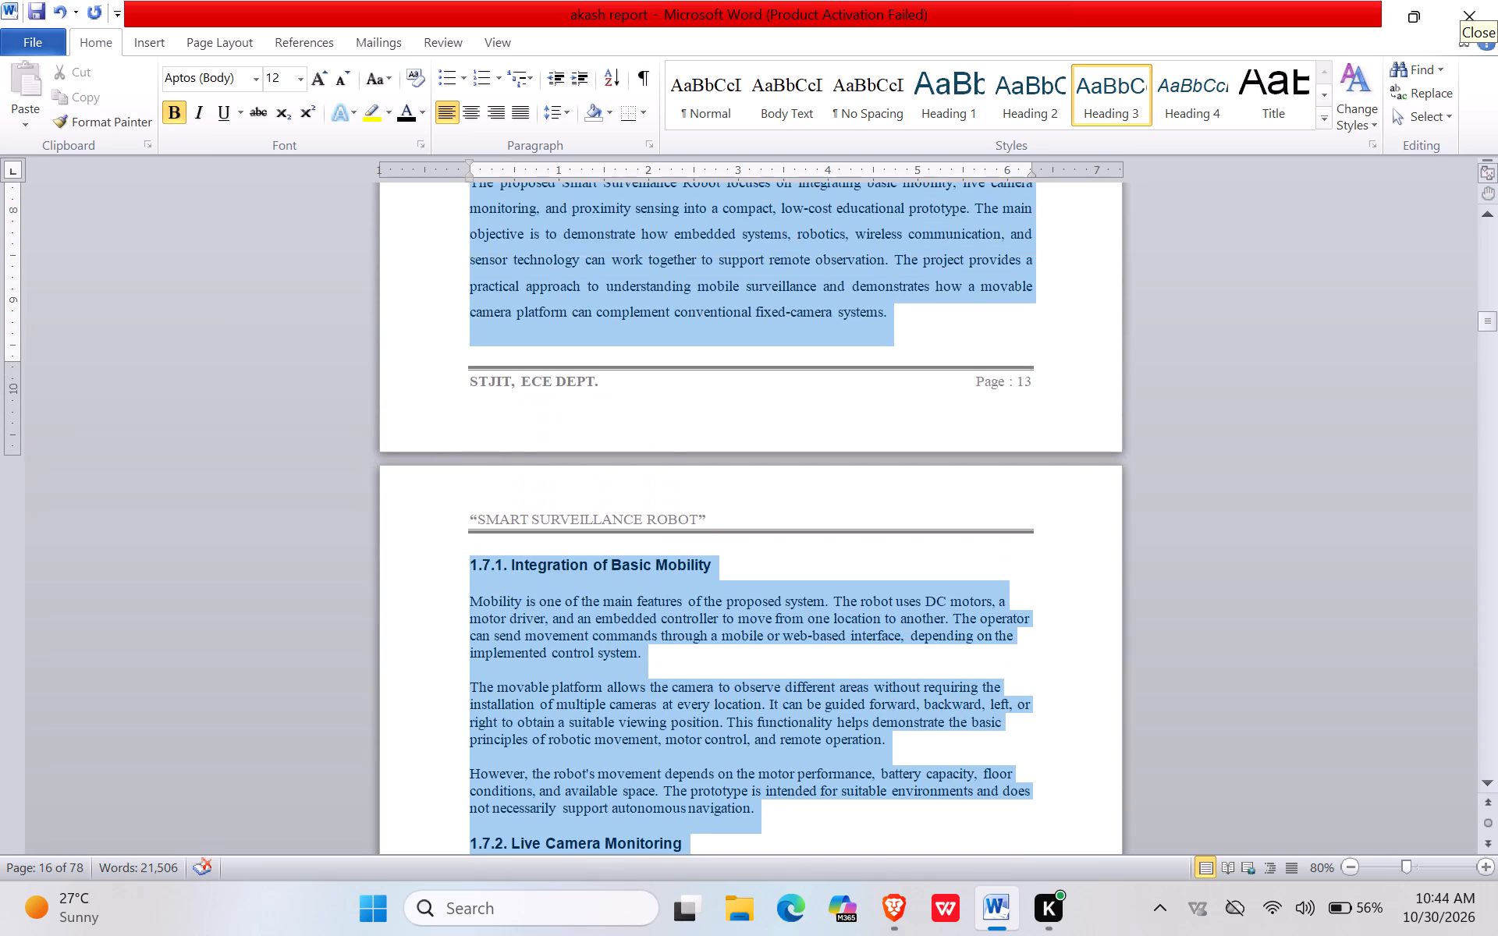
left_click_drag(349, 178, 406, 555)
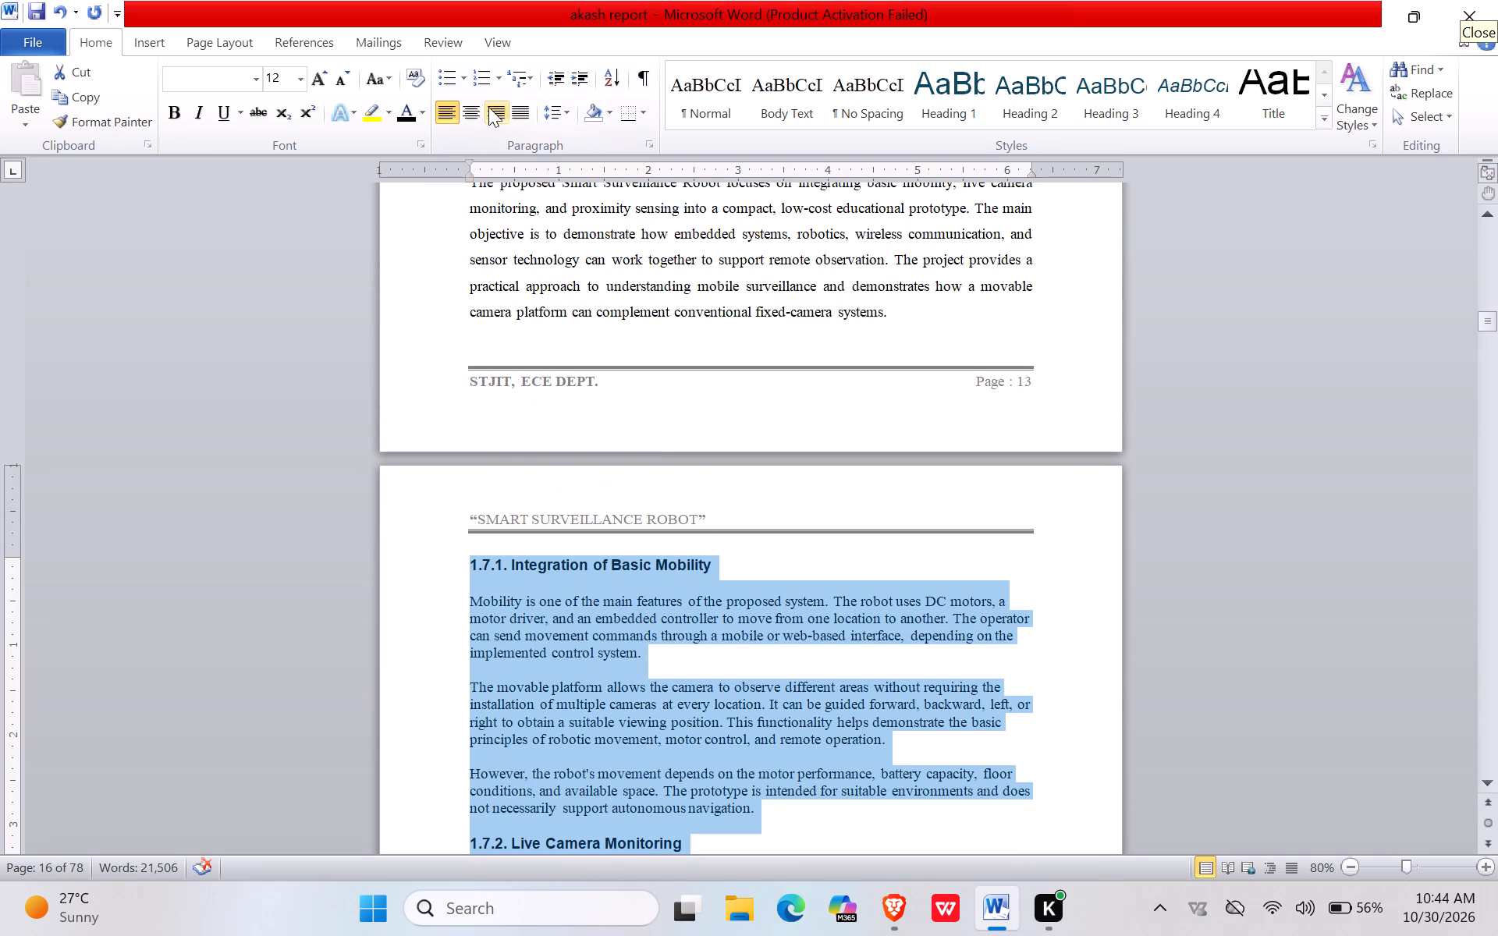
left_click(514, 109)
left_click(544, 111)
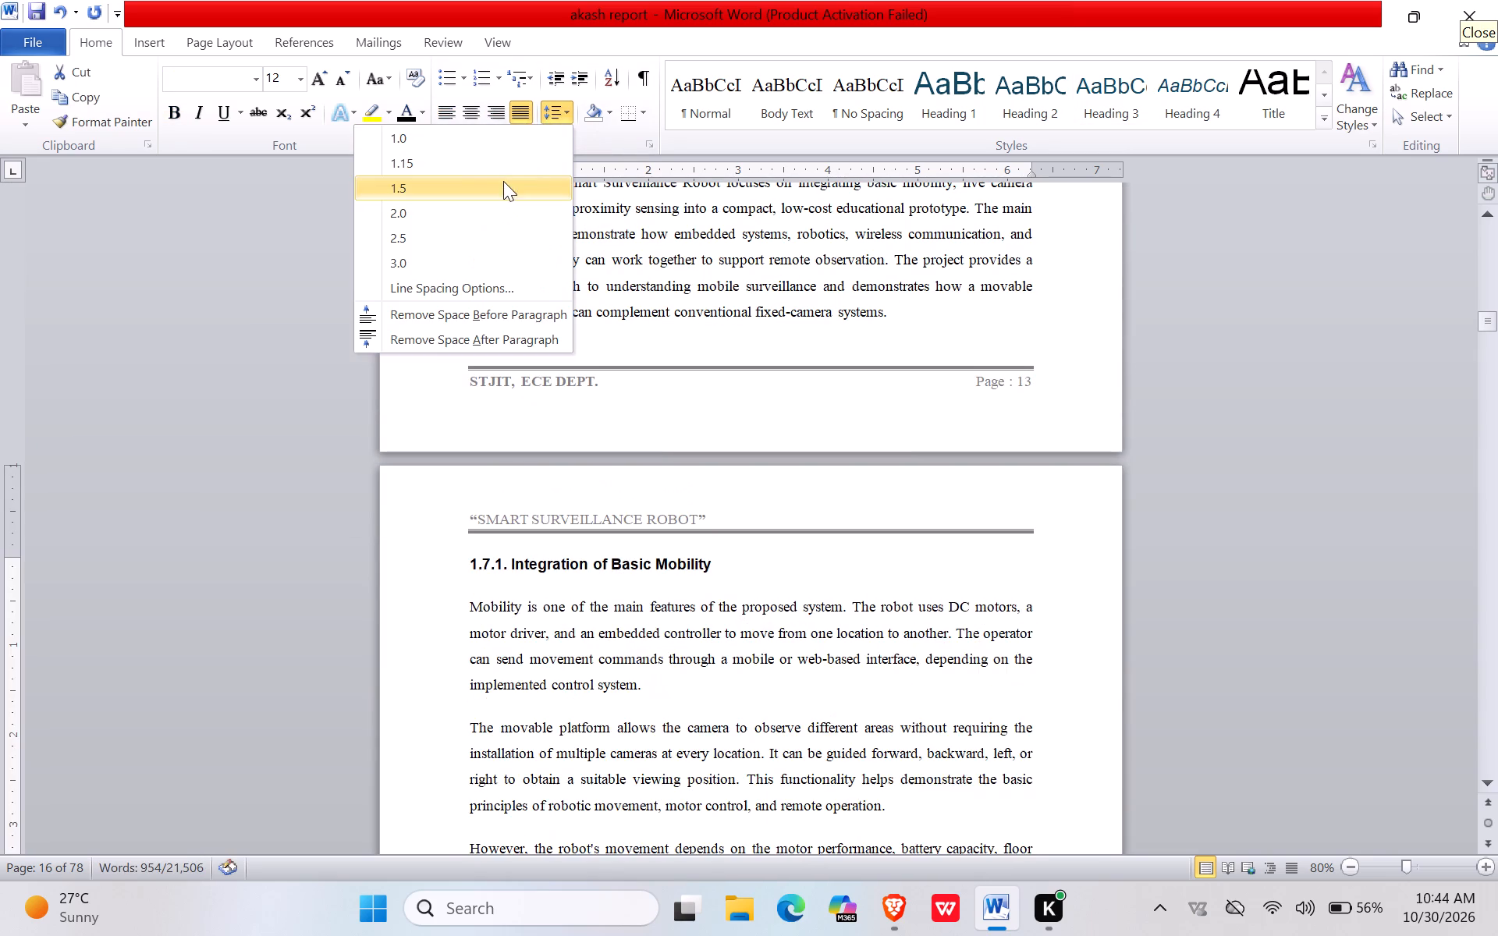
left_click(503, 181)
left_click(783, 560)
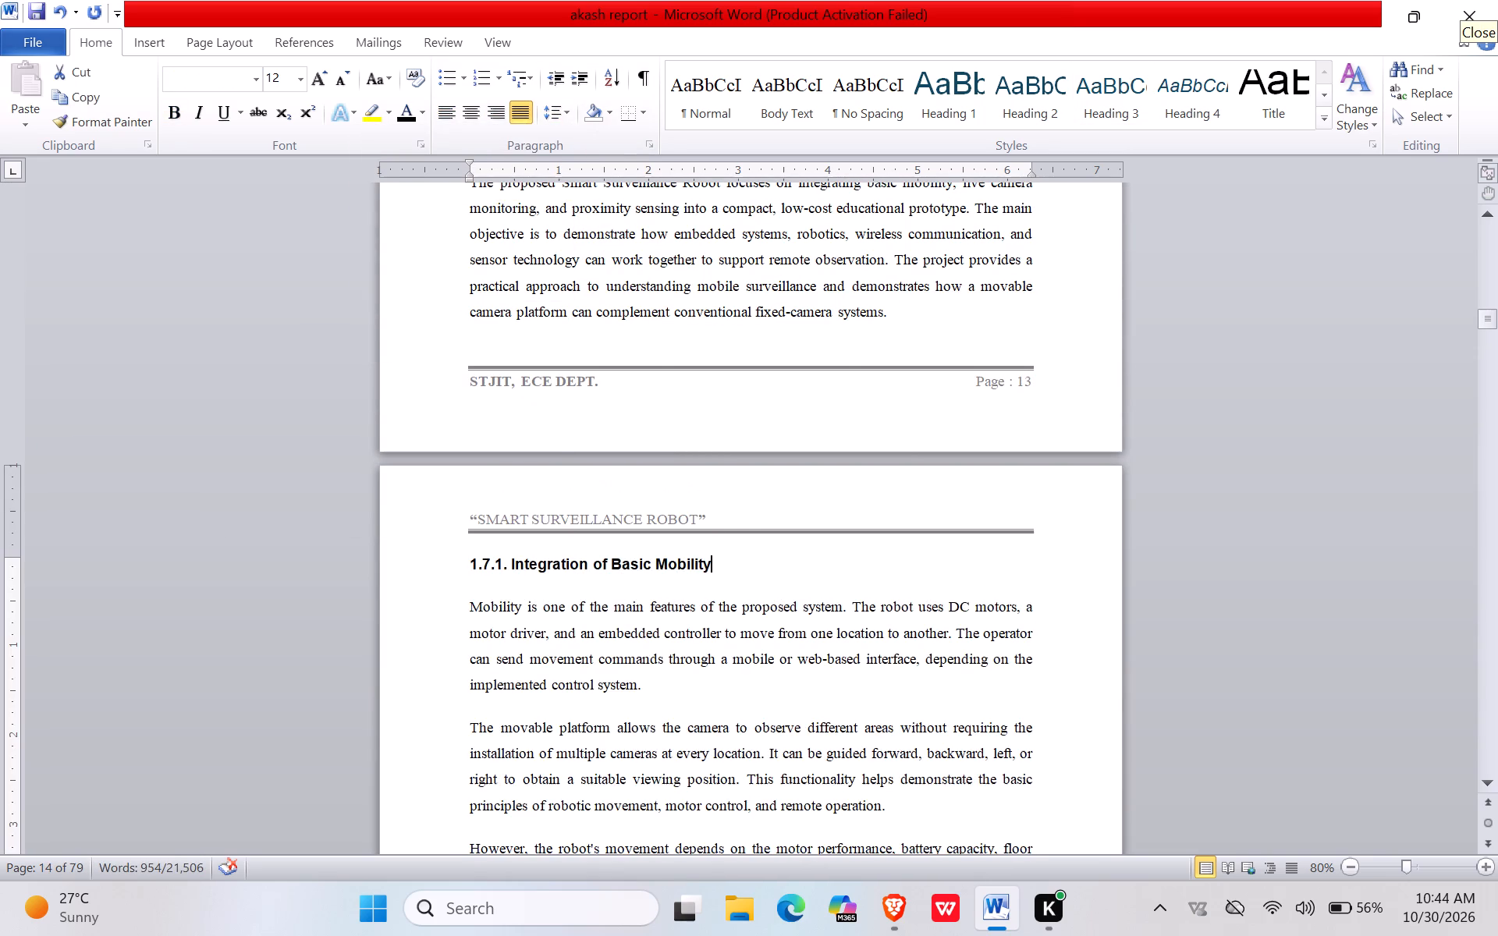
Change the font of sections 1.7.1 through 1.7.7, headings included, to Times New Roman.
scroll(598, 432, "up", 6)
scroll(596, 425, "down", 4)
scroll(596, 424, "up", 3)
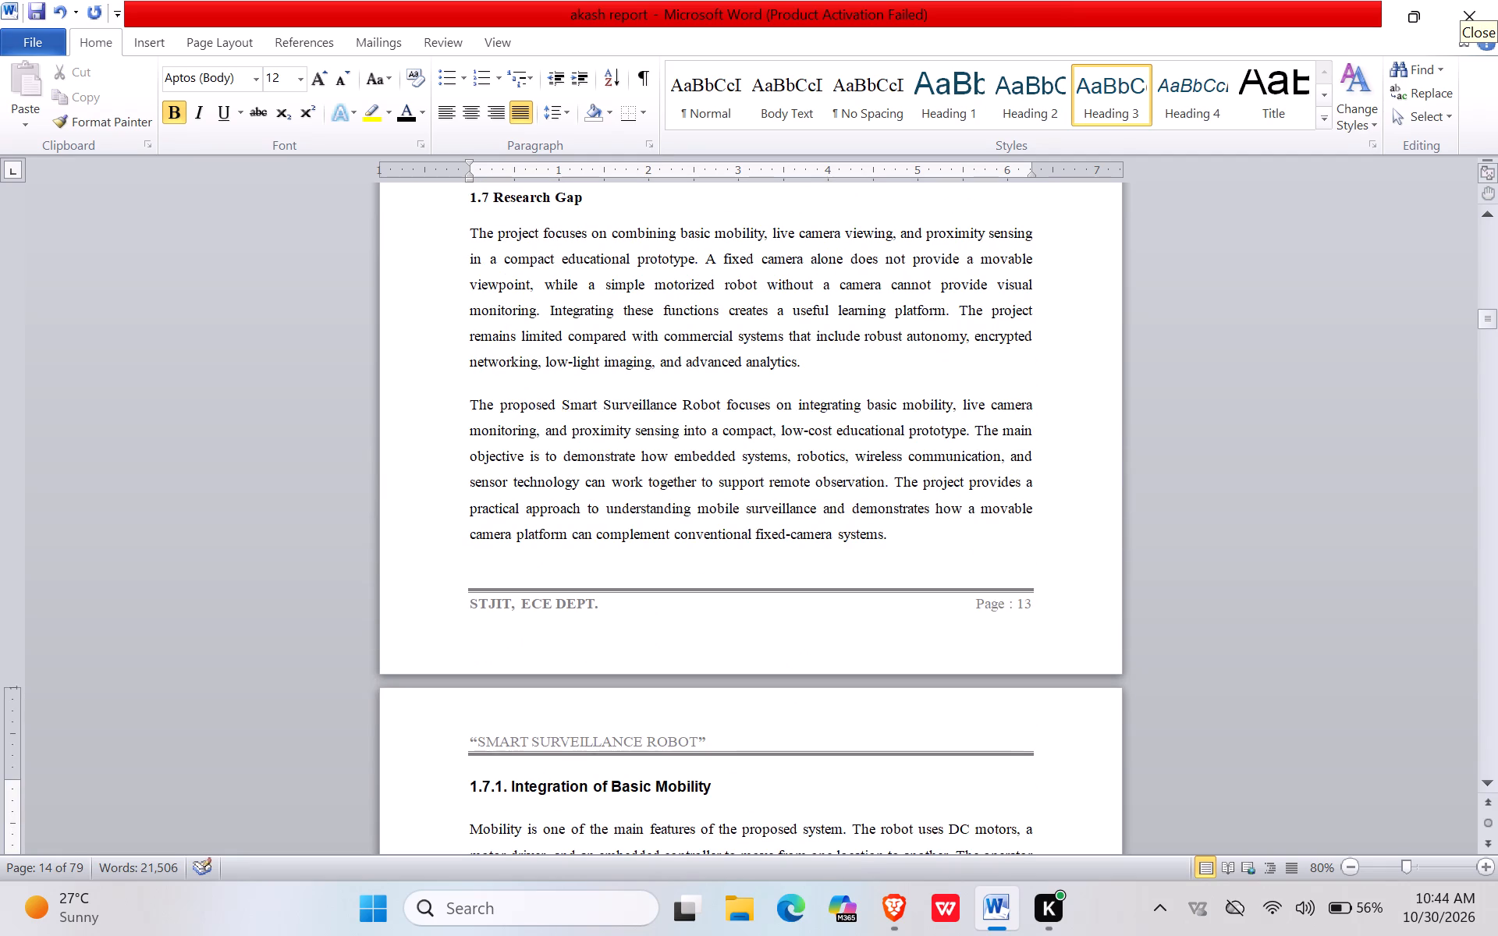
left_click(841, 502)
left_click(564, 213)
left_click(538, 192)
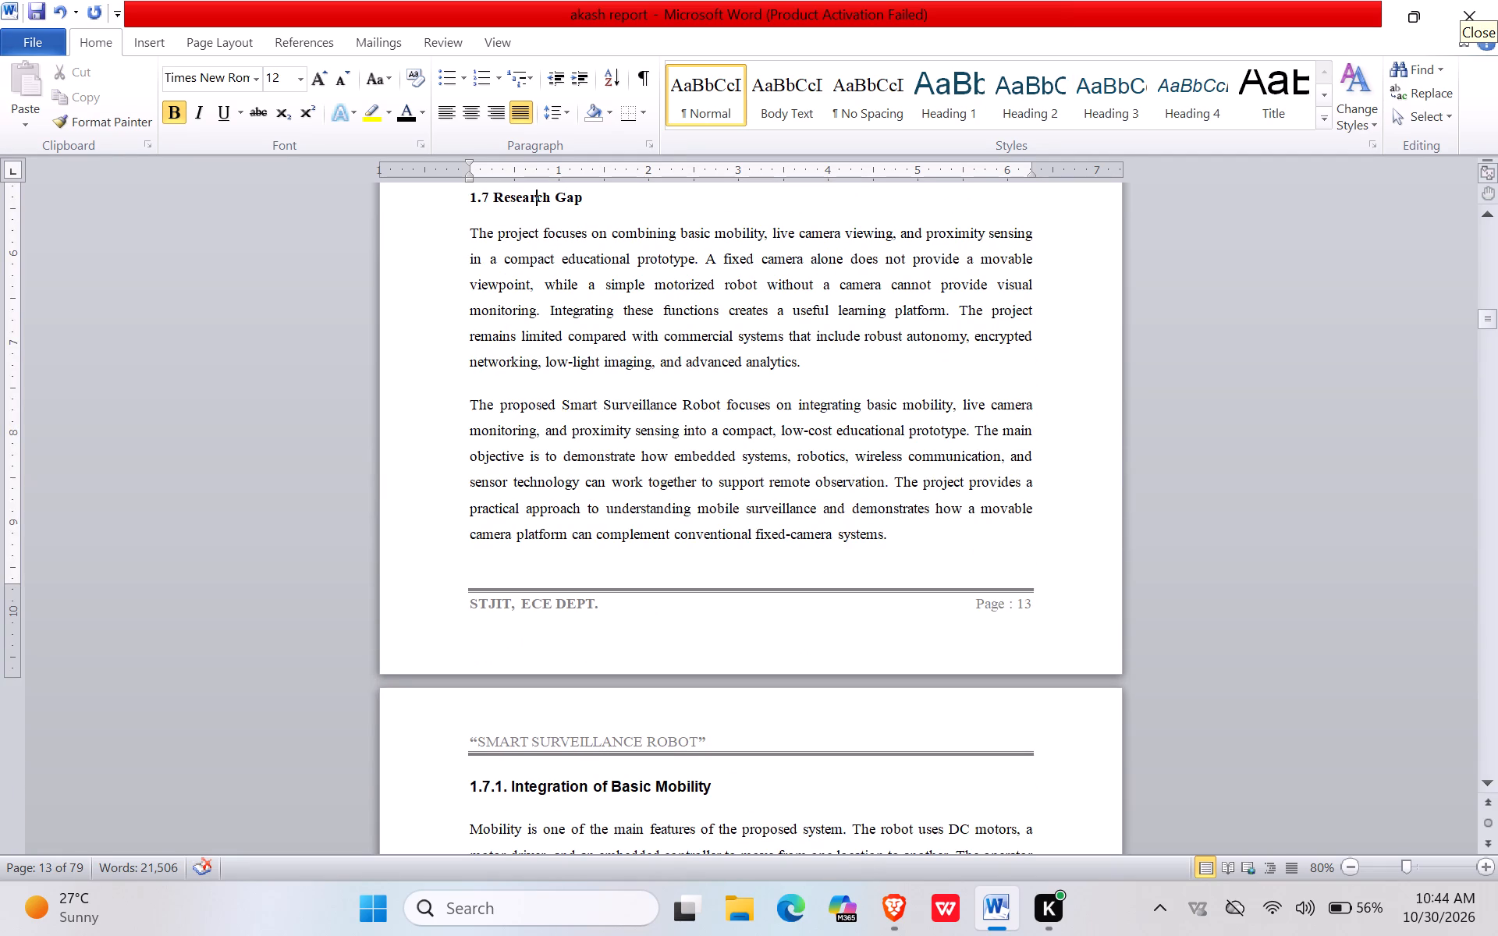
scroll(609, 489, "down", 4)
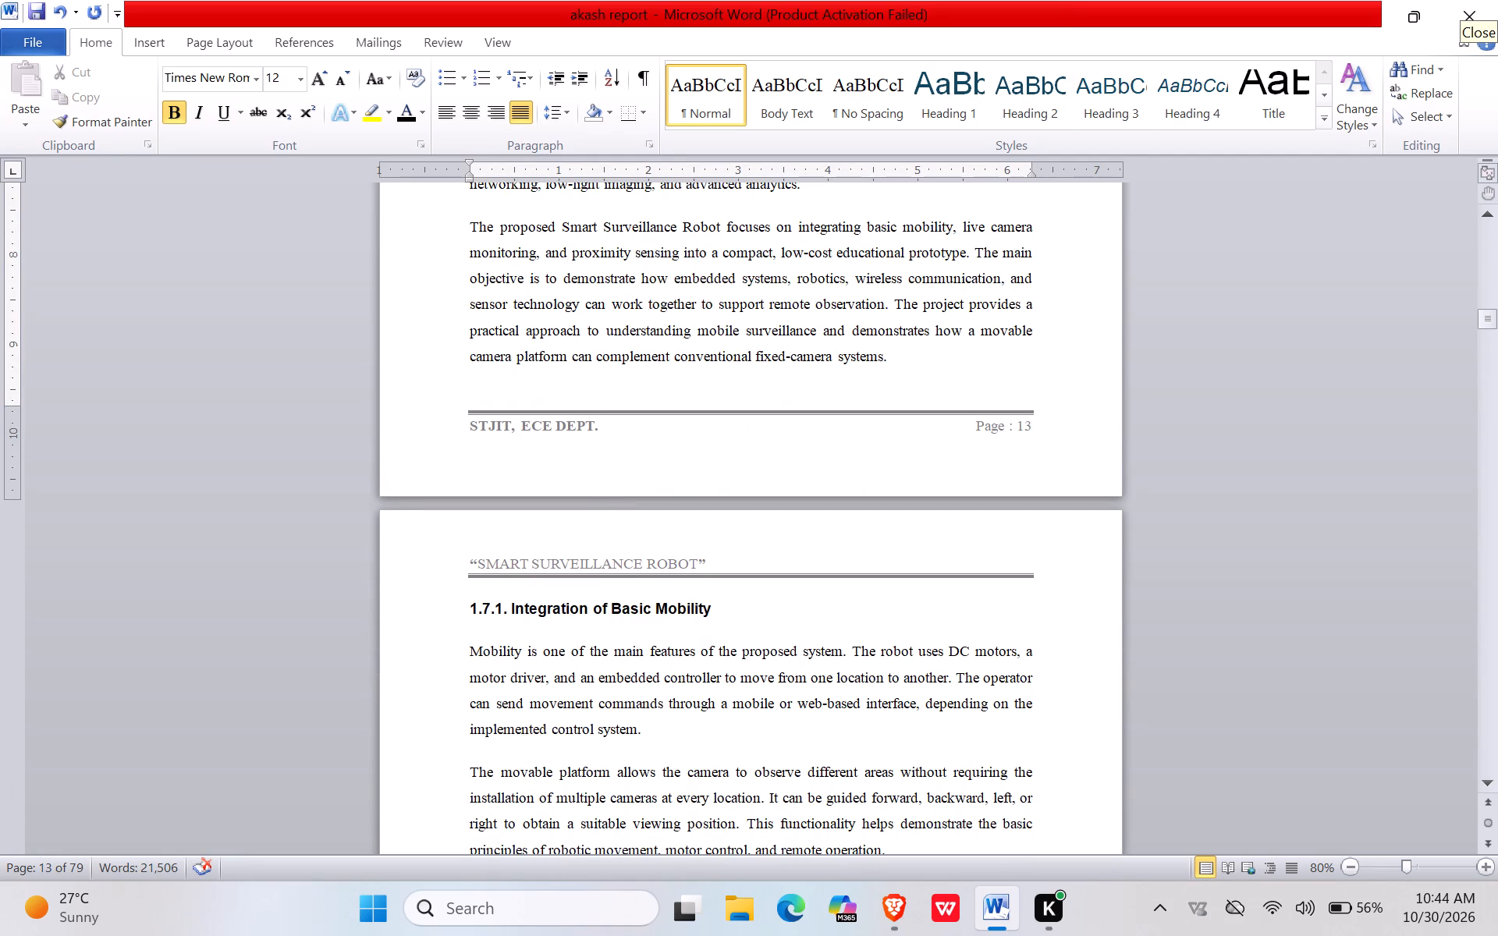
left_click_drag(708, 607, 414, 576)
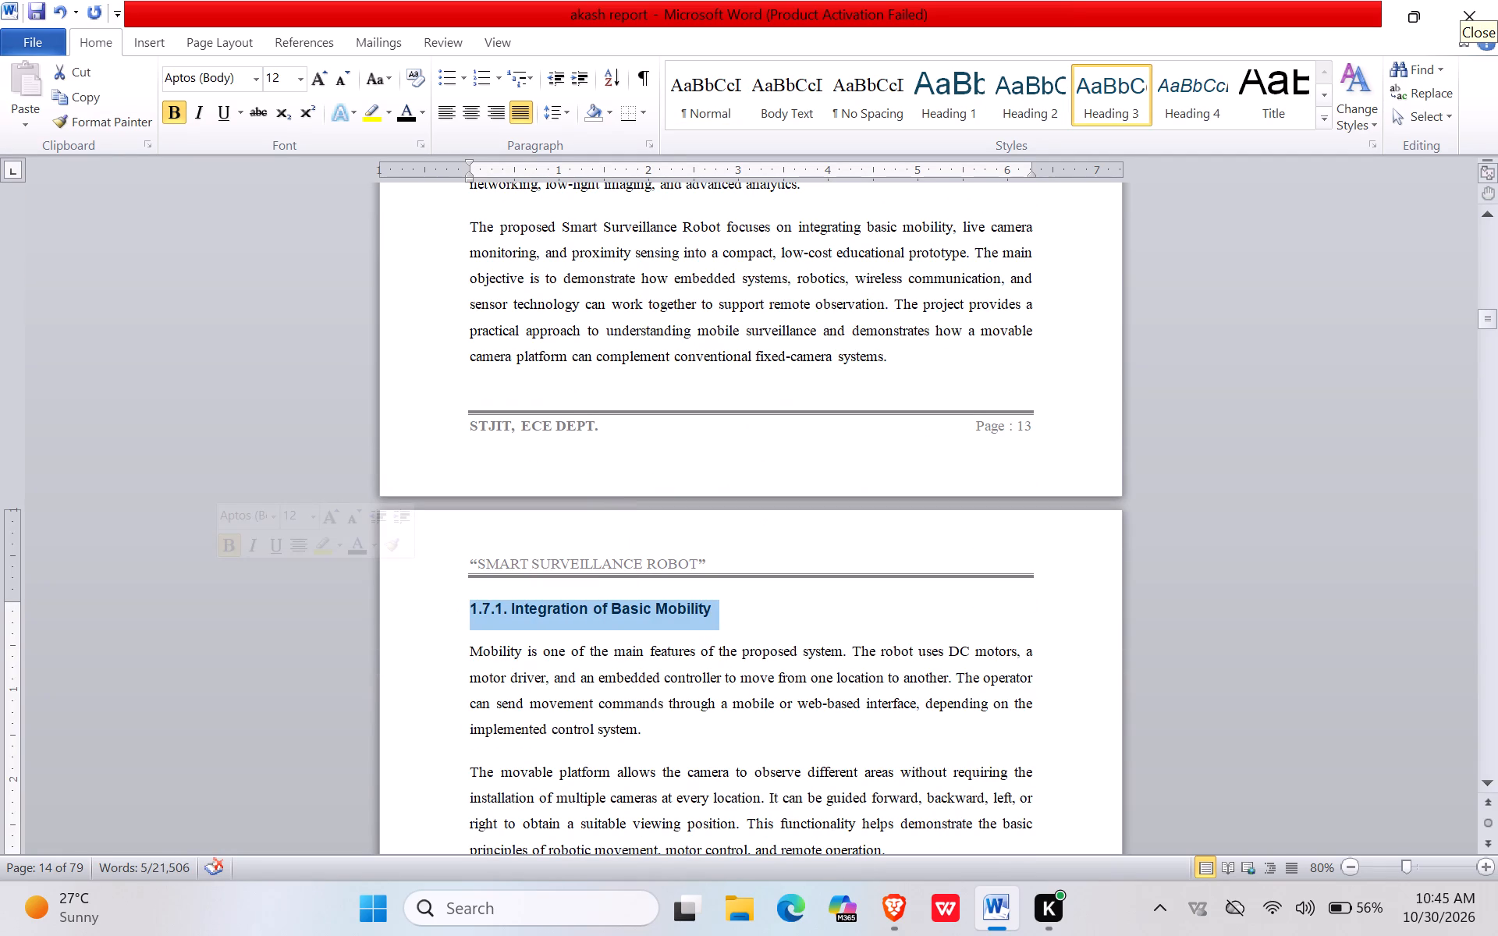
scroll(505, 640, "down", 5)
left_click(514, 628)
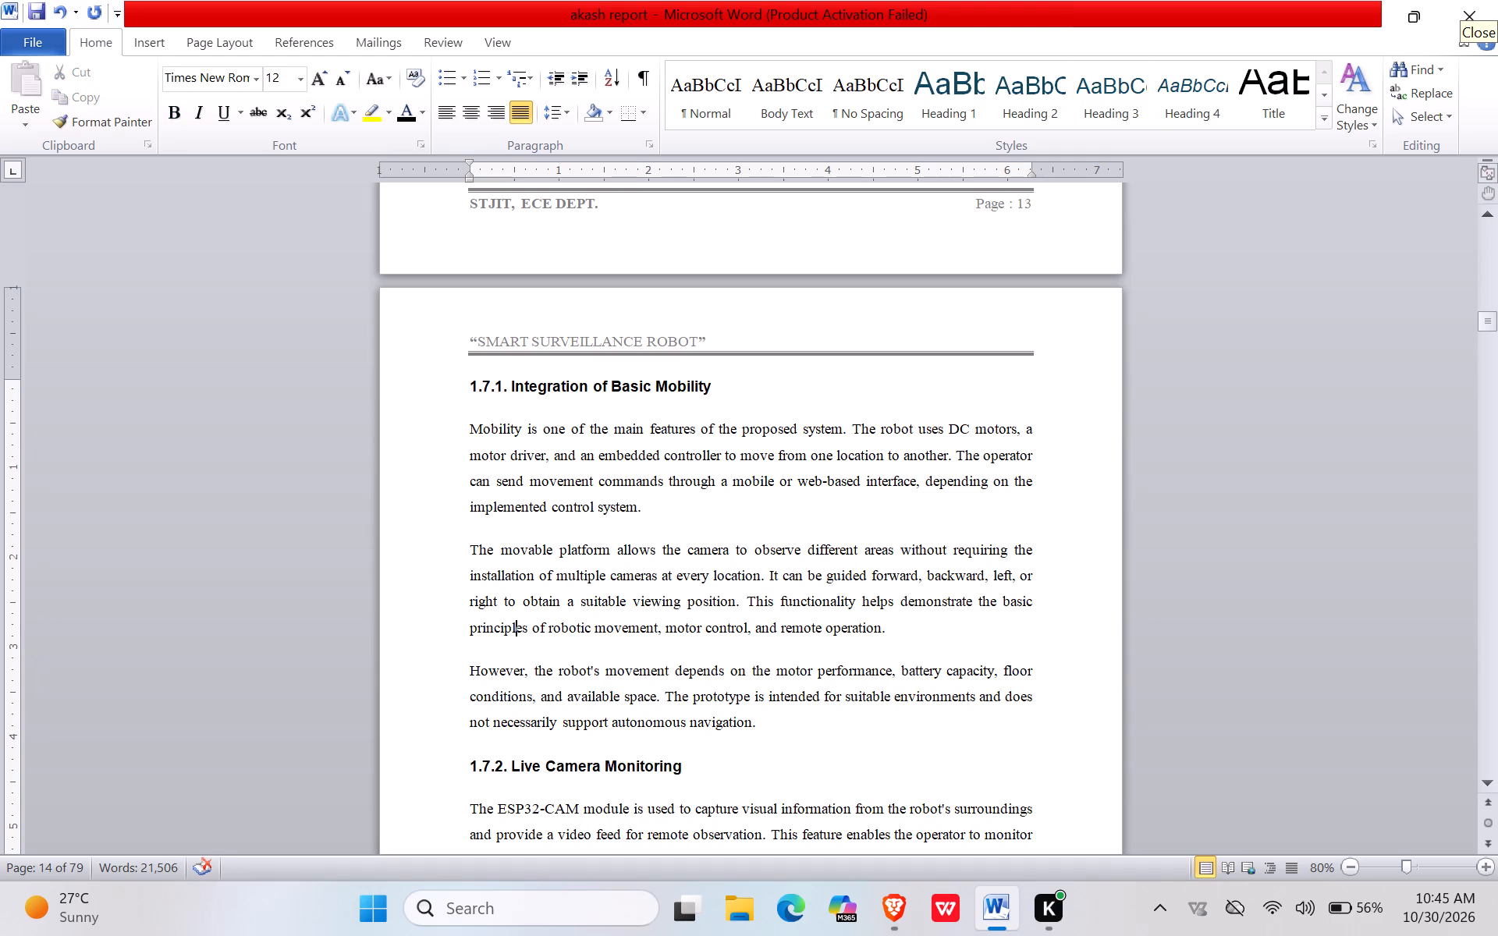
left_click_drag(460, 380, 832, 874)
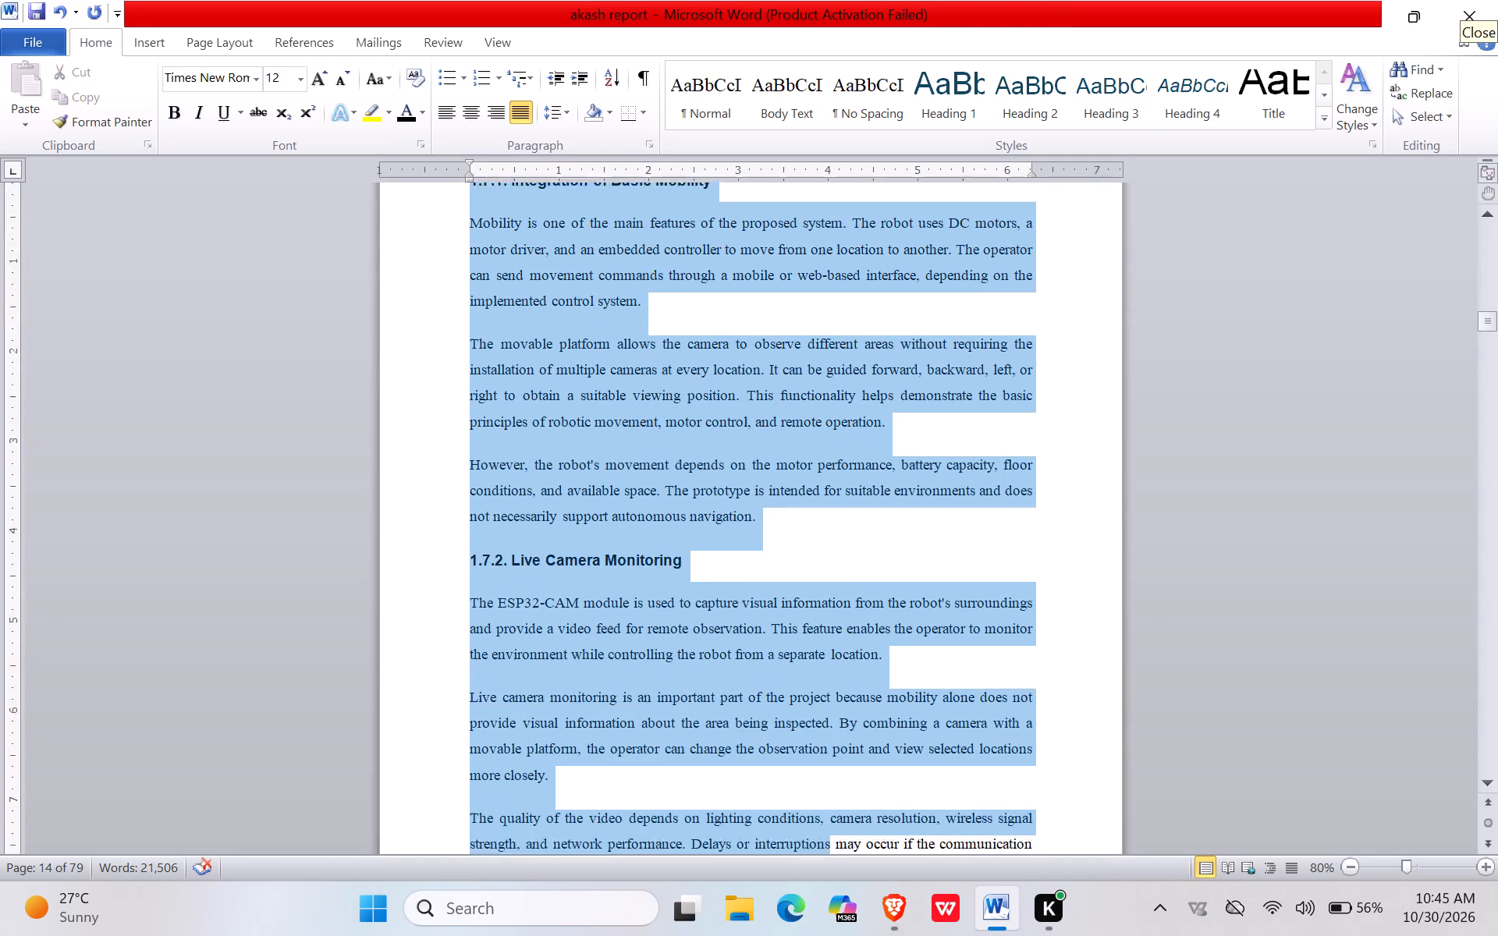
left_click_drag(832, 874, 858, 924)
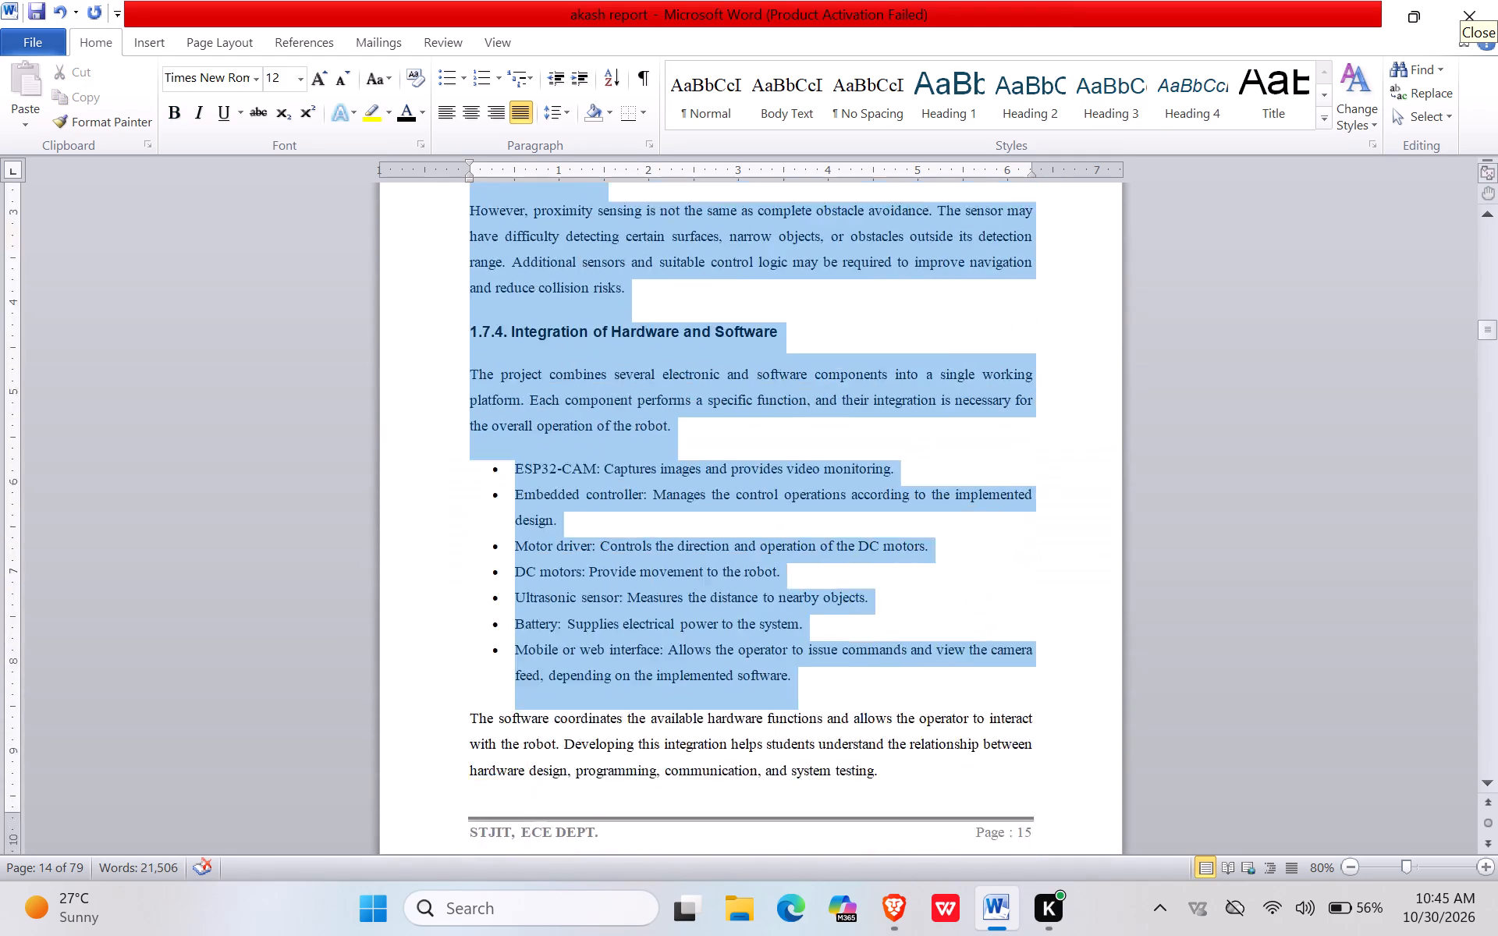
left_click_drag(858, 924, 902, 671)
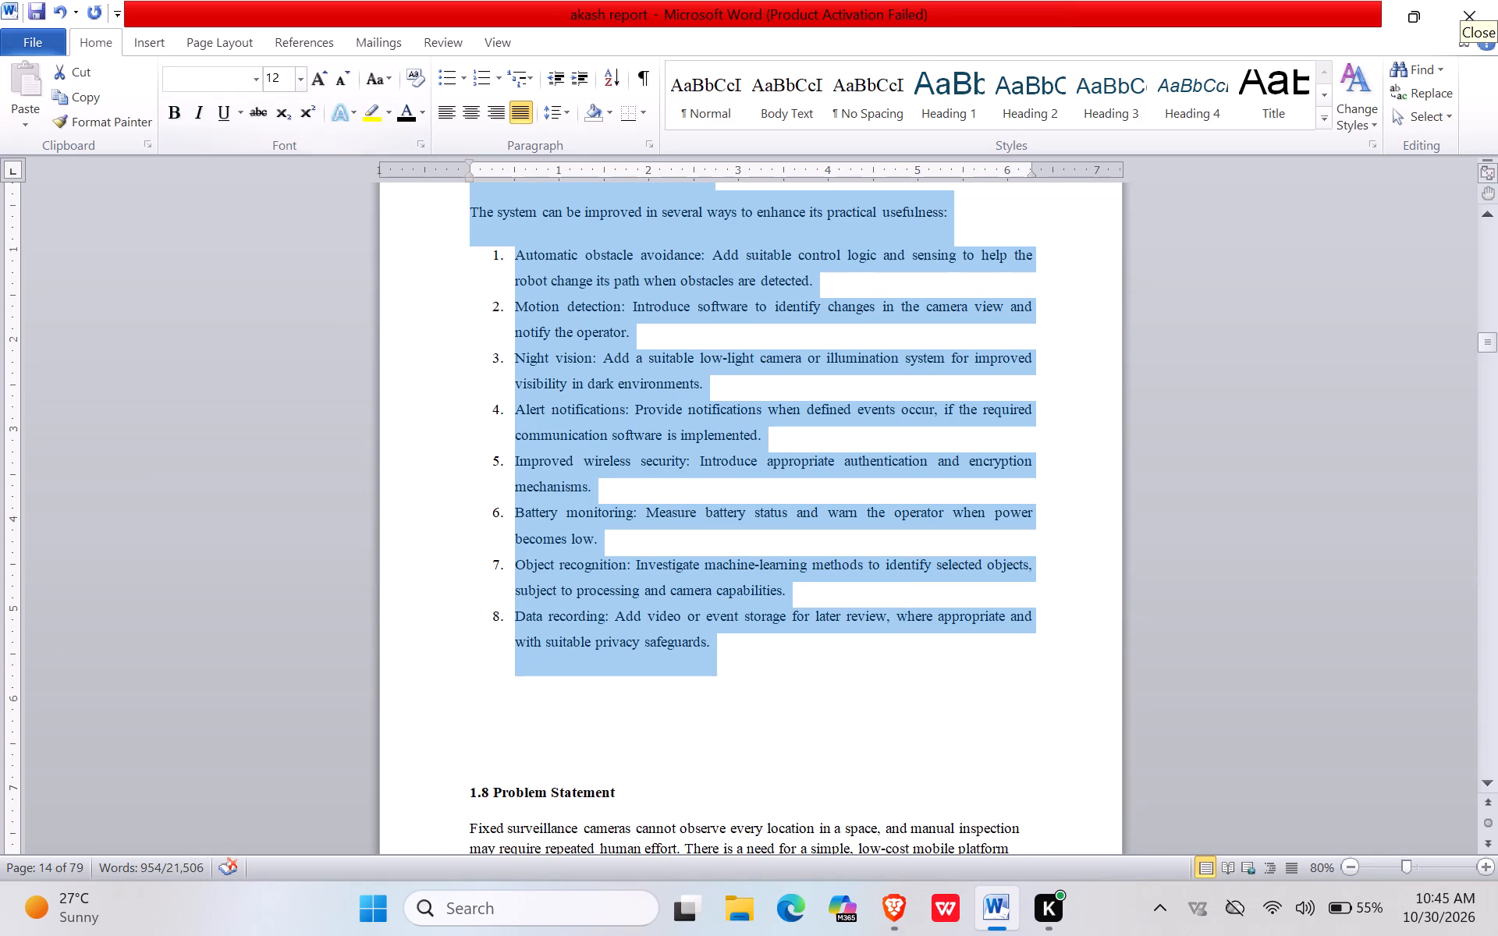
left_click(262, 81)
left_click(156, 199)
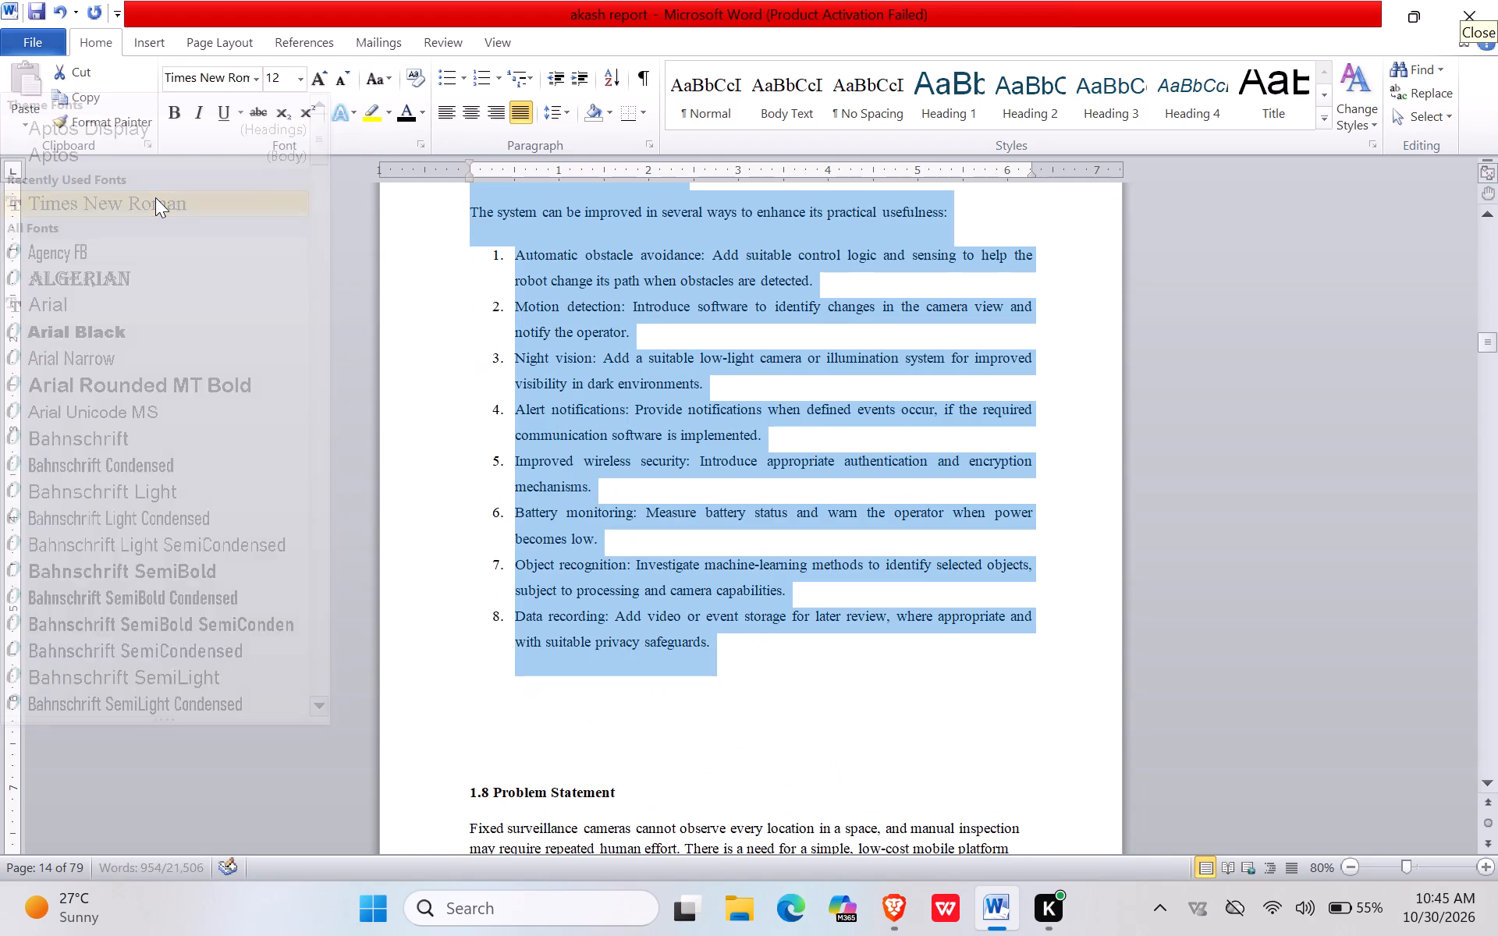
left_click(424, 521)
Review the fonts, headings and page breaks from section 1.7.7 back up to section 1.6.9.
scroll(450, 519, "up", 10)
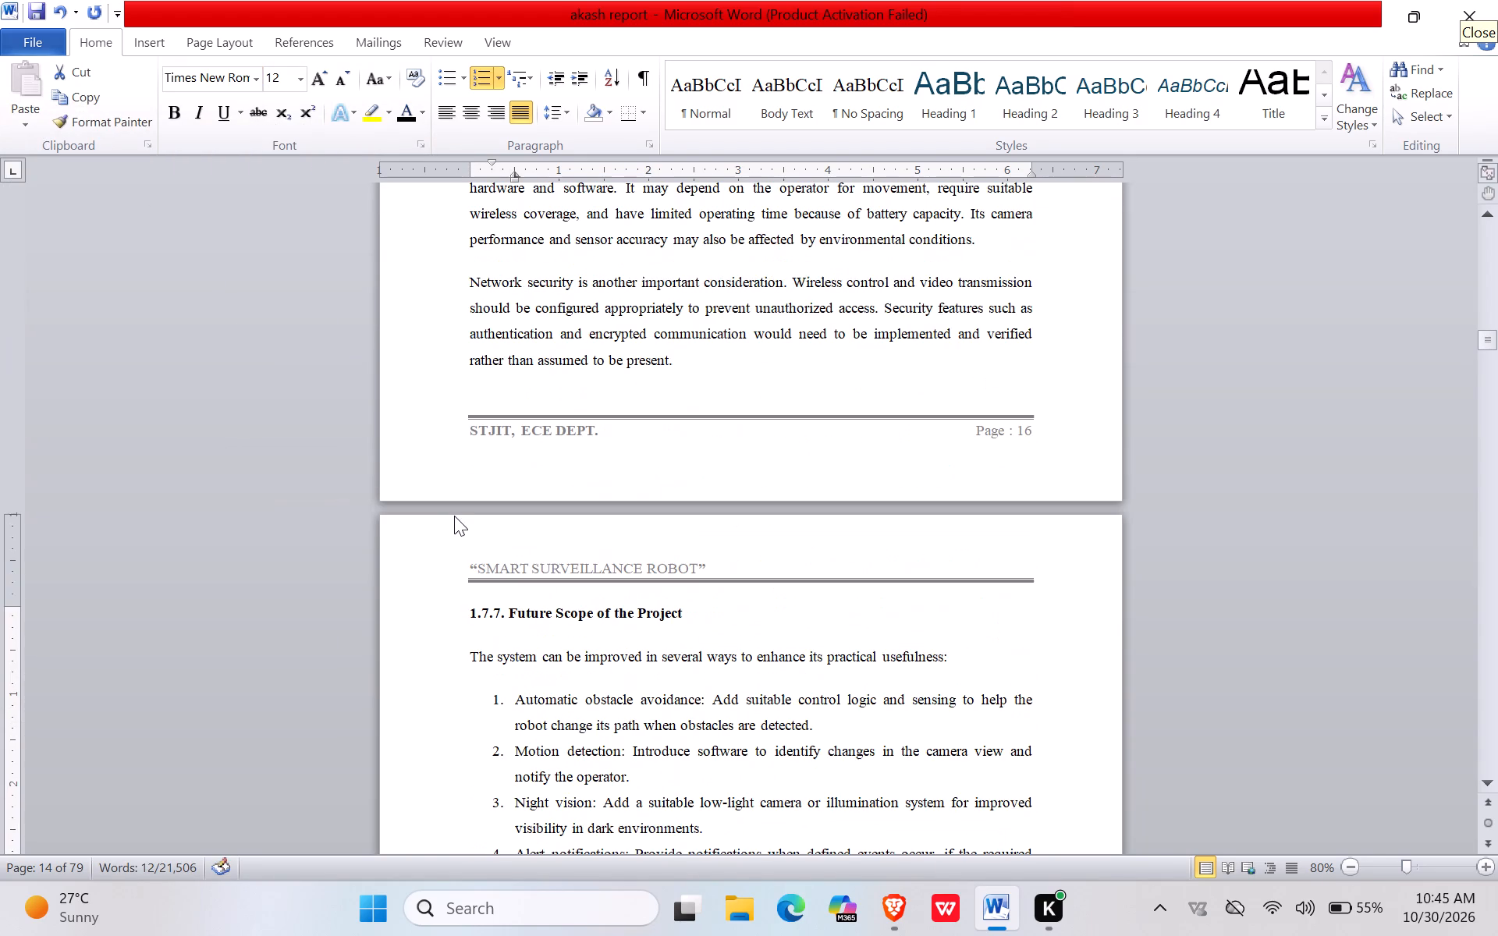
scroll(474, 544, "up", 5)
scroll(539, 526, "up", 14)
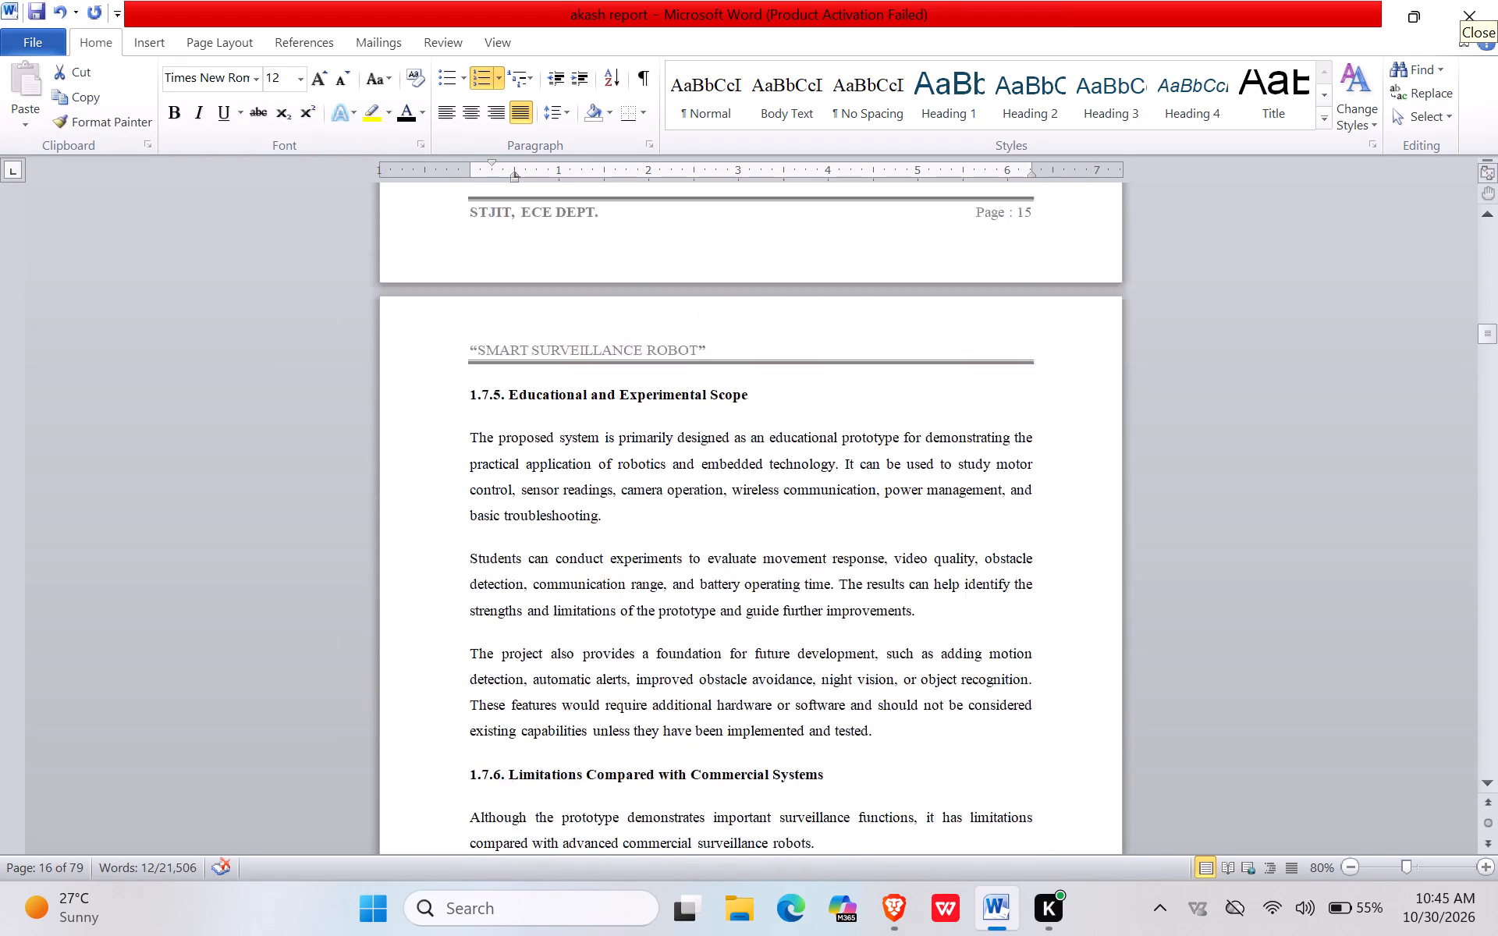
scroll(566, 517, "up", 6)
scroll(583, 541, "up", 20)
scroll(583, 541, "up", 1)
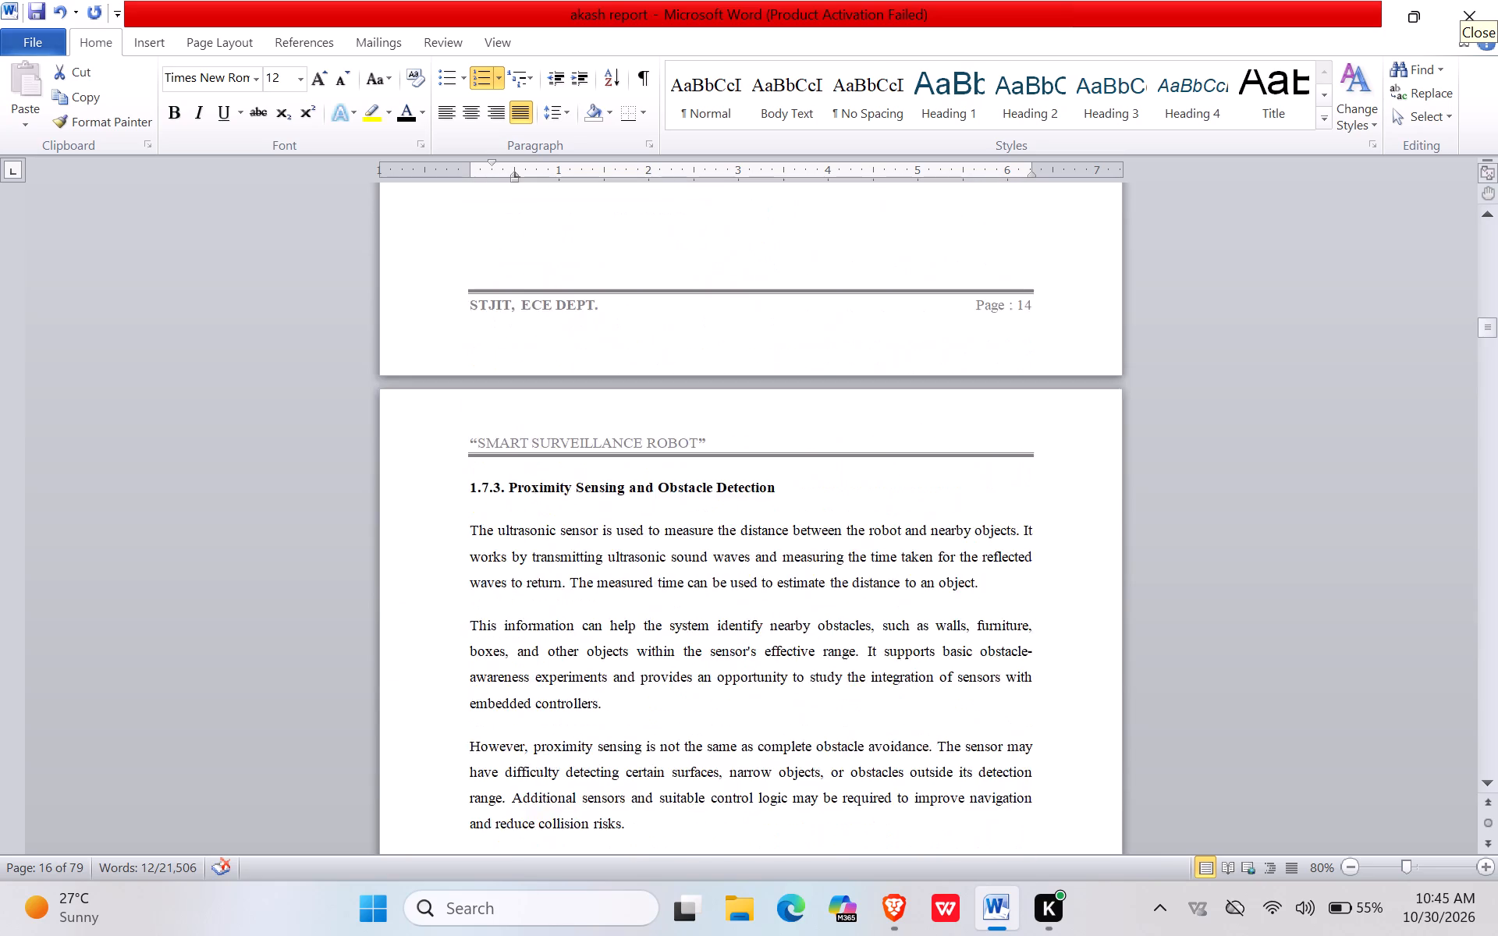
scroll(576, 519, "up", 13)
scroll(575, 511, "up", 9)
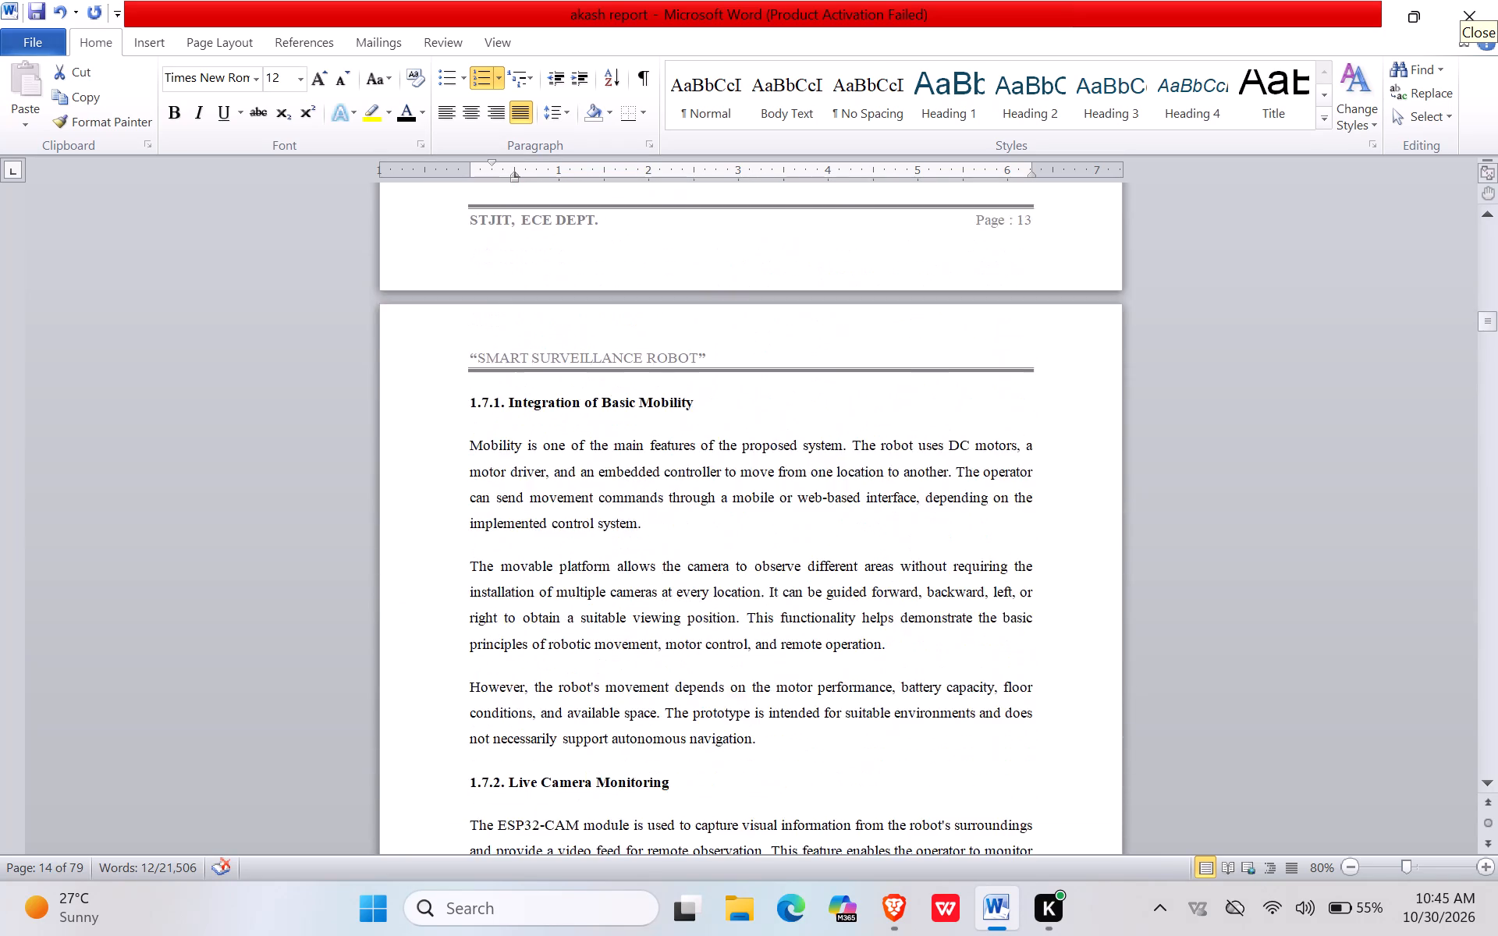
scroll(574, 502, "up", 20)
scroll(574, 502, "up", 2)
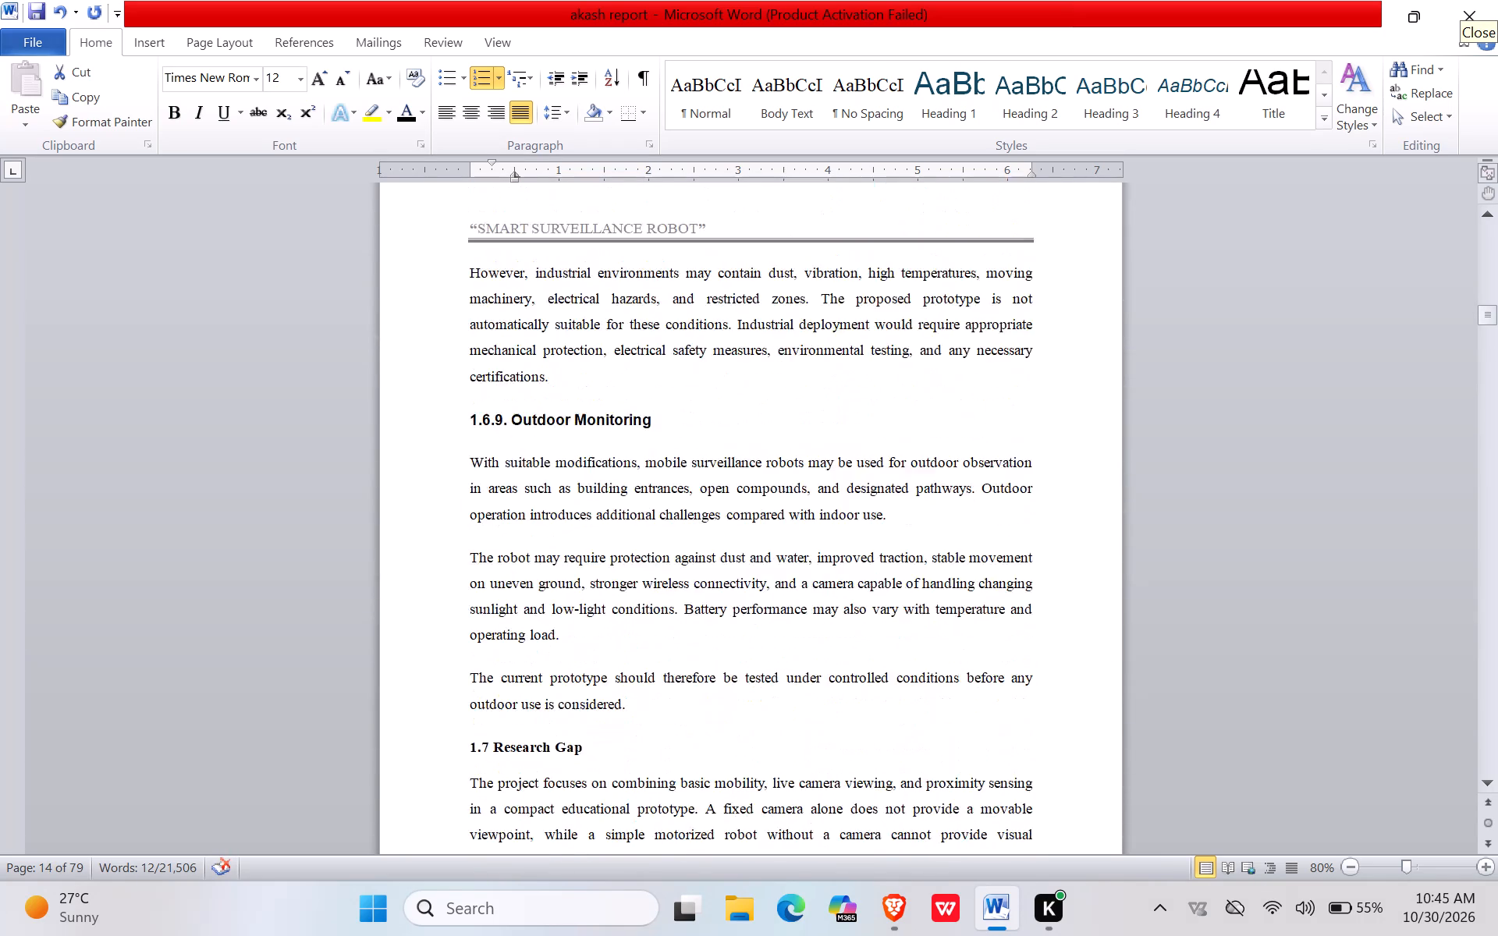
scroll(576, 502, "up", 13)
Bring the "1.7.3. Proximity Sensing and Obstacle Detection" heading back onto page 14, on its own line after section 1.7.2.
scroll(576, 498, "down", 20)
scroll(576, 498, "down", 5)
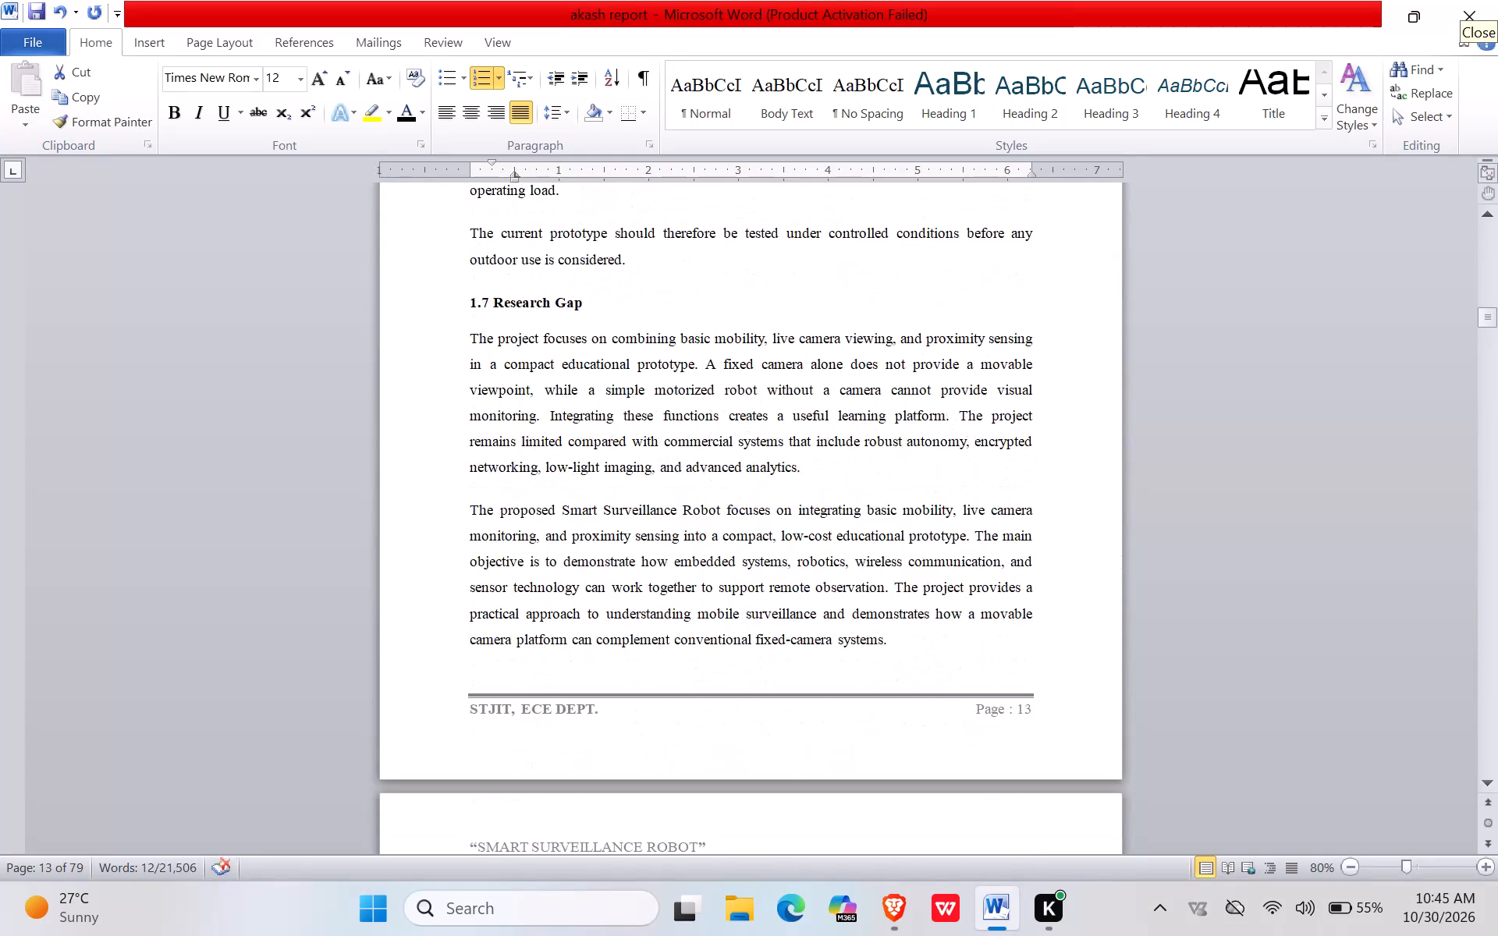
scroll(576, 492, "down", 5)
scroll(576, 492, "down", 16)
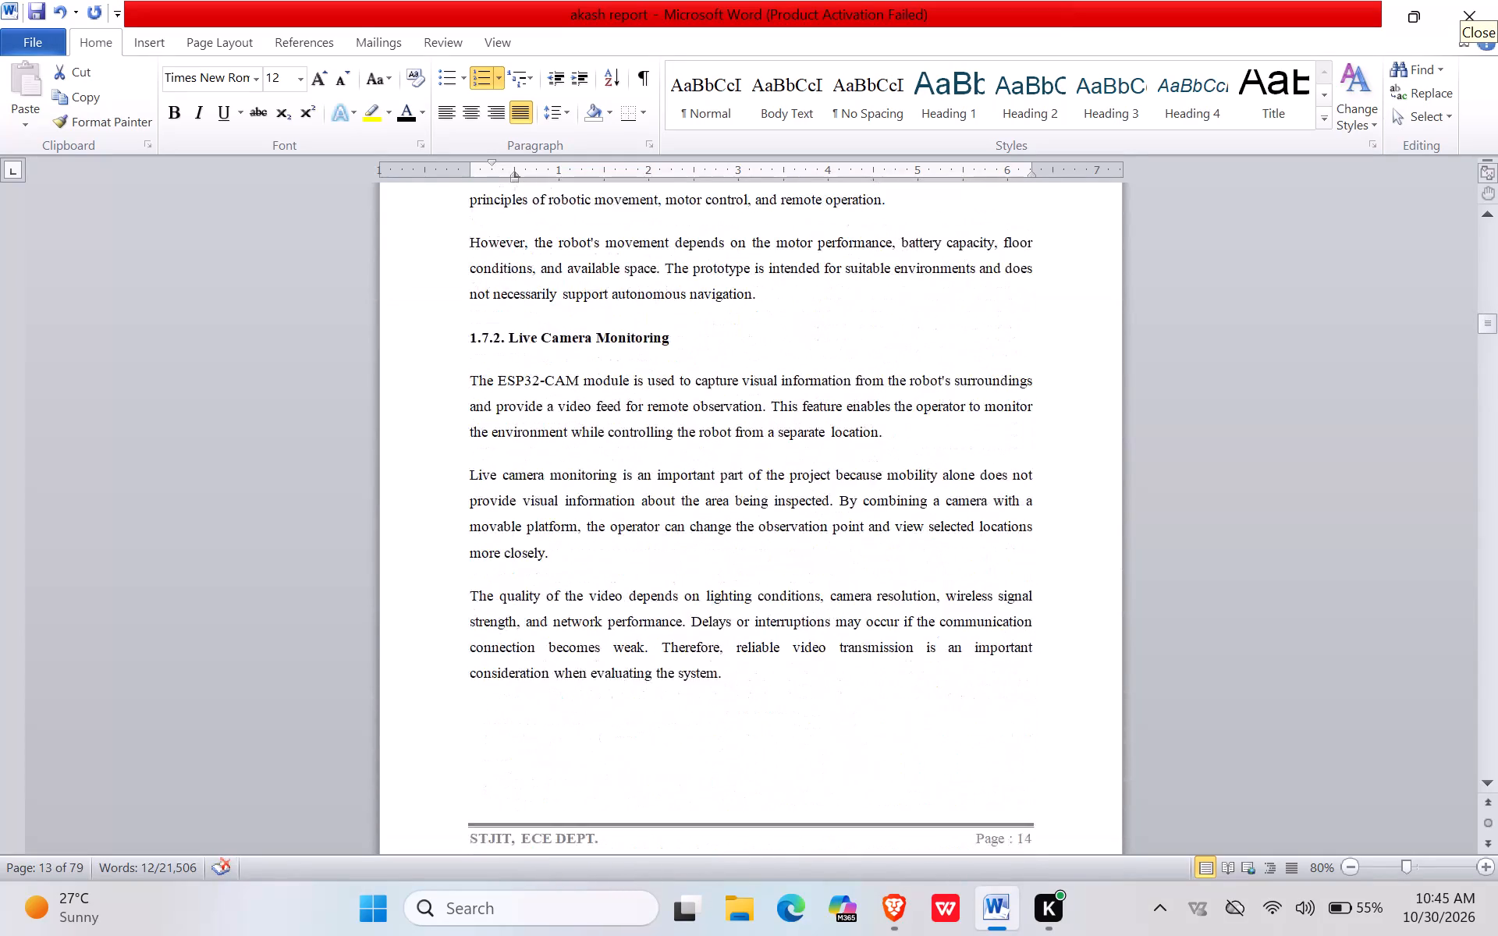
scroll(576, 492, "down", 10)
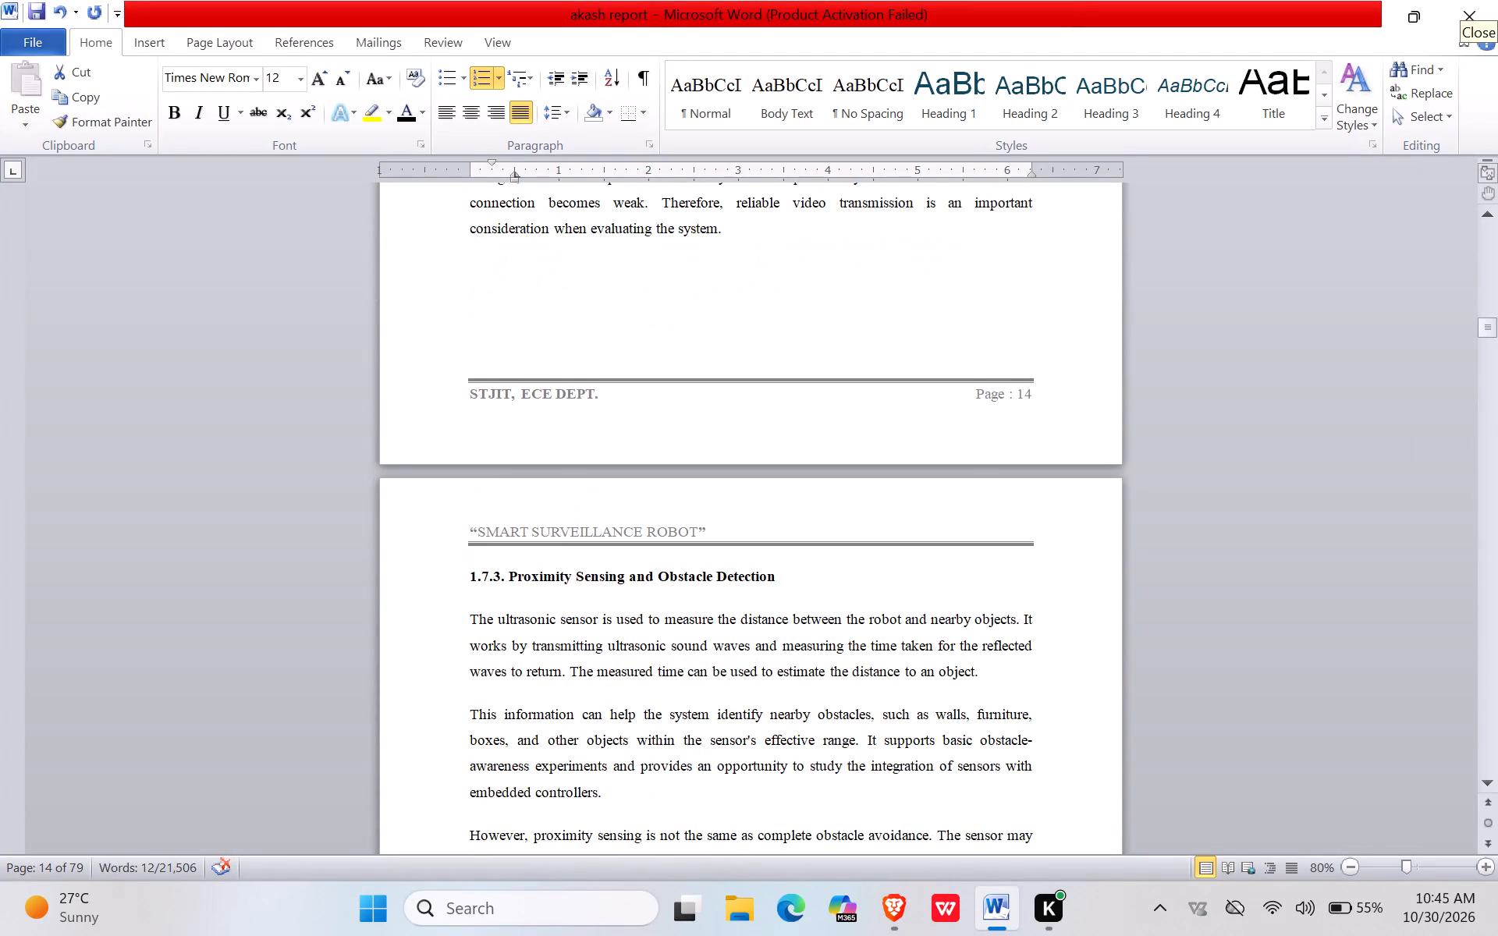
left_click(460, 576)
key("BackSpace")
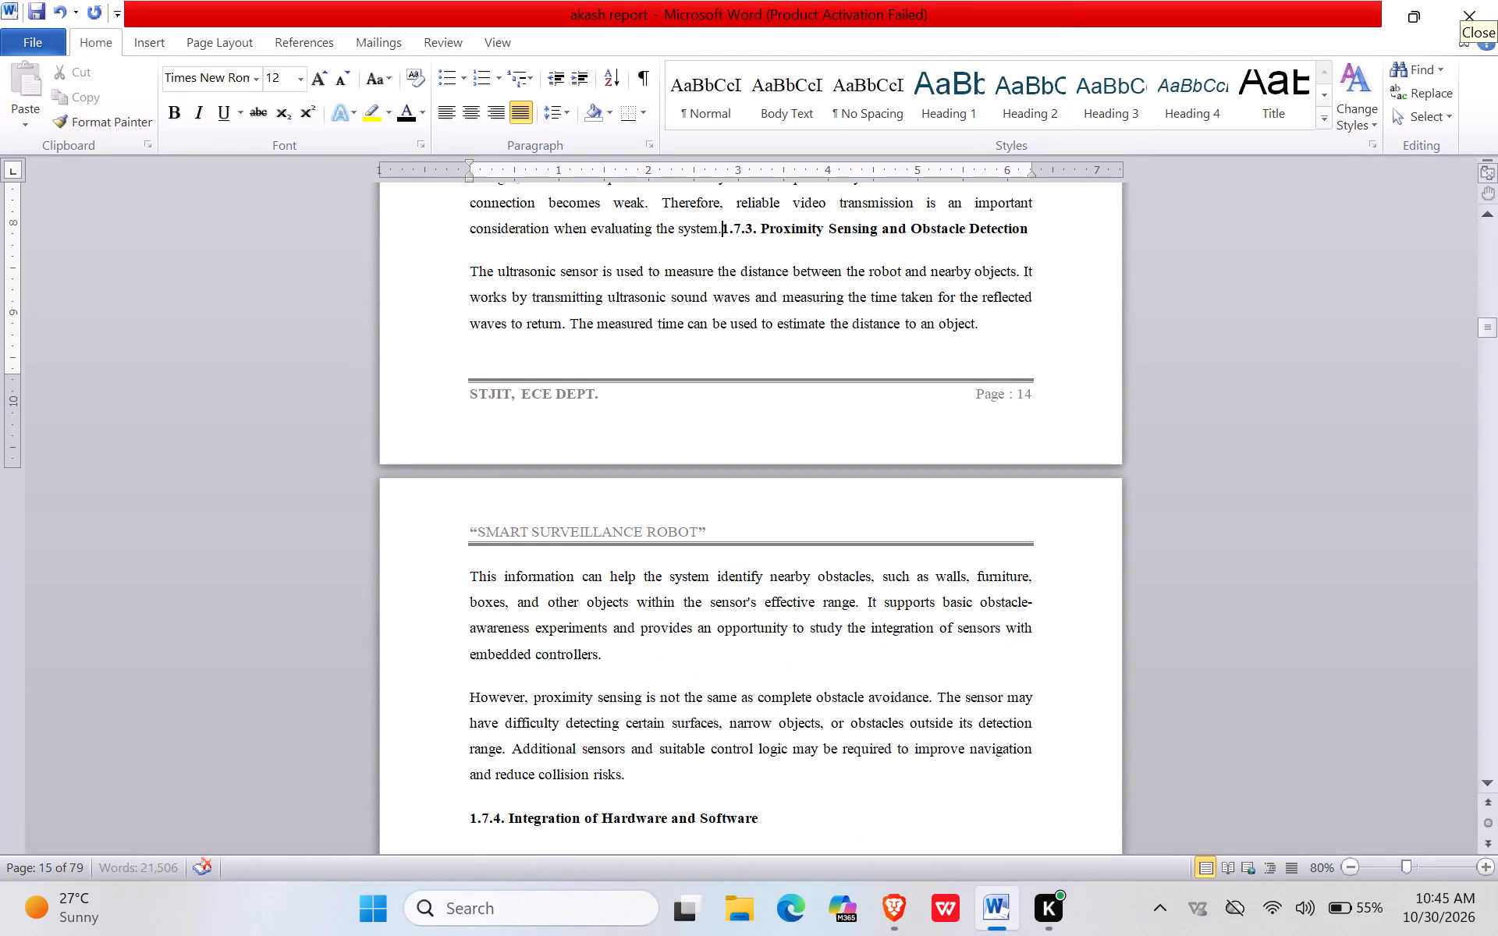
key("Return")
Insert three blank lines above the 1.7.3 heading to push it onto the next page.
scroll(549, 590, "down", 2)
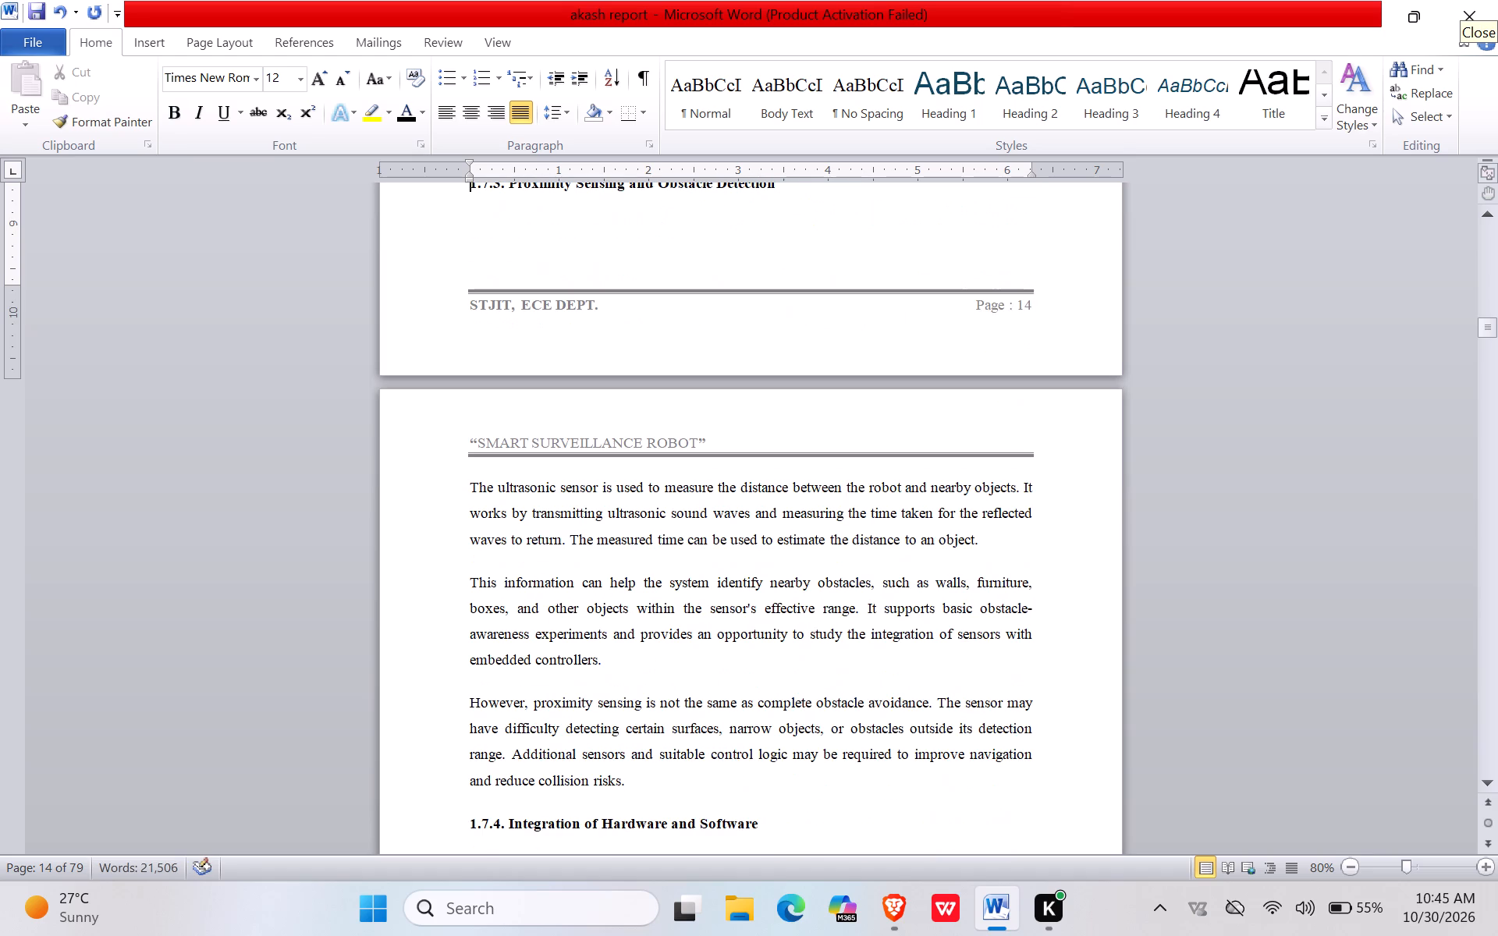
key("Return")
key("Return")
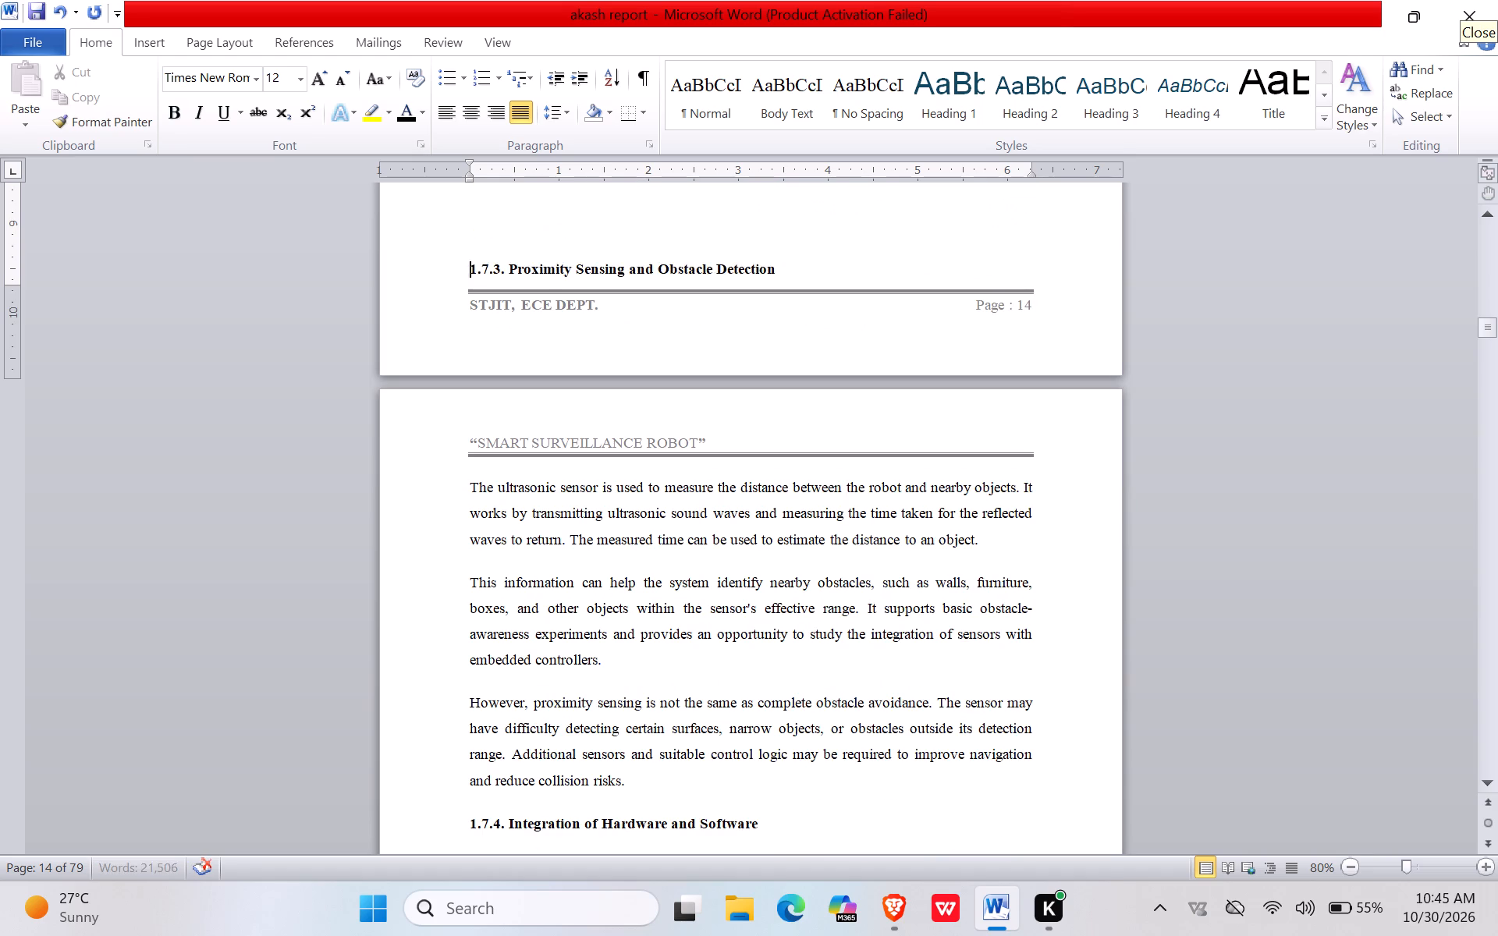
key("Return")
Delete the sentence beginning "By combining a camera with a movable platform" from the second paragraph of section 1.7.2.
scroll(553, 584, "down", 4)
scroll(554, 583, "up", 3)
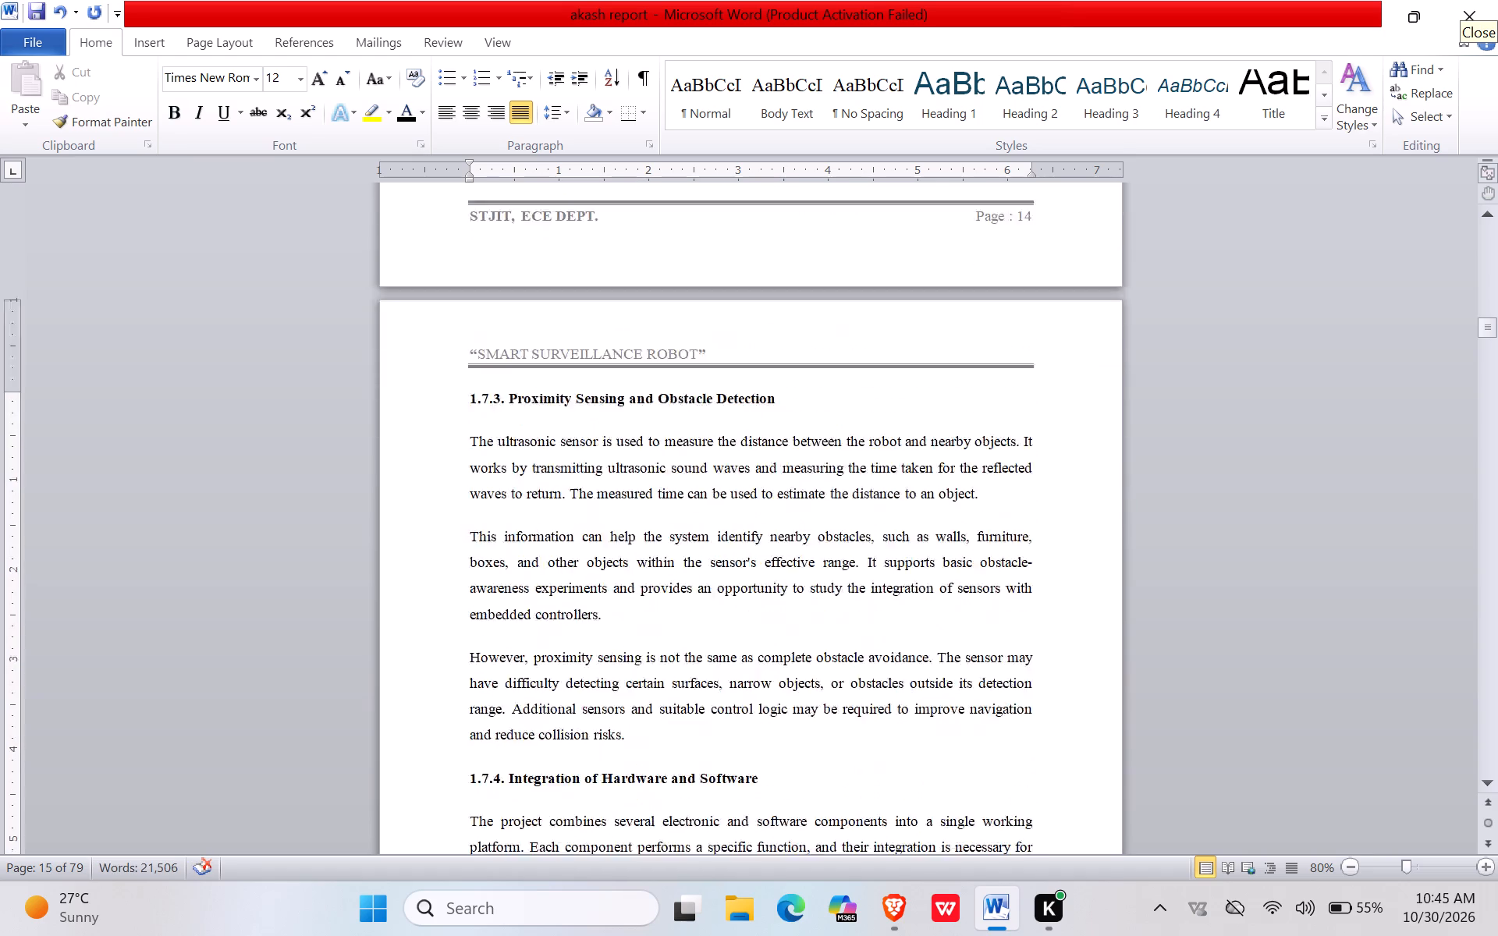
scroll(554, 583, "up", 3)
scroll(552, 576, "down", 4)
scroll(552, 576, "up", 7)
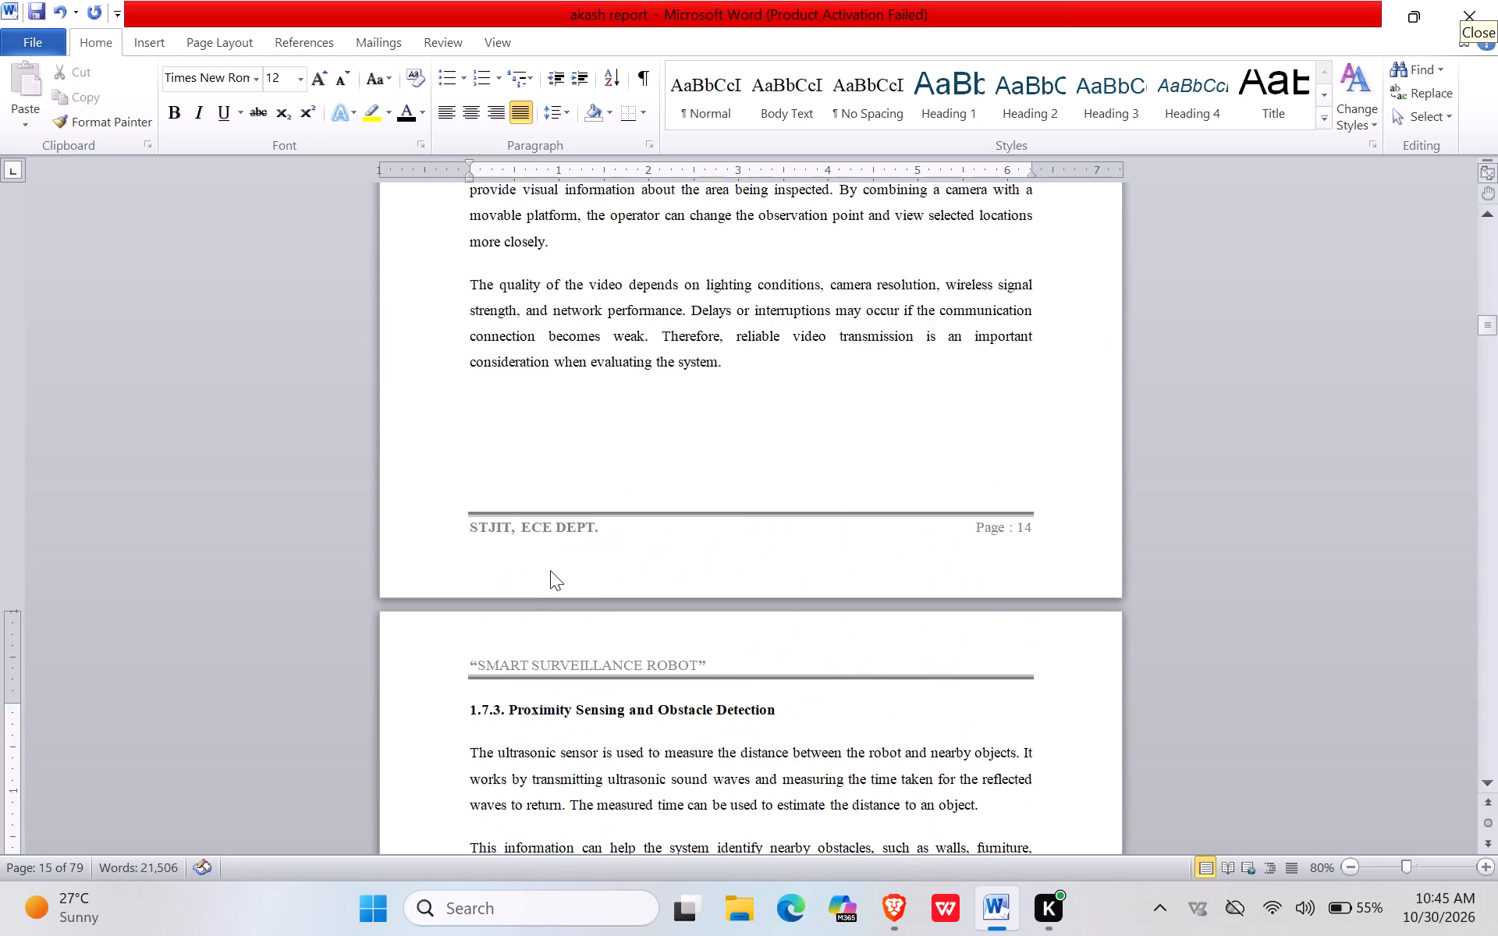
scroll(550, 570, "up", 6)
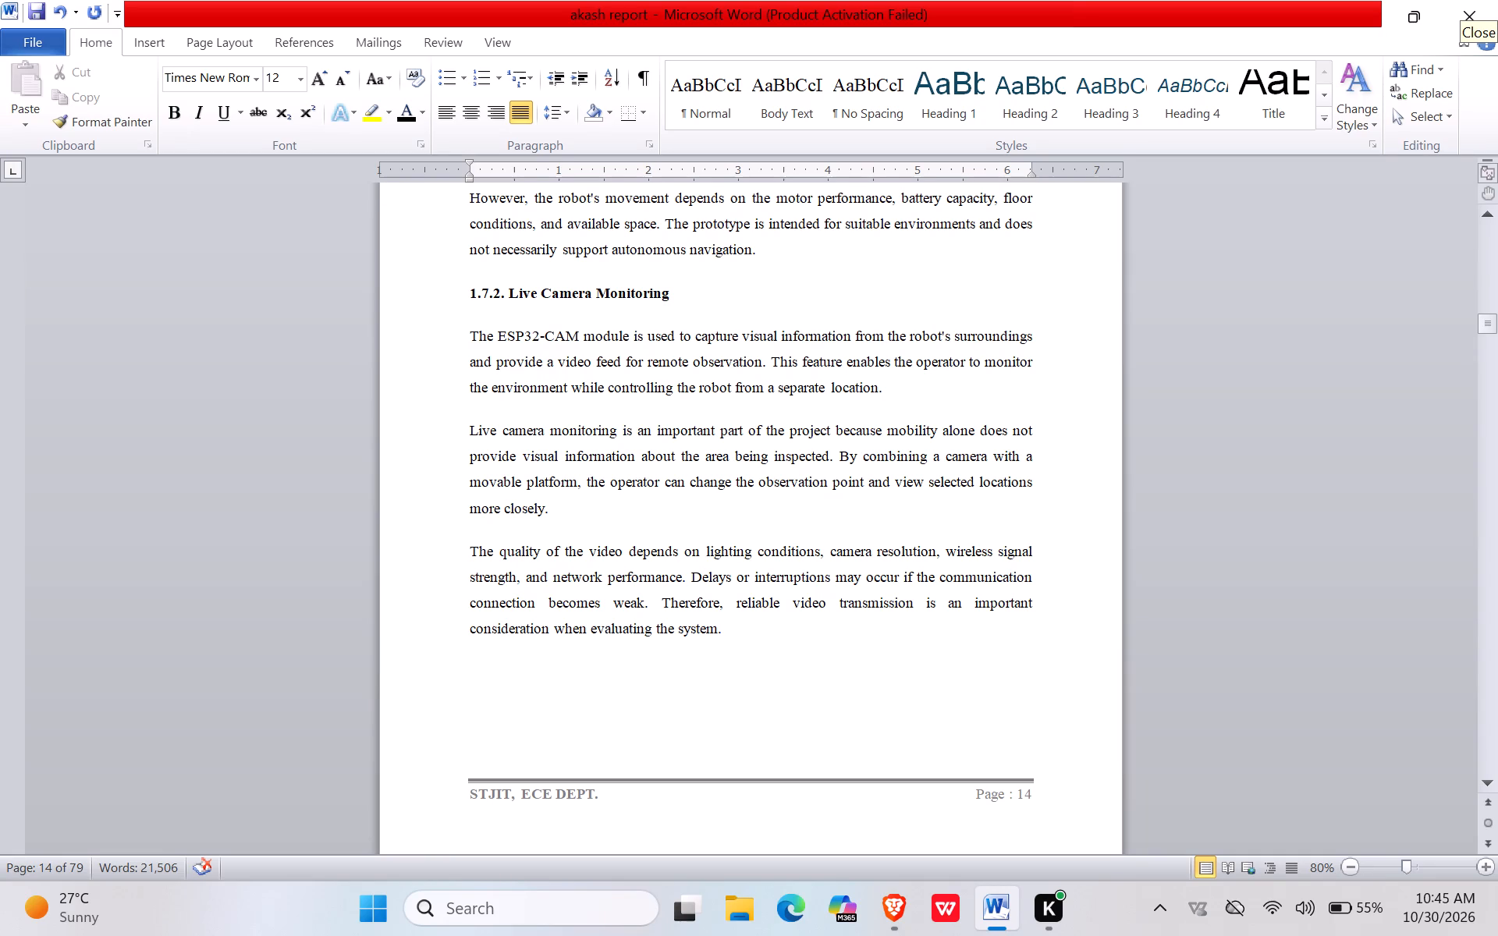
left_click_drag(835, 454, 819, 507)
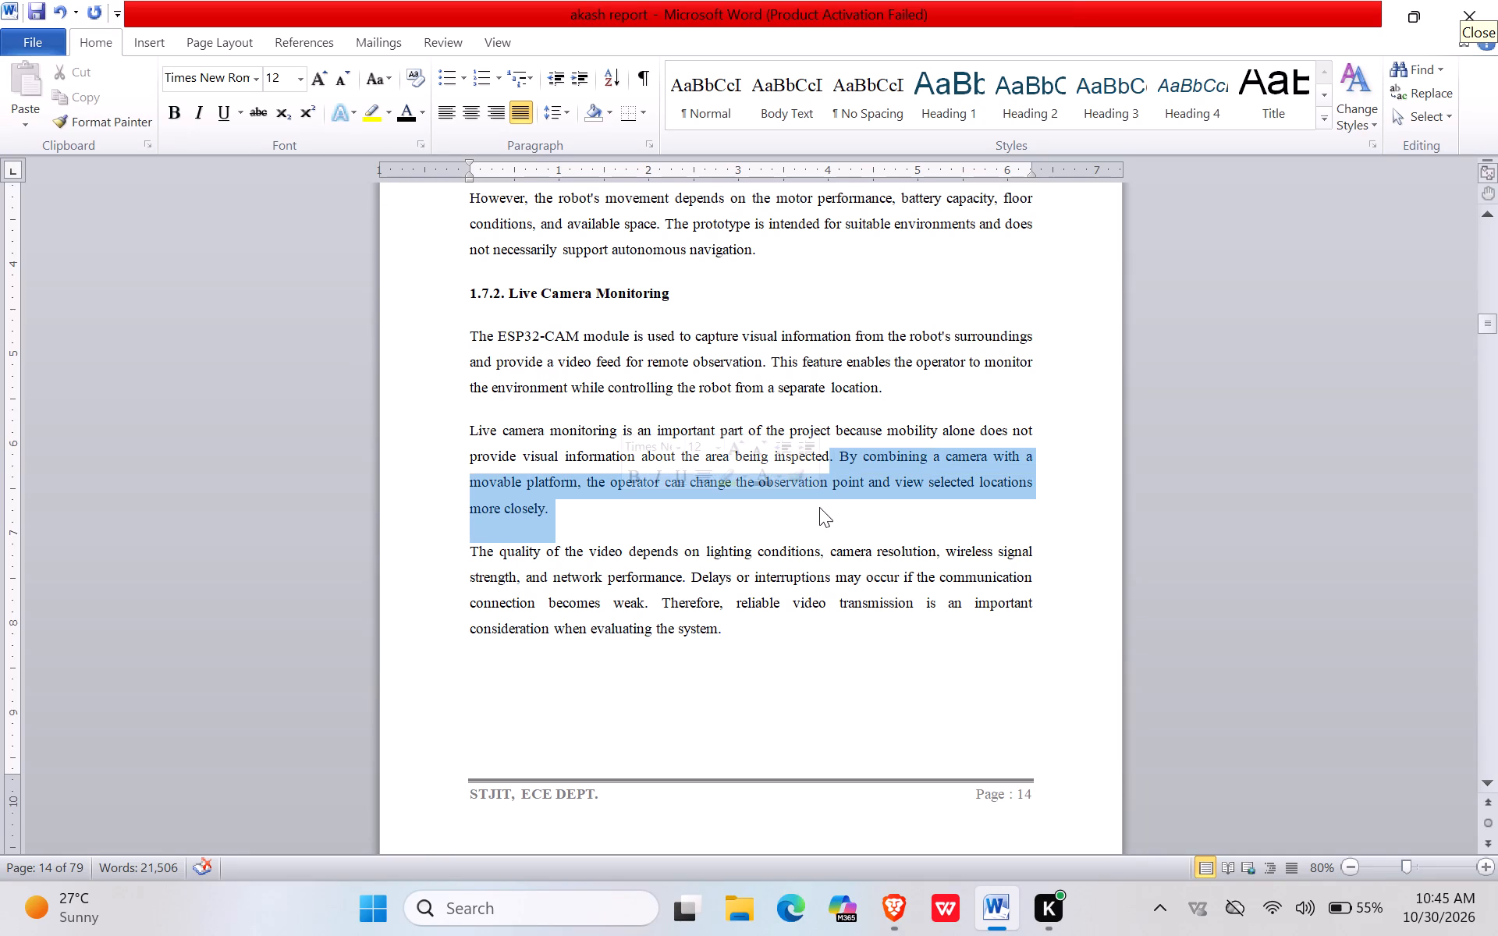
key("BackSpace")
Remove the three blank lines above the 1.7.3 heading so the section directly follows the text of 1.7.2.
scroll(824, 514, "down", 4)
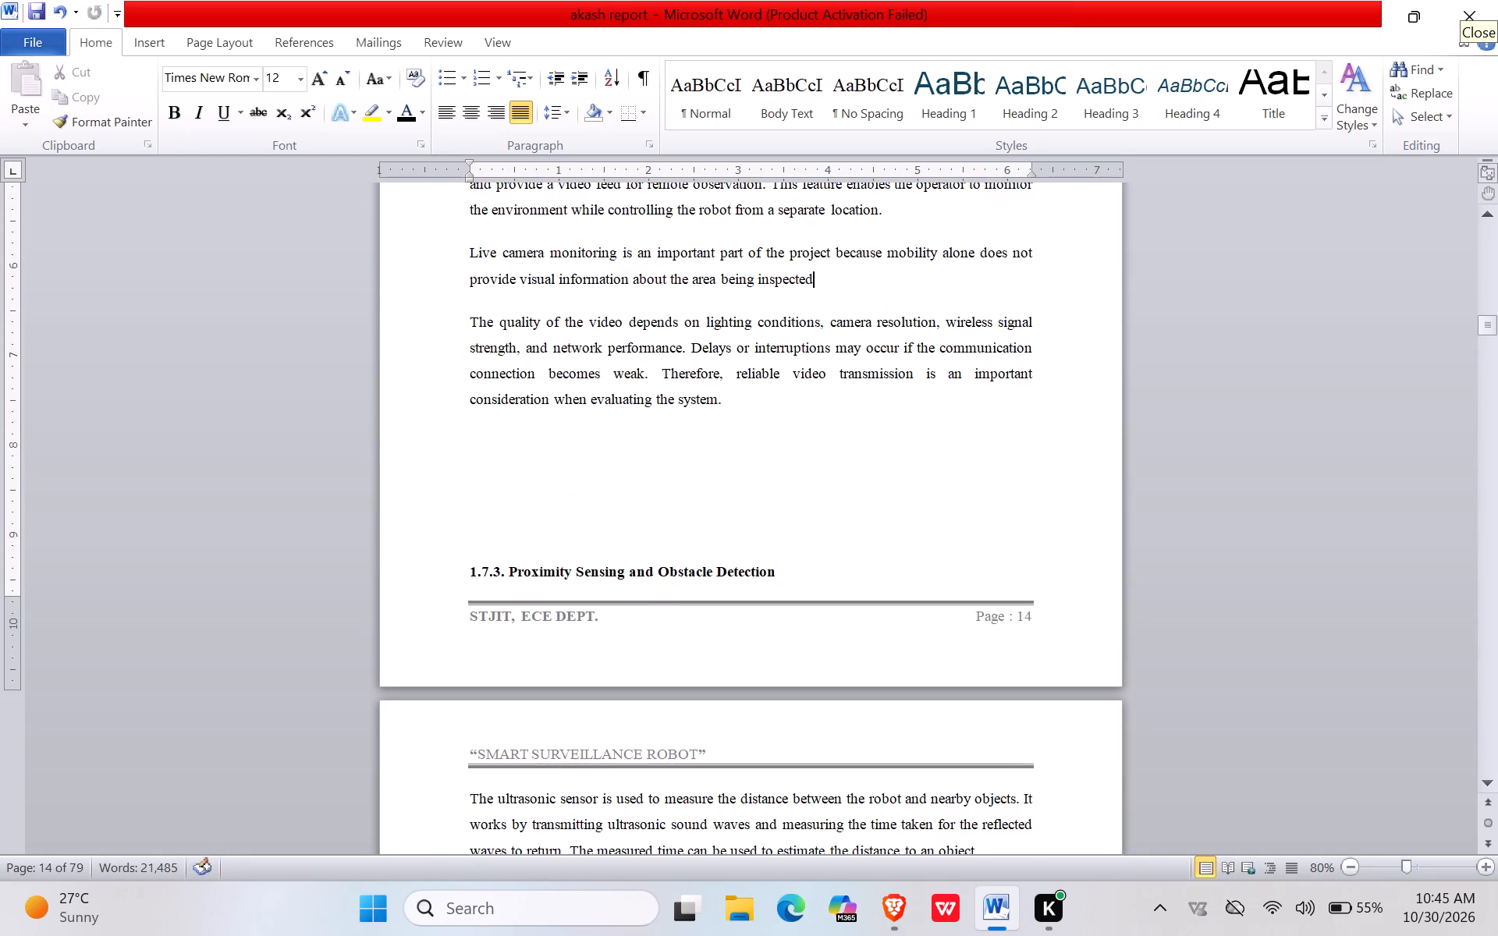
left_click(463, 575)
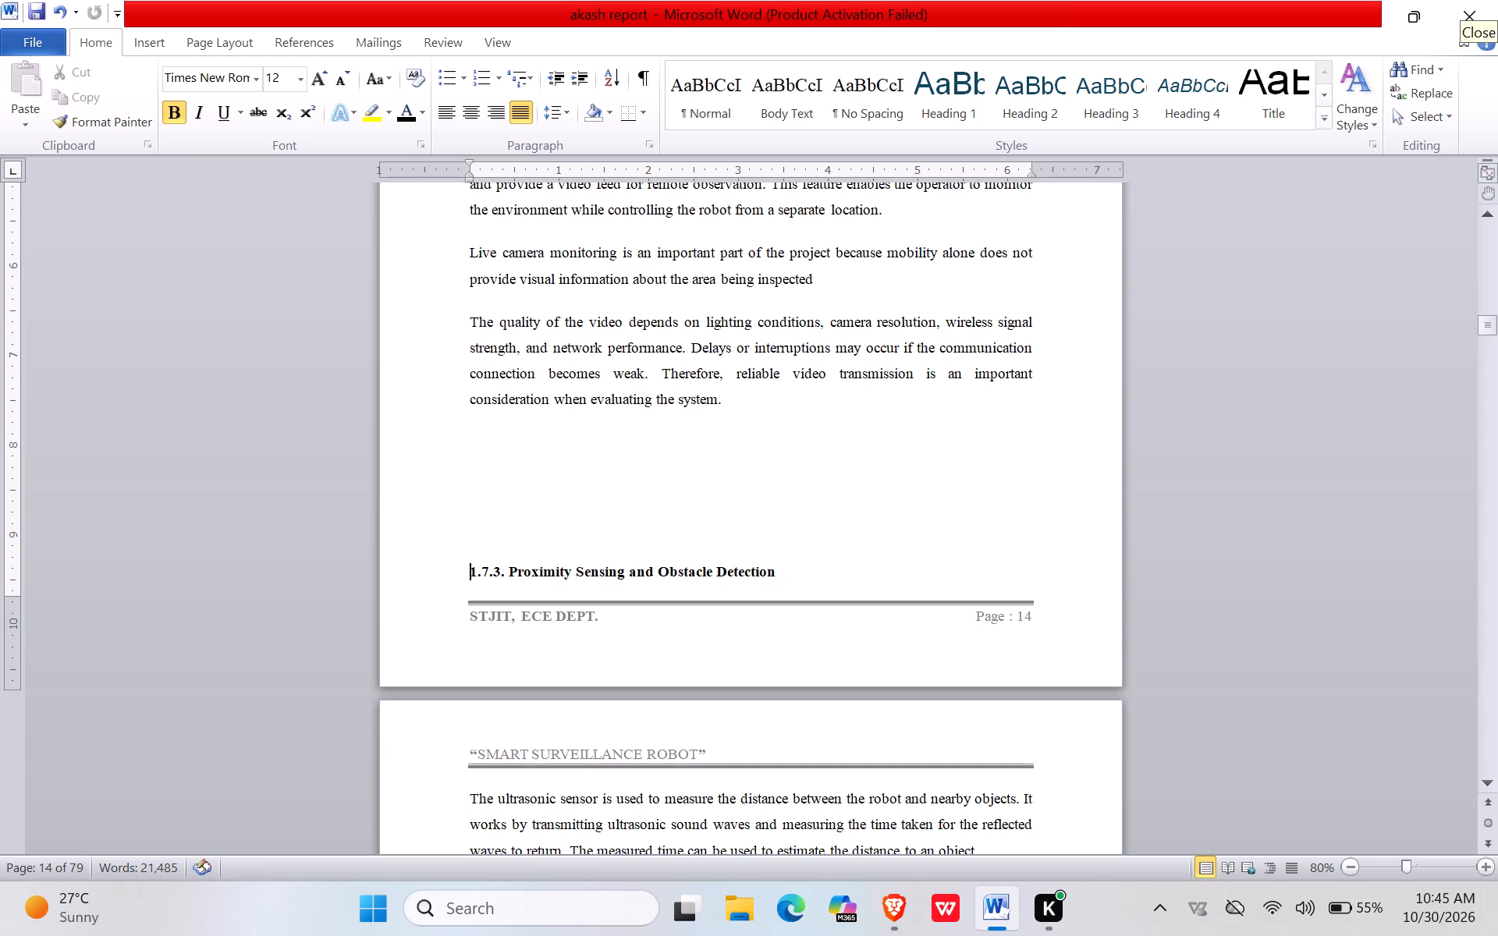
key("BackSpace")
key("BackSpace")
key("BackSpace")
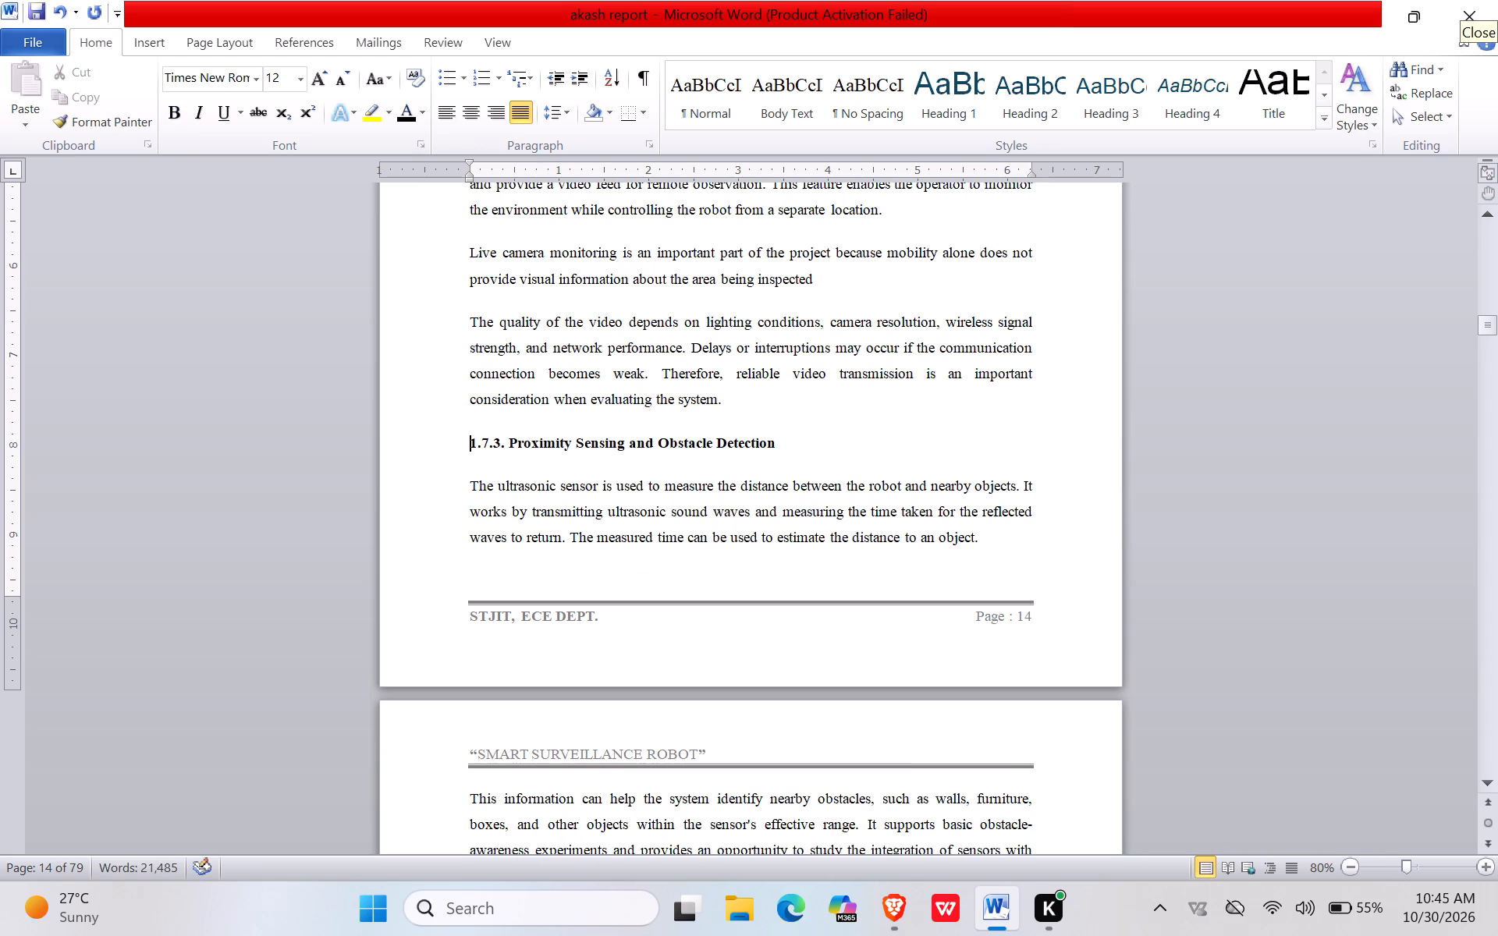
Review the layout and page breaks from section 1.7.3 through the end of 1.7.7, down to the 1.8 heading.
scroll(818, 575, "down", 13)
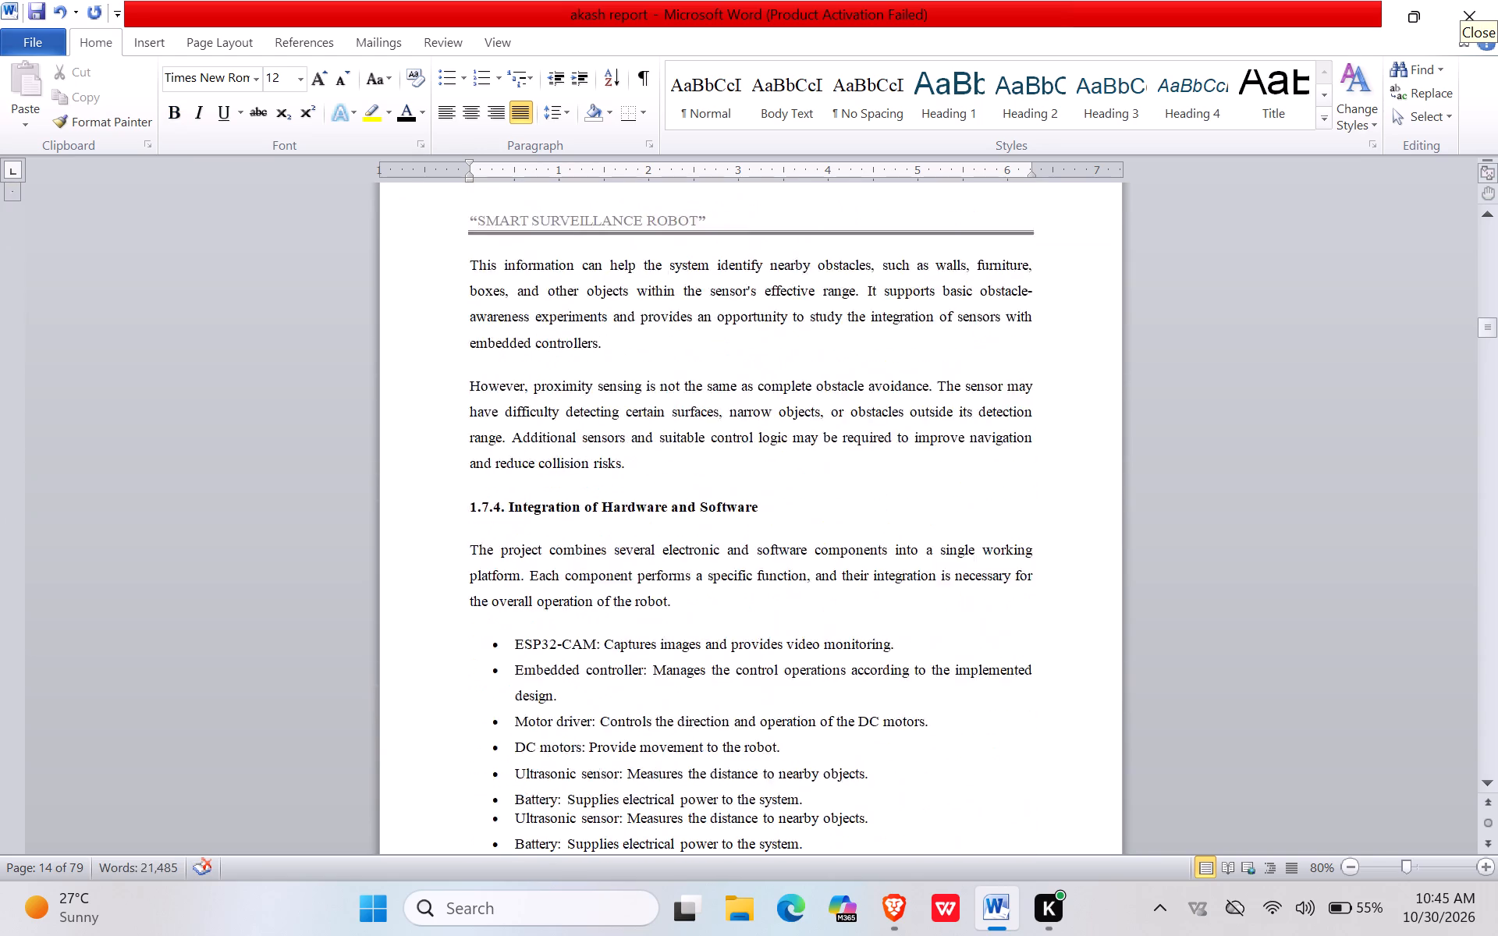
scroll(818, 581, "down", 12)
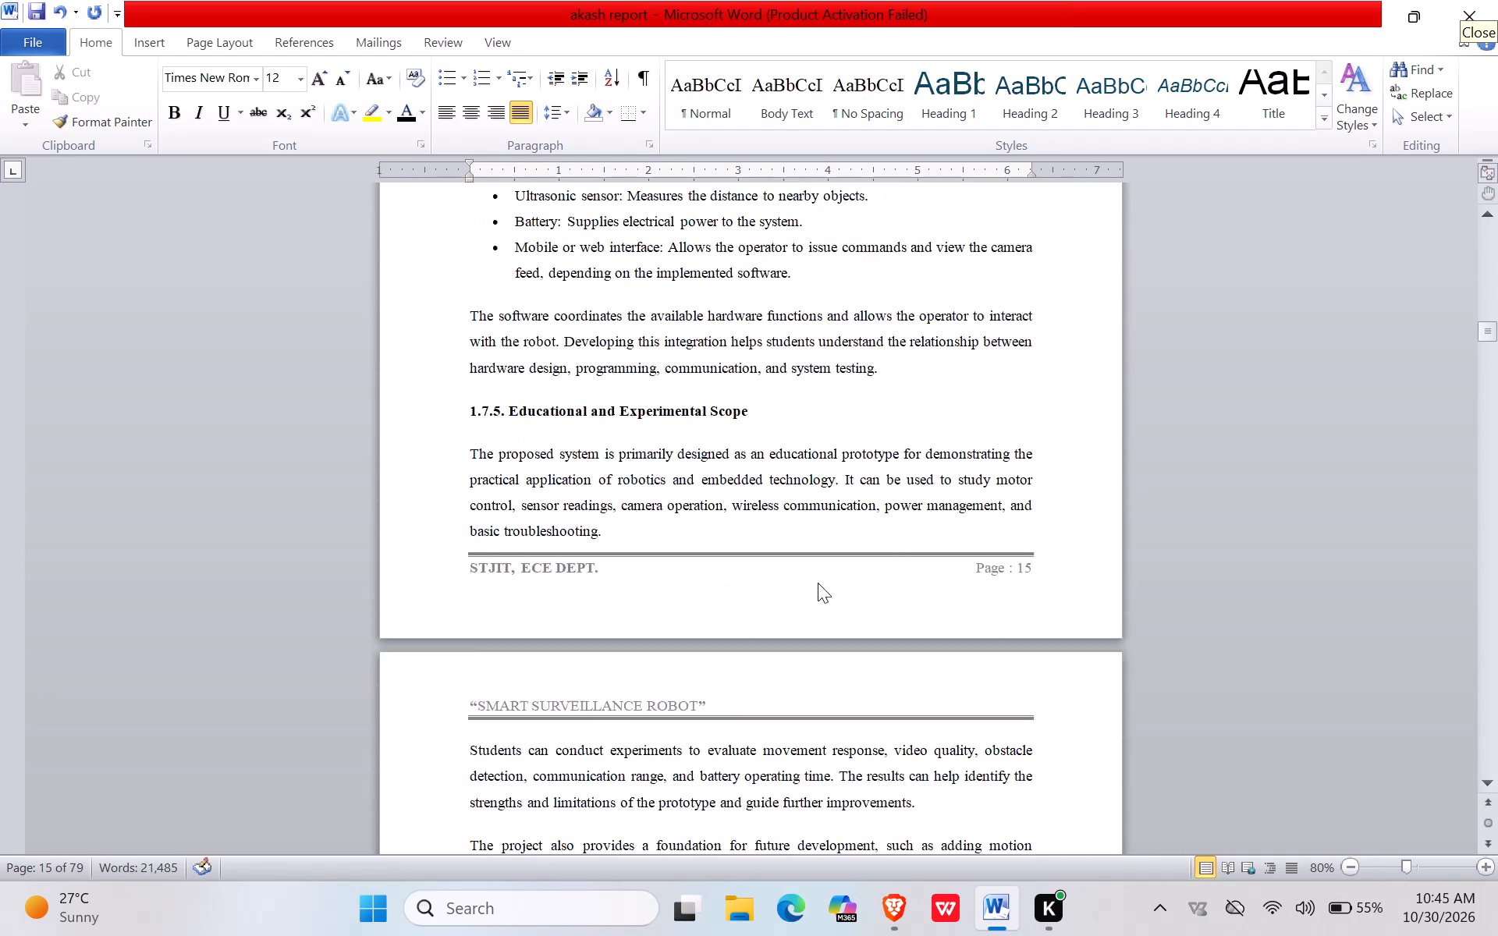
scroll(818, 583, "down", 18)
scroll(818, 583, "down", 5)
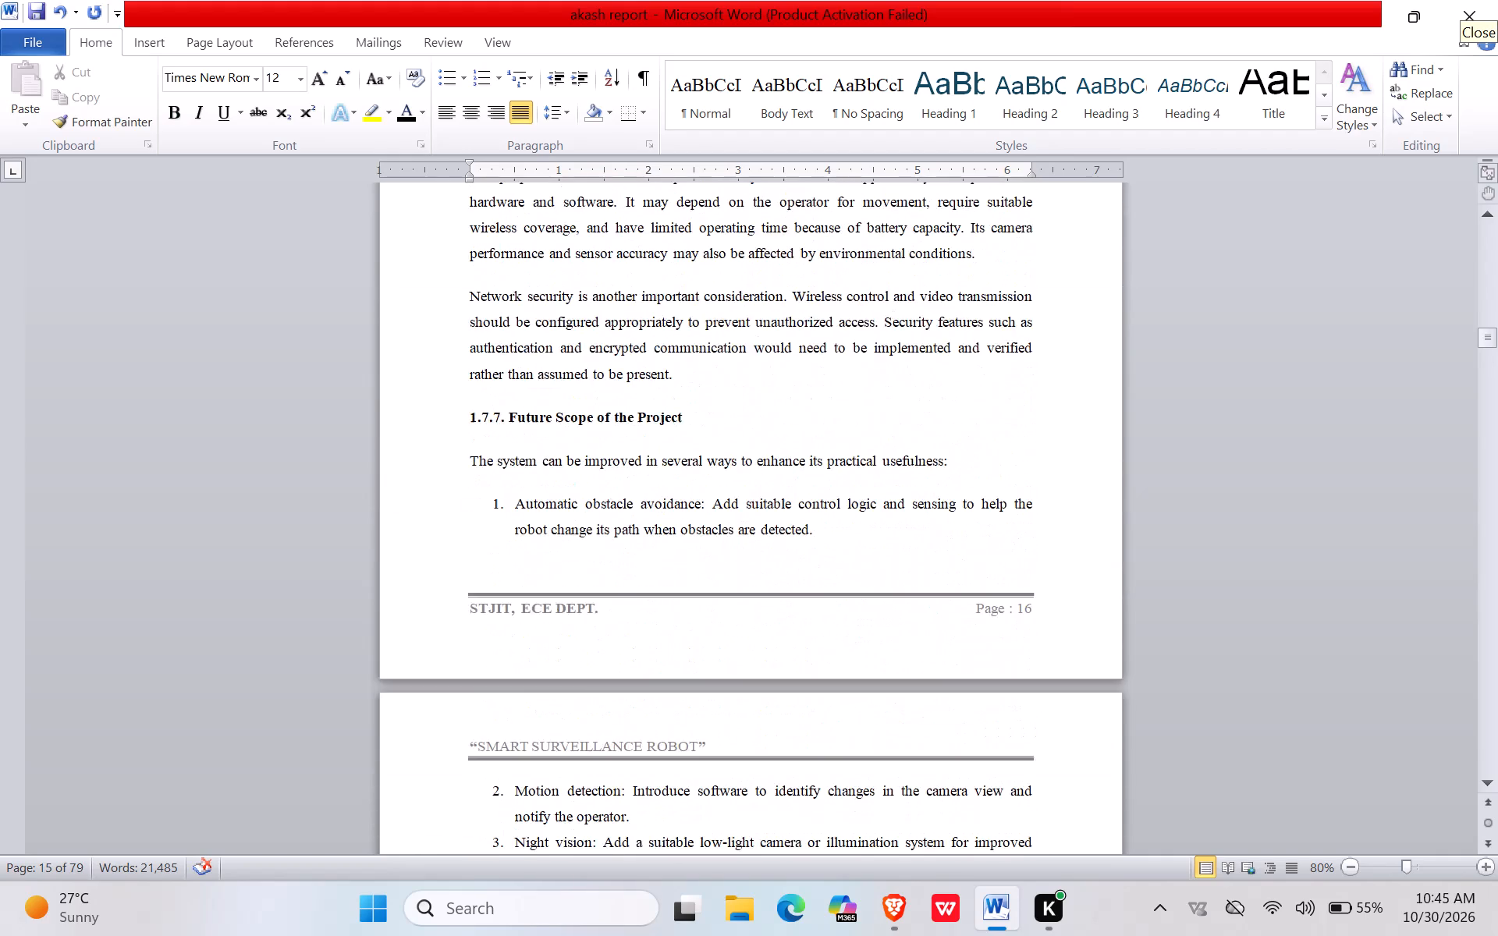
scroll(818, 583, "down", 18)
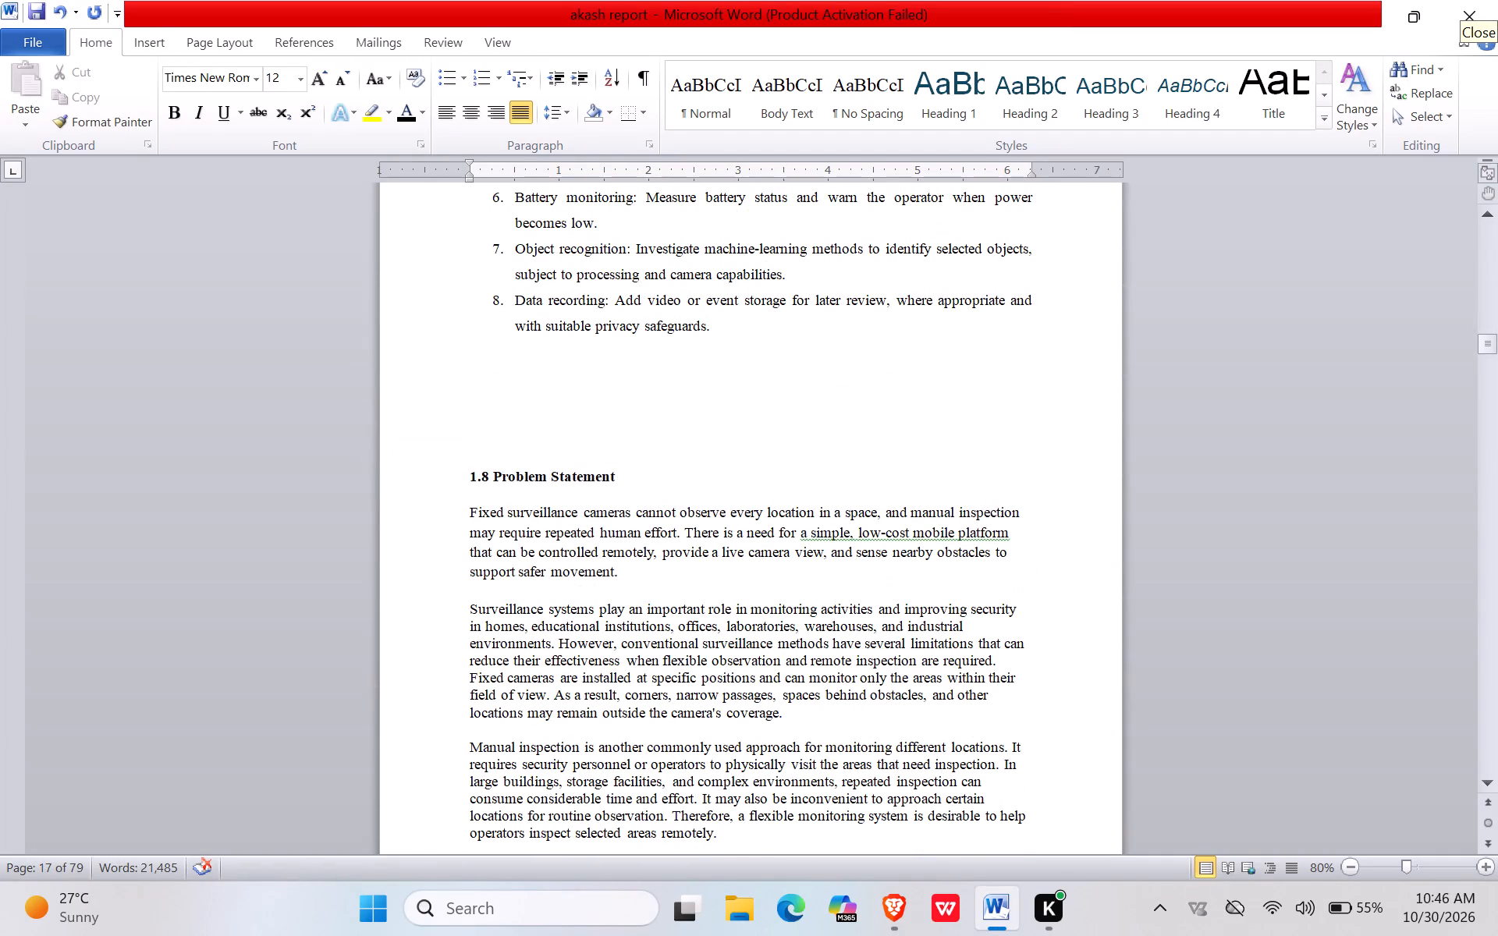
Justify all of section 1.8 Problem Statement, heading included, and set its line spacing to 1.5.
left_click_drag(462, 474, 950, 863)
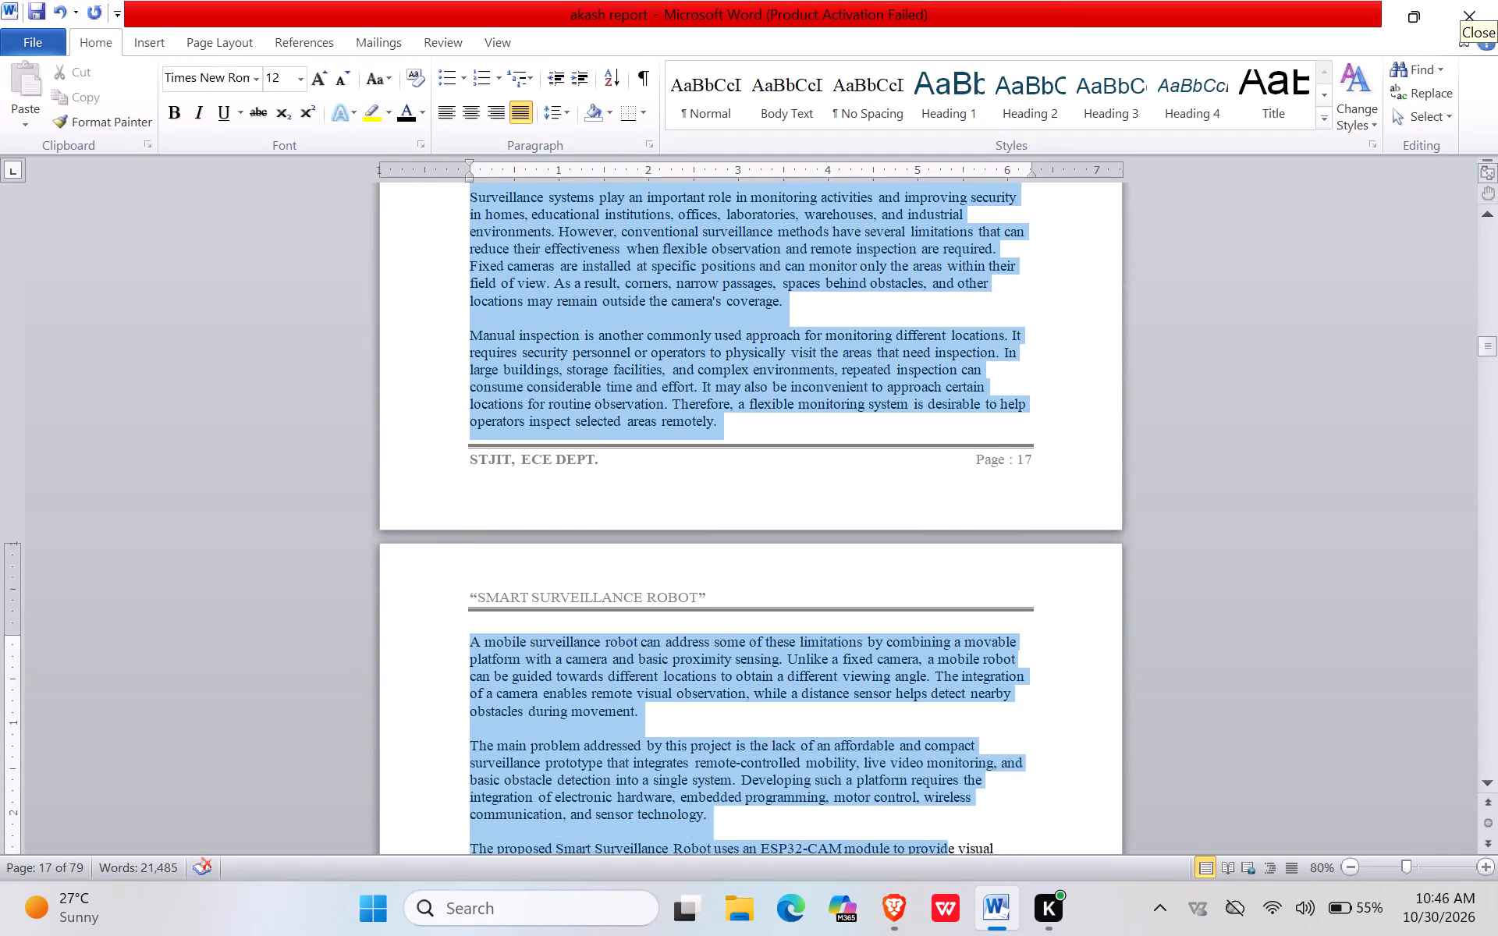
left_click_drag(950, 863, 929, 693)
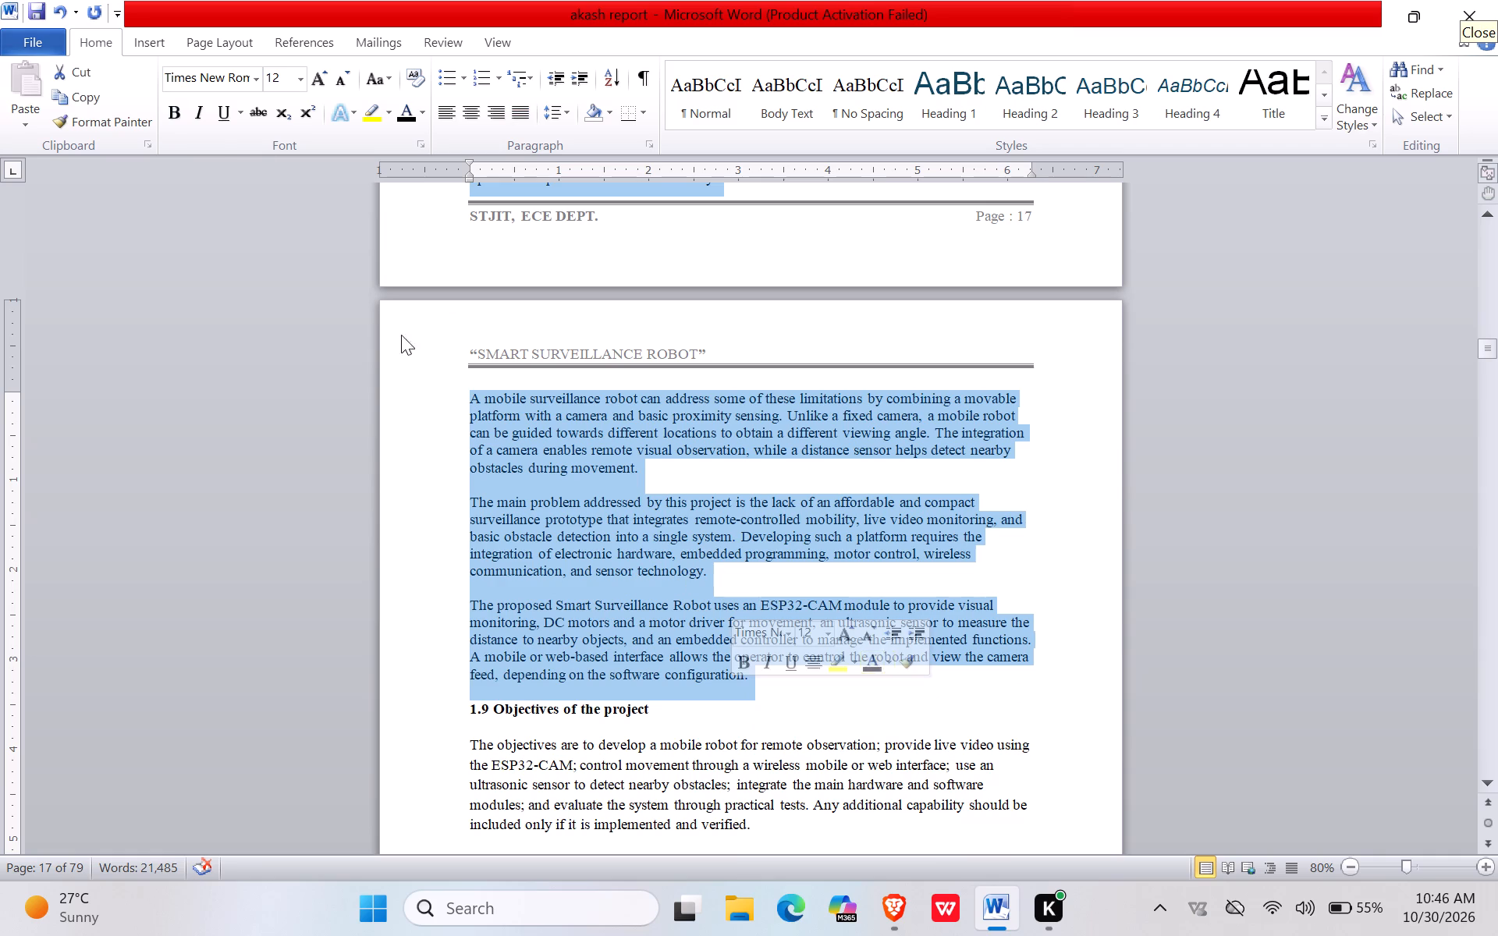
left_click(516, 115)
left_click(552, 111)
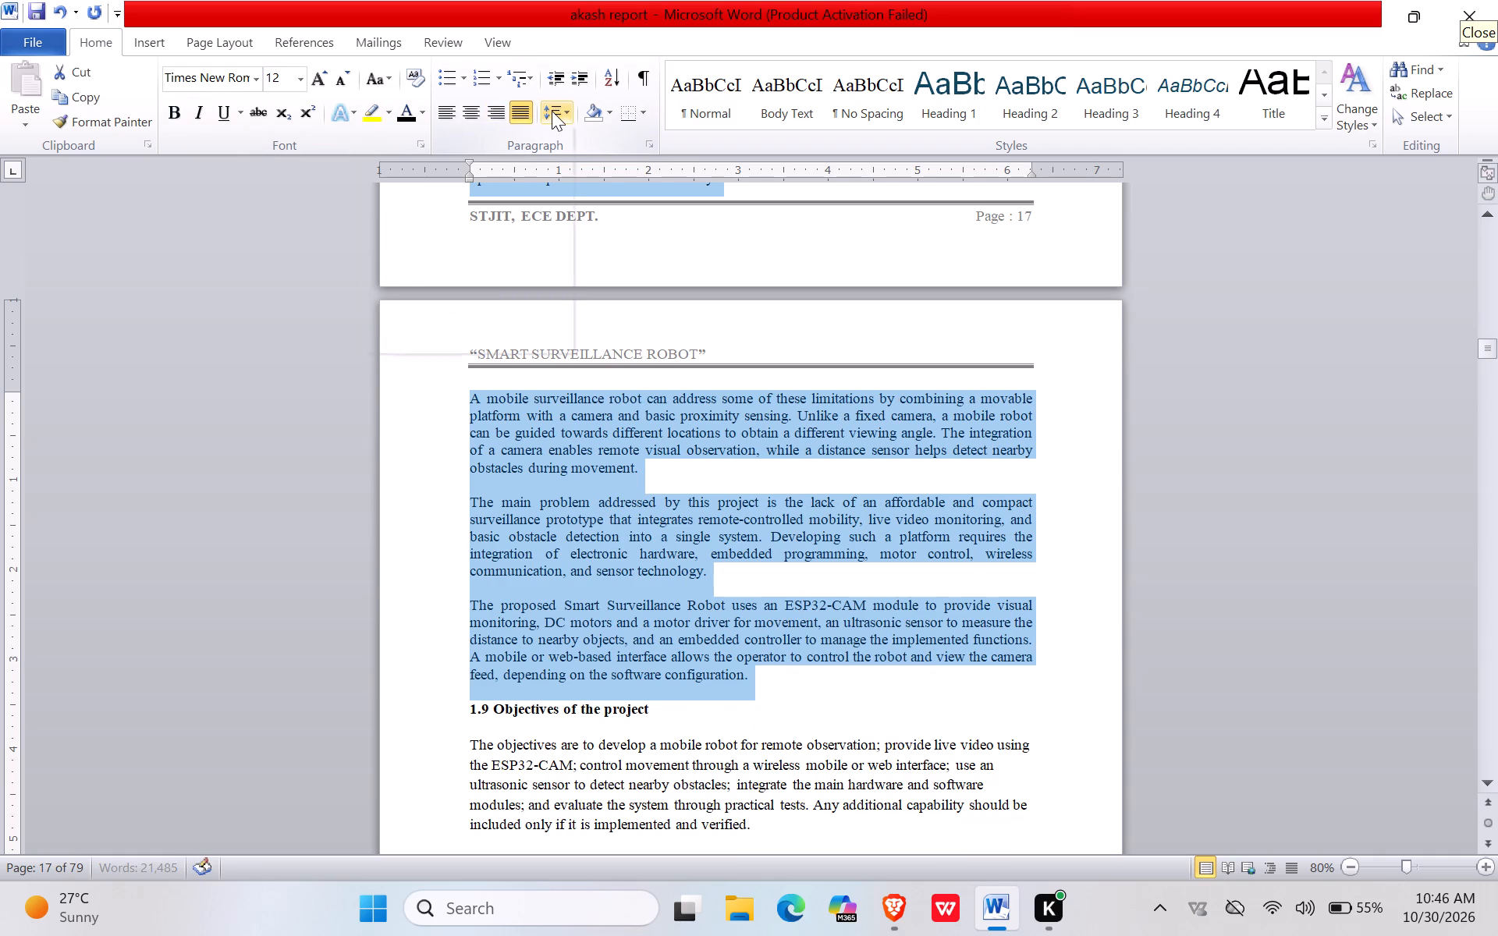
left_click_drag(491, 181, 419, 161)
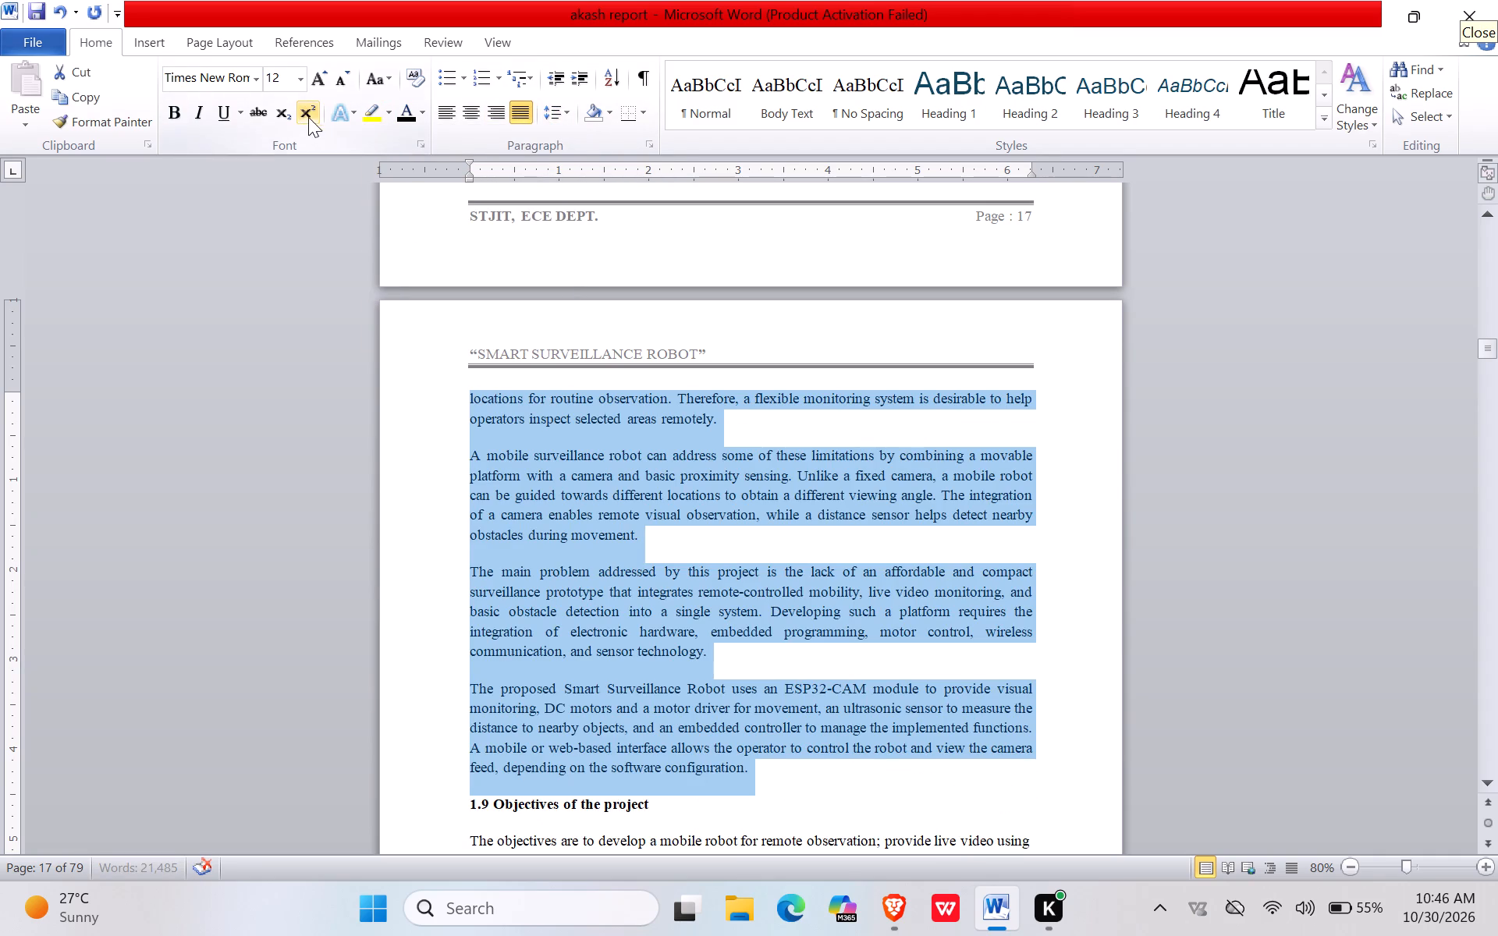
left_click(561, 113)
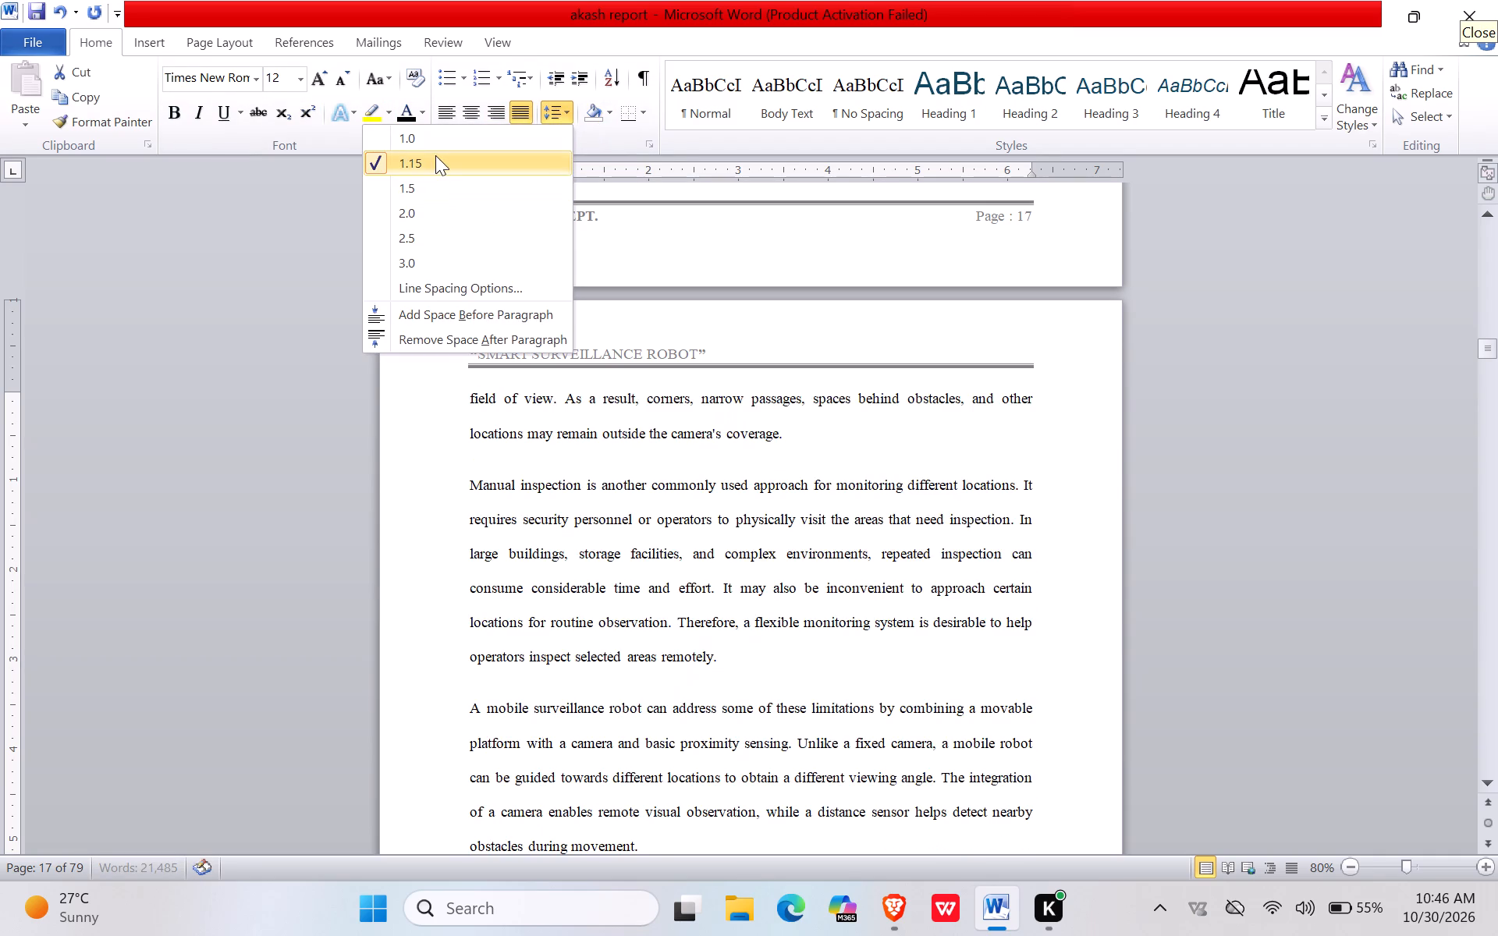
left_click(442, 190)
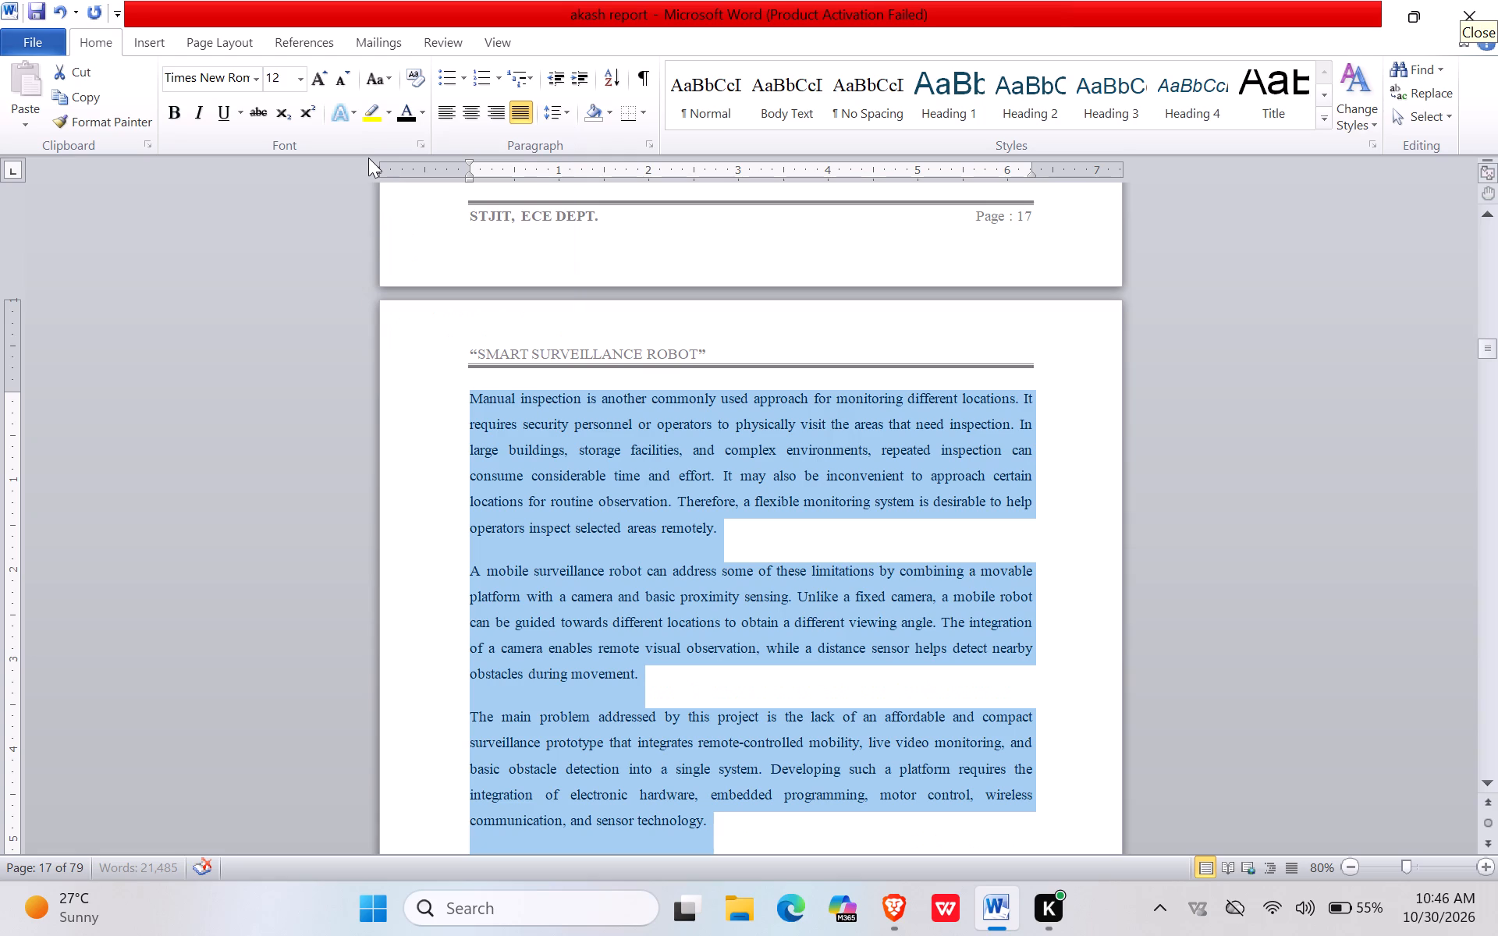
left_click(390, 347)
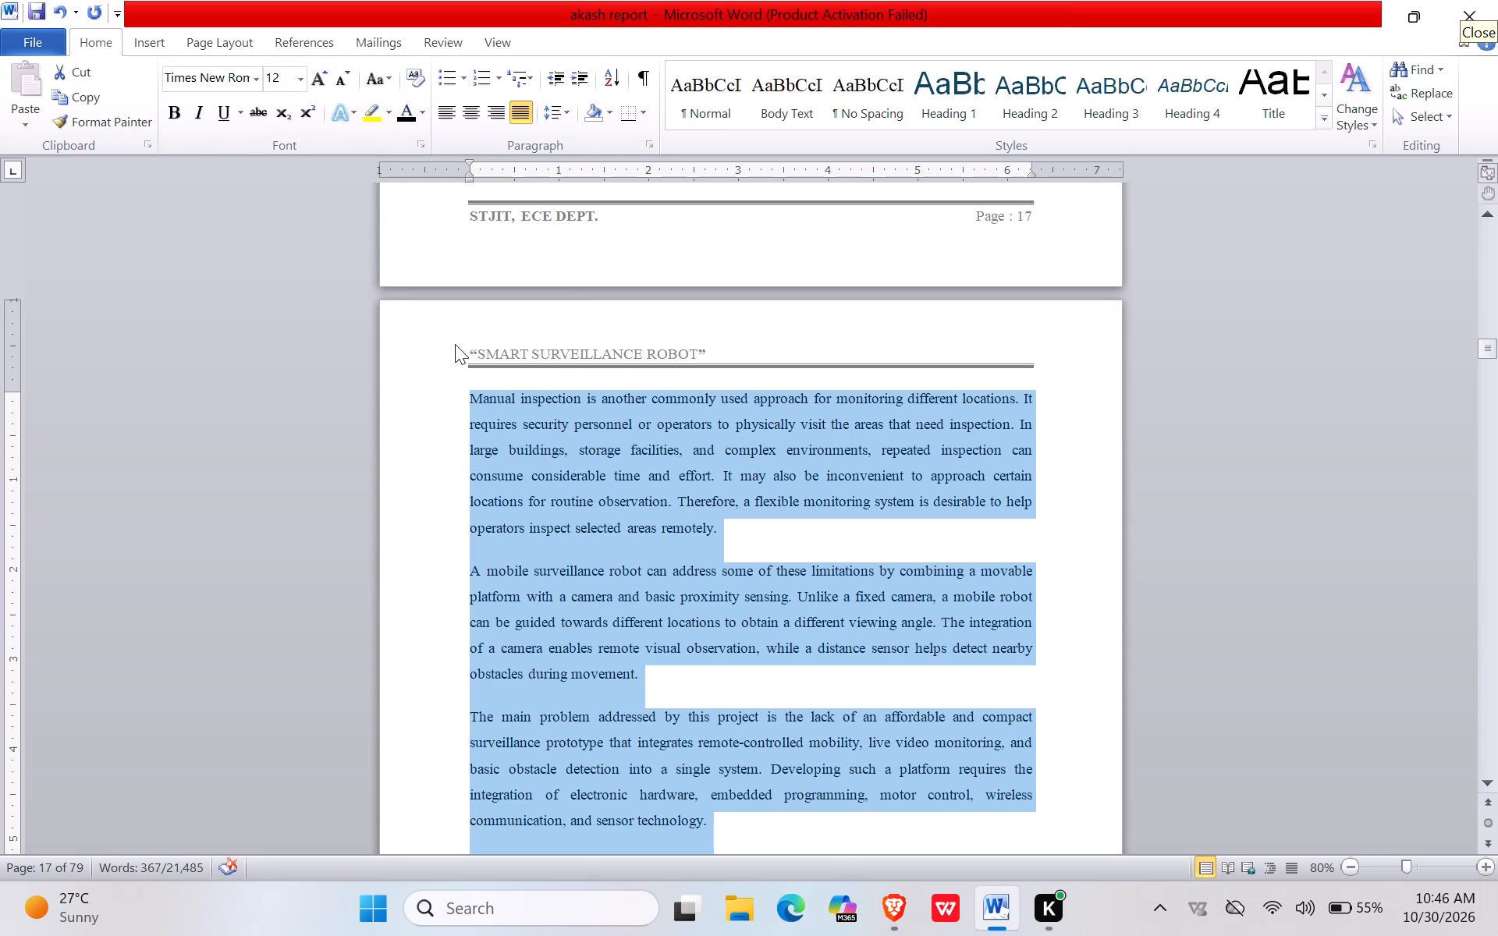
left_click(825, 505)
Remove the blank lines above the "1.8 Problem Statement" heading and set the heading's line spacing to 1.5.
scroll(812, 433, "up", 11)
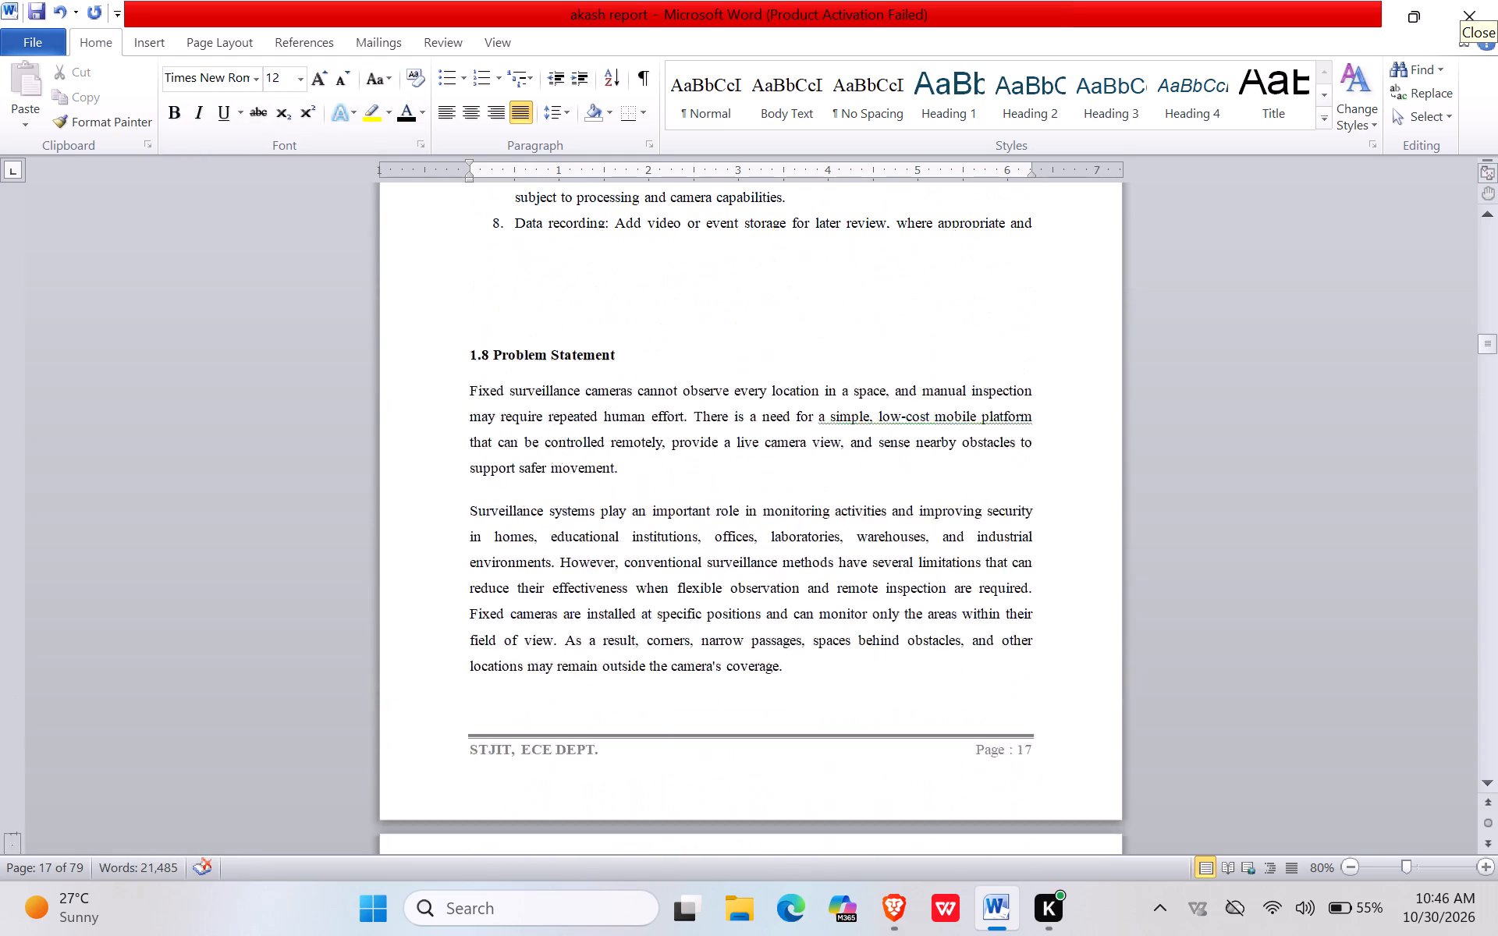
scroll(810, 424, "up", 3)
left_click(470, 440)
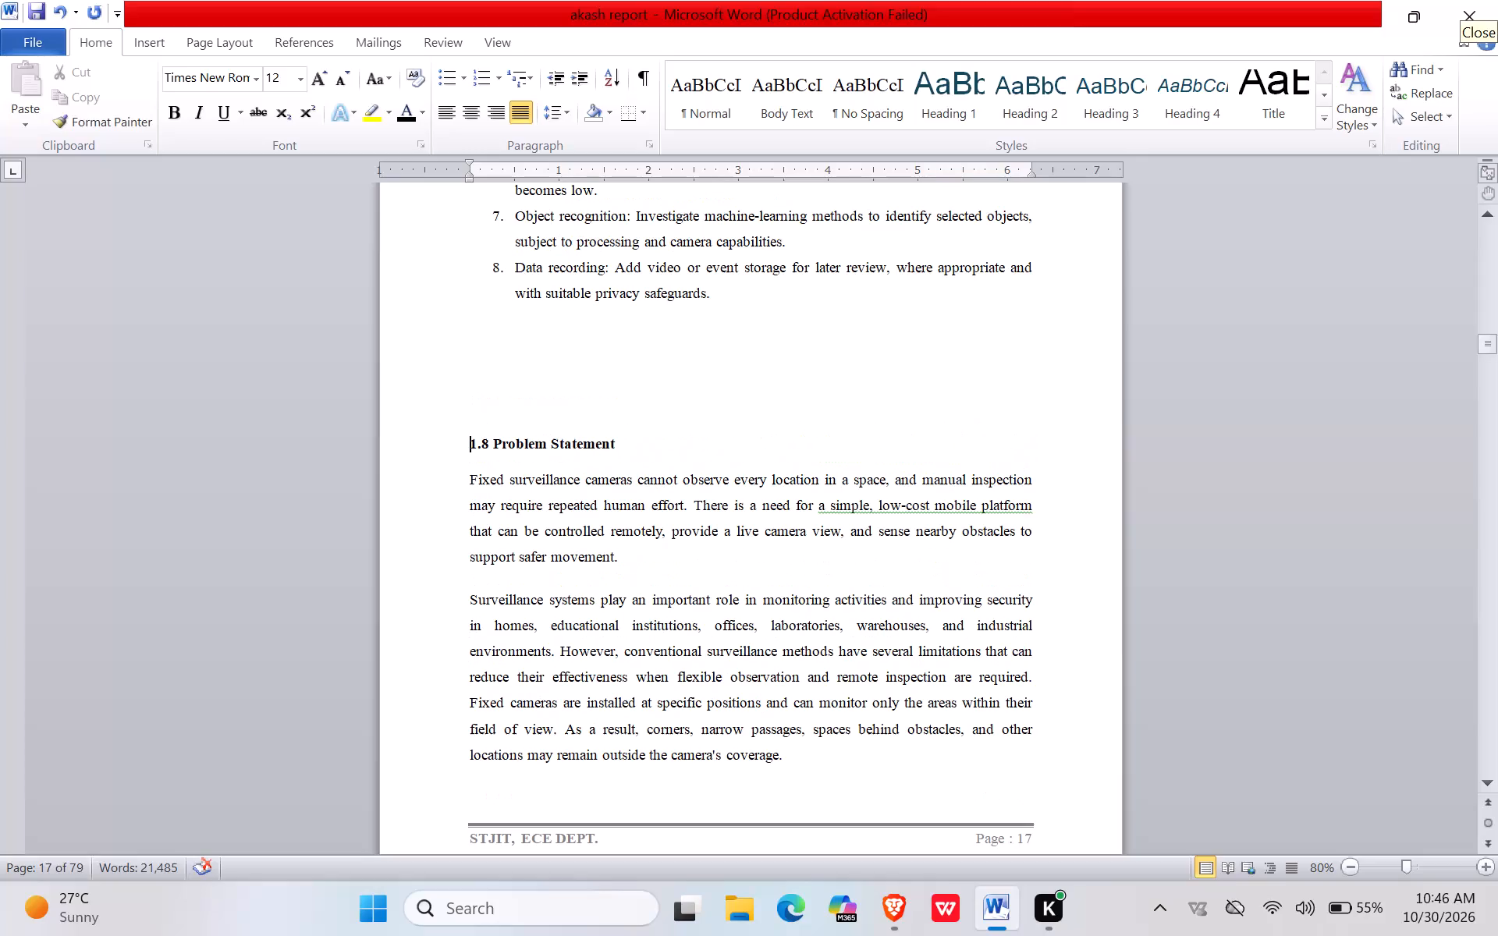
key("BackSpace")
key("BackSpace")
key("BackSpace")
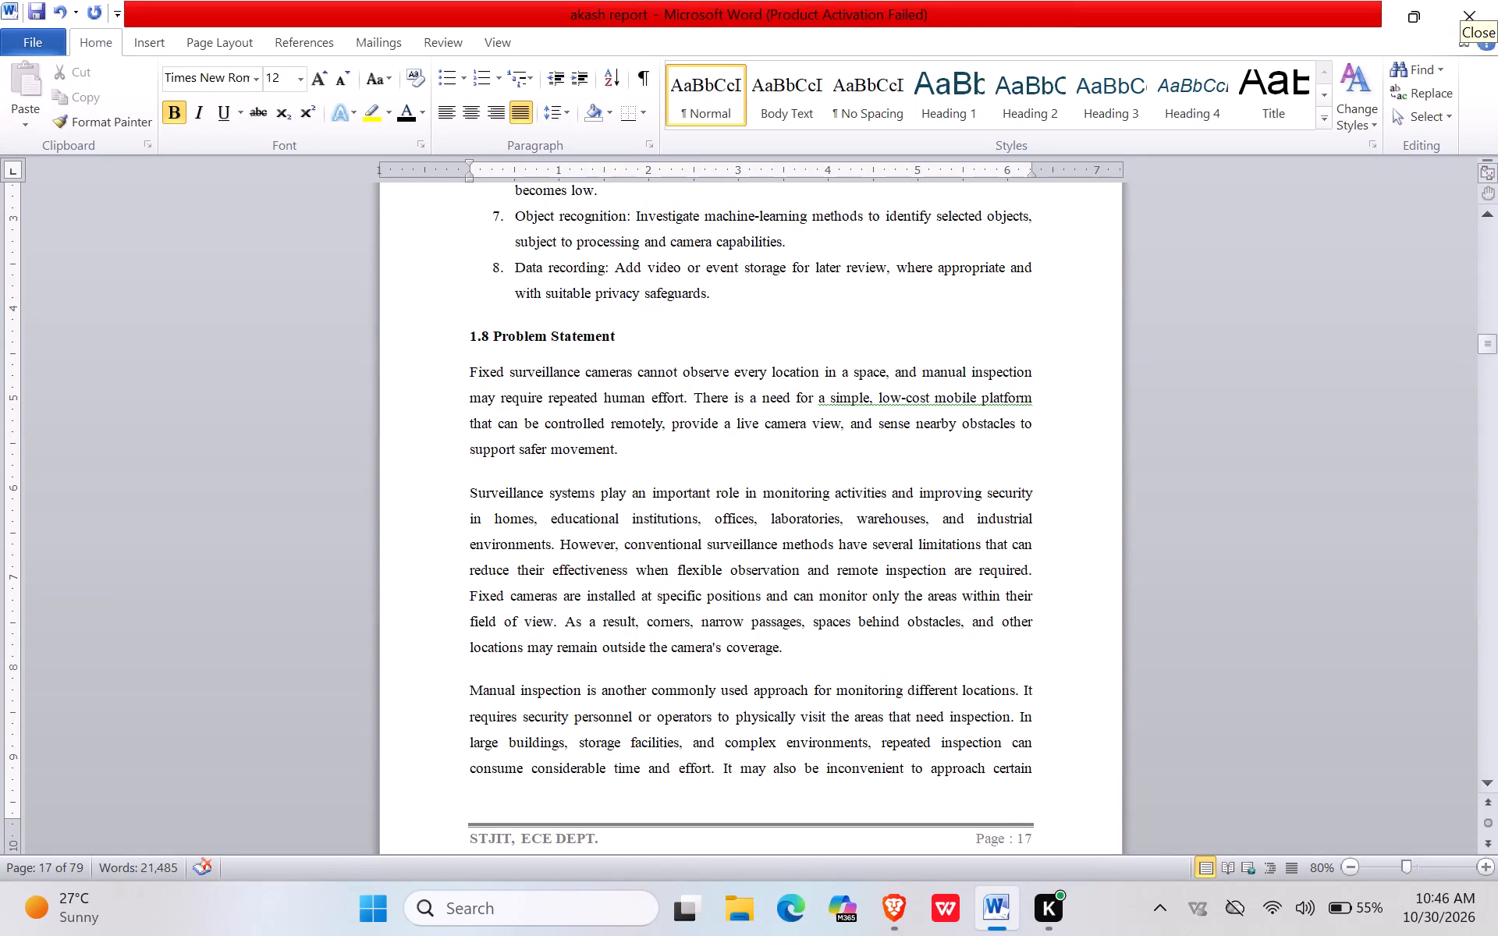
left_click(561, 123)
left_click(545, 183)
Justify all of section 1.9 Objectives of the project, heading included, and set its line spacing to 1.5.
scroll(541, 426, "down", 4)
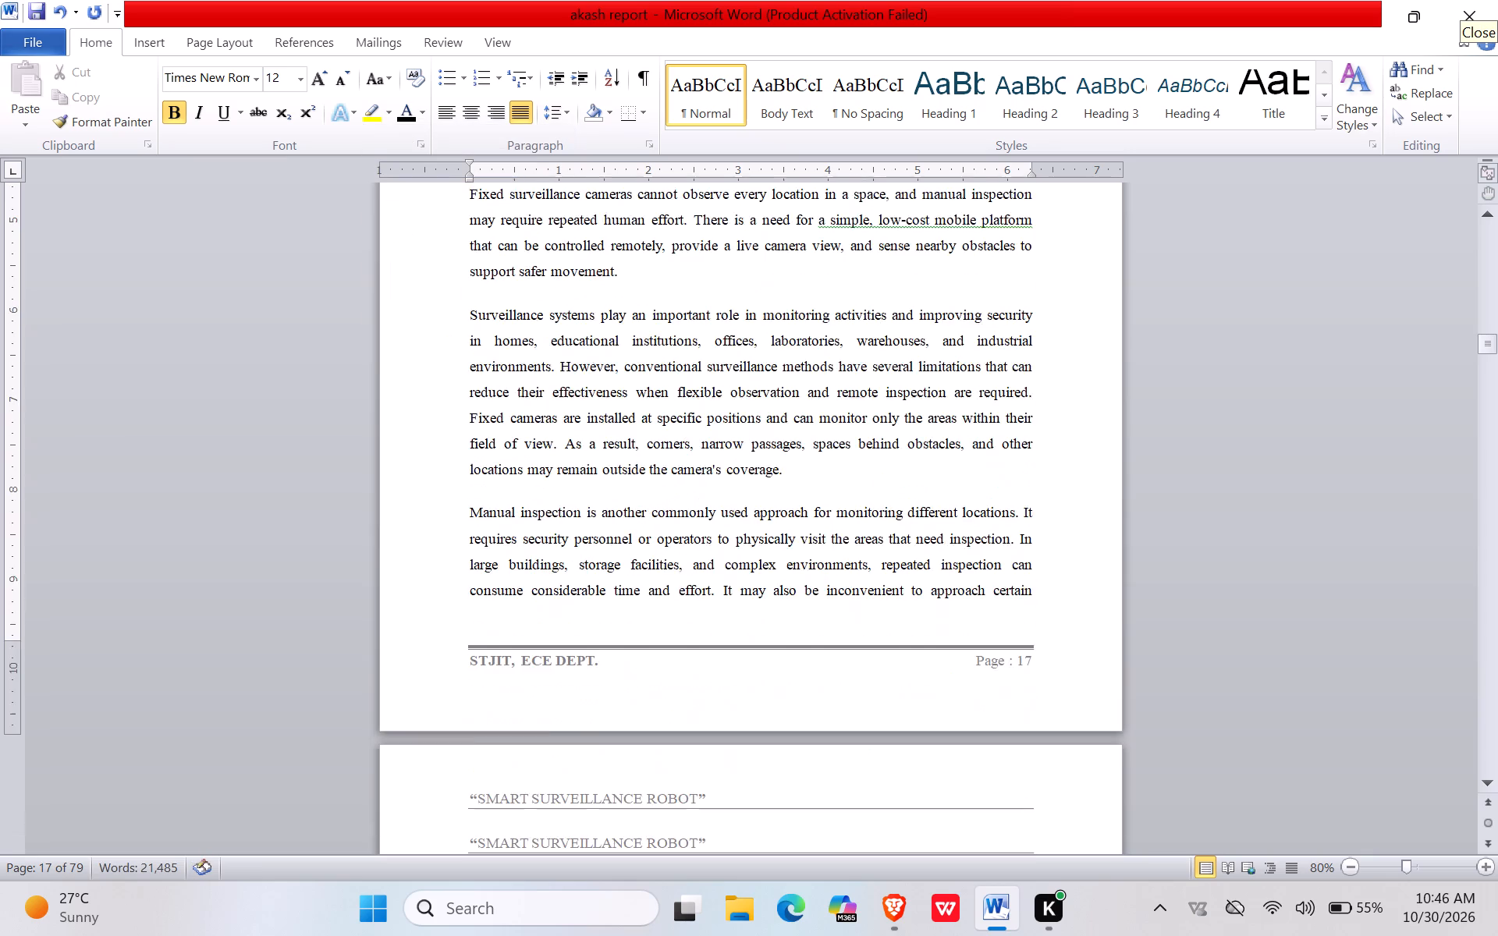
scroll(542, 422, "down", 20)
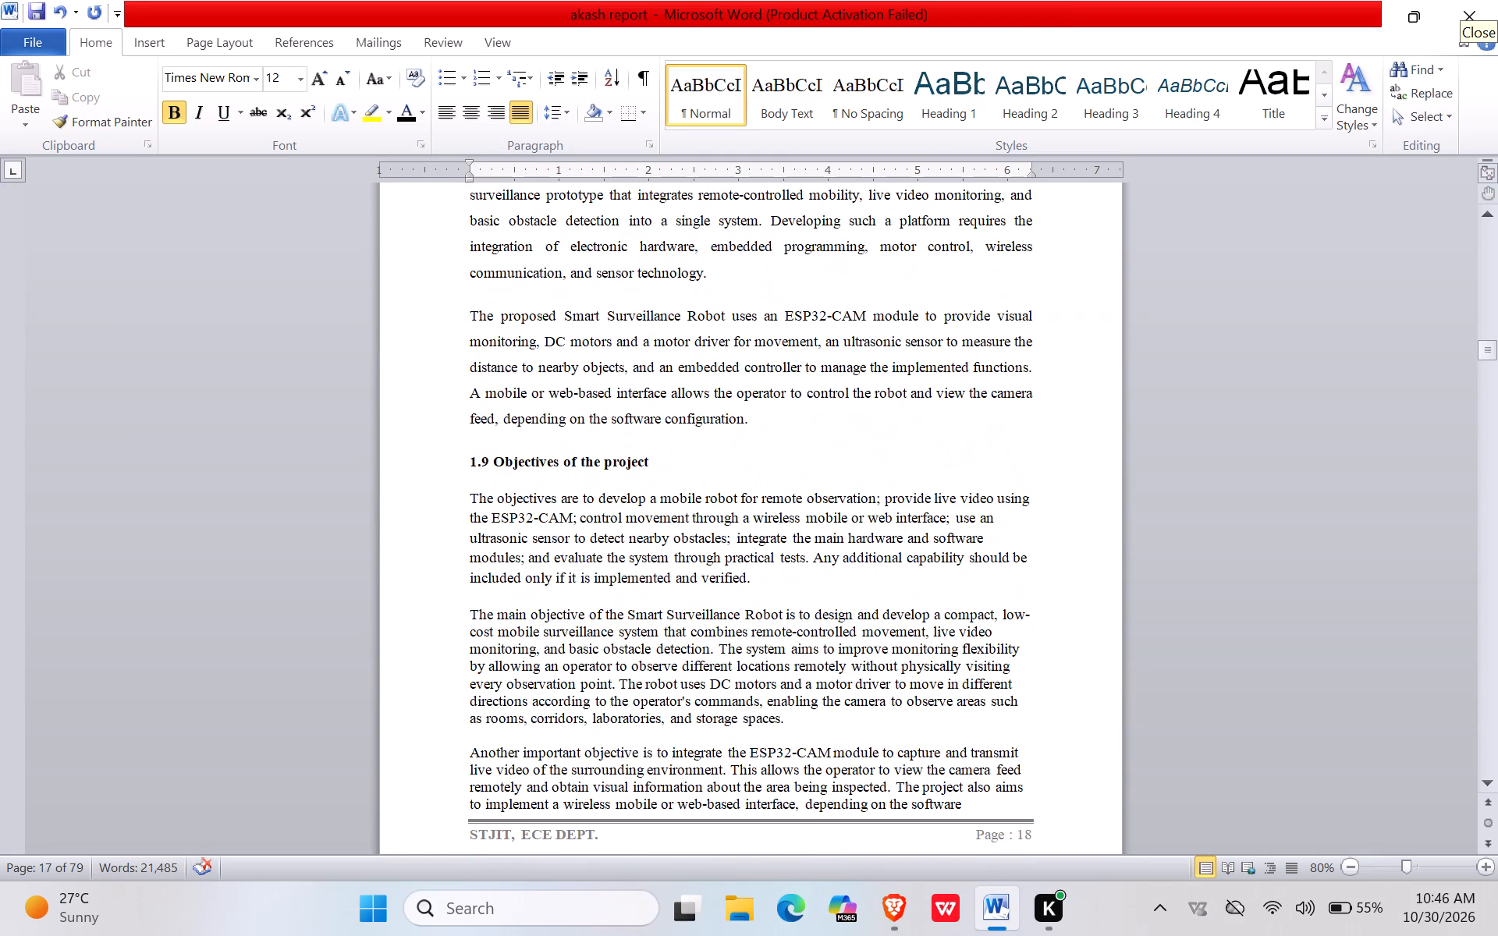
left_click_drag(466, 460, 669, 468)
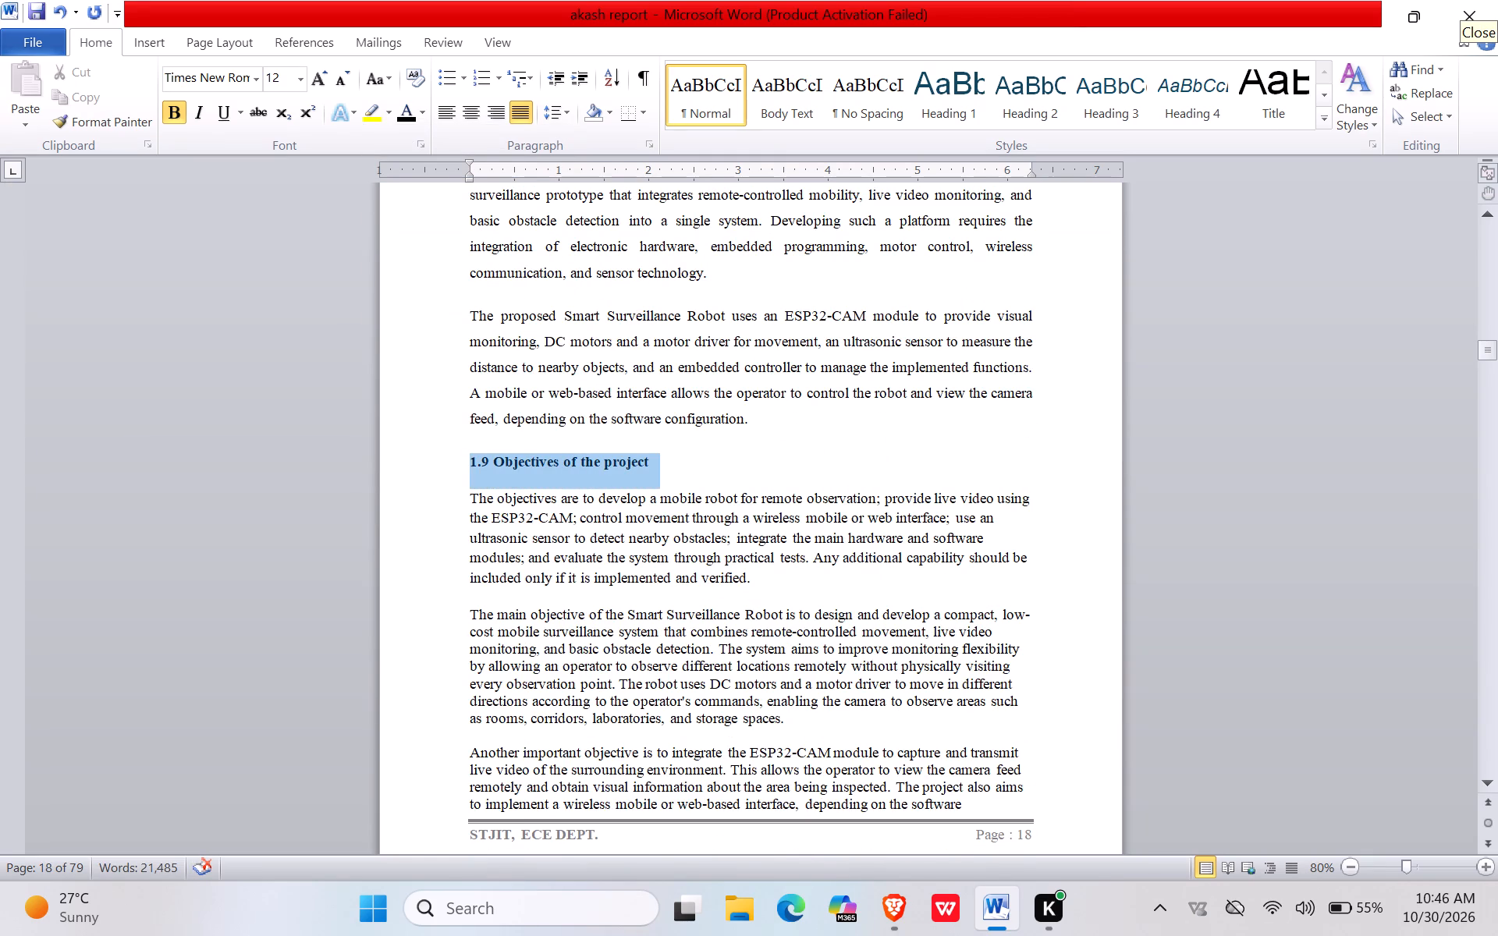
left_click_drag(669, 468, 840, 867)
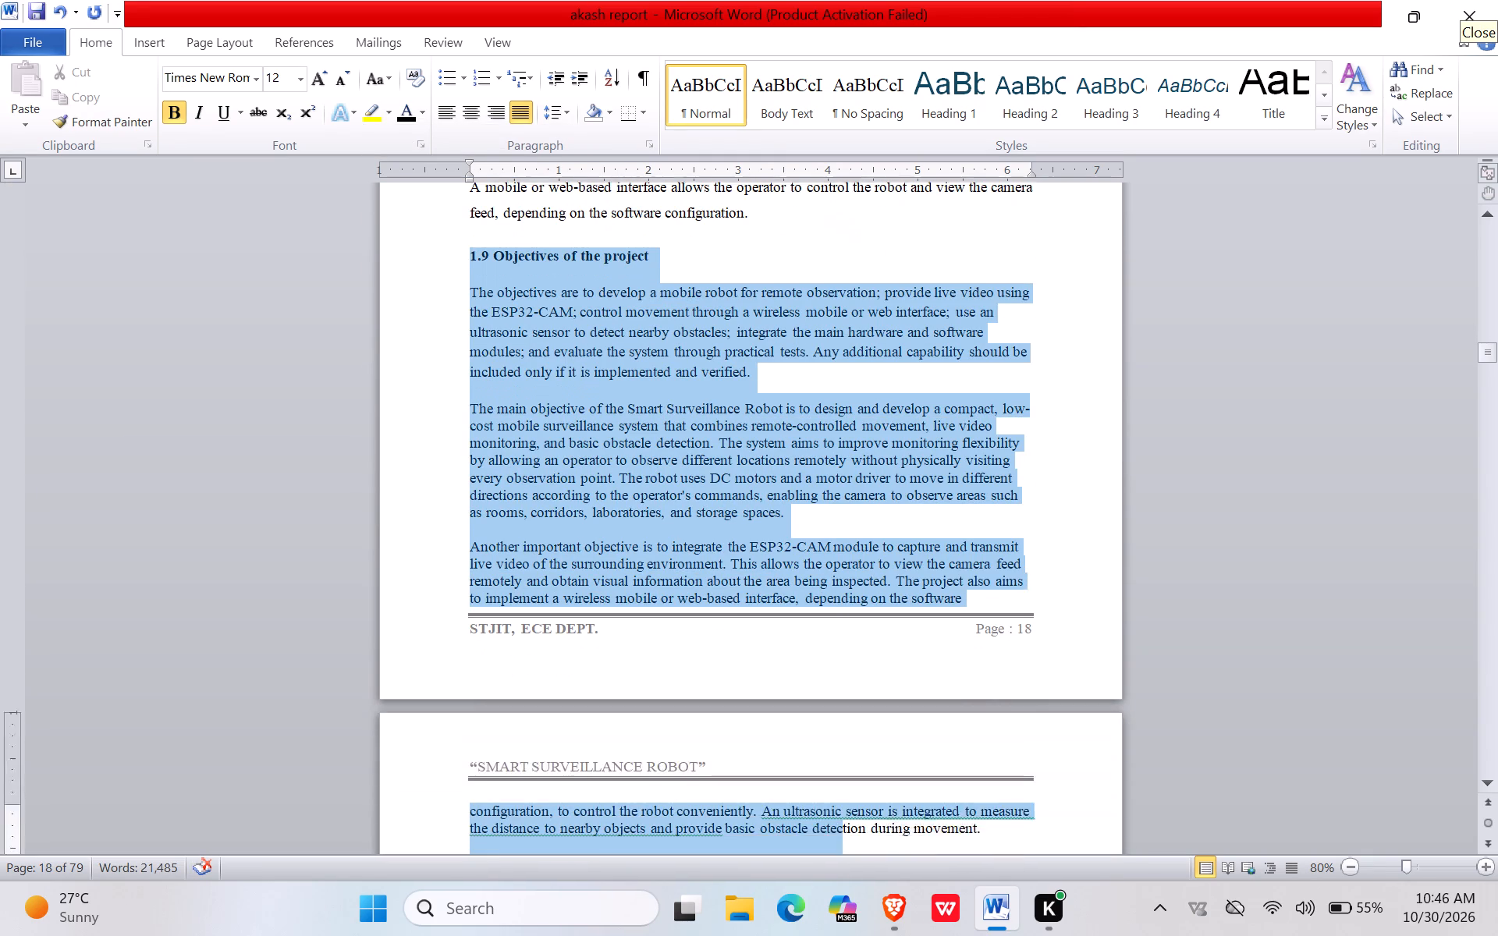
left_click_drag(840, 867, 846, 700)
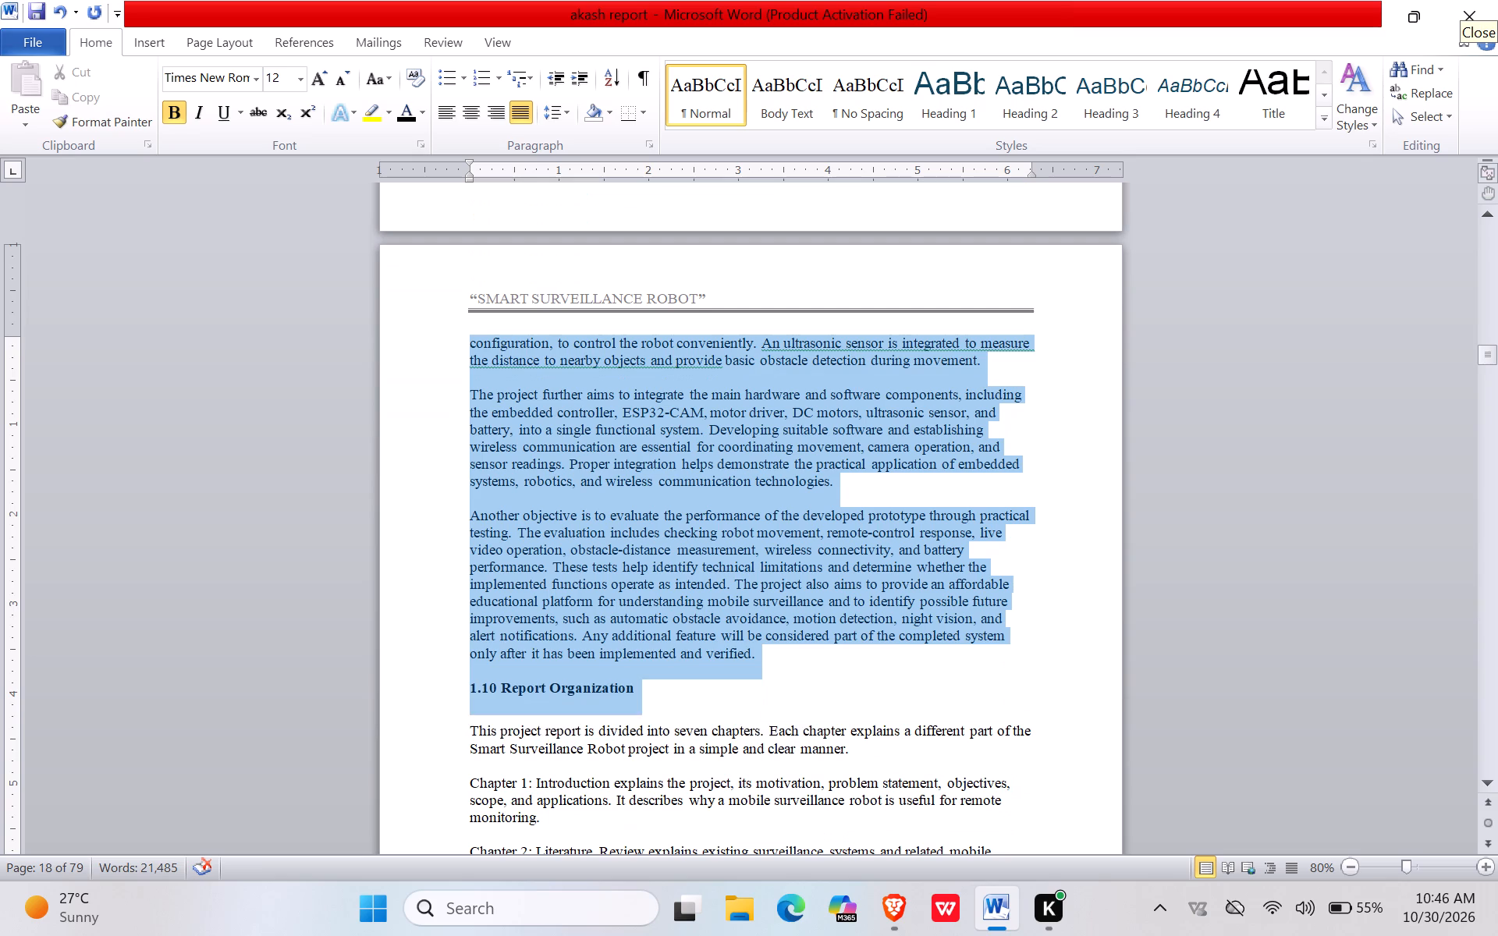
left_click_drag(846, 700, 851, 677)
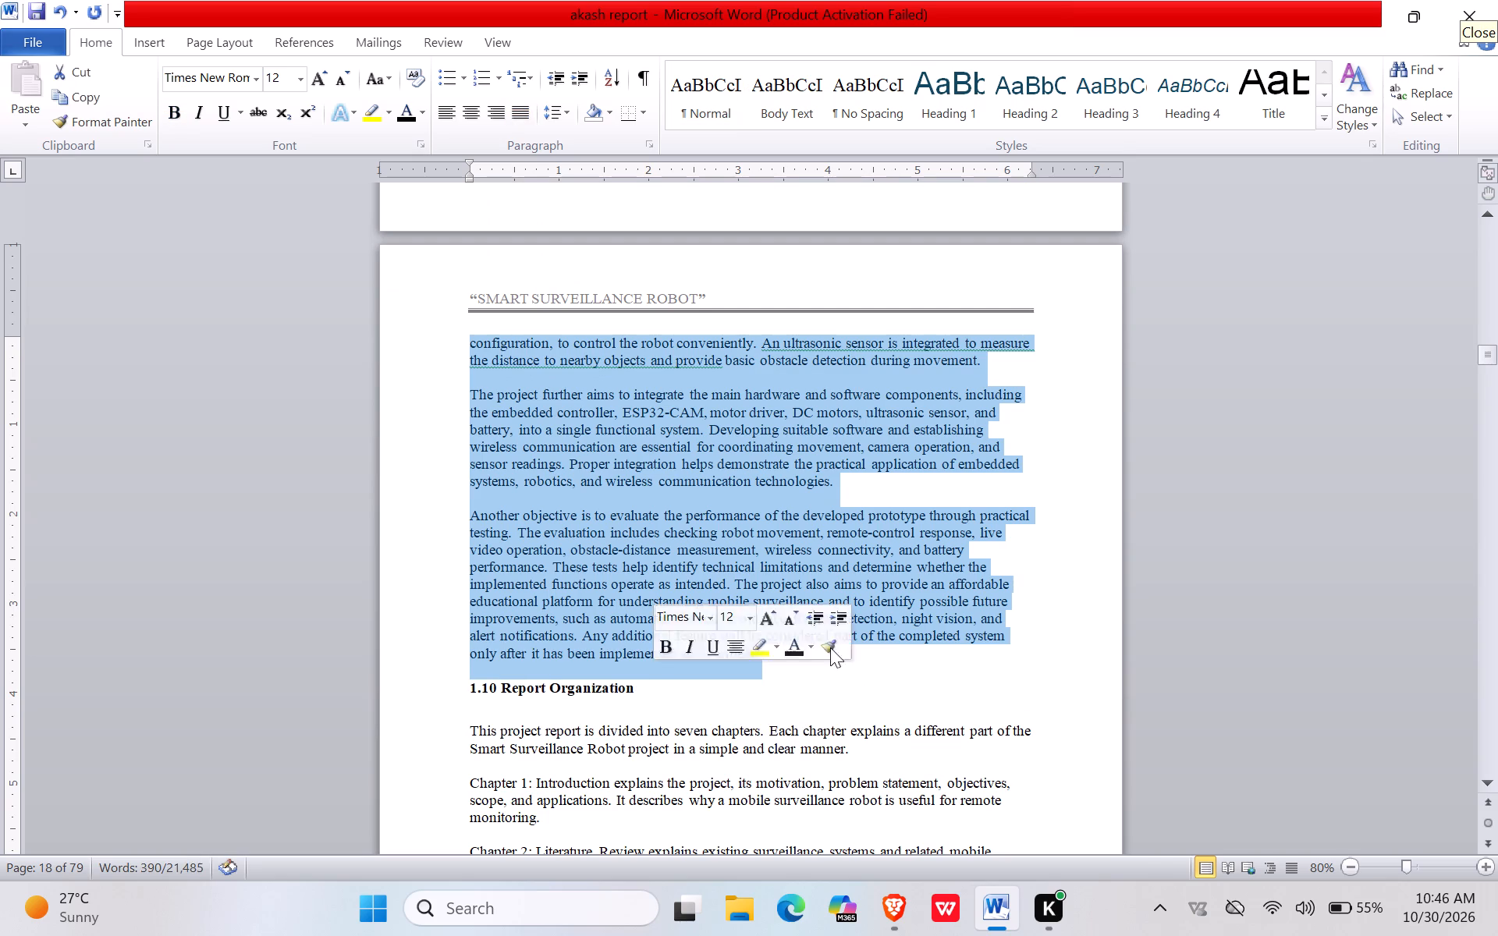
left_click(529, 112)
left_click(563, 111)
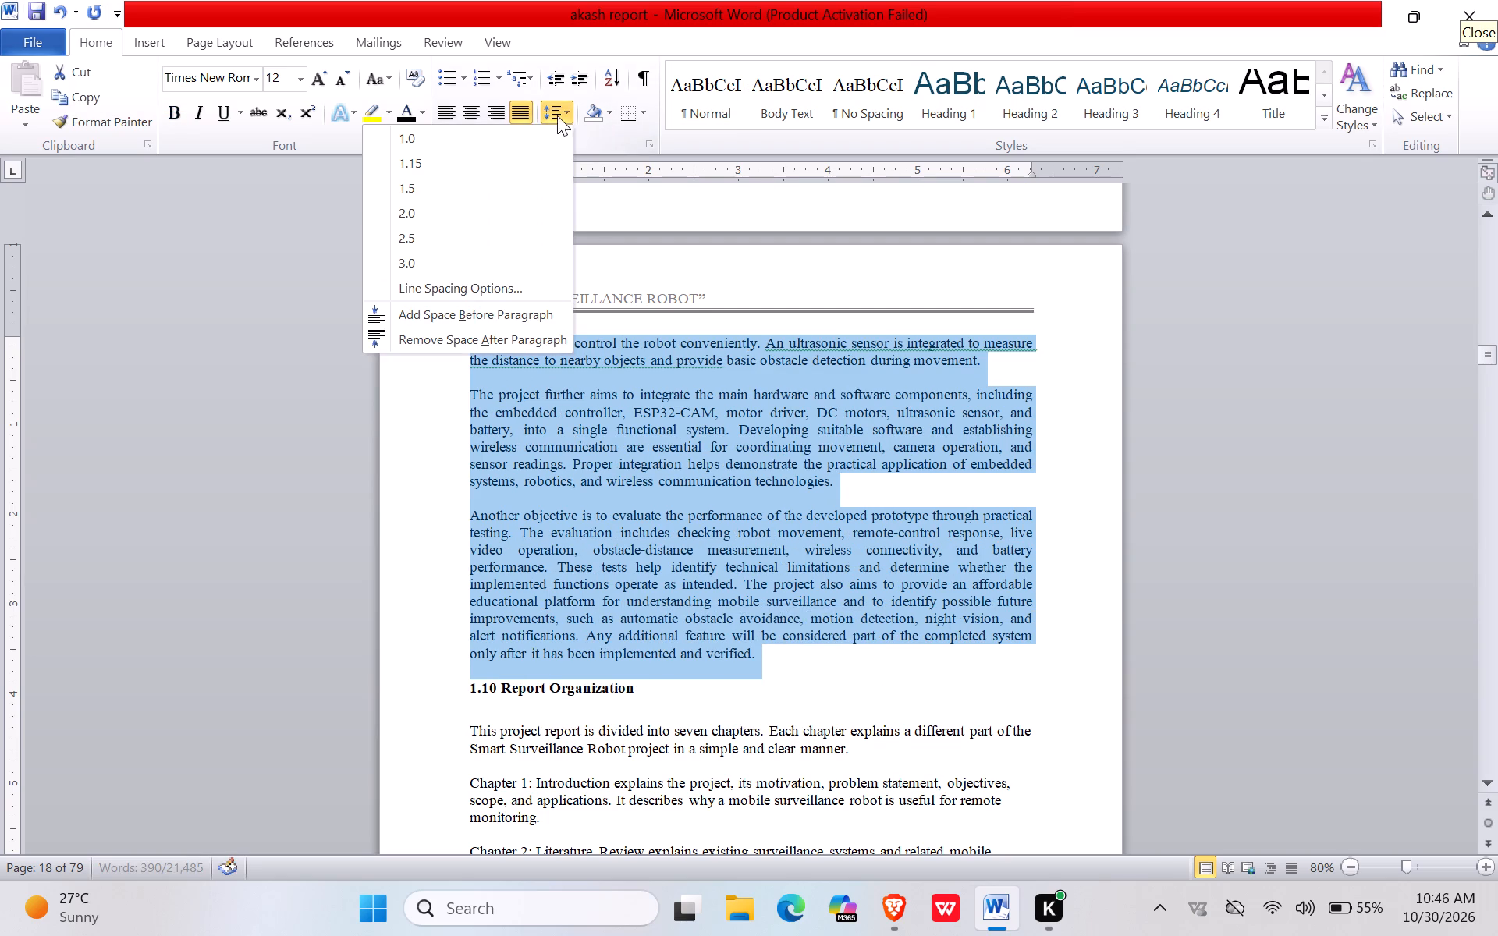
left_click(472, 195)
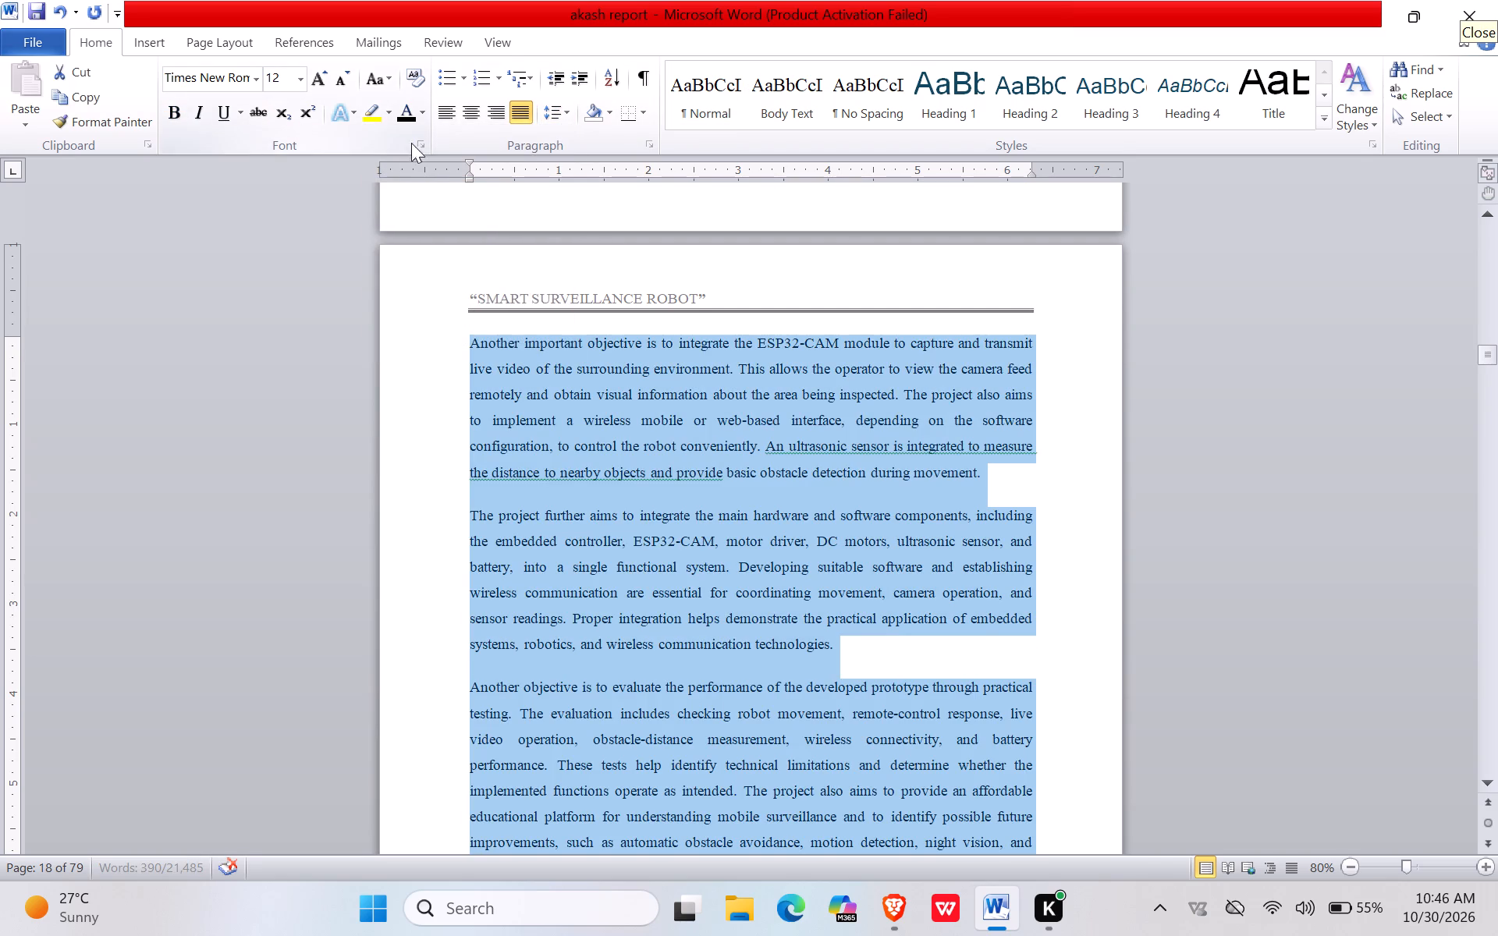
Apply 1.5 line spacing to the whole of section 1.9 Objectives of the project, heading included.
scroll(690, 442, "up", 17)
scroll(681, 427, "down", 1)
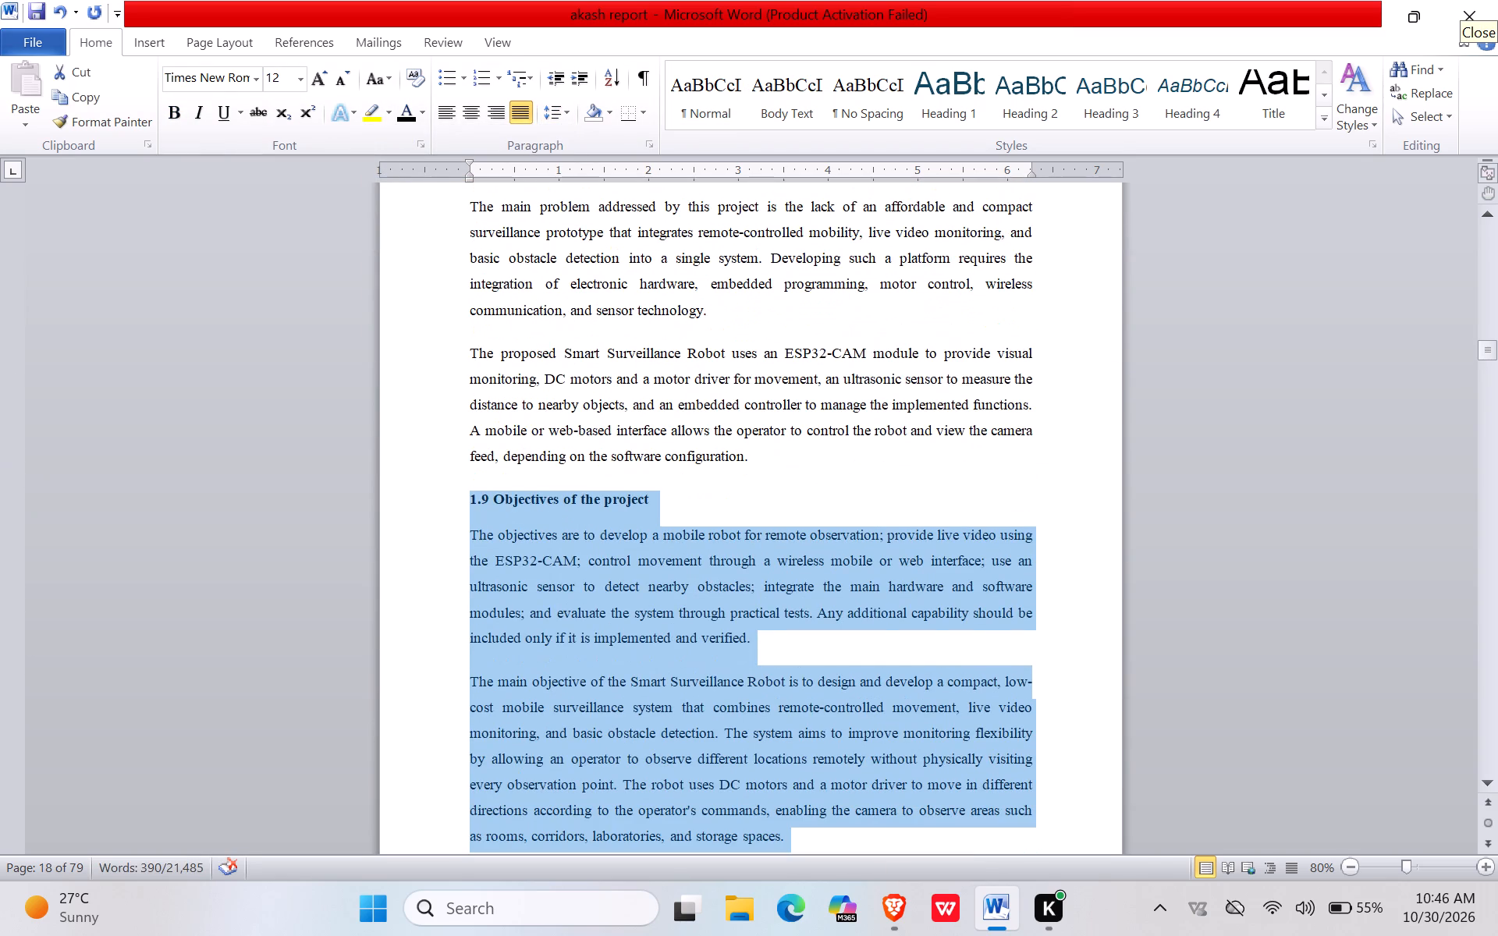
scroll(675, 491, "down", 1)
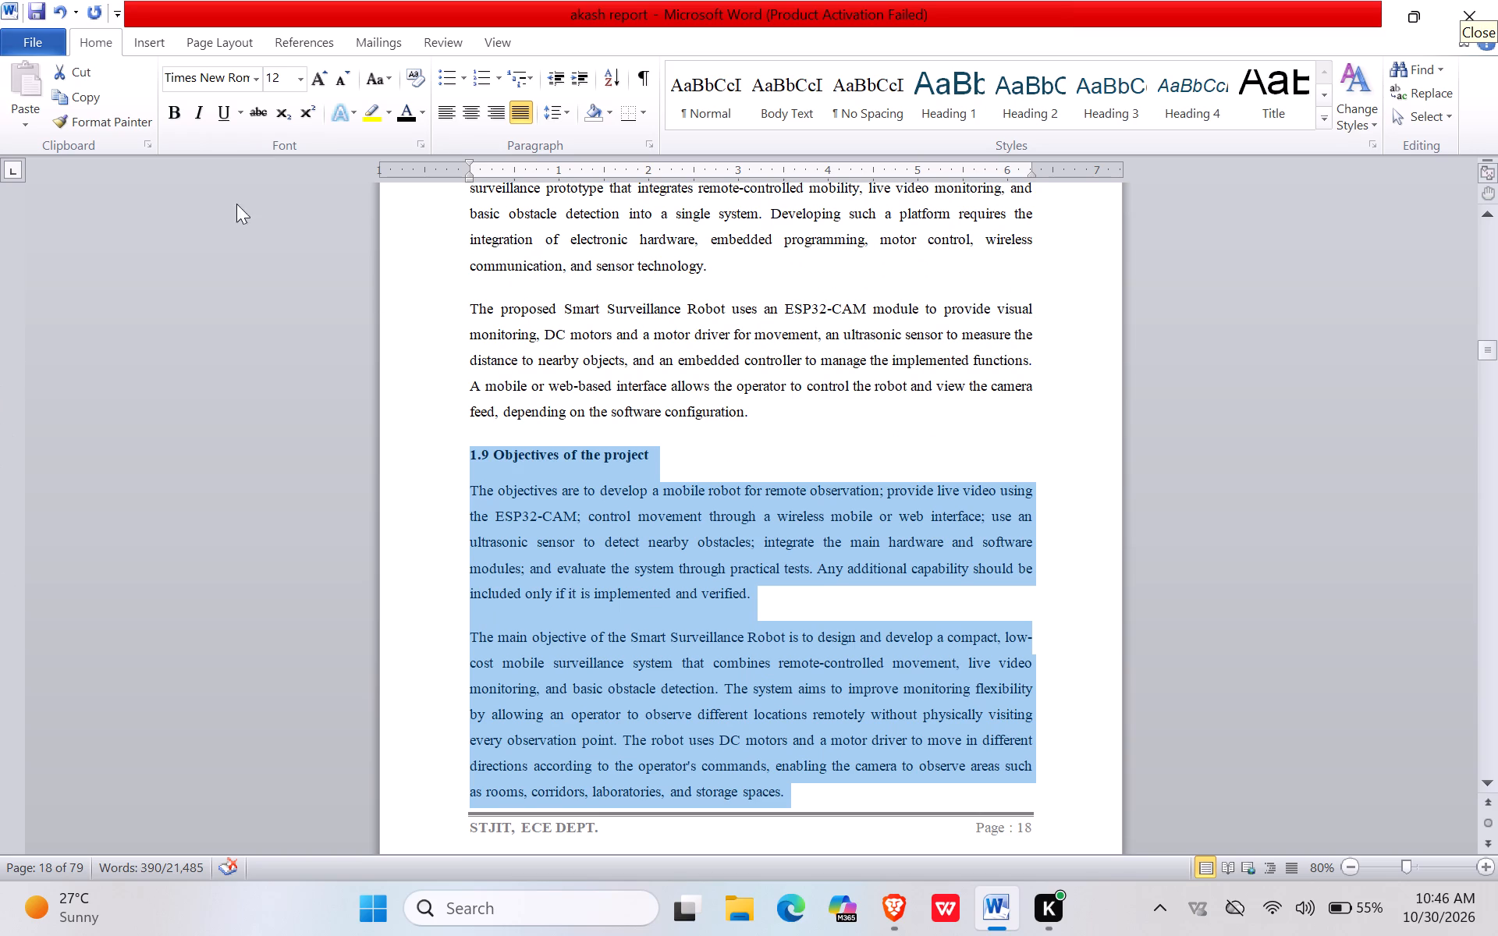
scroll(538, 417, "down", 4)
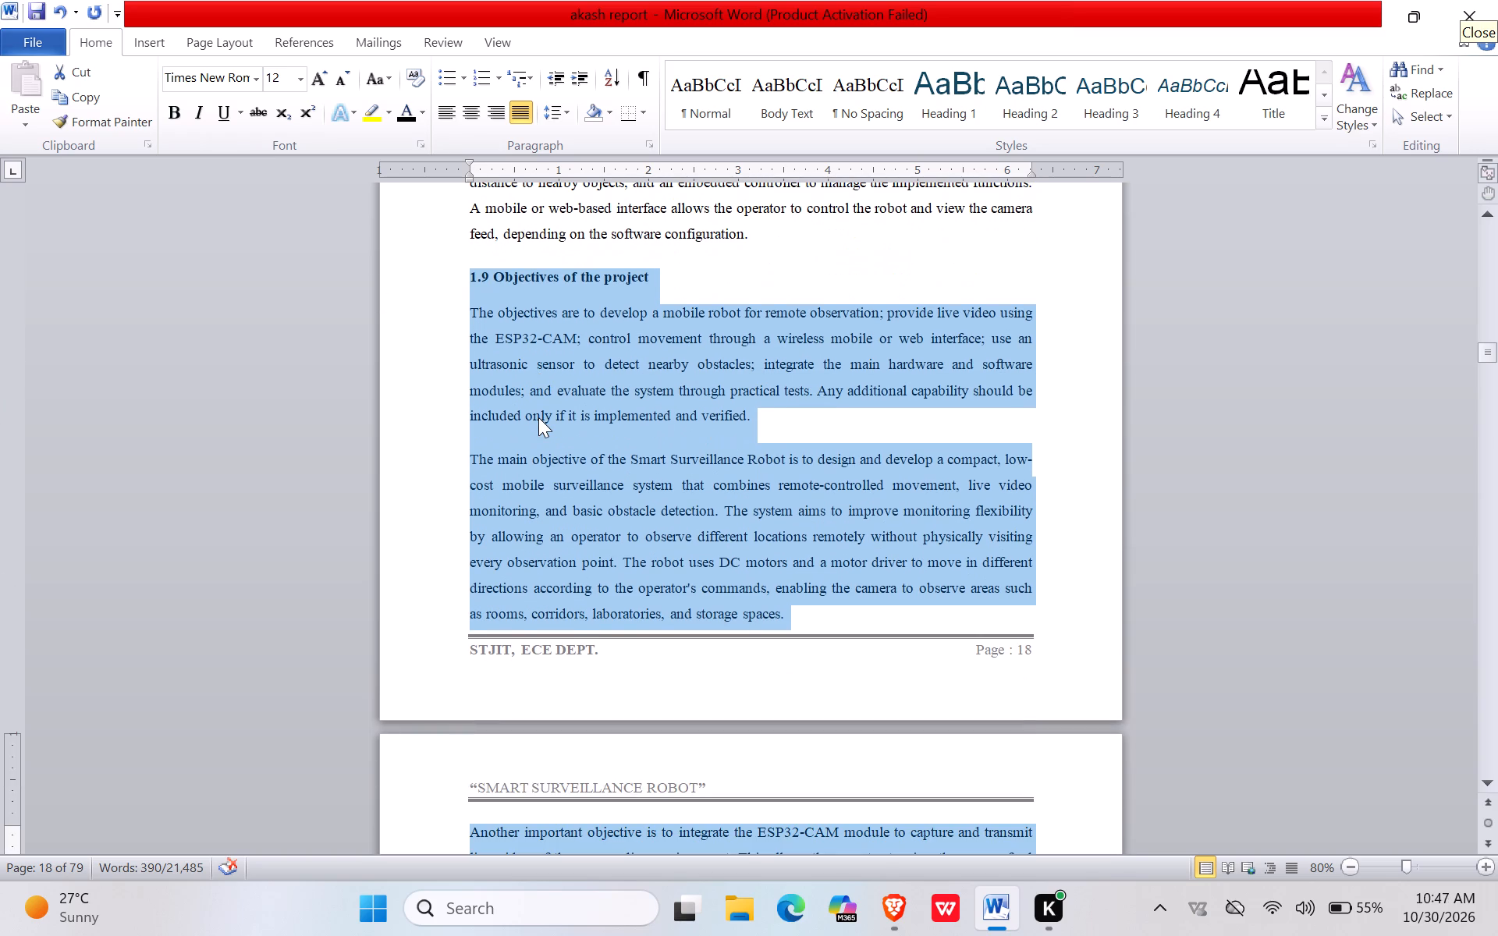
scroll(539, 418, "down", 1)
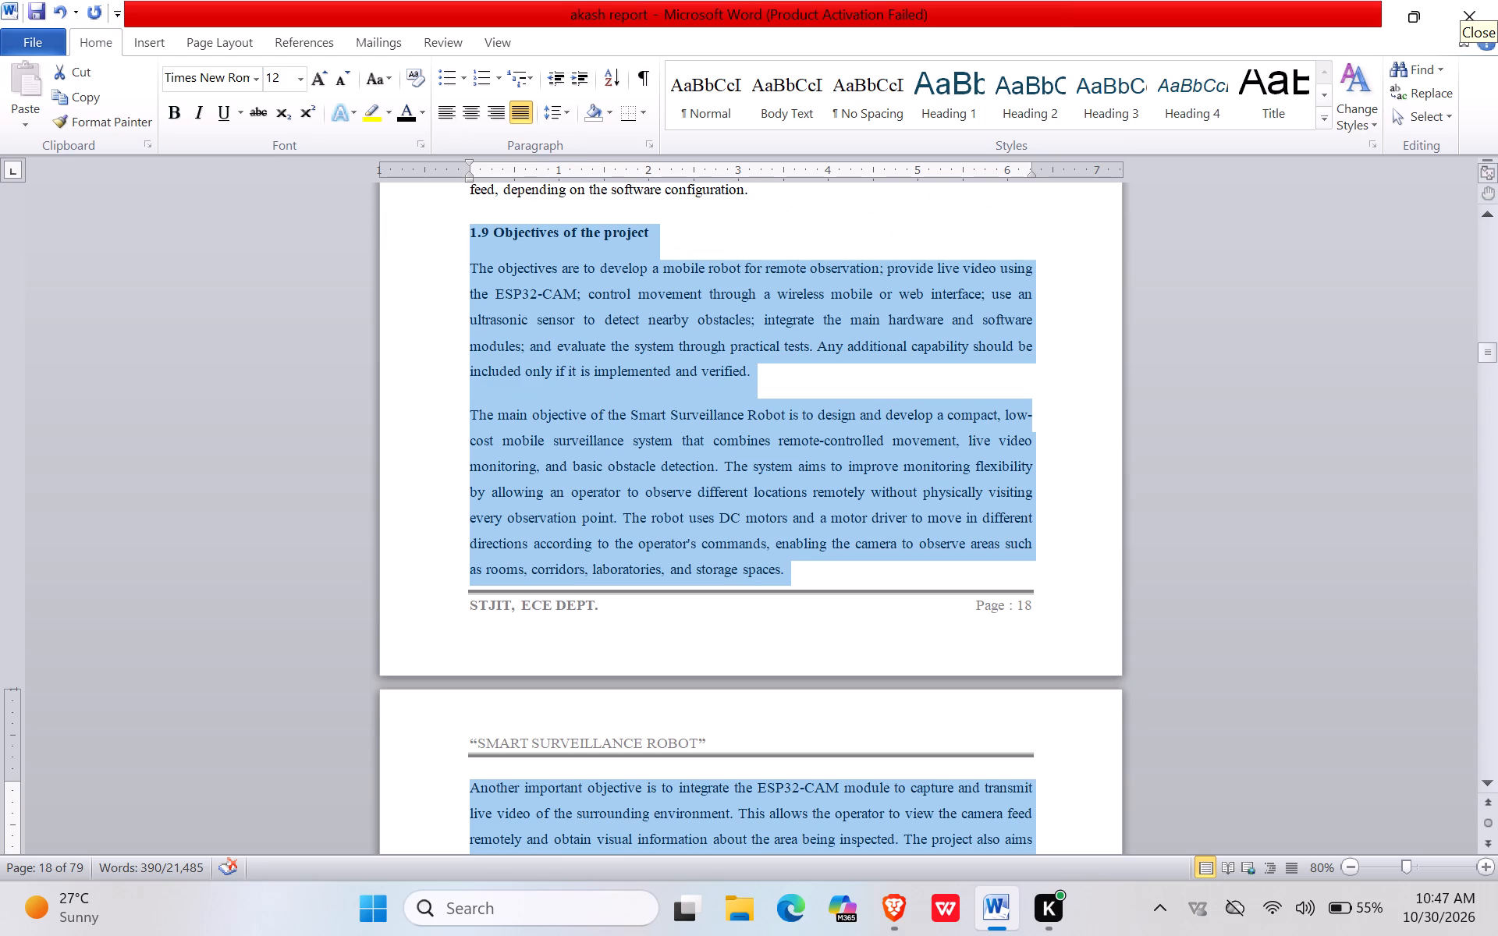
left_click(559, 112)
left_click(510, 181)
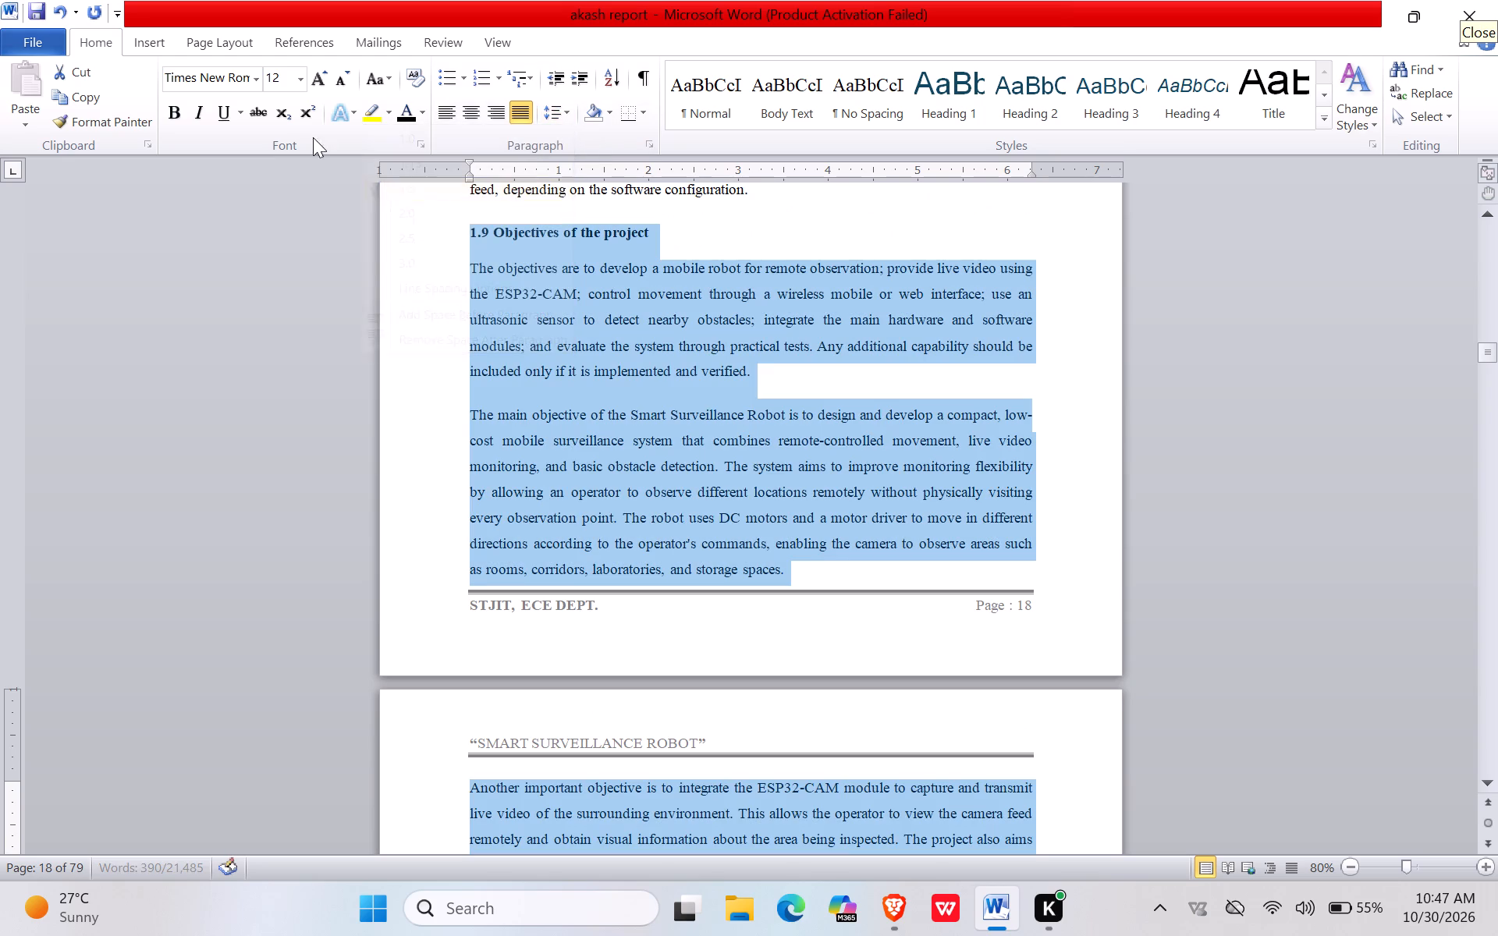
Justify all of section 1.10 Report Organization, from its heading through the Chapter 7 paragraph, and set its line spacing to 1.5.
scroll(572, 337, "down", 13)
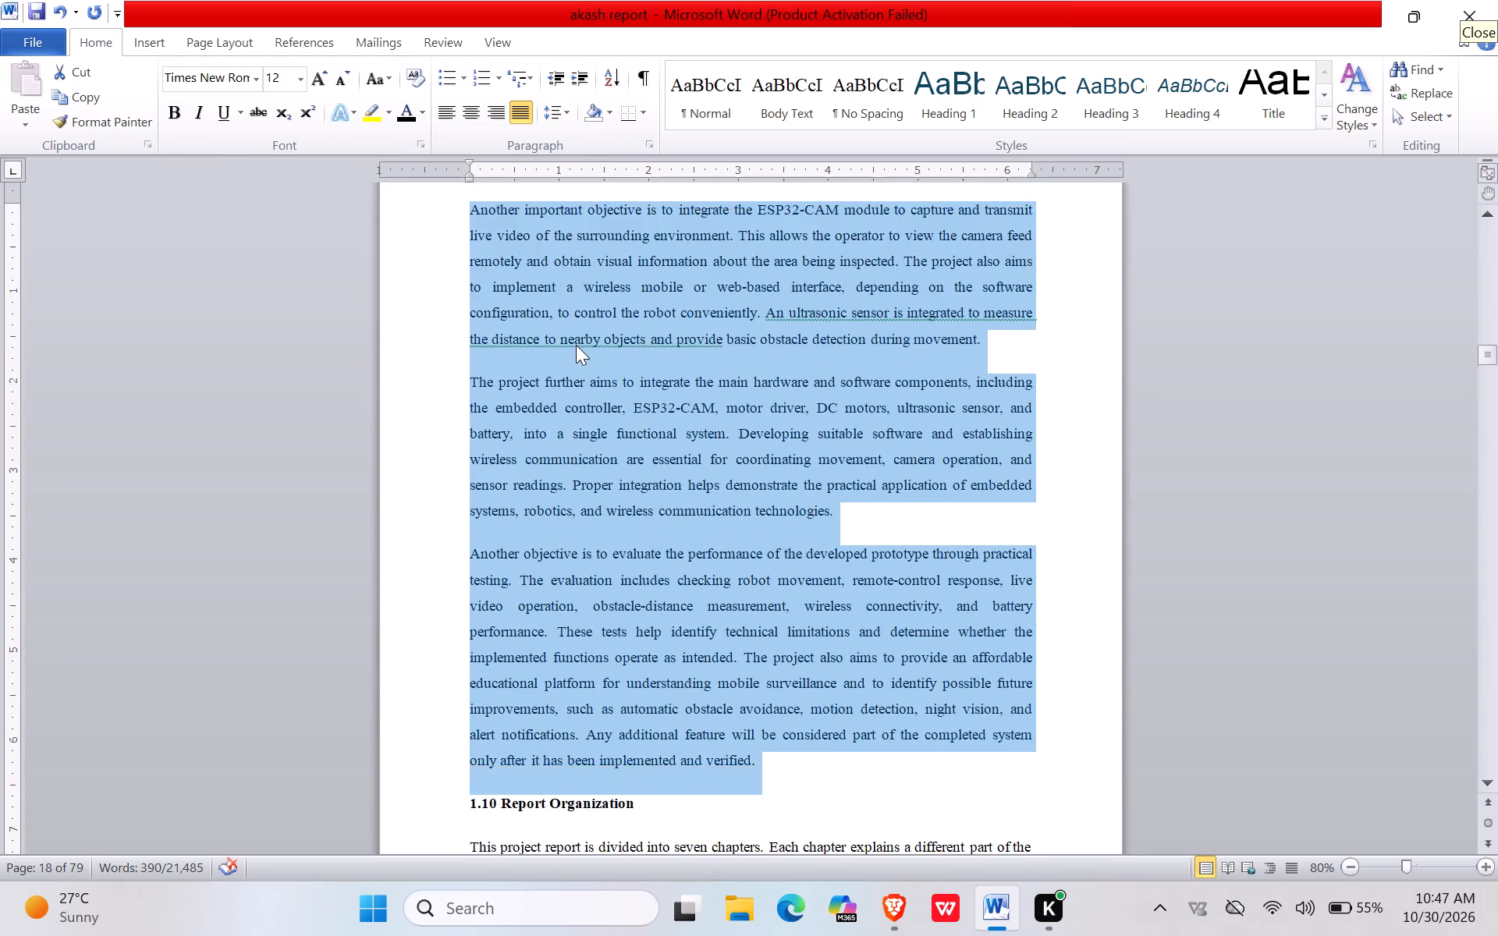
scroll(576, 345, "down", 10)
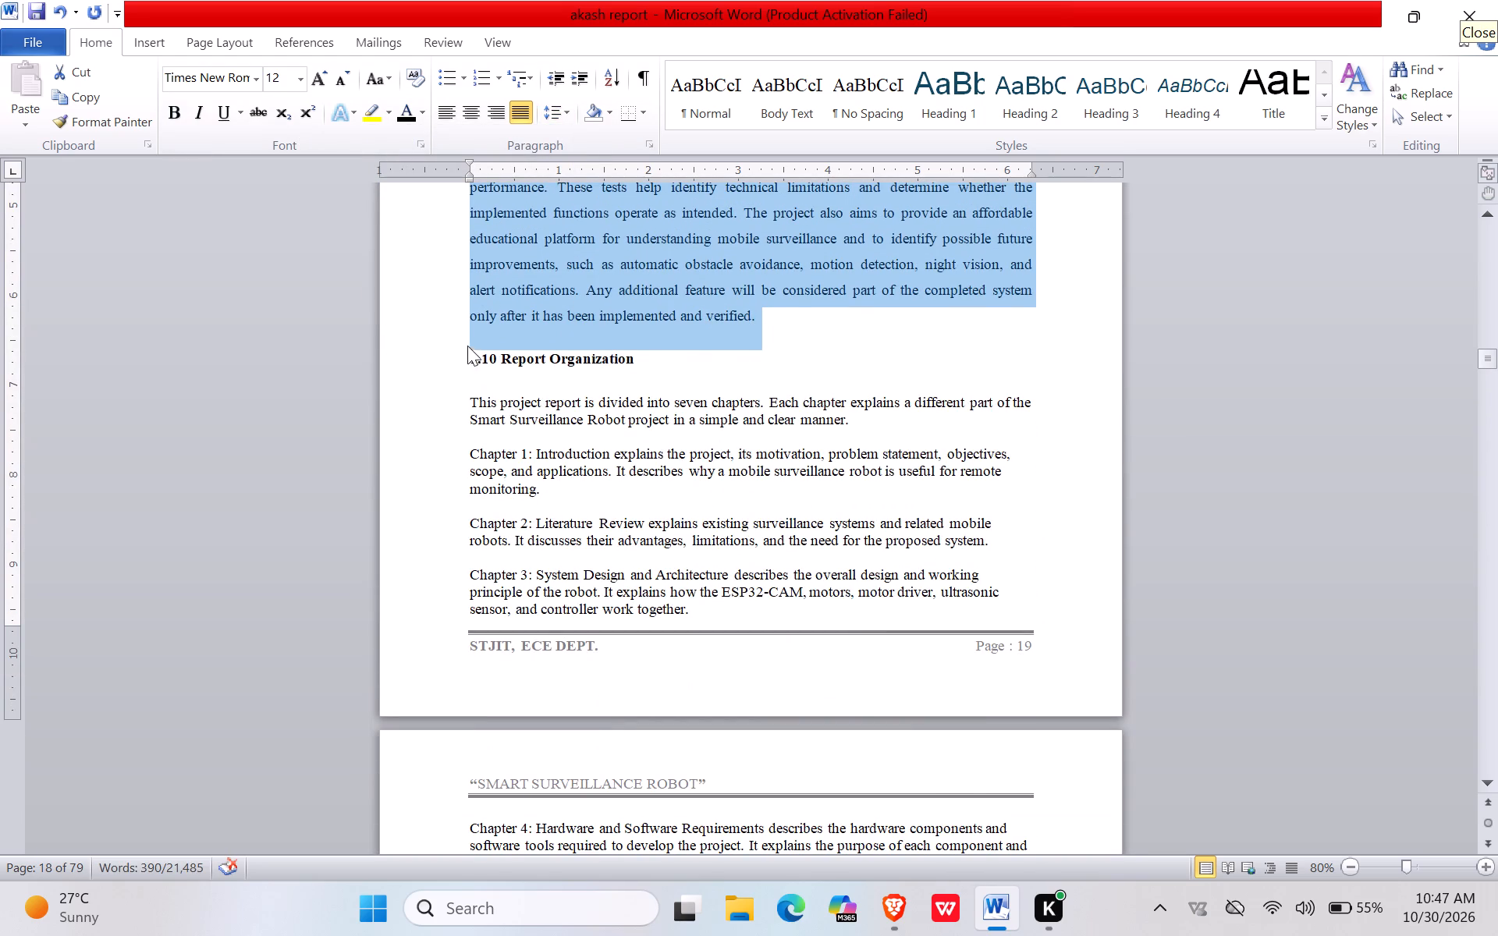
left_click(468, 348)
left_click_drag(468, 354, 803, 864)
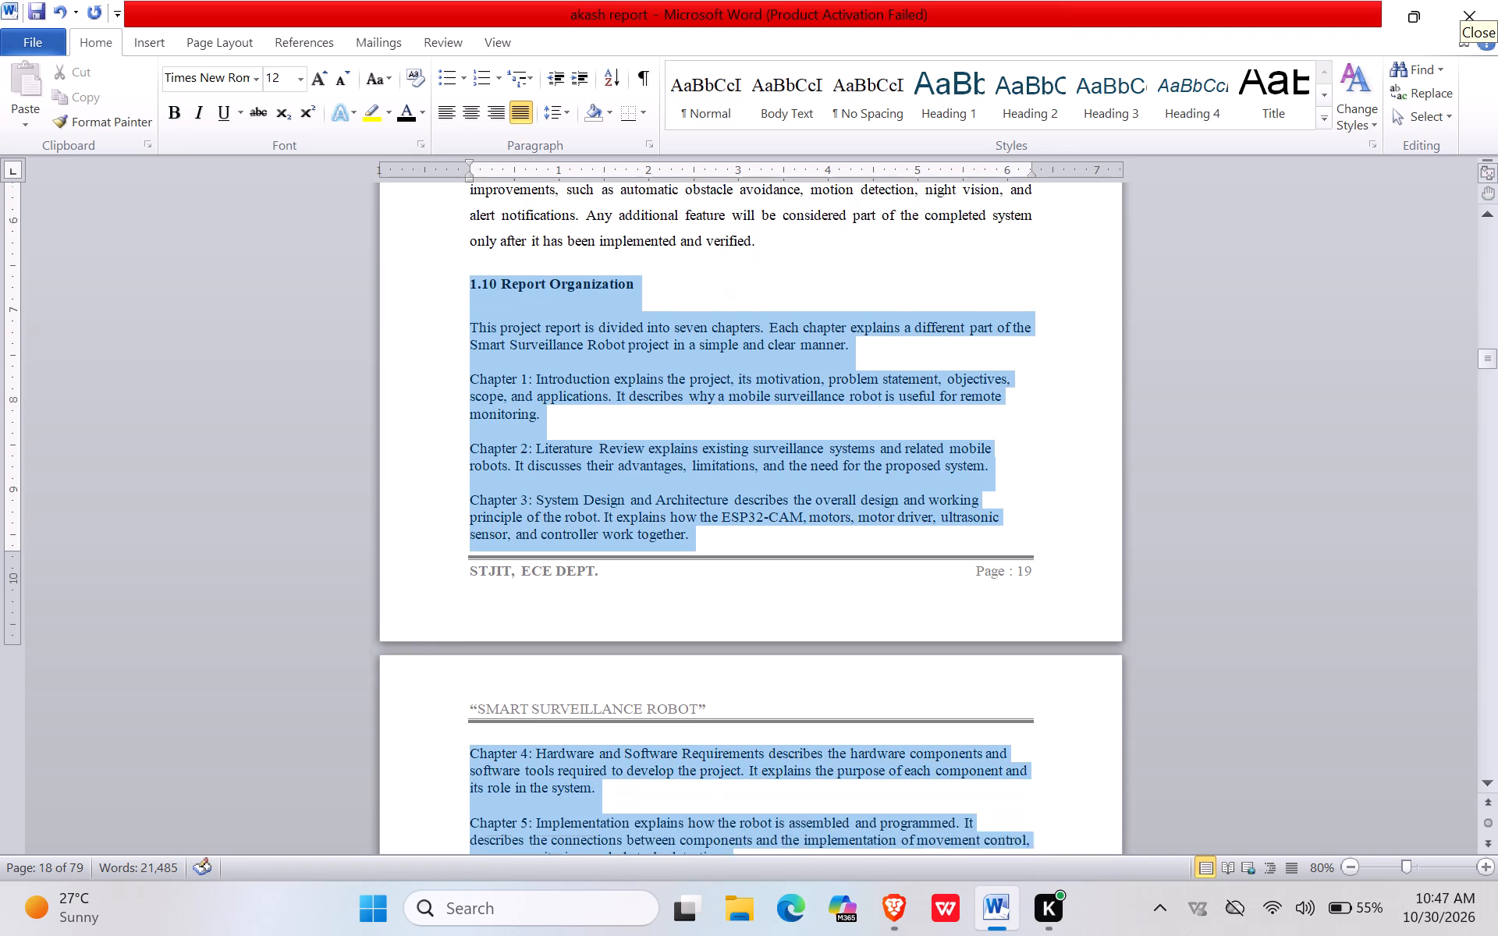
left_click_drag(803, 864, 812, 709)
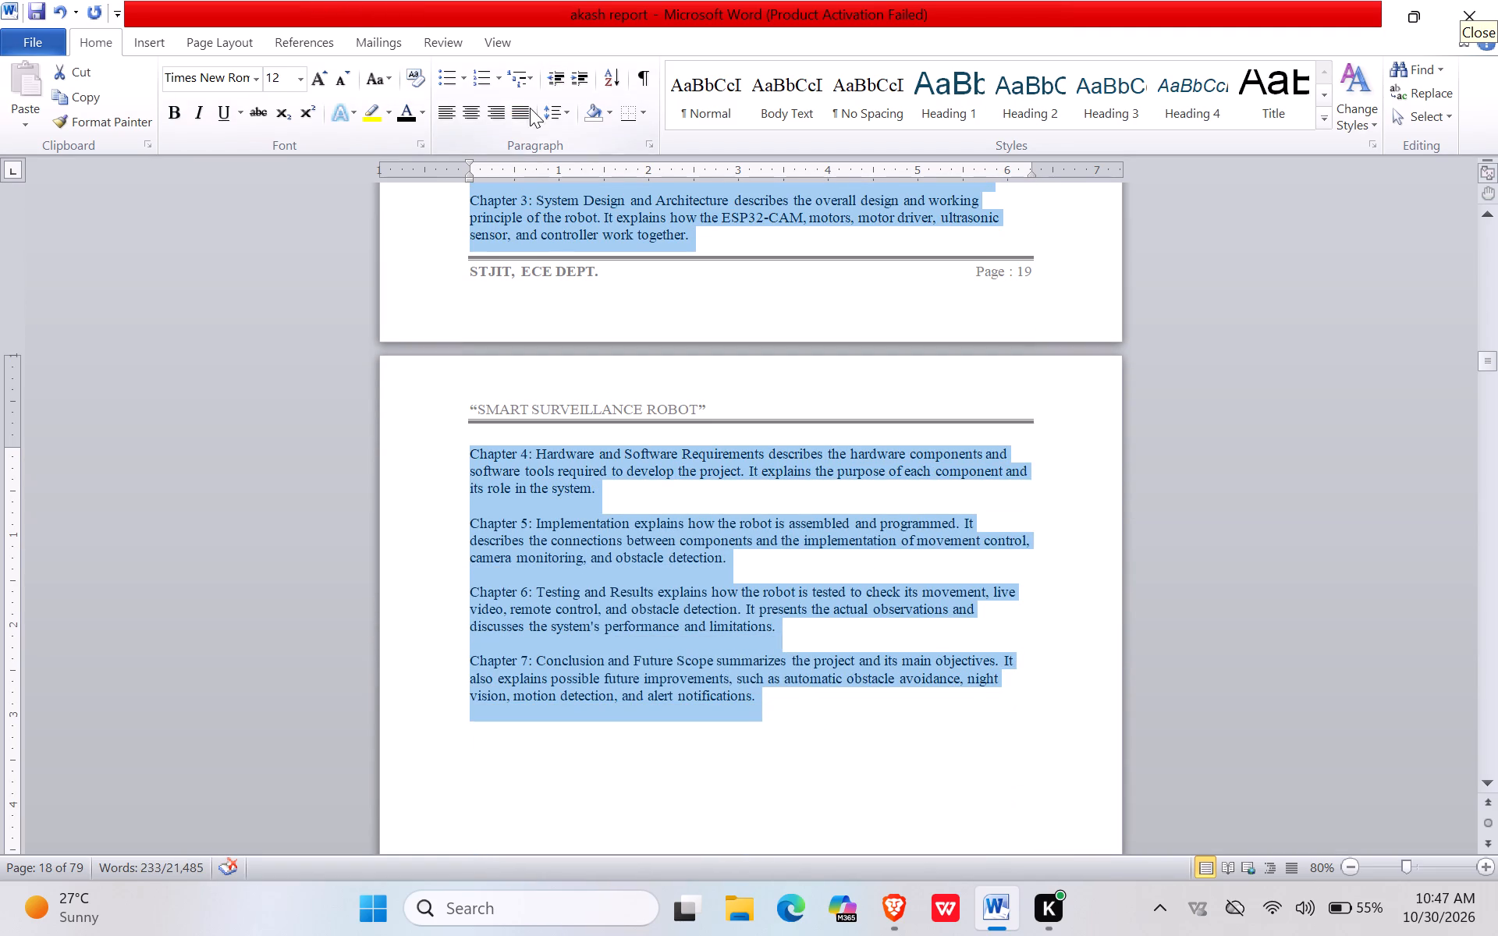
left_click(516, 118)
left_click(548, 109)
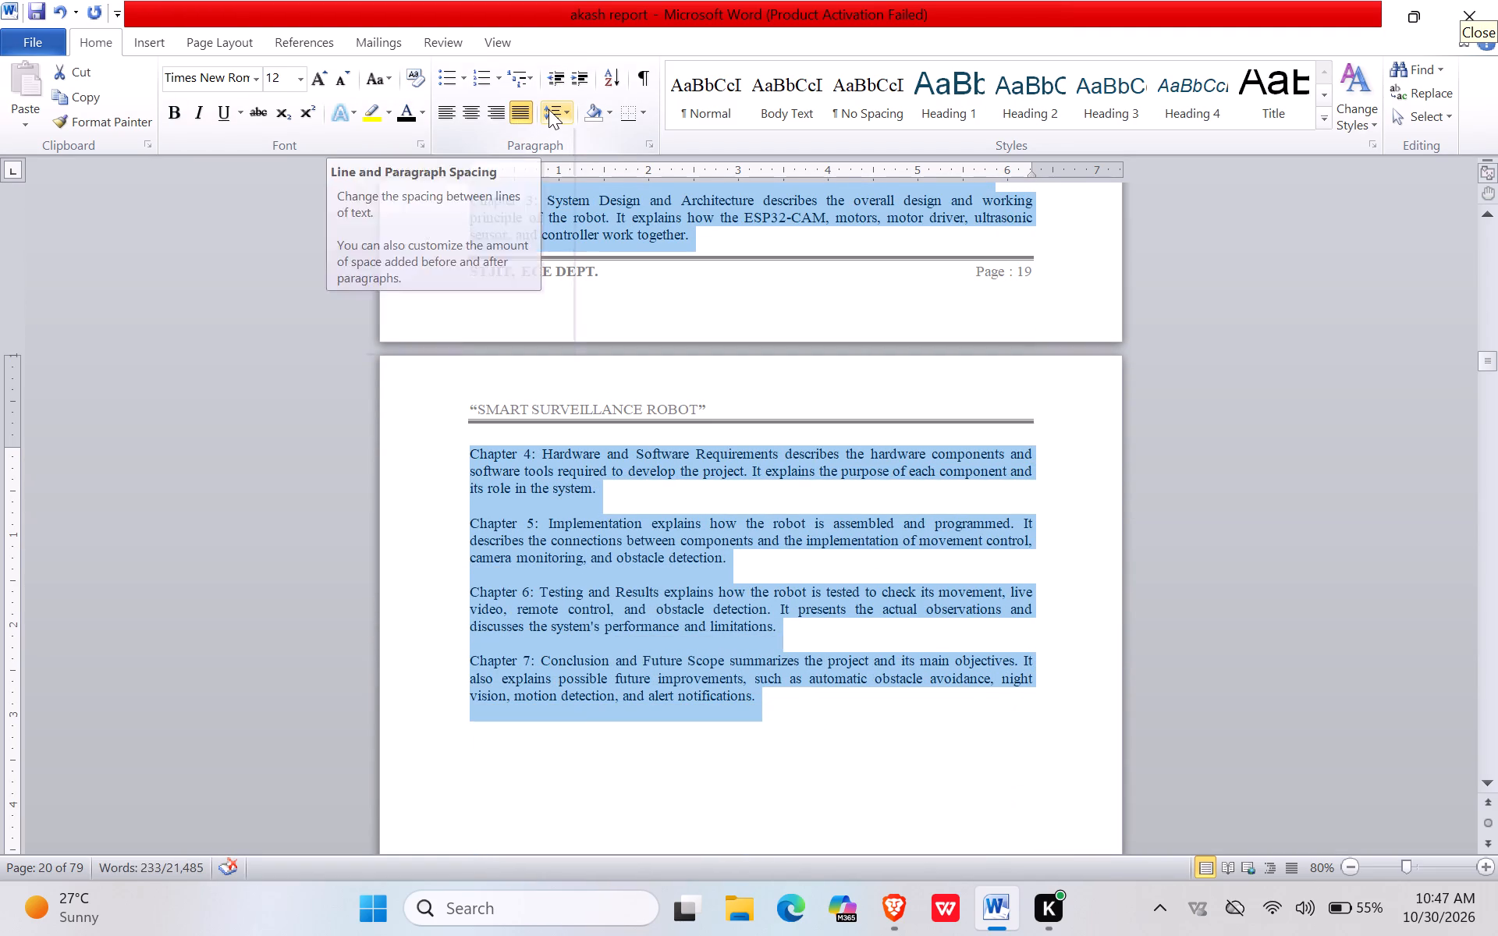
left_click(464, 183)
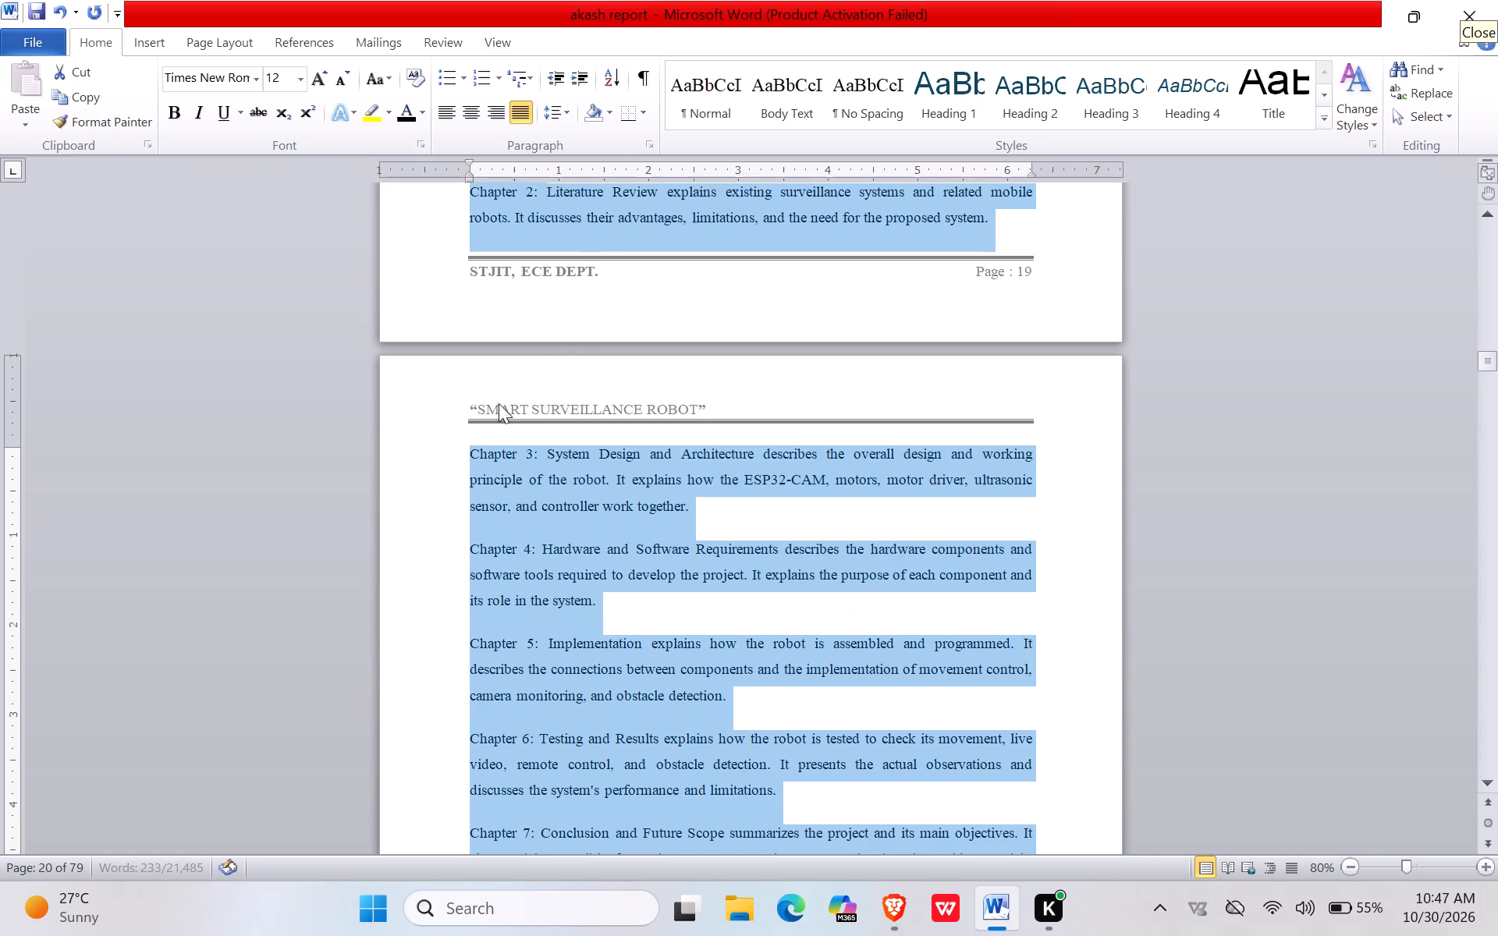
left_click(545, 464)
Make the labels "Chapter 1:" through "Chapter 4:" bold in section 1.10 Report Organization.
scroll(552, 337, "up", 6)
left_click_drag(534, 363, 533, 363)
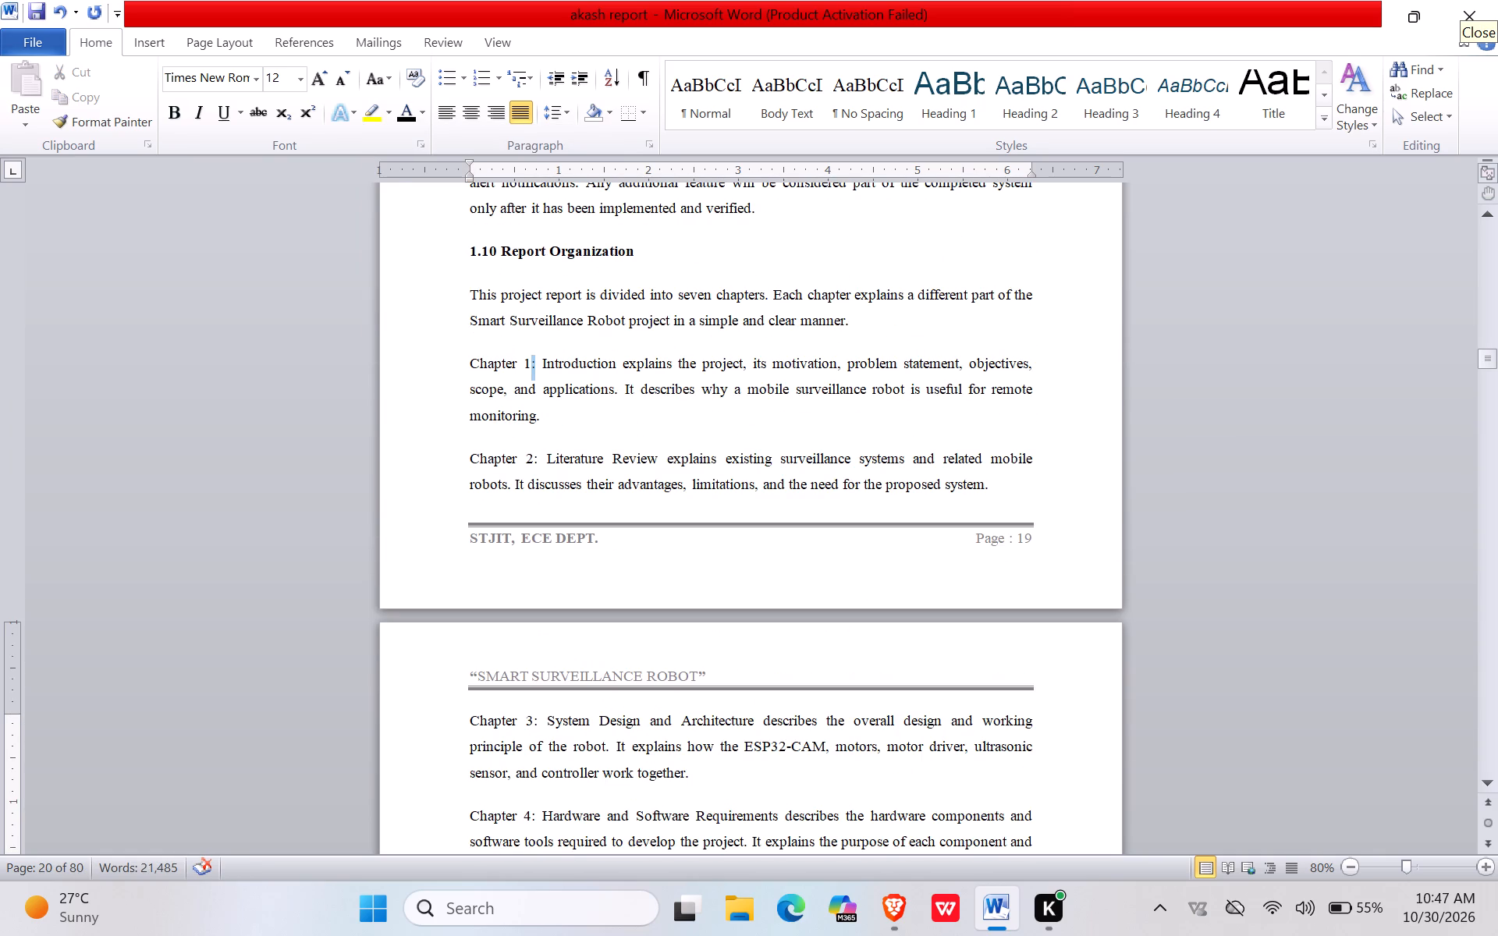
left_click_drag(533, 363, 472, 359)
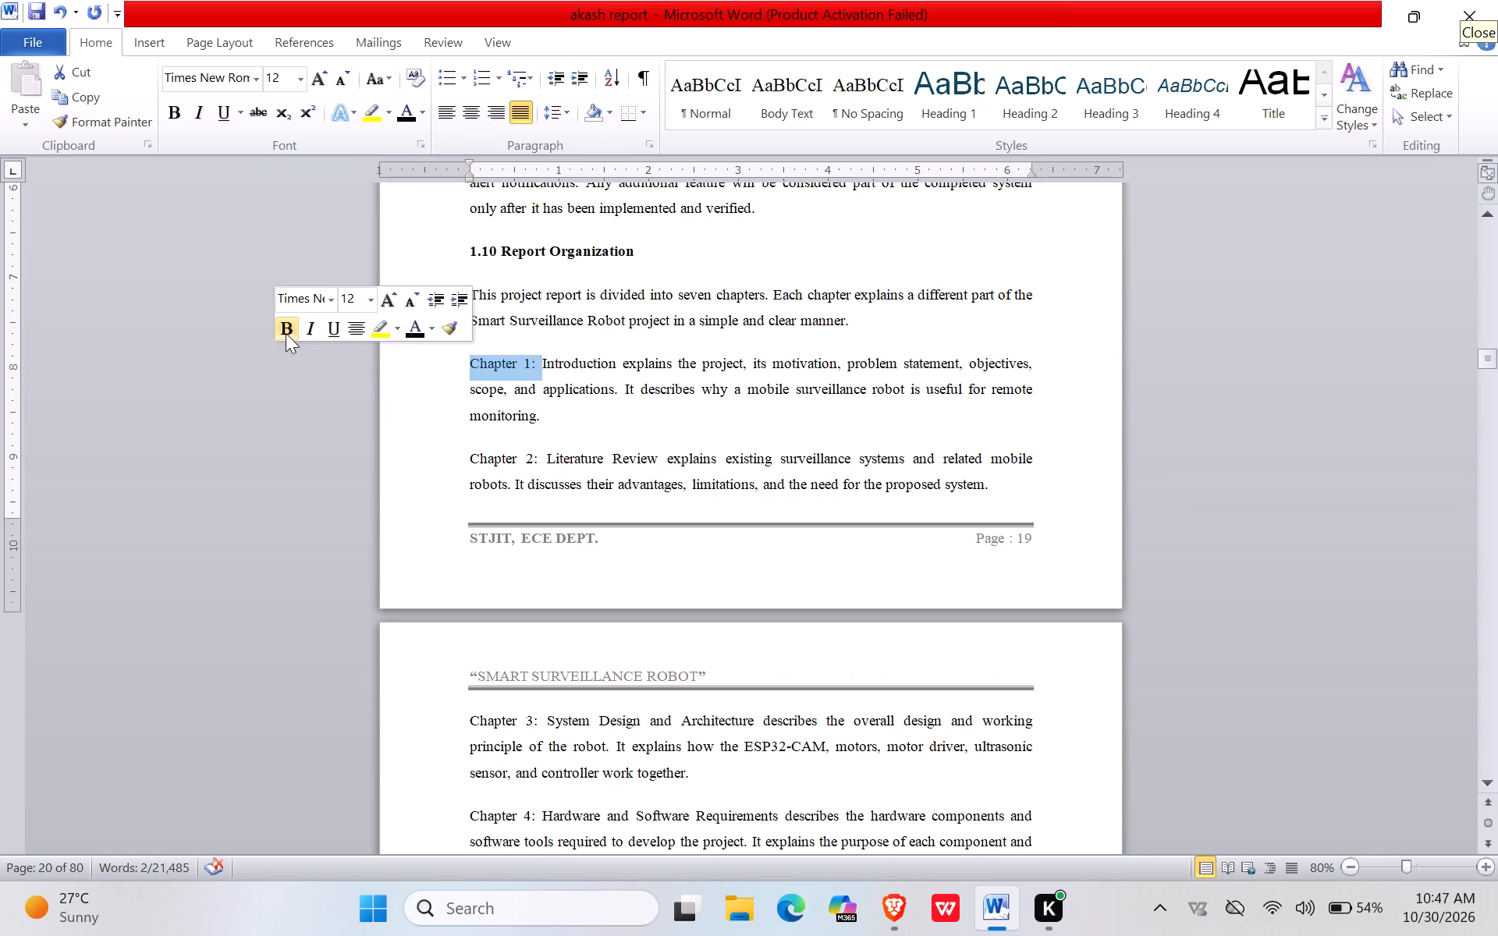
left_click(286, 333)
left_click_drag(537, 456, 487, 456)
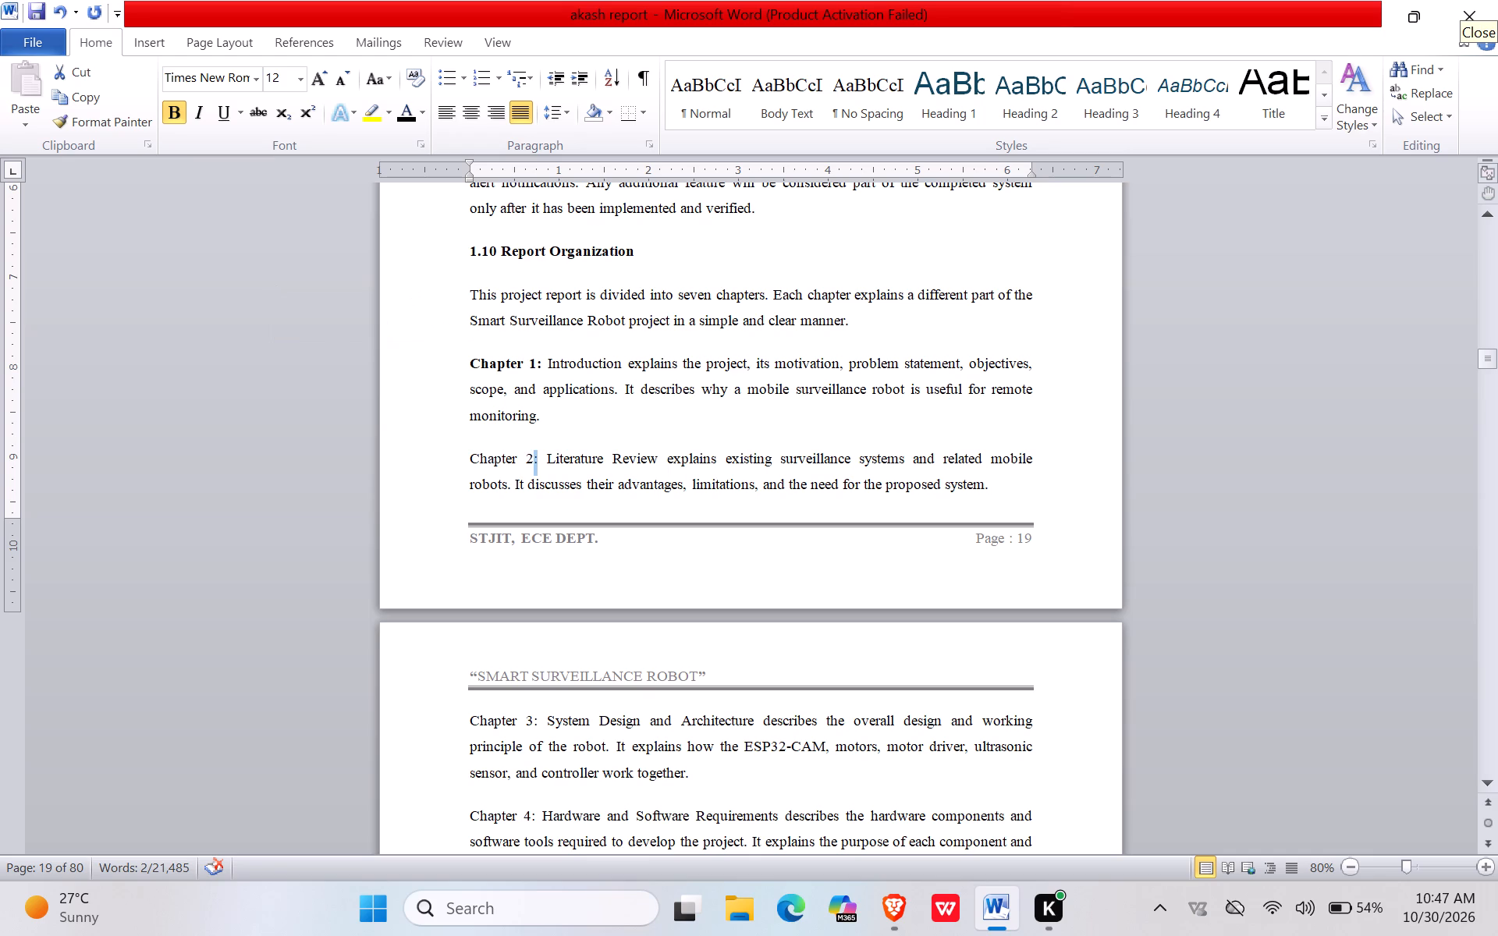
left_click_drag(487, 456, 483, 456)
left_click(295, 518)
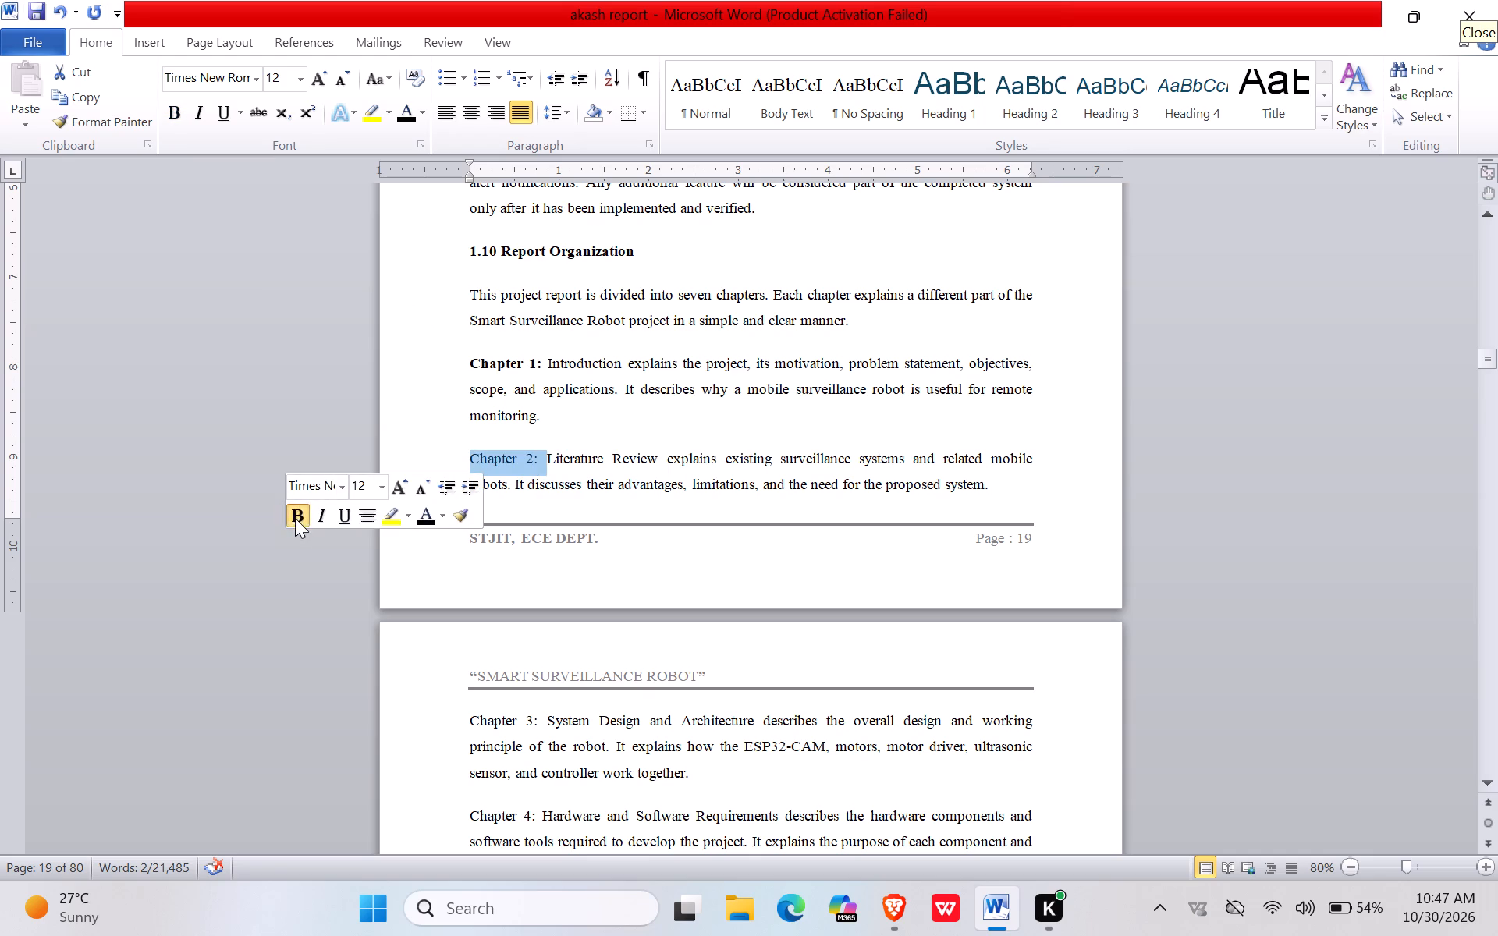
left_click_drag(543, 724, 500, 721)
left_click(318, 697)
scroll(454, 688, "down", 3)
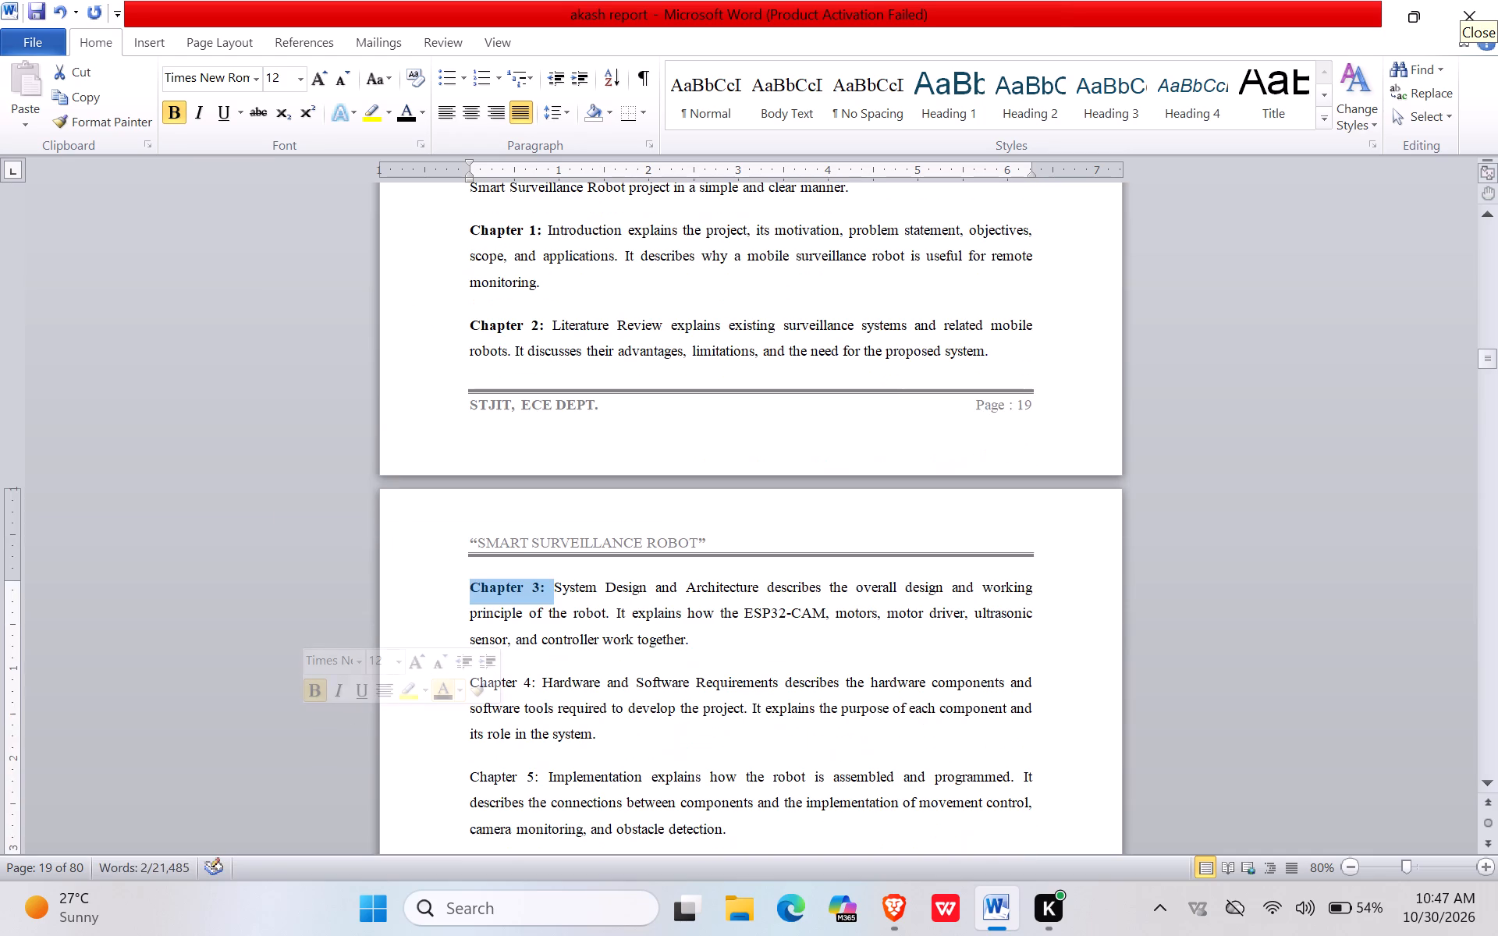
left_click_drag(536, 682, 485, 682)
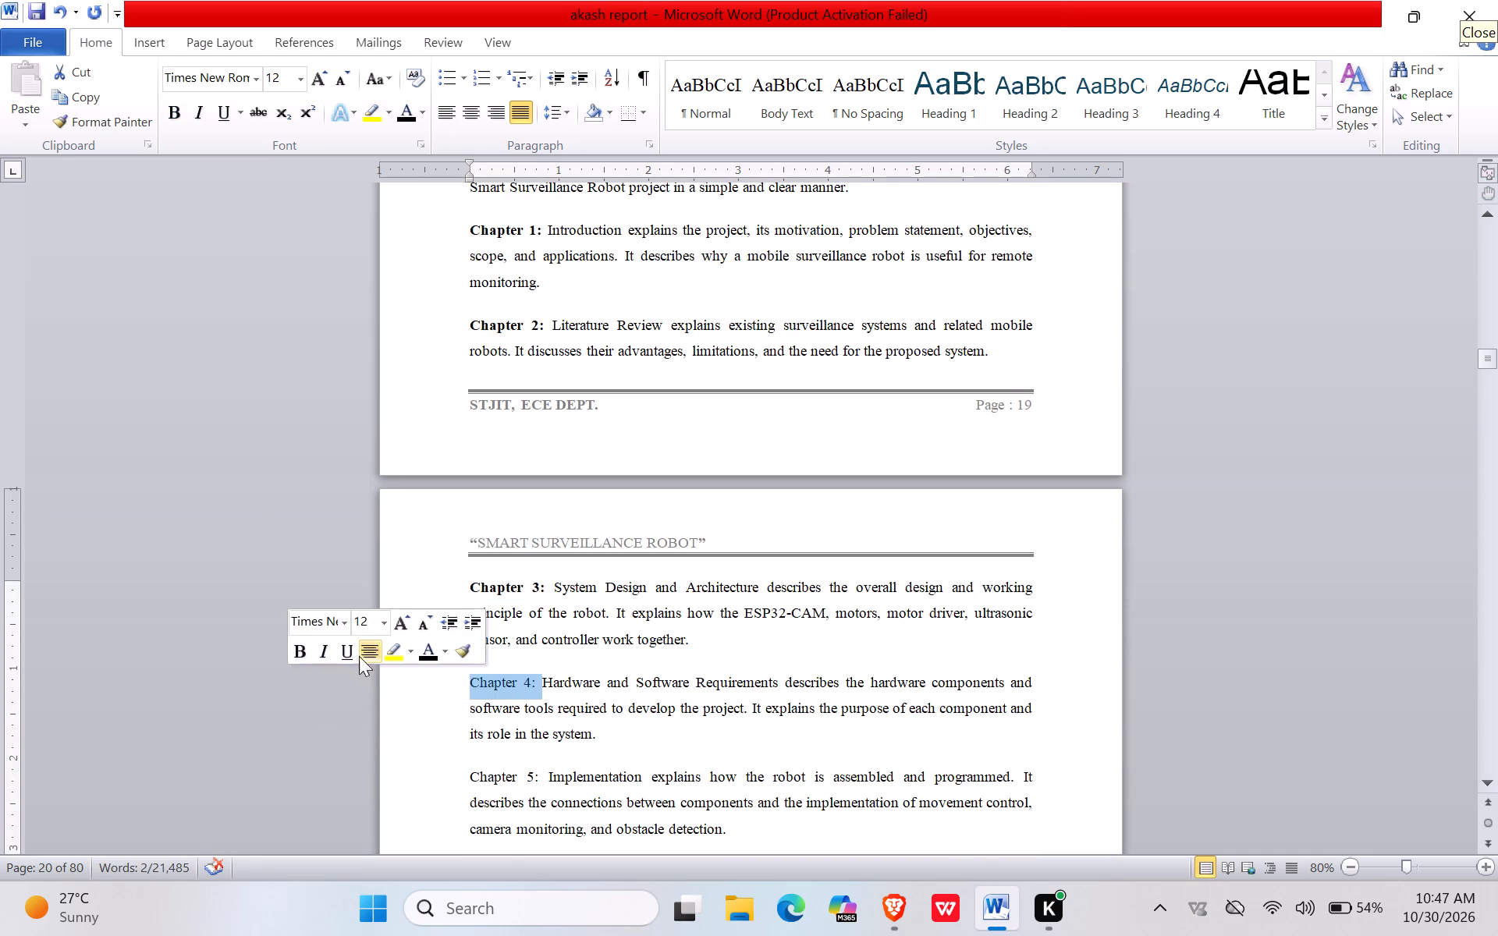
left_click(286, 649)
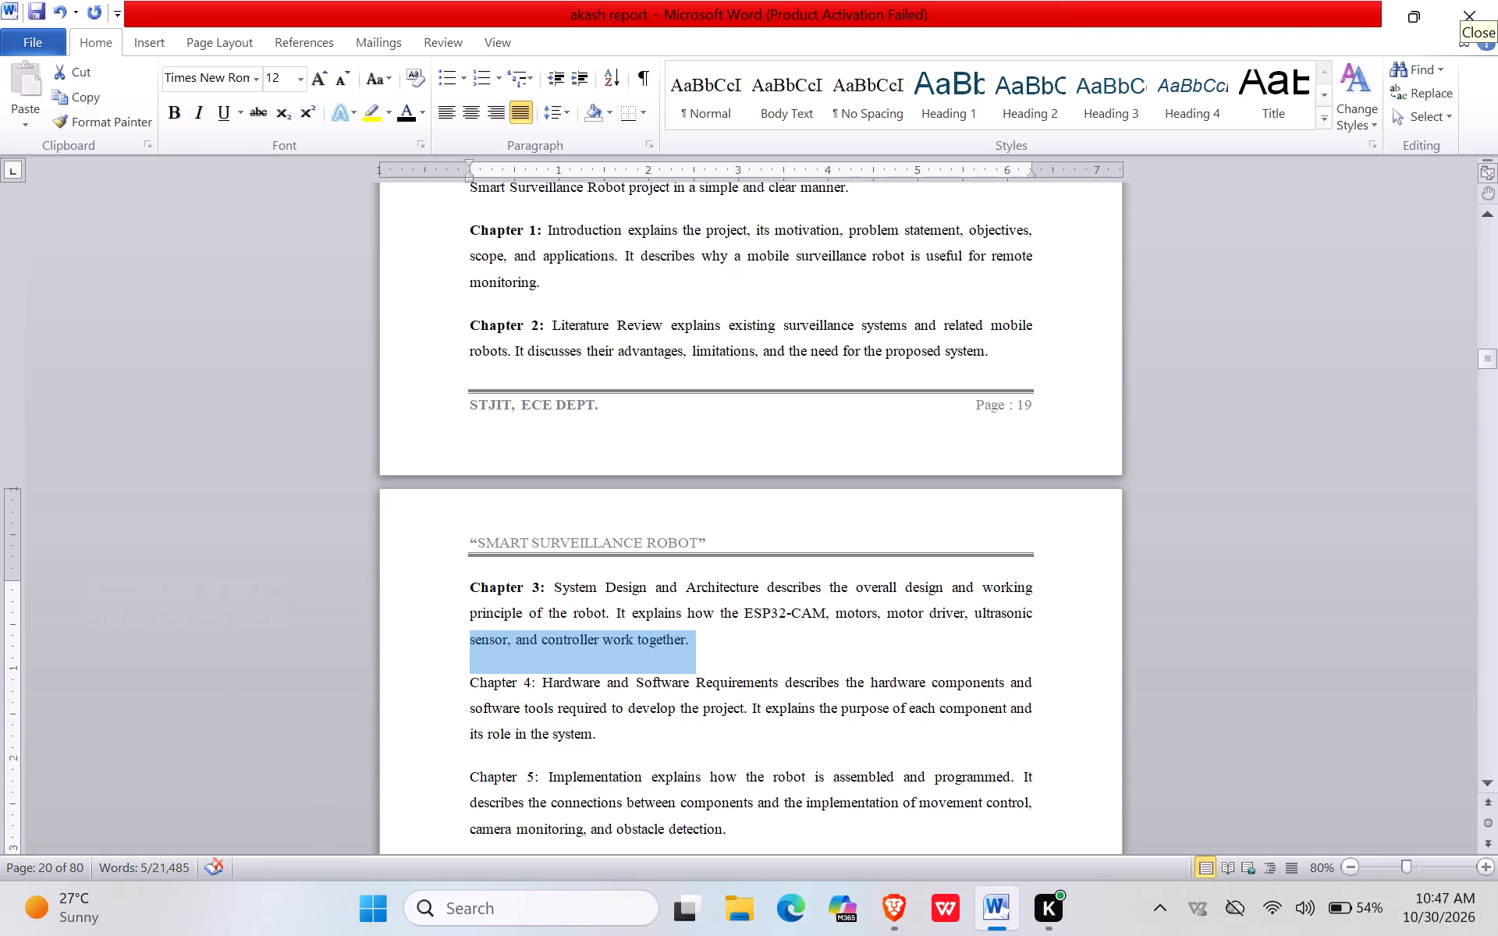
left_click(543, 690)
left_click_drag(535, 682, 509, 682)
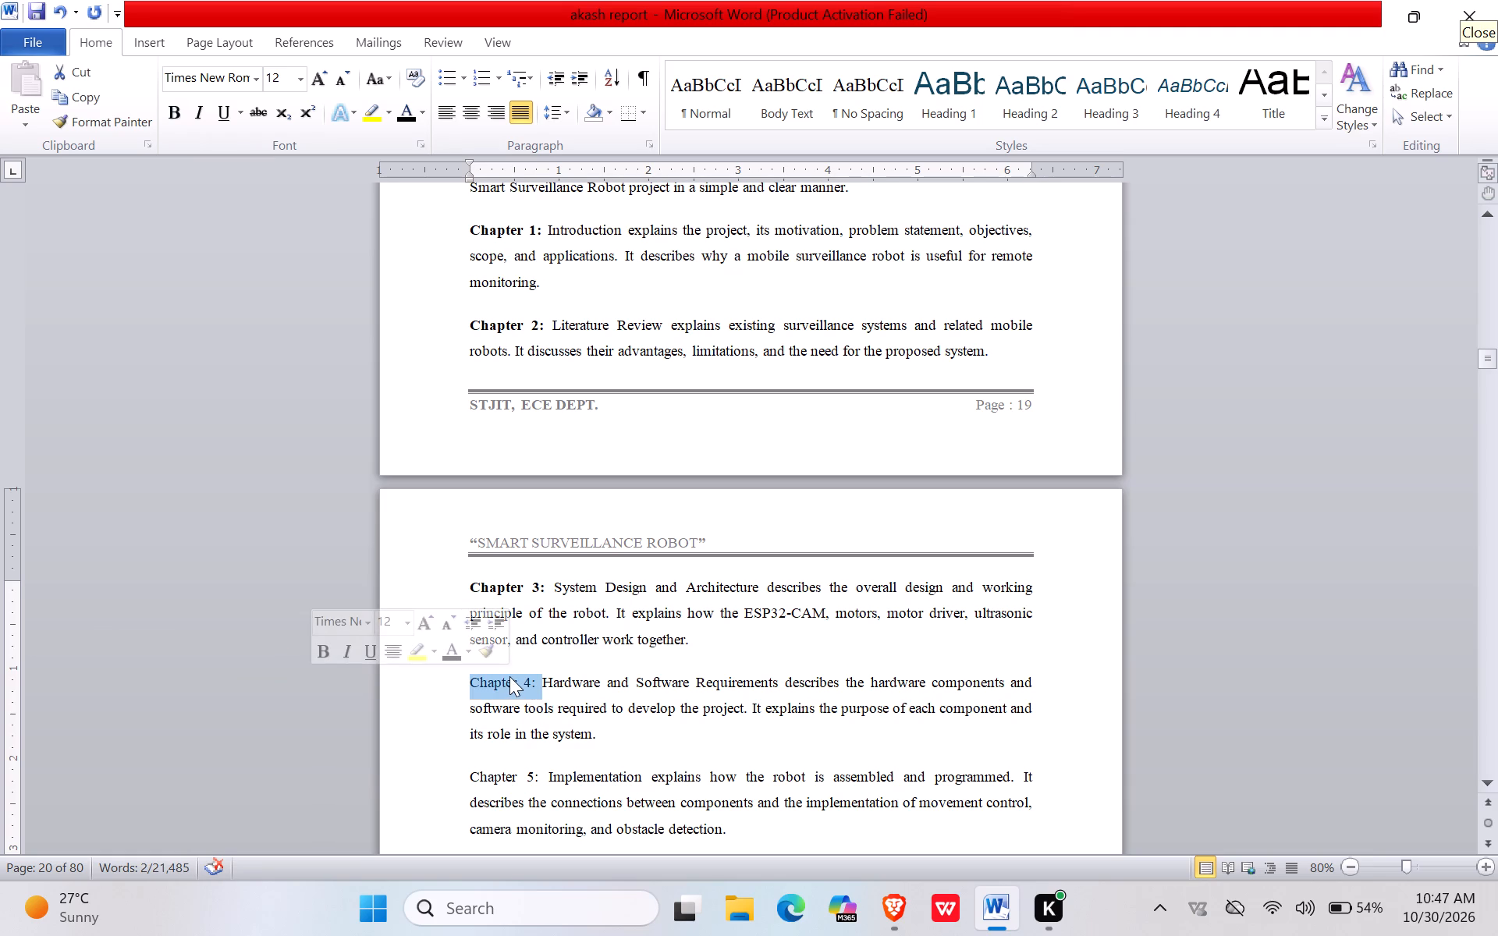
left_click(321, 649)
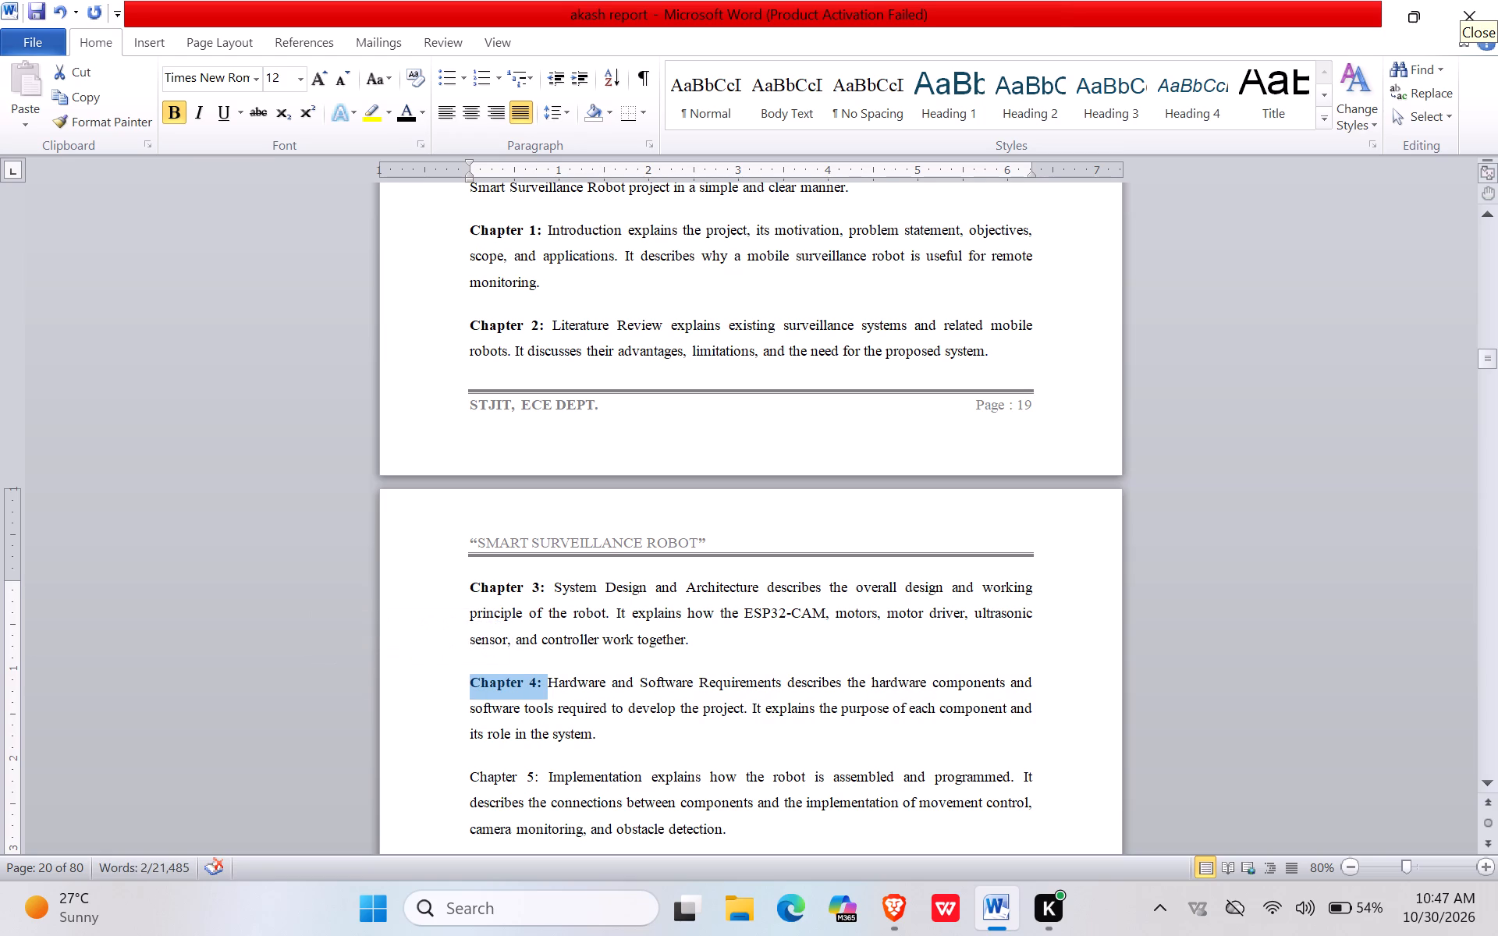
Make the "Chapter 5:" and "Chapter 6:" labels bold in section 1.10, and select the word "Chapter" in the Chapter 7 label.
left_click_drag(536, 773, 446, 771)
left_click(541, 785)
left_click_drag(539, 776, 533, 776)
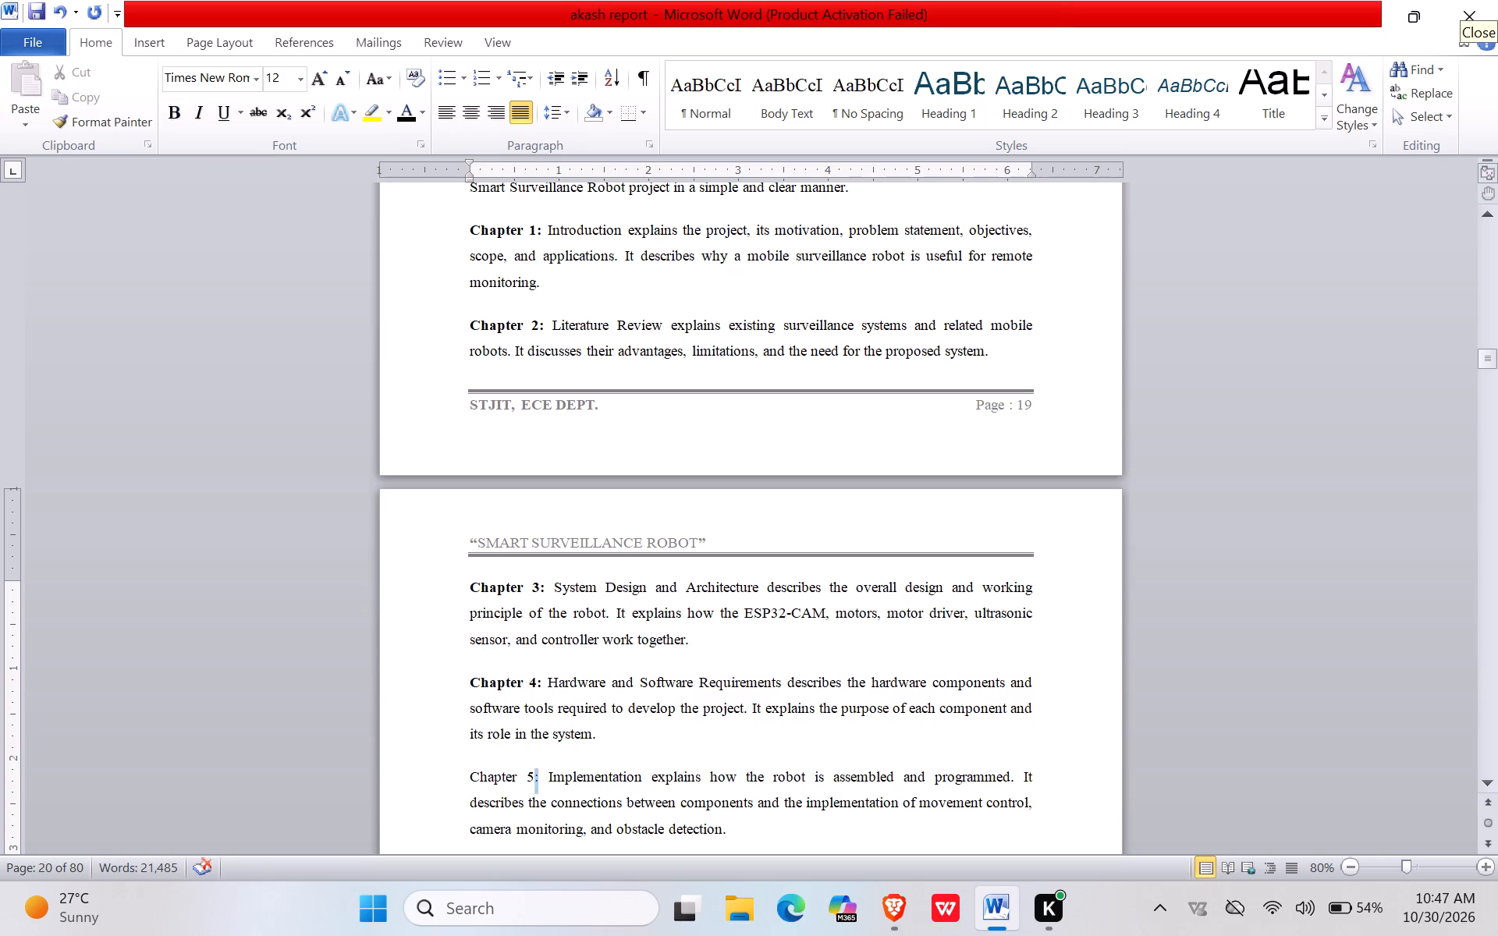
left_click_drag(533, 776, 495, 778)
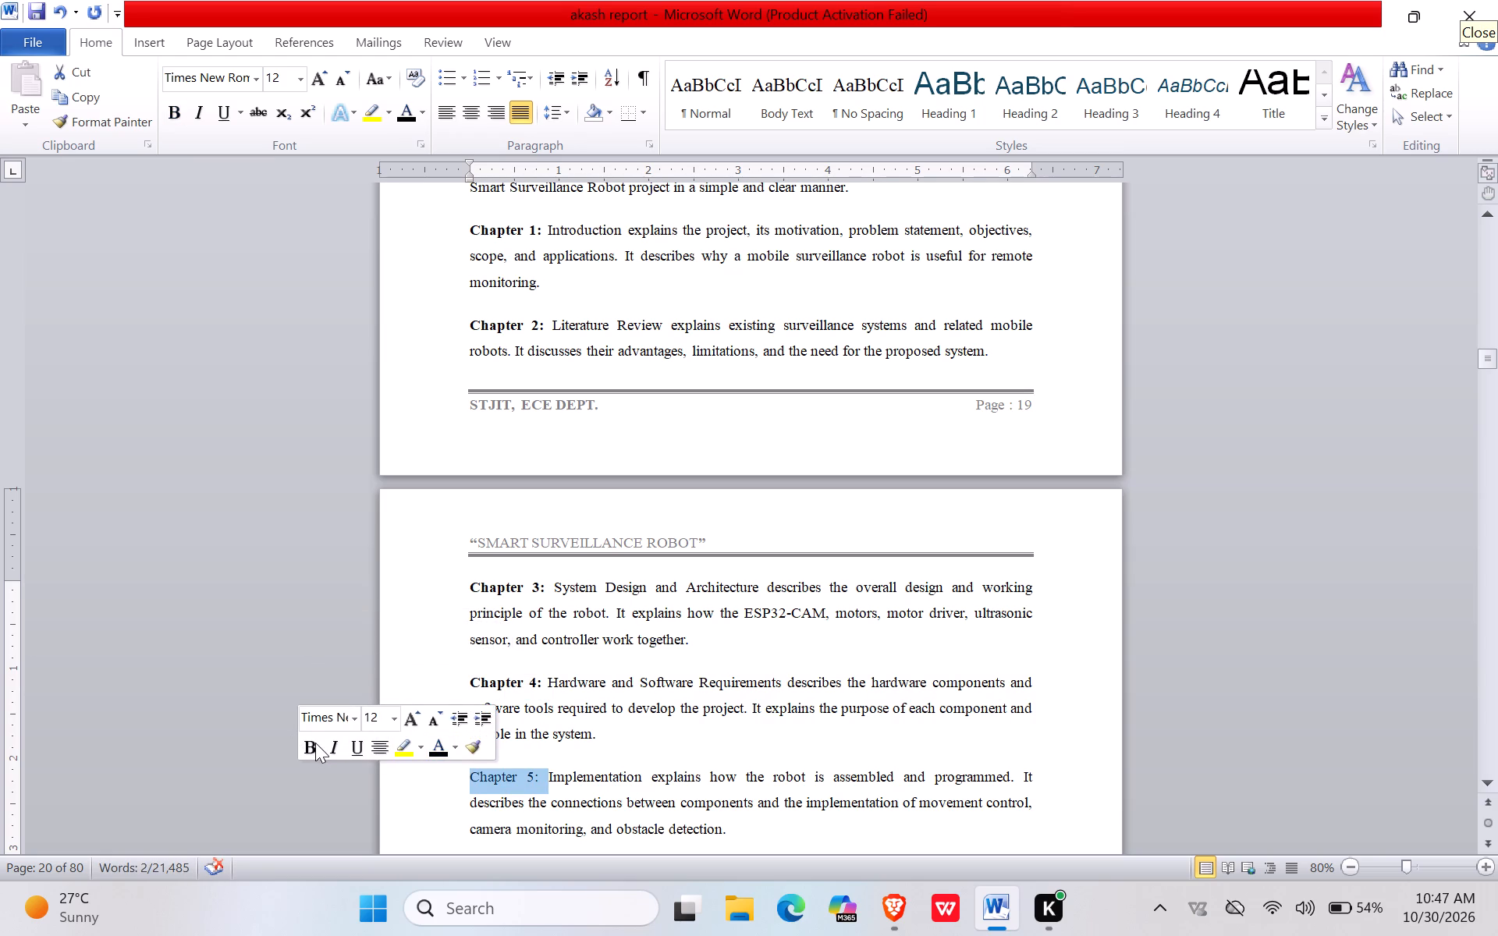
left_click(315, 743)
scroll(514, 788, "down", 5)
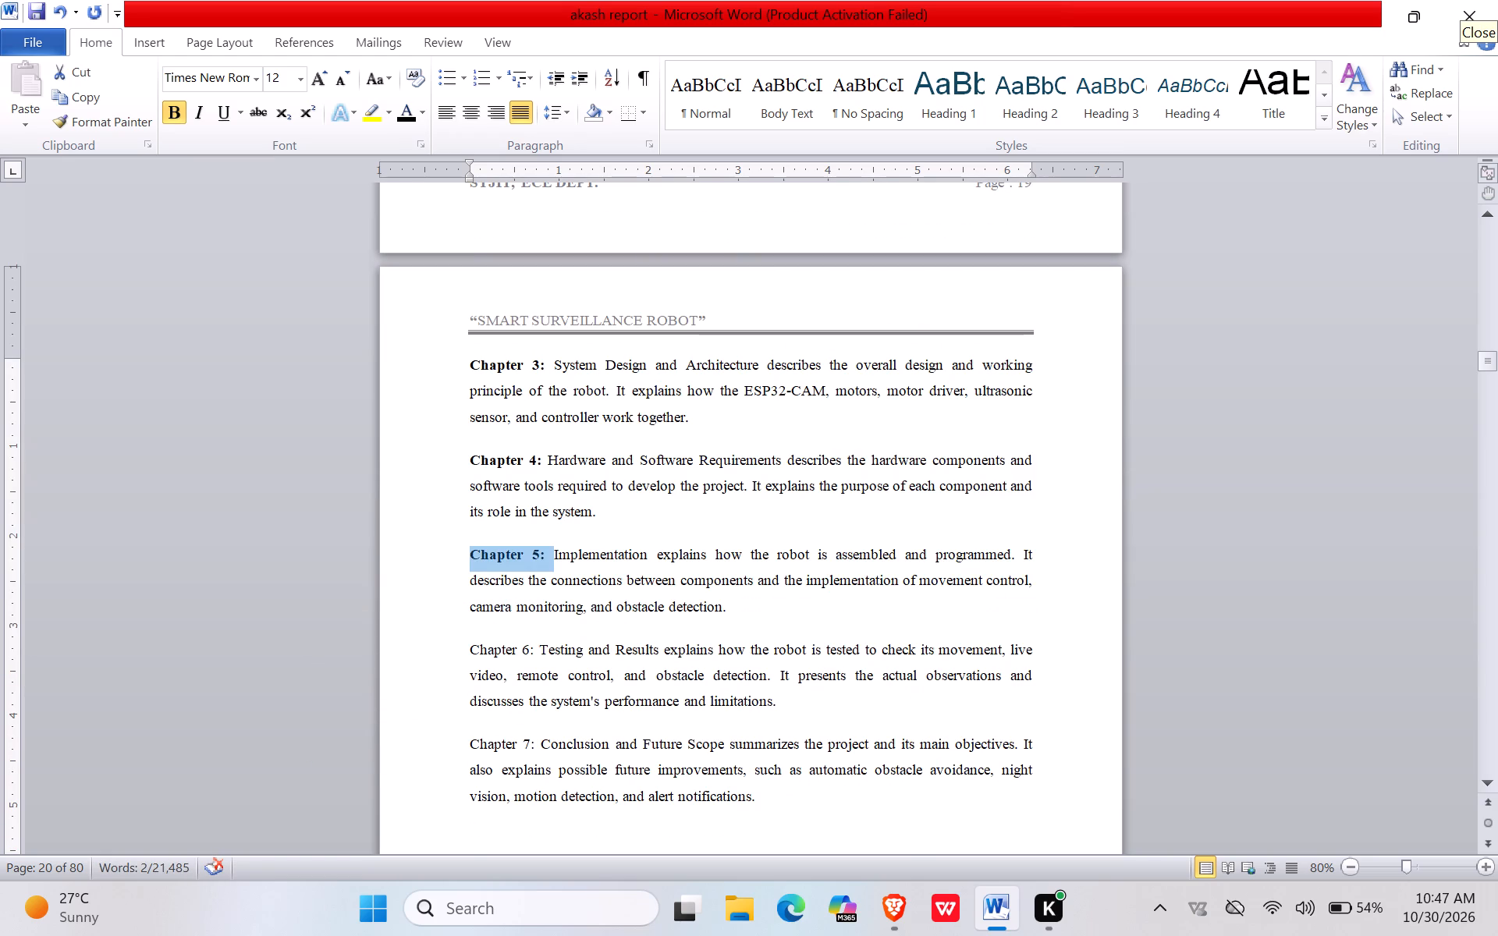
left_click_drag(531, 650, 544, 653)
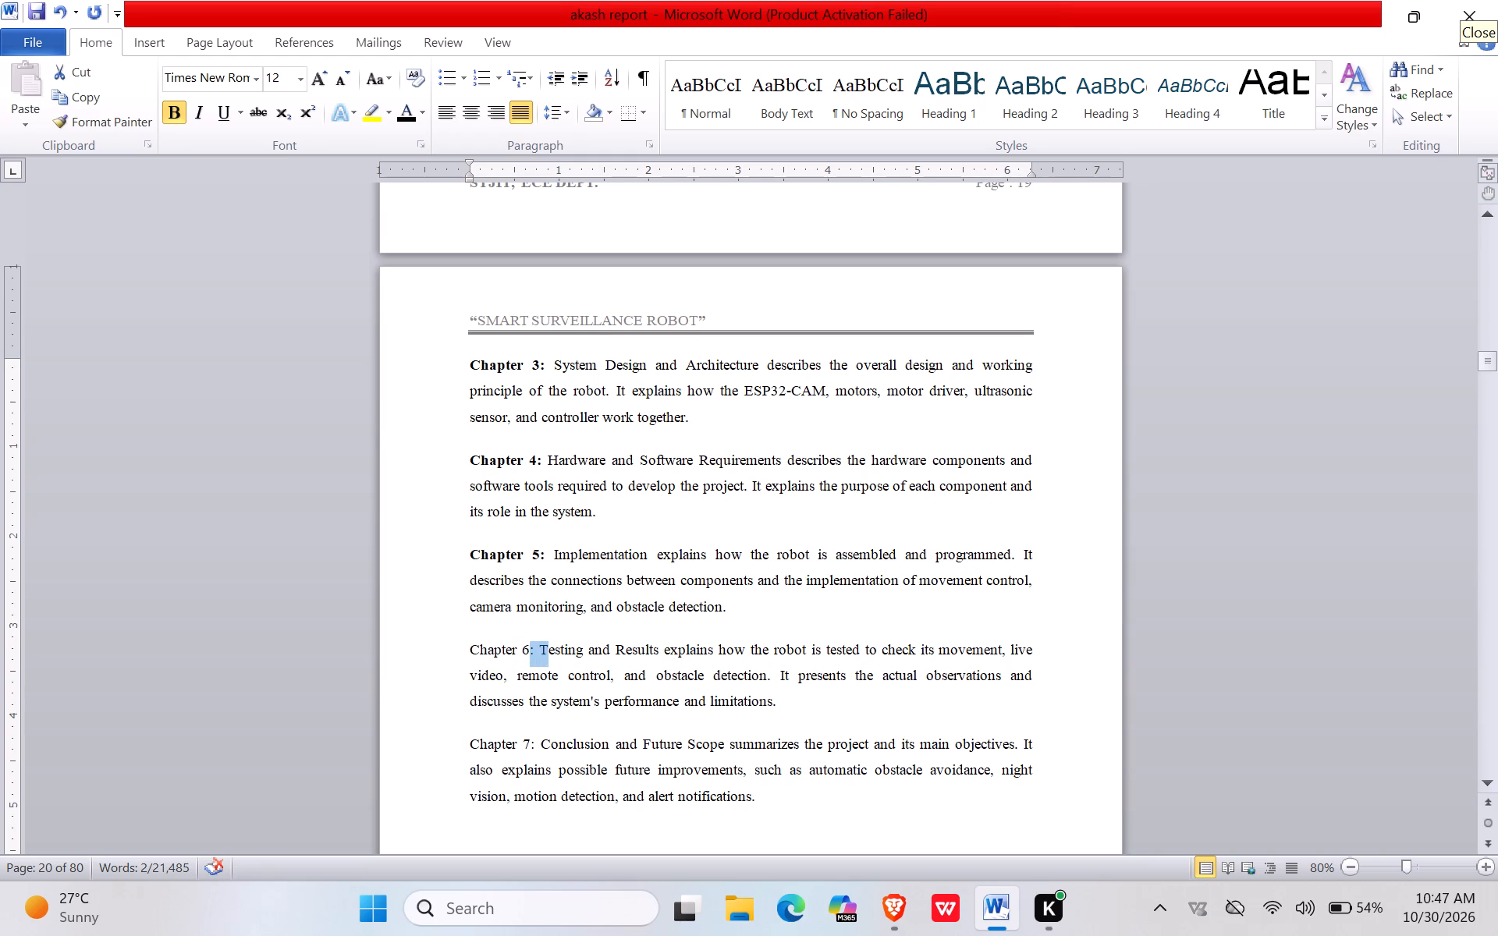
left_click_drag(544, 653, 541, 654)
left_click(537, 654)
left_click_drag(536, 654, 474, 654)
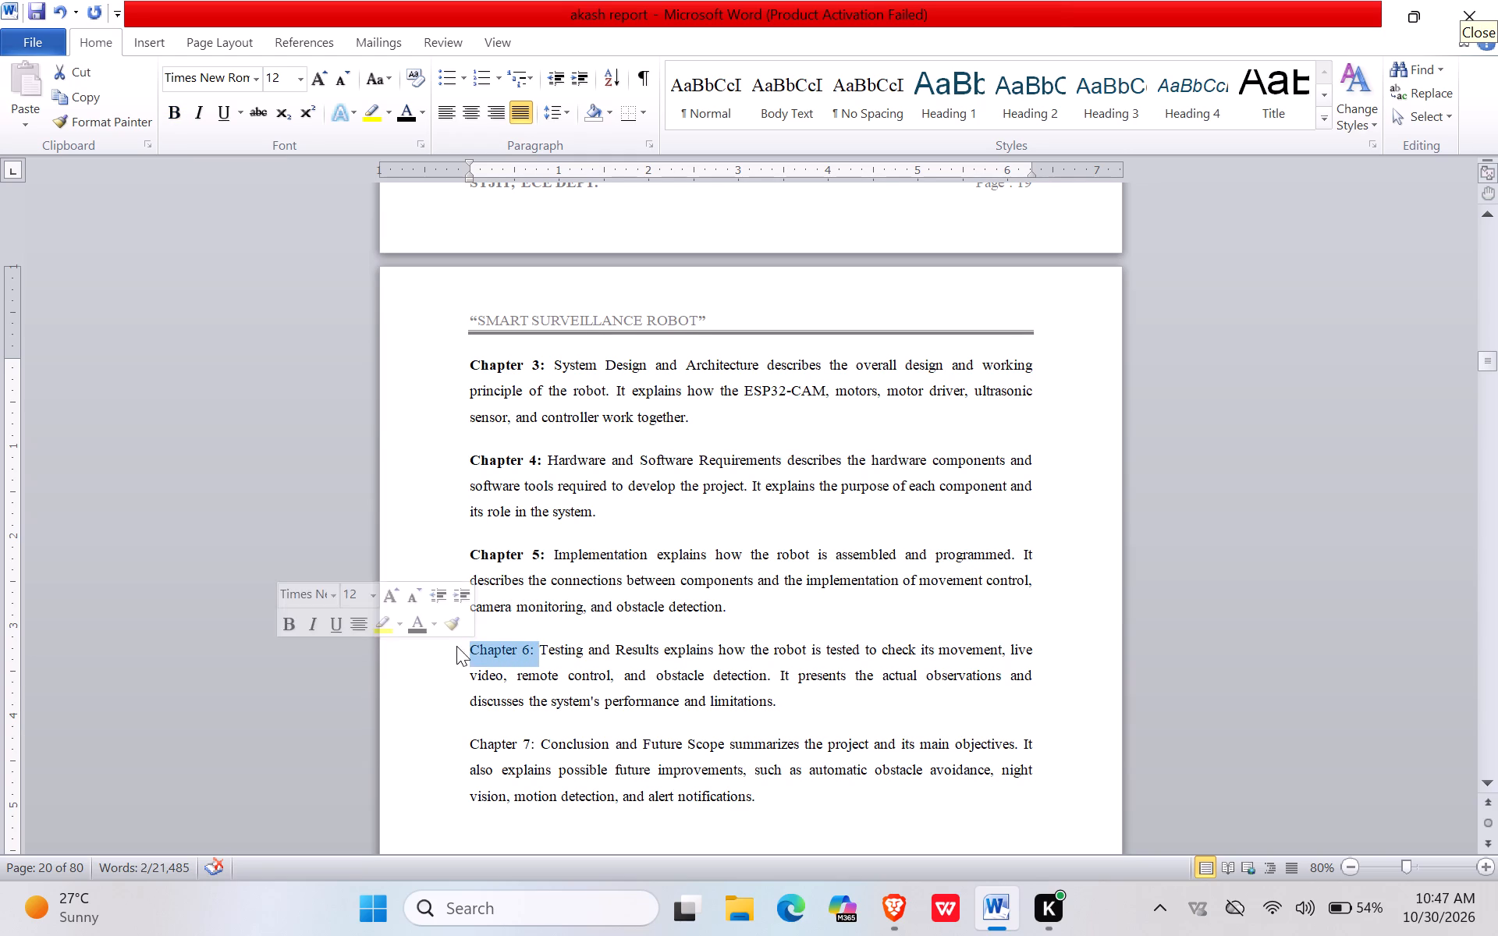
left_click(292, 627)
double_click(516, 746)
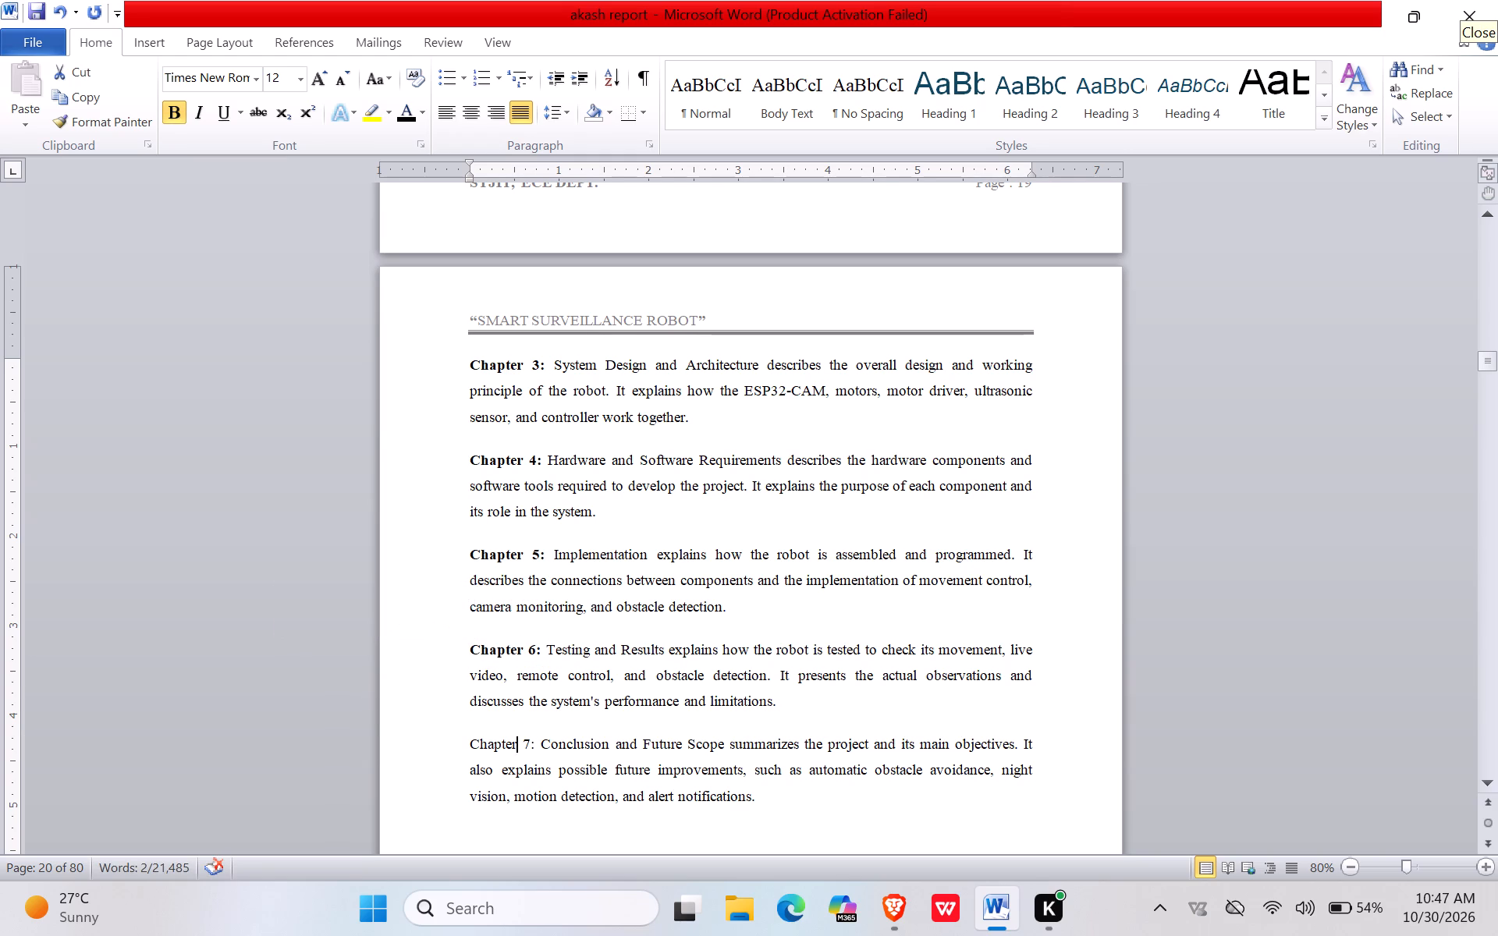
Make the "Chapter 7:" label bold in section 1.10 Report Organization.
left_click_drag(534, 741, 472, 744)
left_click(280, 712)
Delete the blank lines above the CHAPTER 2 heading so it starts directly below the page header.
scroll(535, 721, "down", 4)
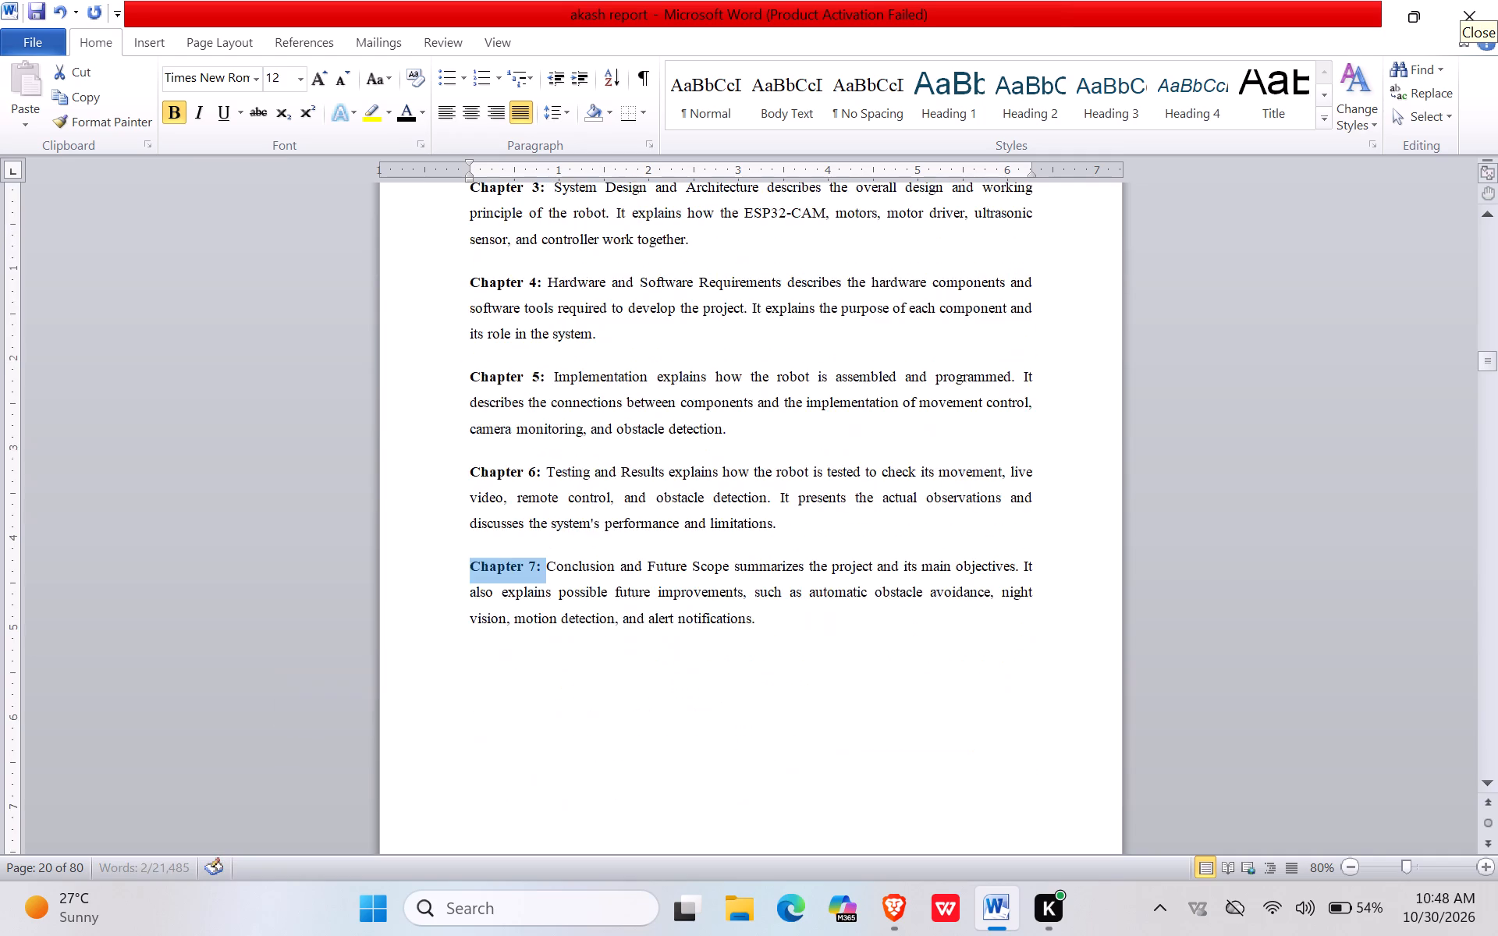
scroll(539, 714, "down", 16)
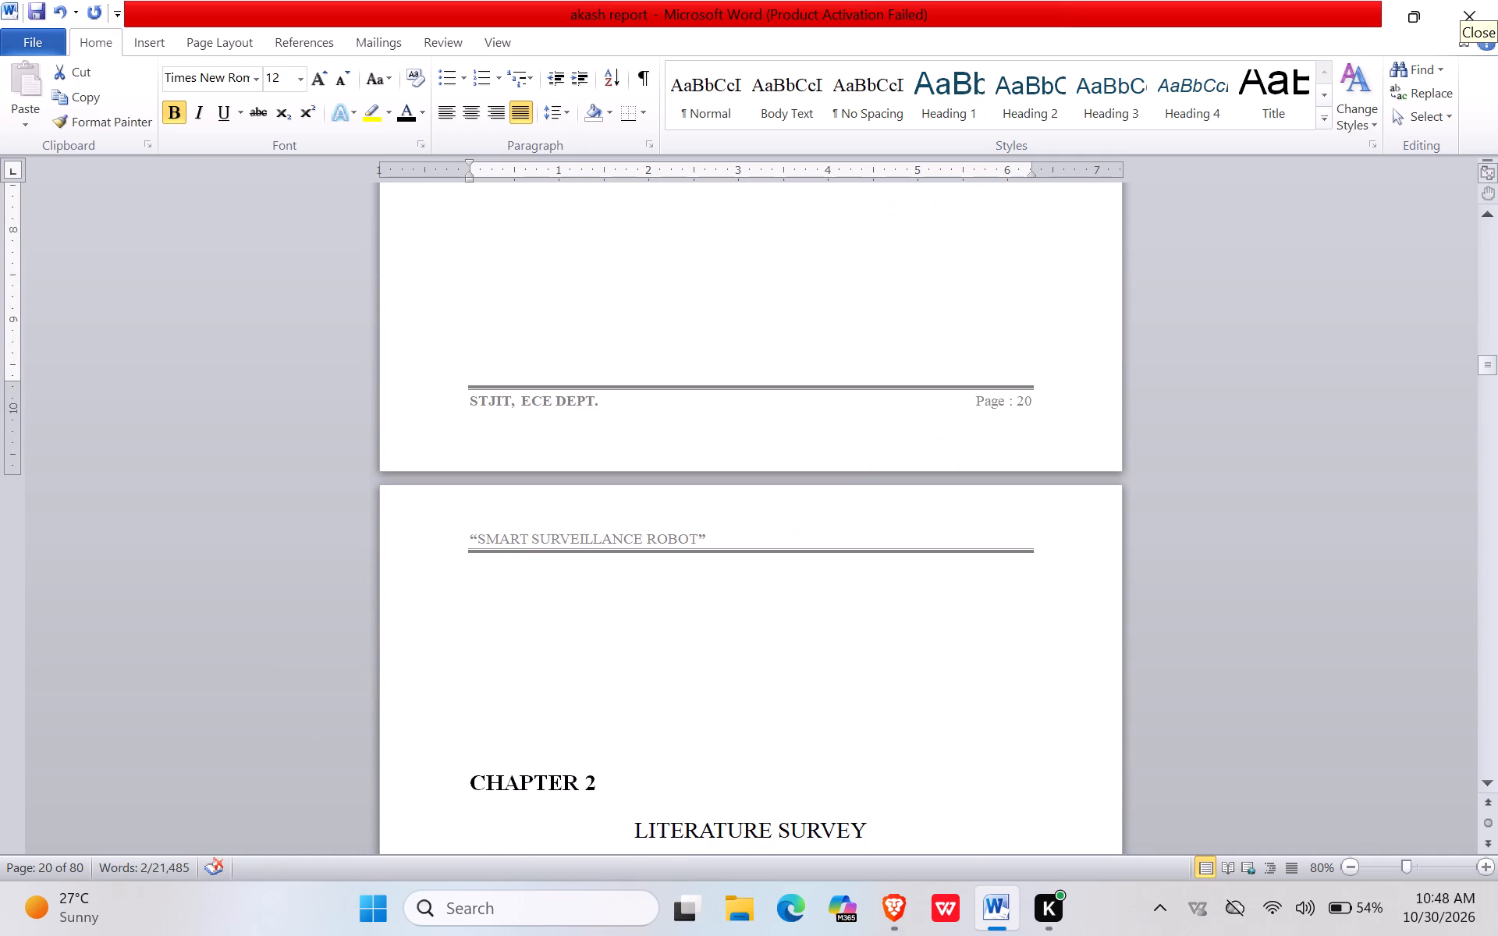
left_click(470, 730)
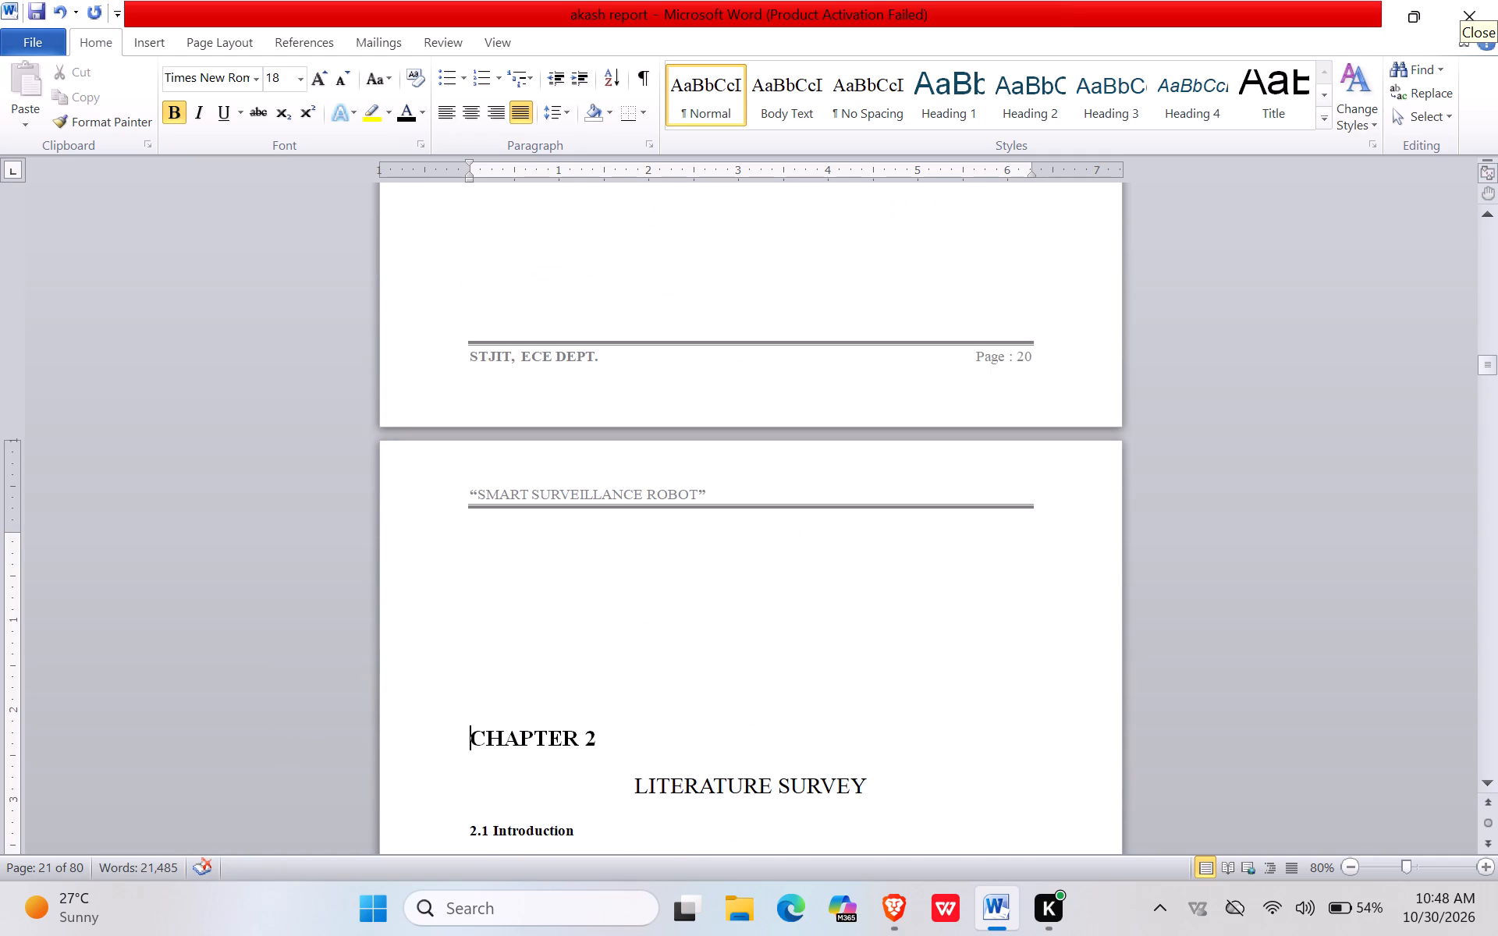
key("BackSpace")
key("BackSpace")
key("BackSpace")
key("BackSpace")
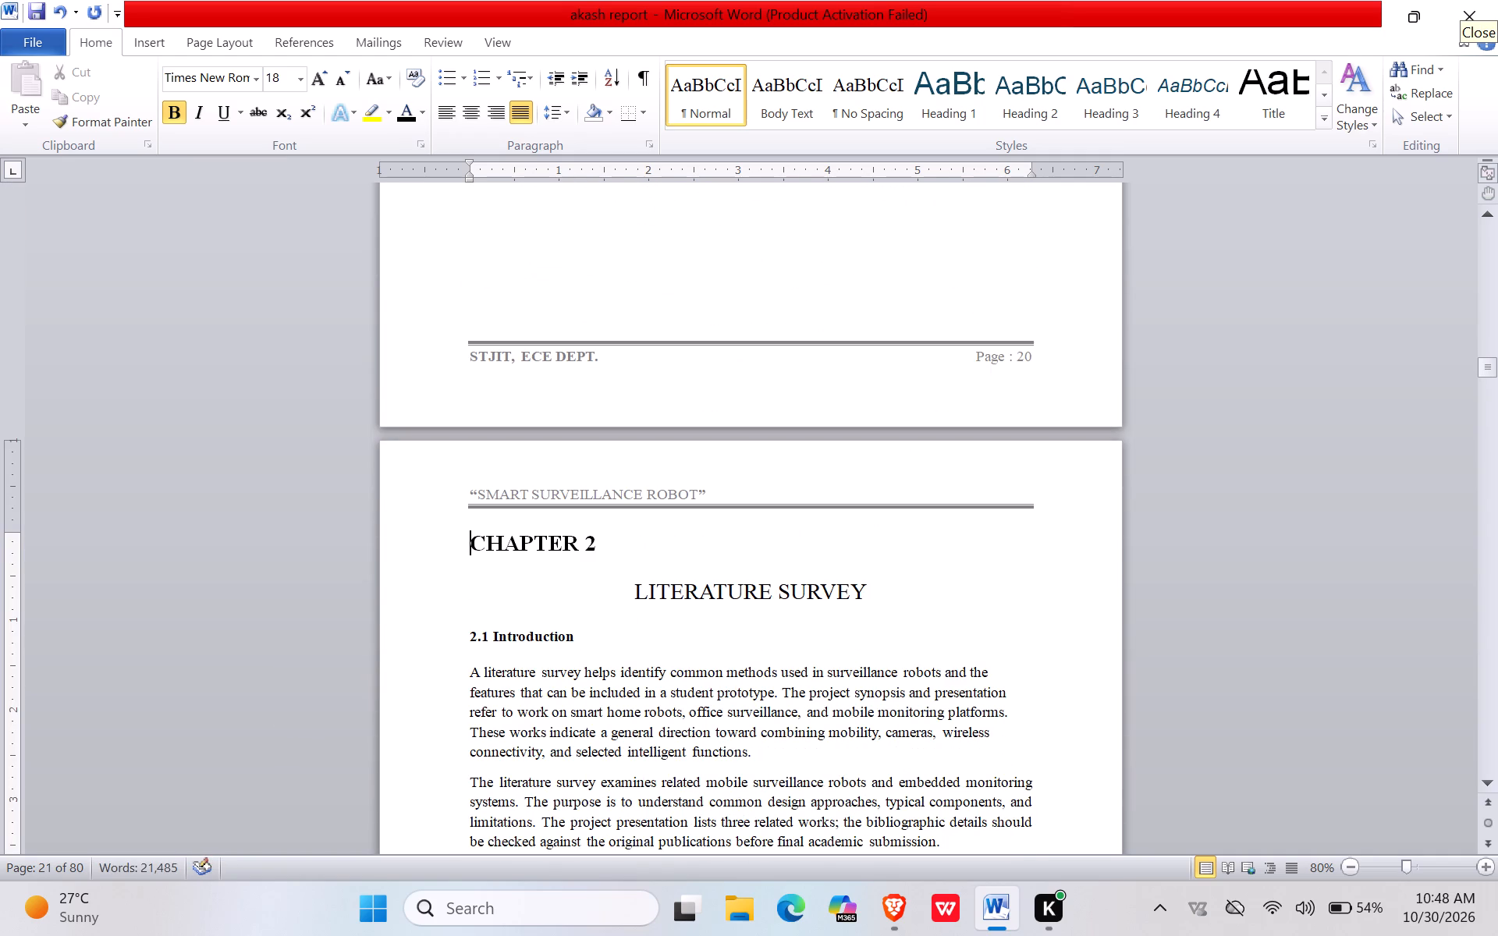
Review the formatting of the Chapter 1 pages, from the problem statement text through section 1.10 Report Organization.
scroll(951, 579, "up", 7)
scroll(958, 559, "up", 20)
scroll(958, 559, "up", 3)
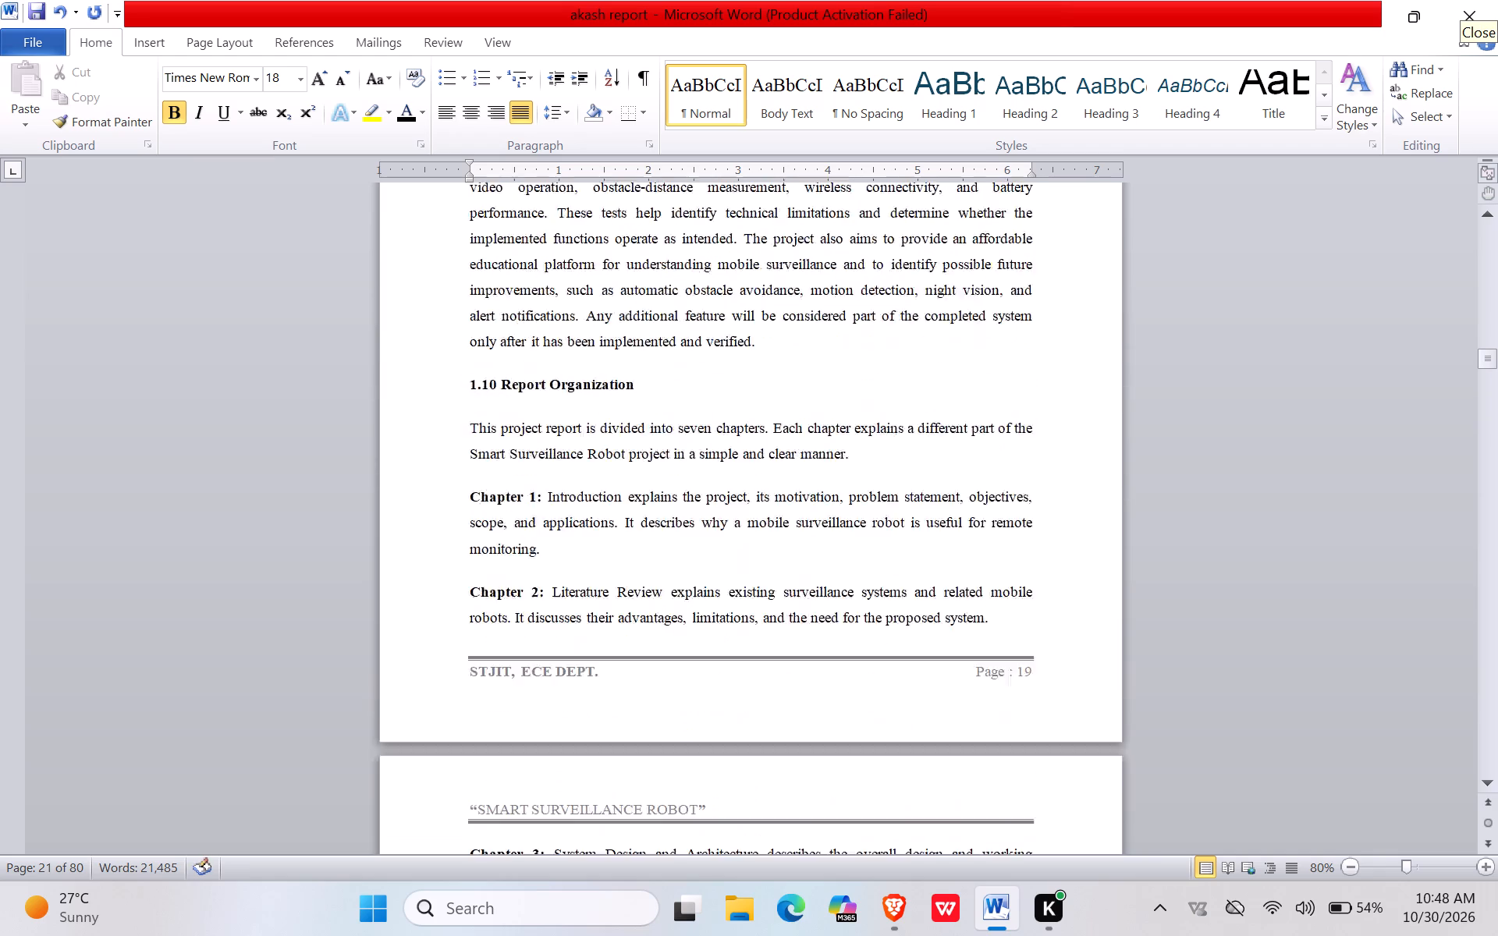
scroll(959, 558, "up", 20)
scroll(959, 558, "up", 20)
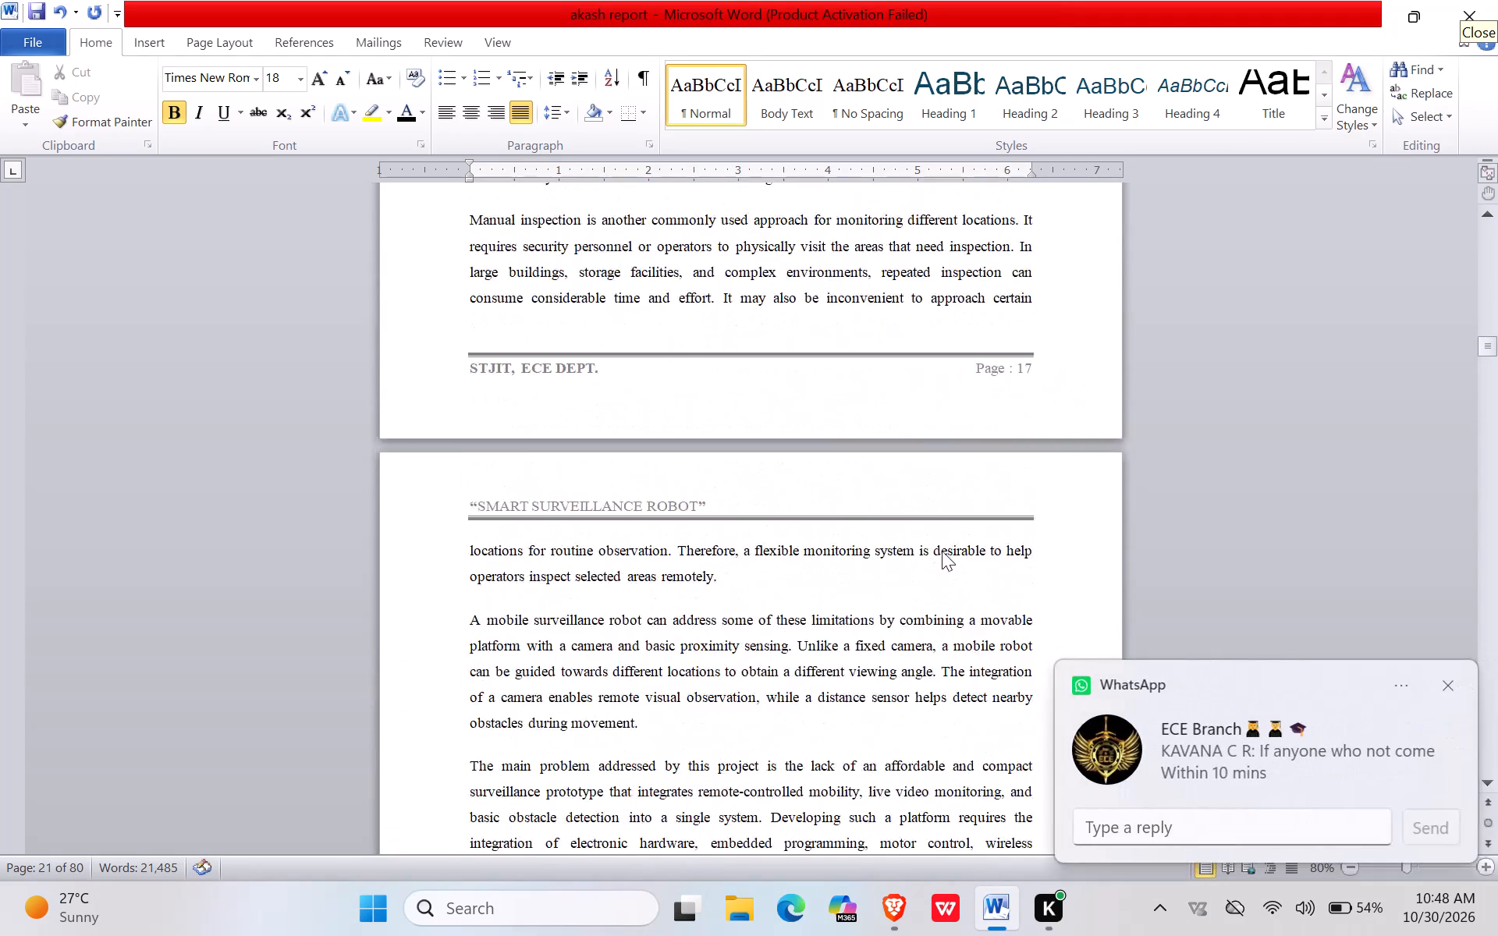
scroll(942, 551, "up", 16)
scroll(900, 552, "down", 3)
scroll(744, 450, "down", 5)
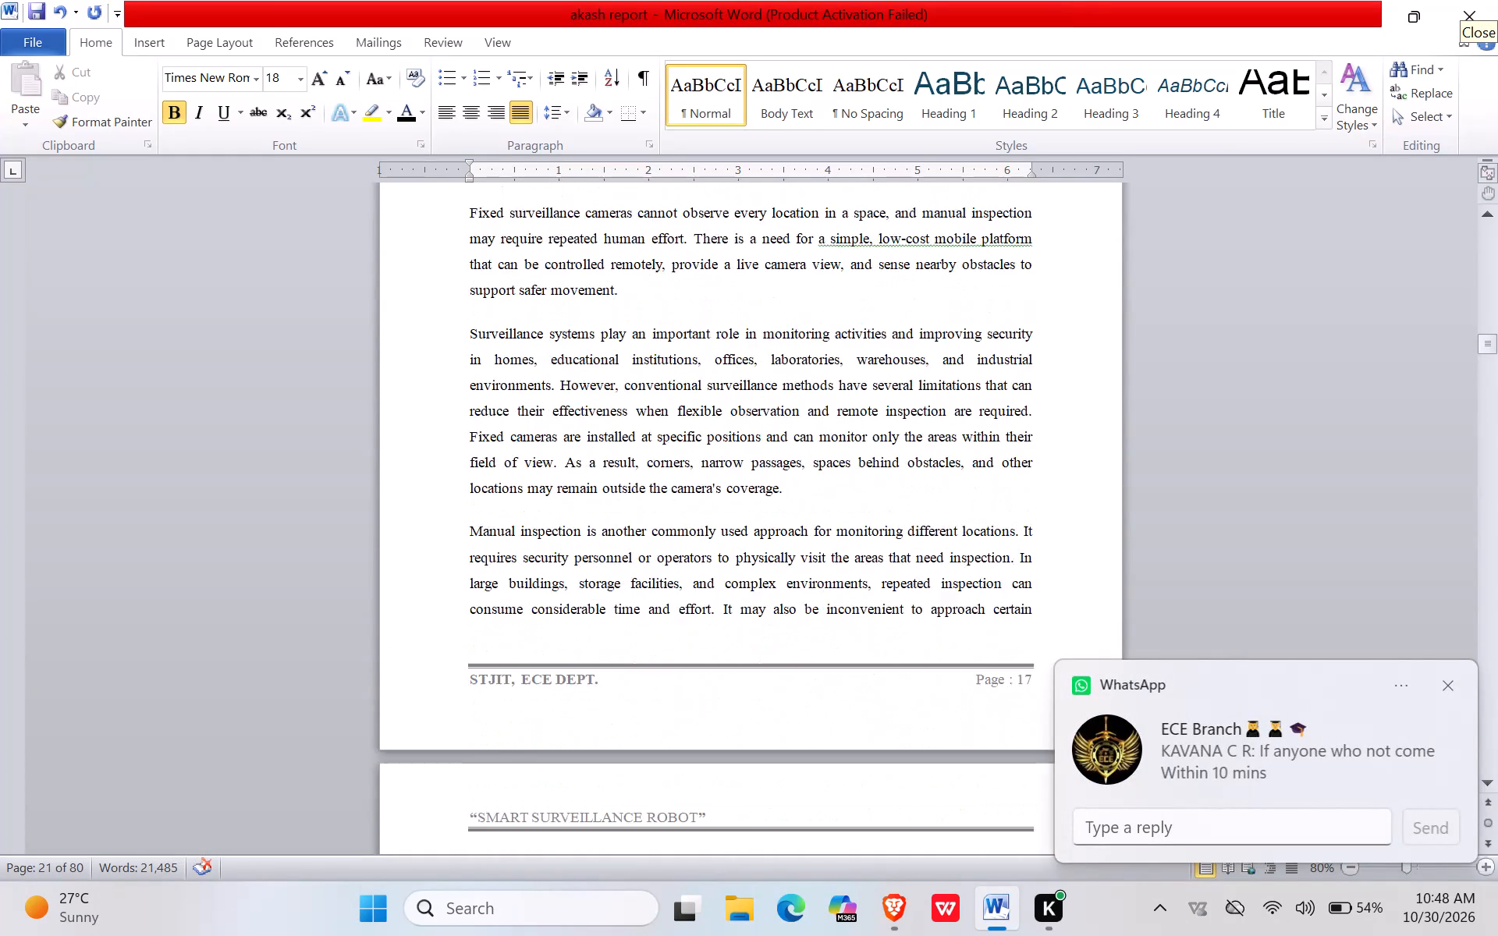
scroll(744, 450, "down", 12)
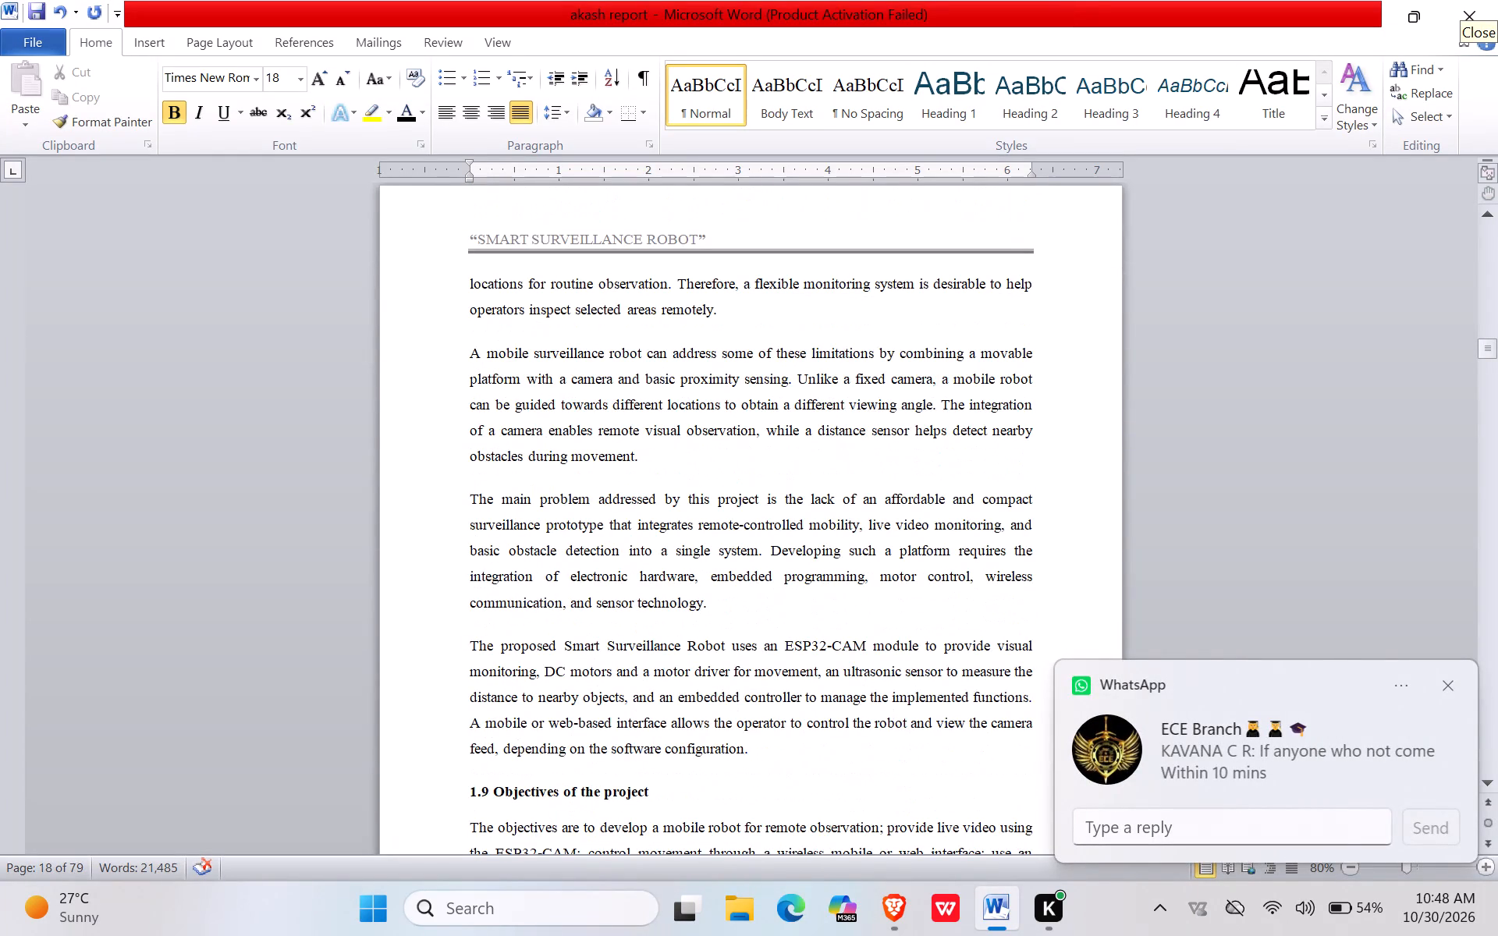
left_click_drag(722, 708, 726, 721)
left_click(760, 757)
scroll(761, 757, "down", 7)
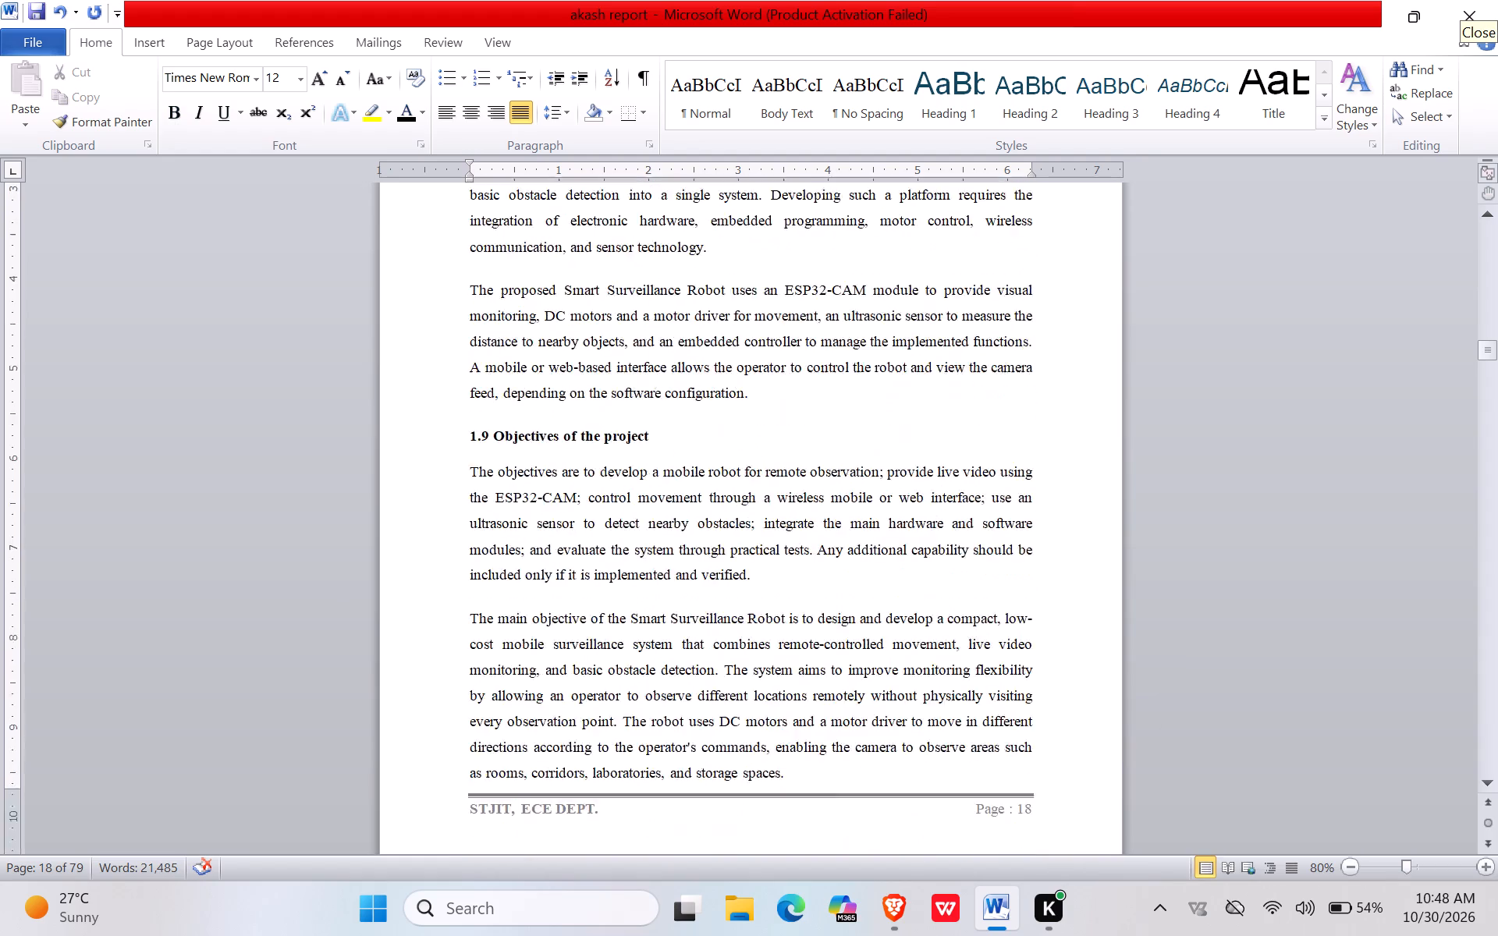
scroll(760, 748, "down", 20)
scroll(760, 748, "down", 11)
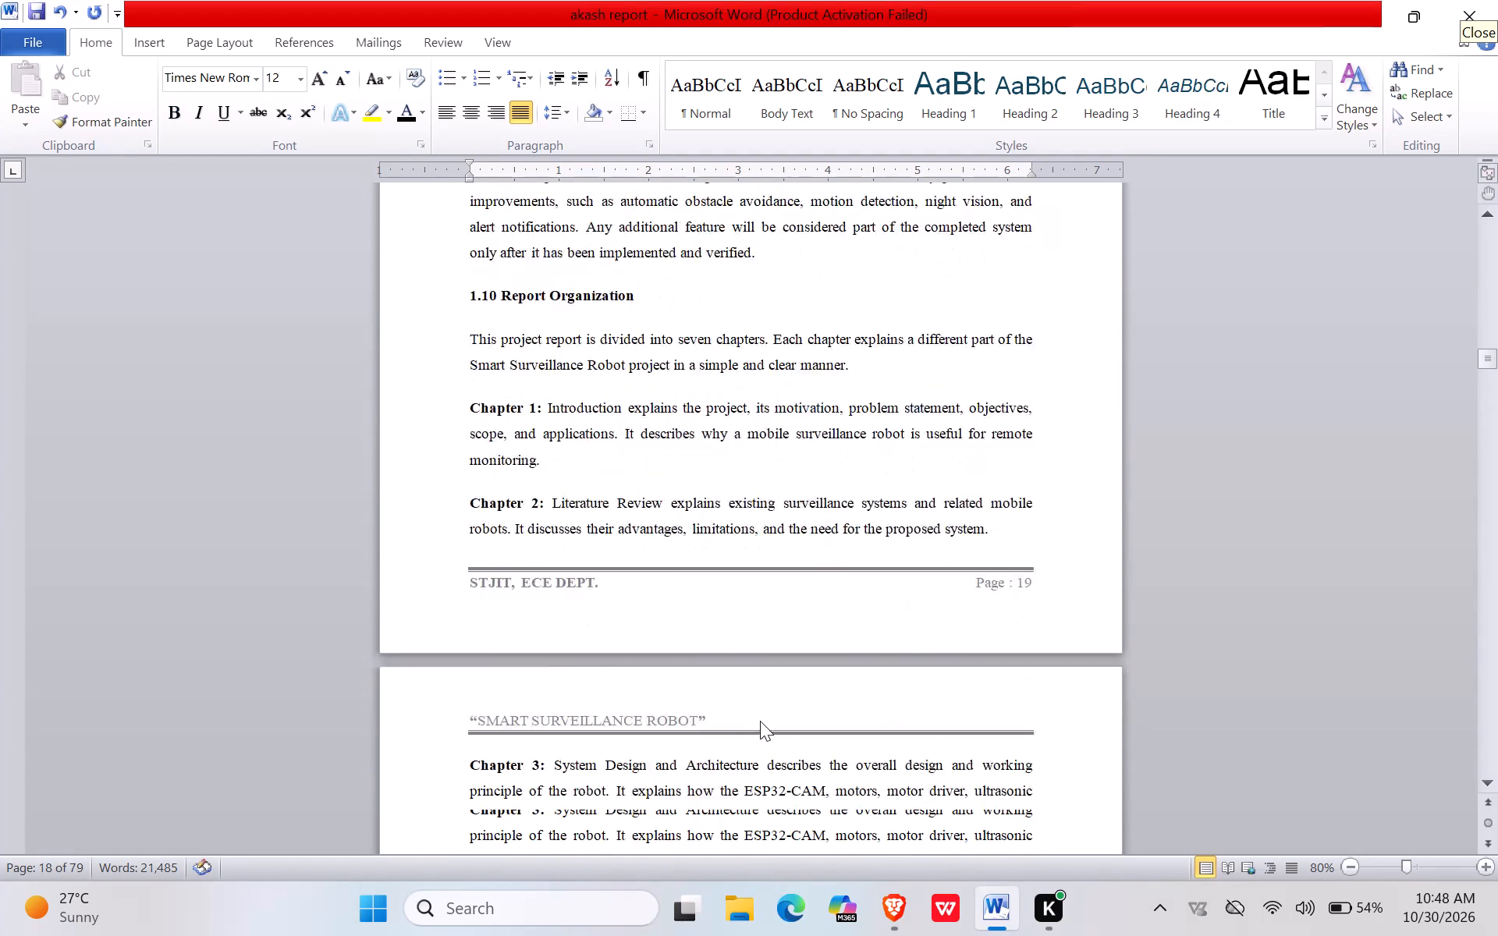
scroll(760, 721, "down", 12)
scroll(761, 717, "down", 13)
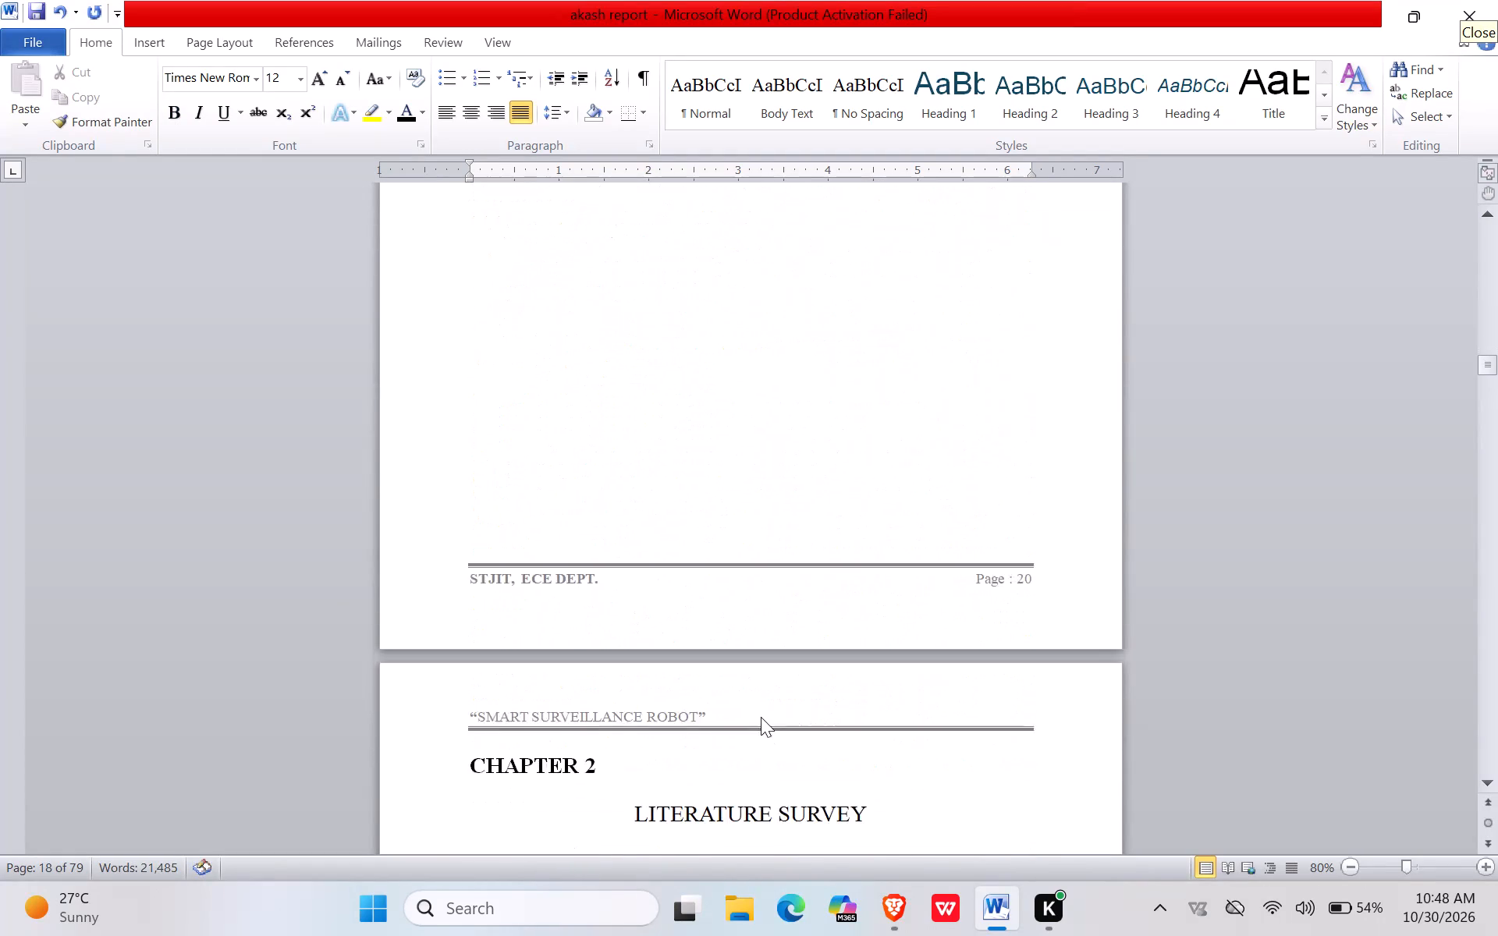
Set the font size of the CHAPTER 2 heading to 16.
scroll(761, 717, "down", 2)
left_click_drag(644, 590, 86, 605)
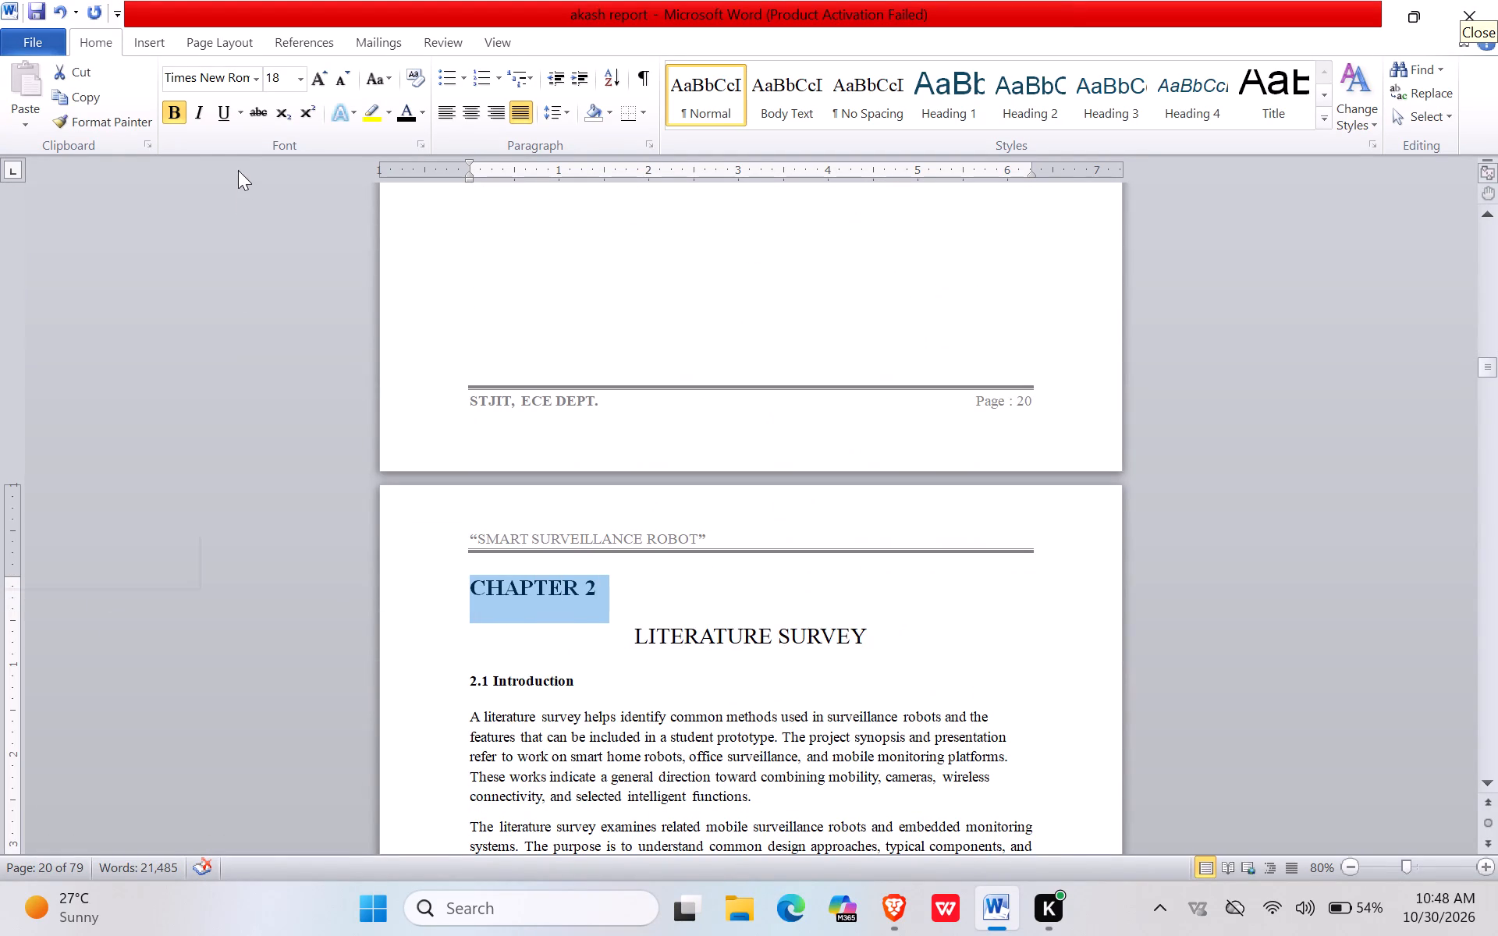
left_click(299, 80)
double_click(338, 69)
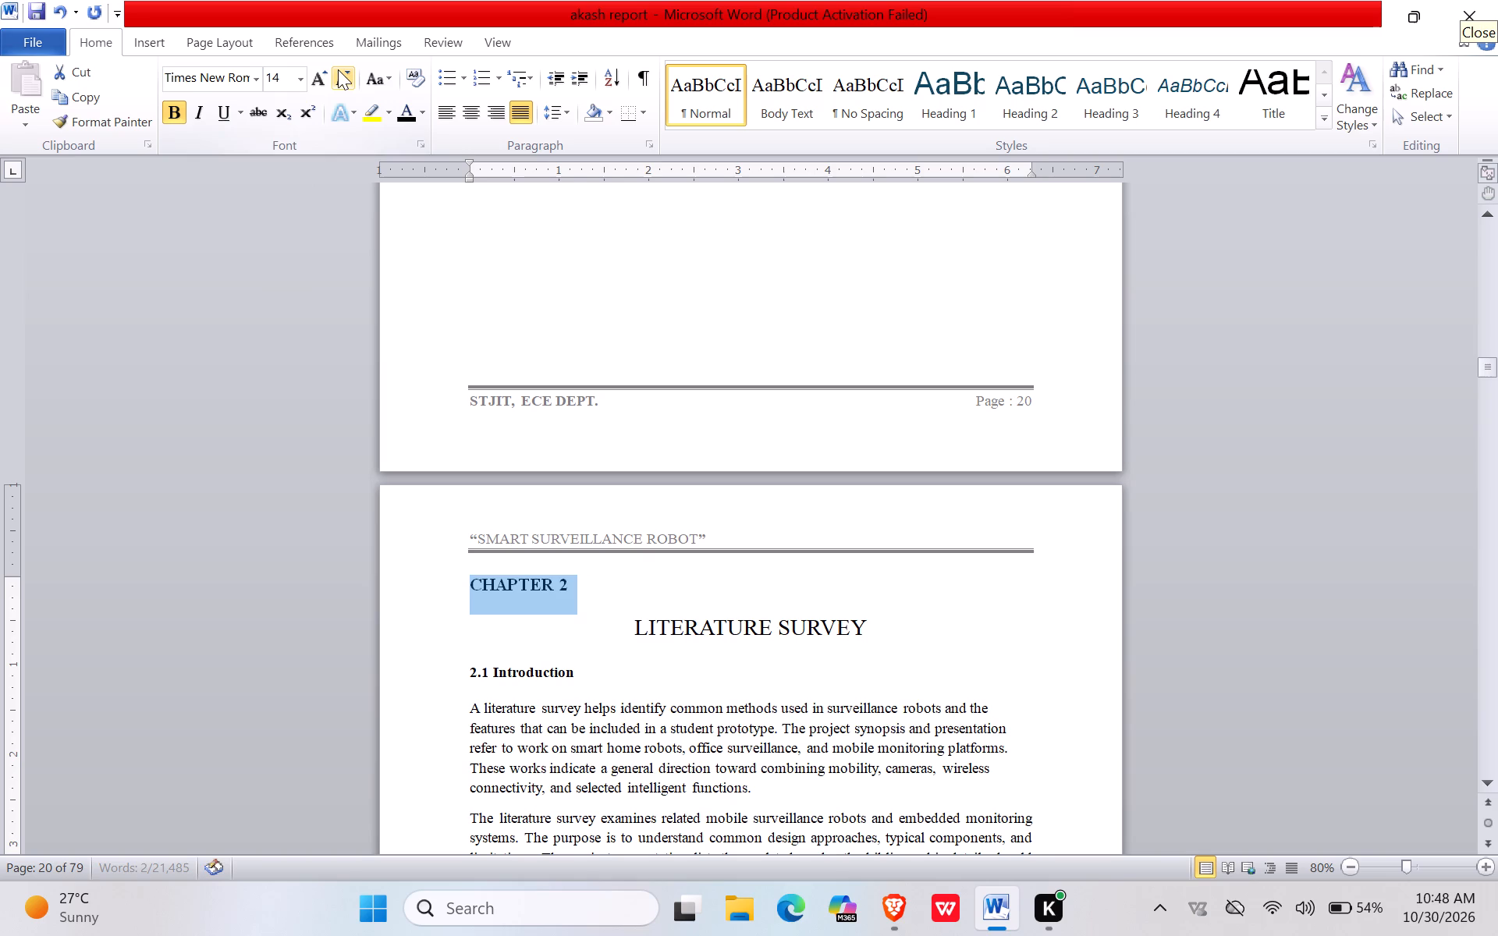
left_click(315, 80)
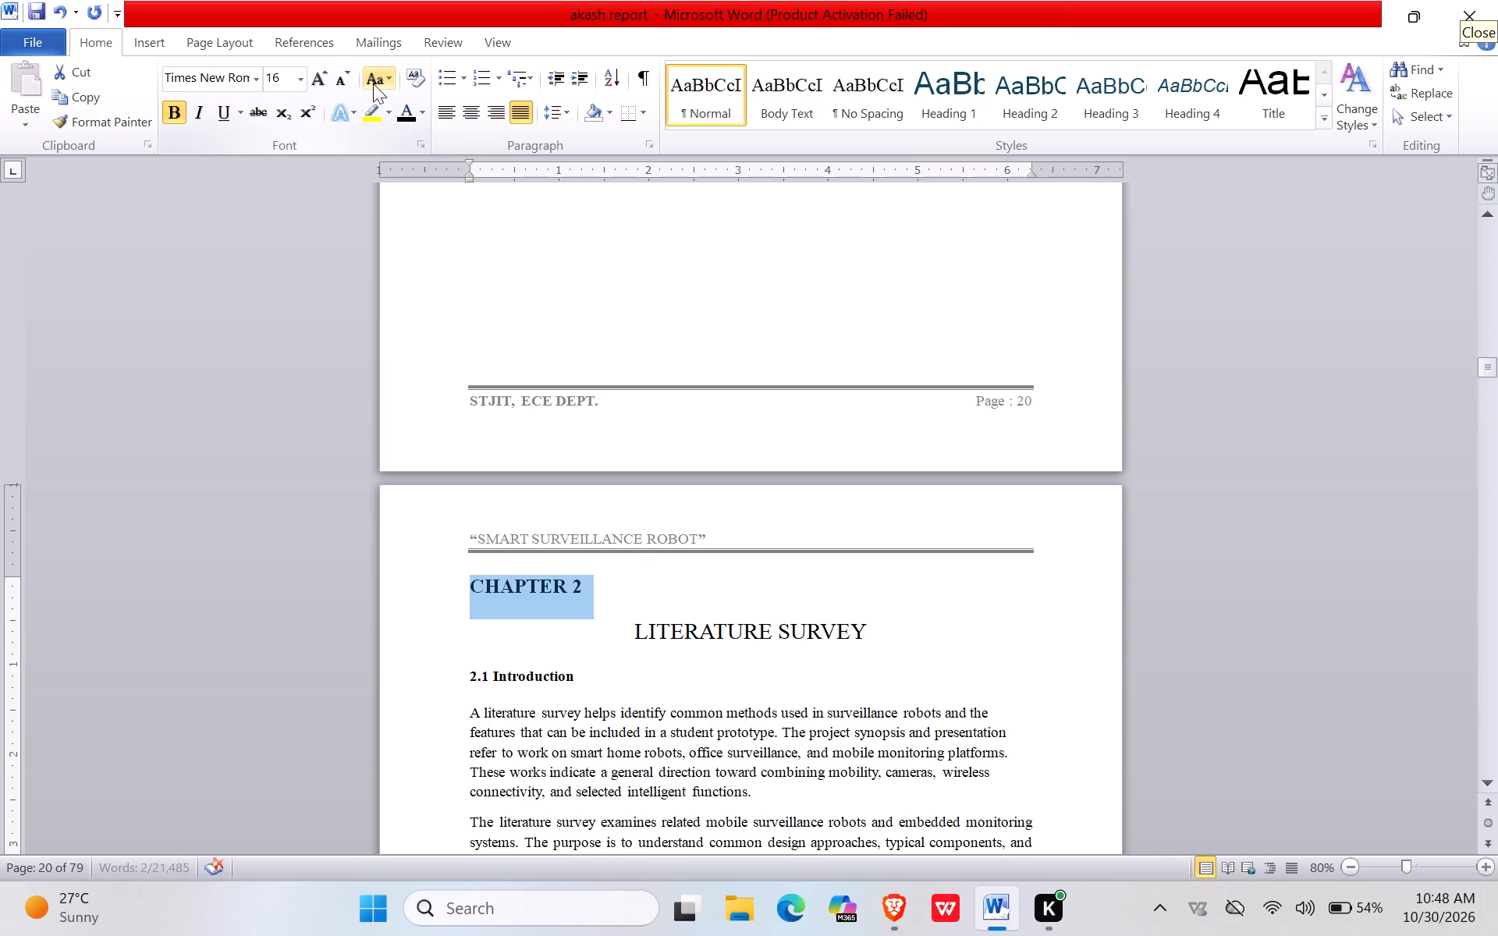
Left-align the CHAPTER 2 heading and open its line spacing choices.
left_click(518, 114)
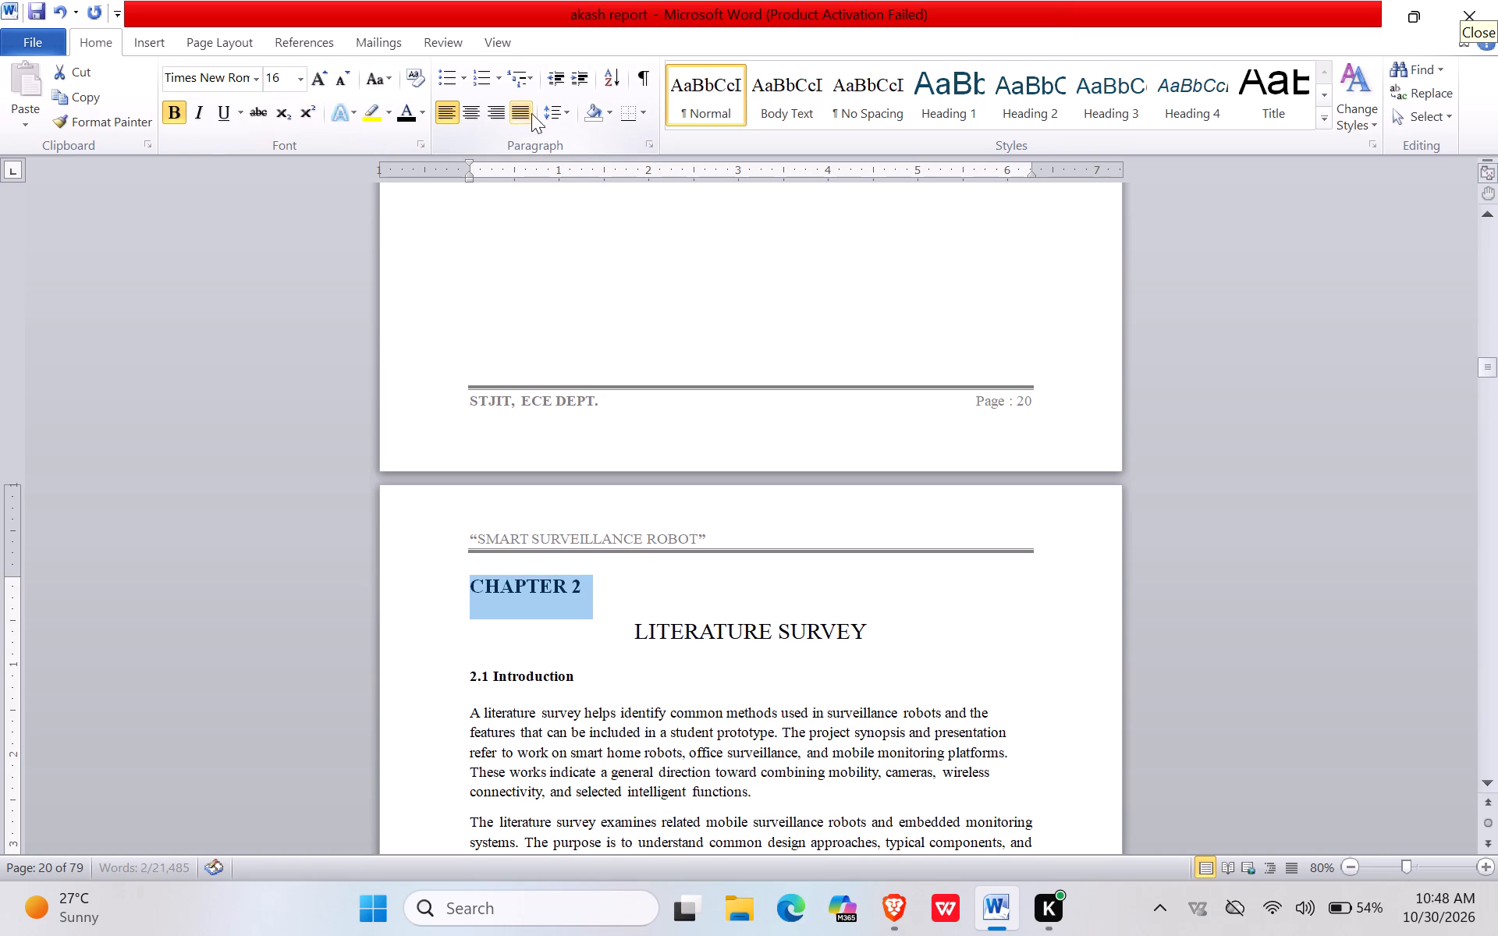
left_click(553, 115)
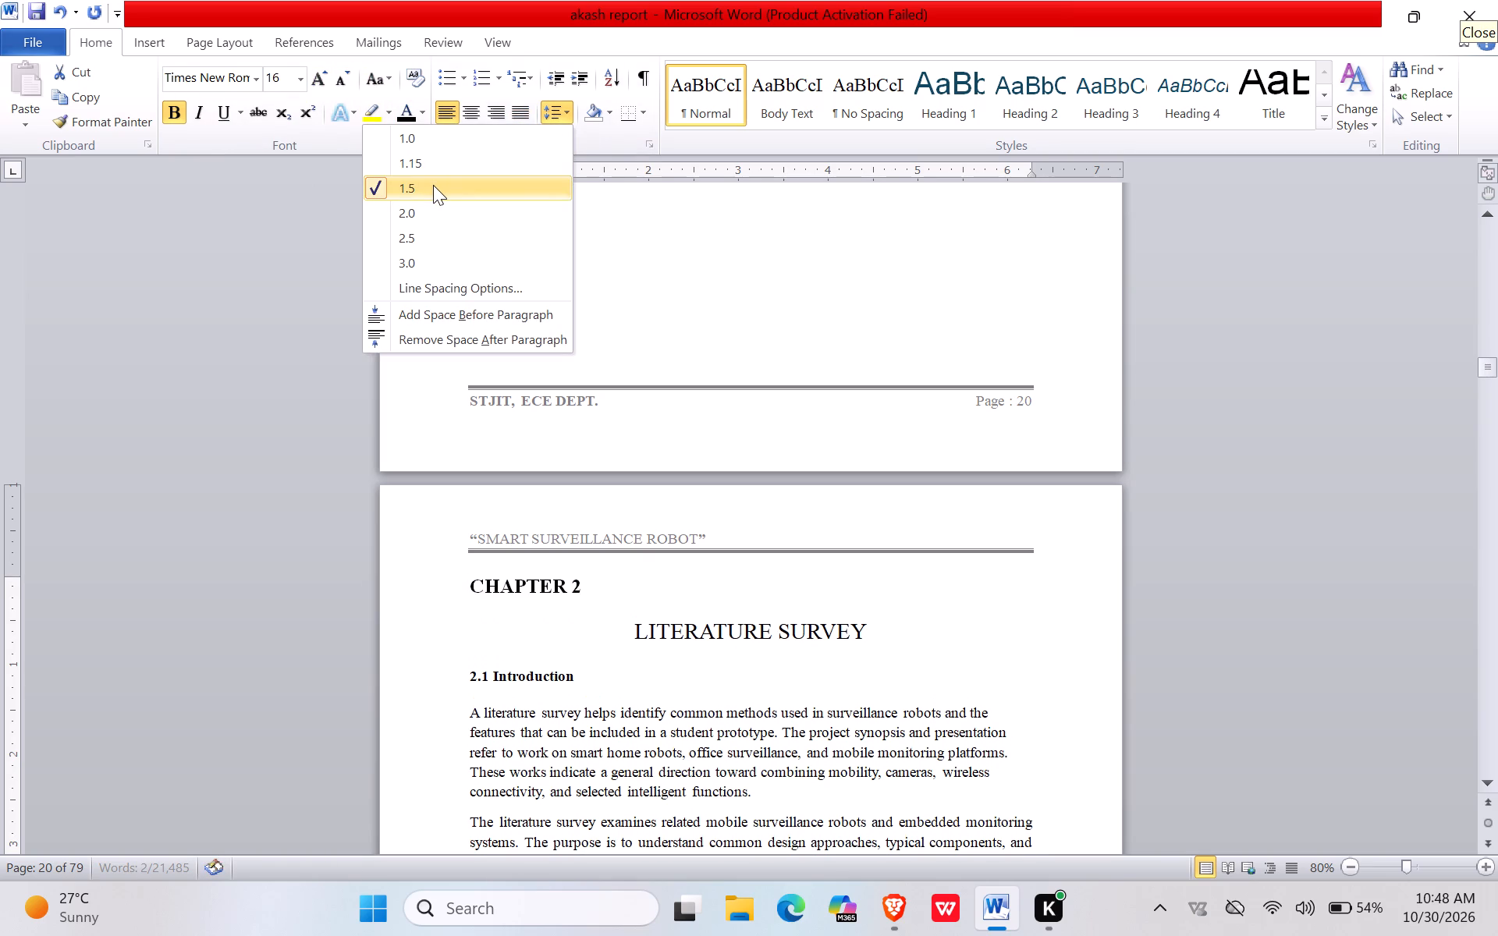
Set the line spacing of the "CHAPTER 2" heading to 1.5.
left_click(433, 185)
Make the "LITERATURE SURVEY" title bold, reduce it to 14 pt, and set its line spacing to 1.5.
left_click_drag(871, 628, 851, 632)
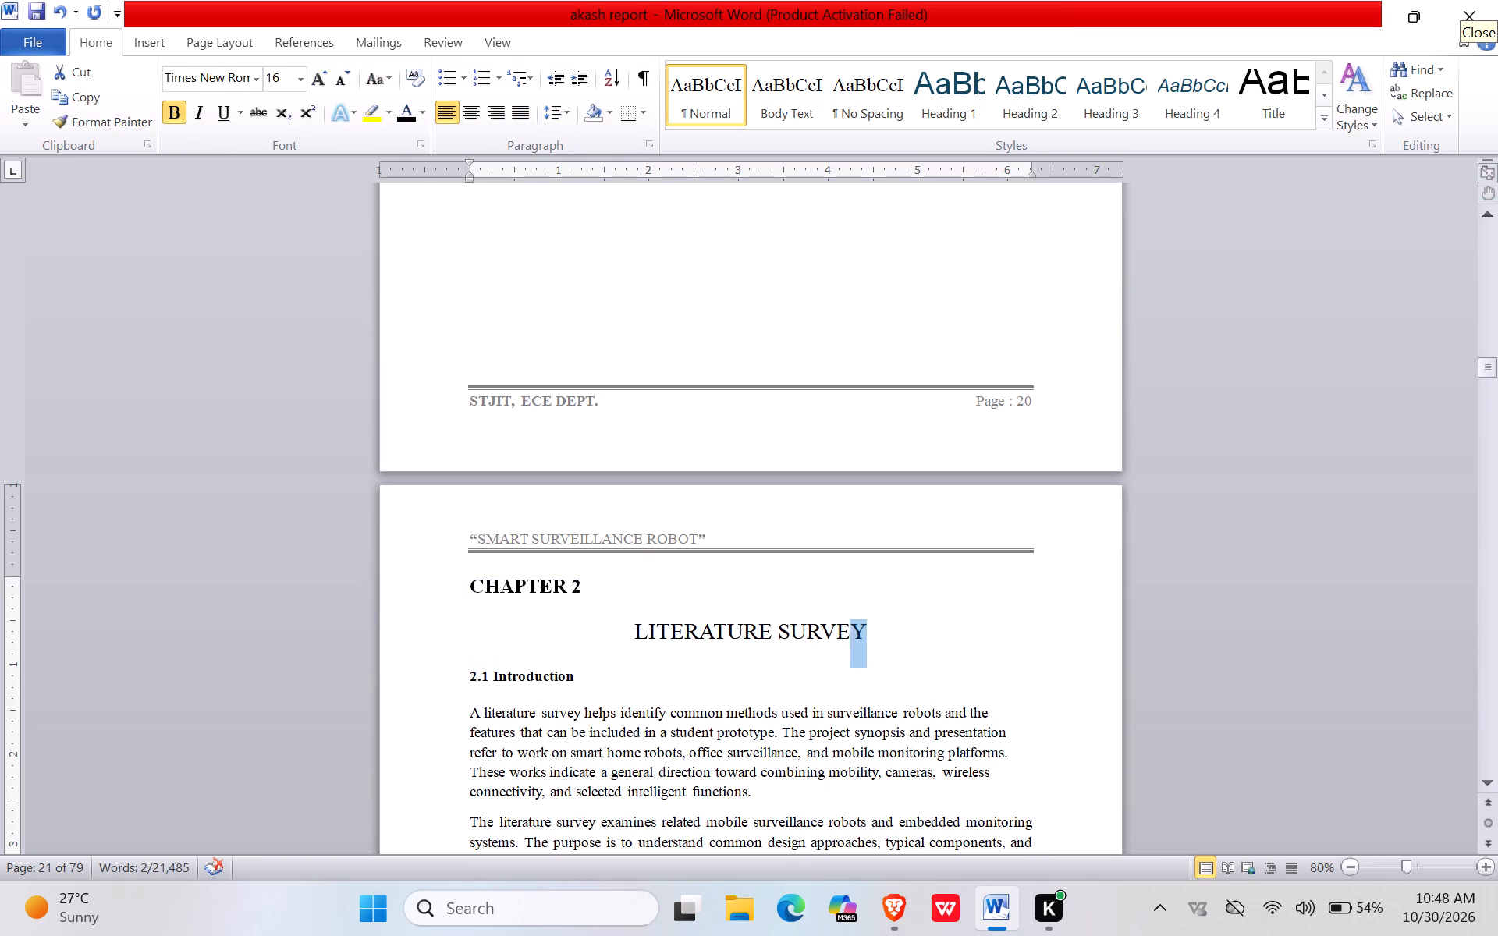
left_click_drag(851, 632, 642, 637)
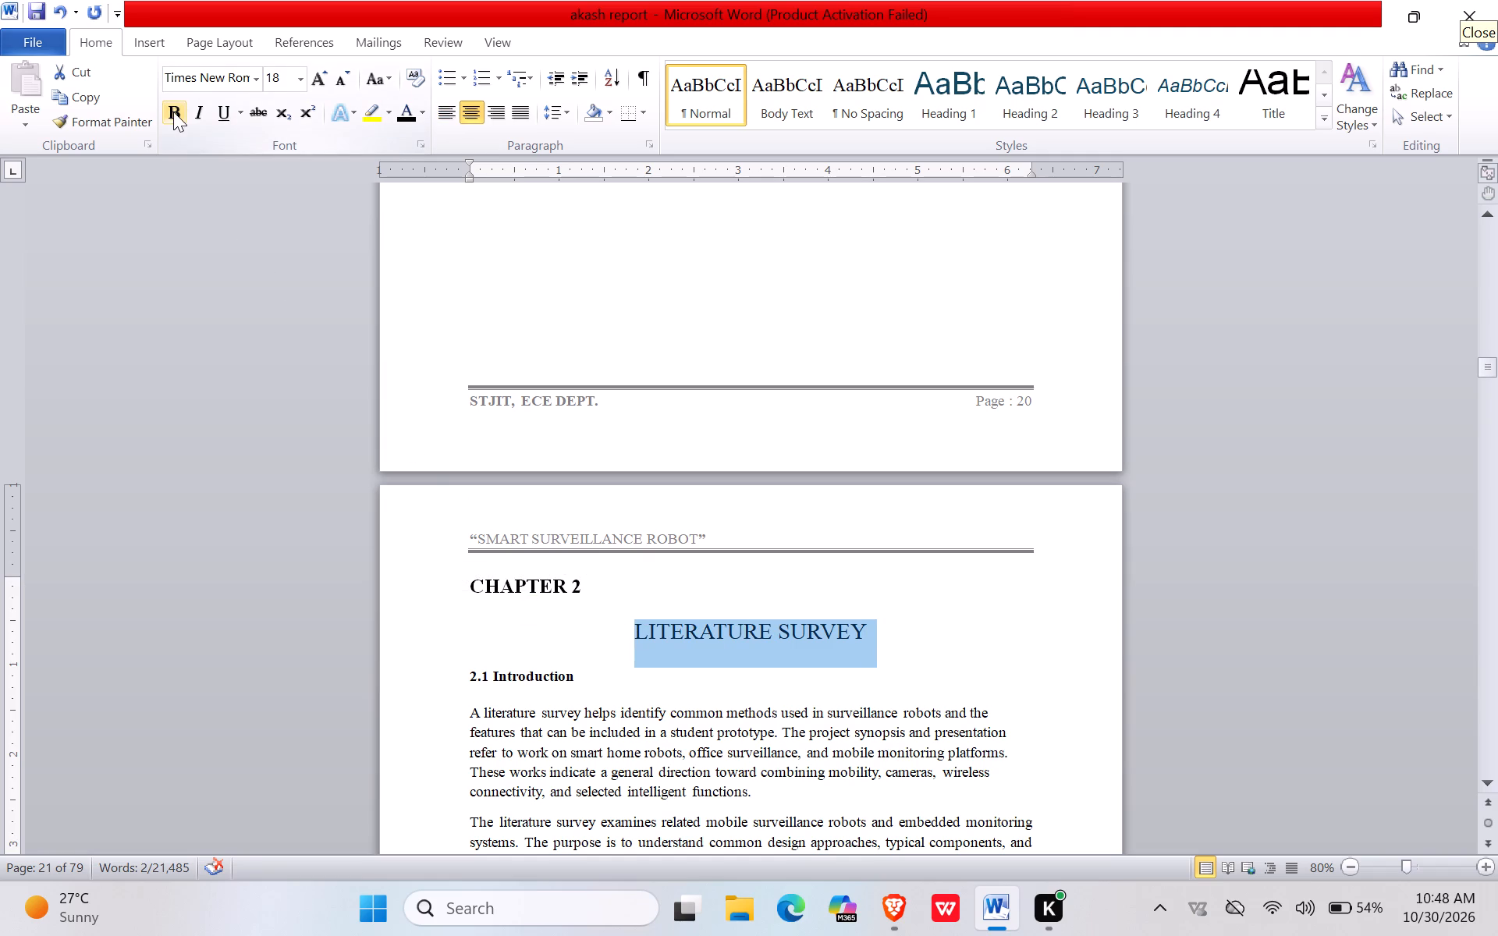
left_click(173, 112)
double_click(335, 85)
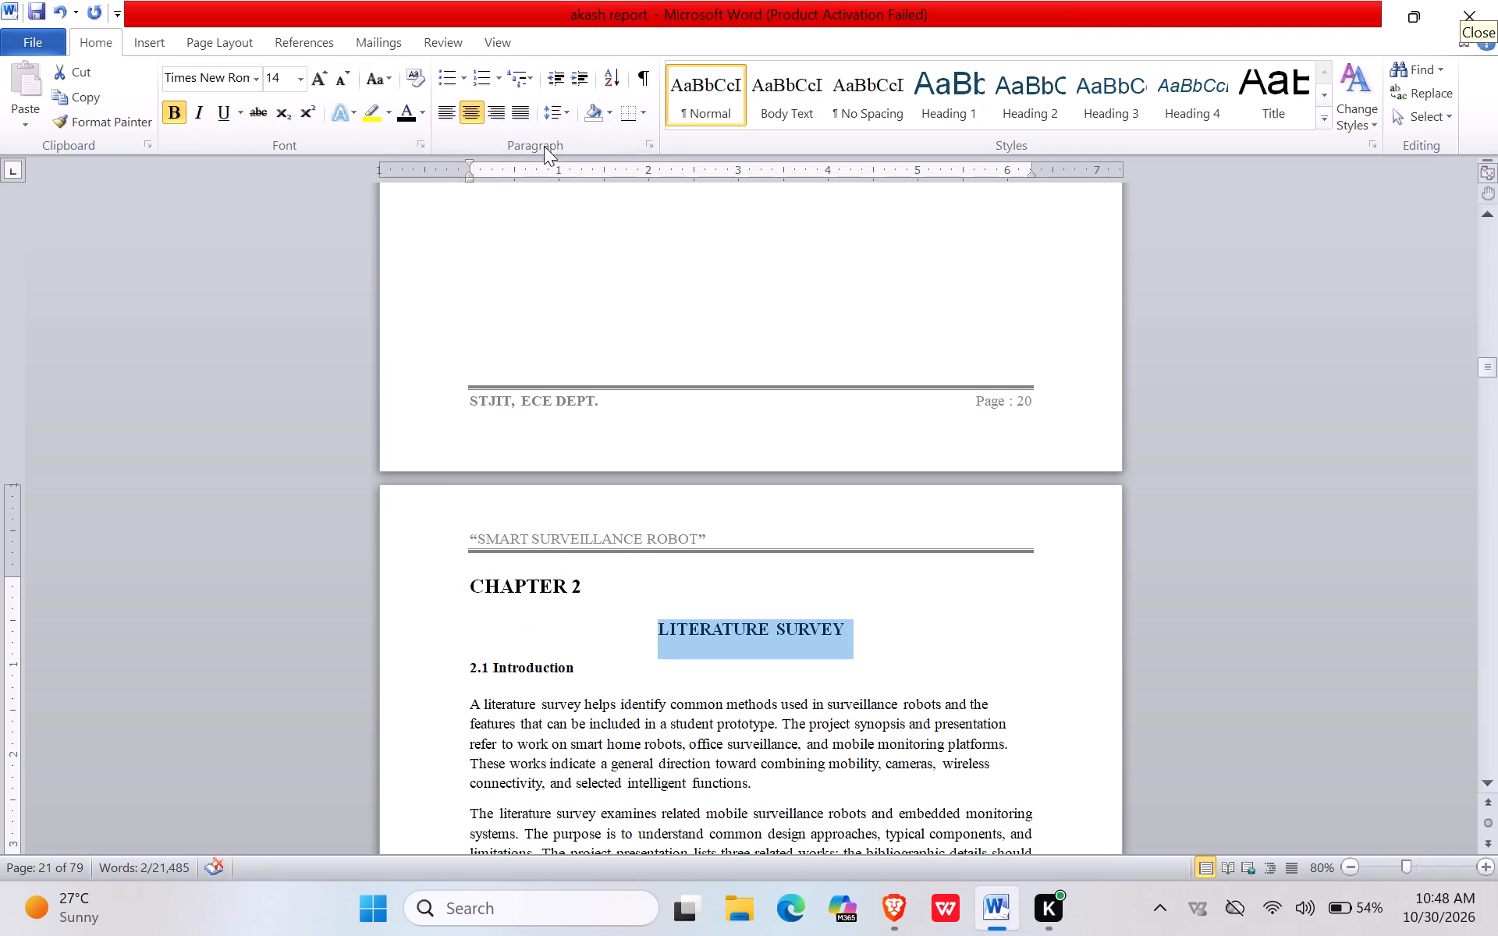
left_click(551, 114)
left_click(380, 177)
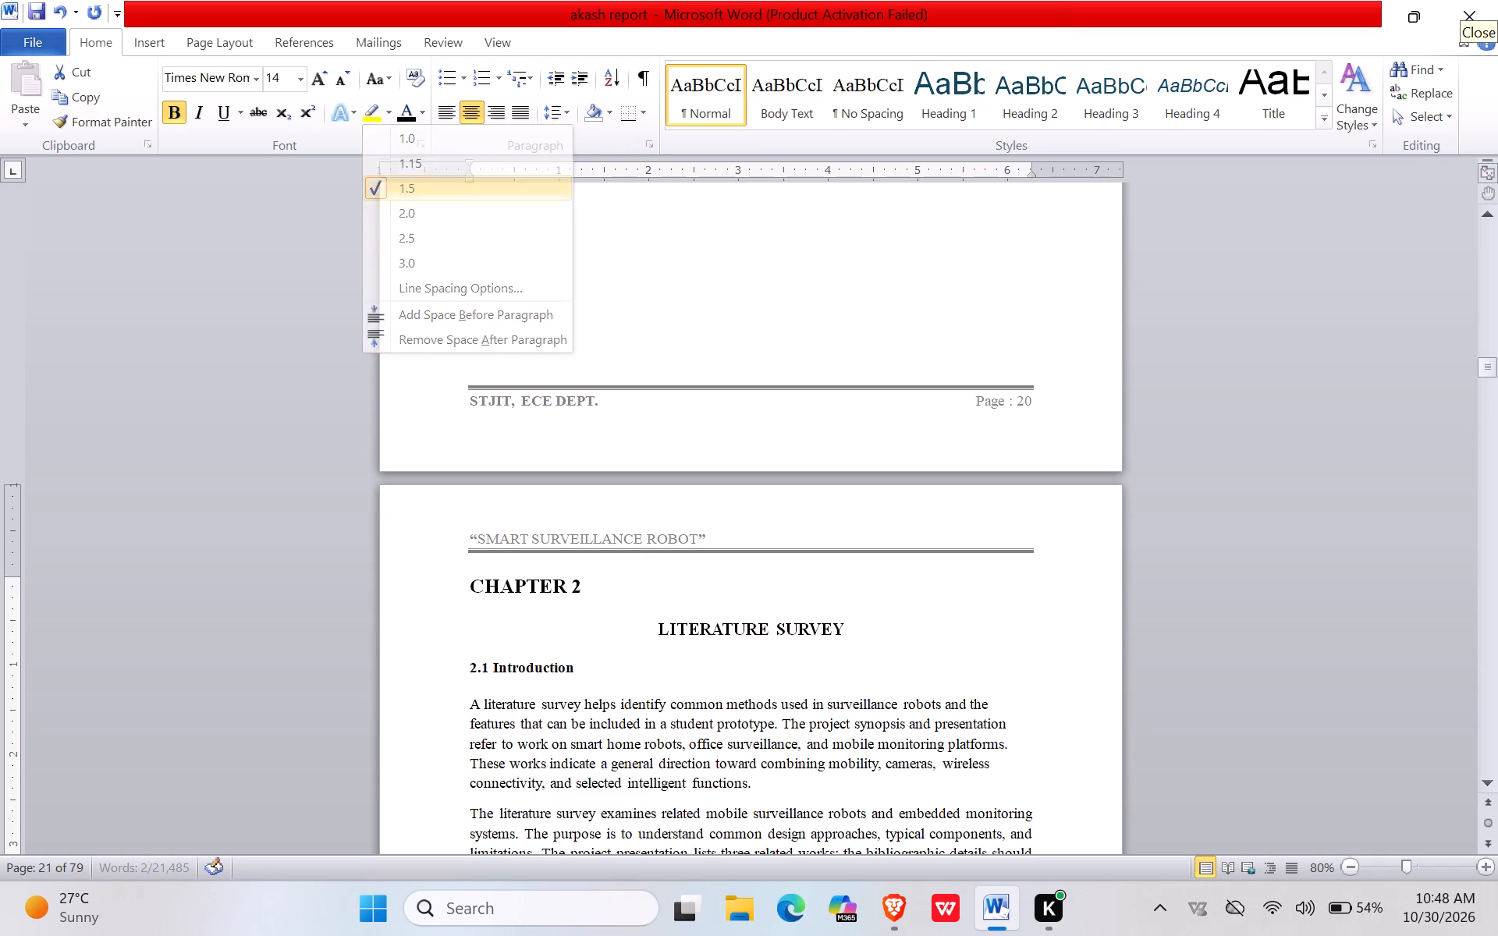
Set the line spacing of the "2.1 Introduction" heading to 1.5.
left_click(590, 662)
left_click_drag(578, 661, 428, 663)
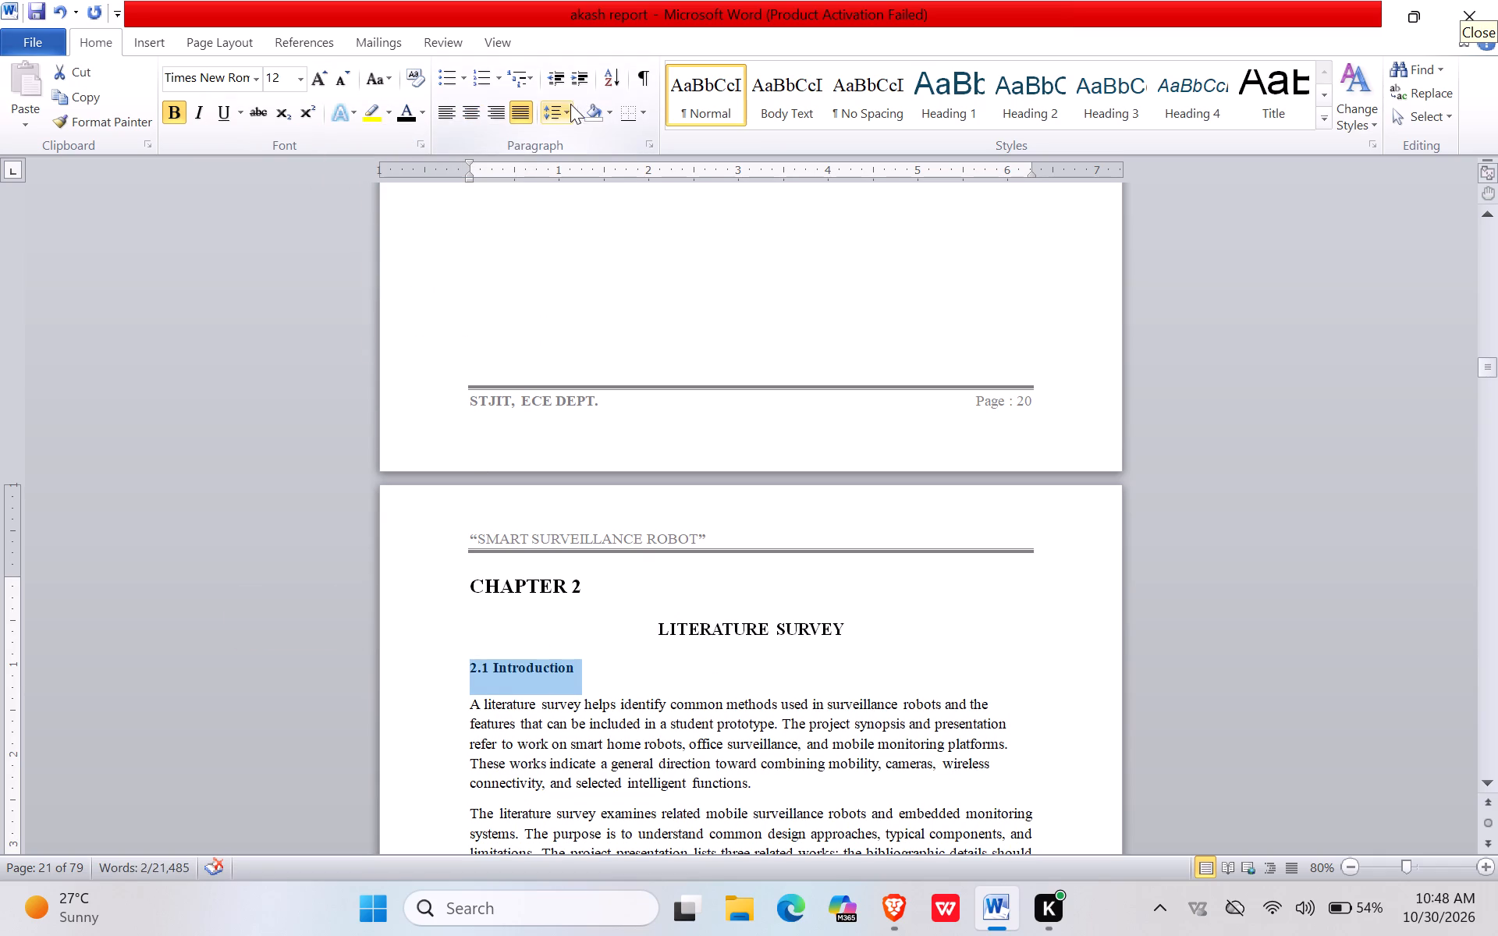
left_click(570, 113)
left_click(451, 185)
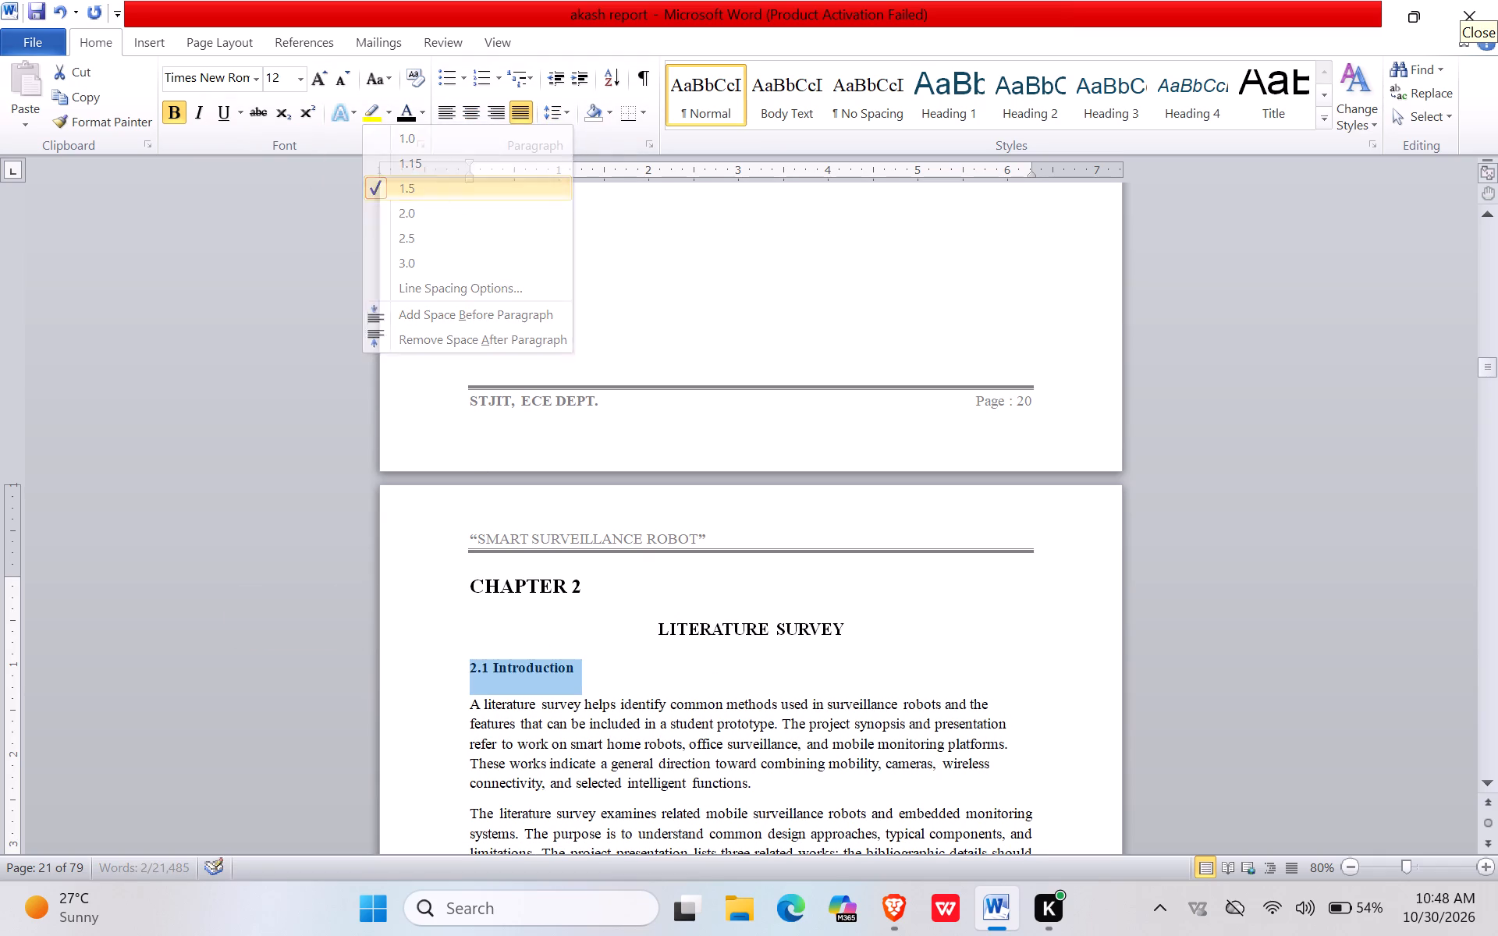
Justify the Chapter 2 text from the "CHAPTER 2" heading through the "In conclusion" paragraph of section 2.1 and set its line spacing to 1.5.
scroll(469, 609, "down", 2)
left_click(470, 612)
left_click_drag(468, 567, 476, 579)
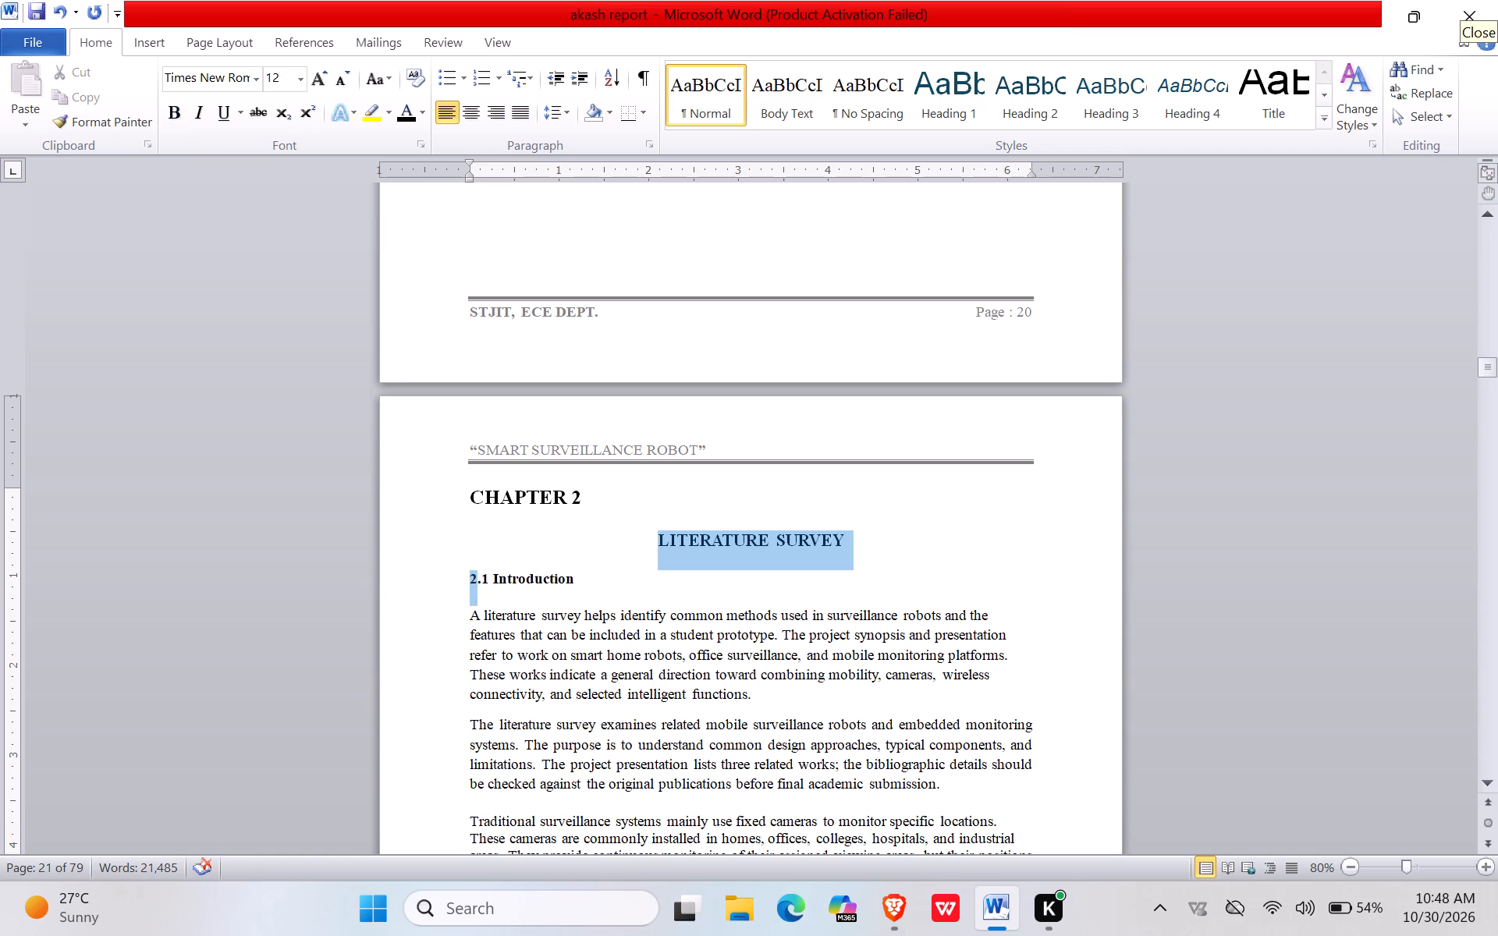
left_click_drag(476, 579, 843, 873)
left_click(411, 405)
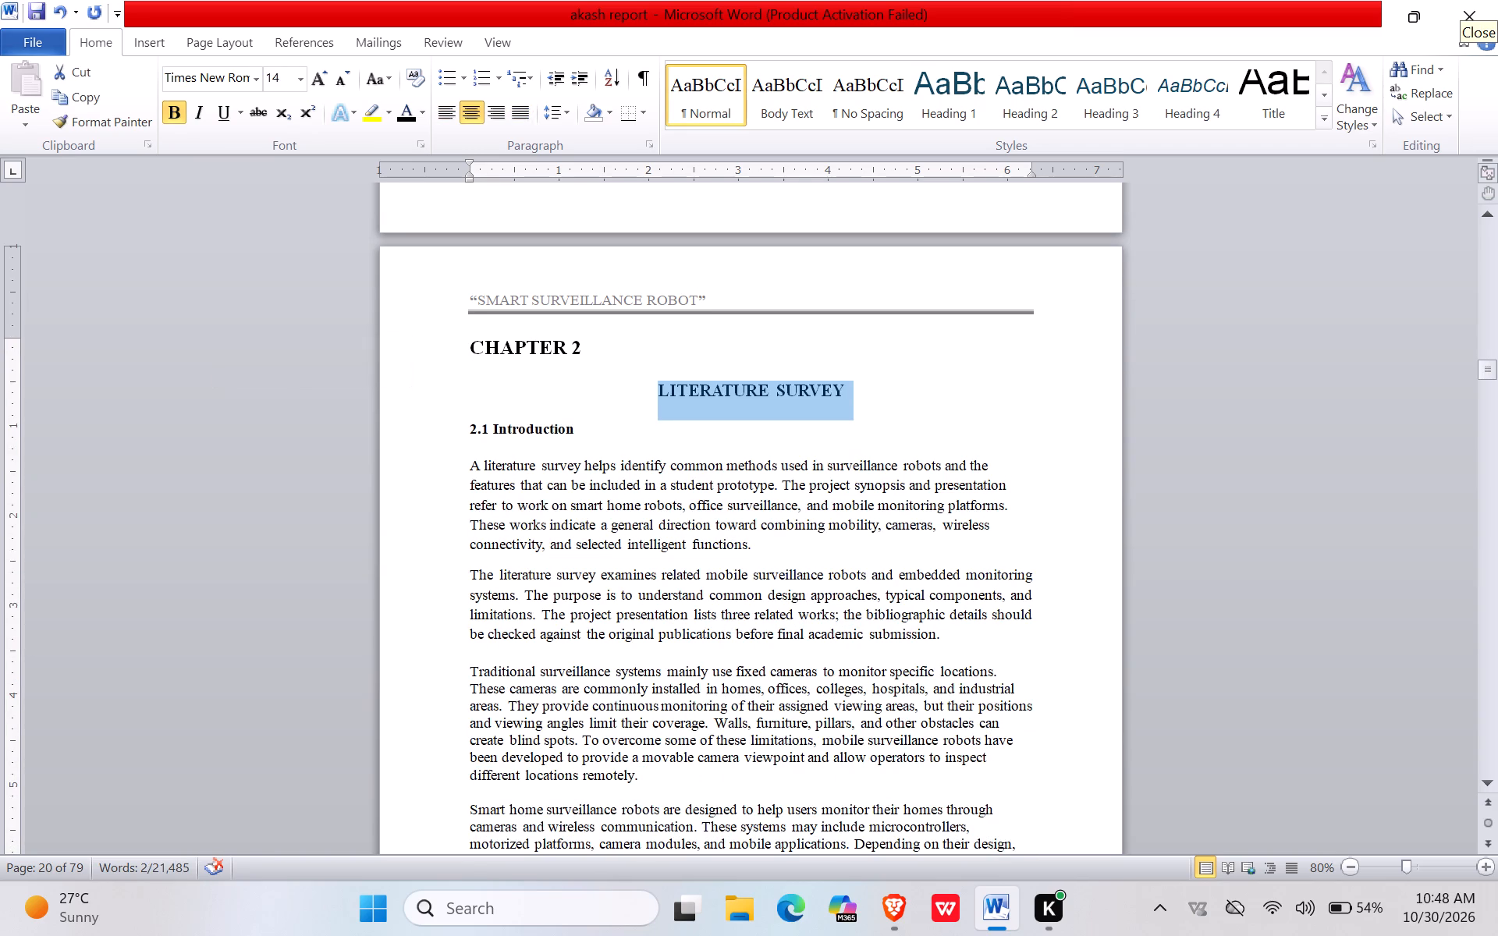
left_click(452, 337)
left_click_drag(452, 337, 696, 881)
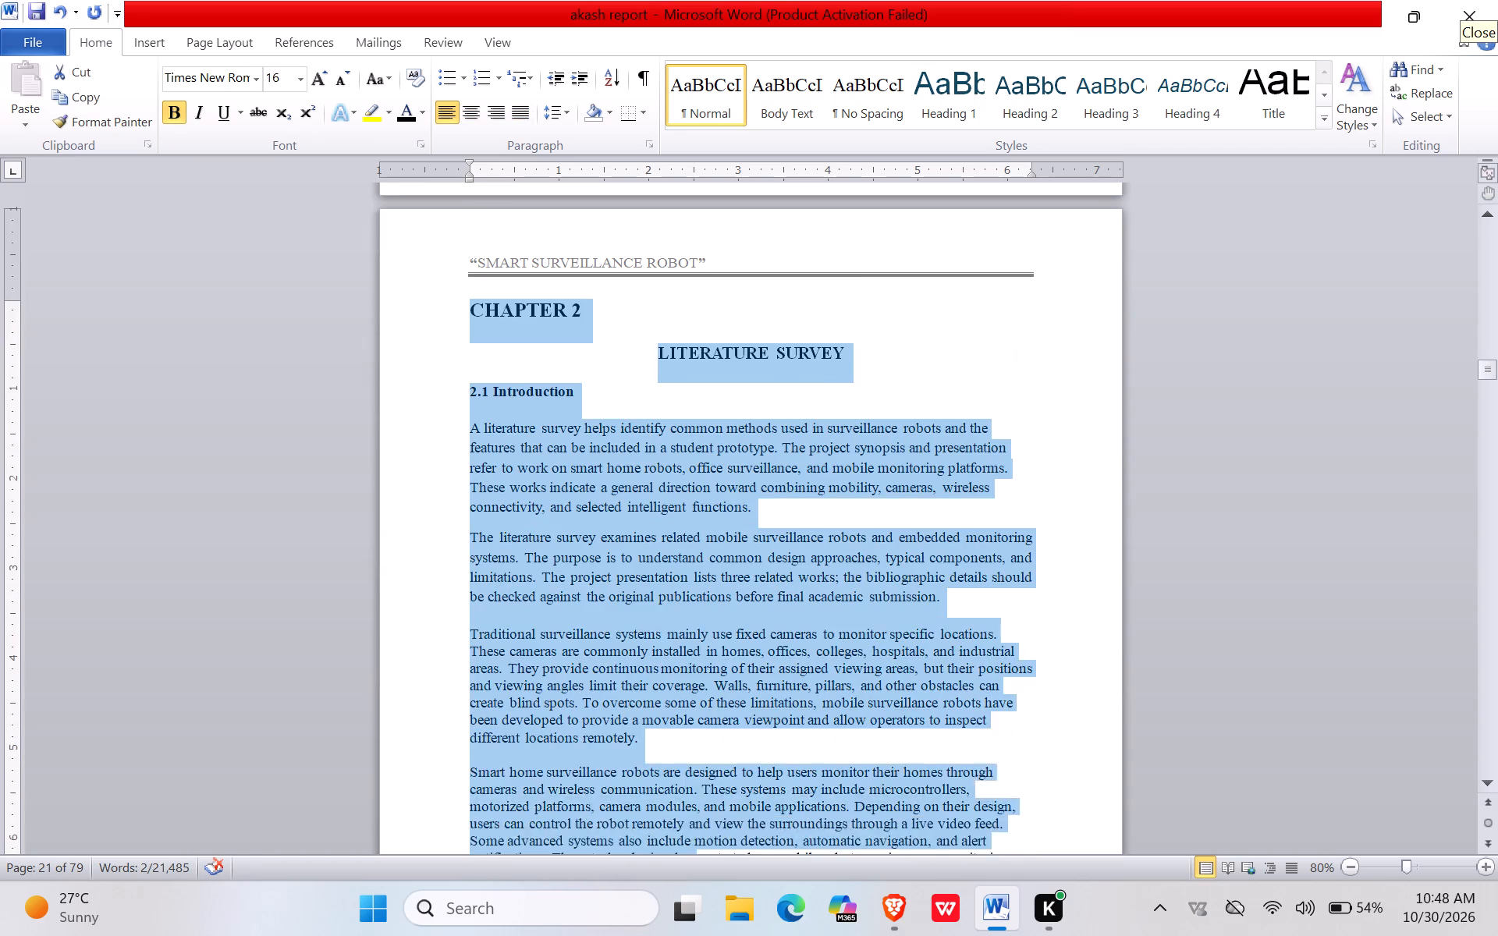
left_click_drag(696, 881, 747, 870)
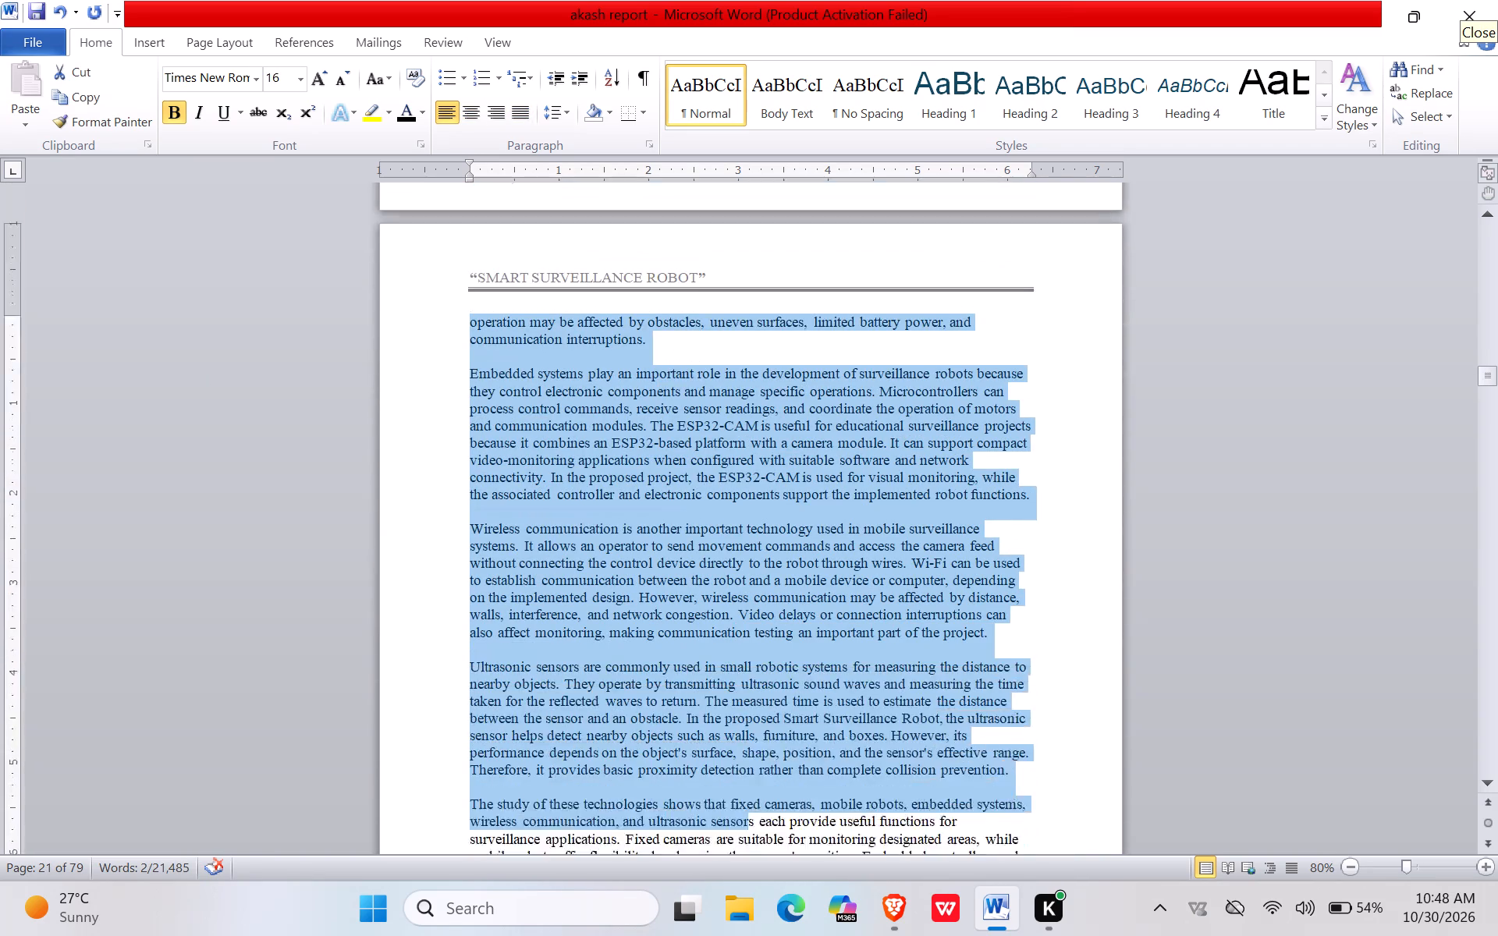
left_click_drag(747, 870, 805, 775)
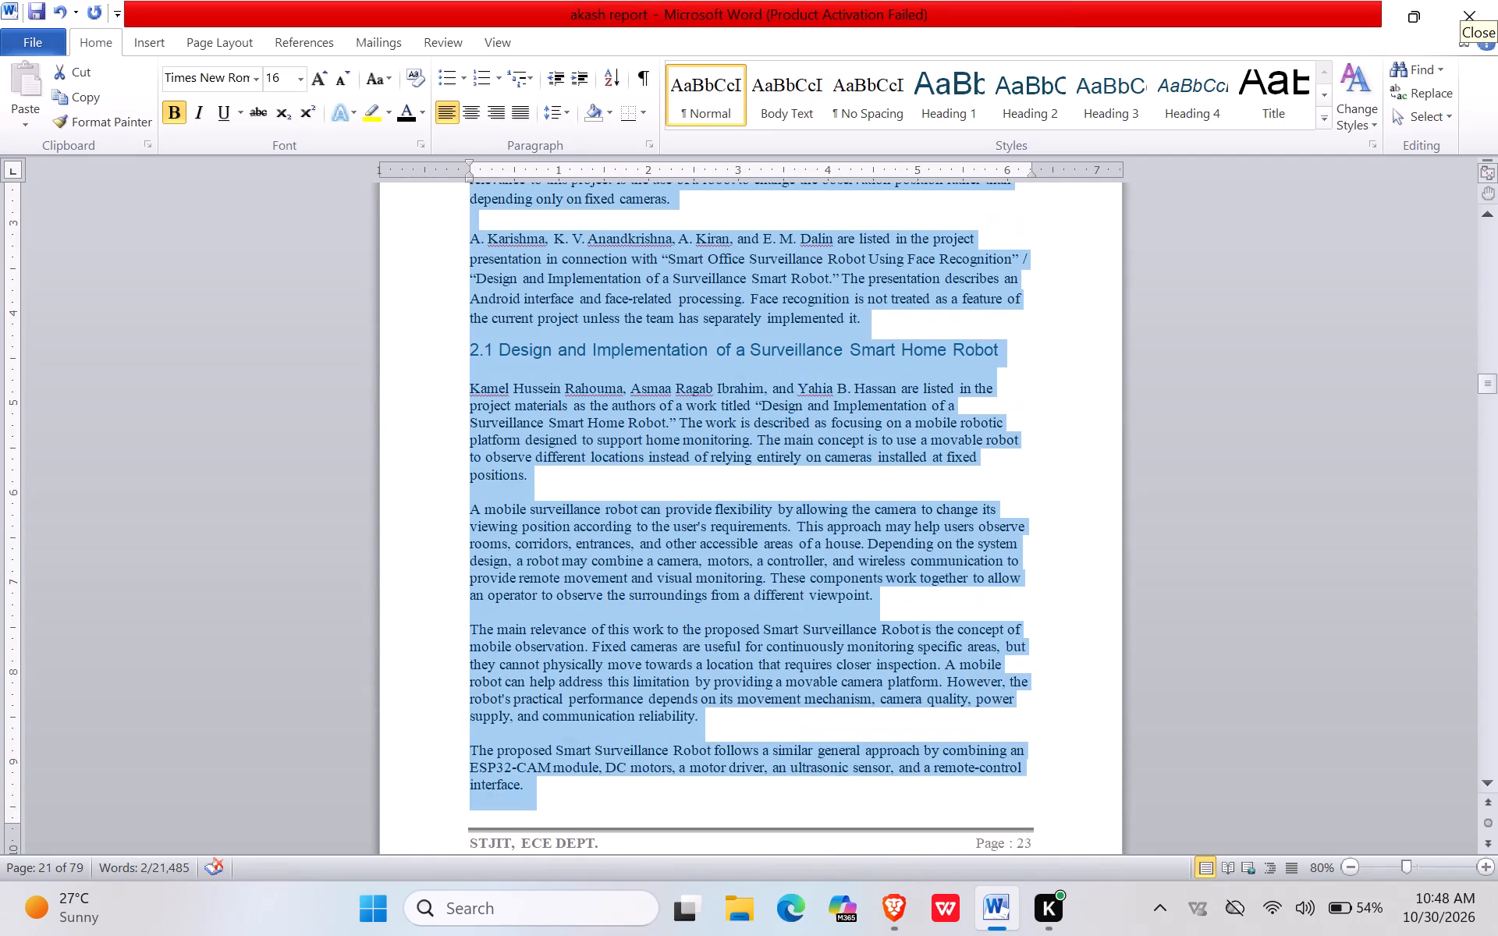
left_click_drag(805, 775, 878, 386)
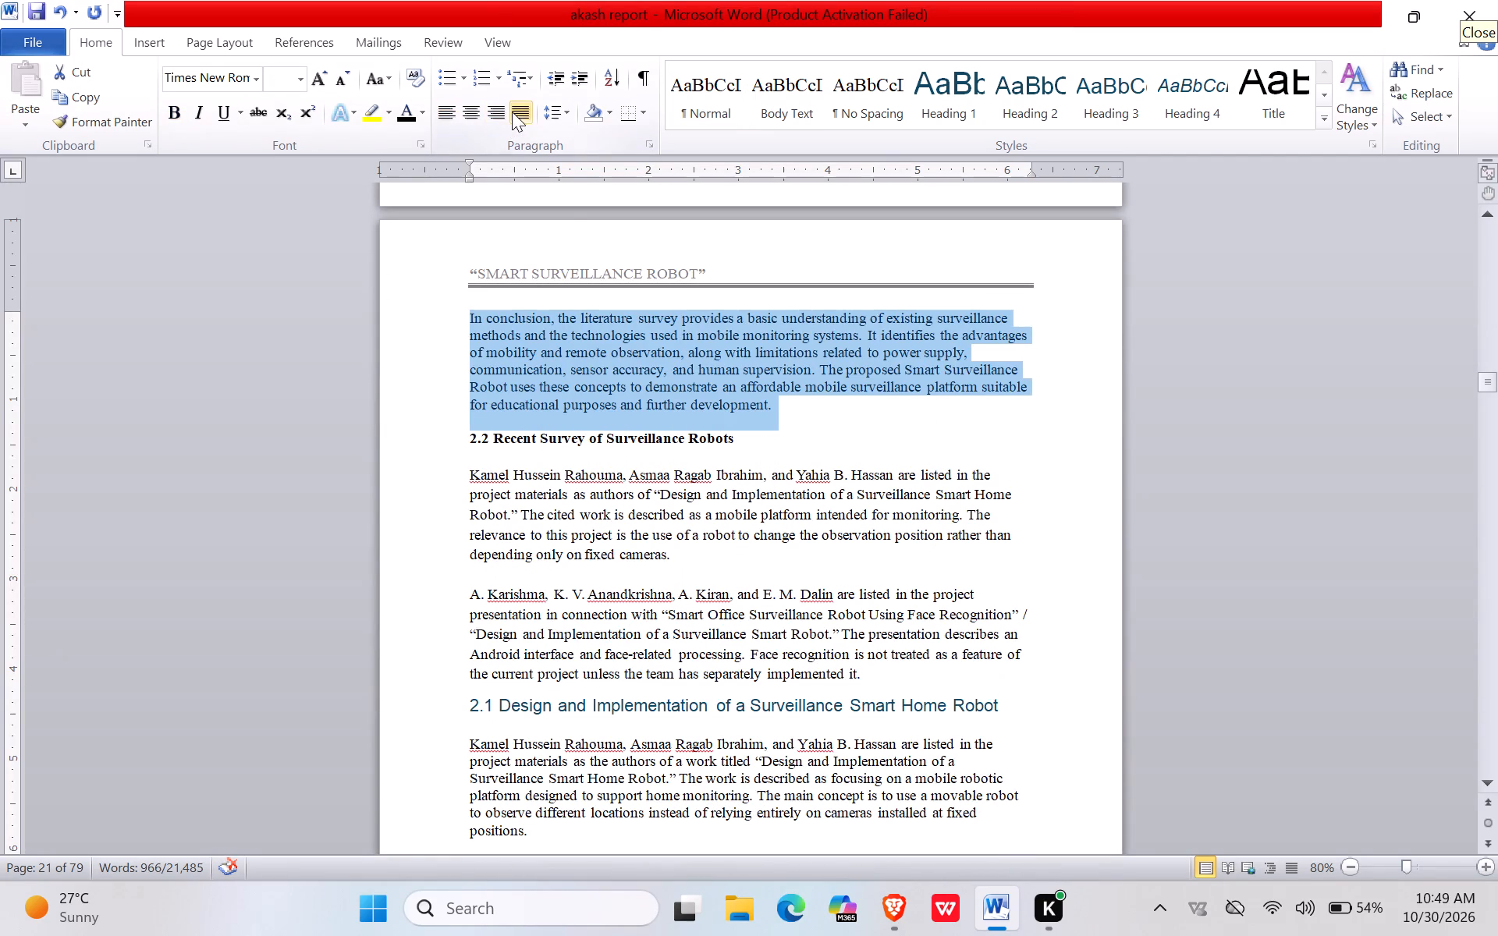
left_click(512, 112)
left_click(561, 115)
left_click(414, 183)
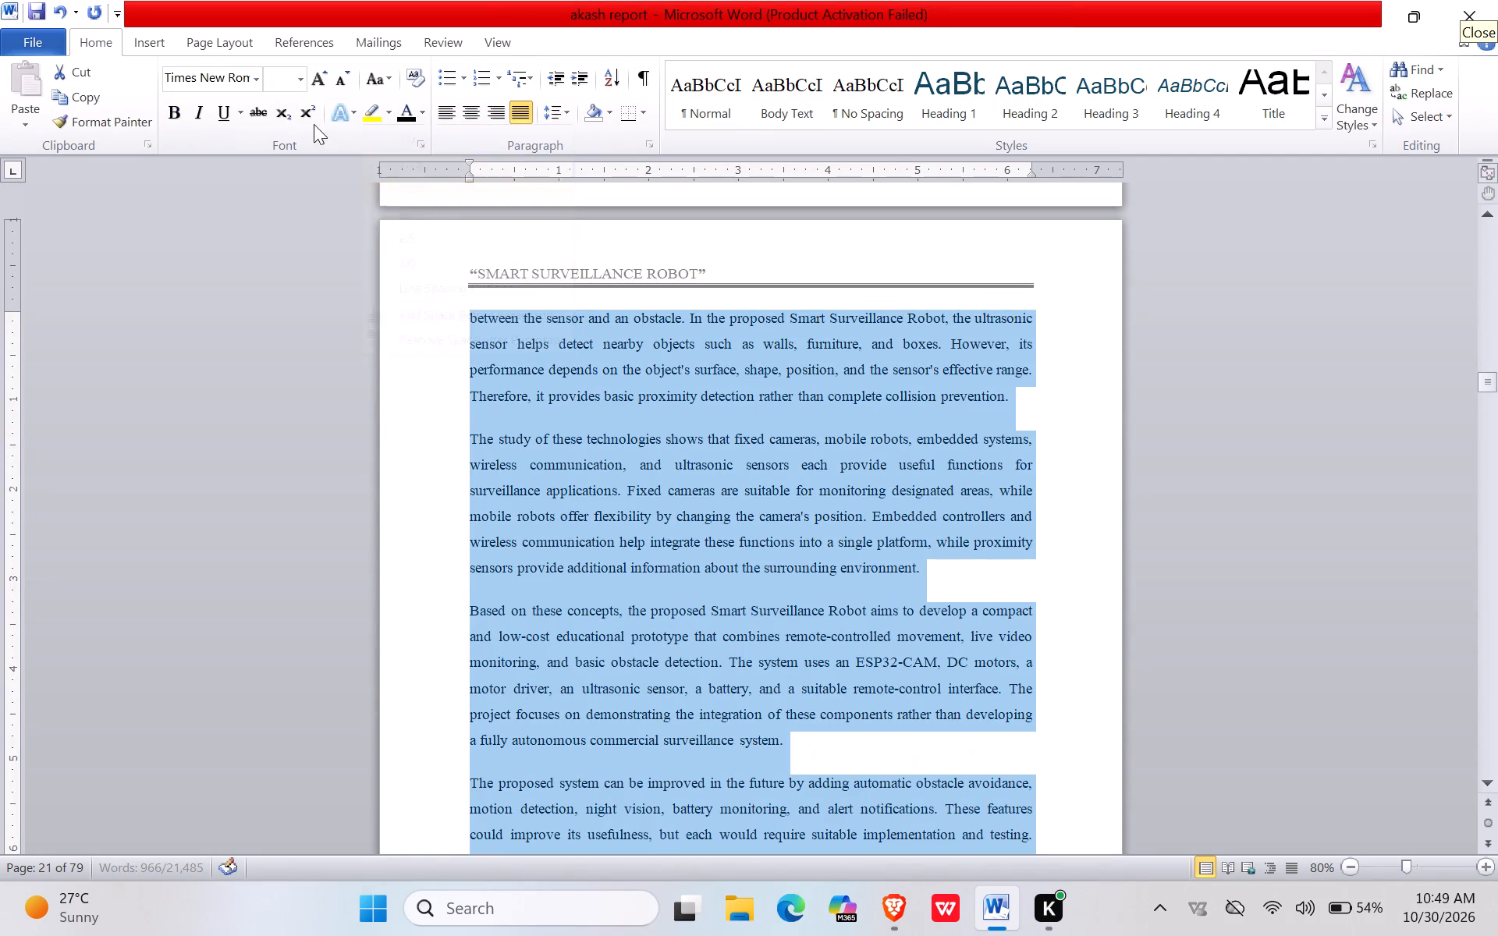
Set the font size of the selected Chapter 2 headings and section 2.1 text to 12 pt, keeping 1.5 line spacing applied.
left_click(291, 83)
left_click(346, 77)
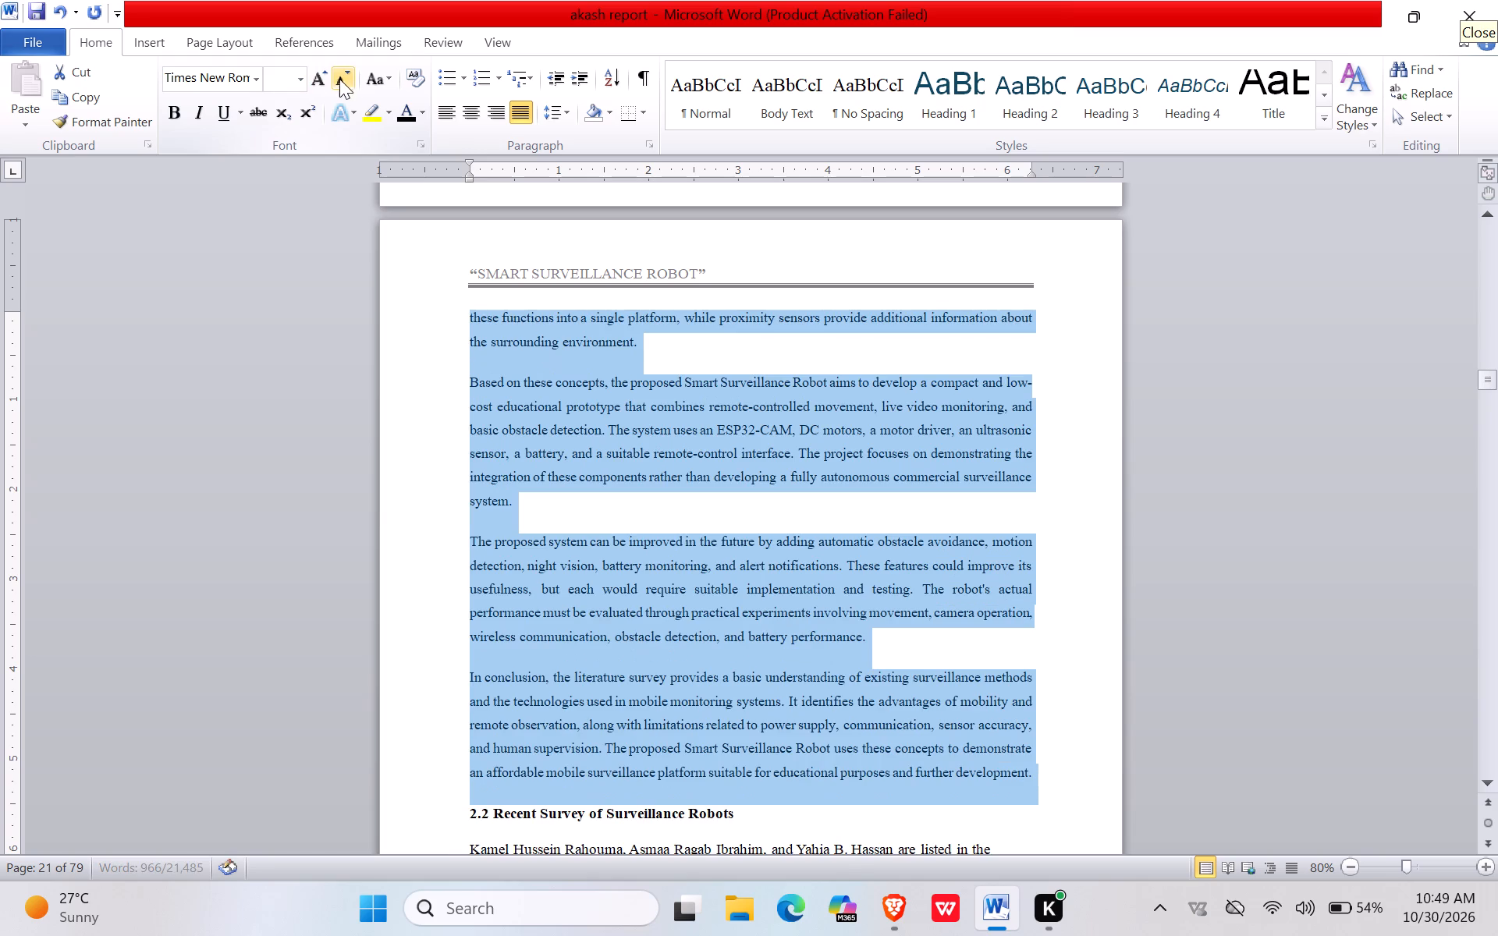
left_click(317, 83)
left_click(286, 81)
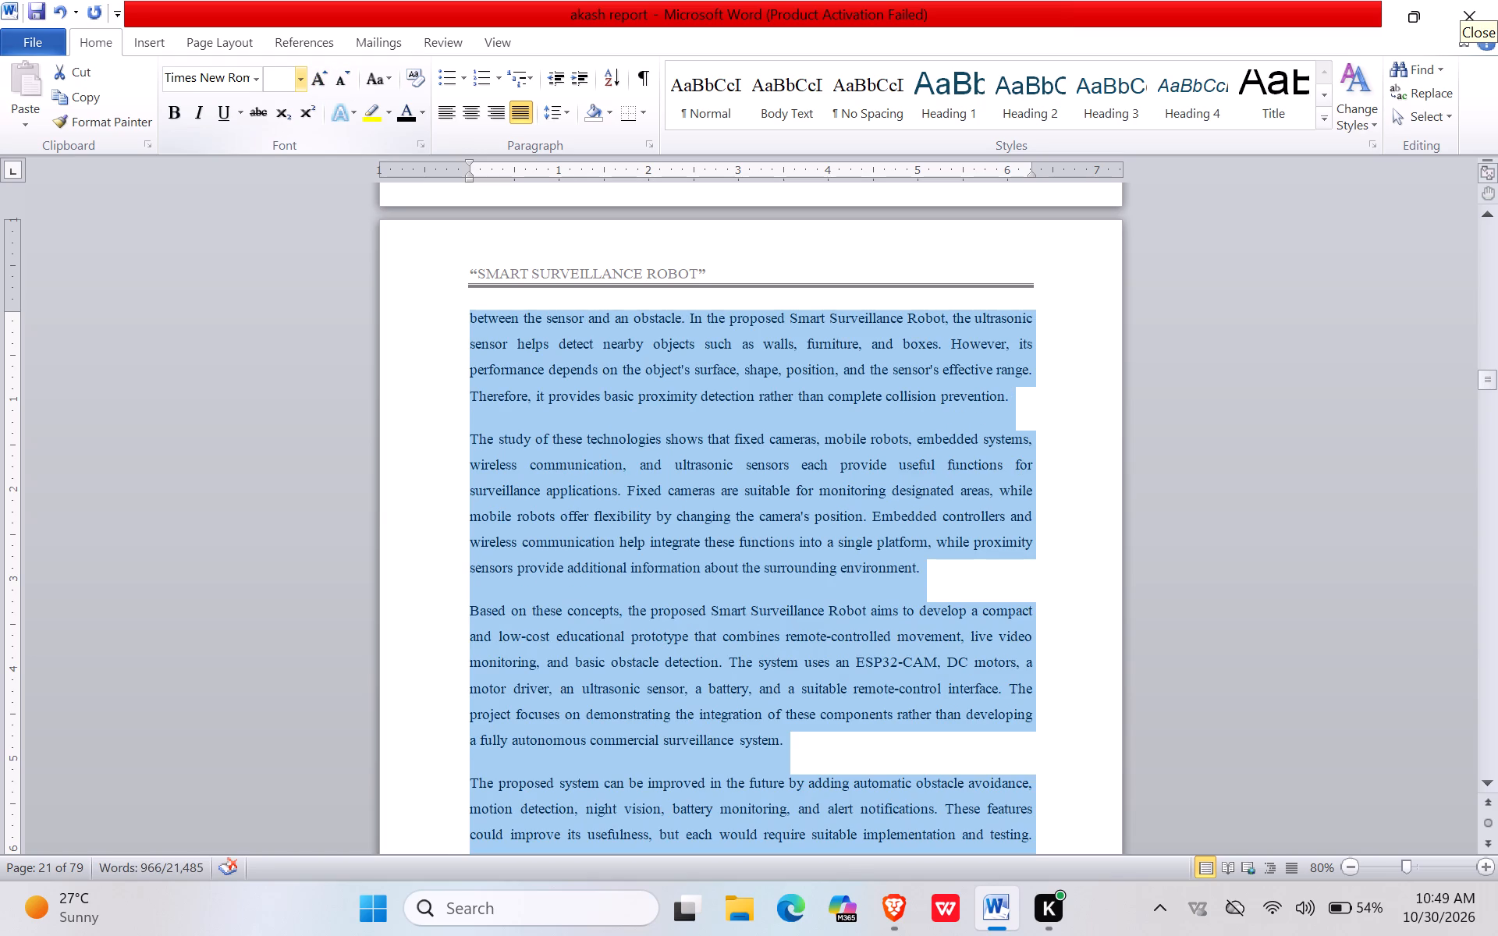
type("12")
key("Return")
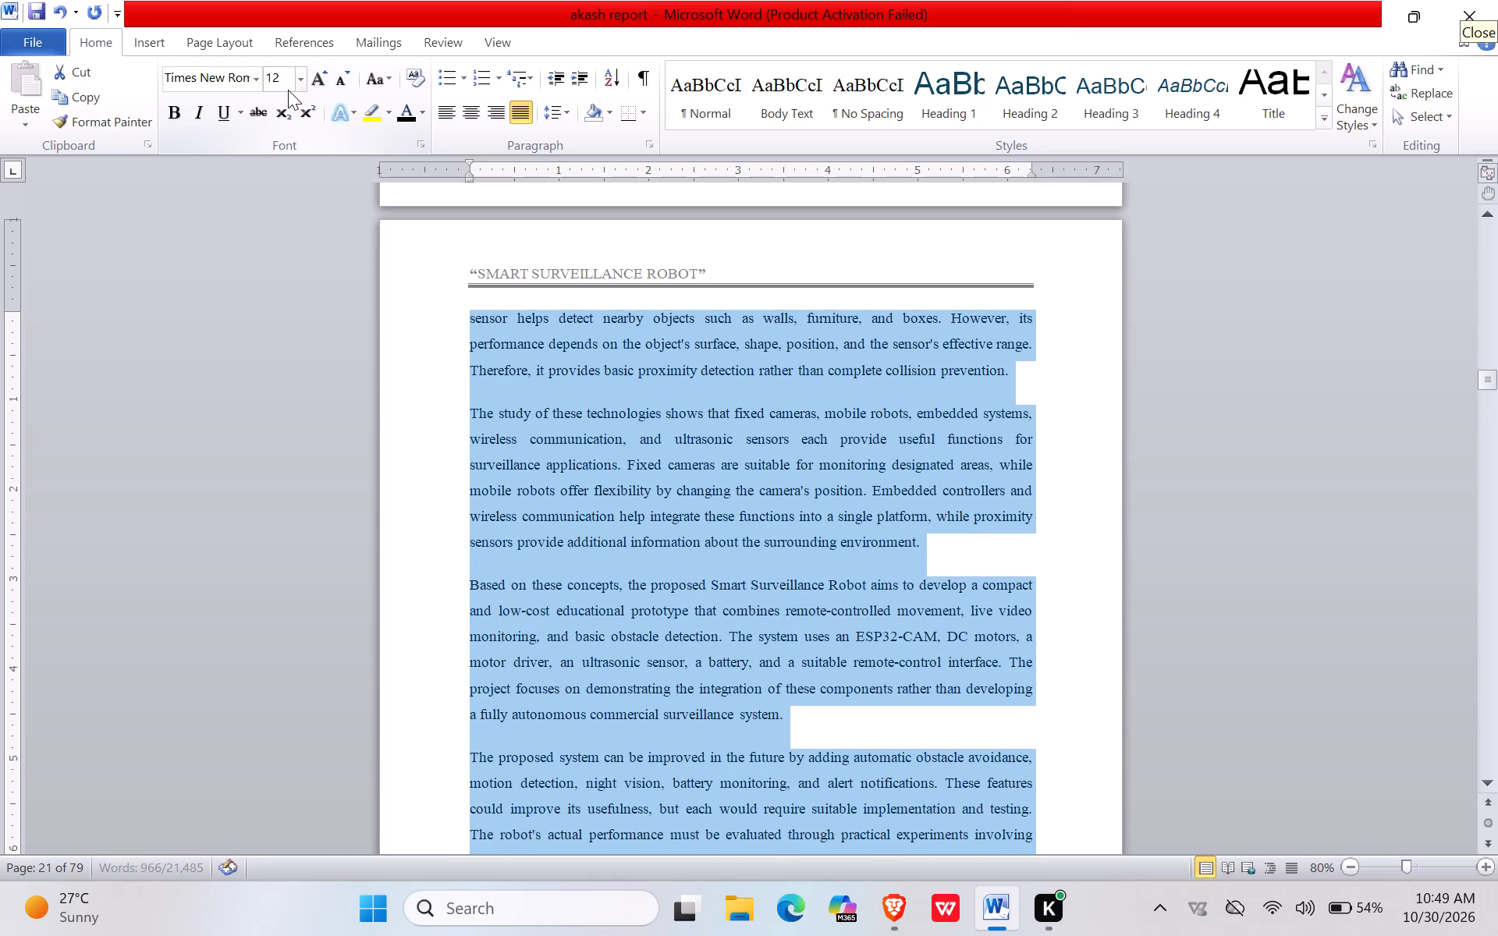
left_click(552, 114)
left_click(473, 190)
Enlarge the "CHAPTER 2" and "LITERATURE SURVEY" headings to 14 pt and centre them.
scroll(552, 435, "up", 4)
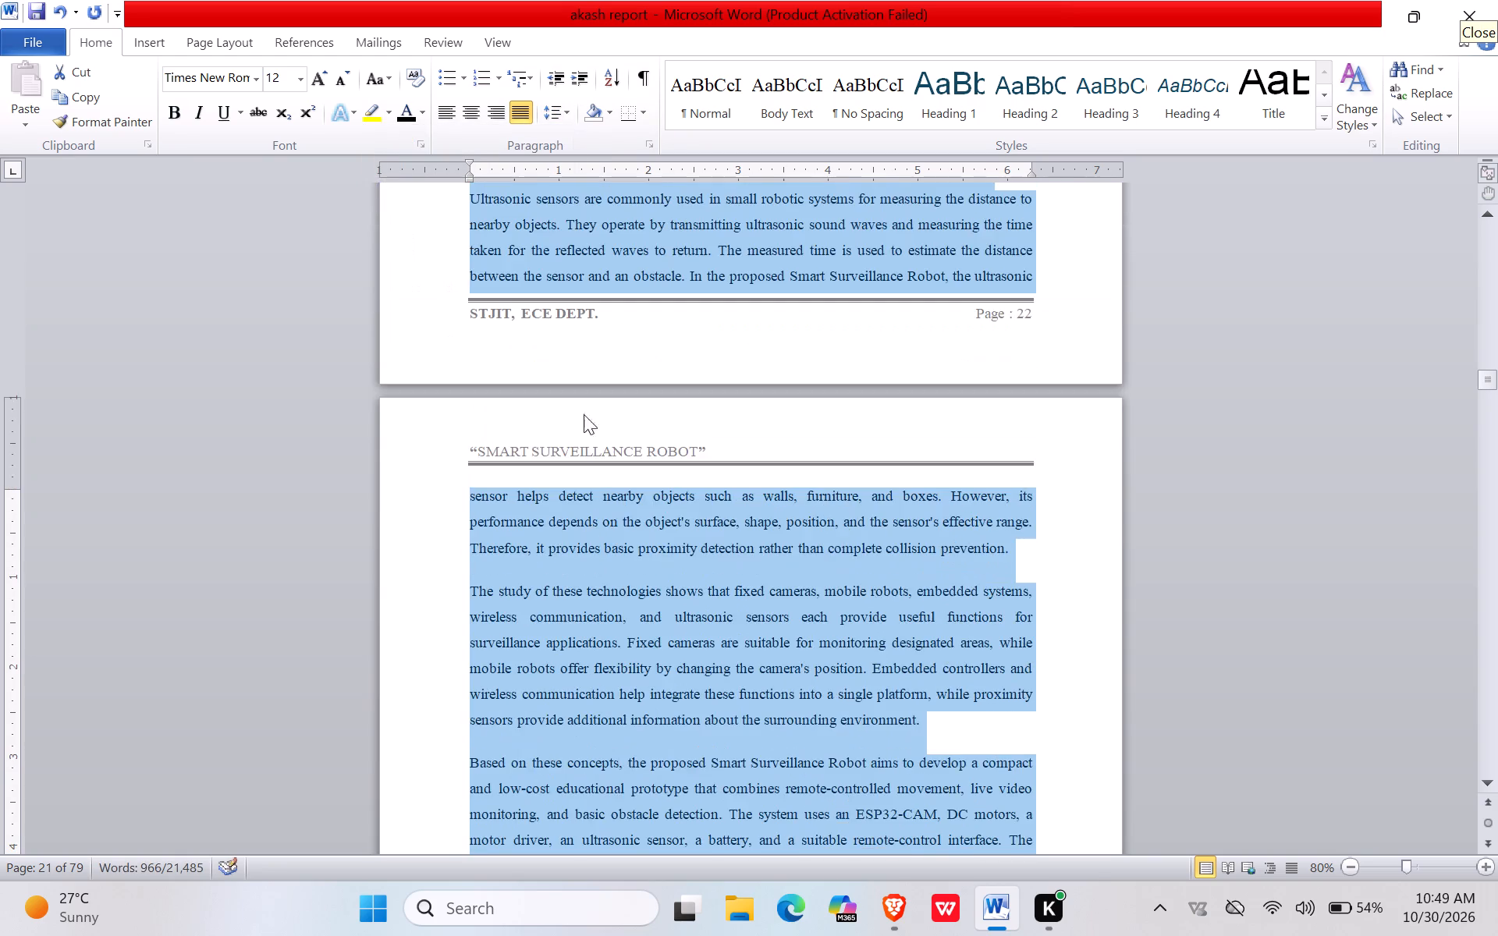
scroll(652, 407, "up", 20)
scroll(652, 407, "up", 10)
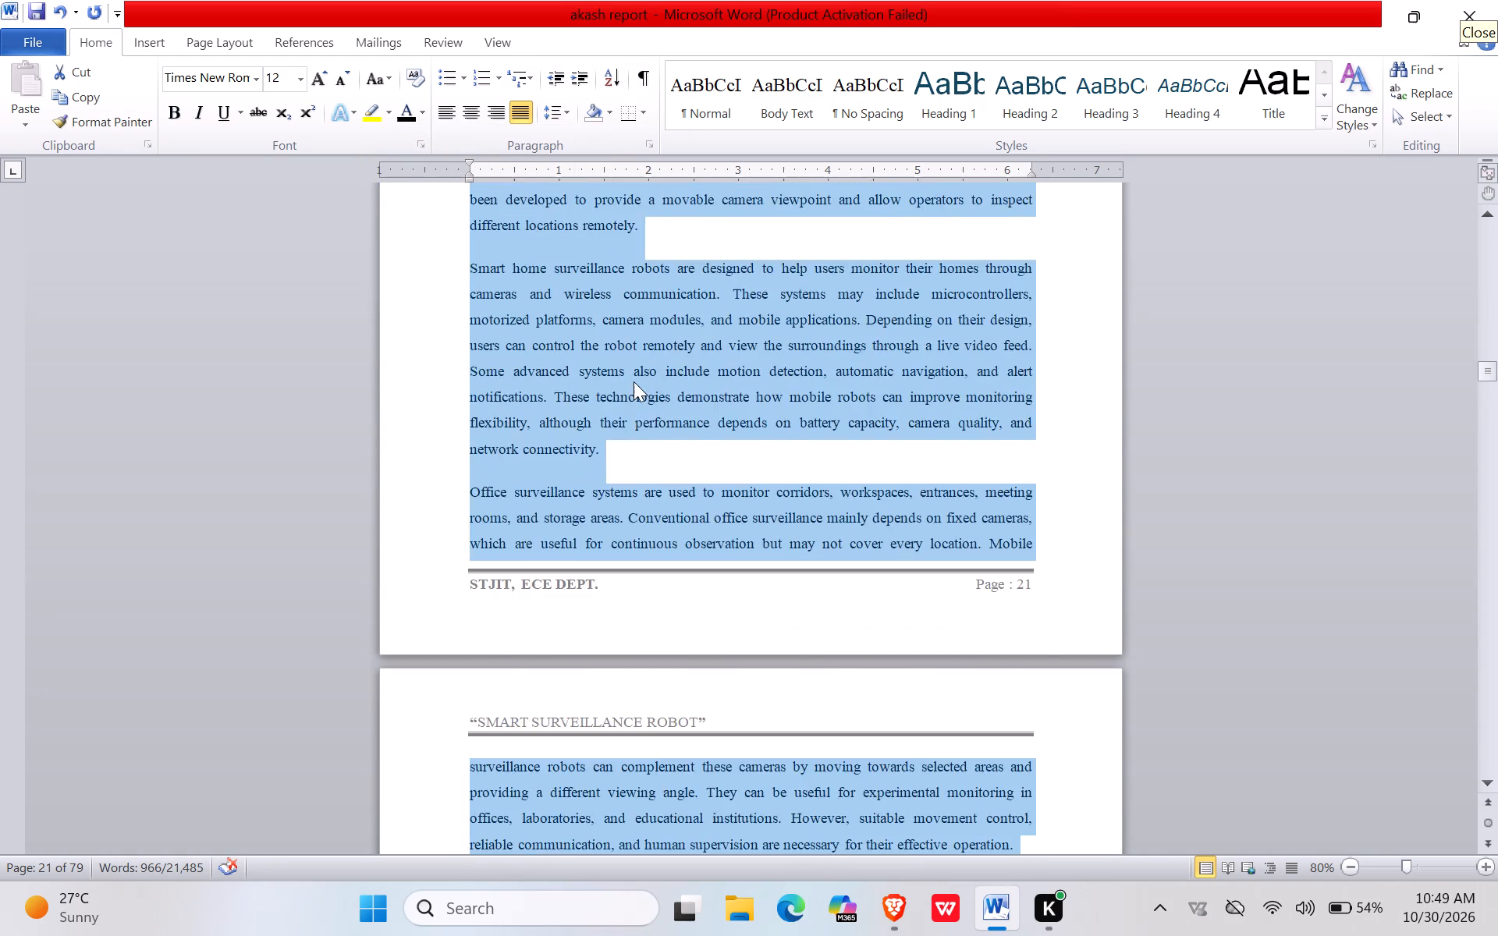
scroll(634, 381, "up", 15)
left_click(595, 406)
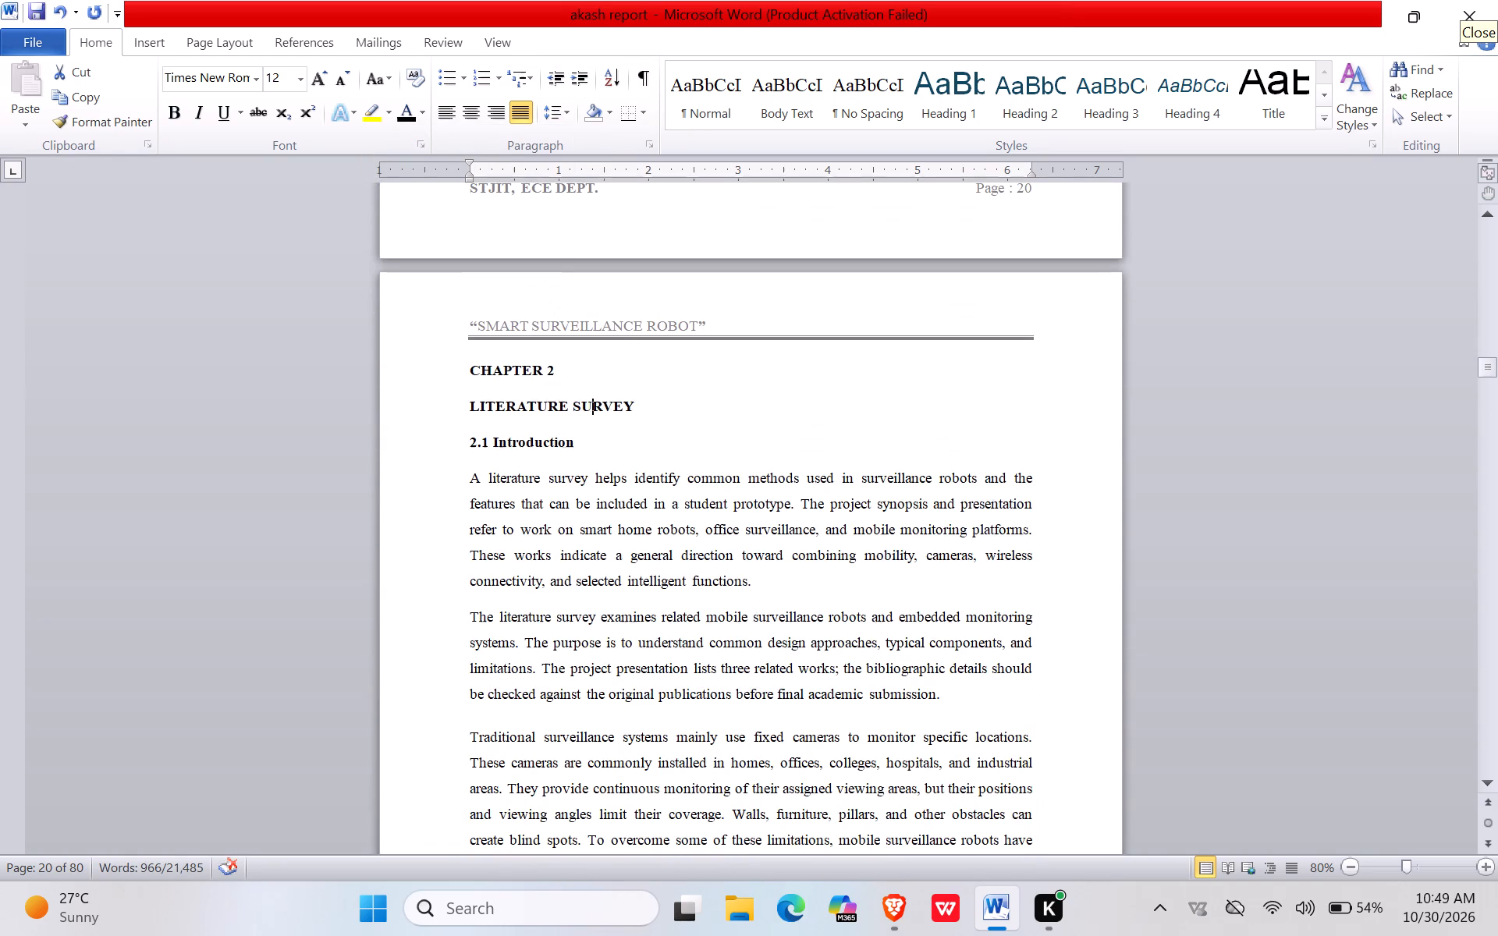
left_click_drag(639, 406, 484, 378)
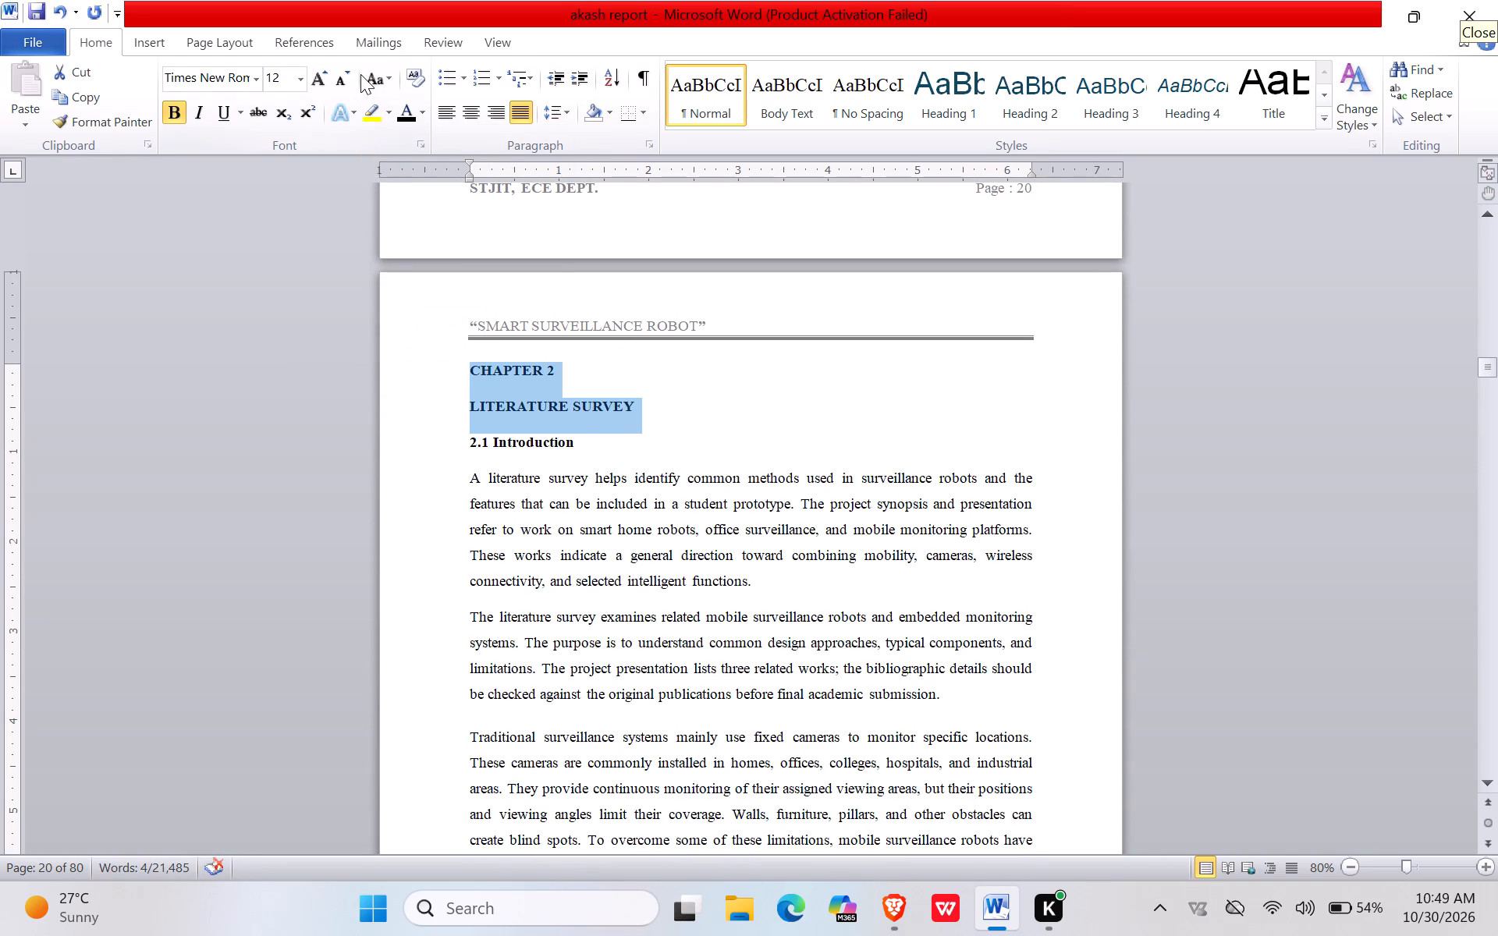
left_click(343, 73)
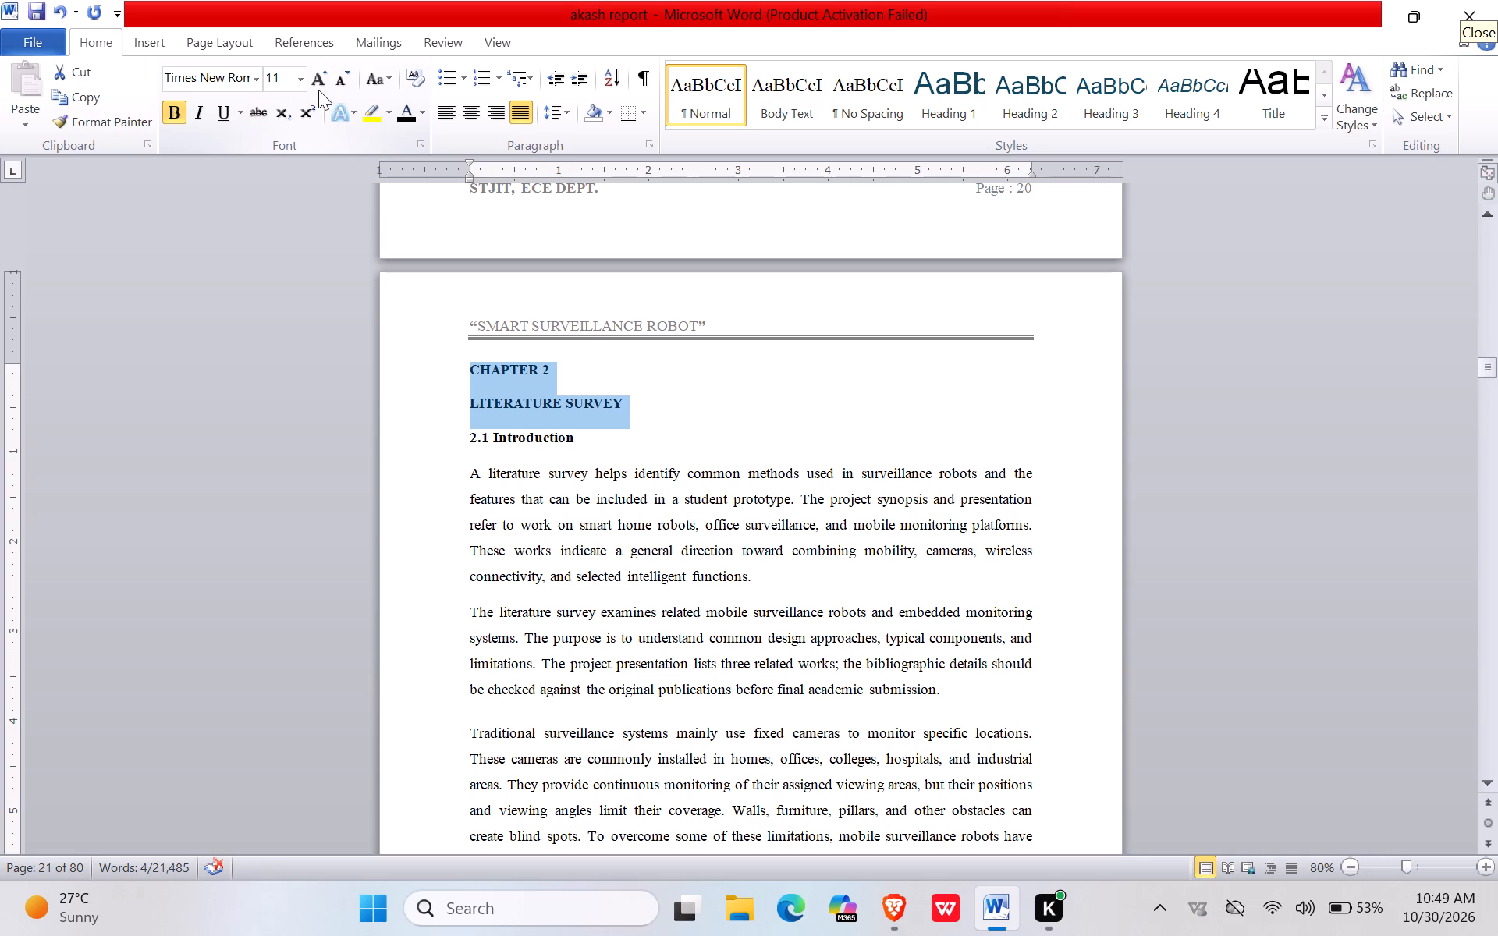
double_click(325, 83)
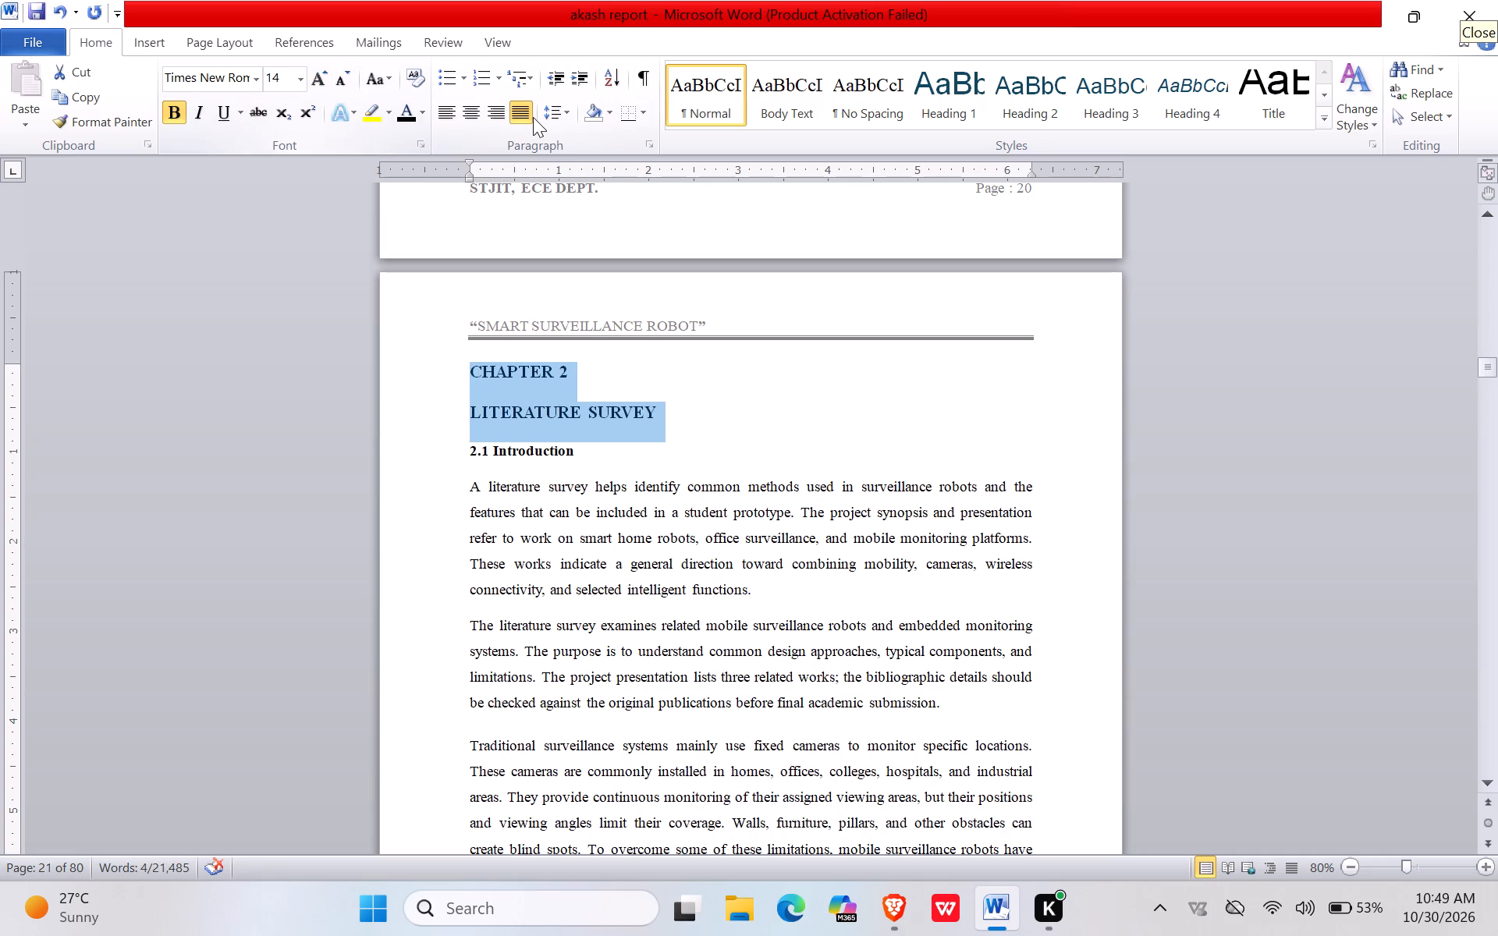
left_click(480, 112)
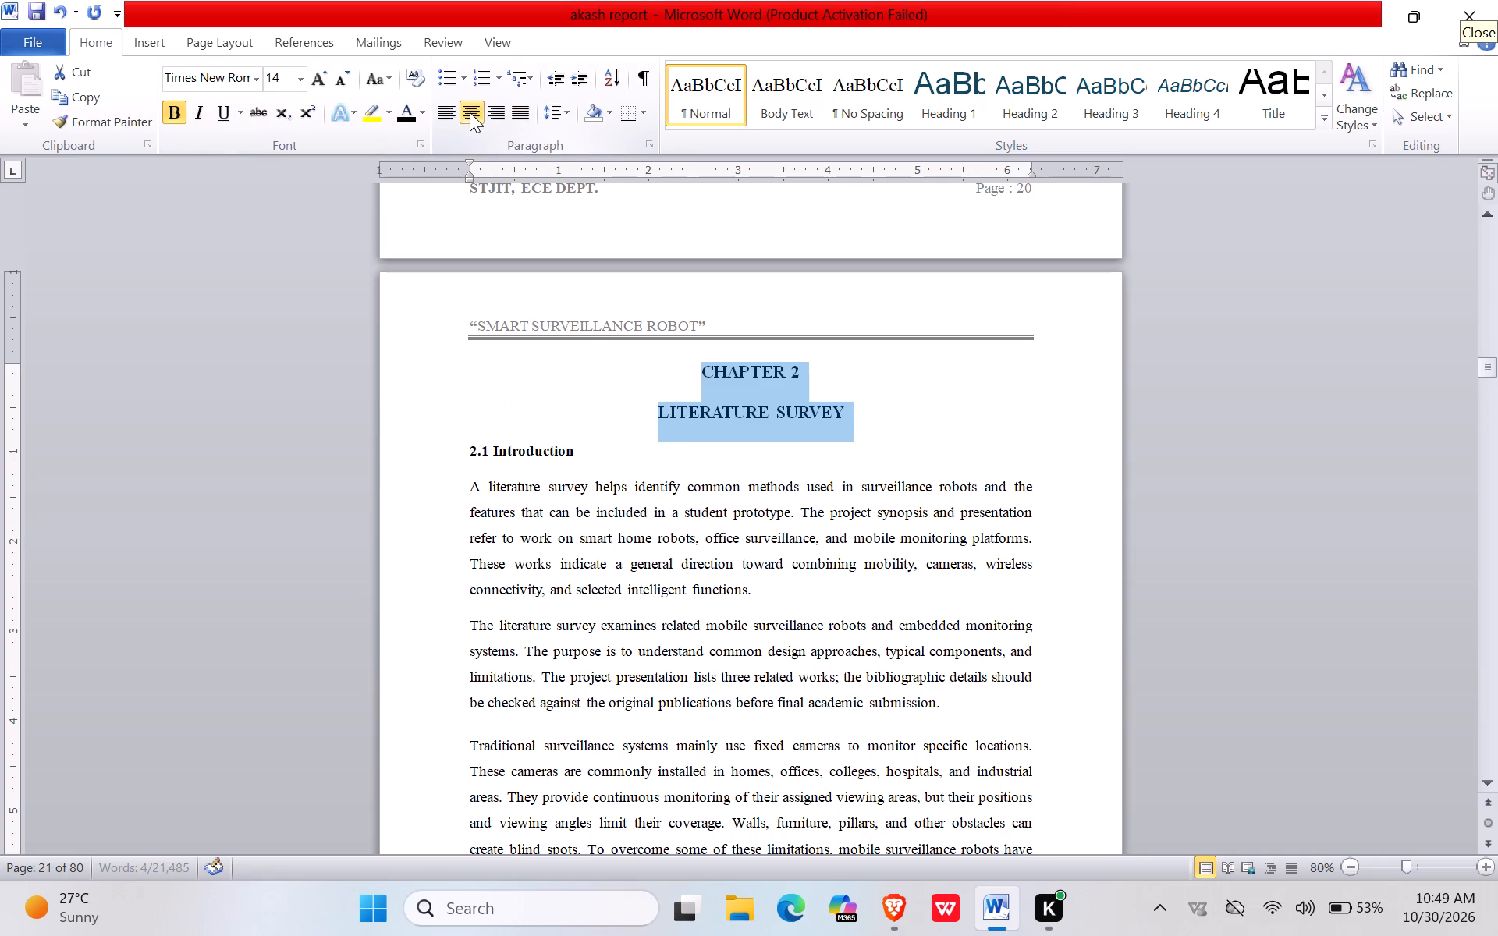
Enlarge the "CHAPTER 2" heading to 16 pt, align it left, and apply 1.5 line spacing.
left_click(717, 373)
left_click_drag(685, 368, 822, 363)
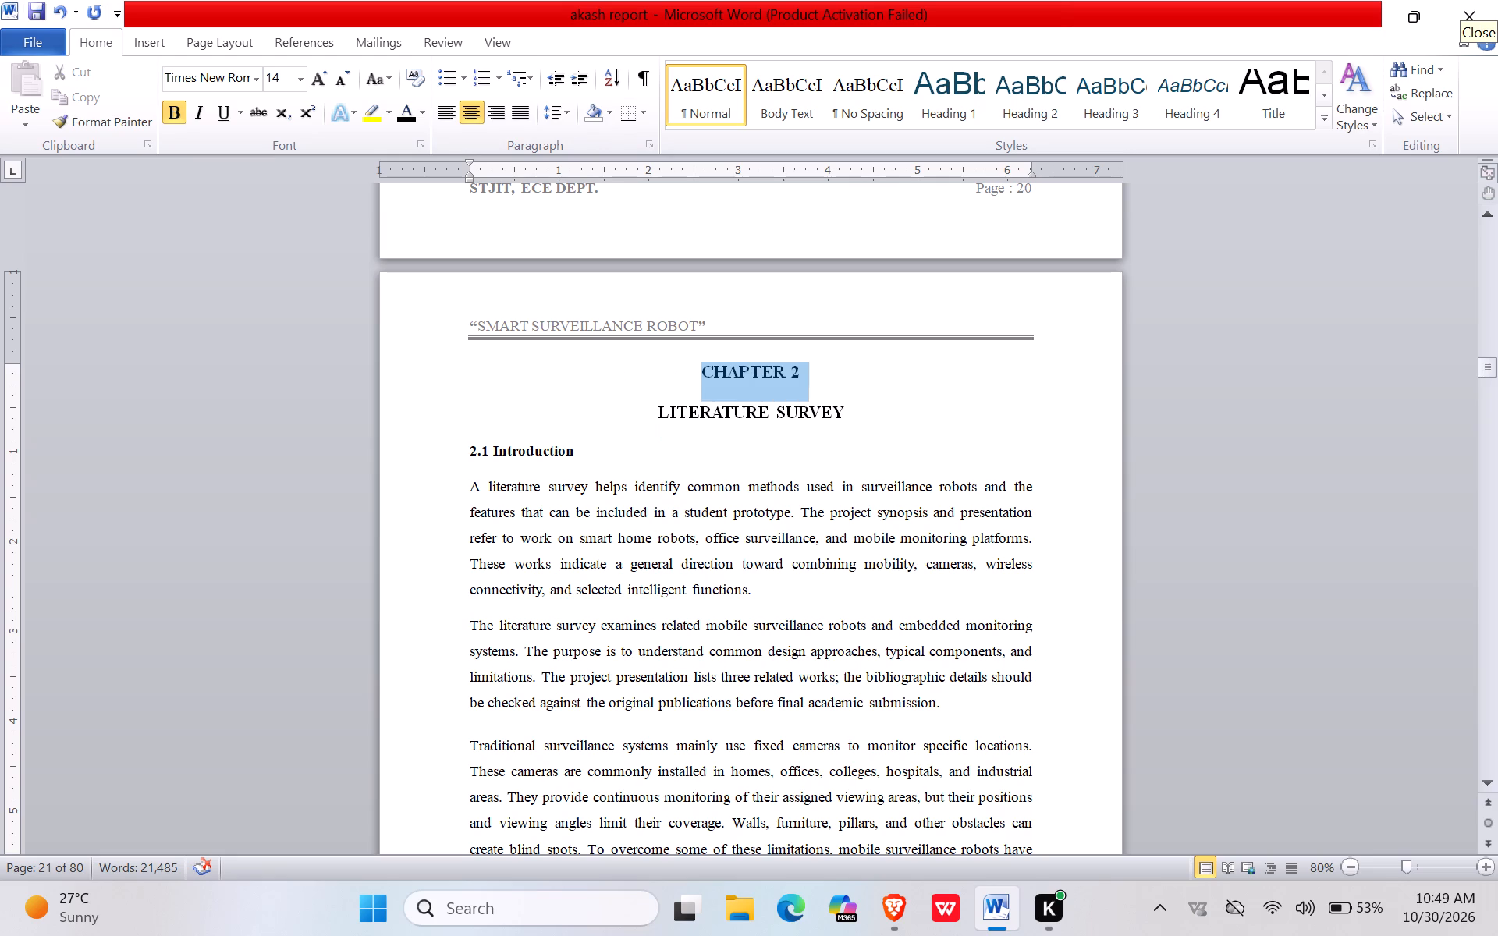
left_click_drag(822, 363, 843, 362)
left_click(318, 70)
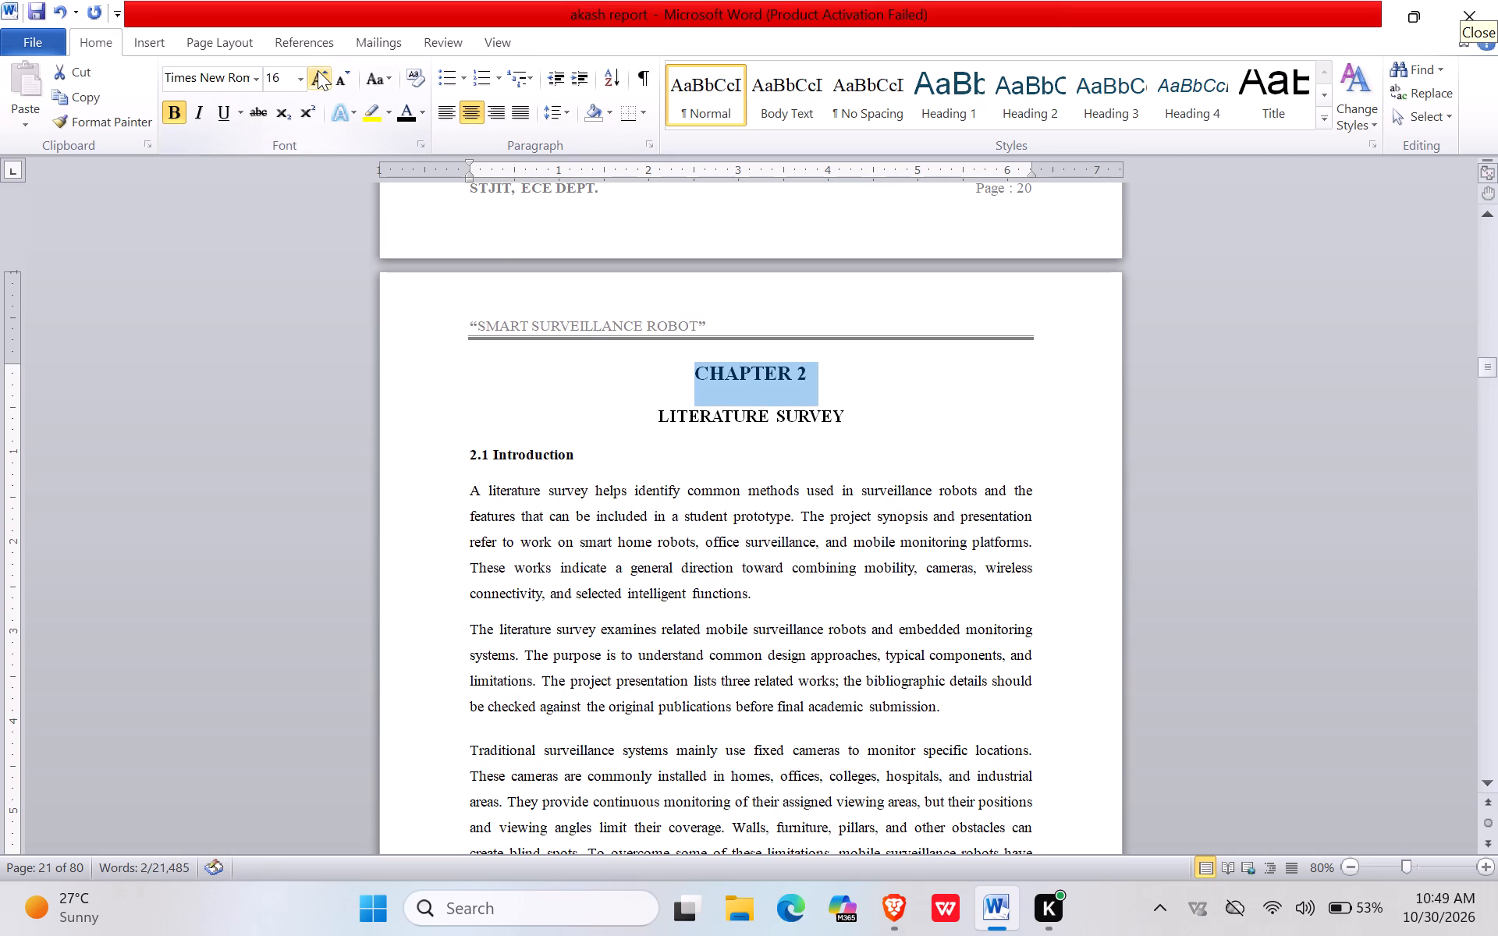
left_click(445, 116)
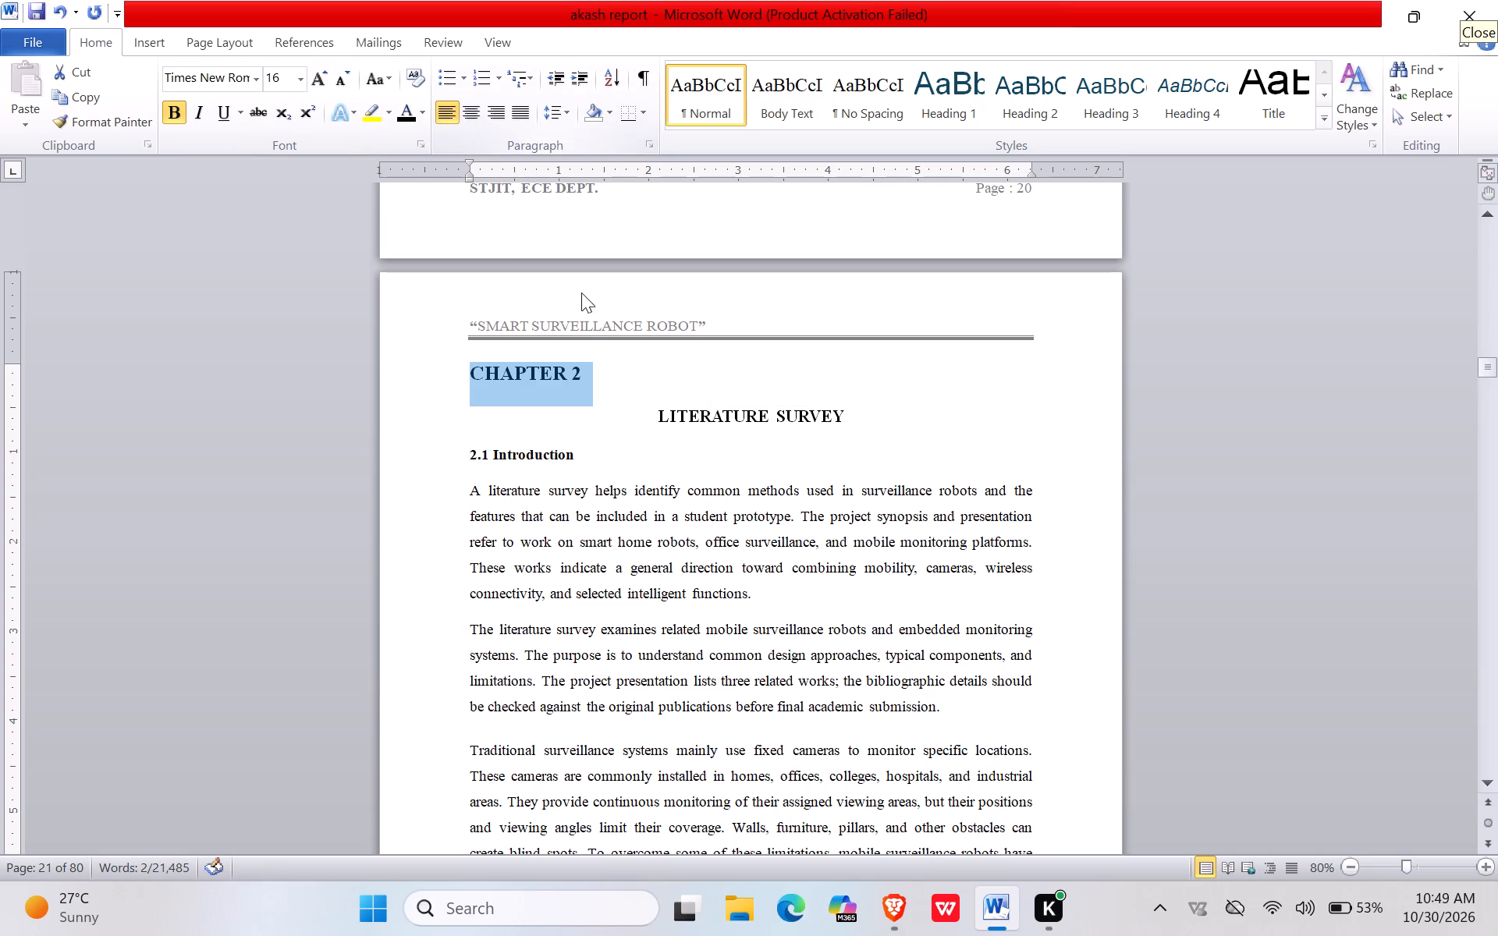
left_click(552, 120)
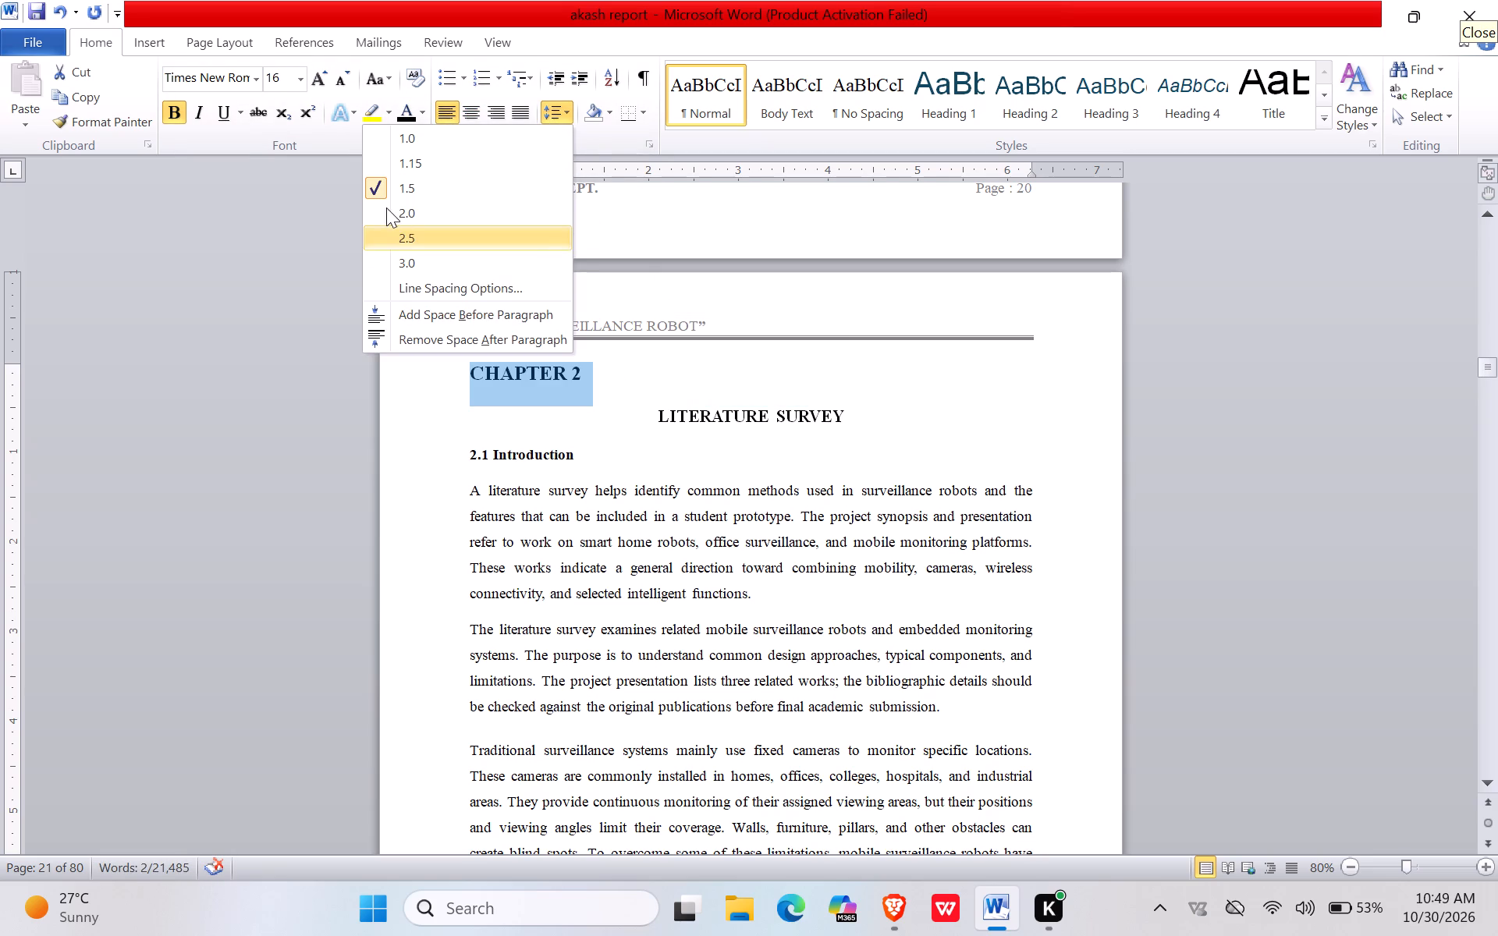
left_click(393, 187)
Apply 1.5 line spacing to the "LITERATURE SURVEY" title, the "2.1 Introduction" heading and the section's first two paragraphs.
left_click(708, 403)
left_click(705, 417)
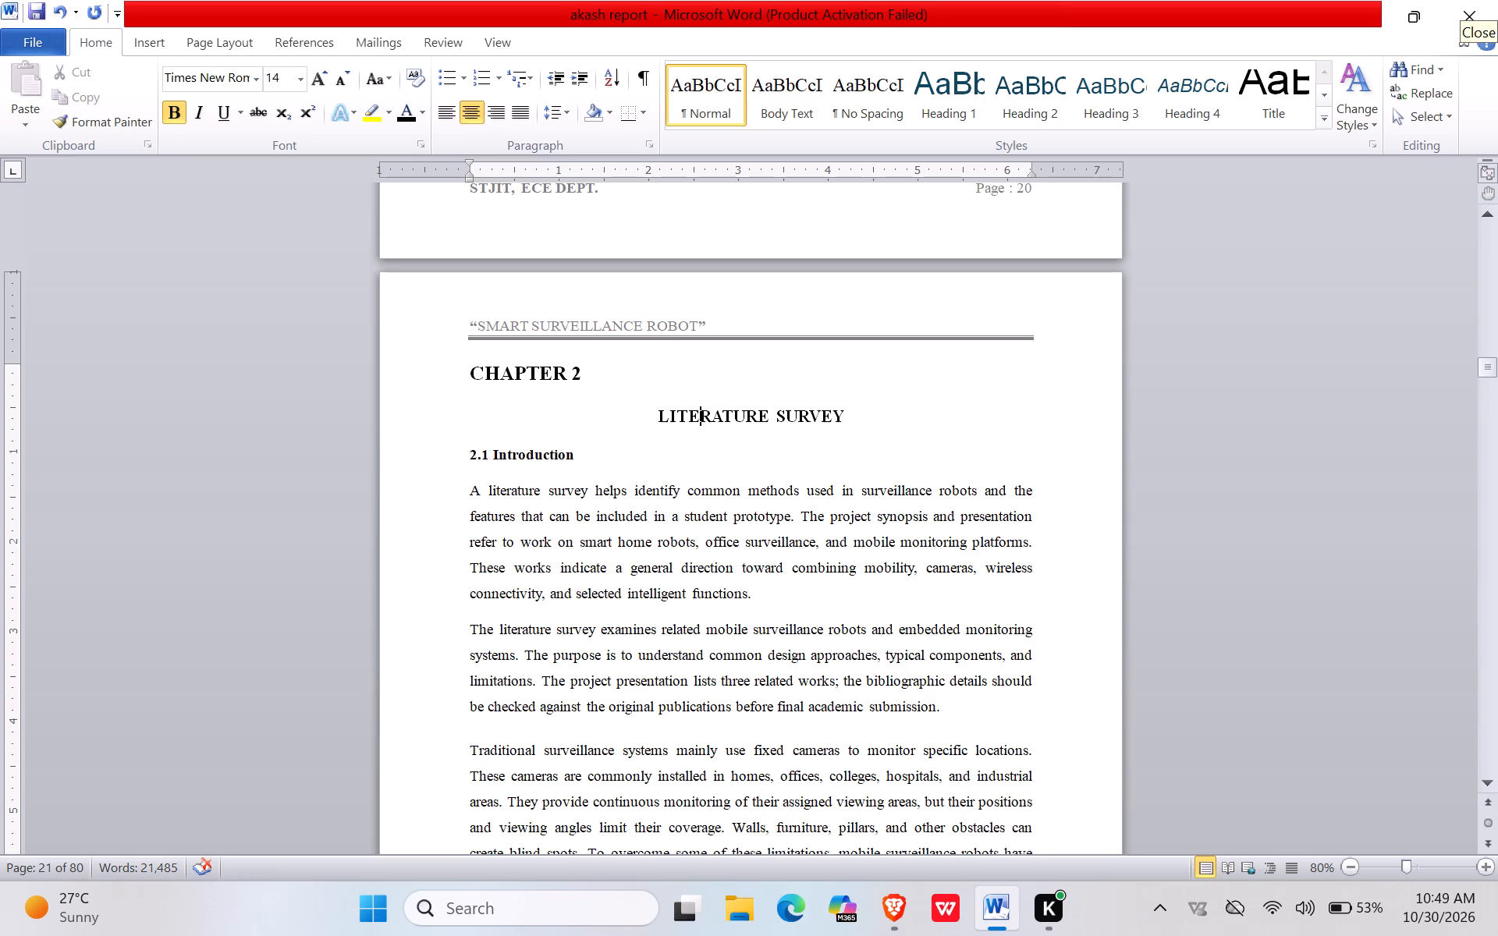
left_click(551, 106)
left_click(374, 183)
left_click_drag(468, 451, 740, 657)
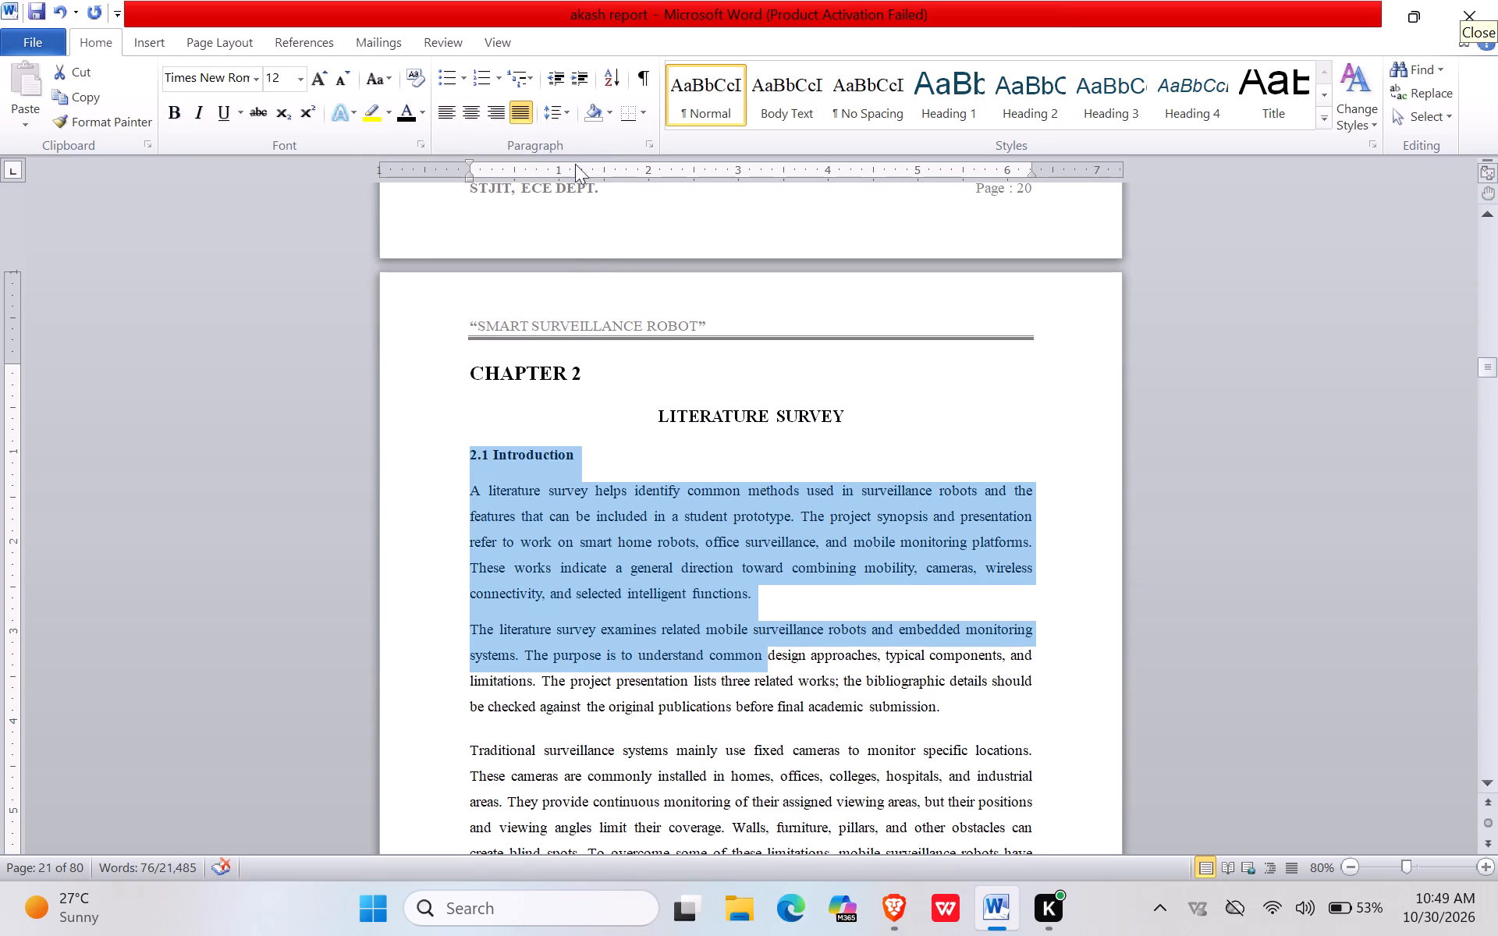
left_click(560, 108)
left_click(414, 186)
Delete the closing paragraphs of section 2.1, from the one starting "Ultrasonic sensors" through the "In conclusion" paragraph.
scroll(570, 583, "down", 3)
left_click(641, 604)
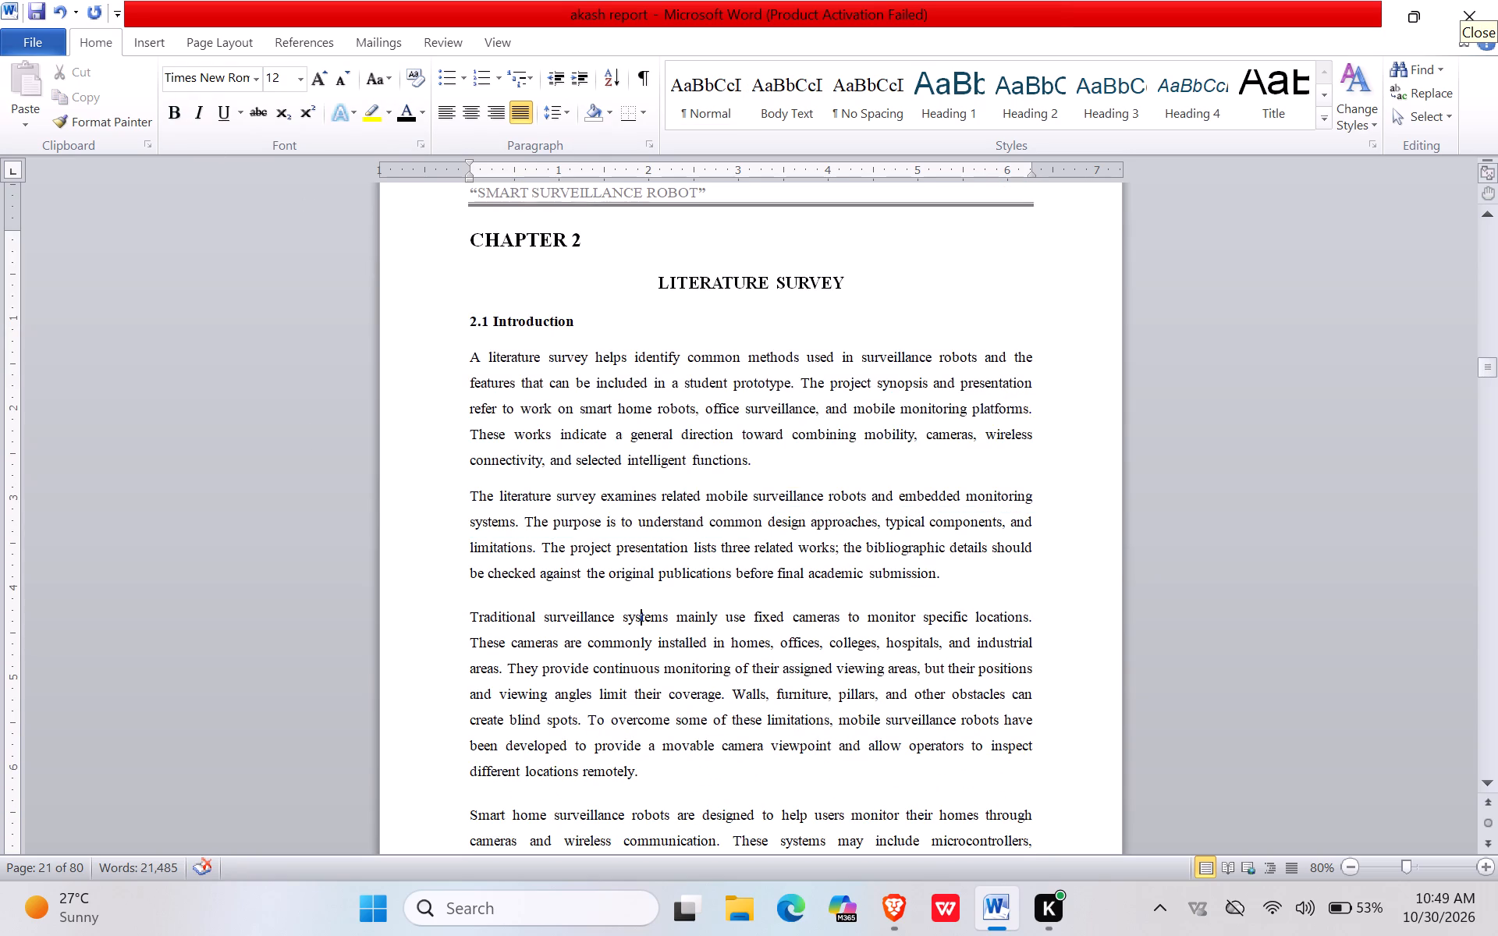
scroll(761, 450, "down", 4)
scroll(762, 449, "up", 5)
scroll(764, 447, "down", 18)
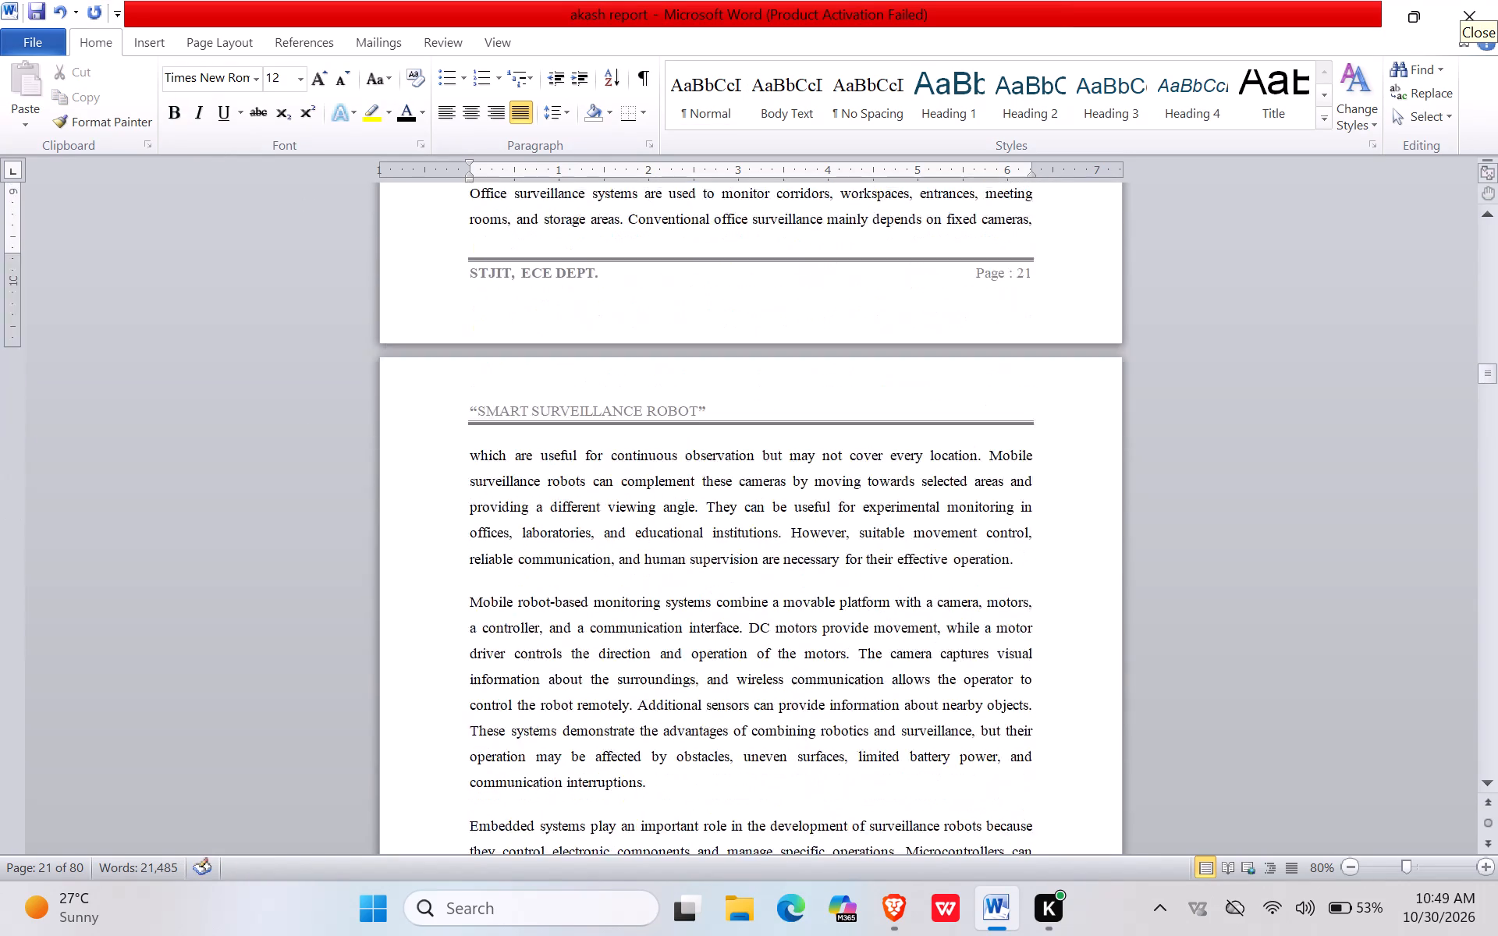
scroll(758, 492, "down", 20)
scroll(758, 492, "down", 11)
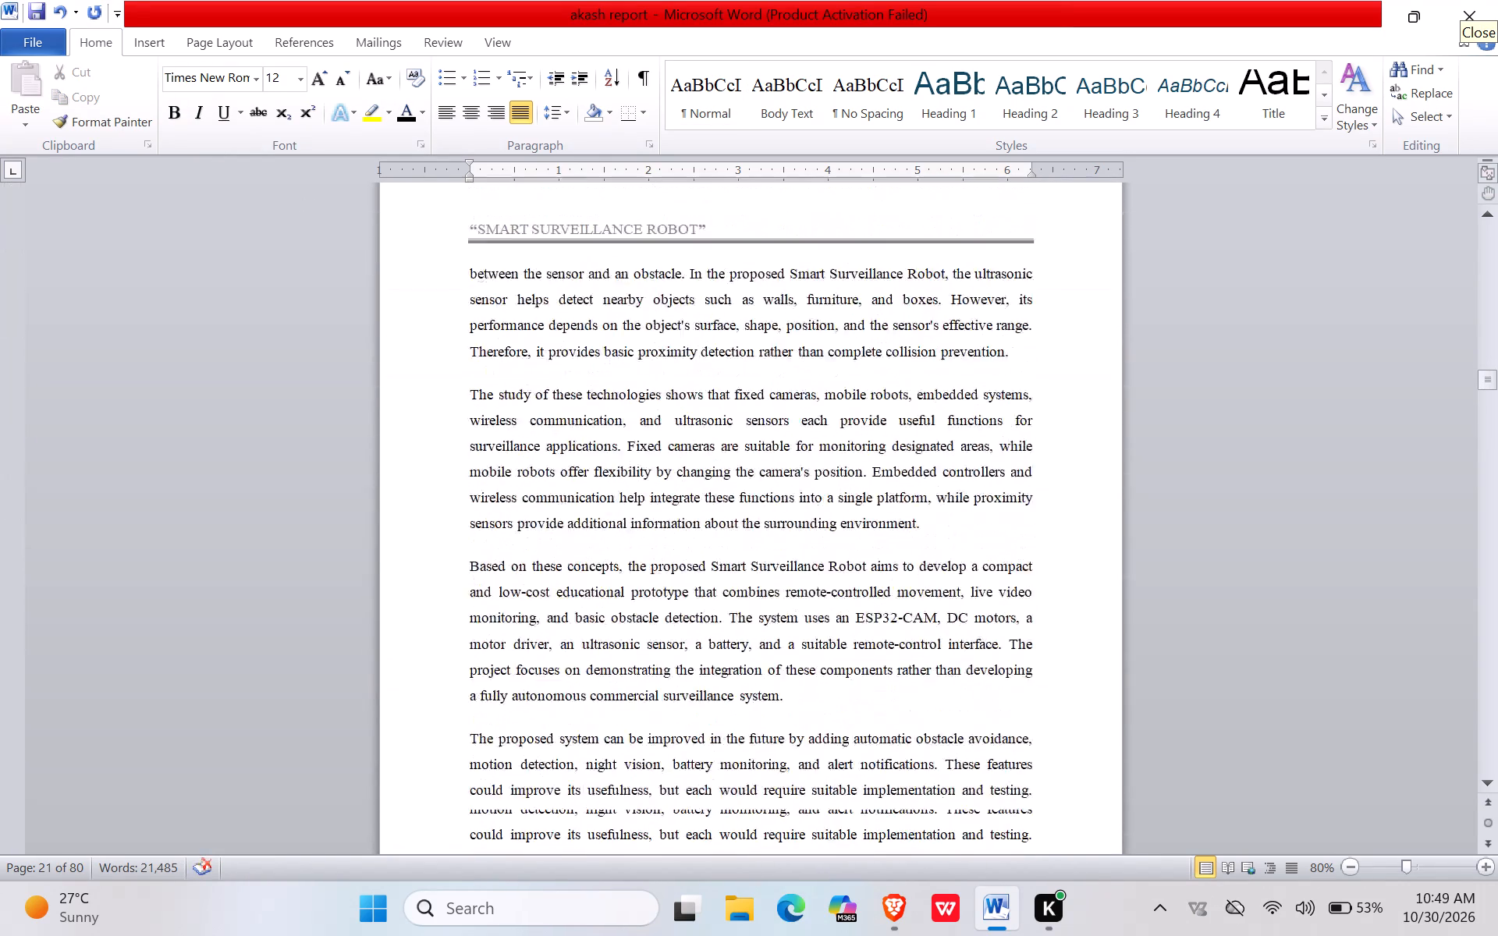
scroll(758, 492, "down", 11)
left_click_drag(782, 505, 755, 509)
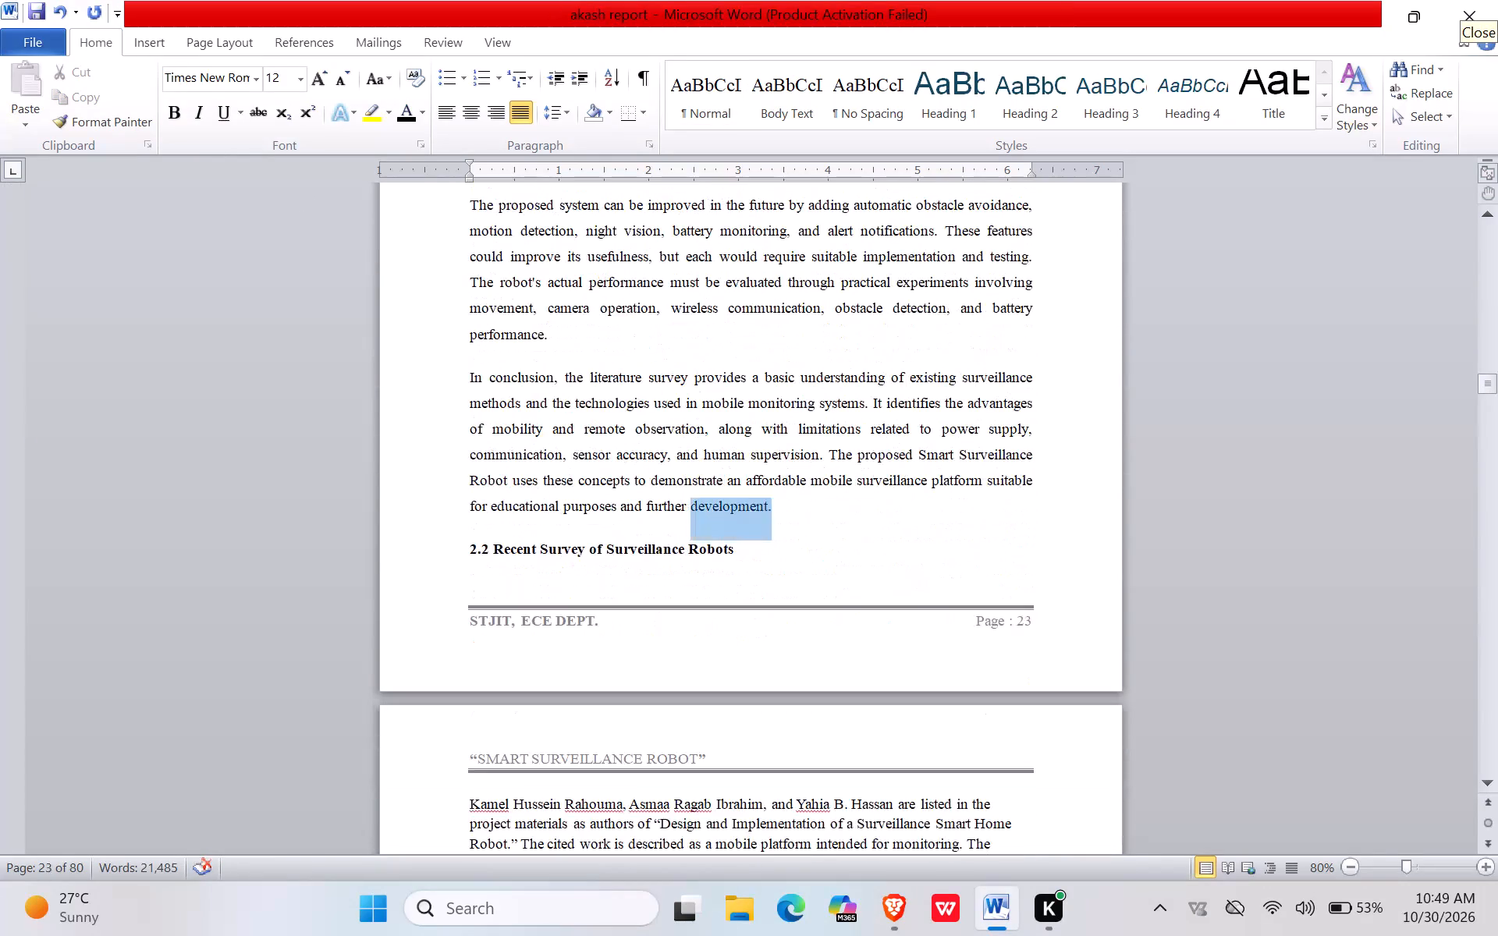
left_click_drag(755, 509, 414, 178)
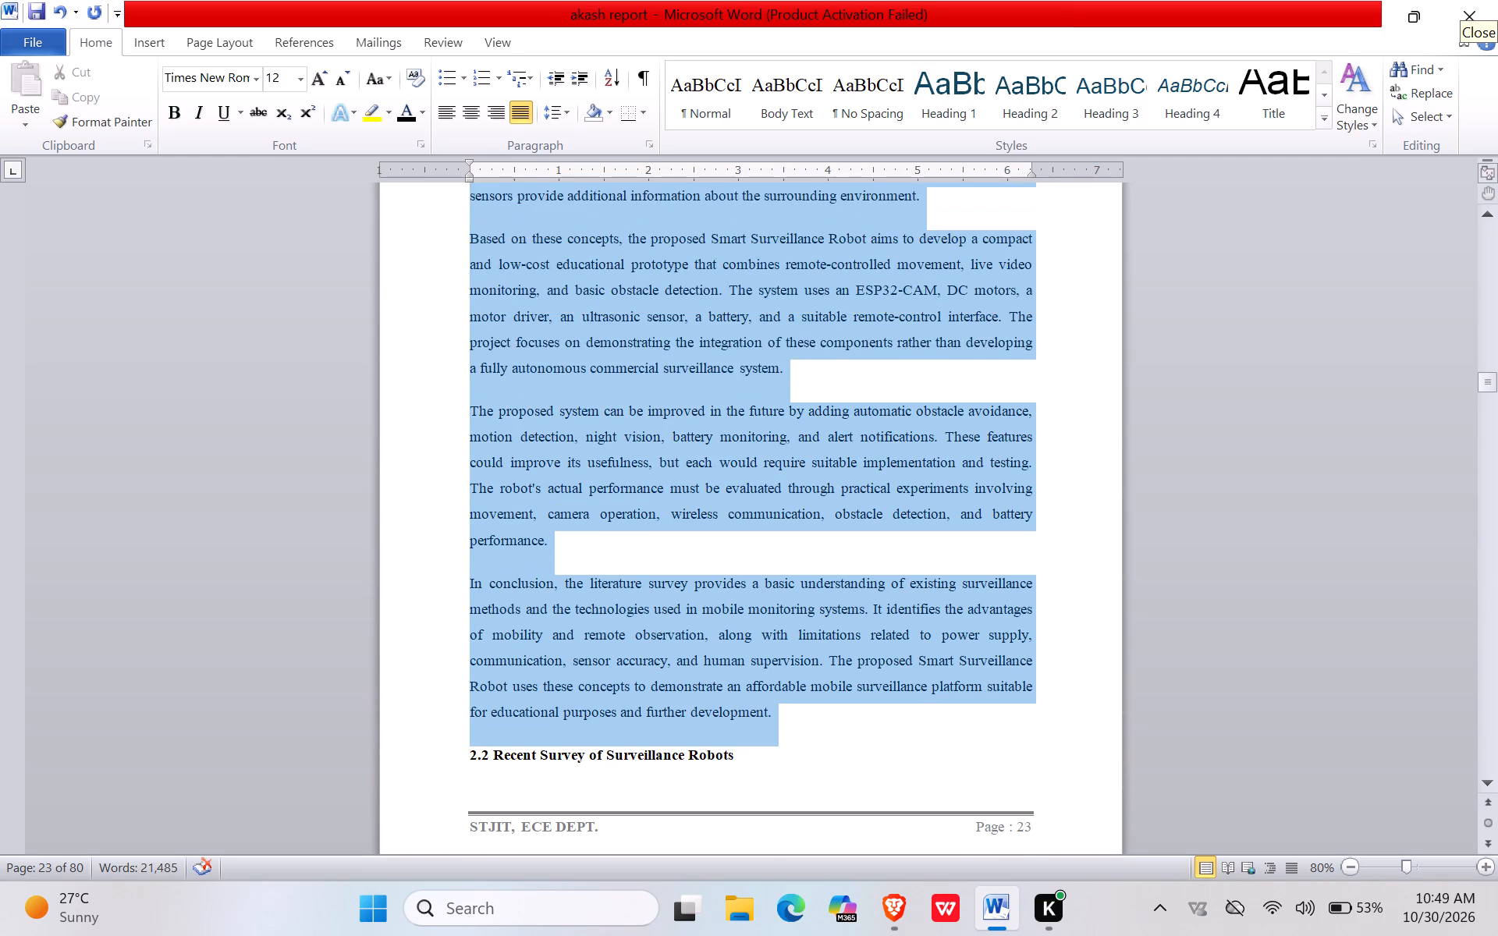
left_click_drag(414, 178, 469, 332)
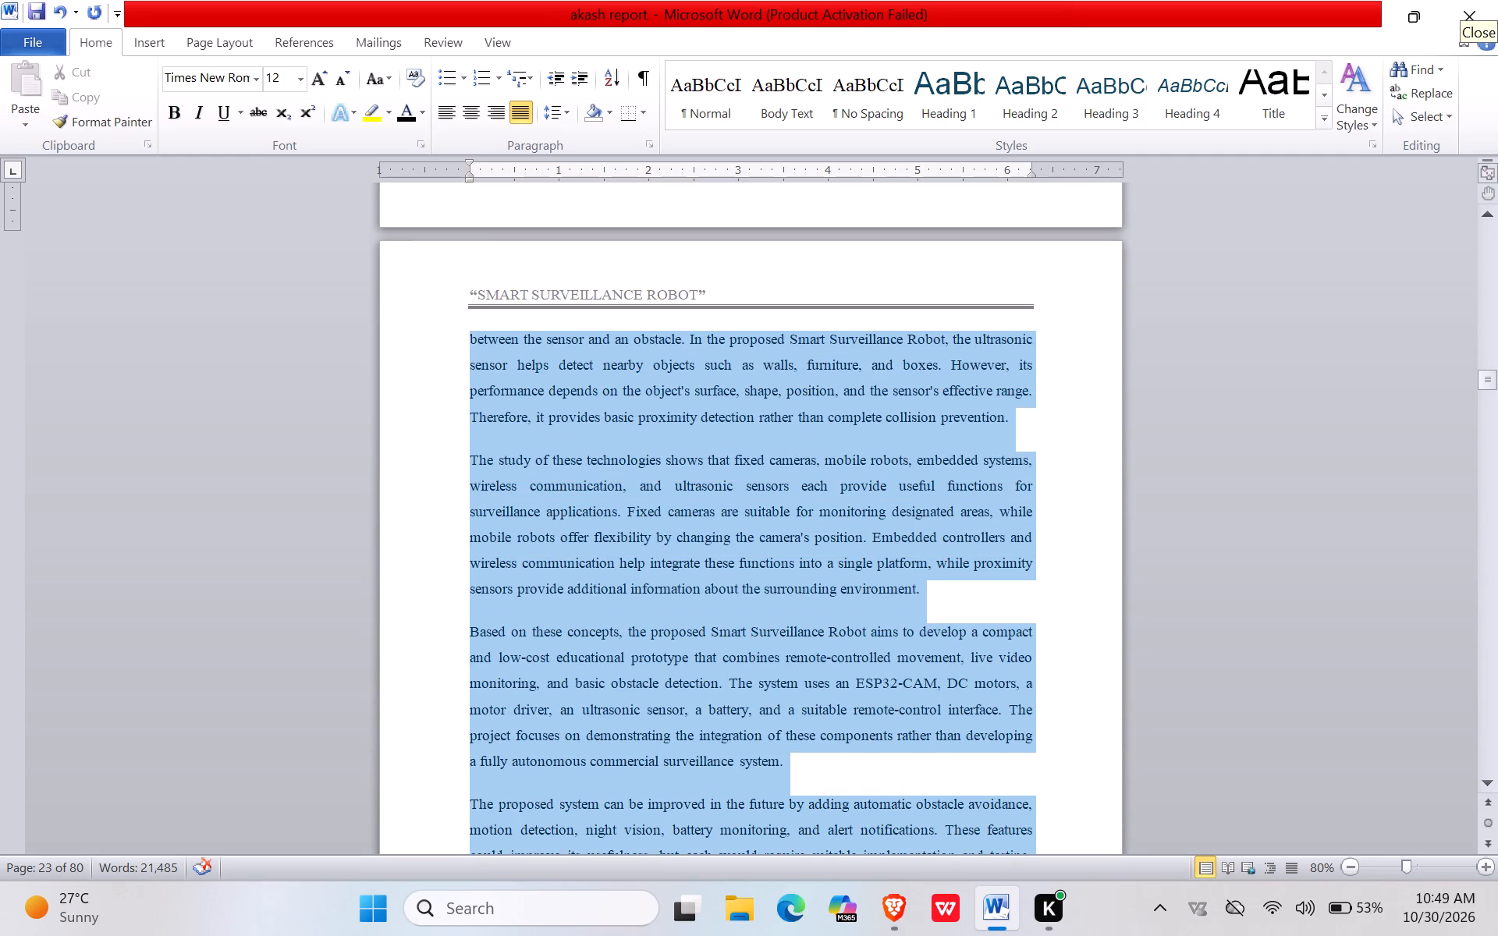
left_click_drag(469, 332, 500, 618)
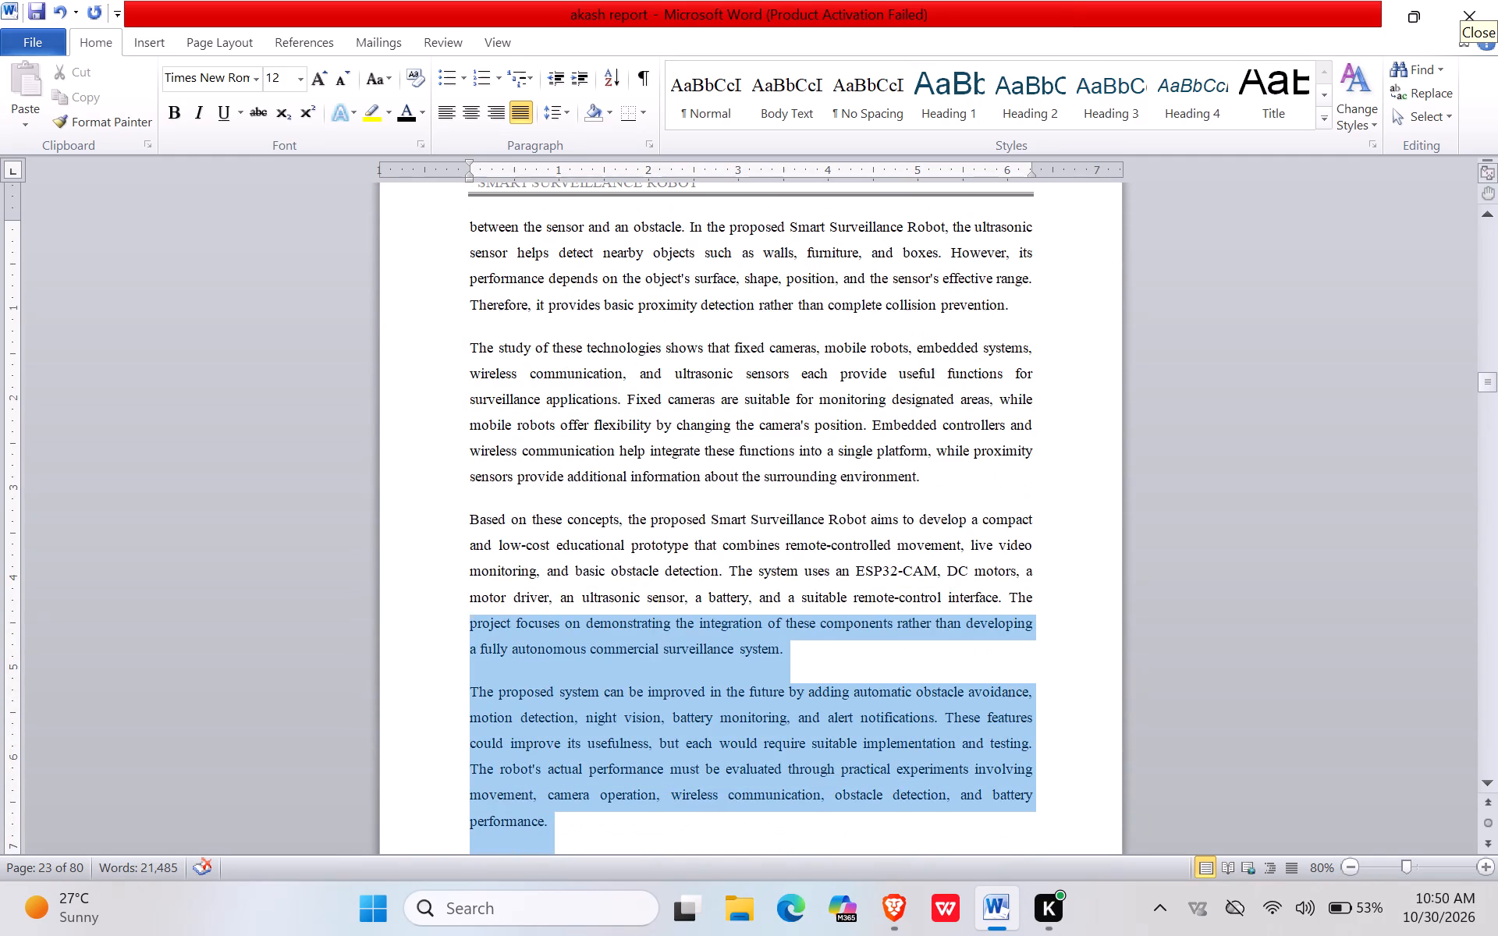
left_click_drag(500, 618, 448, 196)
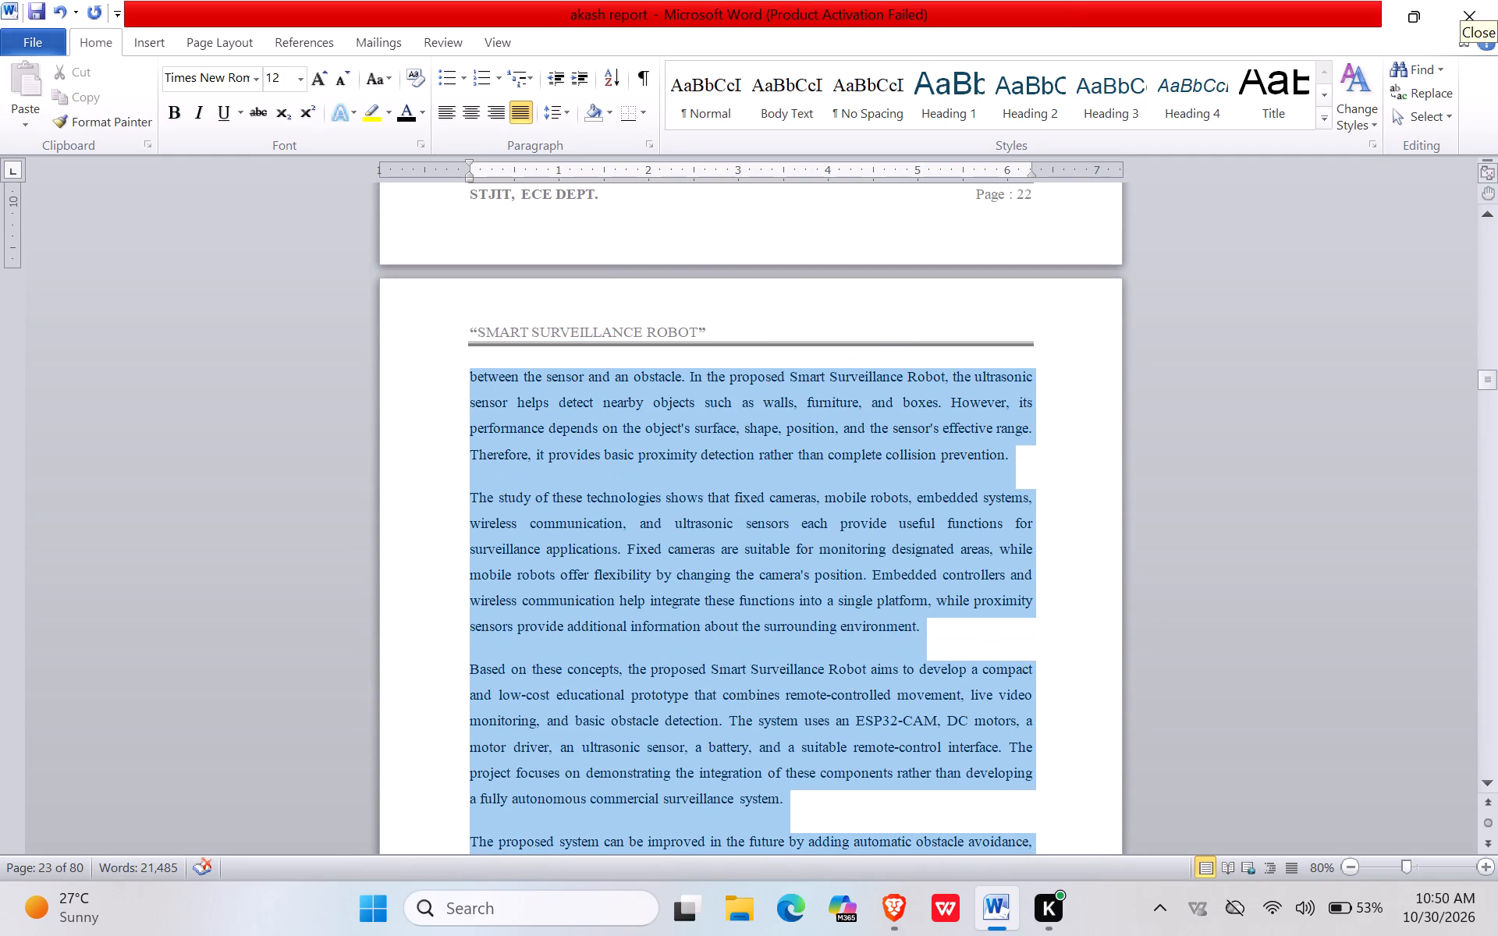
left_click_drag(448, 196, 459, 227)
scroll(553, 346, "up", 4)
key("BackSpace")
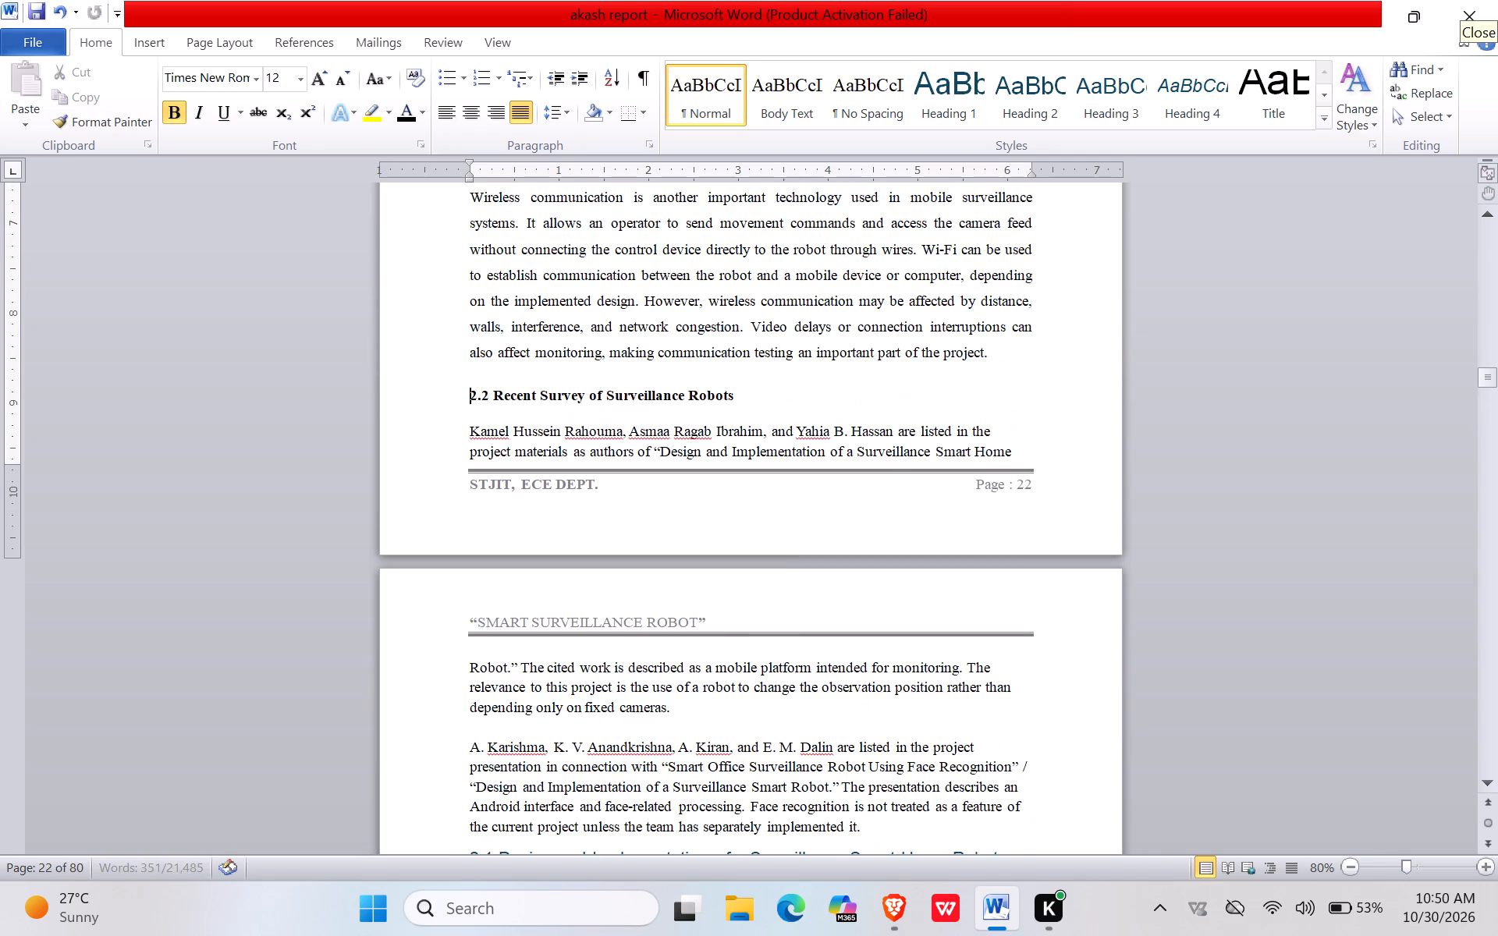
Insert two blank lines before the "2.2 Recent Survey of Surveillance Robots" heading to move it onto the next page.
key("Return")
key("Return")
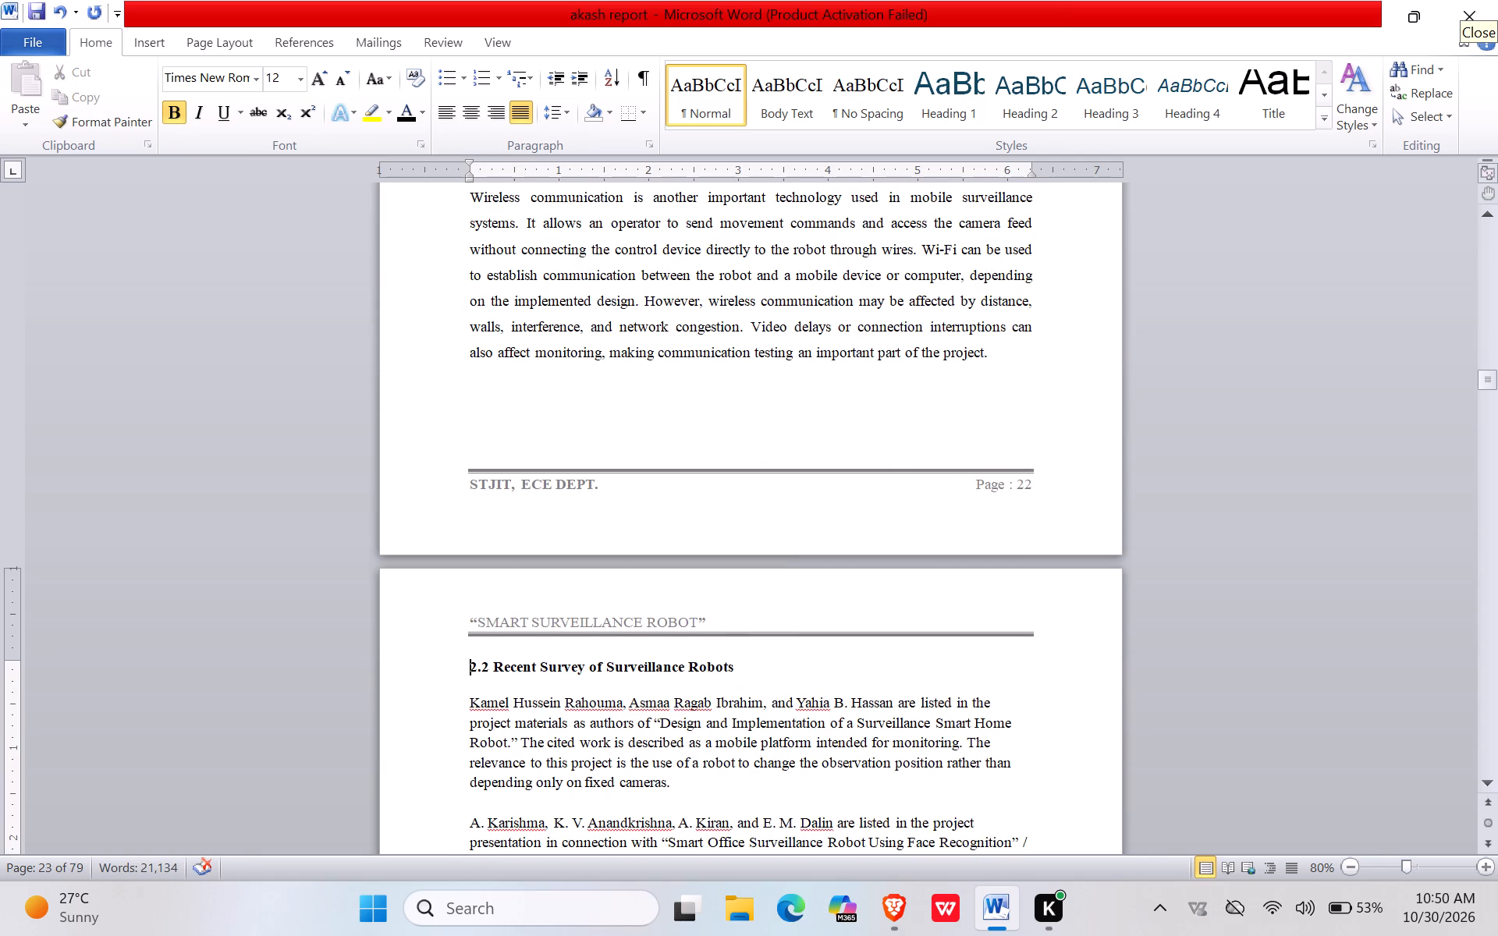
Justify the "2.2 Recent Survey of Surveillance Robots" heading and its two paragraphs, with 1.5 line spacing and black, non-bold text.
scroll(608, 437, "up", 20)
scroll(608, 437, "up", 4)
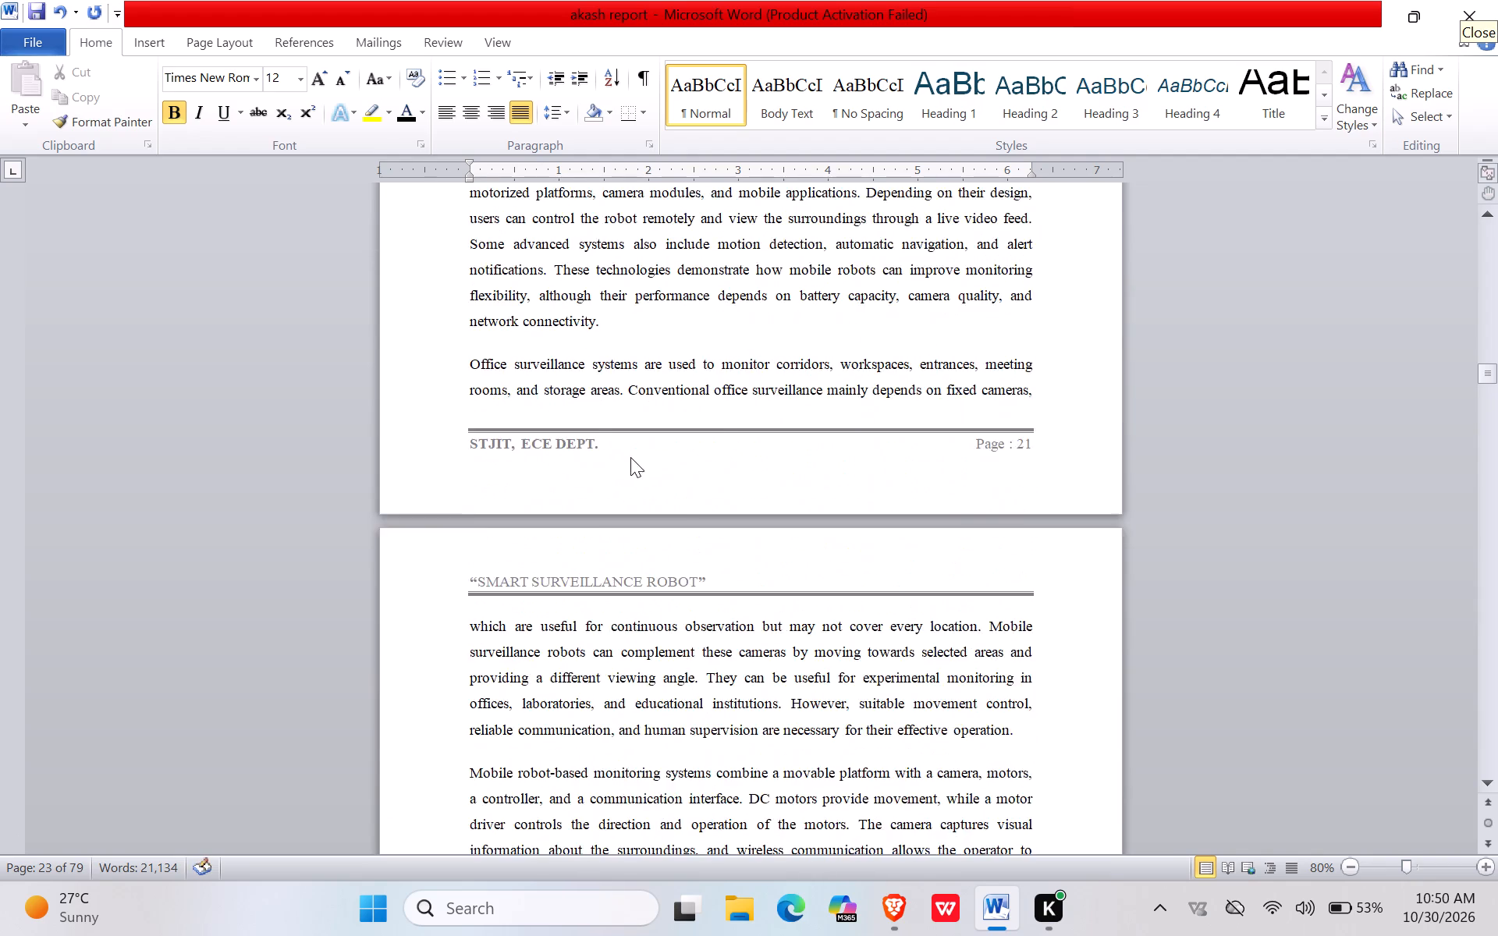
scroll(630, 457, "up", 16)
scroll(634, 459, "down", 16)
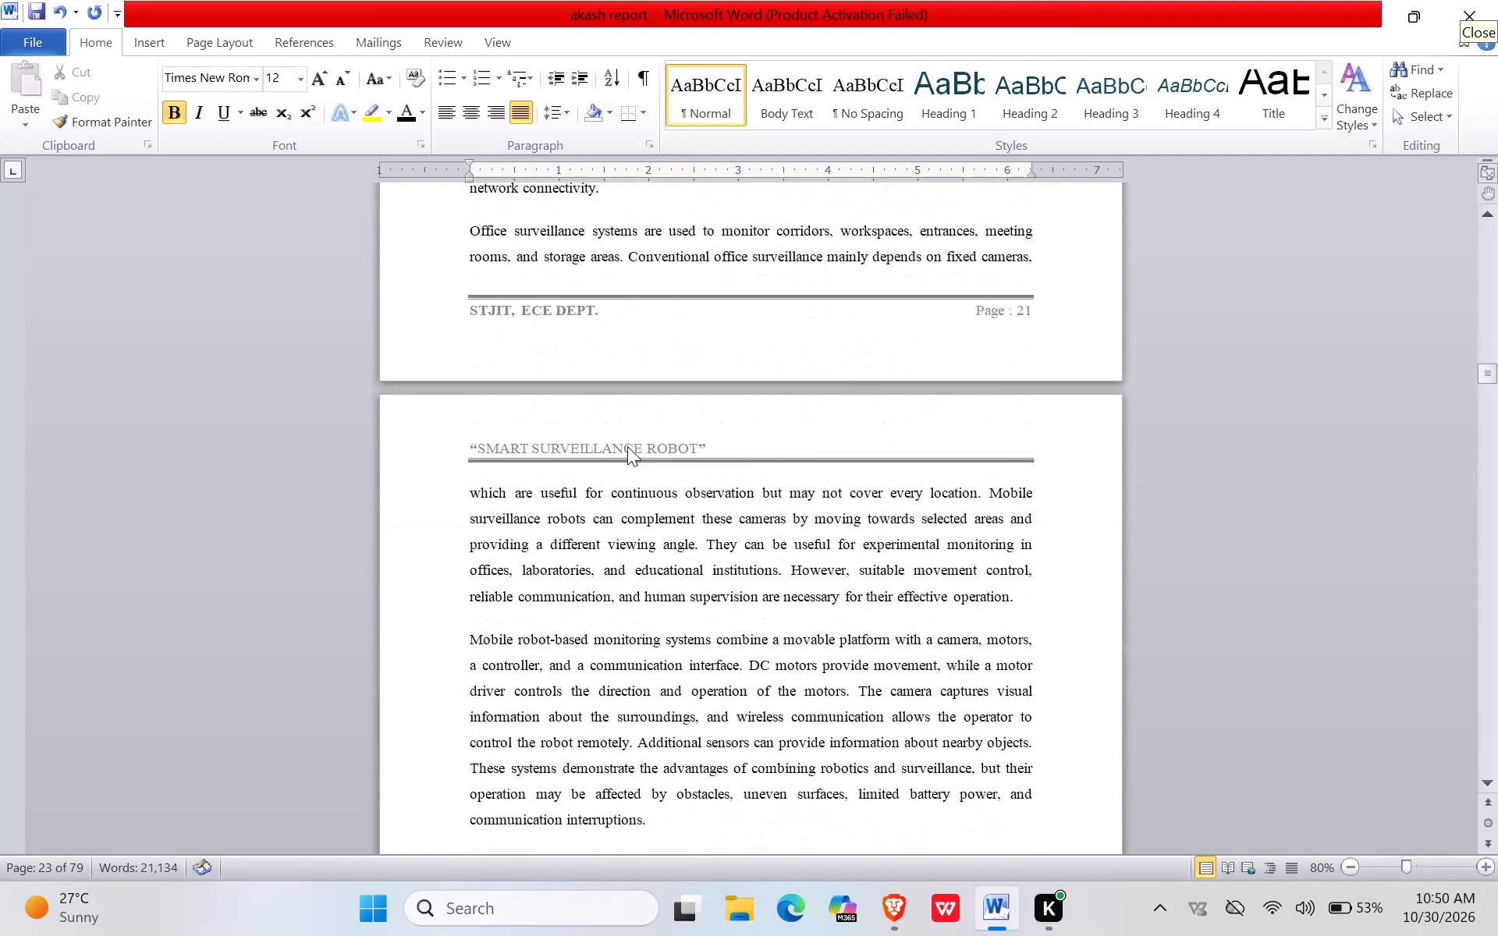
scroll(627, 446, "down", 20)
scroll(627, 446, "down", 8)
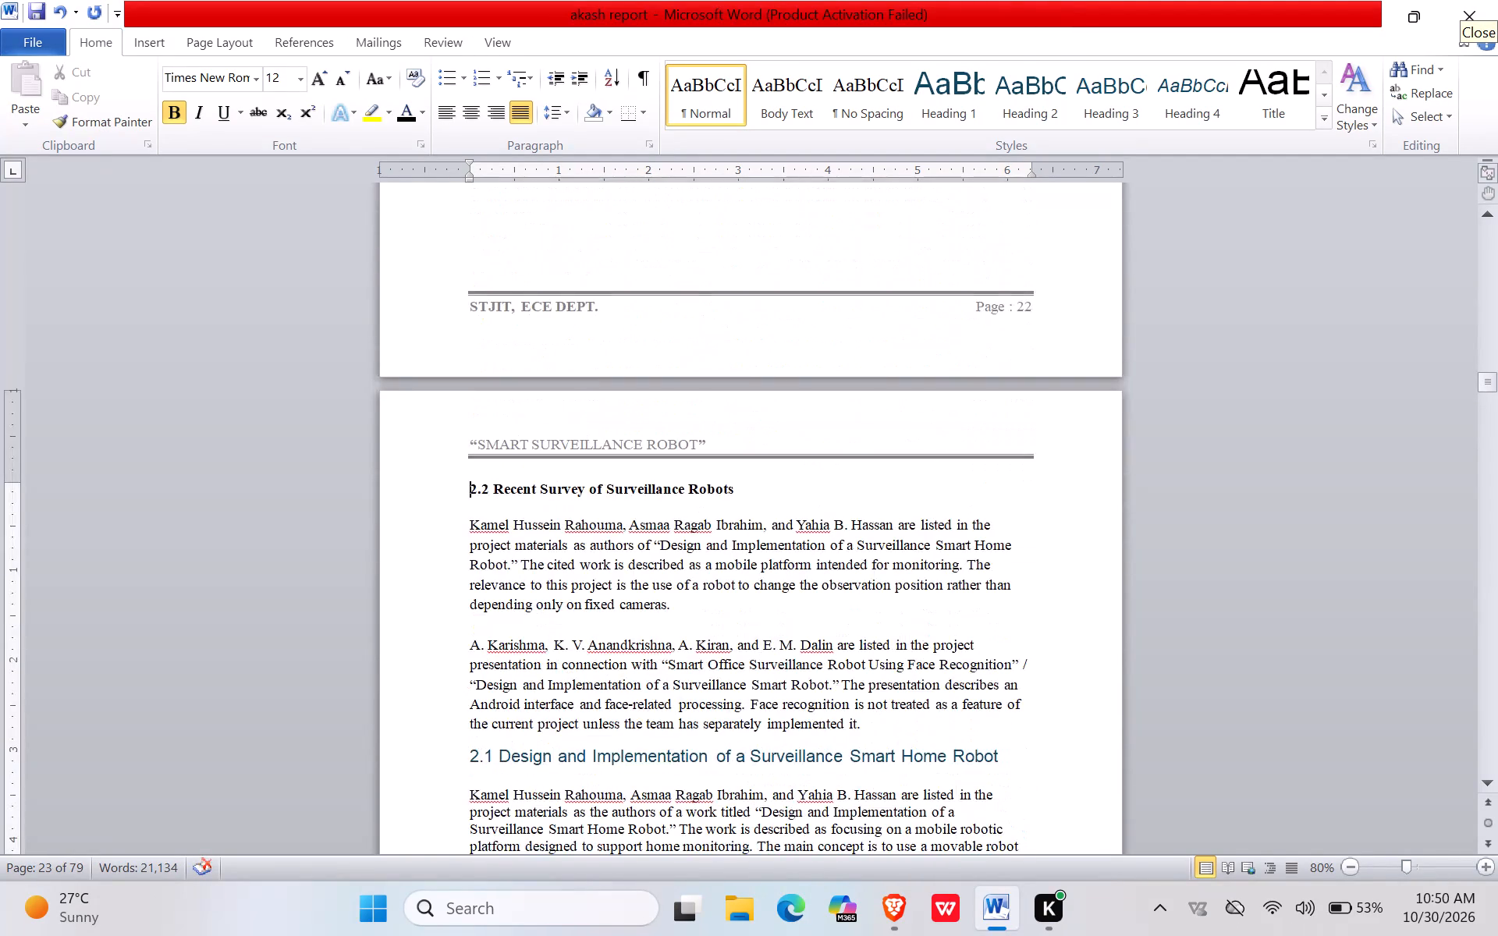
left_click_drag(469, 487, 705, 488)
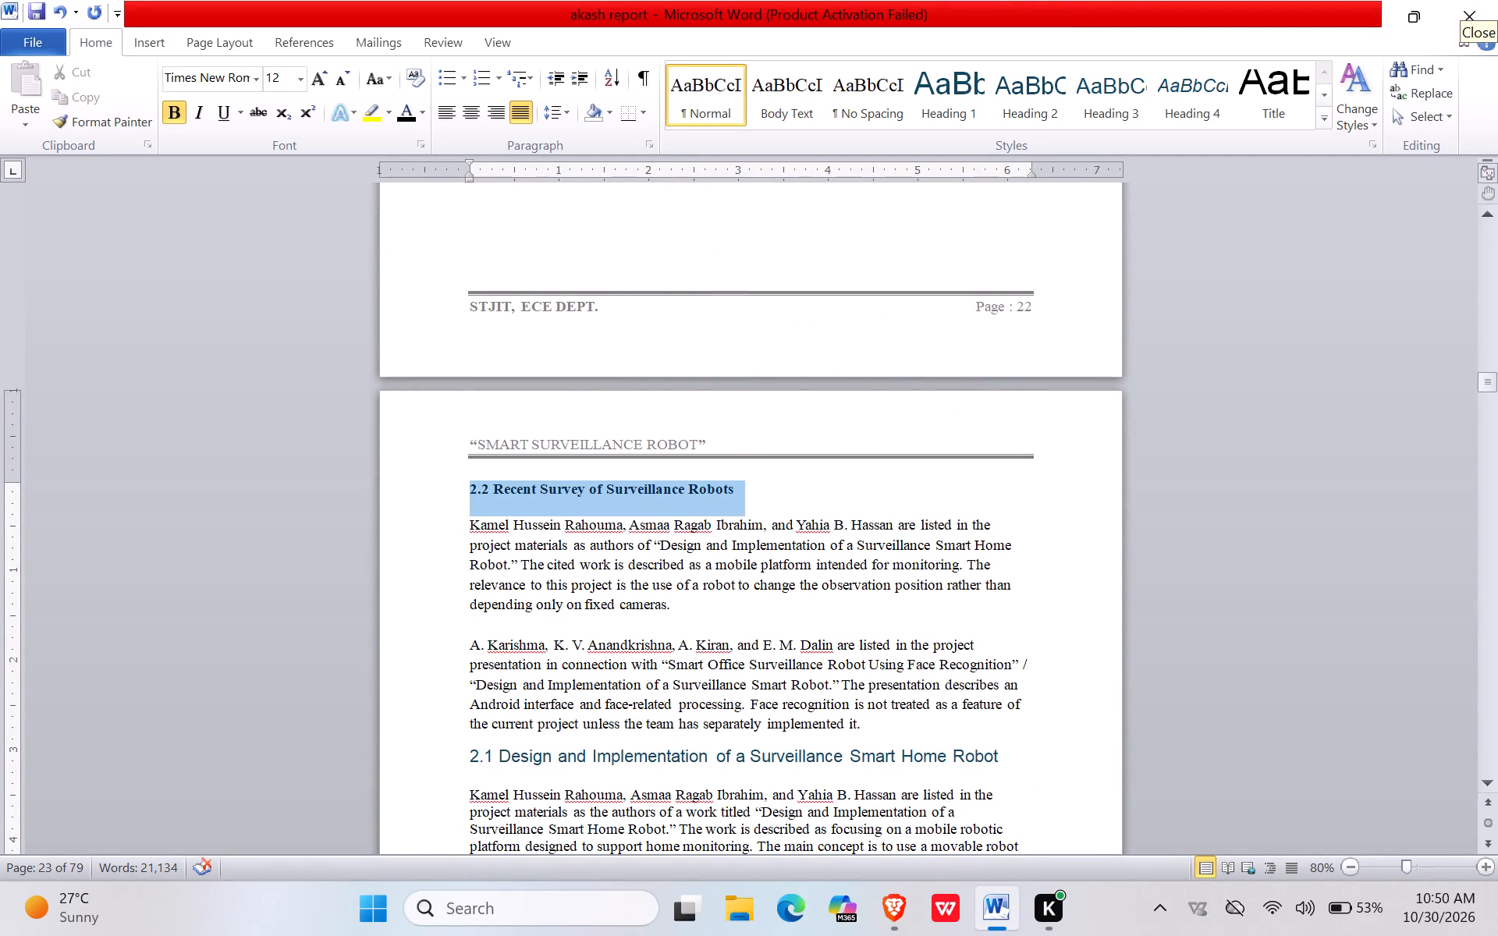
left_click_drag(705, 488, 968, 572)
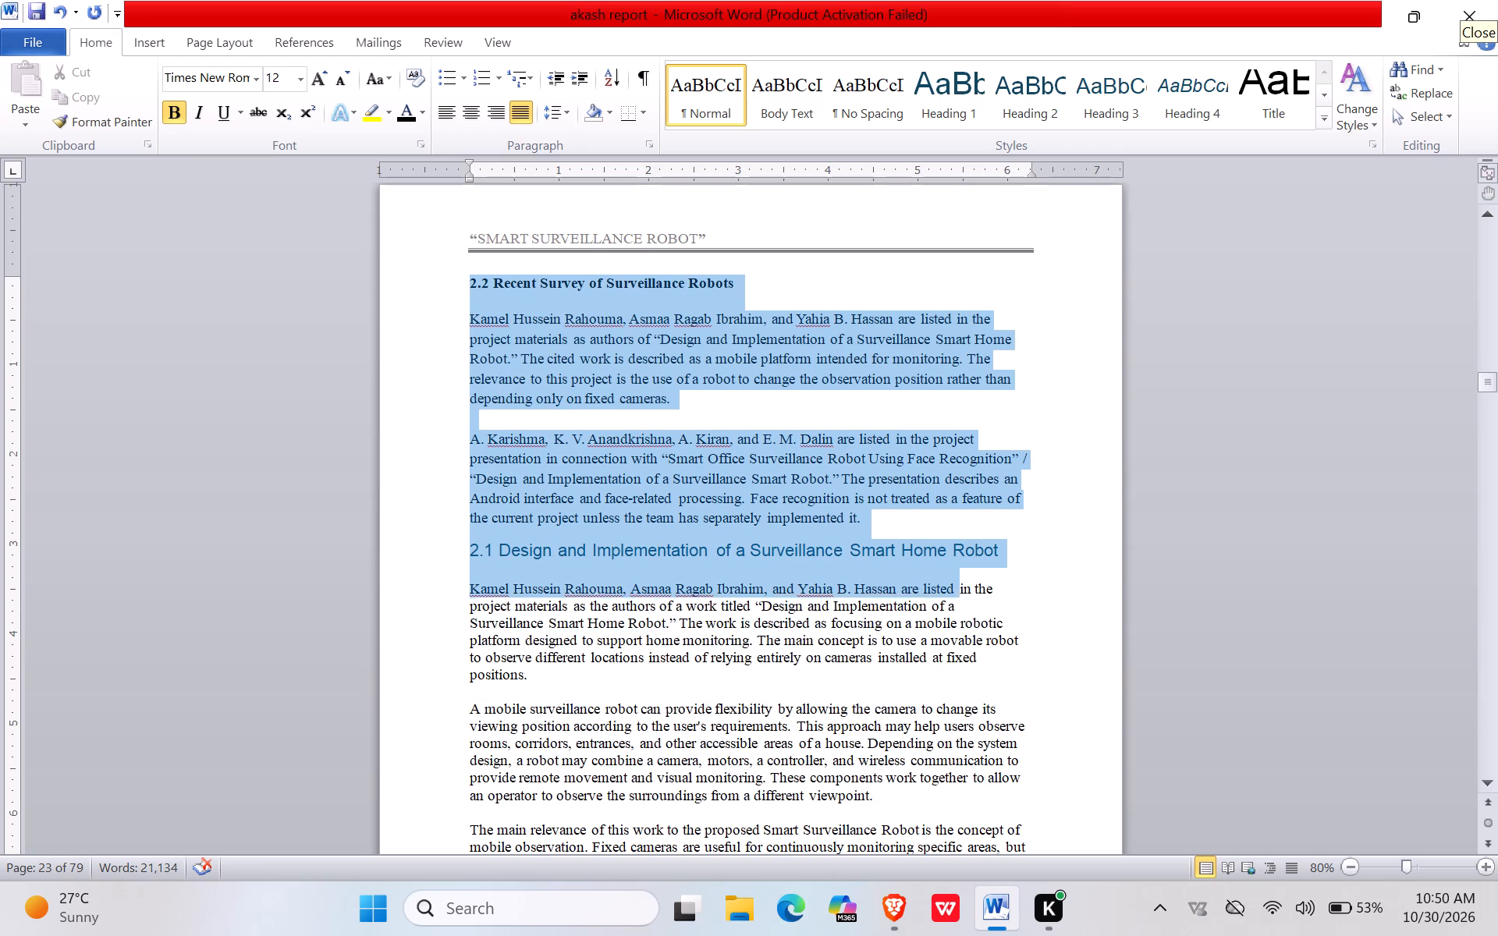
left_click_drag(968, 572, 982, 534)
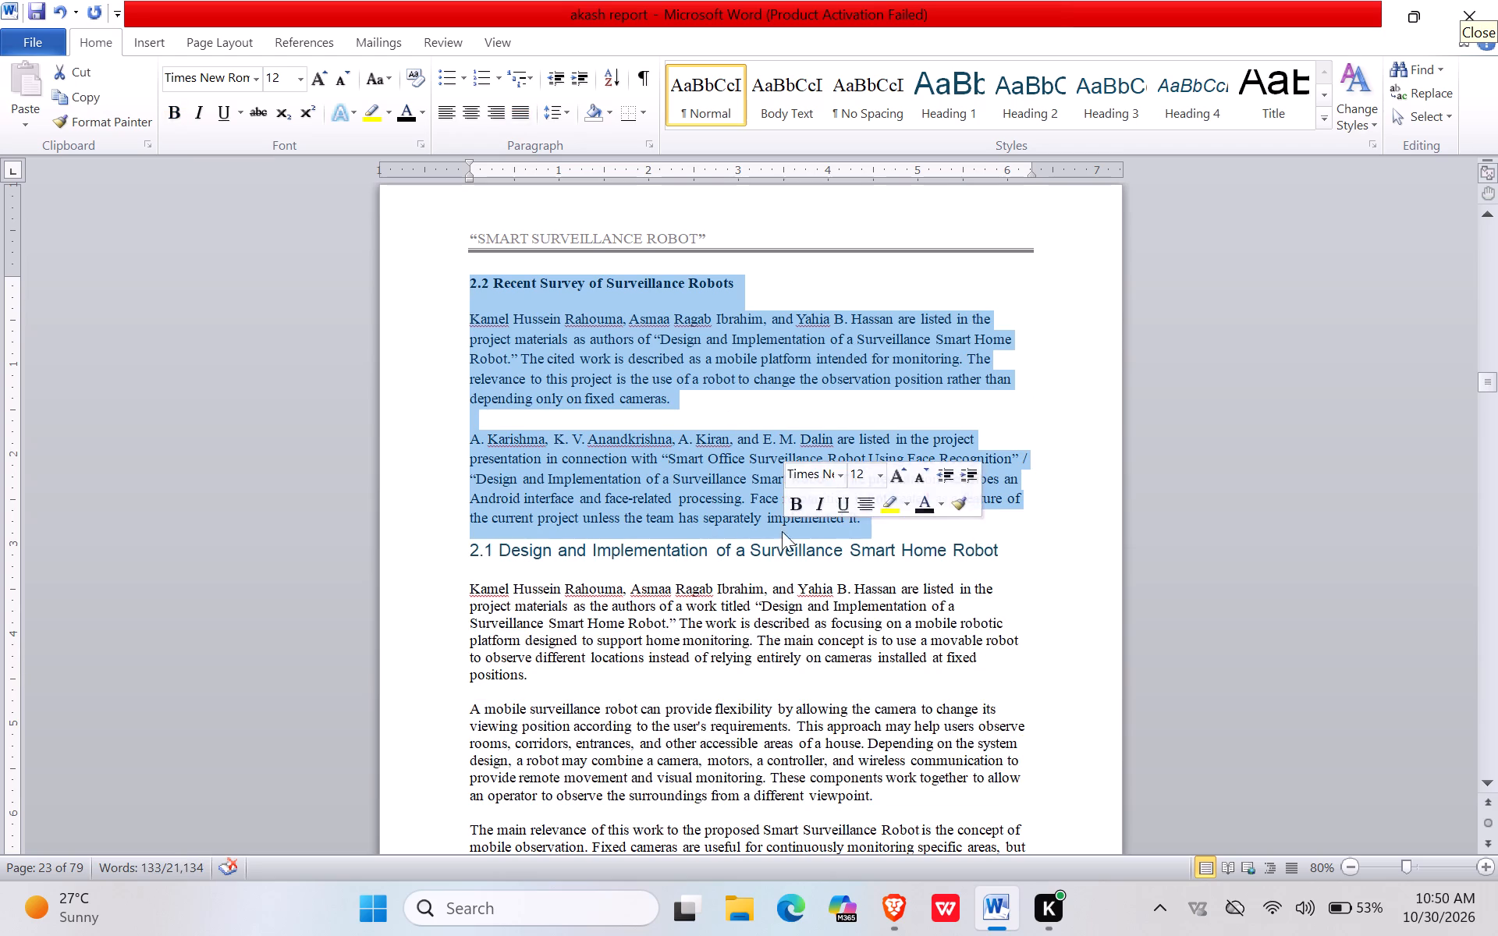
left_click(793, 512)
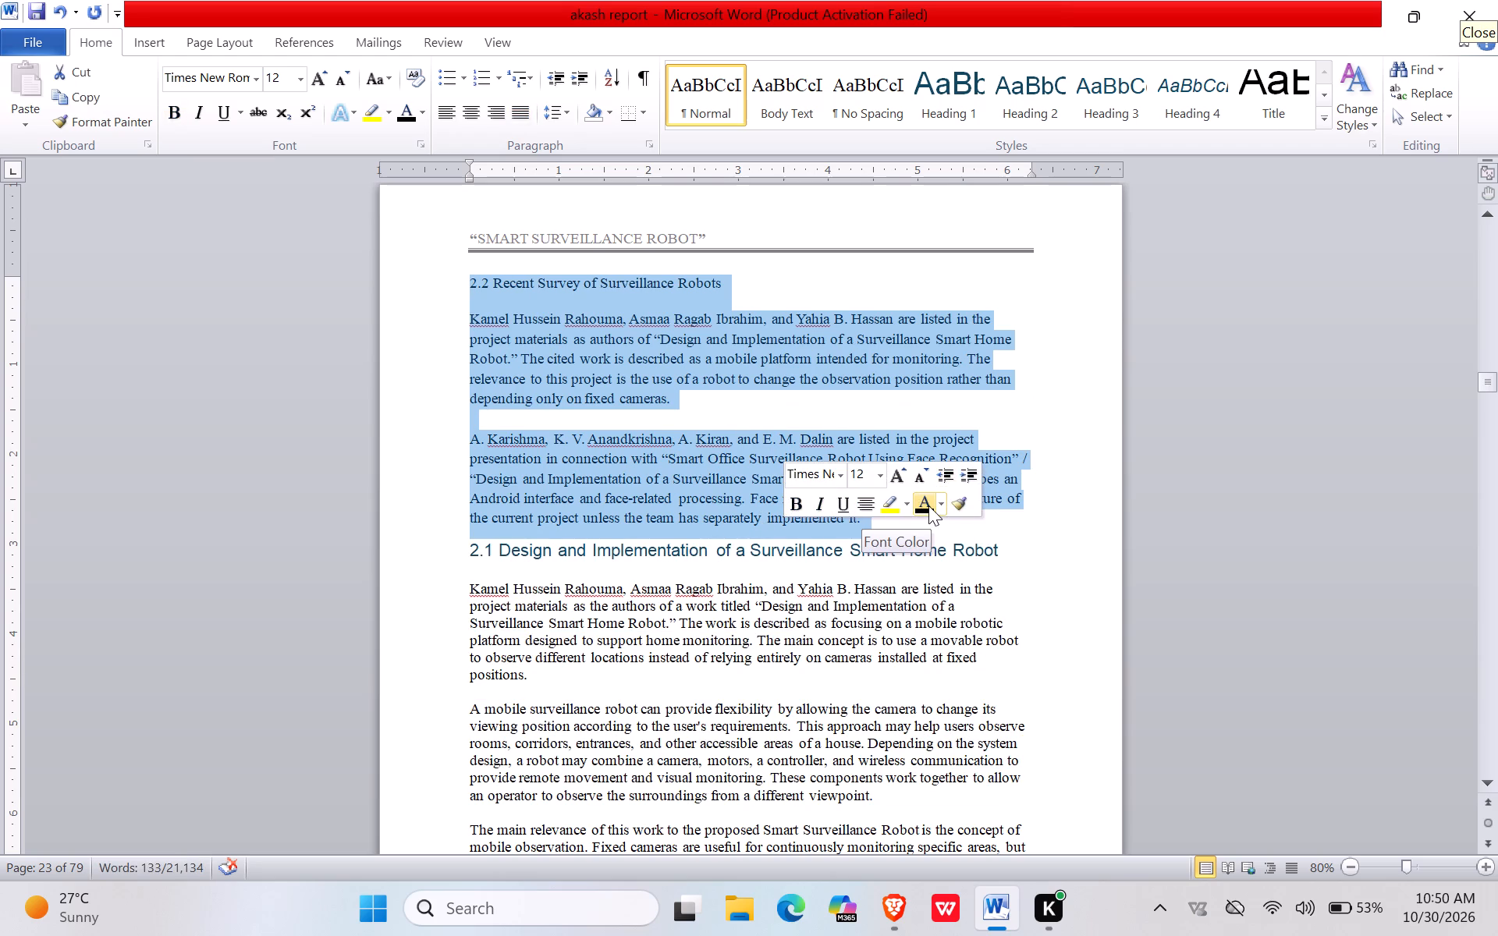
left_click(928, 505)
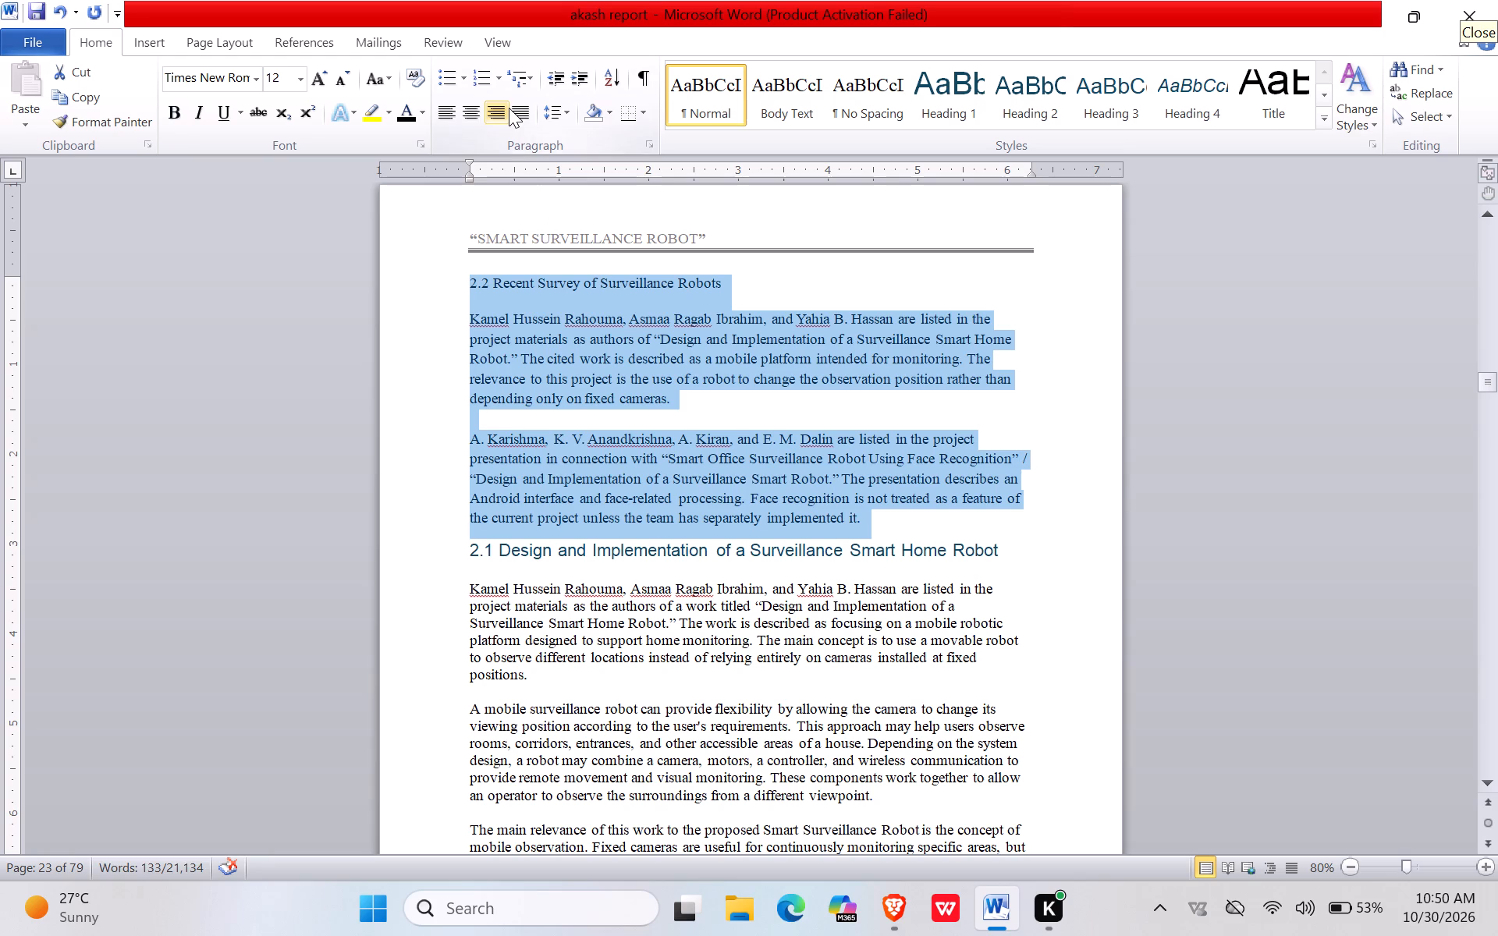
left_click(516, 109)
left_click(546, 114)
left_click(512, 178)
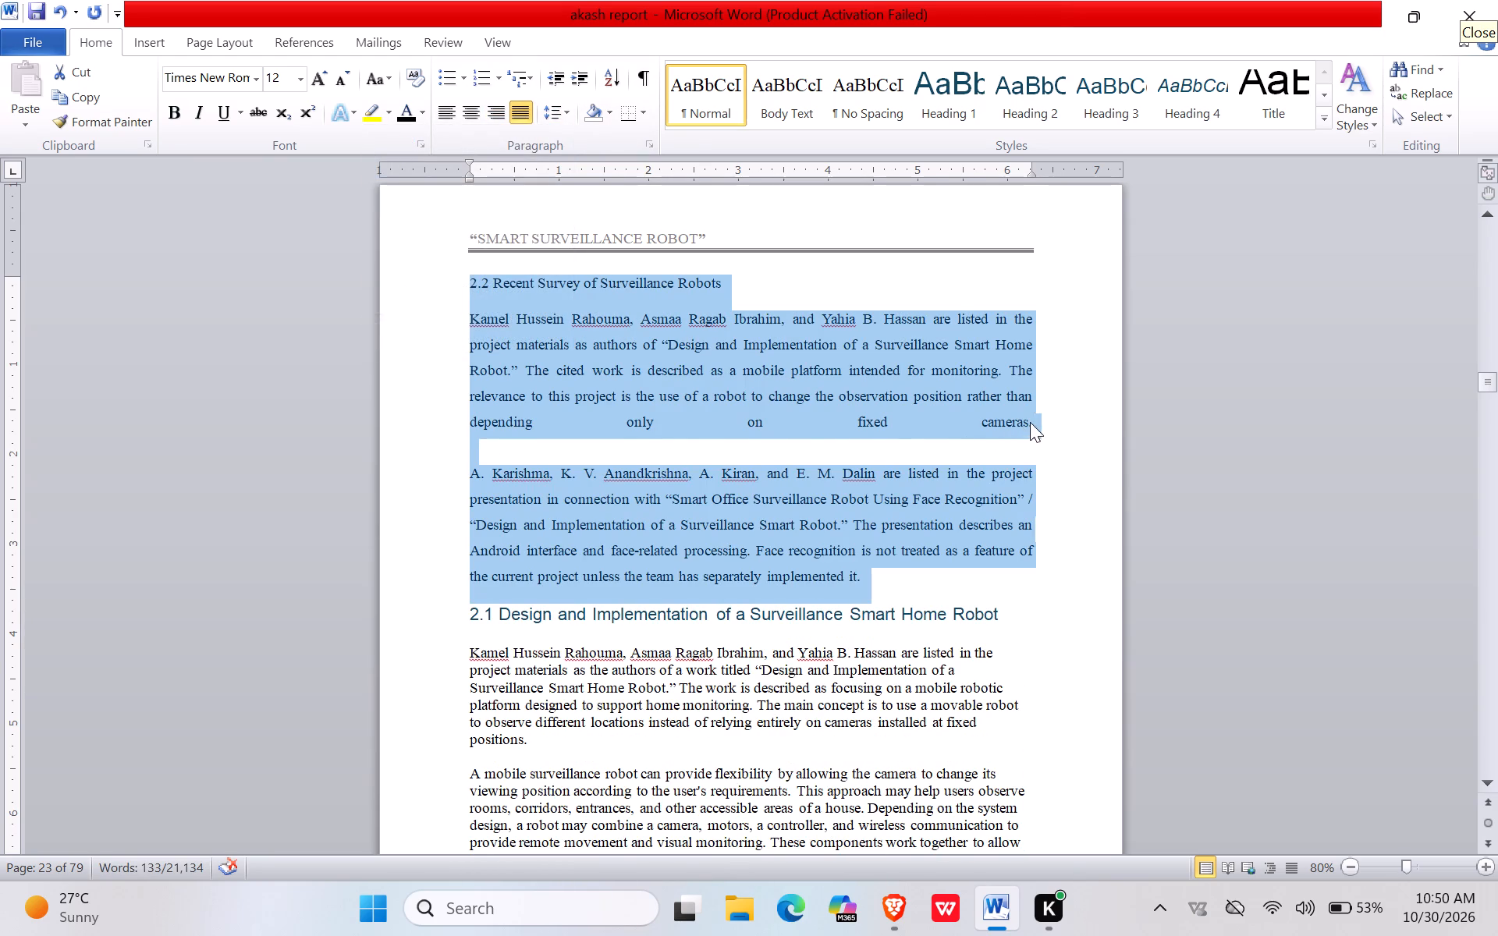
Delete the words "depending only on fixed" from the last sentence of section 2.2's first paragraph.
left_click(1031, 422)
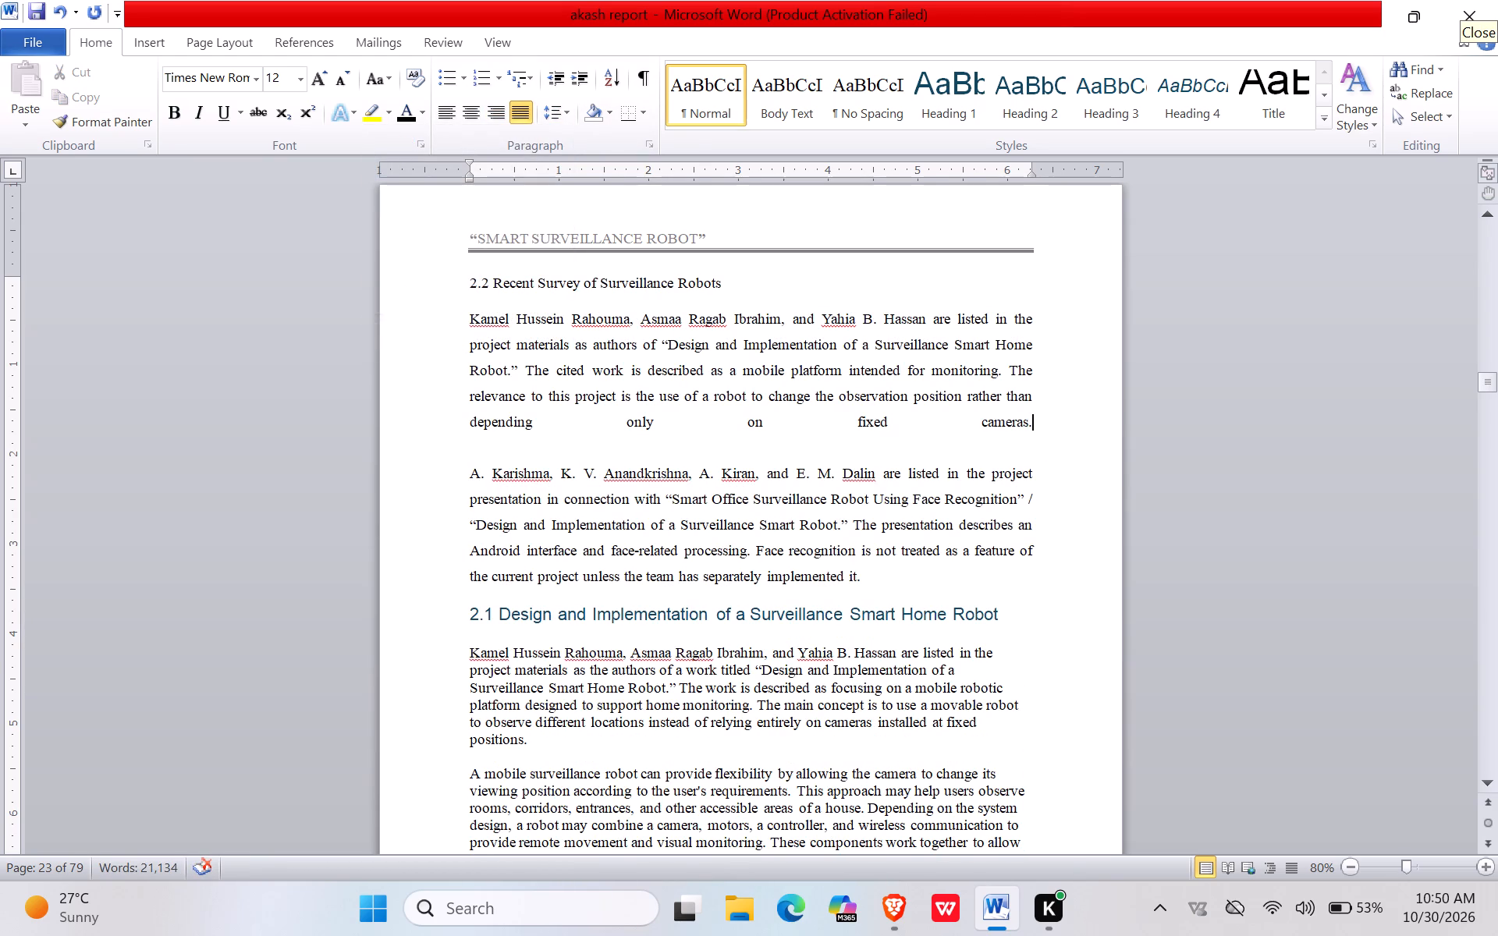
left_click(898, 429)
key("BackSpace")
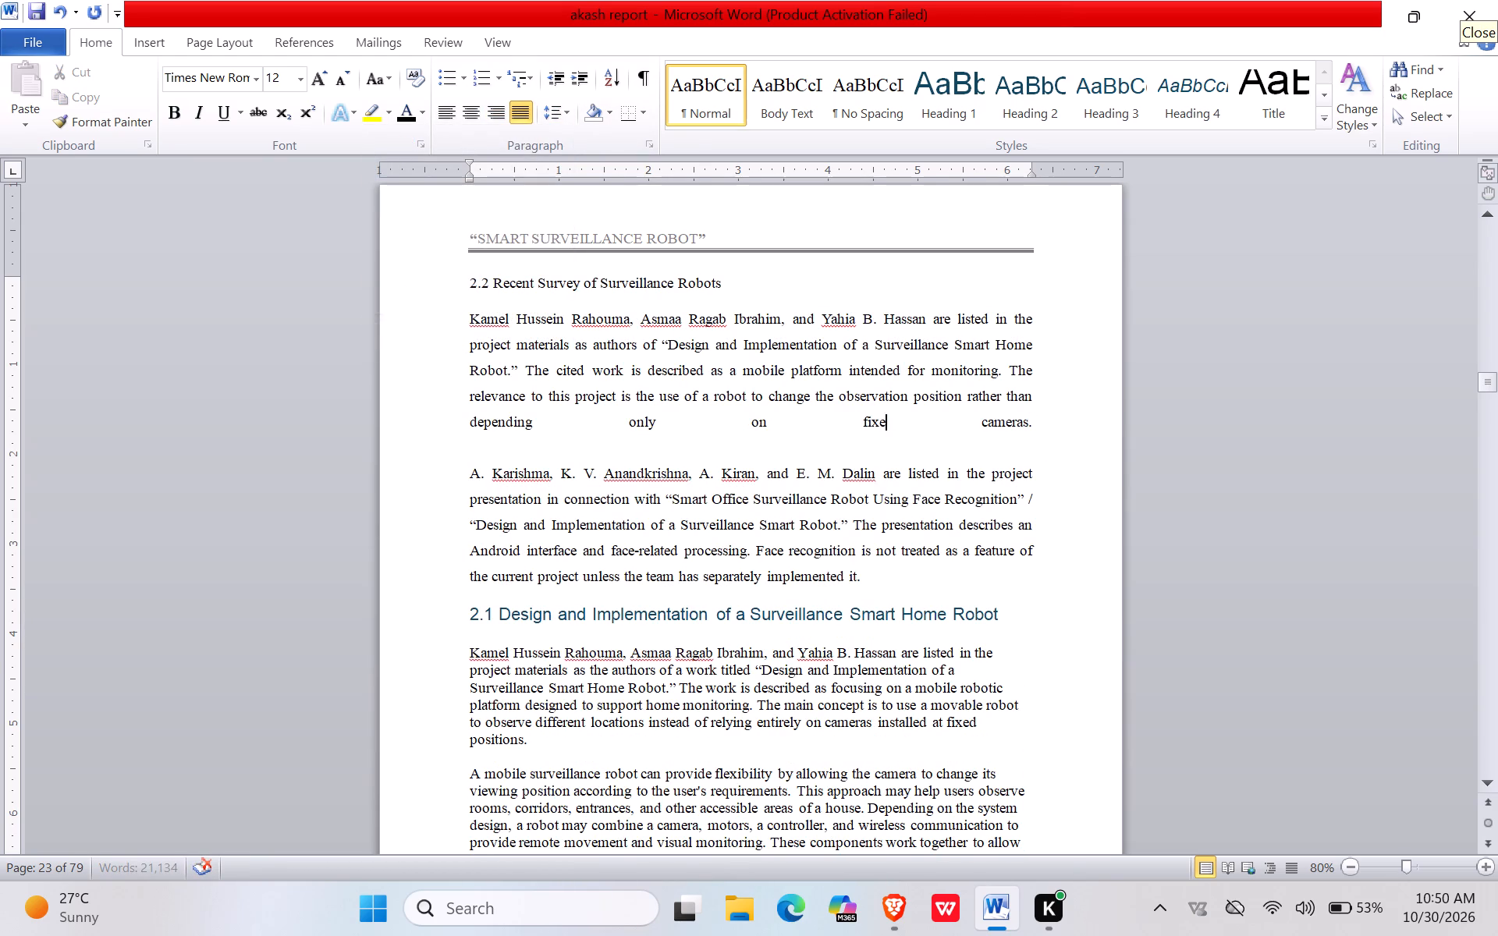
key("BackSpace")
key("BackSpace")
key("BackSpace")
key("BackSpace")
key("BackSpace")
key("BackSpace")
key("BackSpace")
key("BackSpace")
key("BackSpace")
key("BackSpace")
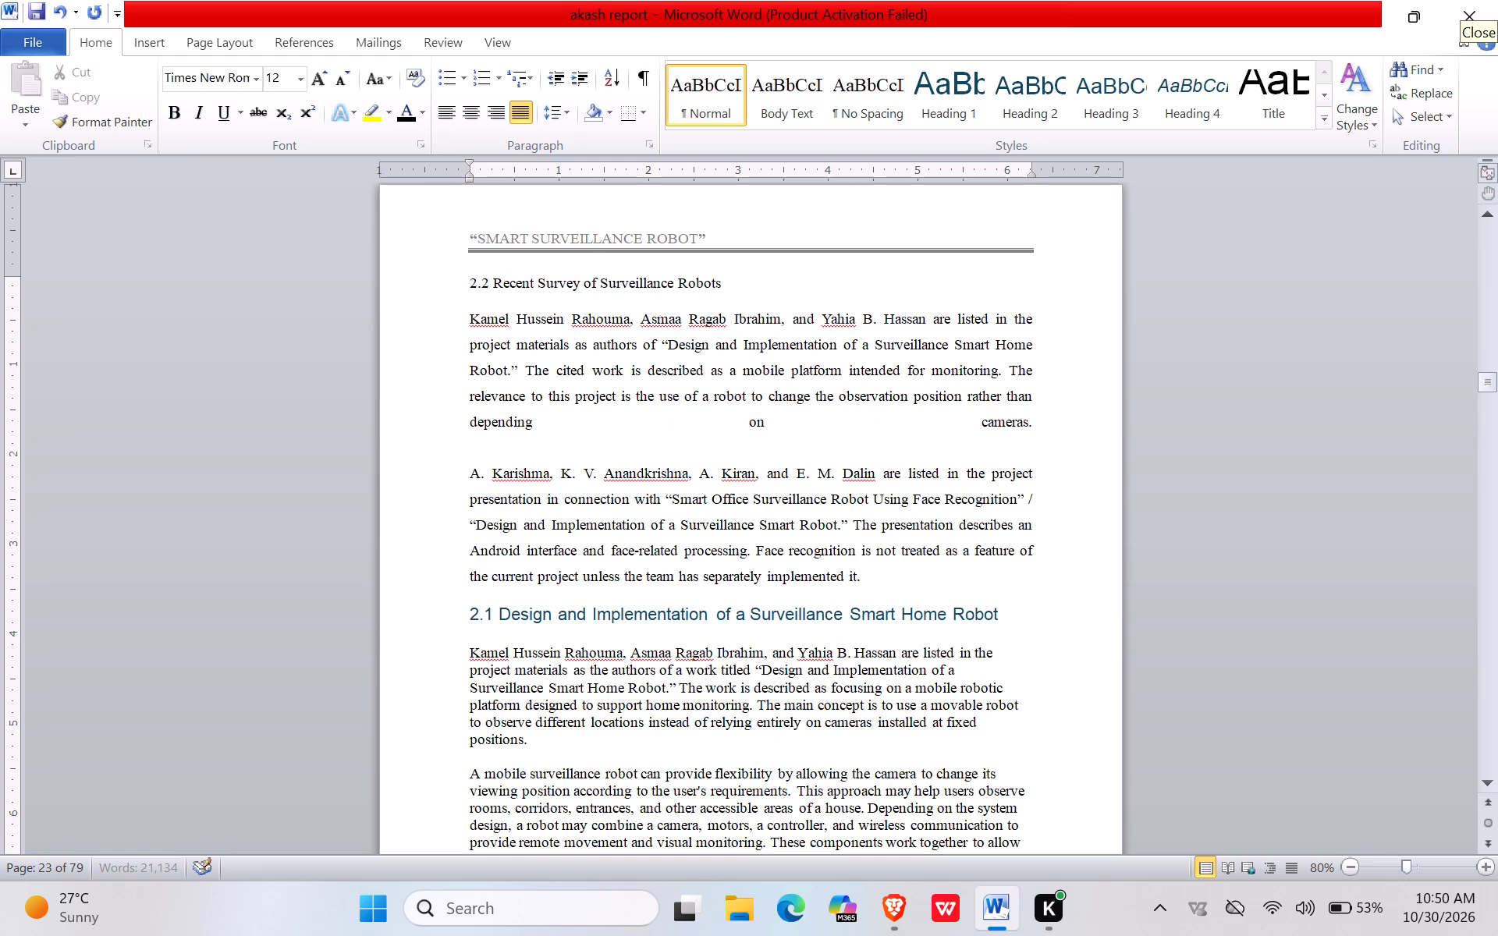
key("BackSpace")
key("BackSpace")
key("BackSpace")
key("BackSpace")
key("BackSpace")
key("BackSpace")
key("BackSpace")
key("BackSpace")
key("BackSpace")
key("BackSpace")
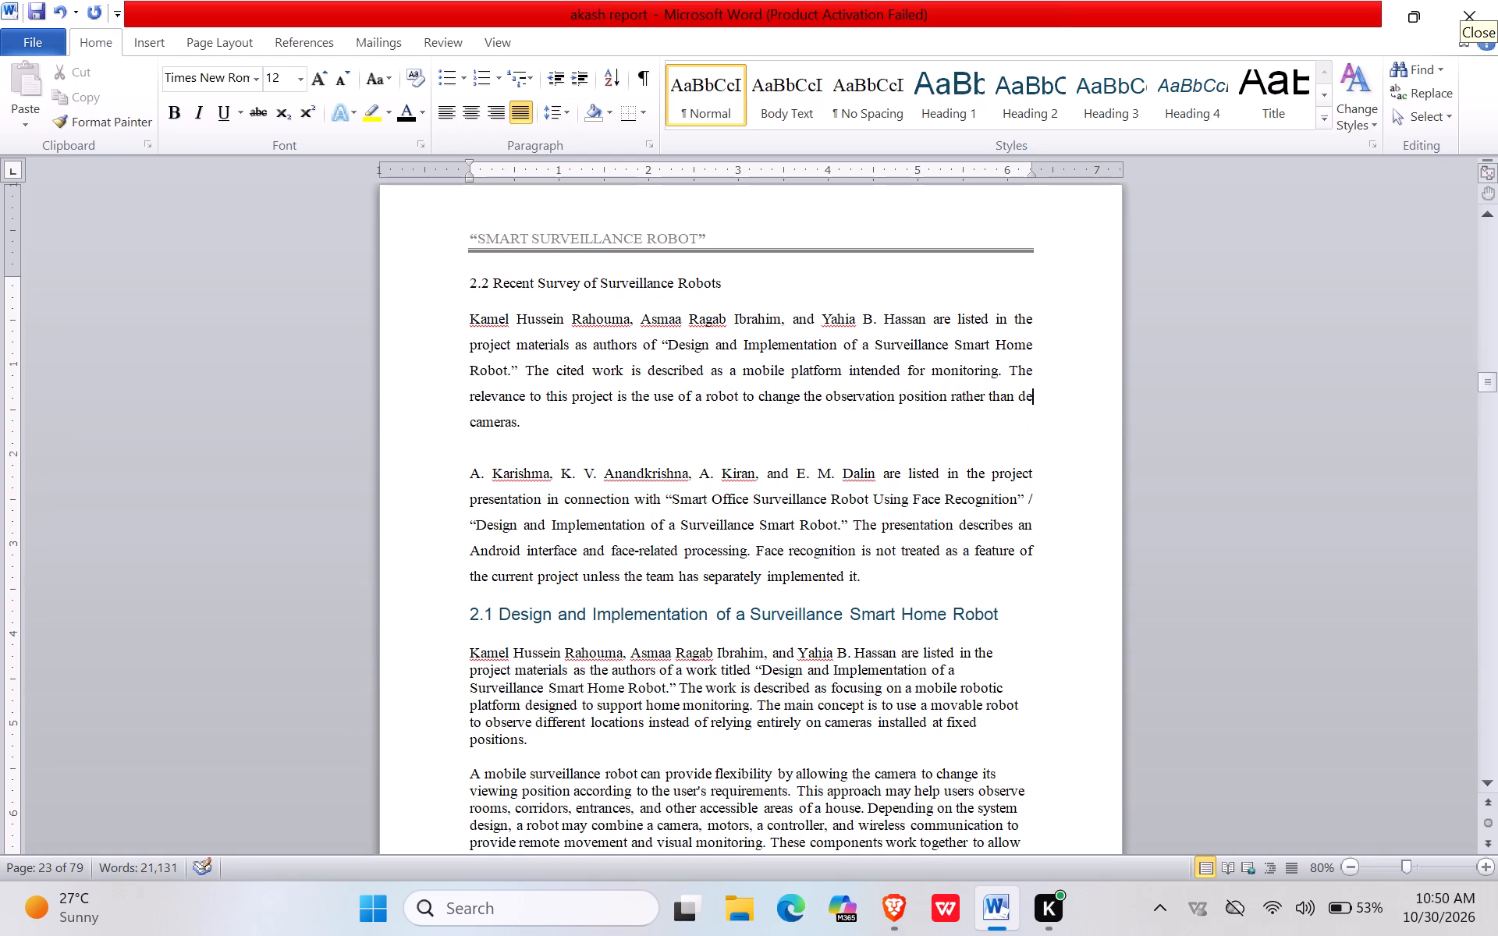
key("BackSpace")
key("BackSpace")
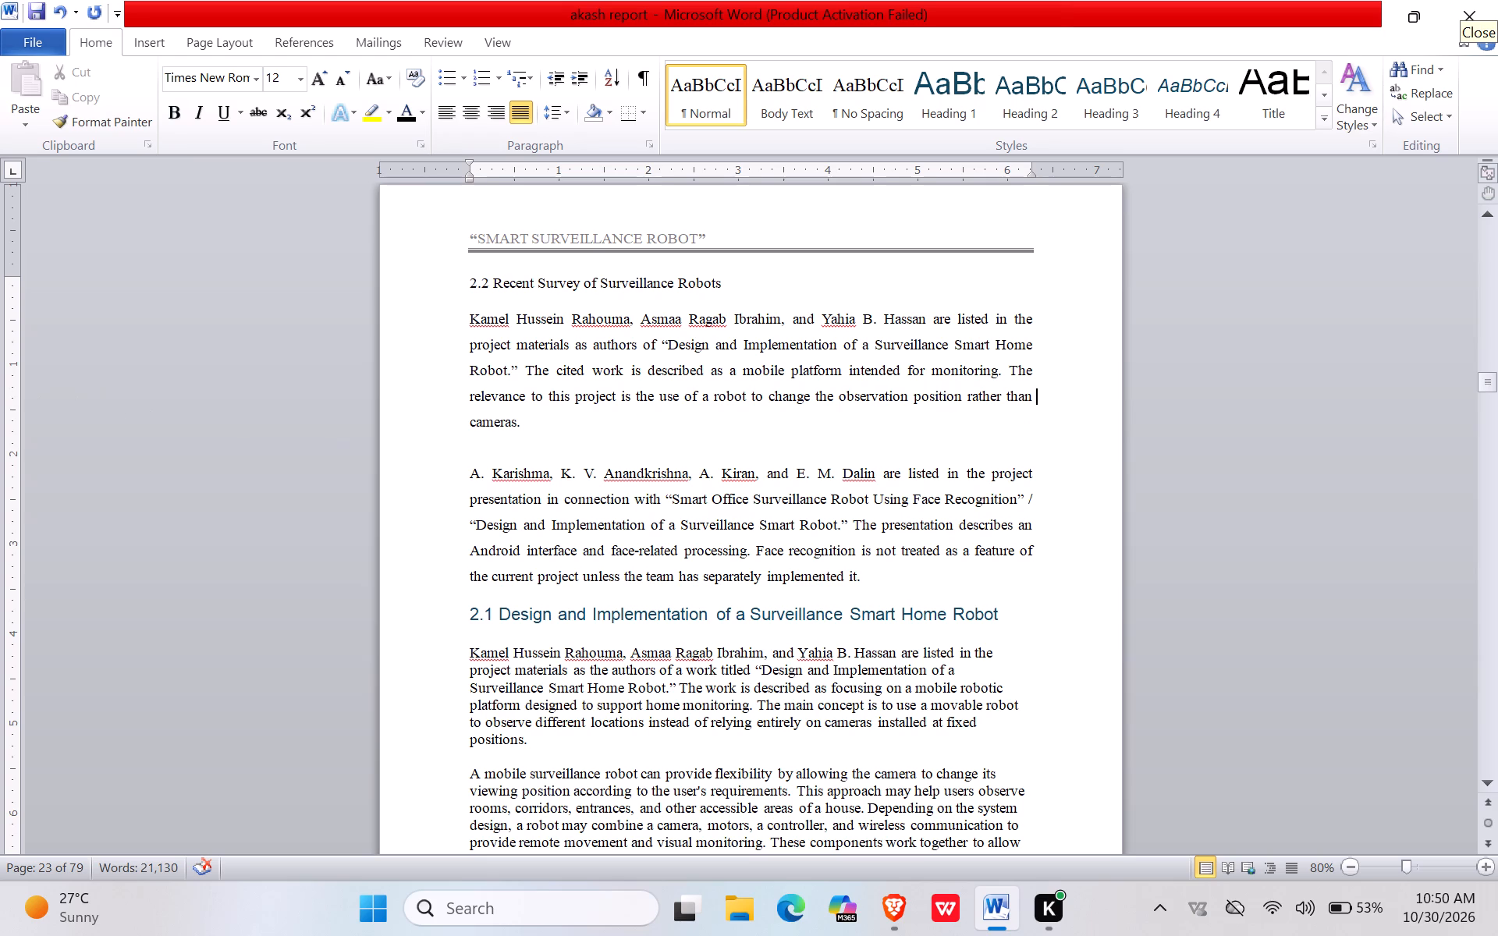
Remove the blank line between the first and second paragraphs of section 2.2.
left_click(463, 476)
key("BackSpace")
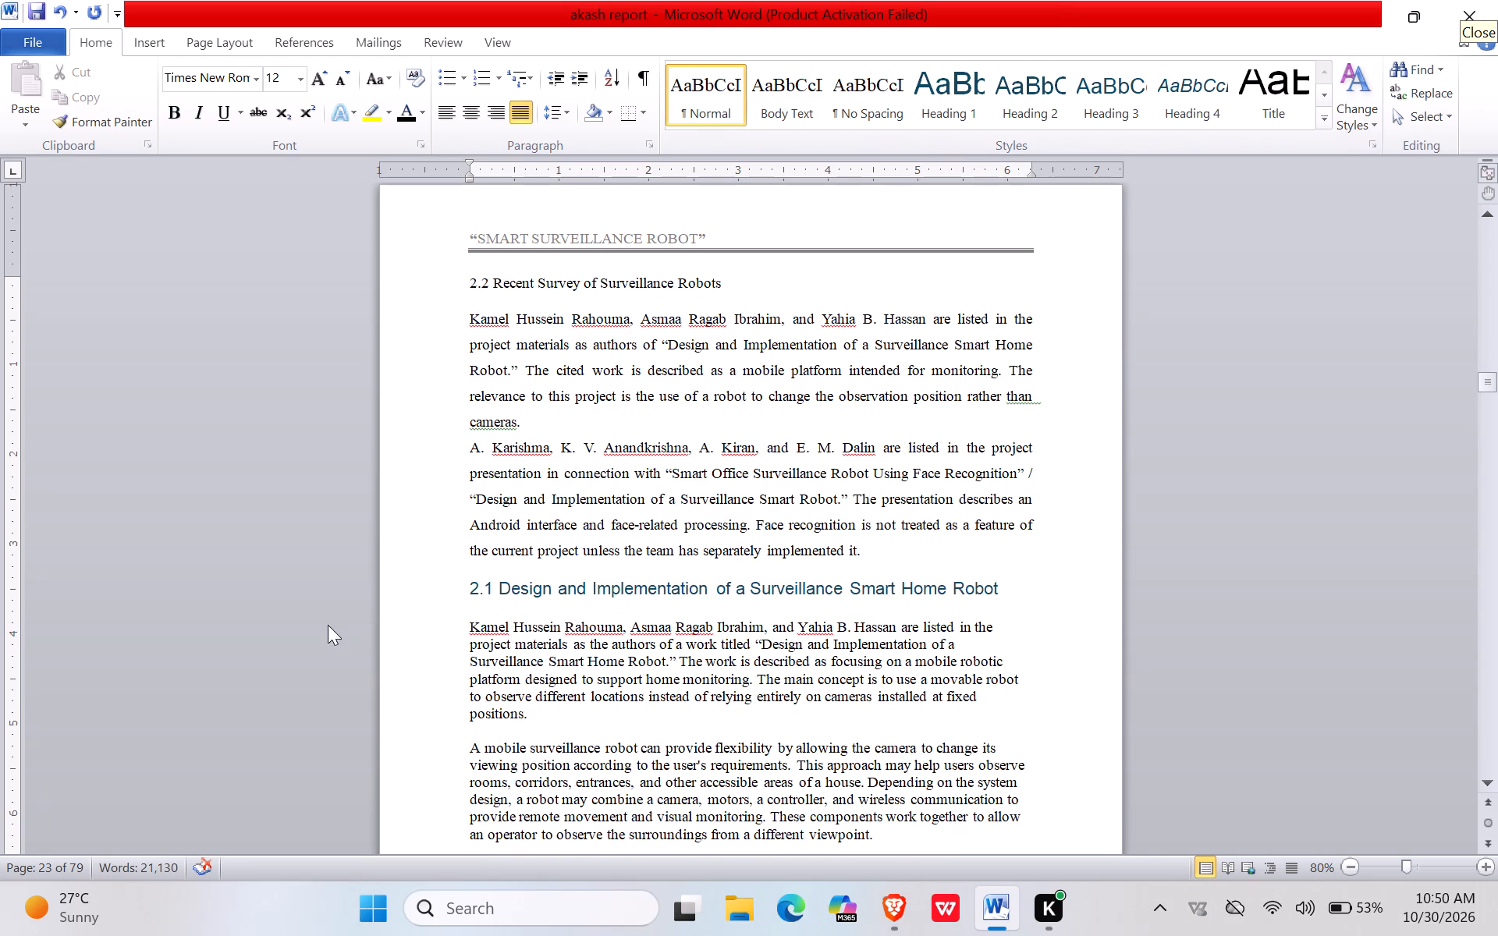
Renumber the "Design and Implementation of a Surveillance Smart Home Robot" heading as 2.2.1.
left_click(477, 590)
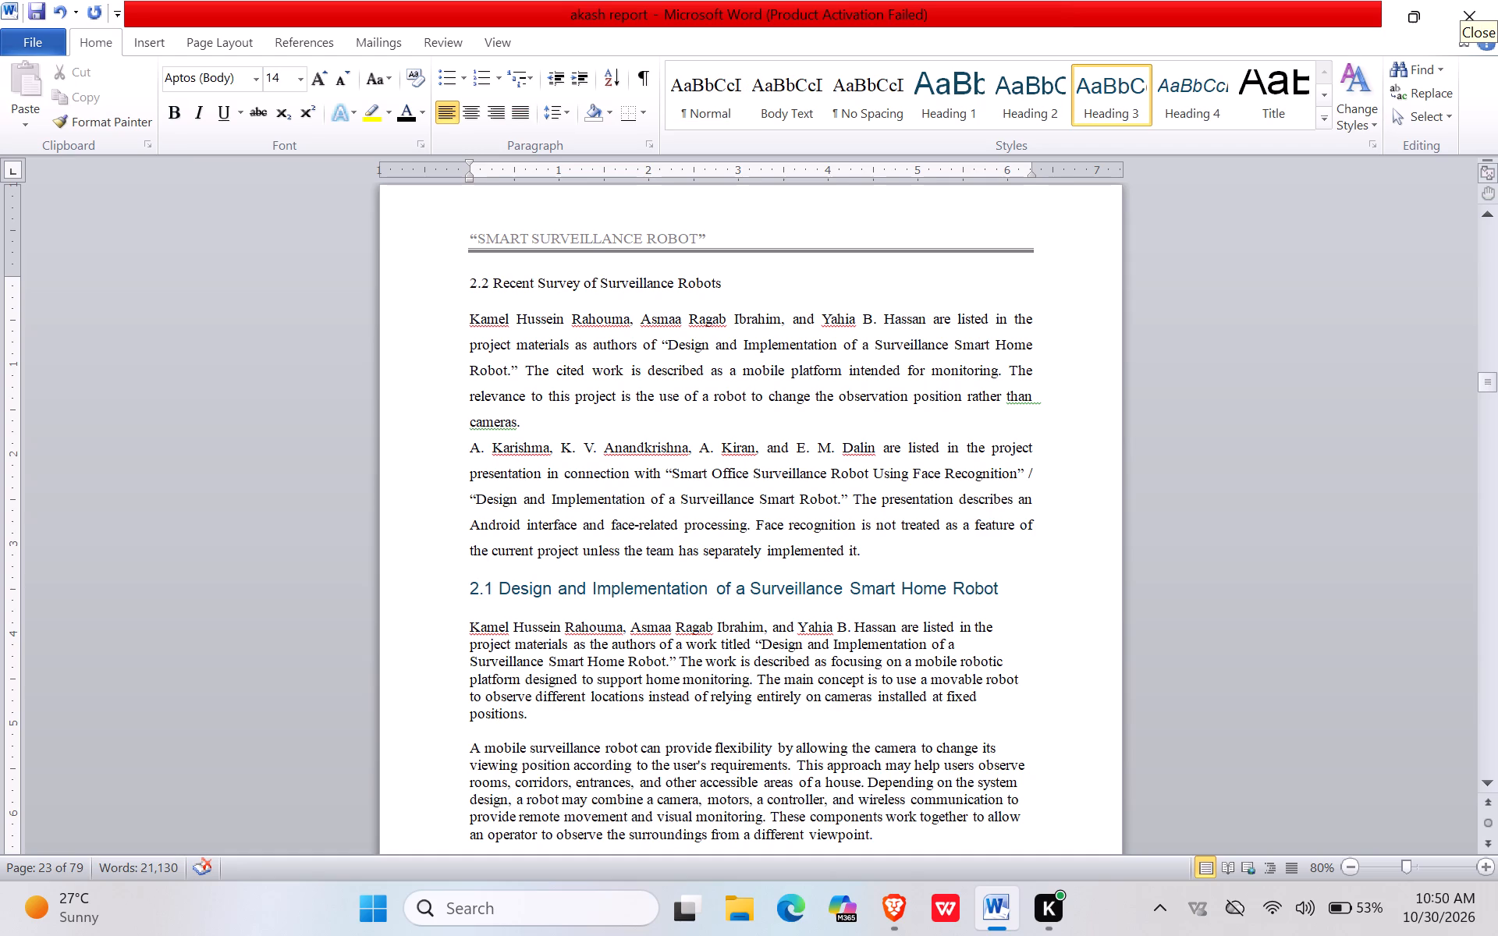
left_click(477, 587)
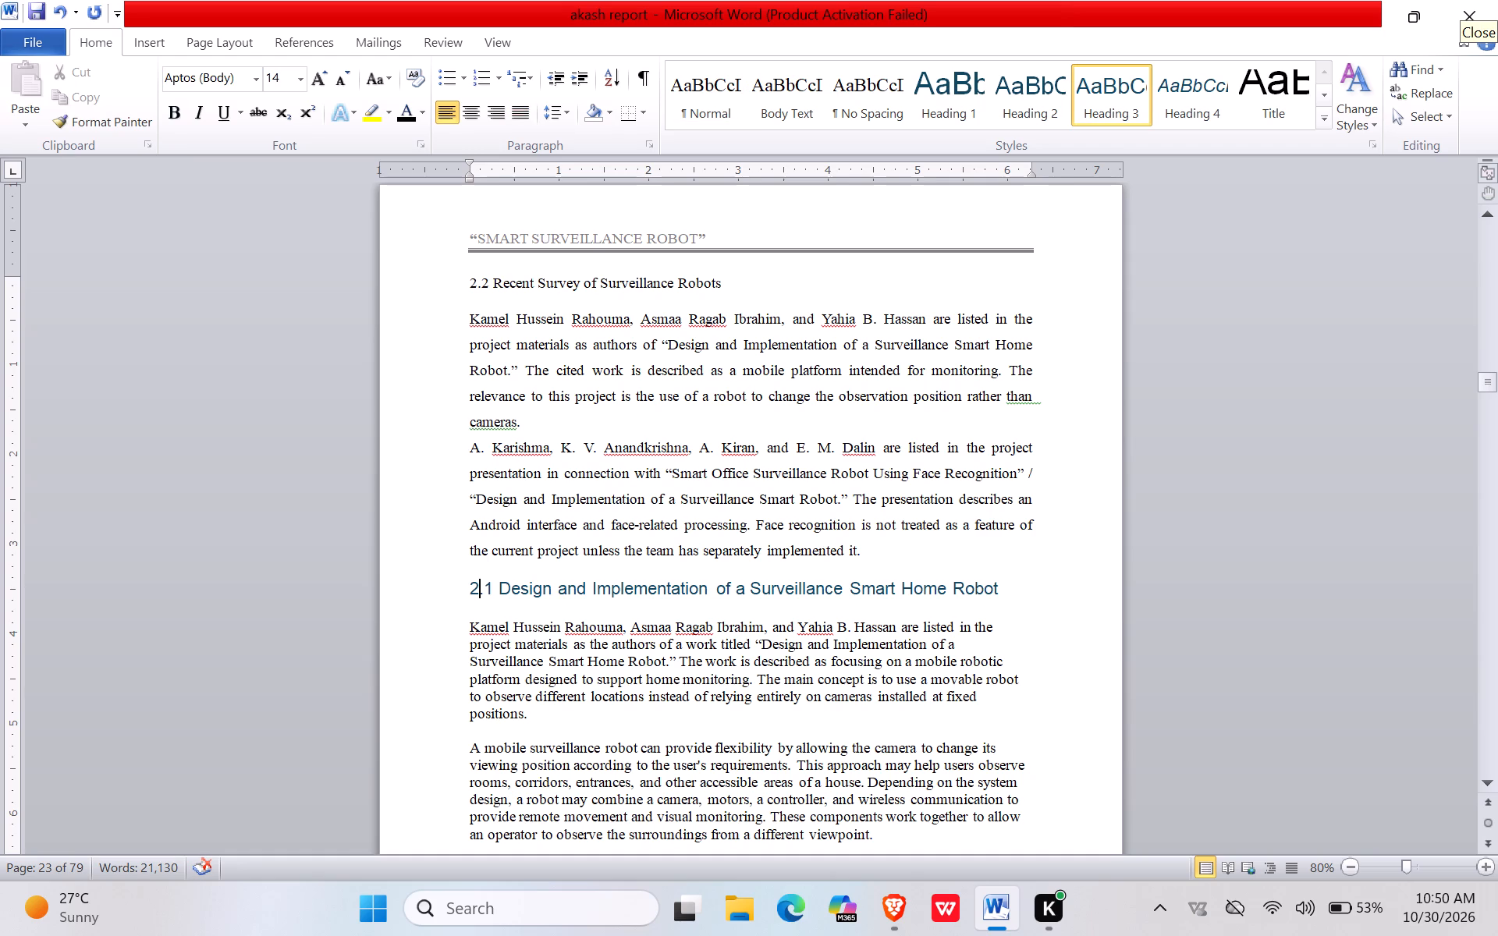
left_click(481, 586)
key("Right")
type("2.")
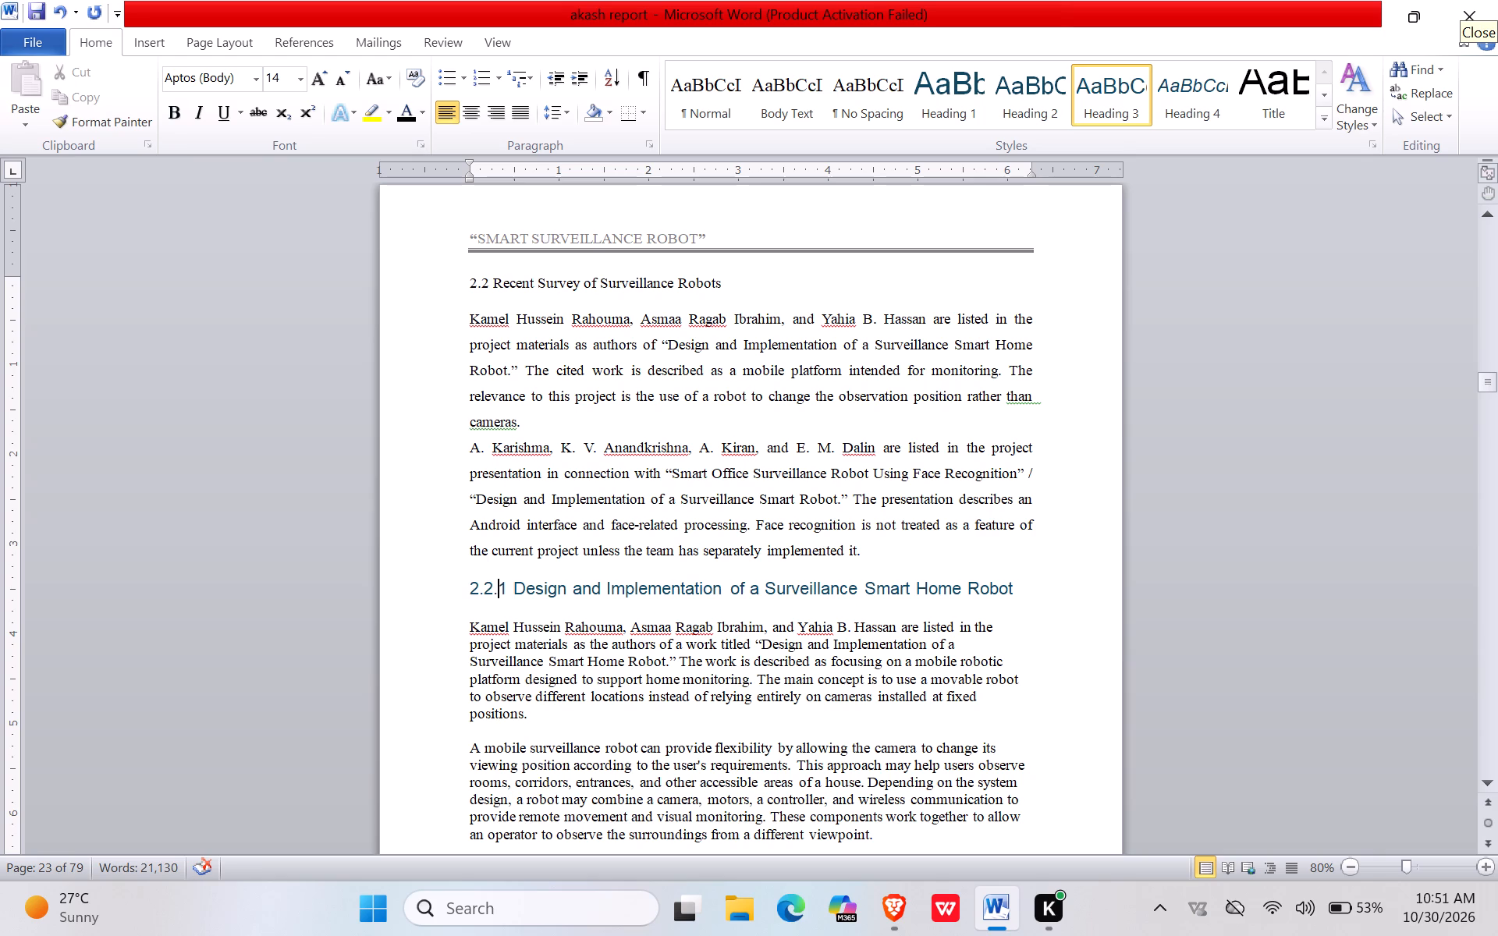
Format the "Design and Implementation of a Surveillance Smart Home Robot" heading as 12 pt, black and bold.
left_click_drag(1049, 587, 464, 602)
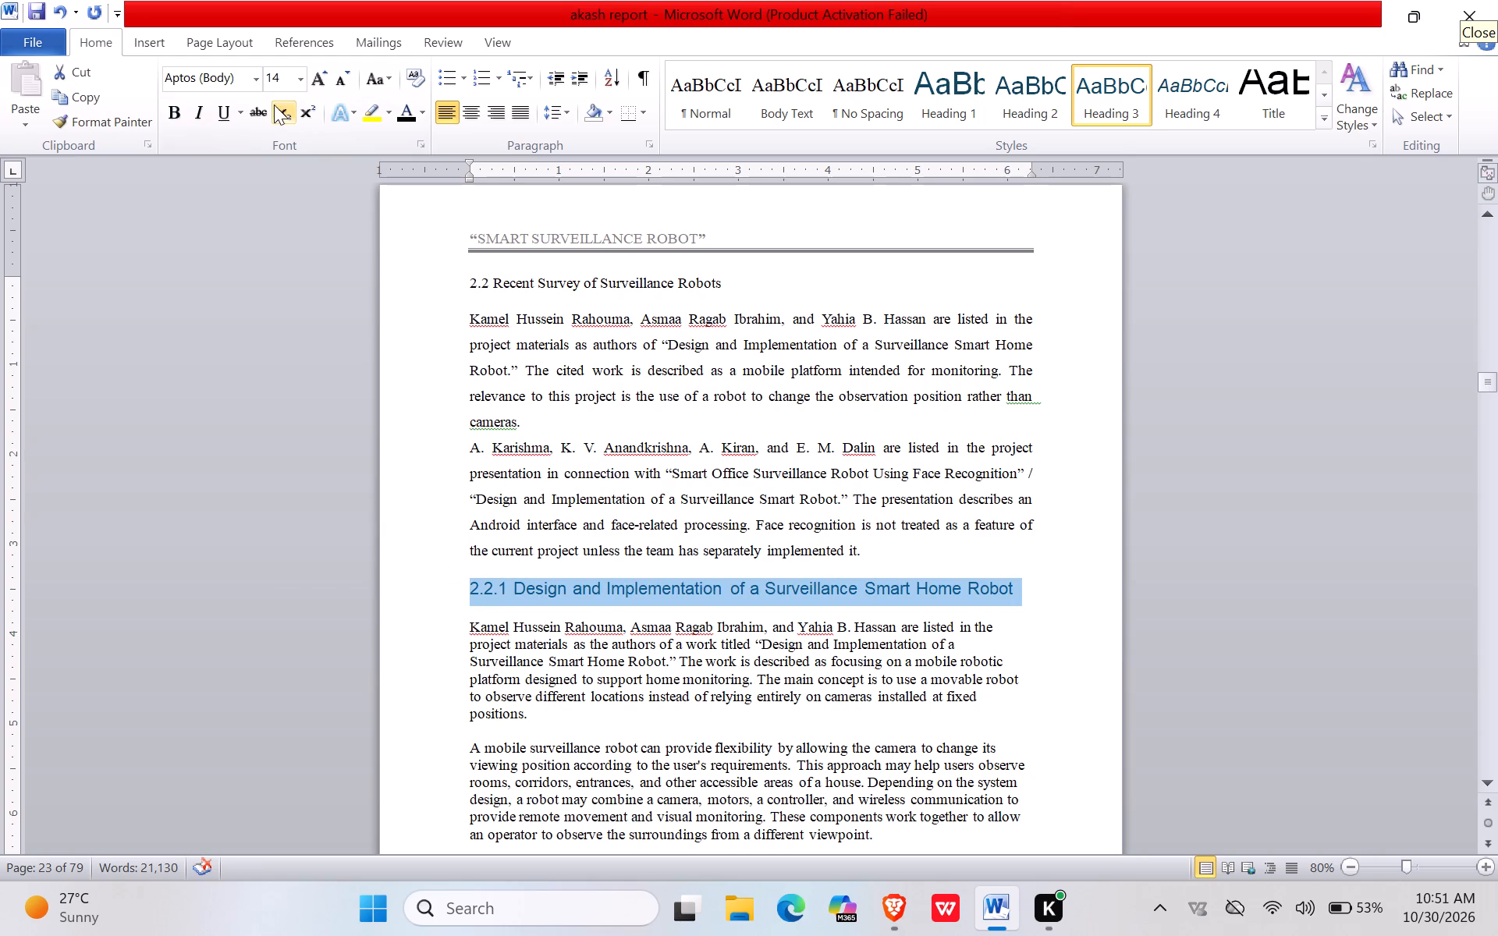
double_click(346, 87)
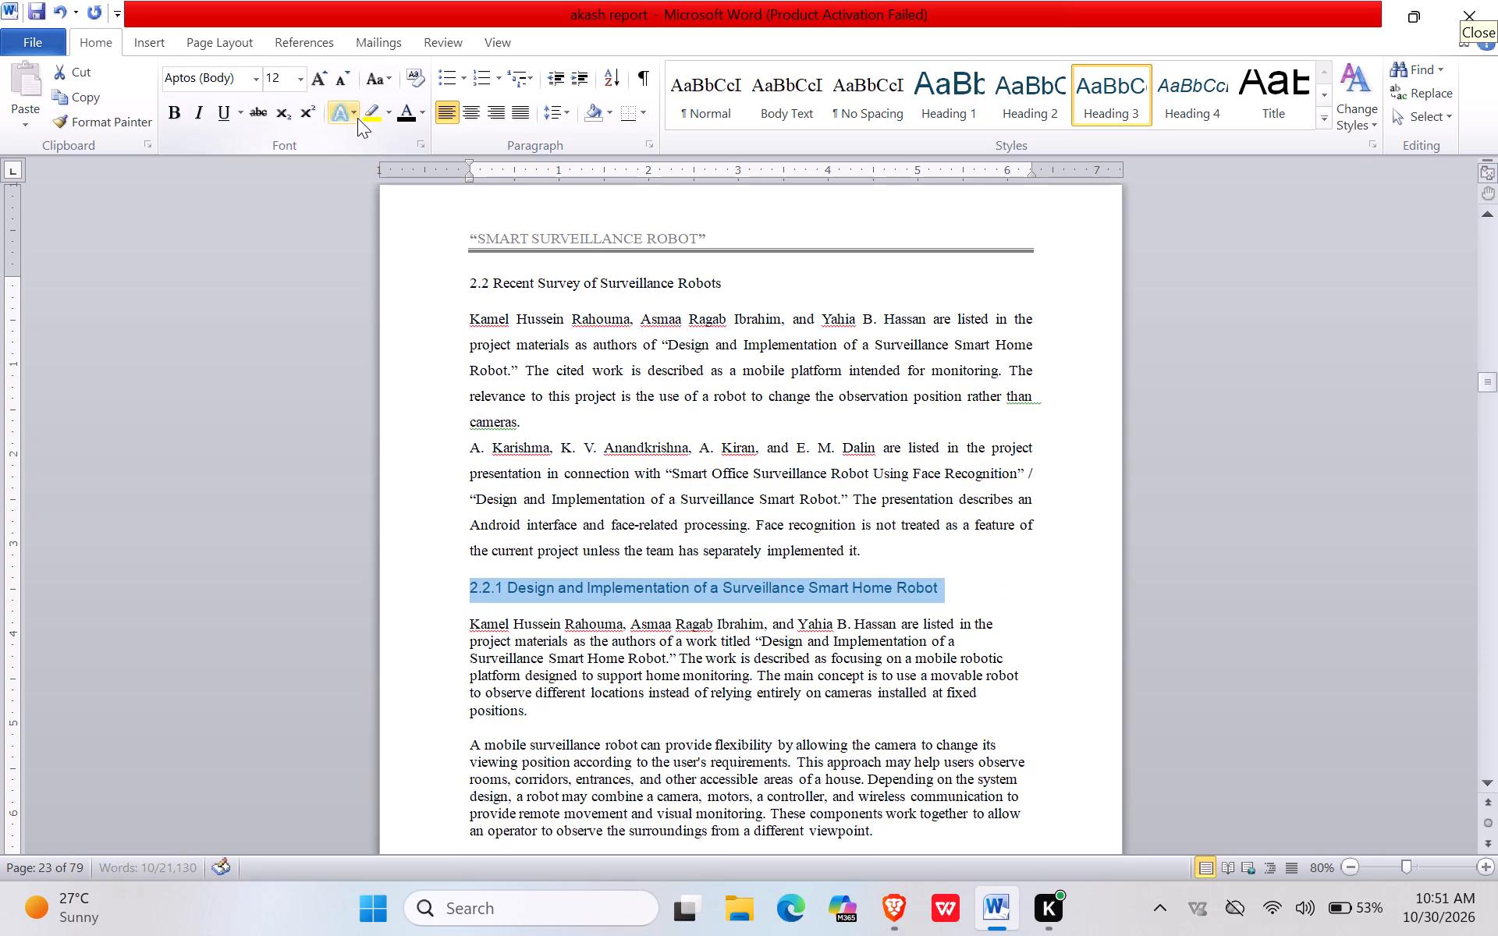
left_click(403, 113)
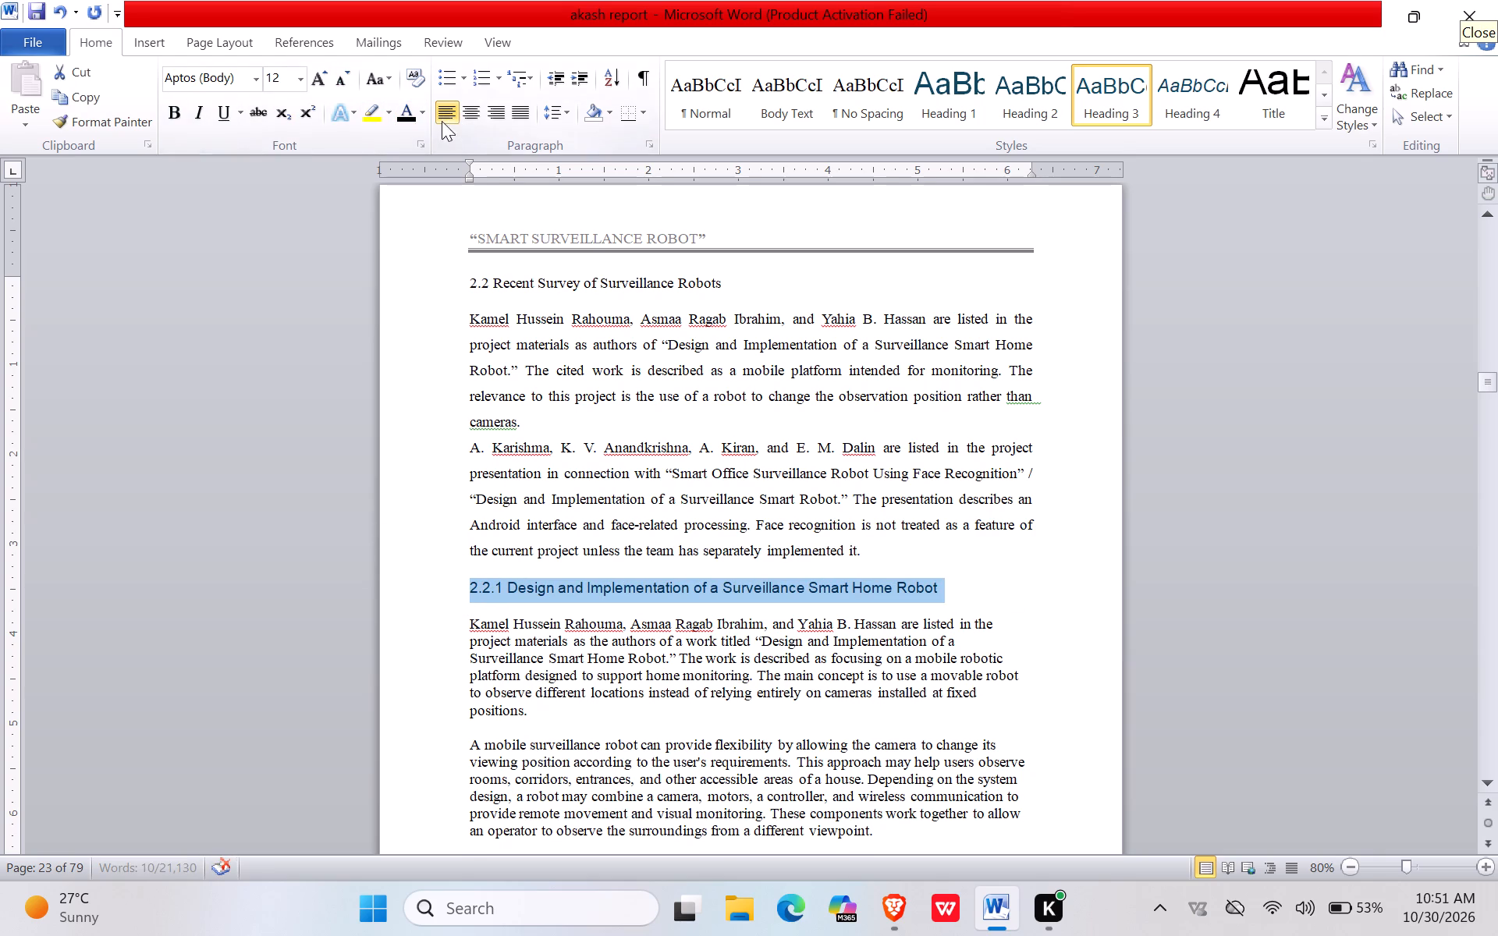
left_click(175, 115)
left_click(394, 640)
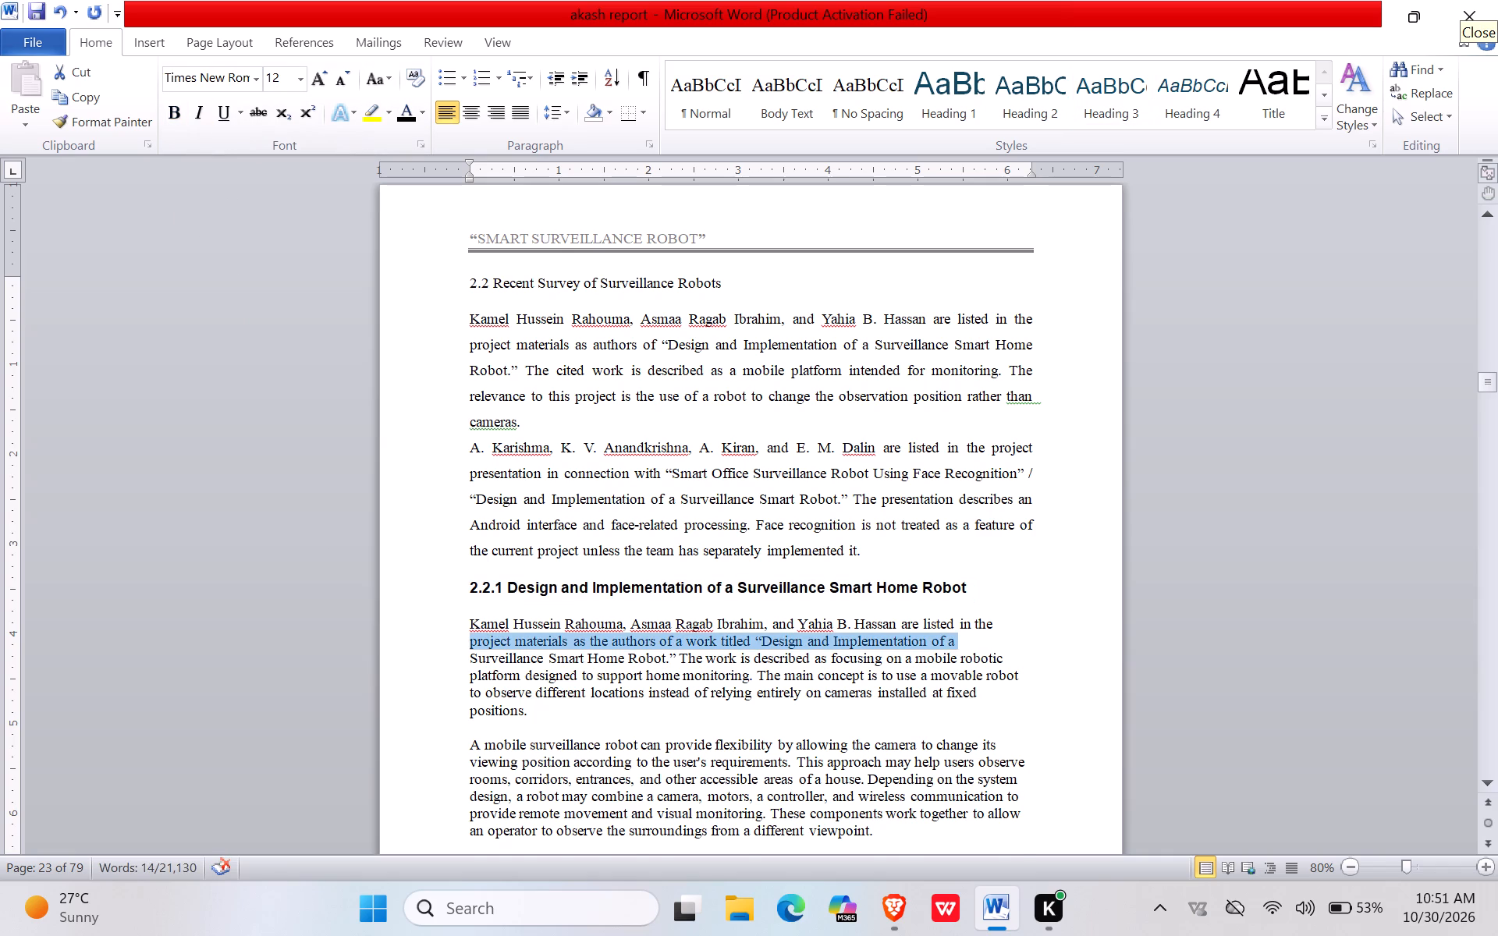
Make the "2.2 Recent Survey of Surveillance Robots" heading bold.
scroll(456, 619, "down", 4)
left_click(496, 512)
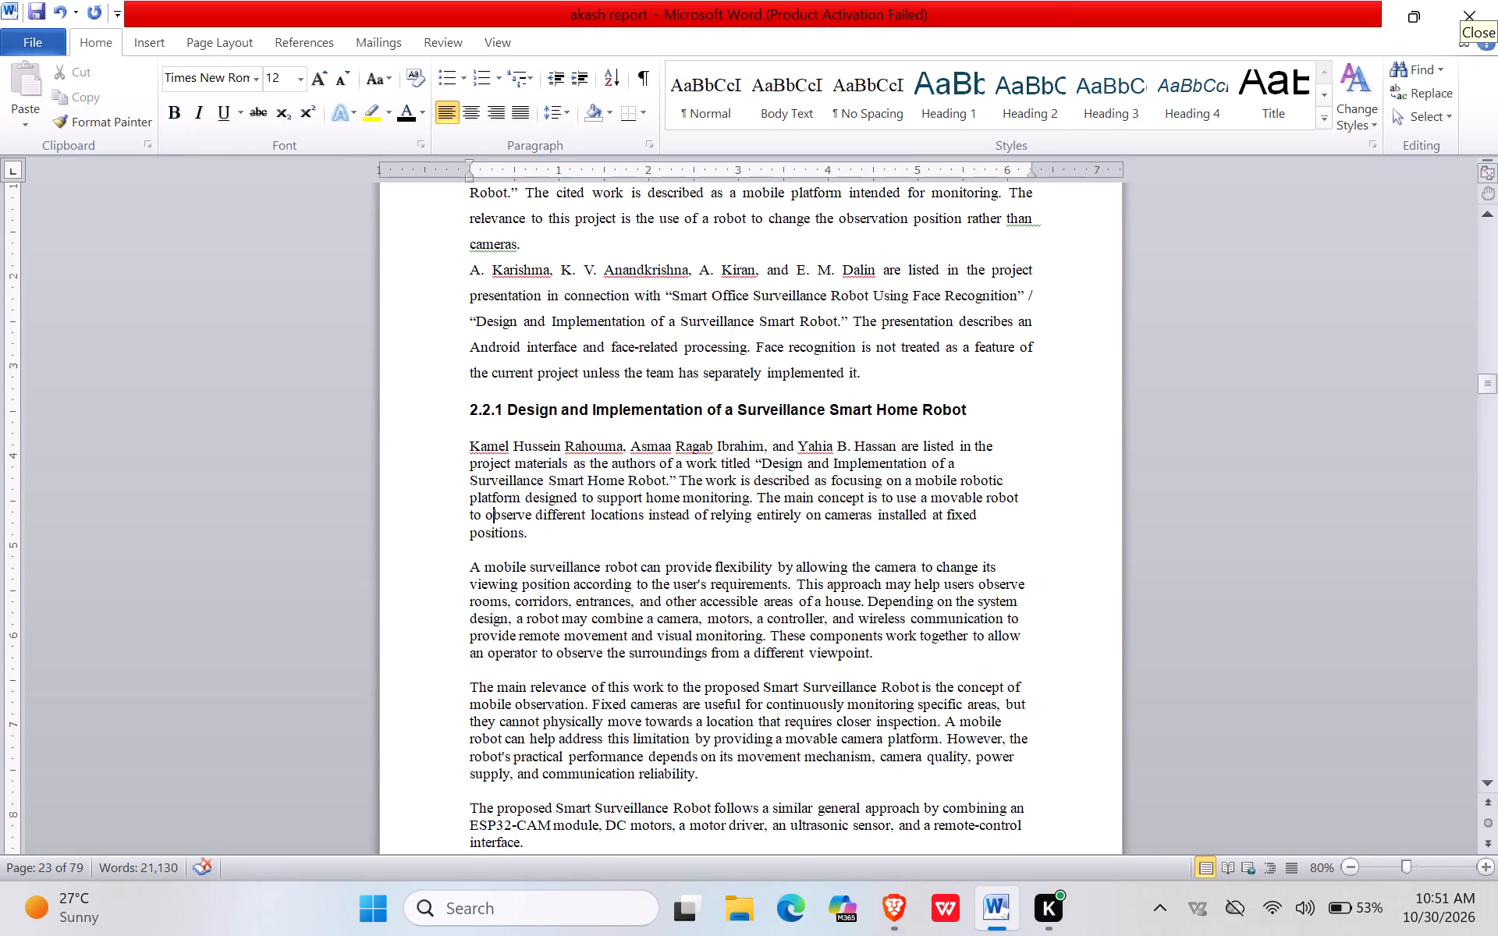
scroll(484, 421, "up", 4)
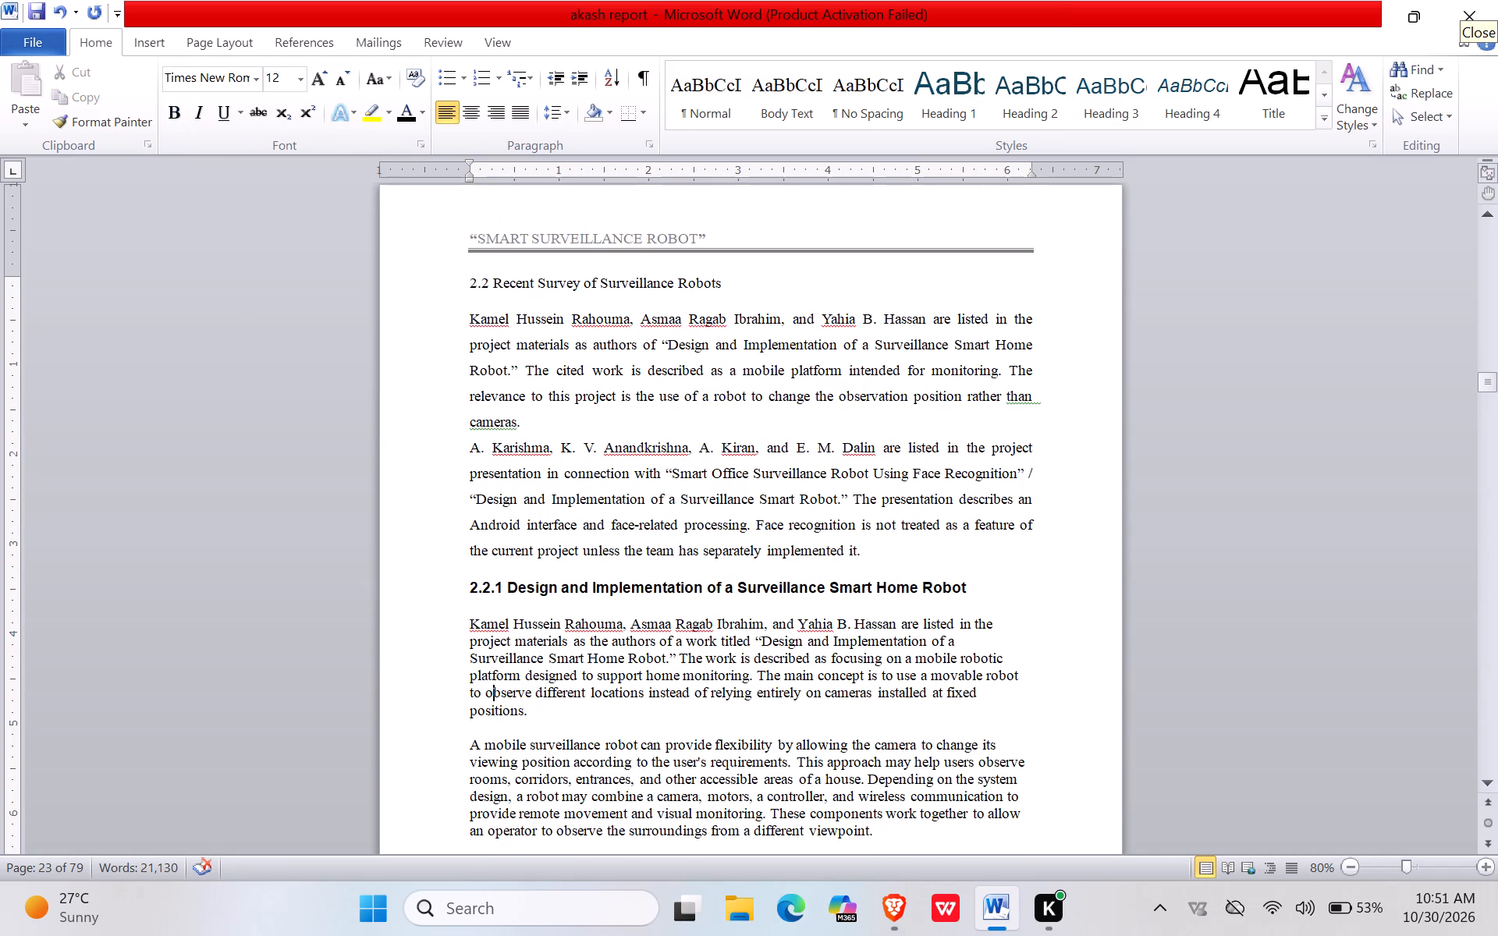
left_click_drag(793, 279, 469, 295)
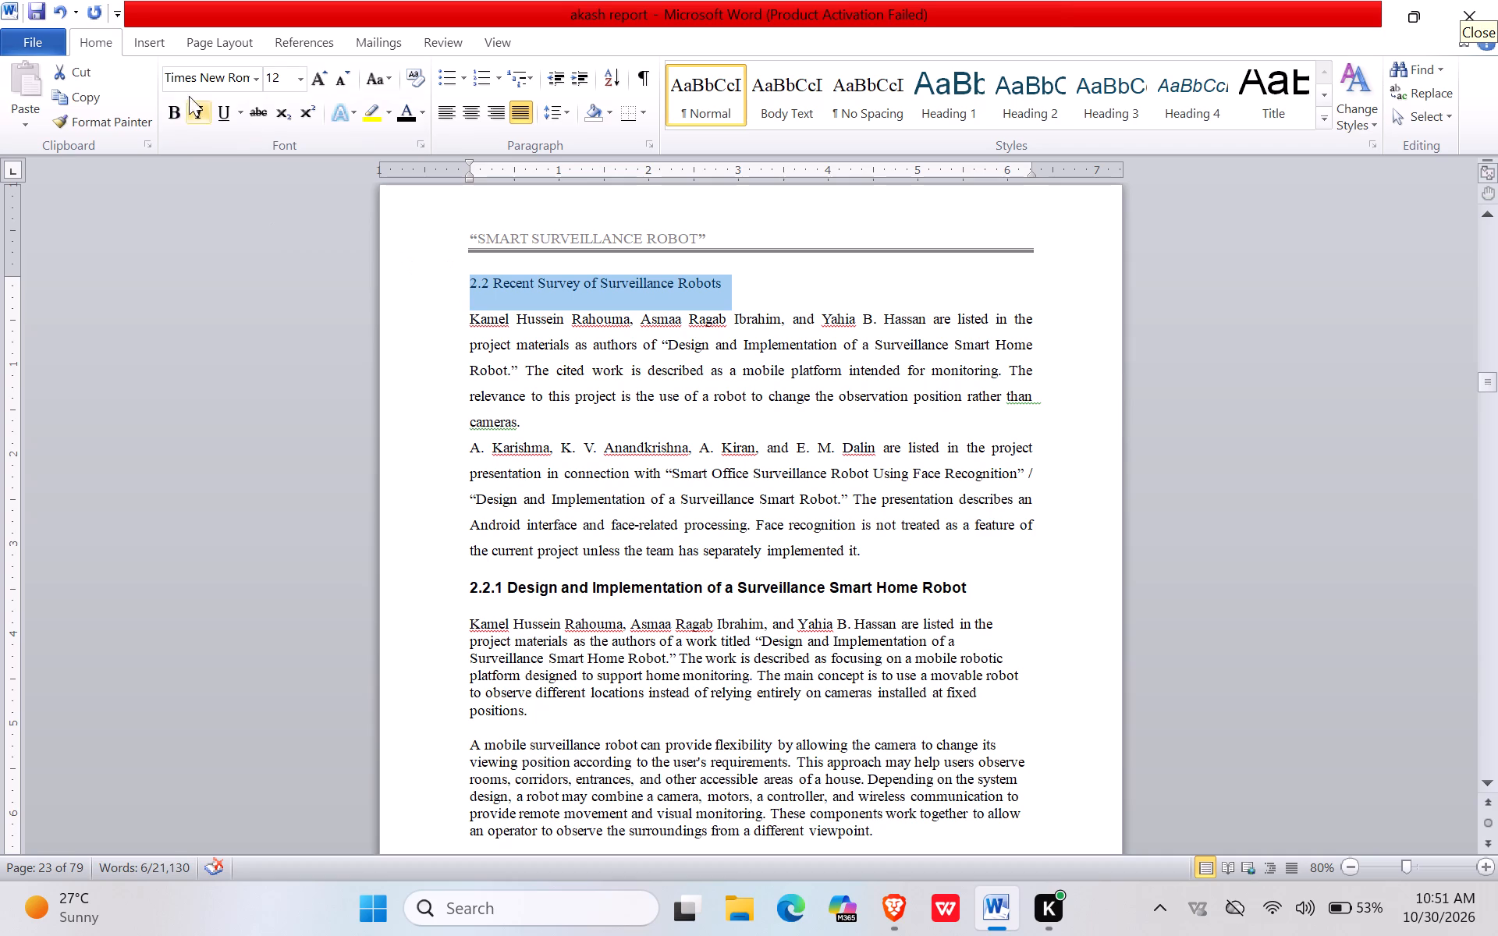
left_click(175, 101)
Review the remaining unformatted headings and paragraphs of section 2.2 up to "2.3 Survey of Smart and Connected Surveillance System".
scroll(488, 448, "up", 8)
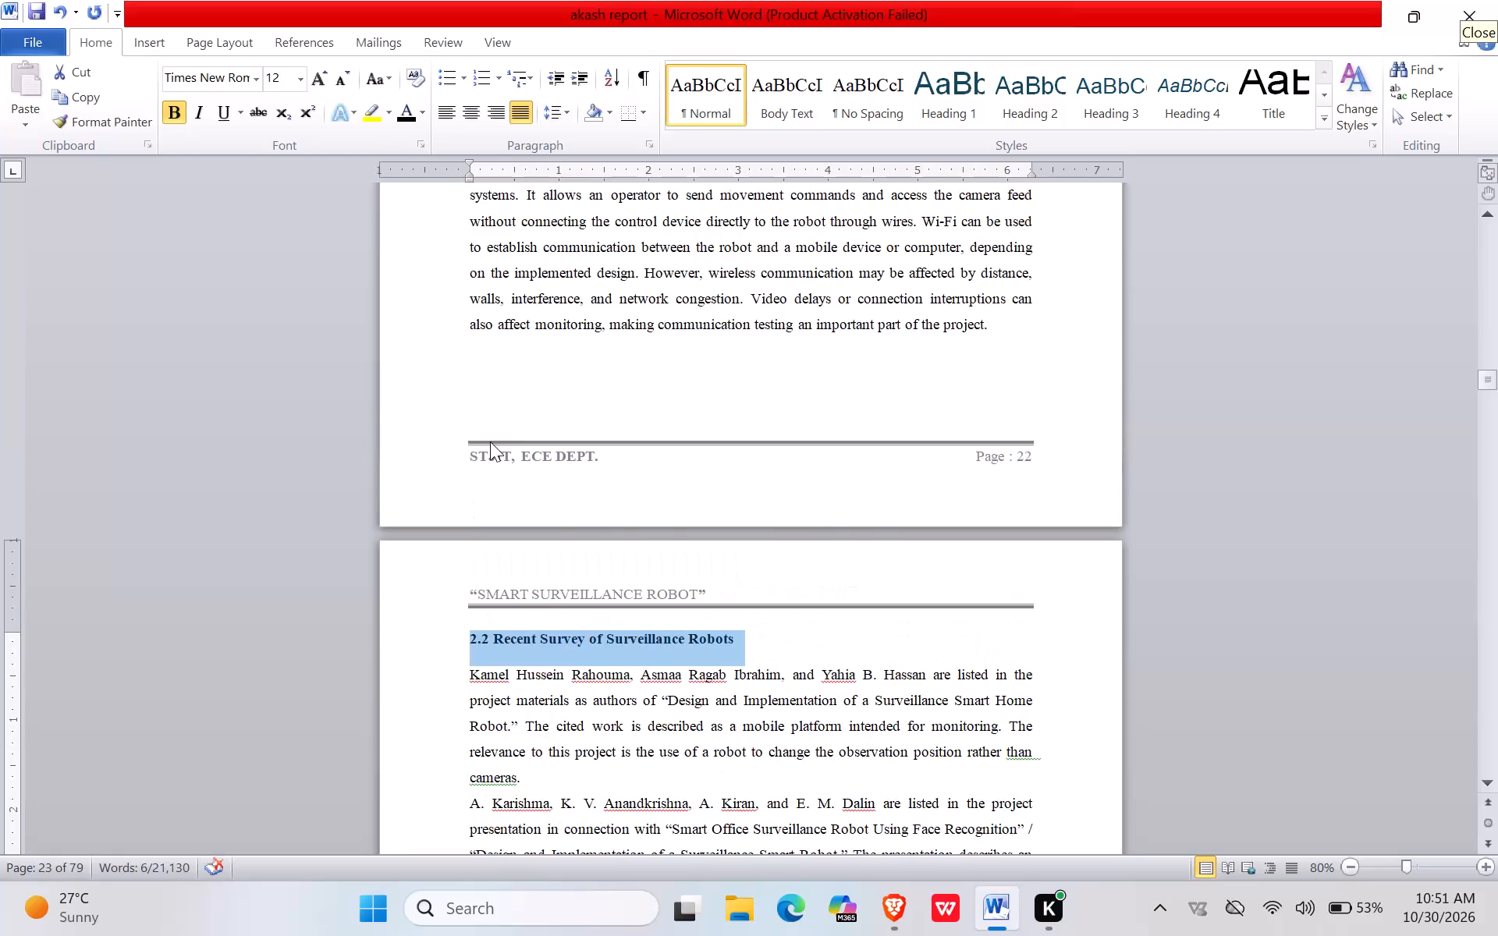
scroll(490, 441, "down", 3)
scroll(573, 785, "down", 3)
scroll(534, 617, "down", 1)
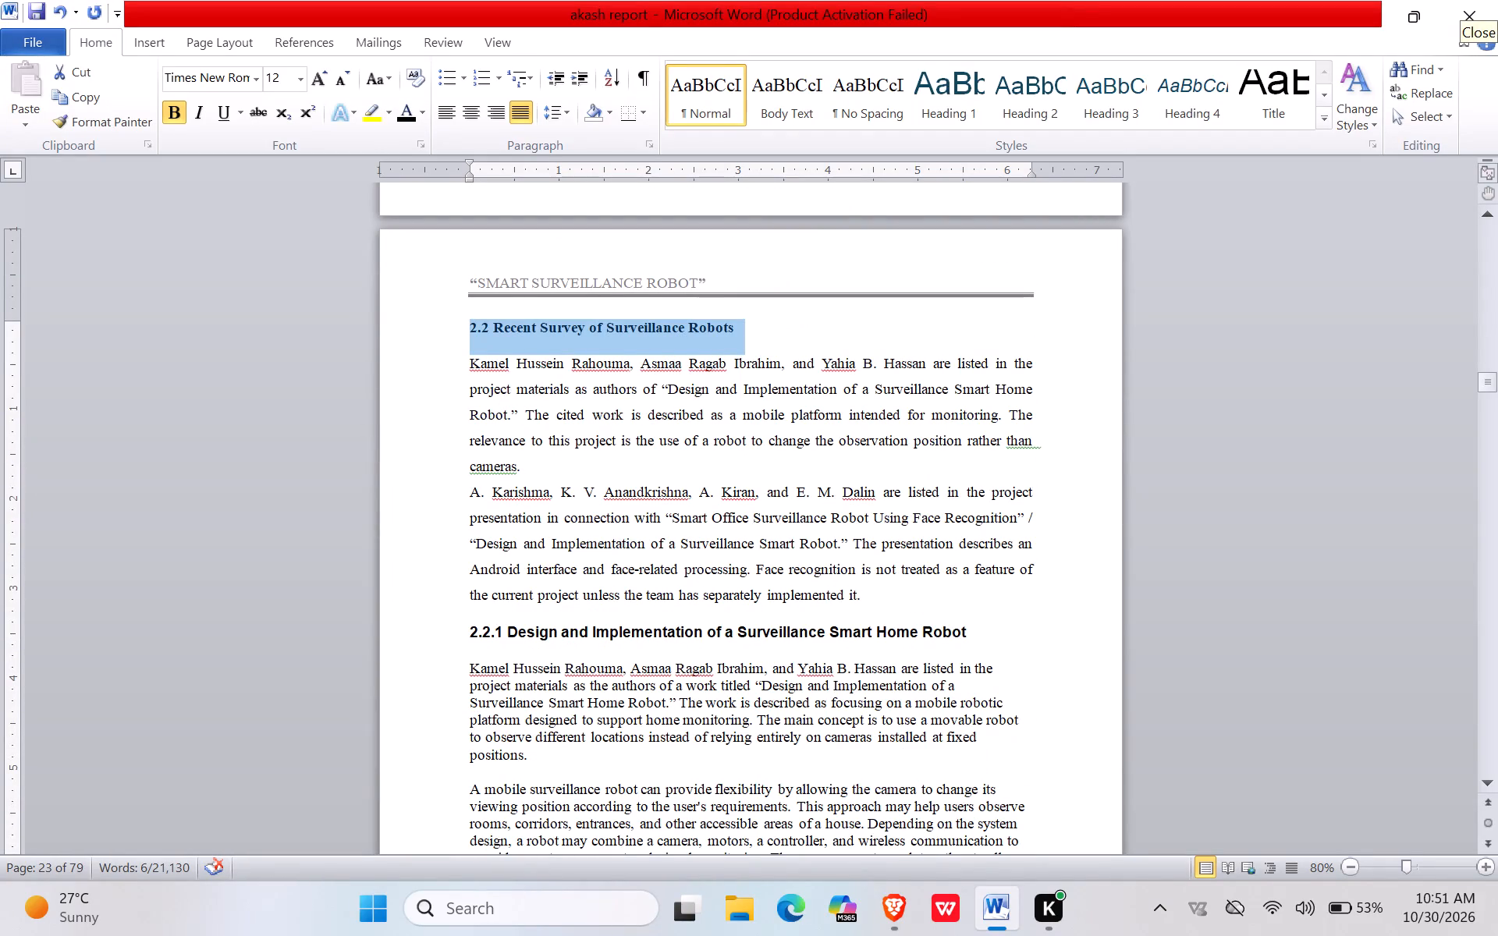
scroll(424, 628, "down", 1)
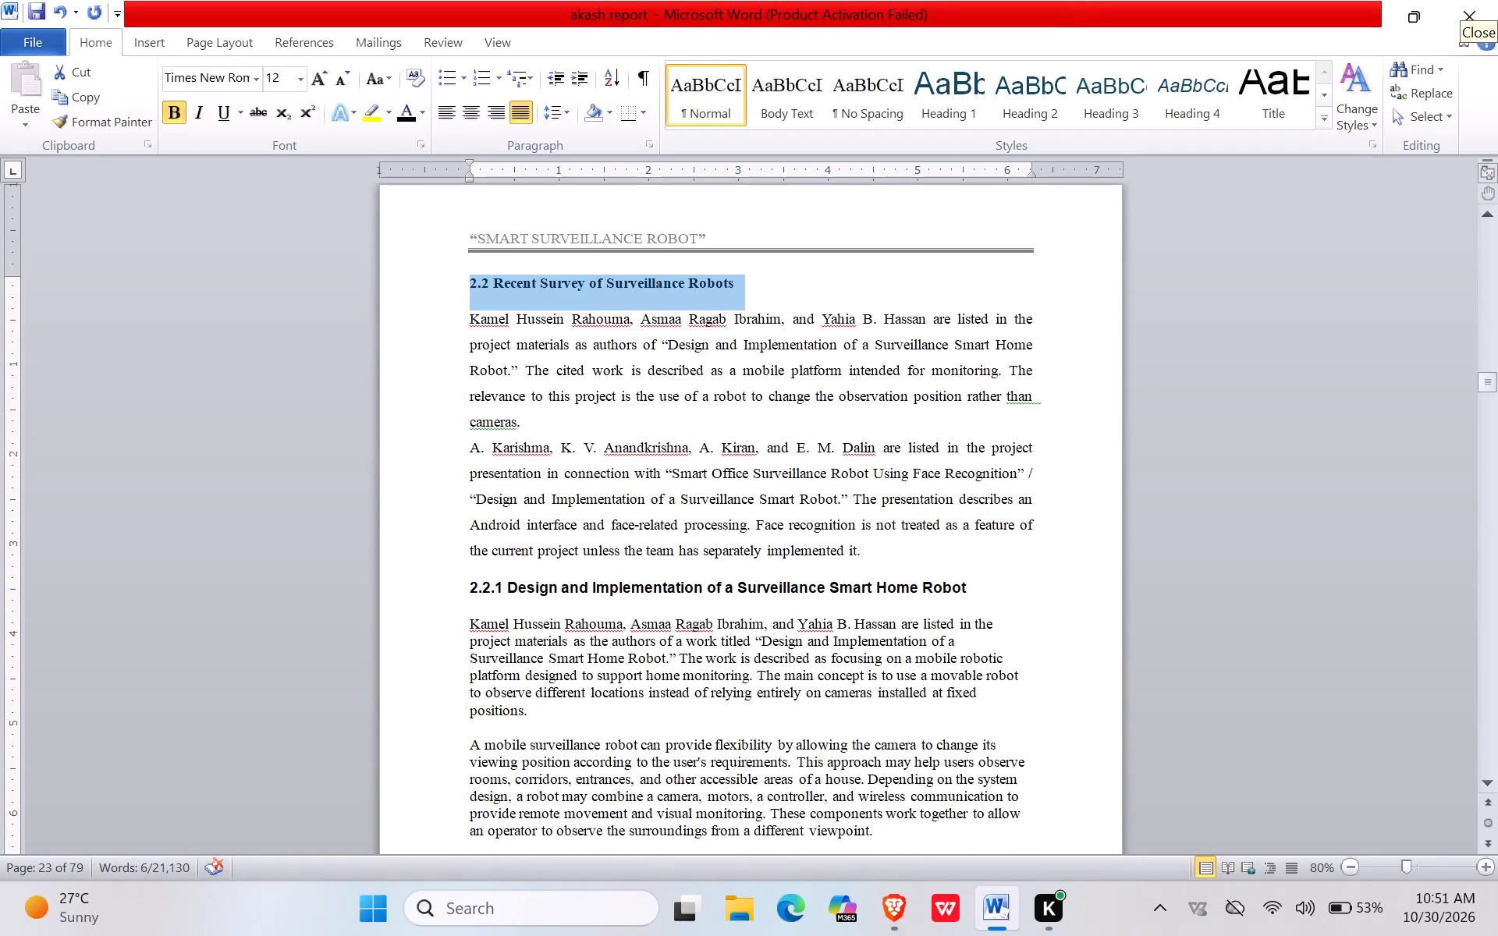
scroll(744, 671, "down", 12)
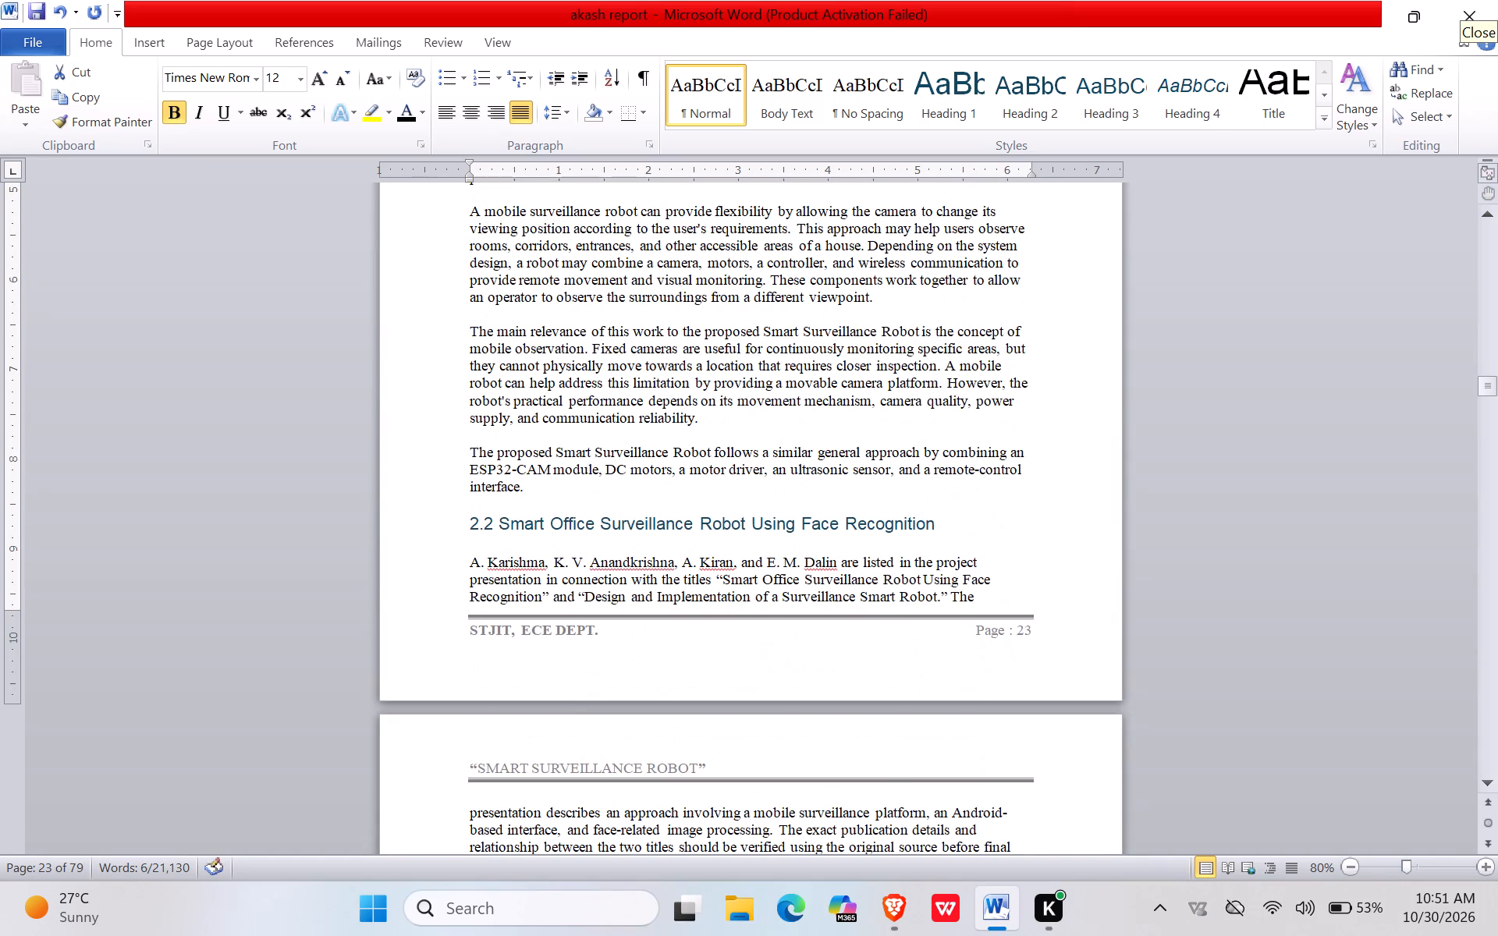
scroll(543, 608, "down", 12)
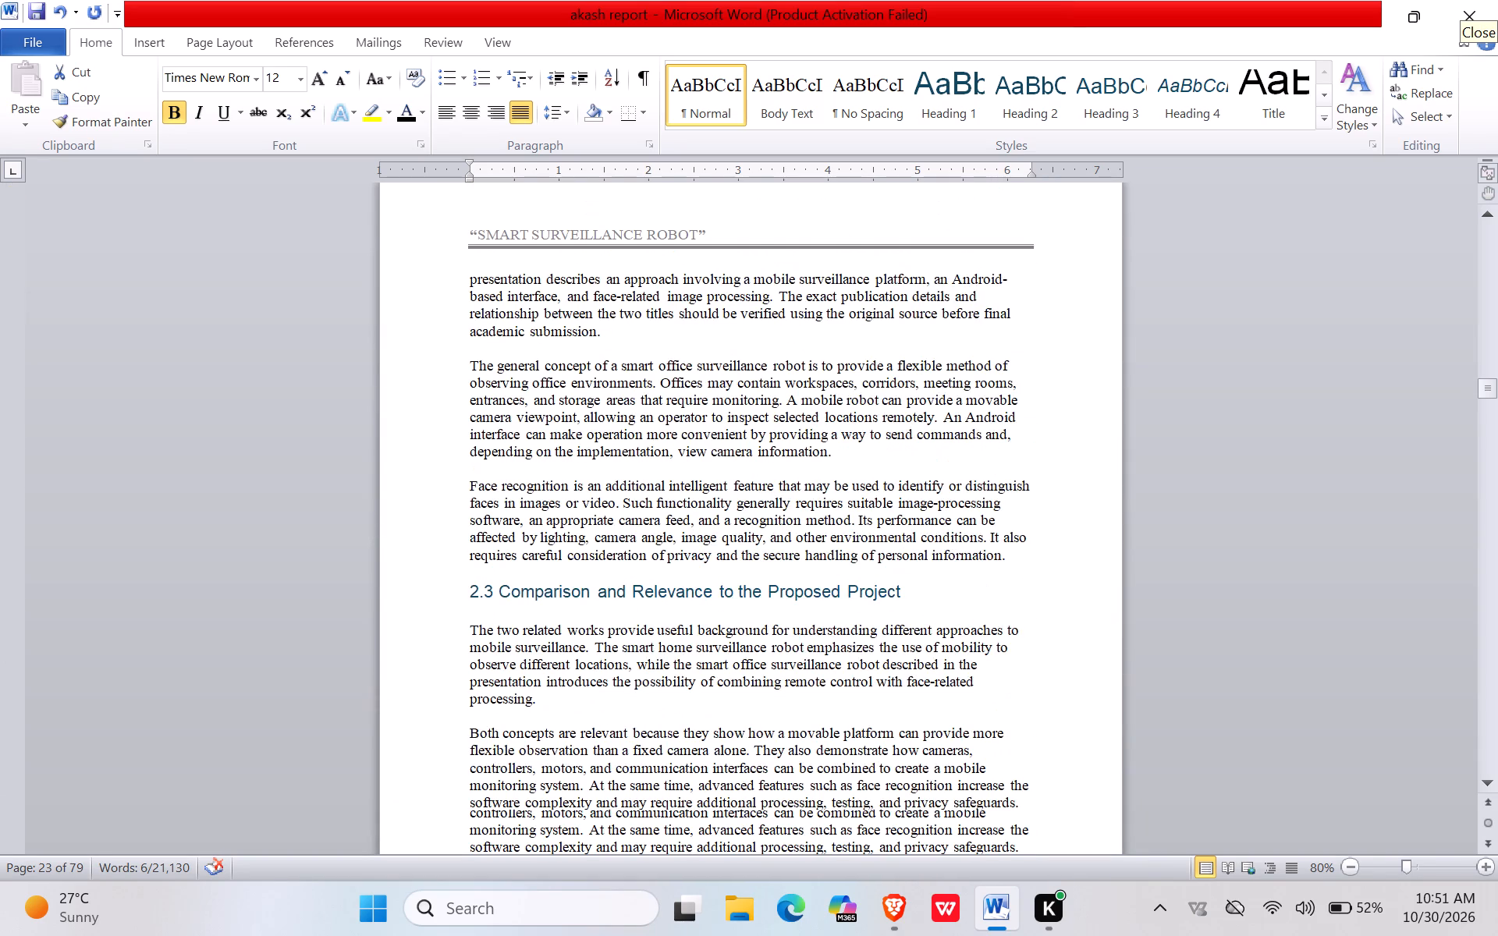
scroll(470, 622, "down", 11)
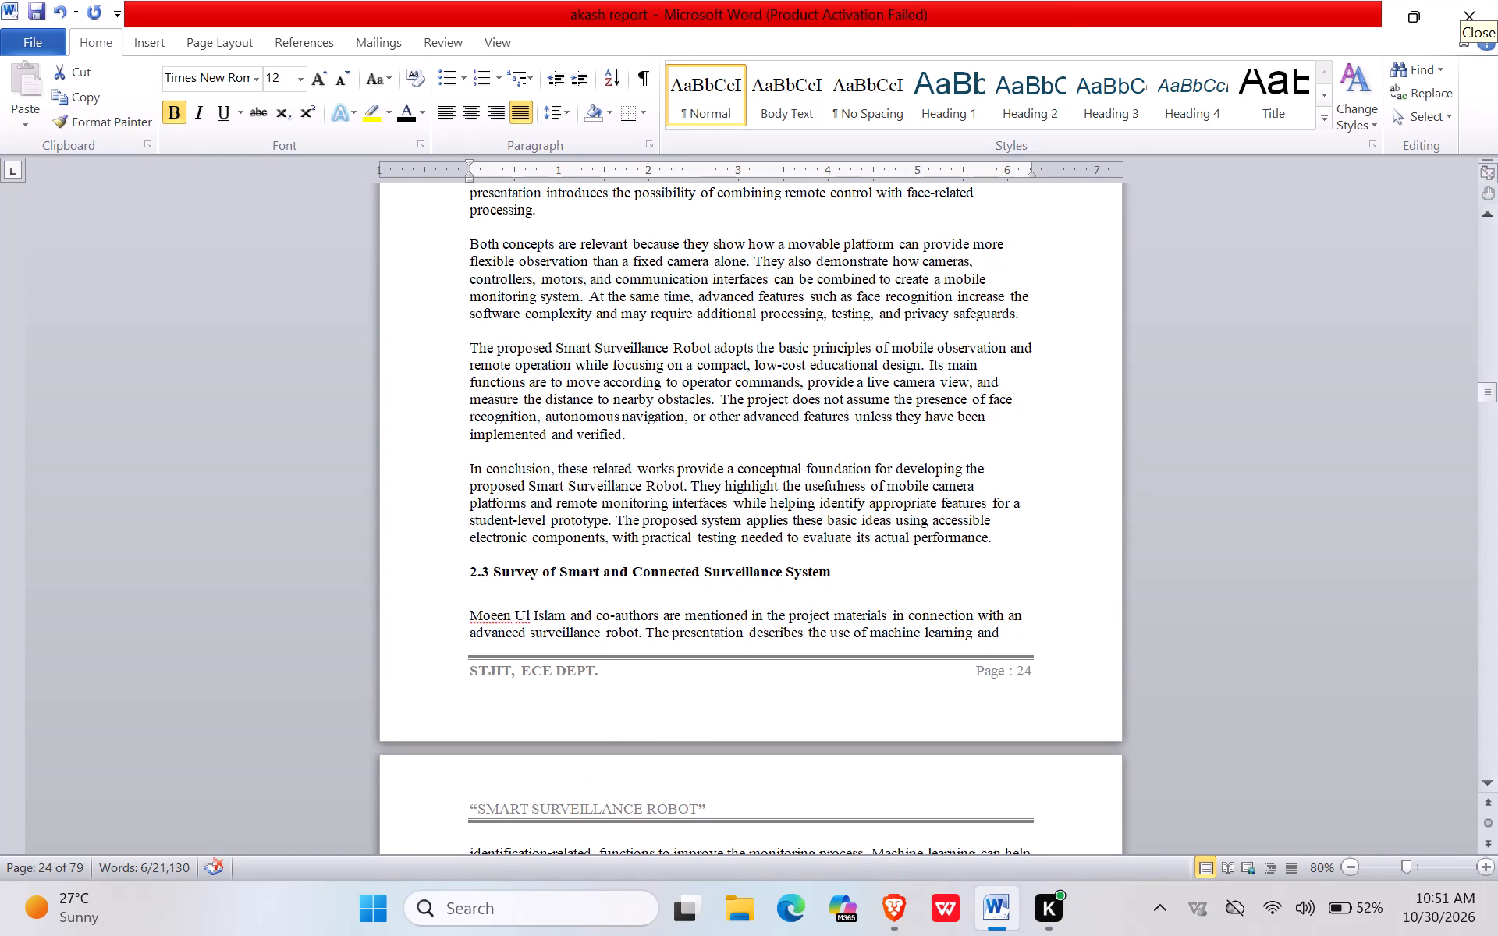
scroll(790, 541, "up", 18)
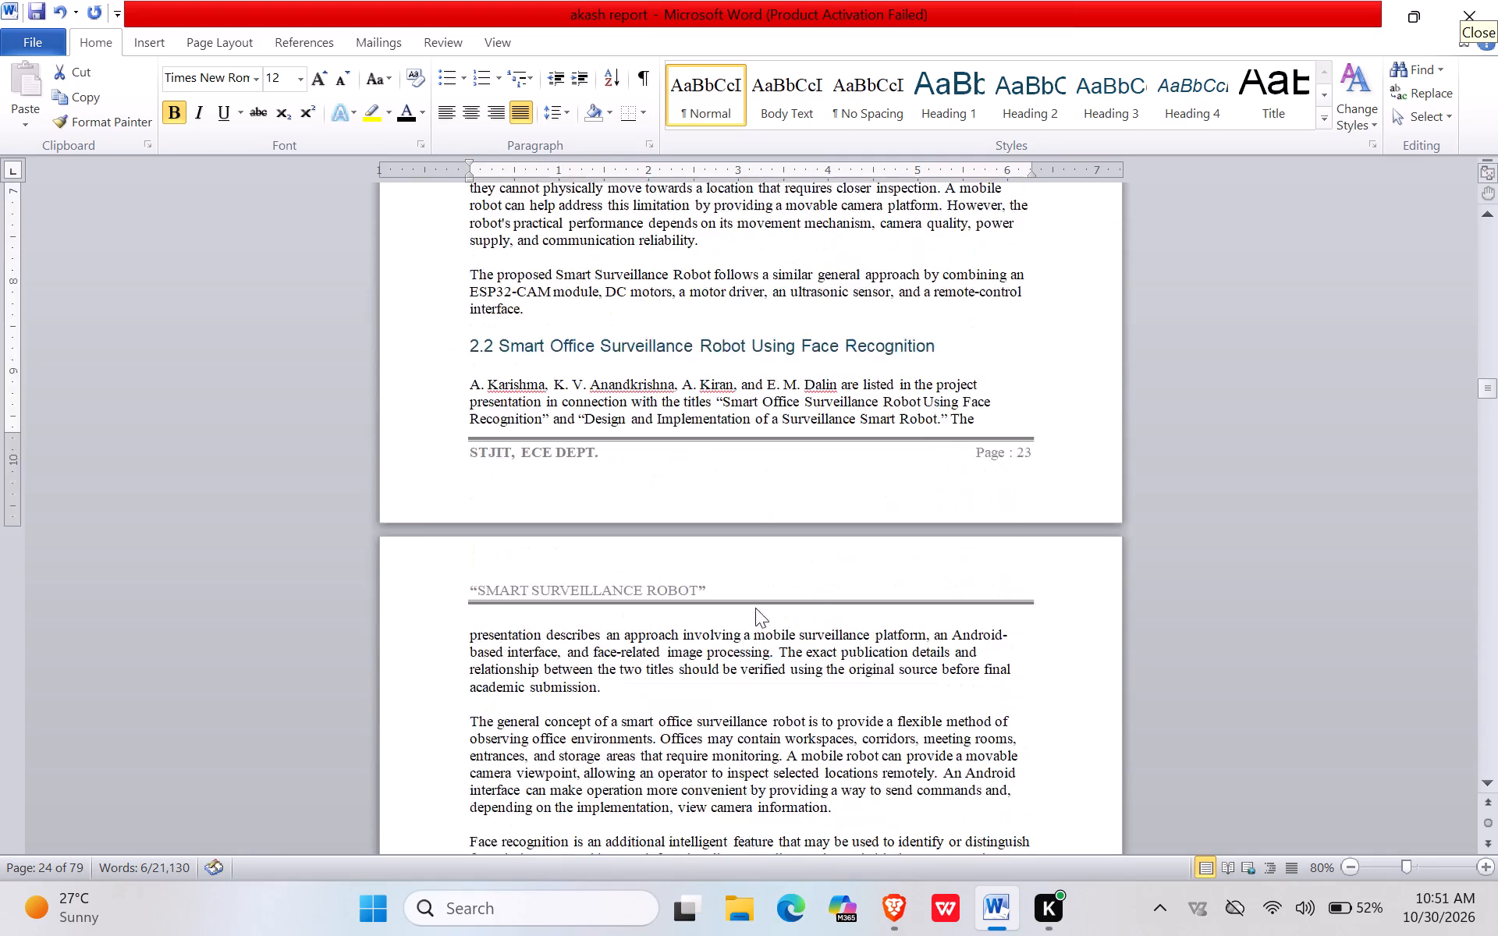
Format the "Smart Office Surveillance Robot Using Face Recognition" heading as bold, 12 pt and black.
scroll(755, 608, "up", 9)
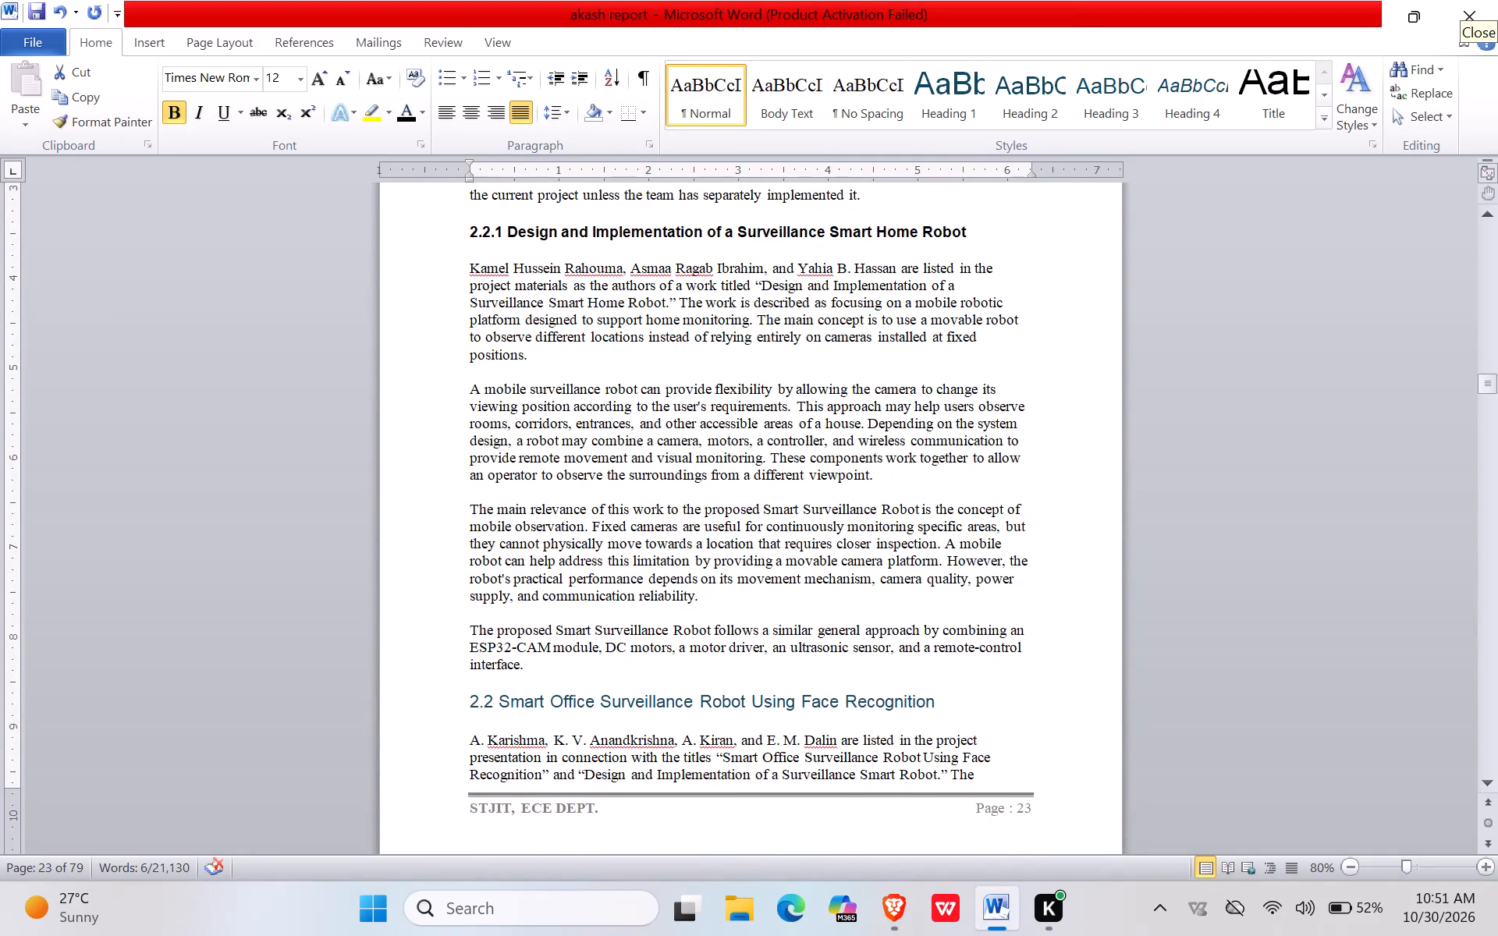
left_click_drag(936, 708, 492, 692)
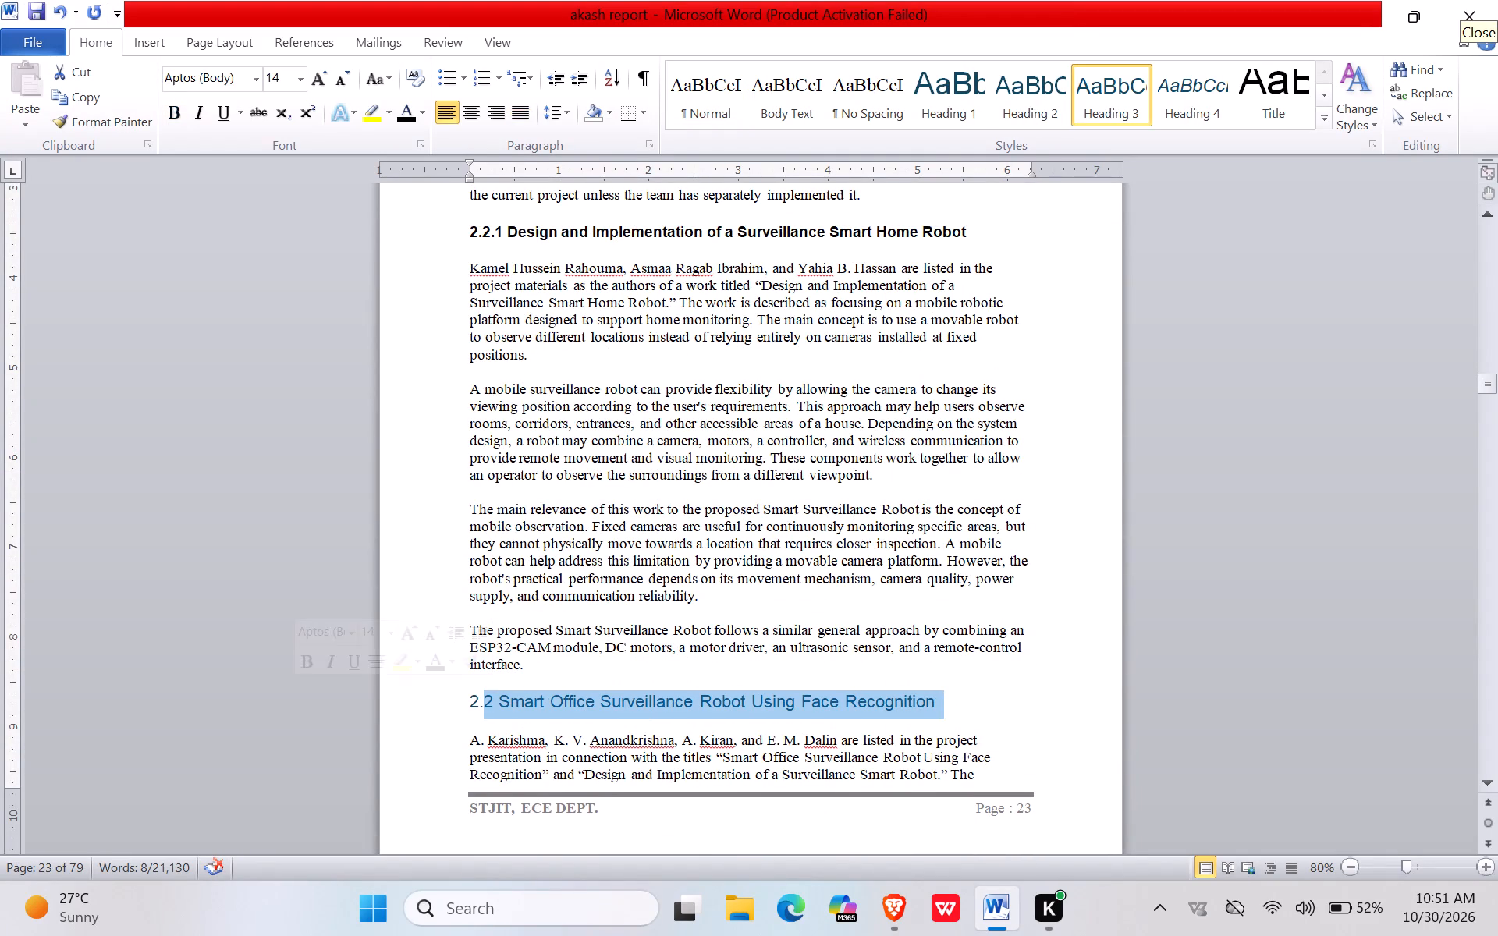
left_click(470, 700)
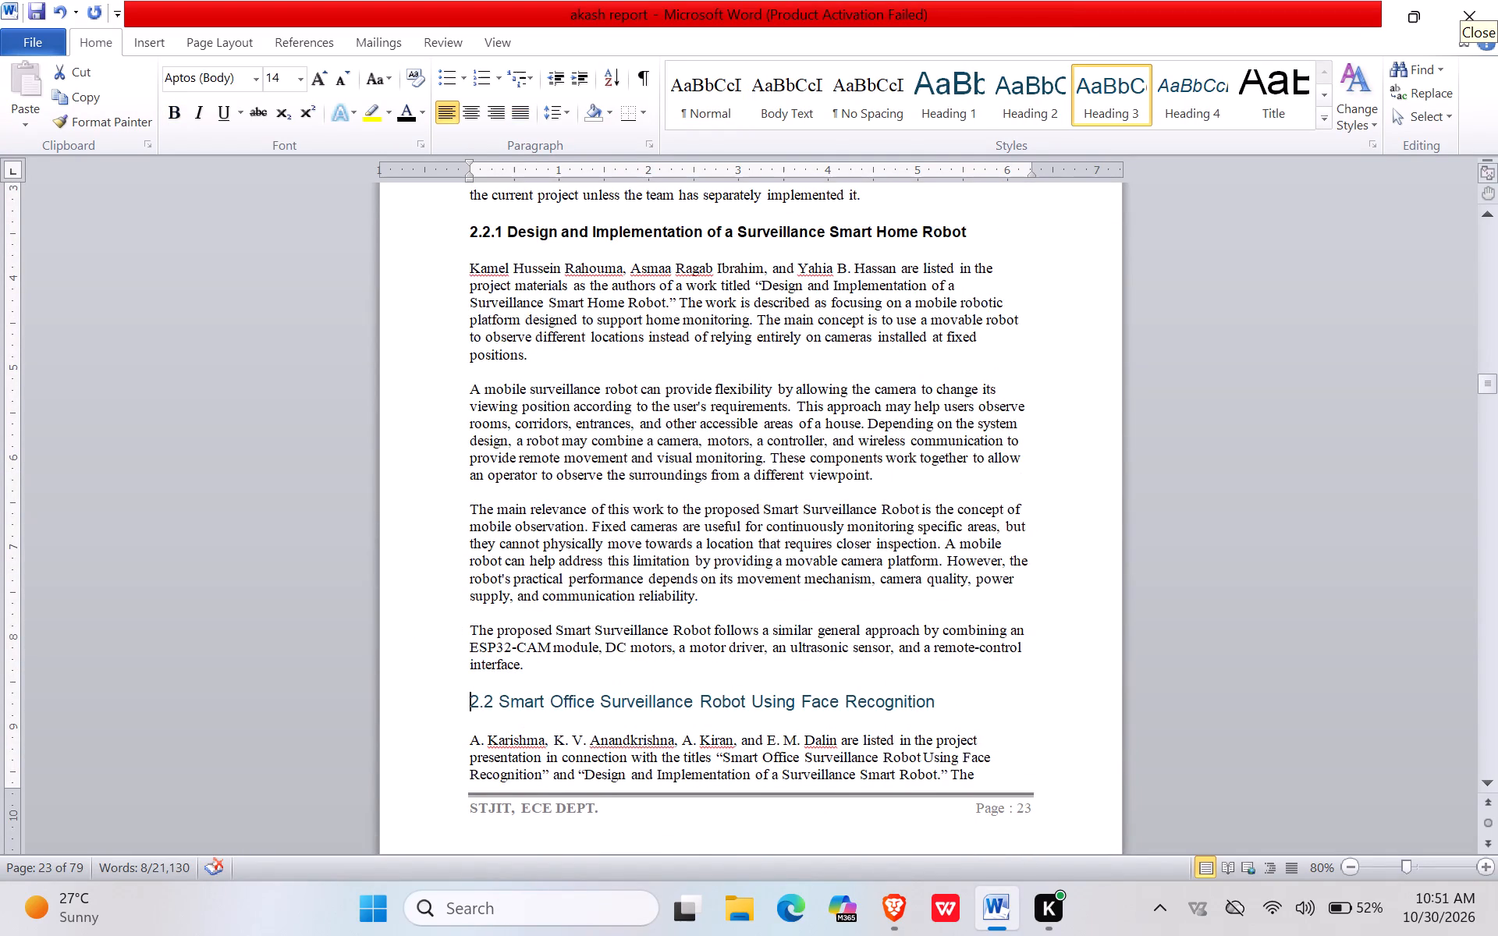
left_click(439, 701)
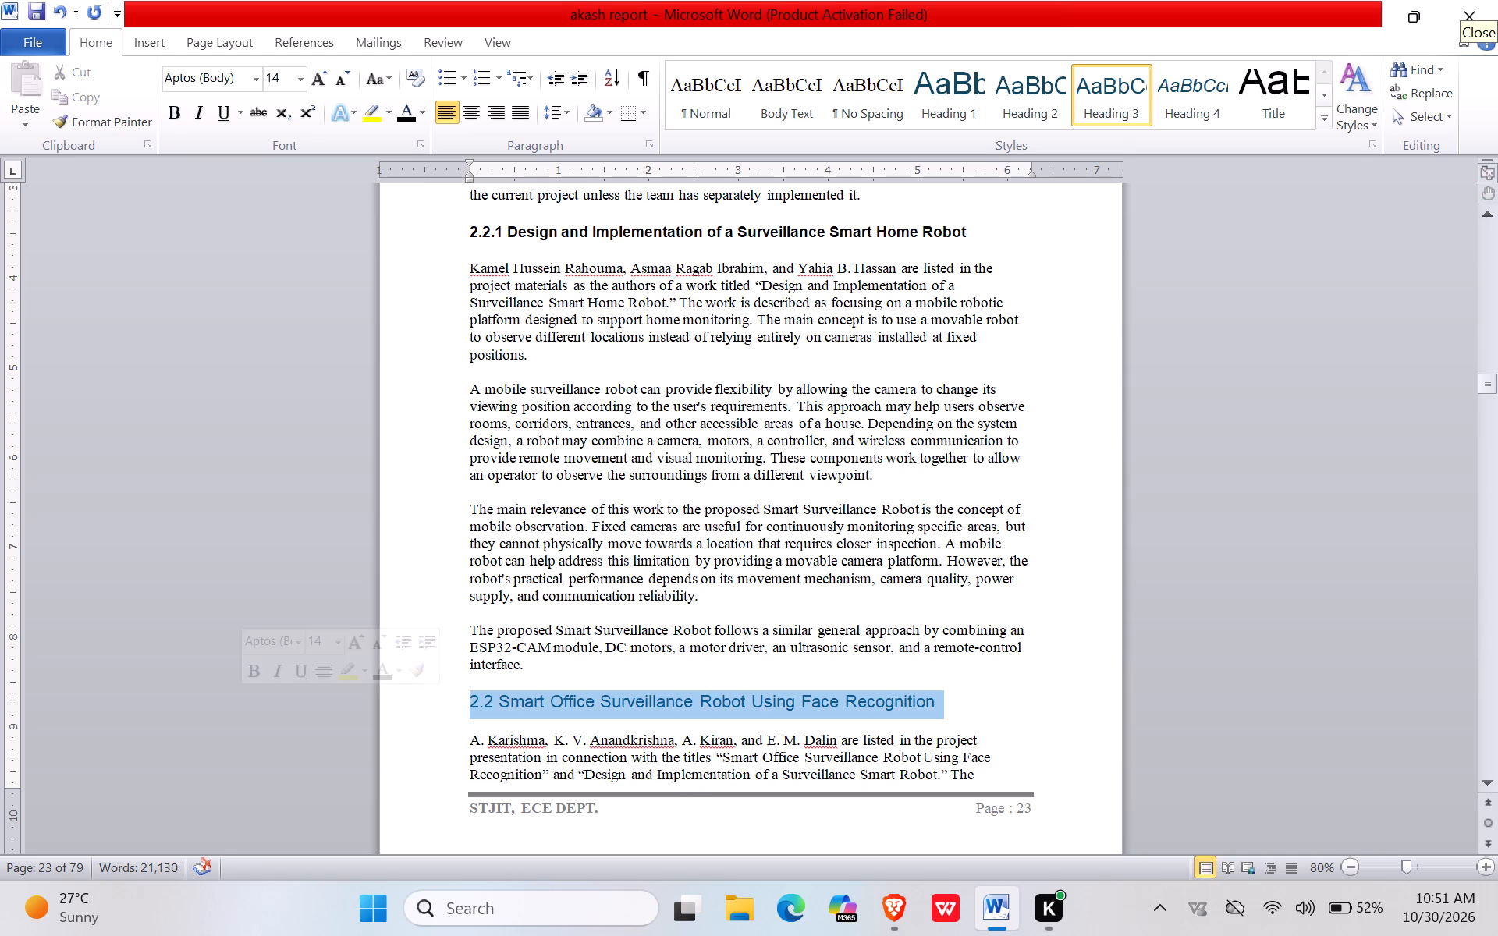
left_click(250, 668)
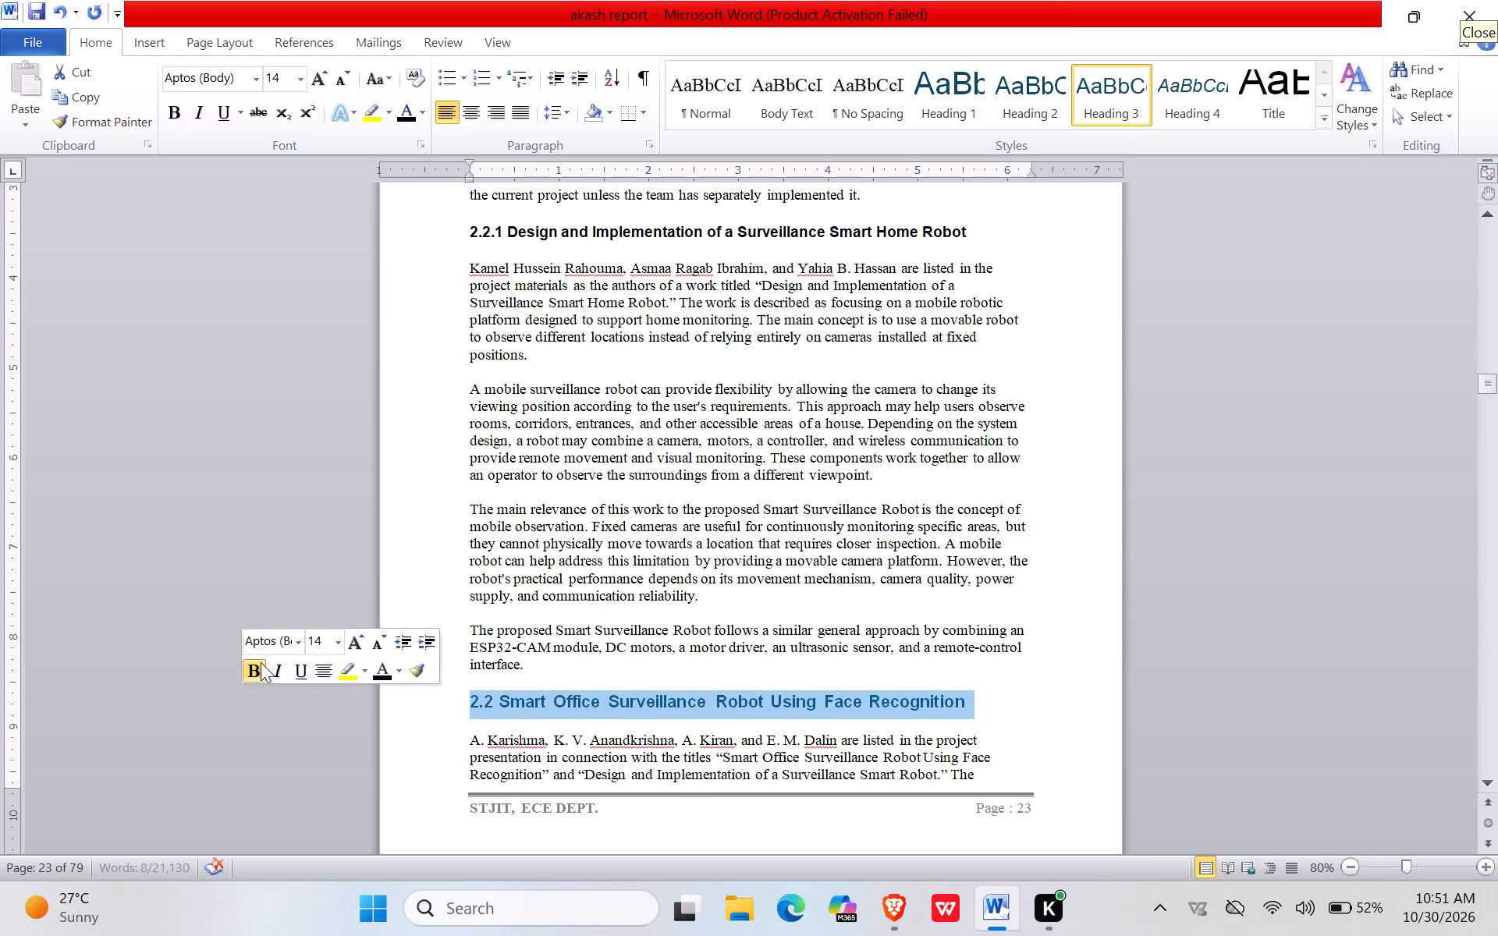
left_click(338, 647)
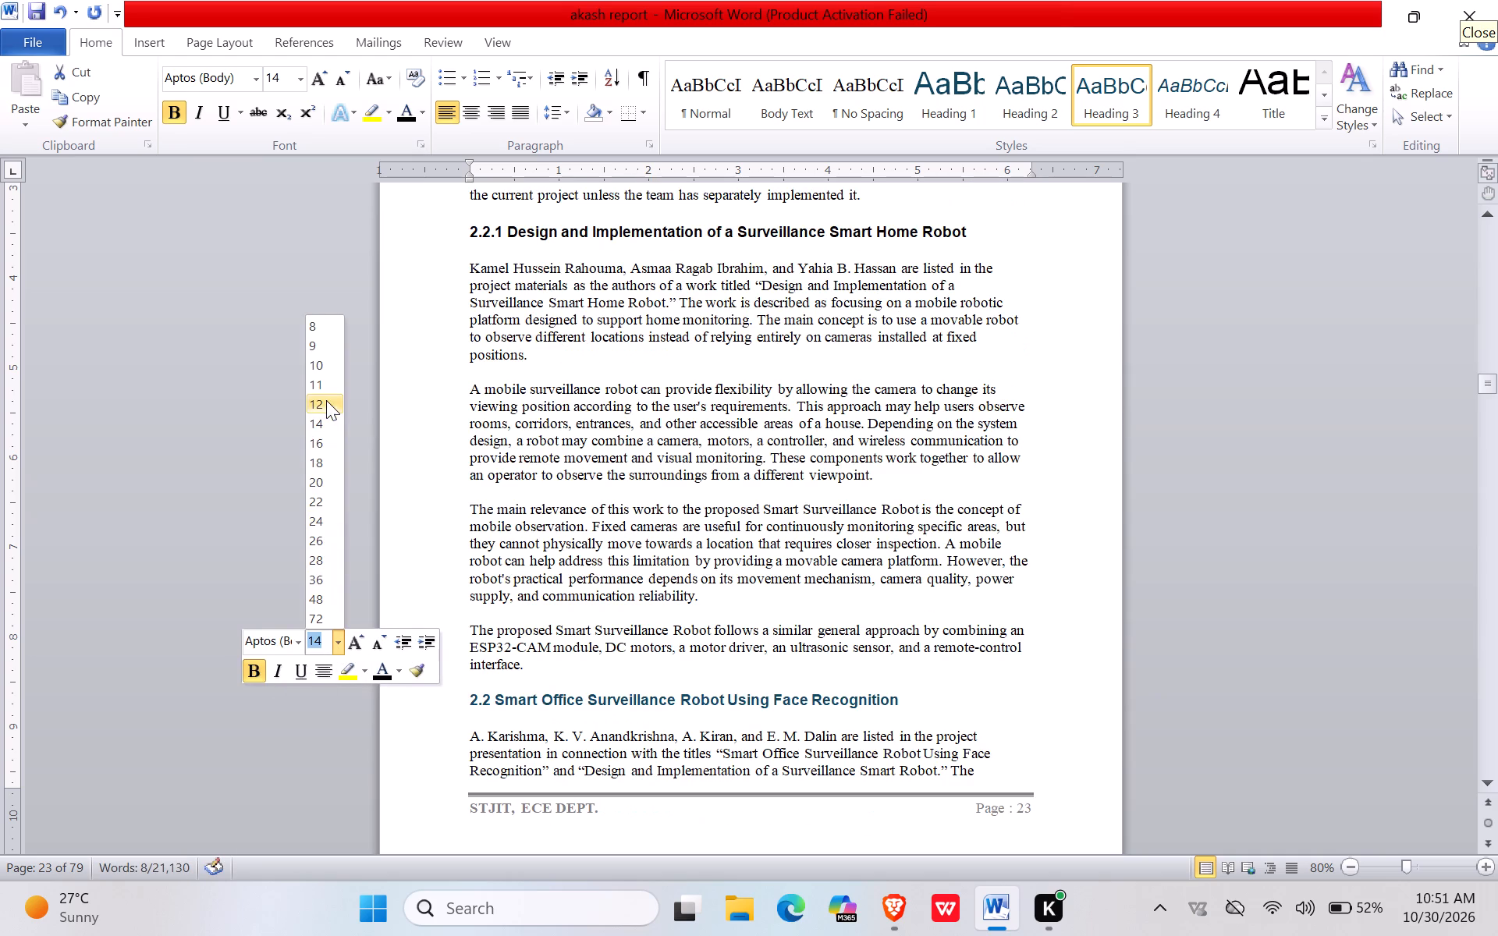
left_click(327, 407)
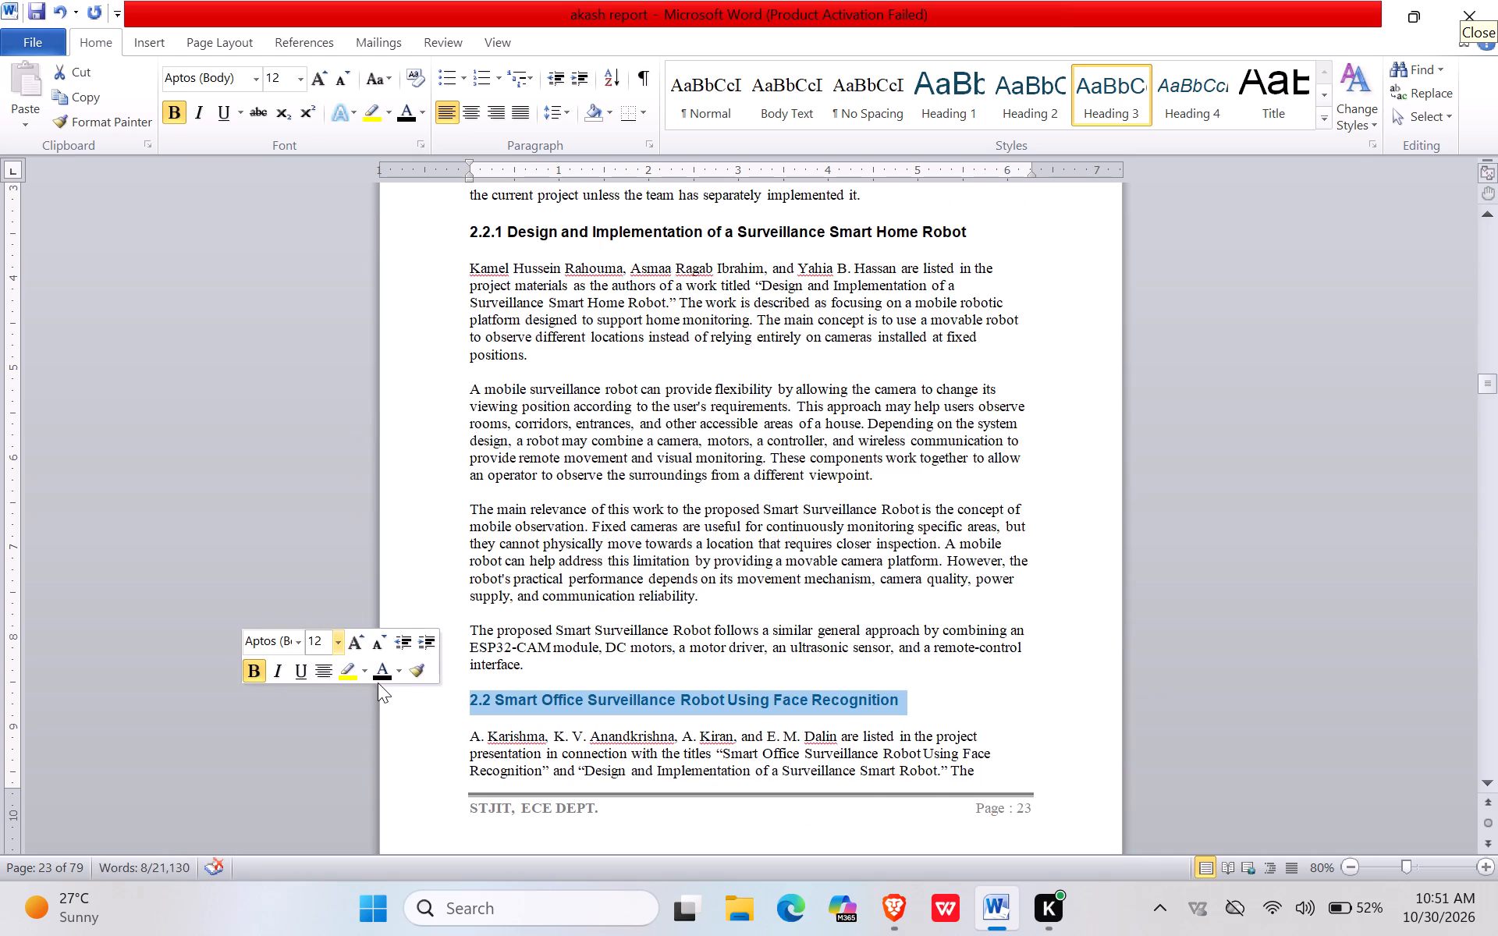
left_click(377, 672)
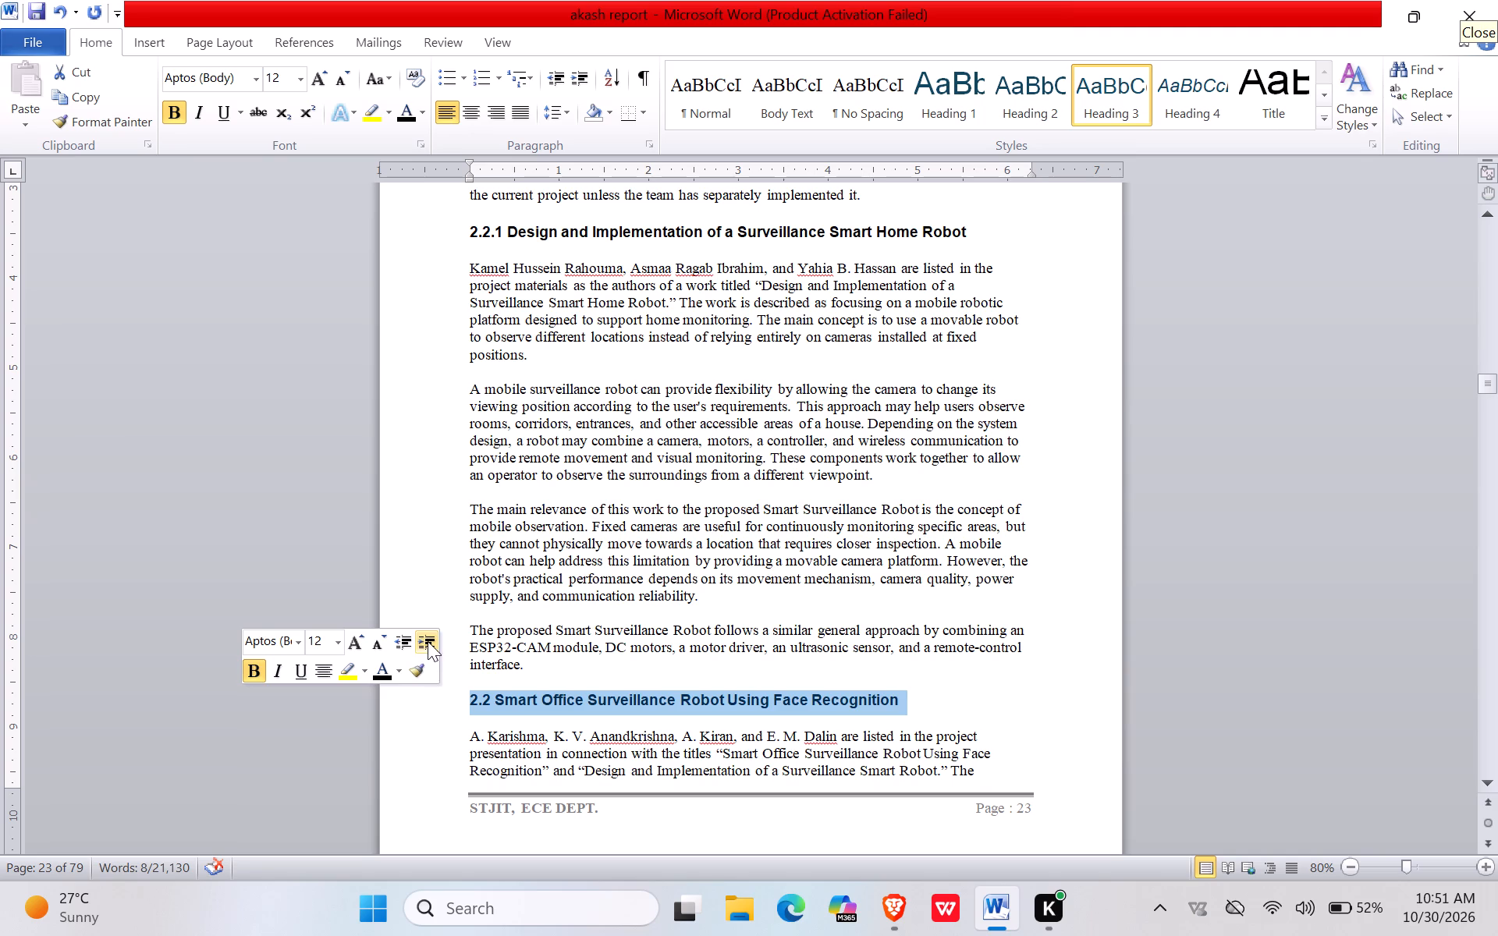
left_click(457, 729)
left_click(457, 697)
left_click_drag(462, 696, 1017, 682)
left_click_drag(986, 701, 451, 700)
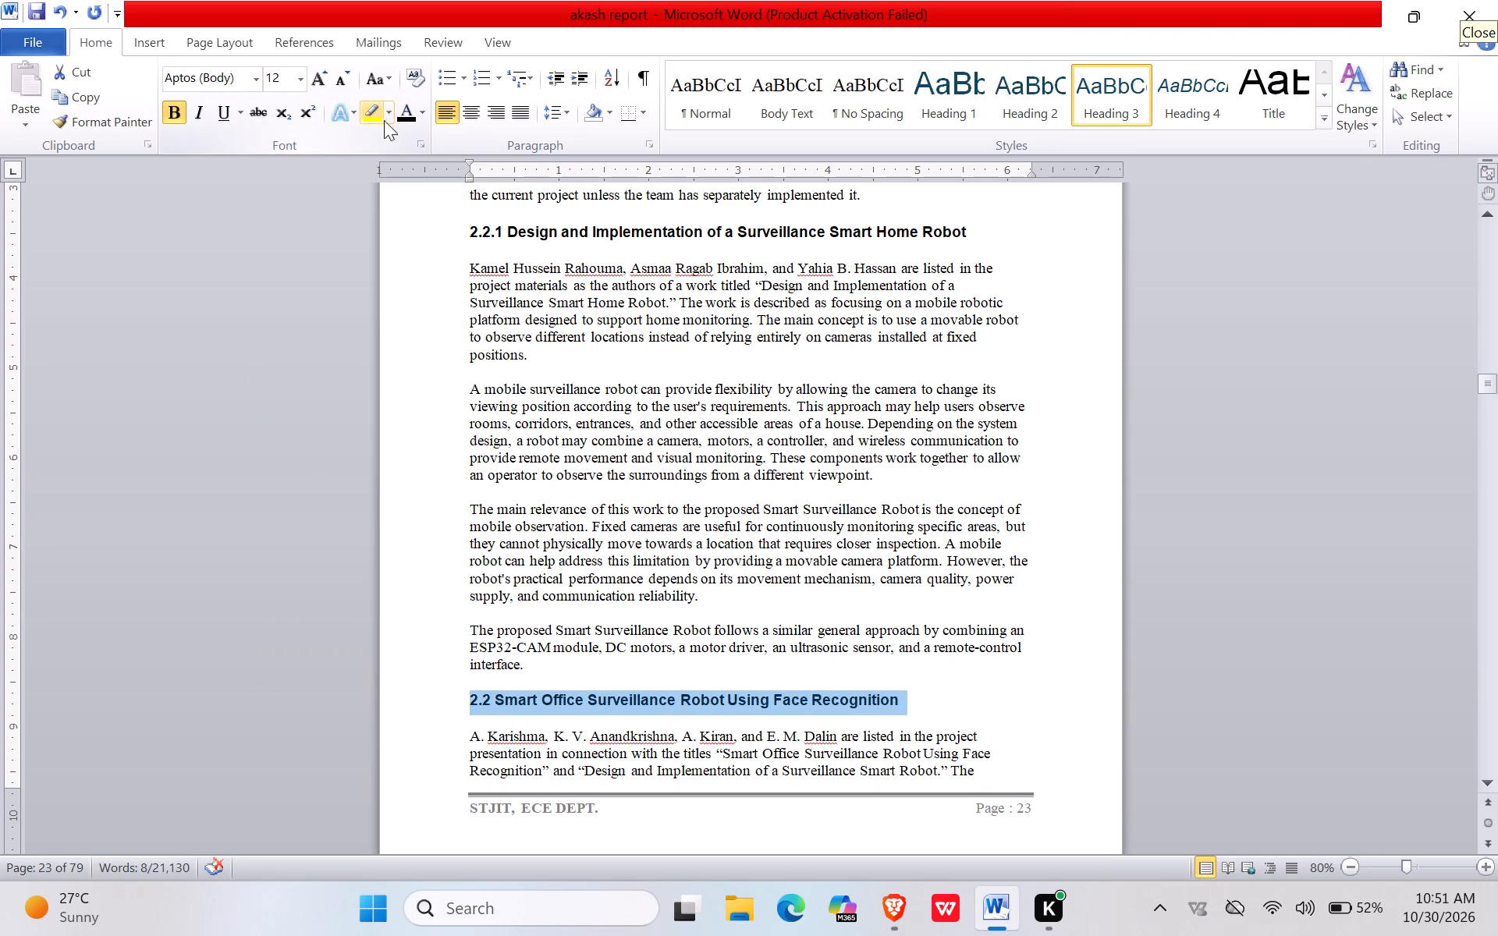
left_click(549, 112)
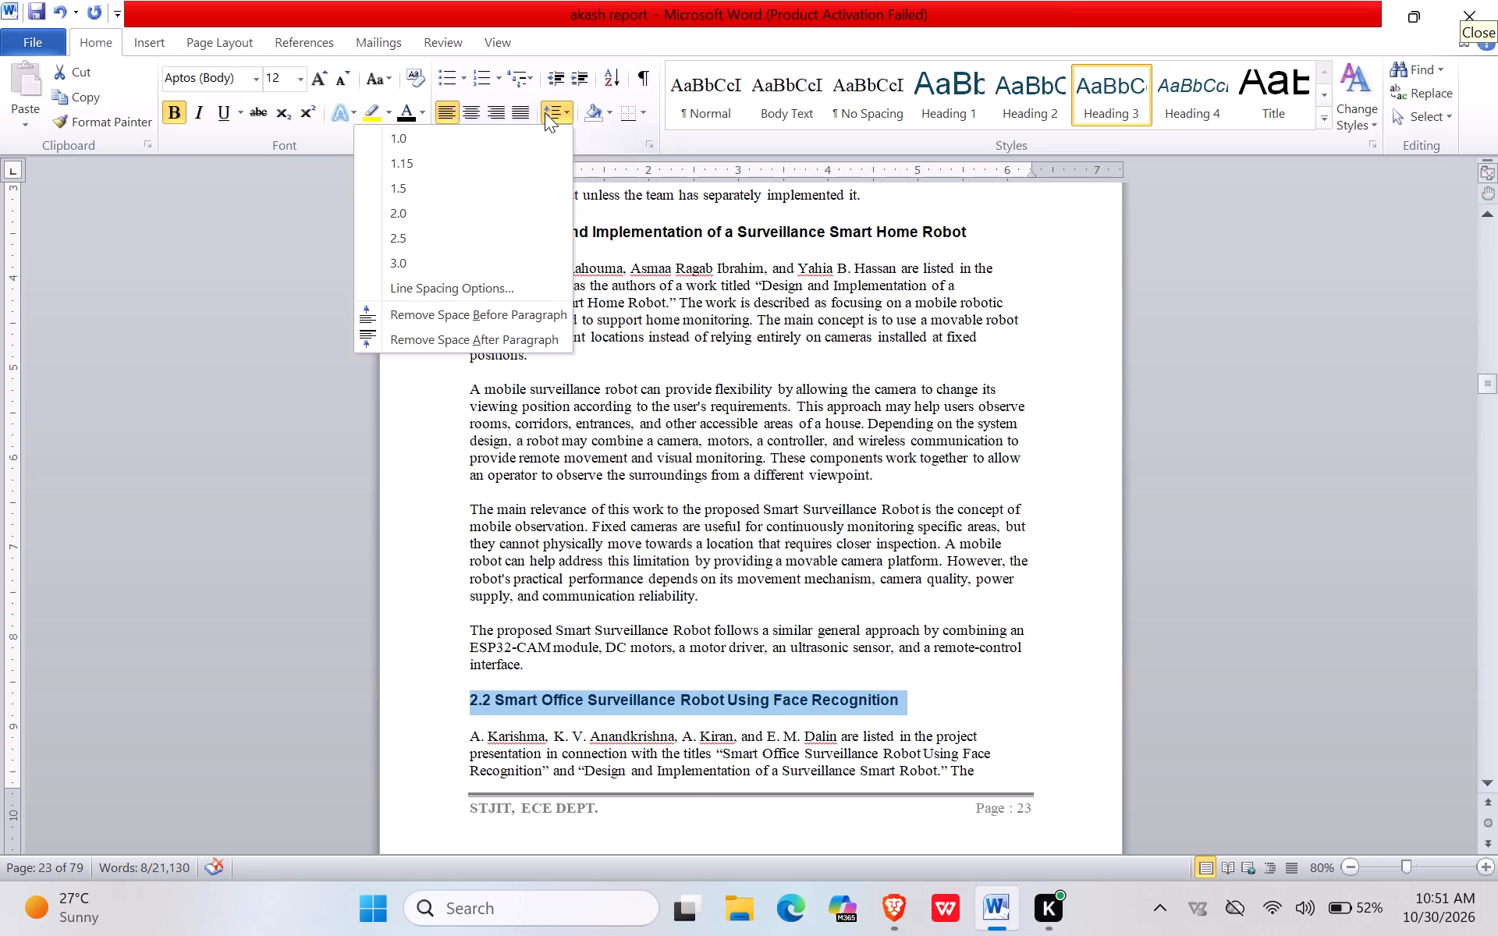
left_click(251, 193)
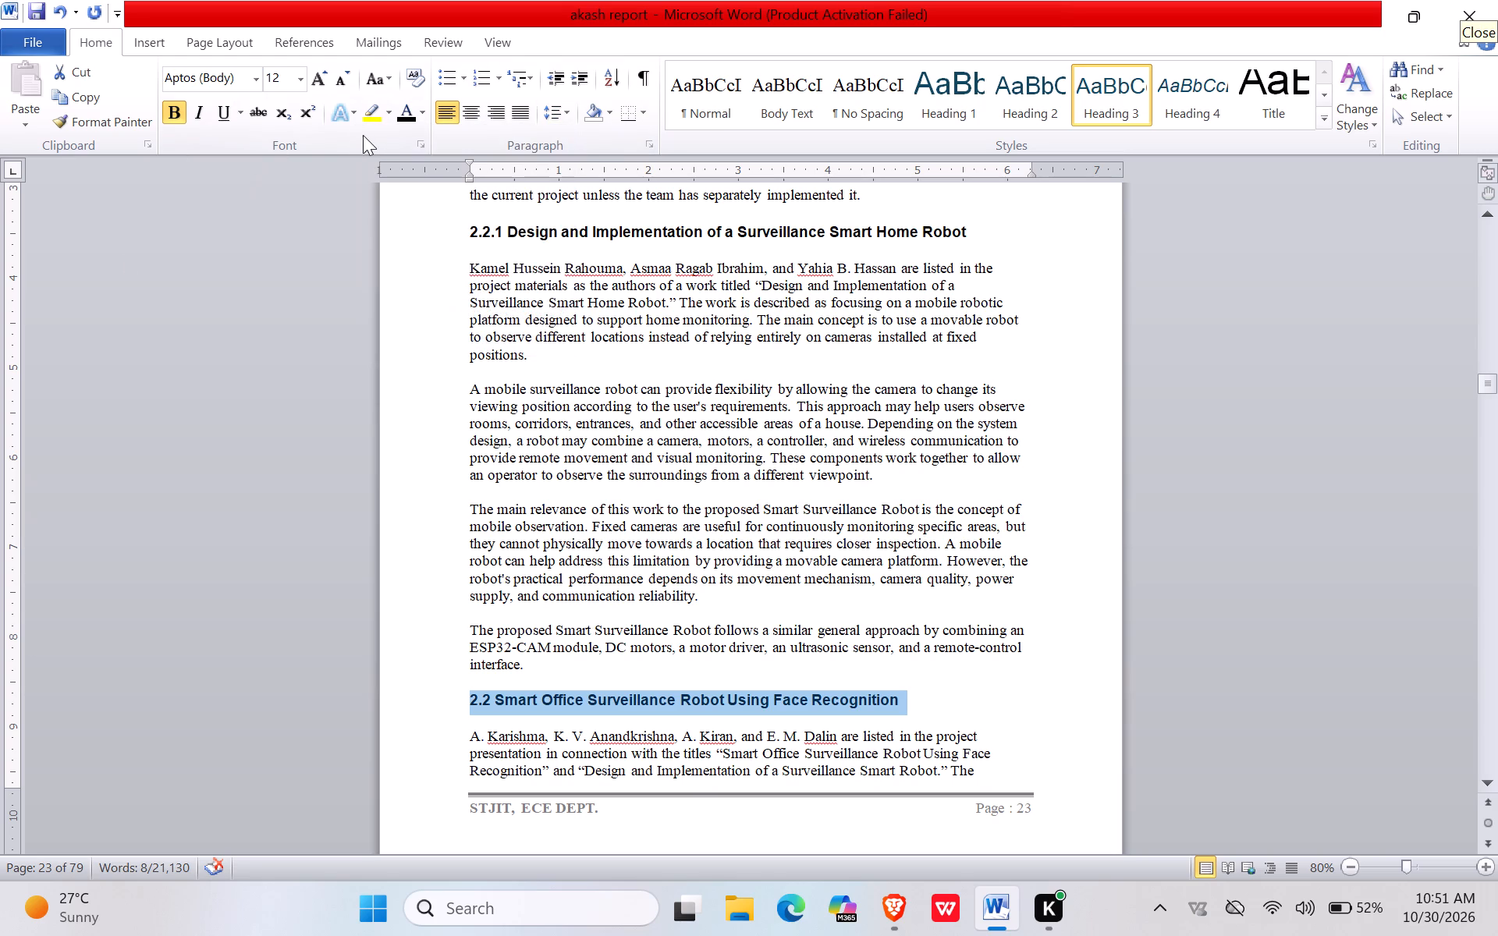
Renumber the "Smart Office Surveillance Robot Using Face Recognition" heading as 2.2.2.
left_click(473, 698)
left_click(475, 697)
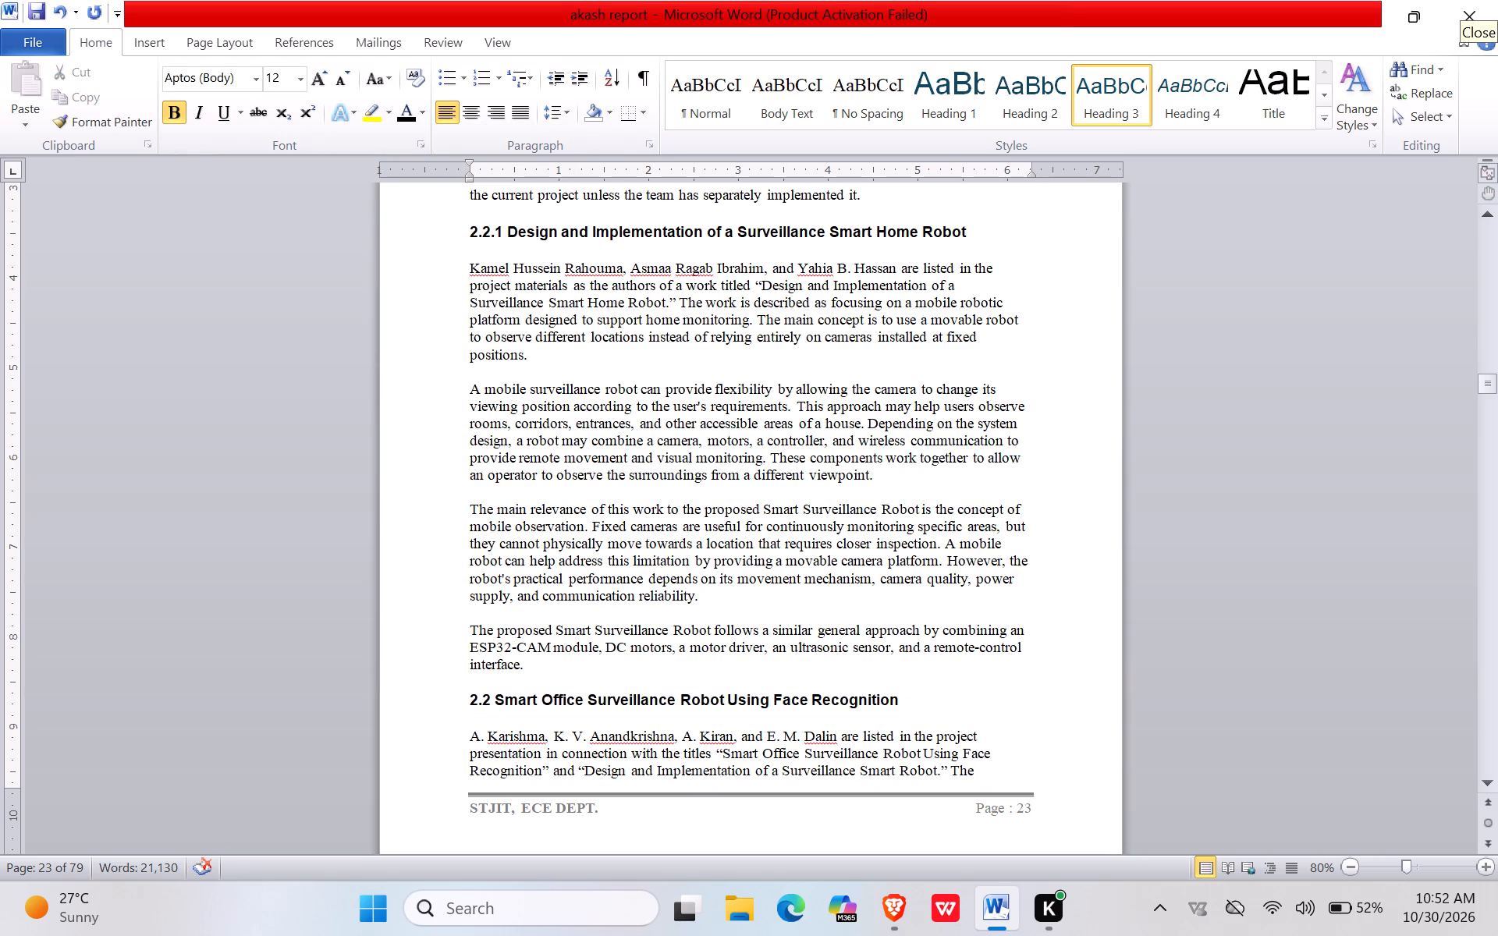
type(".2")
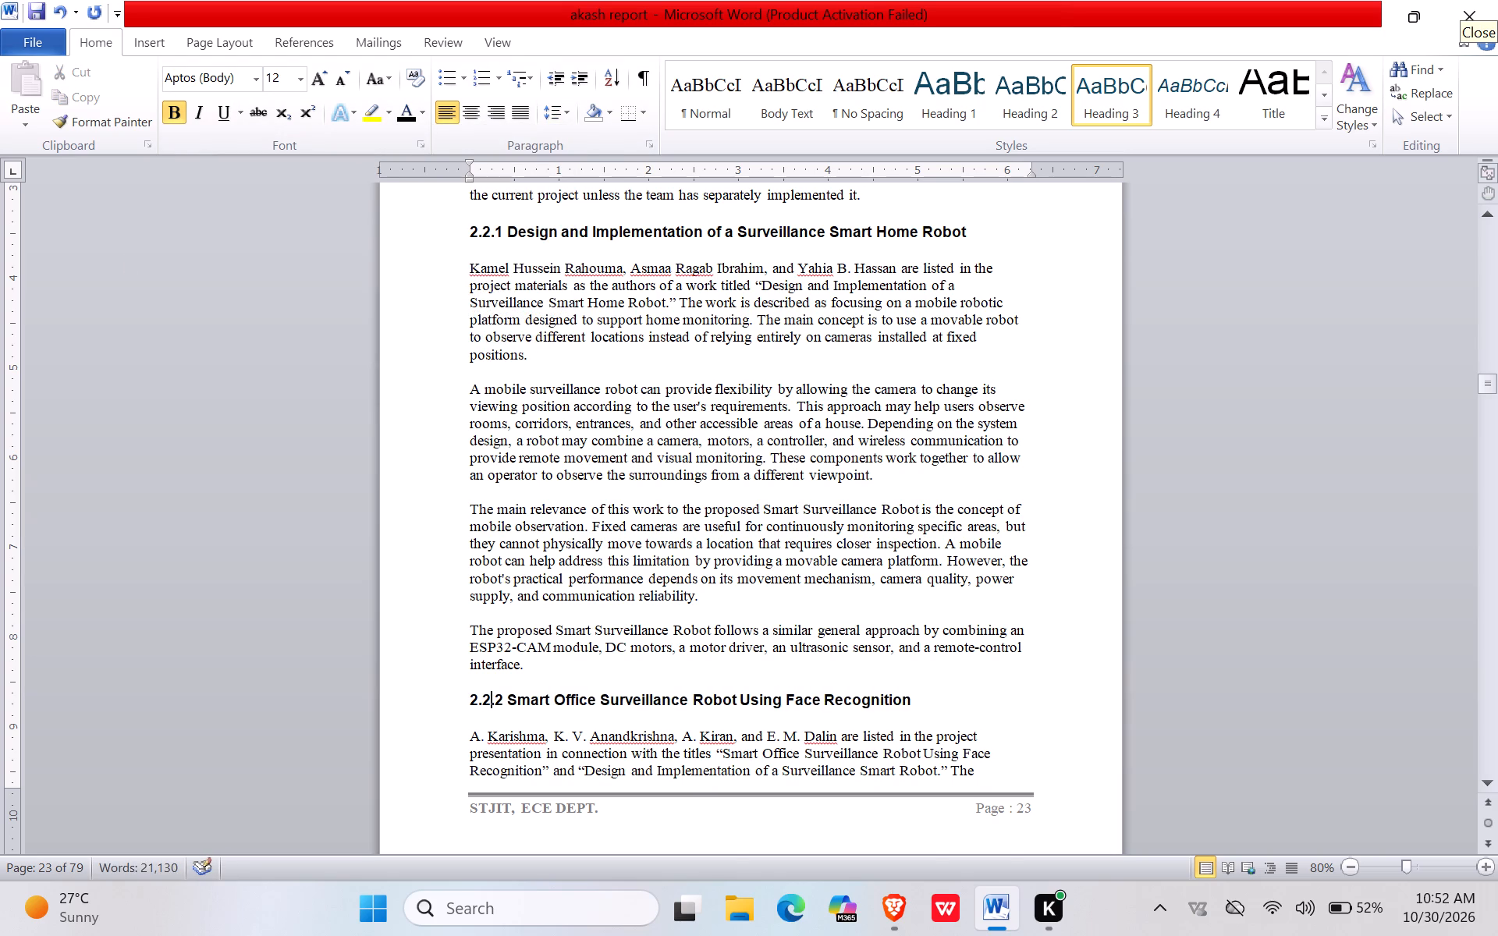
Format the "Comparison and Relevance to the Proposed Project" heading as 12 pt, bold and black.
scroll(487, 753, "down", 13)
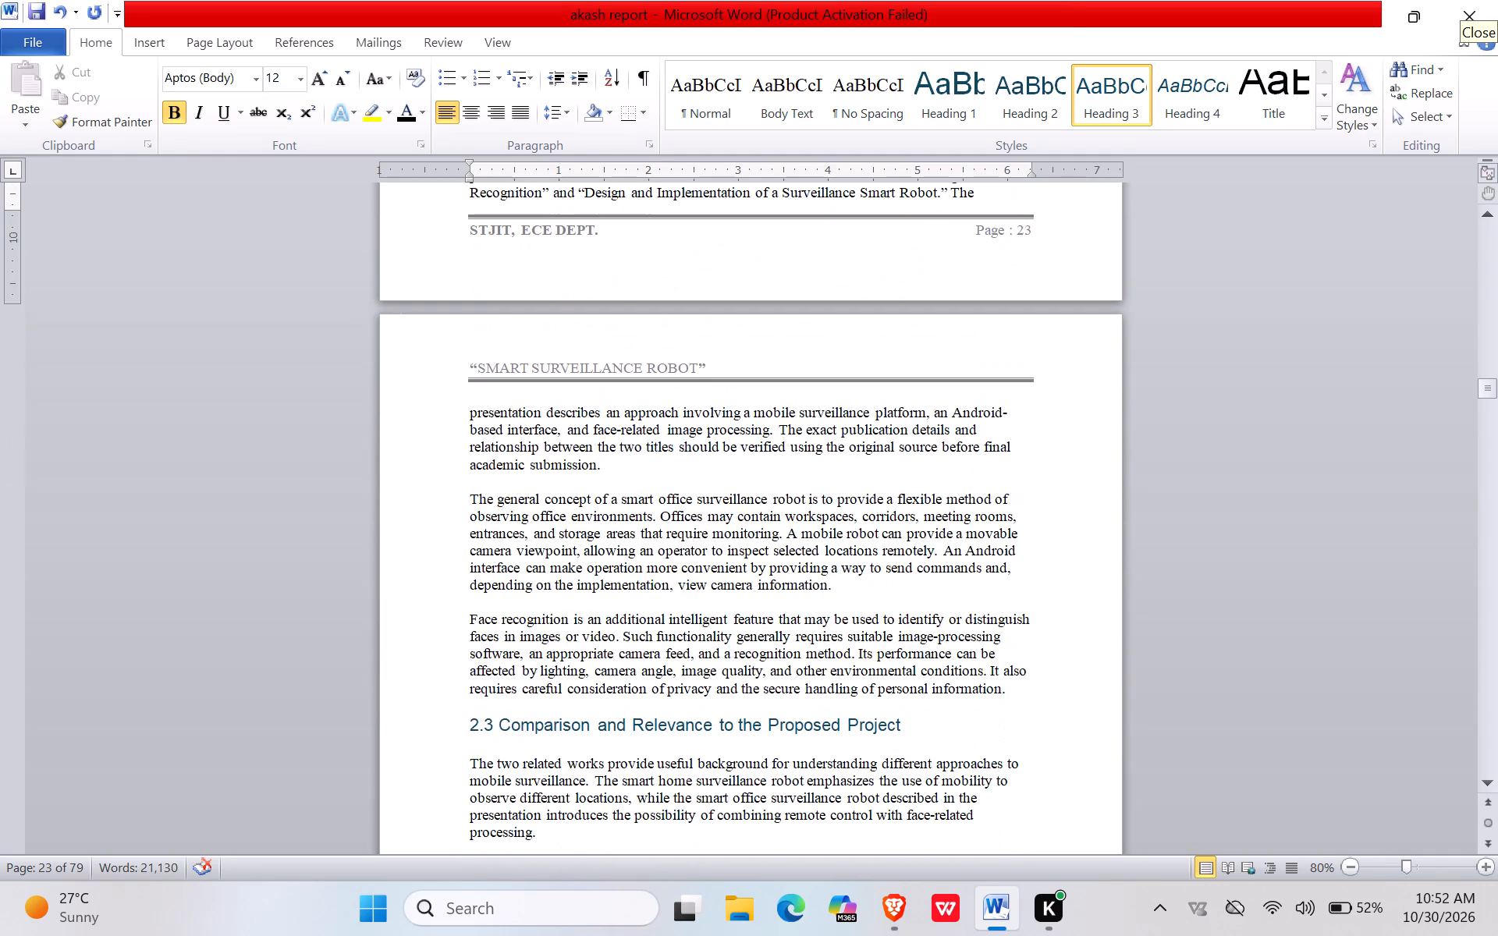
left_click(459, 727)
left_click(405, 718)
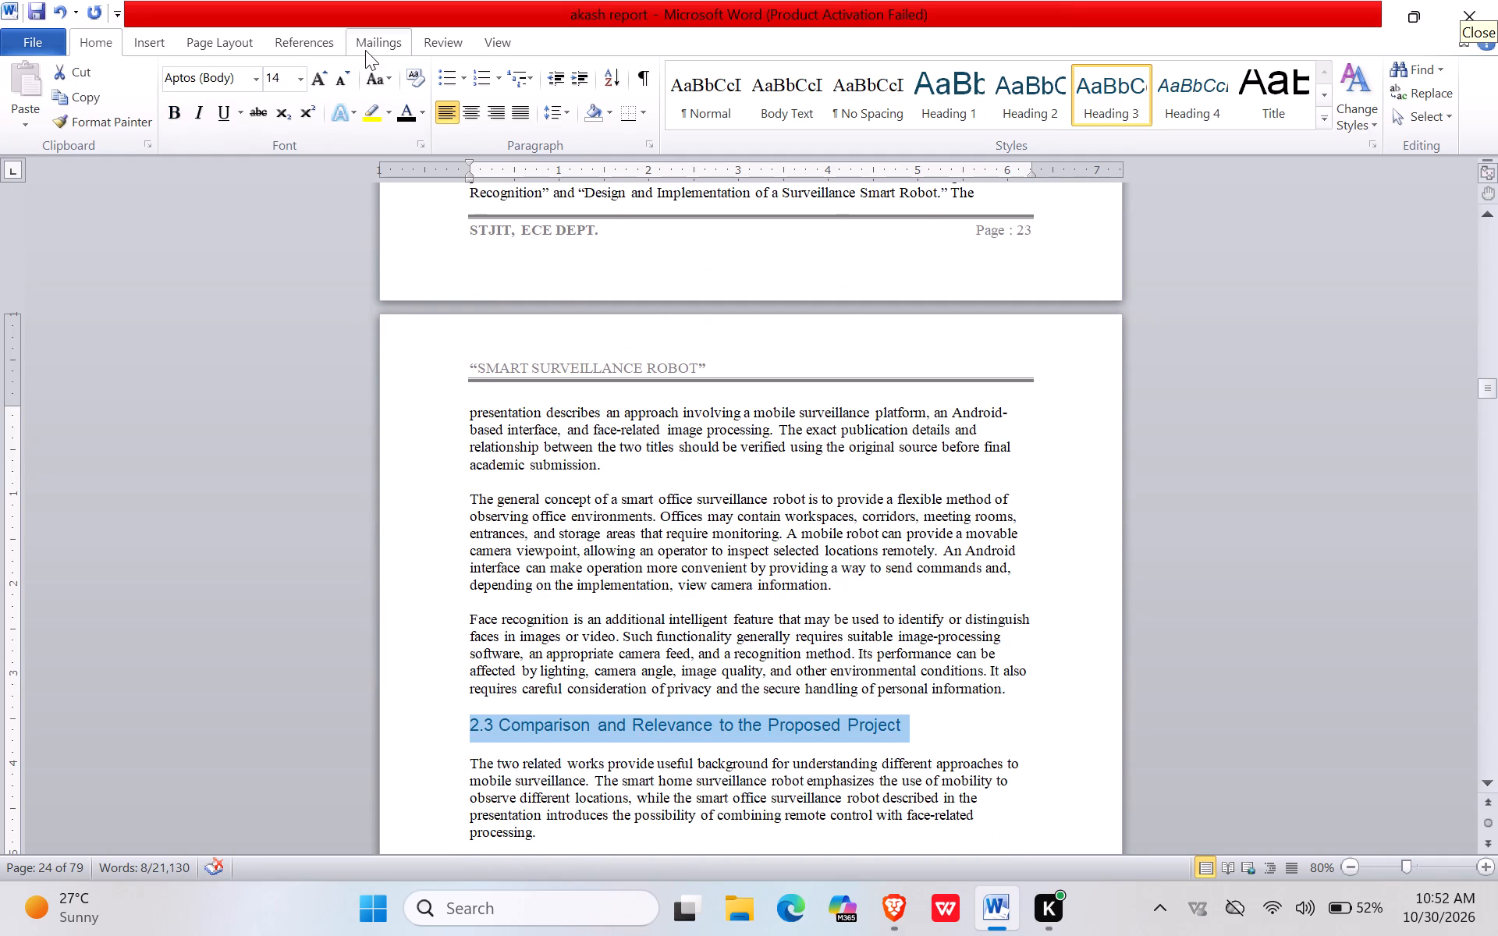
double_click(333, 75)
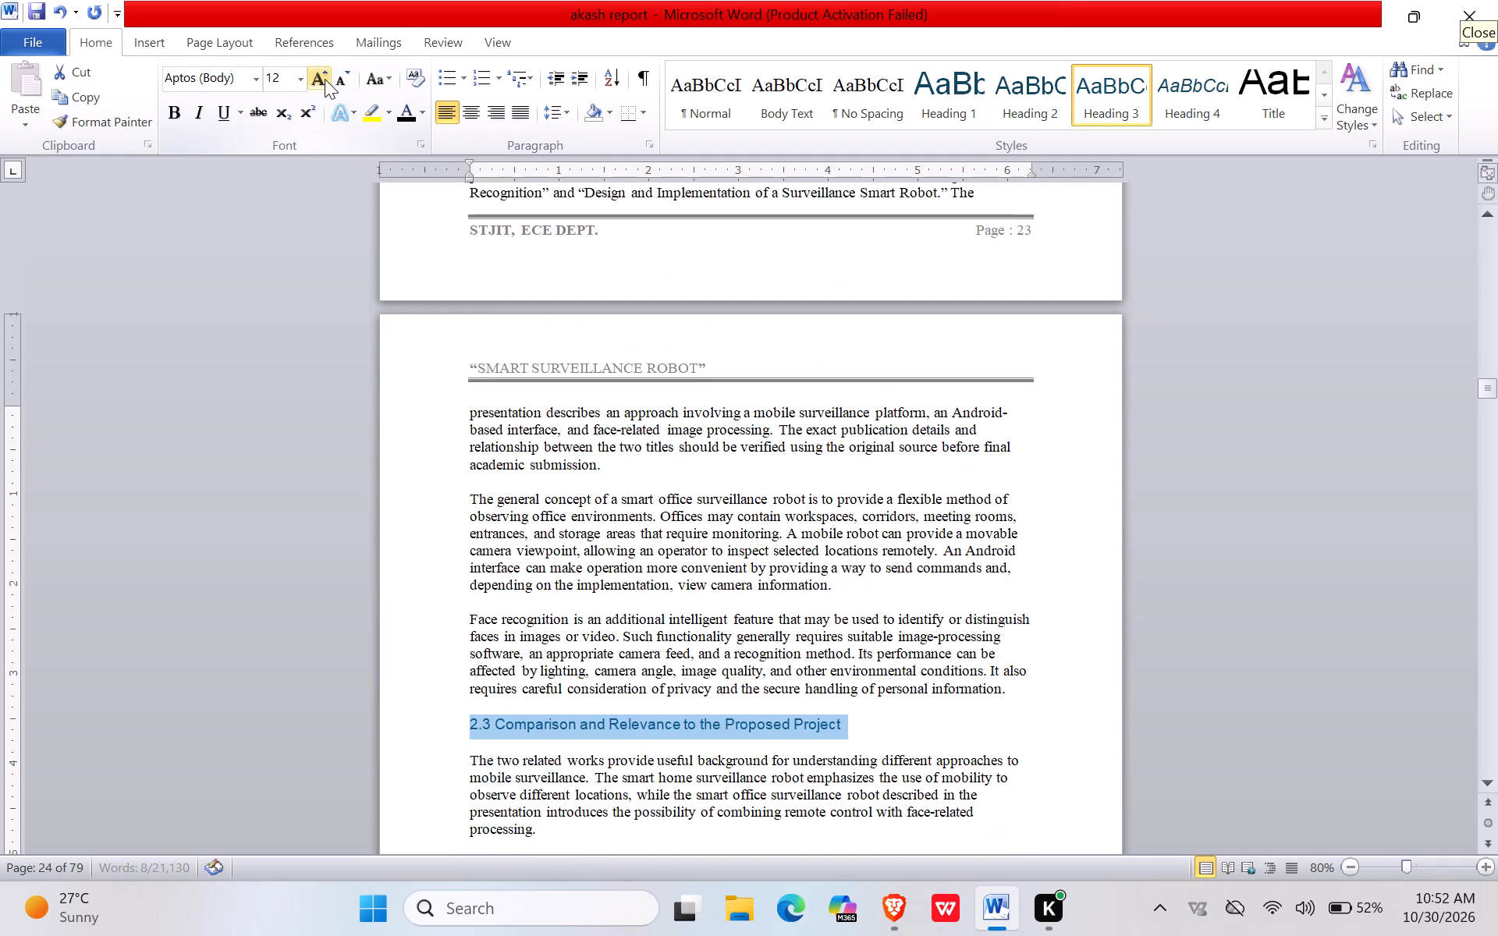
left_click(181, 118)
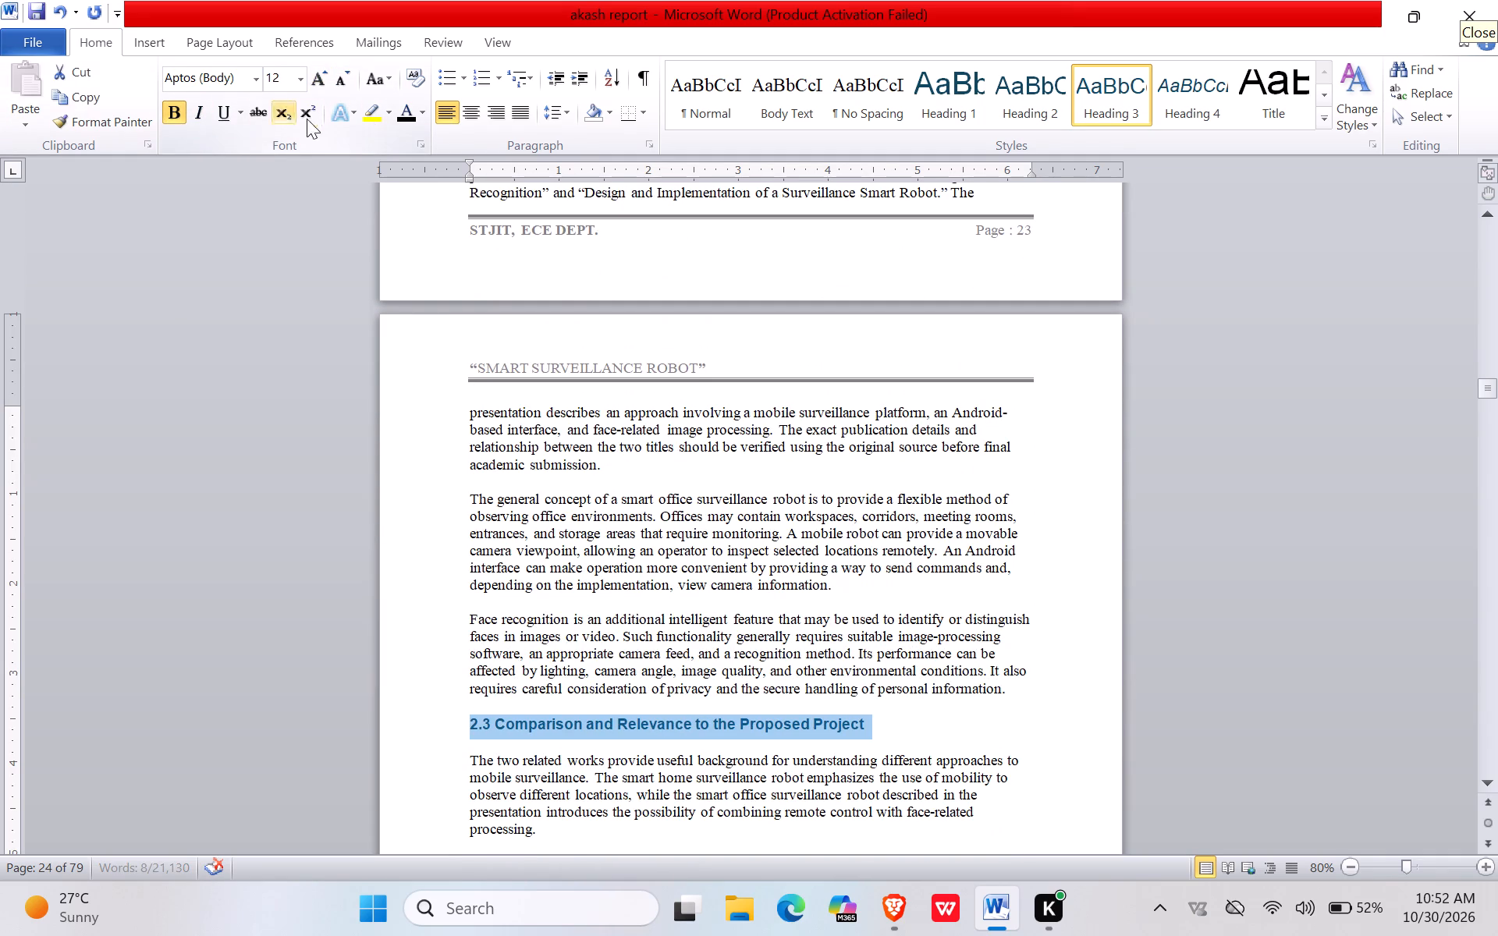
left_click(403, 119)
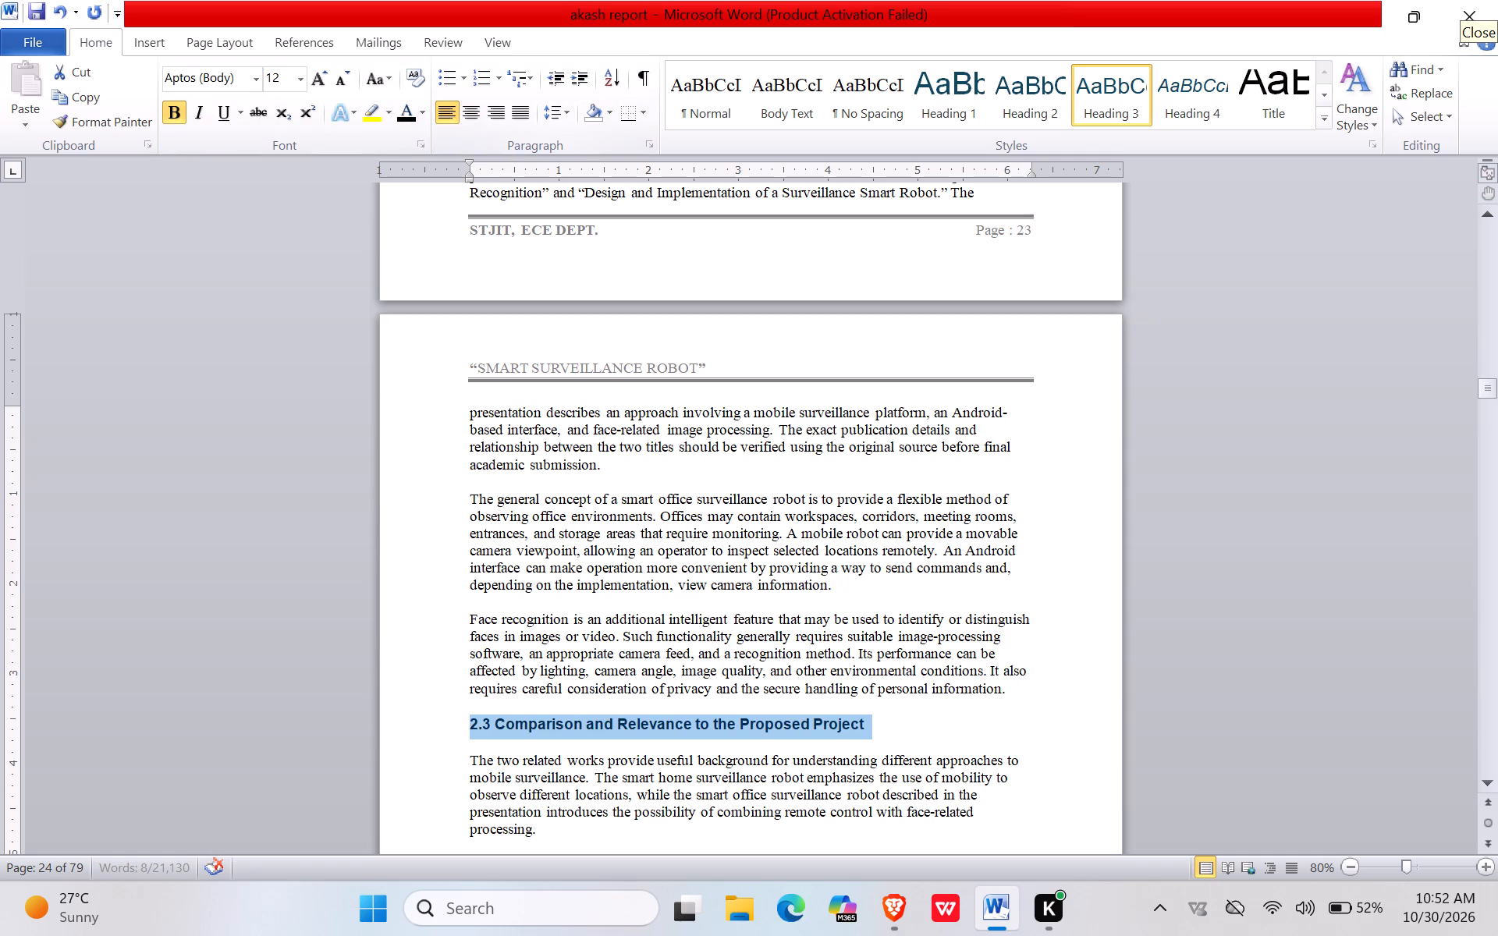
Renumber the "Comparison and Relevance to the Proposed Project" heading as 2.2.3.
left_click(460, 720)
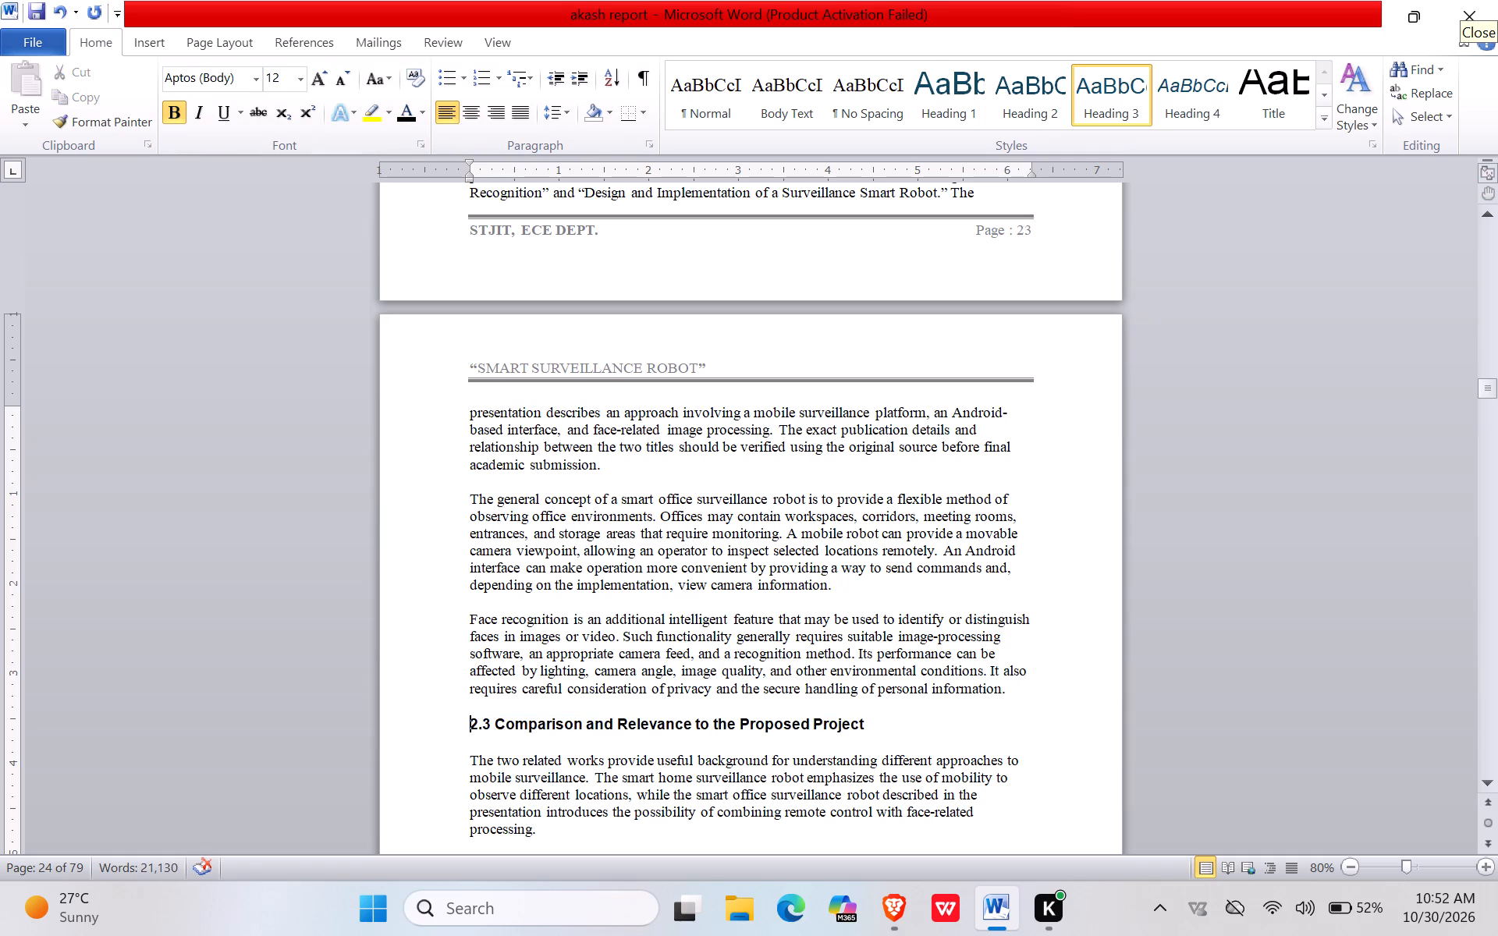
key("2")
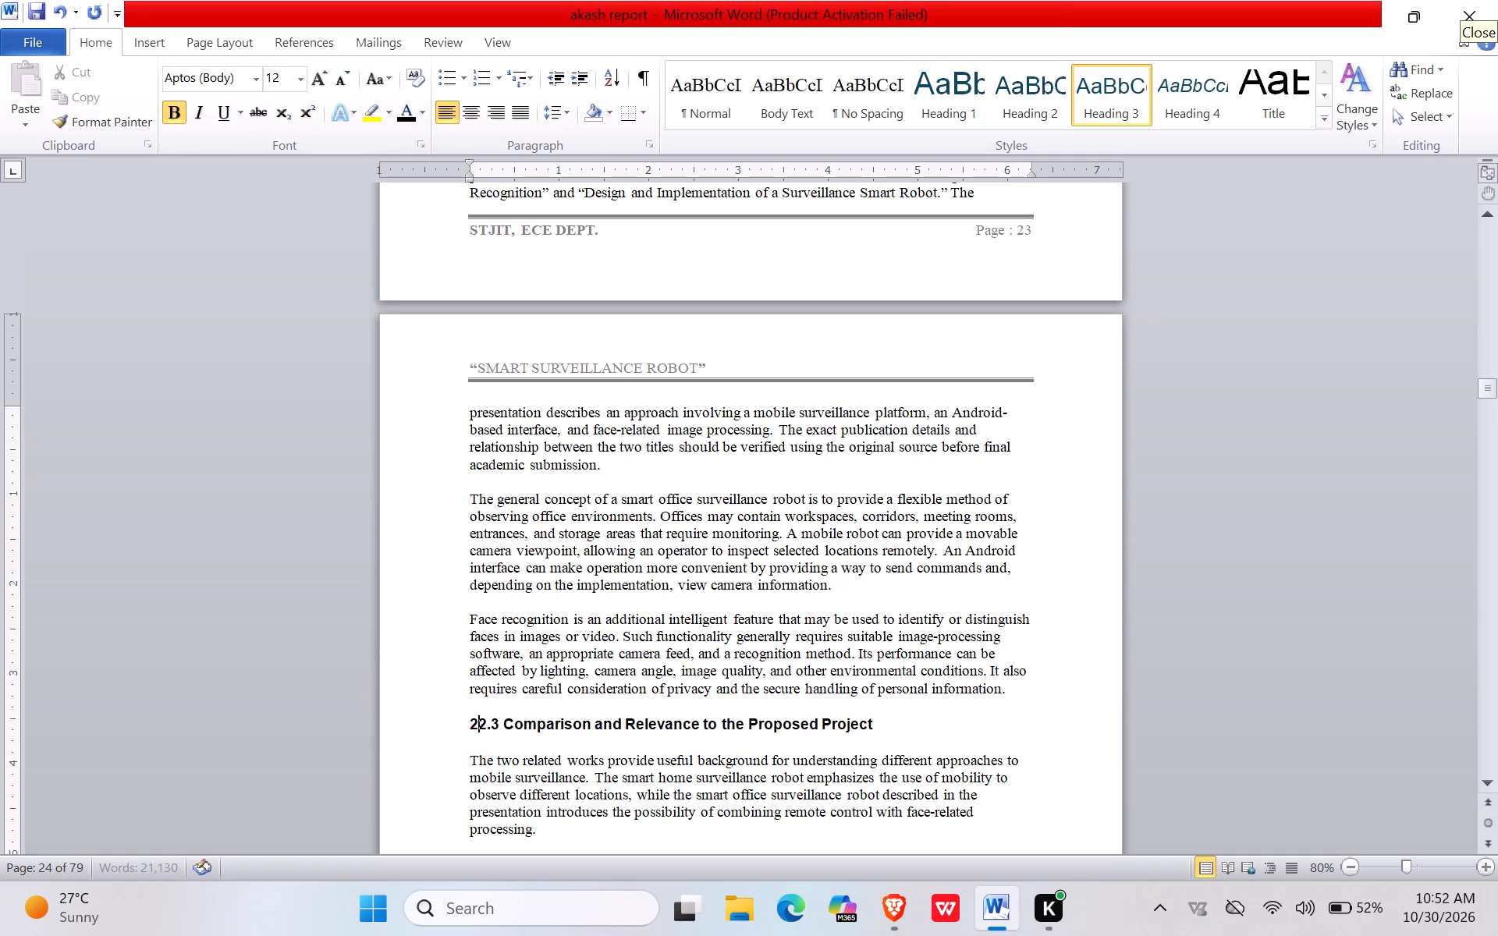
key("period")
Set all text from the 2.2.1 heading to the end of section 2.2.3 in Times New Roman.
scroll(446, 709, "down", 8)
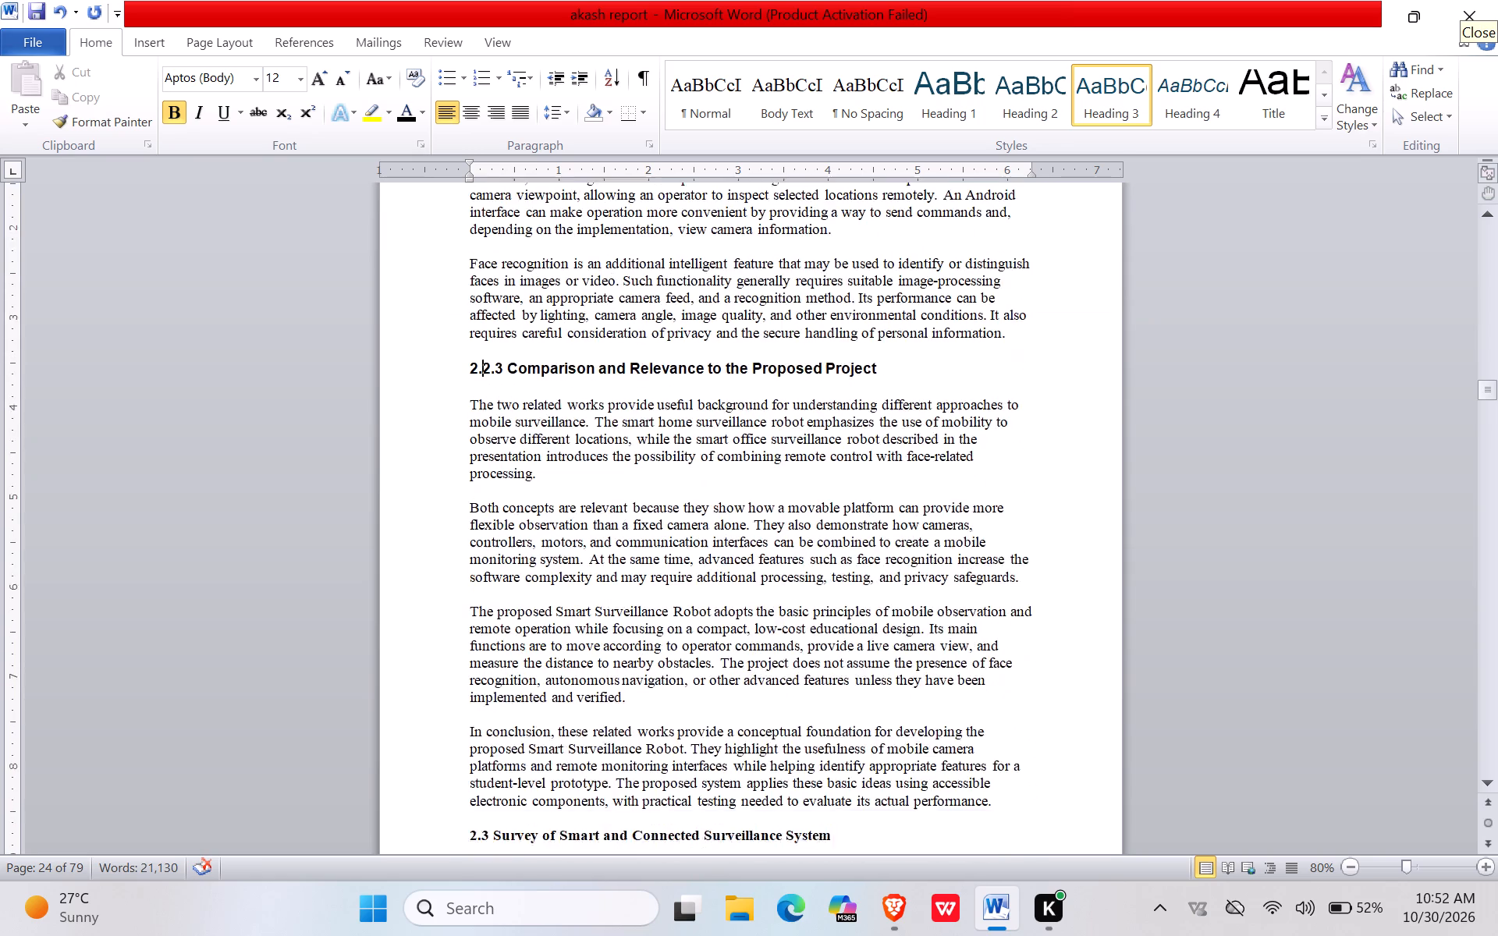
scroll(451, 696, "down", 3)
left_click(455, 702)
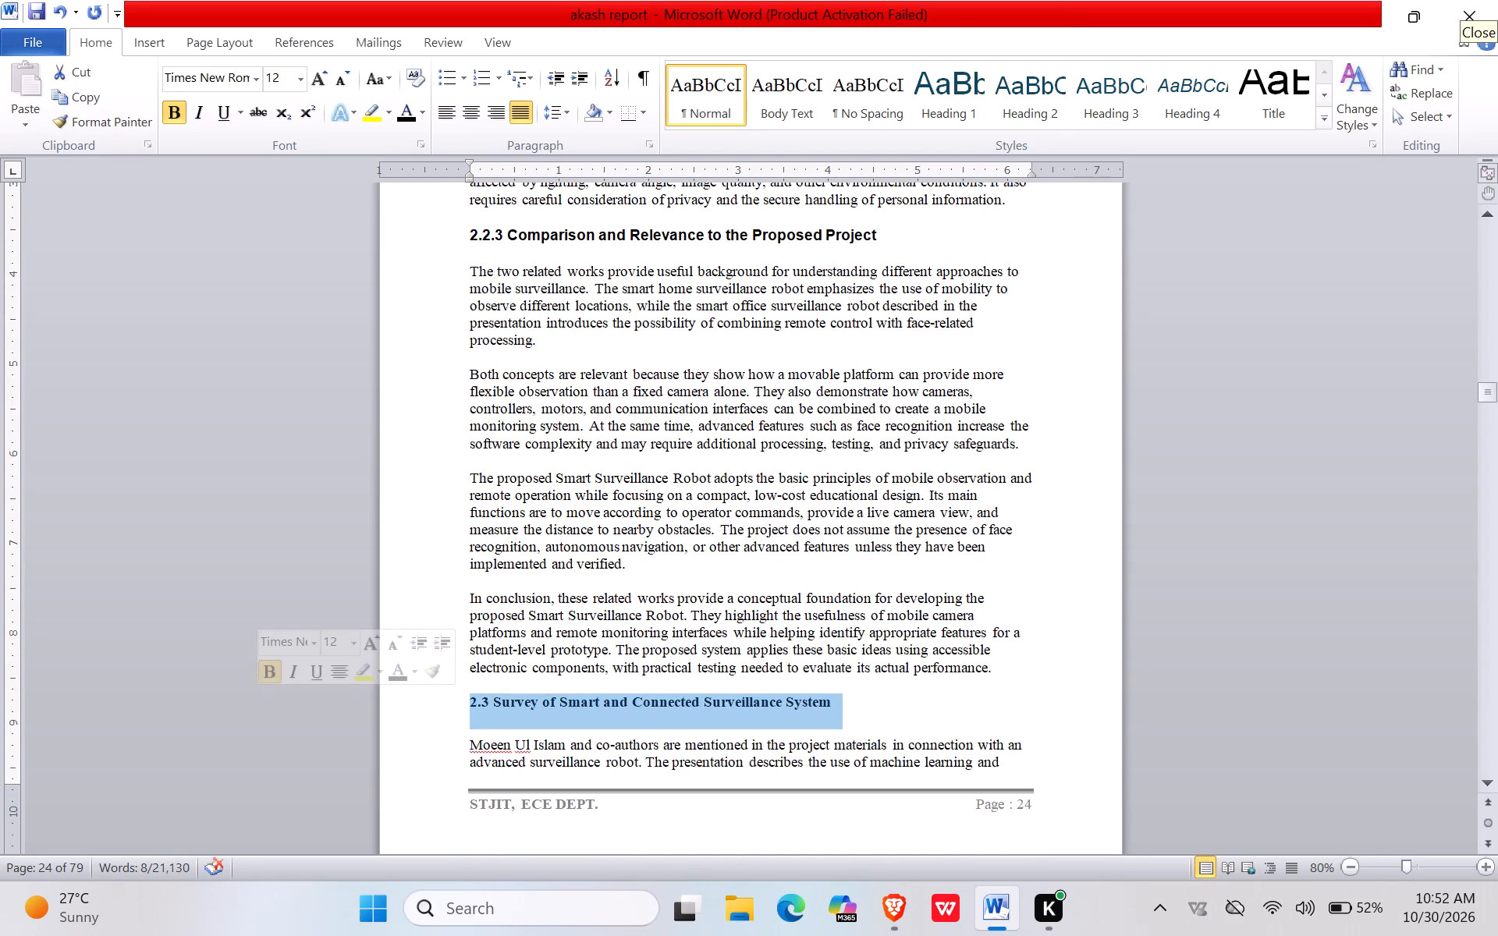
left_click(1012, 666)
left_click_drag(1006, 676, 516, 267)
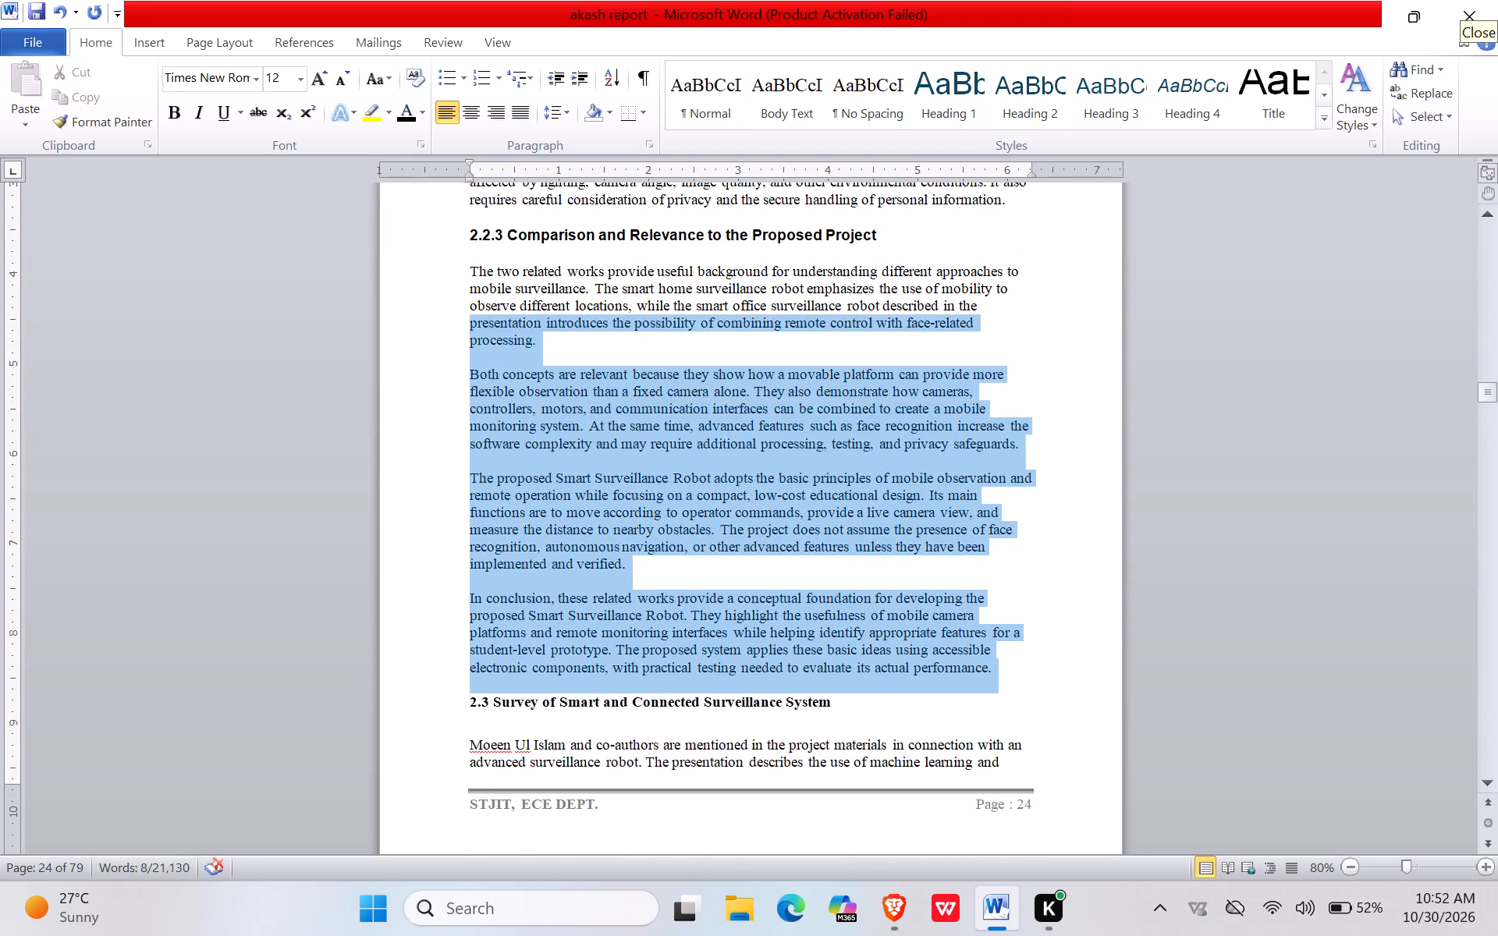
left_click_drag(516, 267, 409, 267)
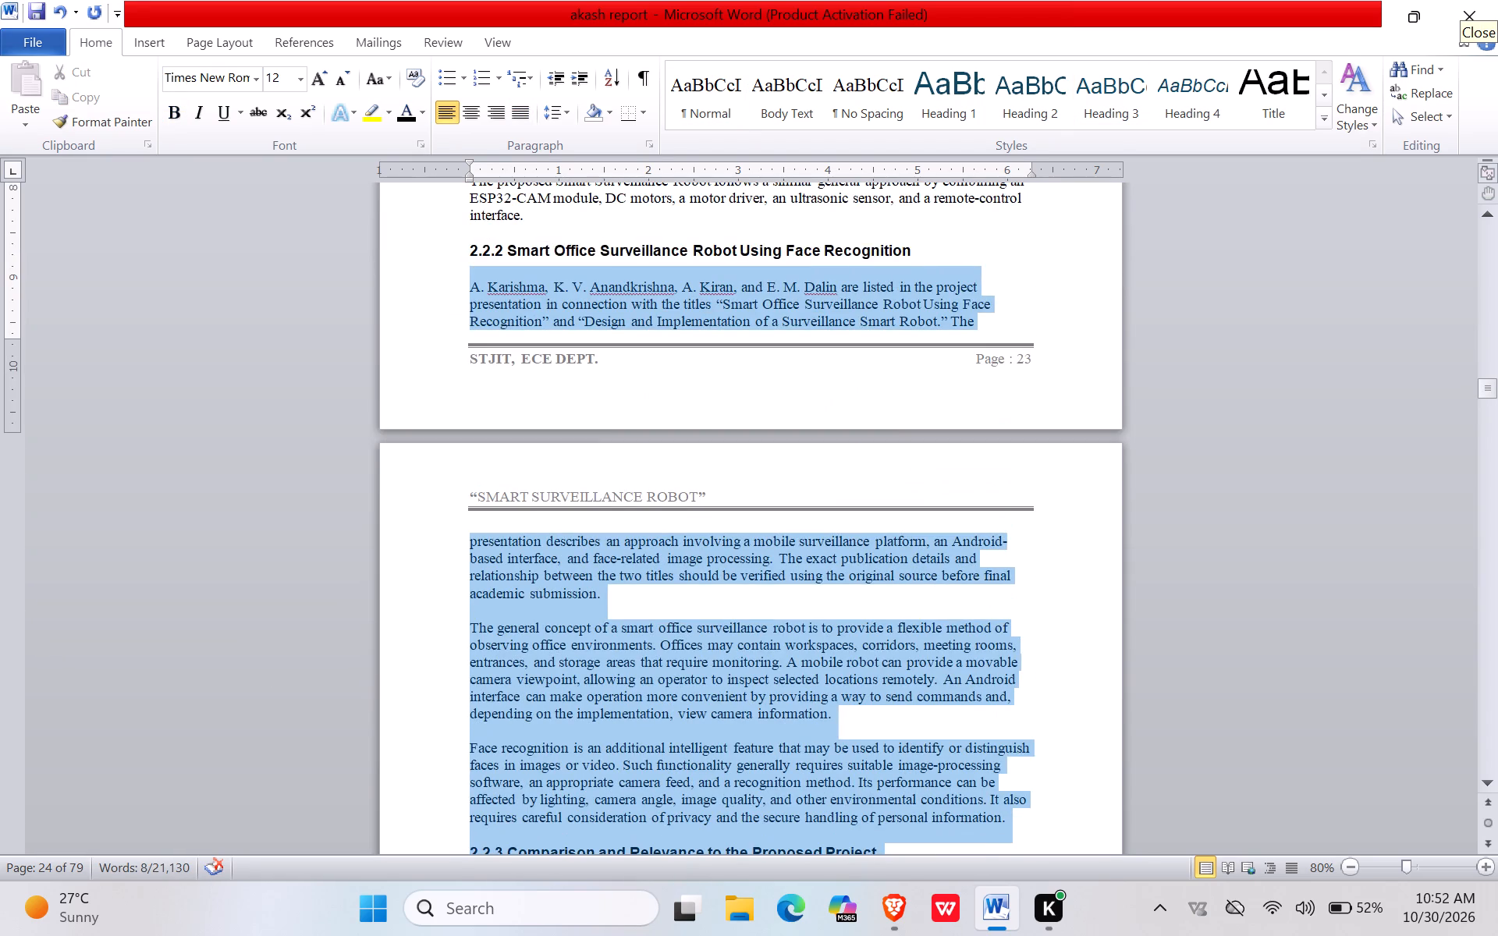
left_click_drag(409, 267, 400, 162)
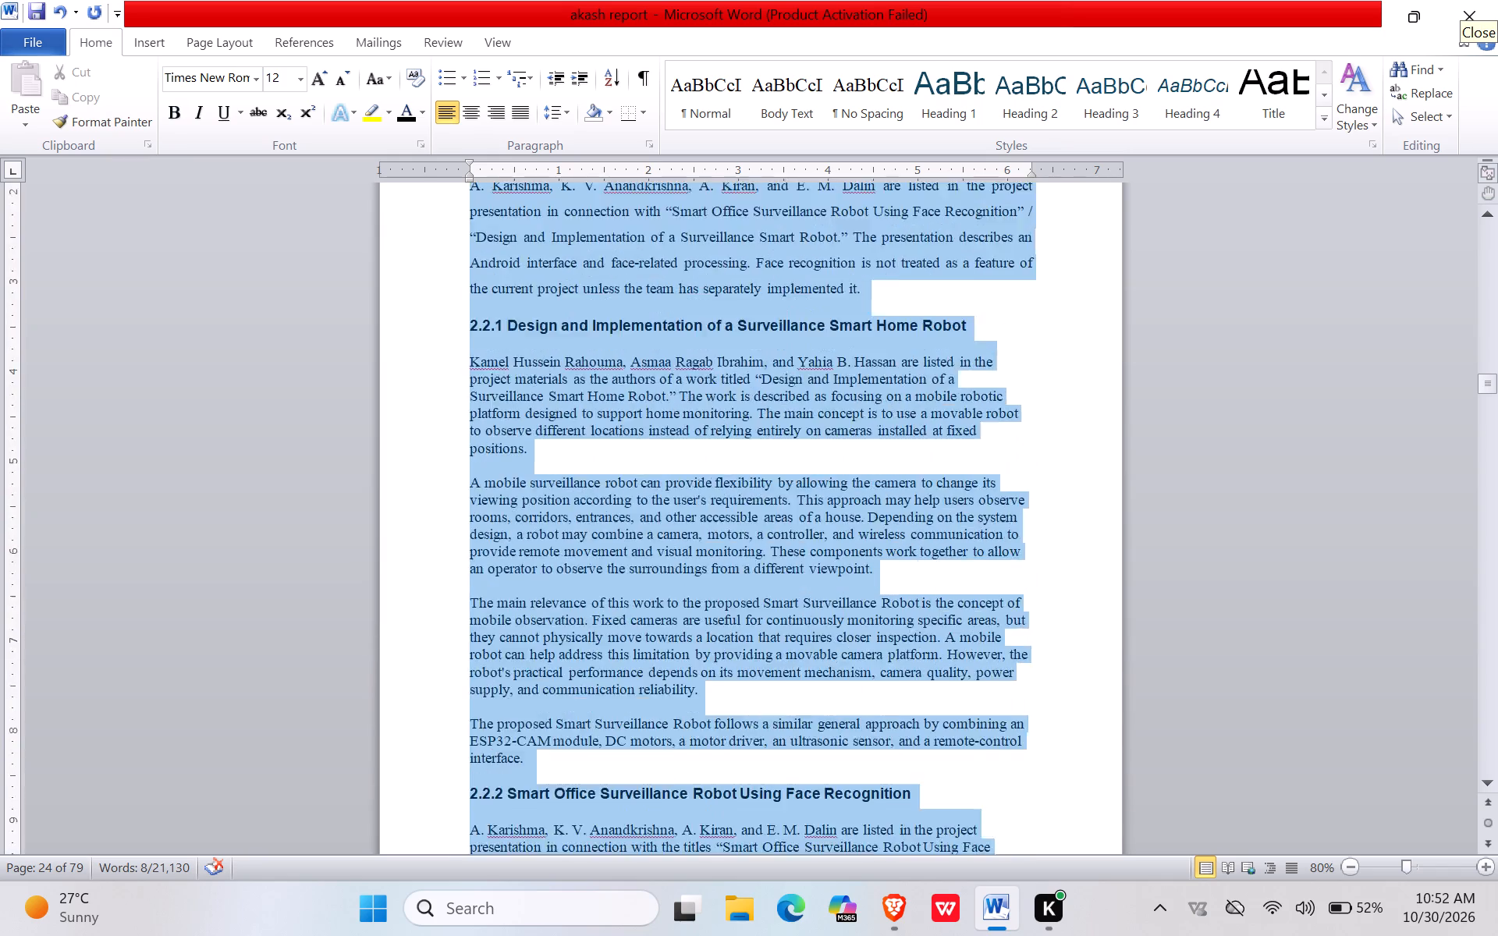
left_click_drag(400, 162, 426, 476)
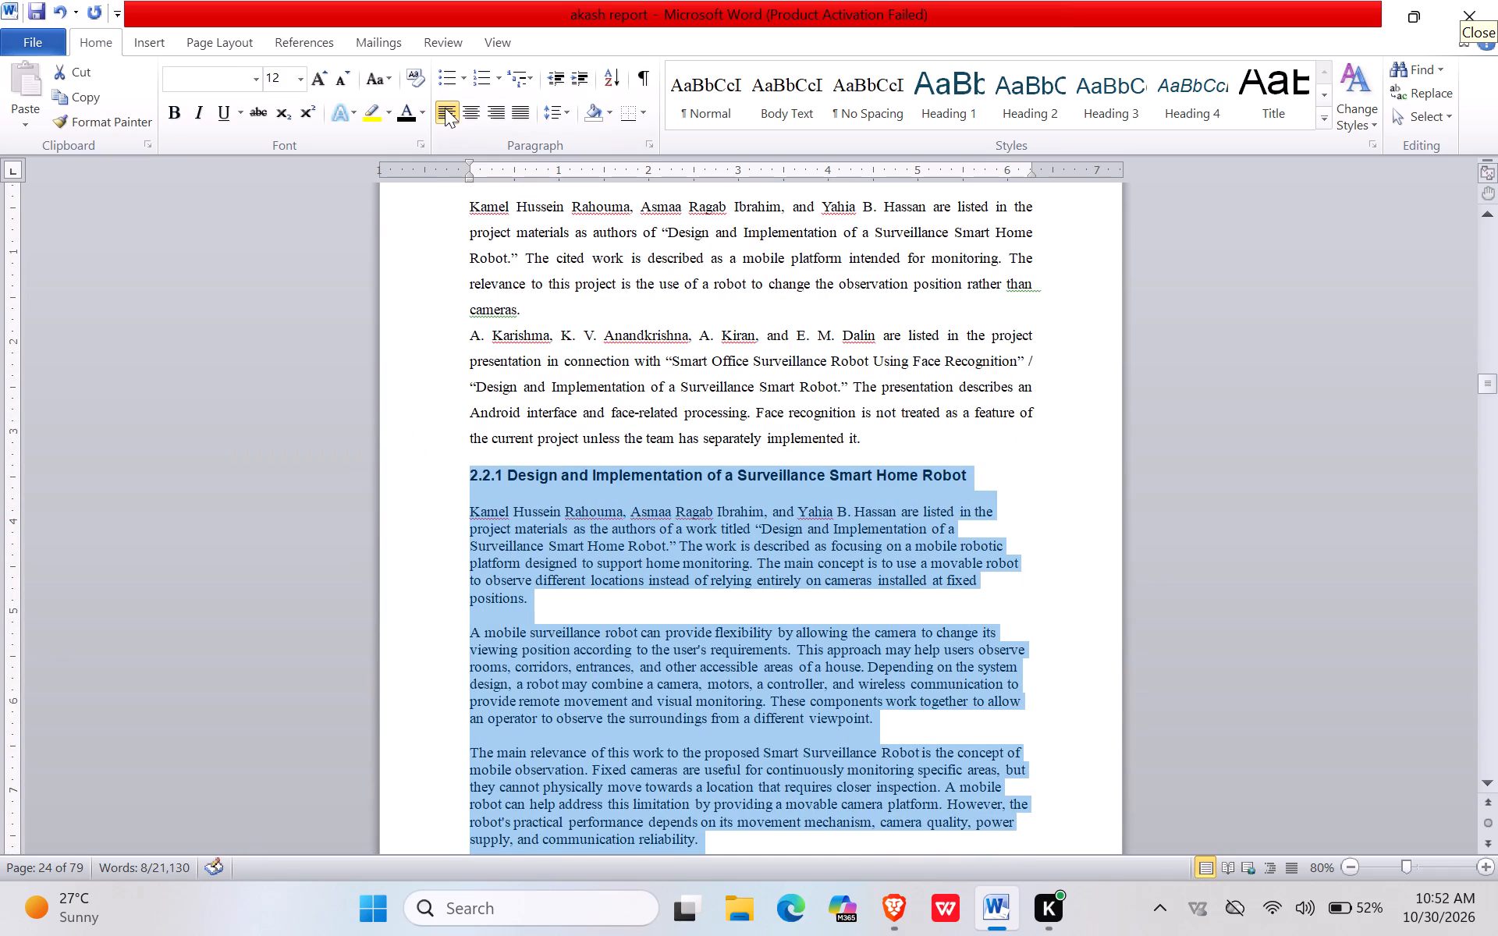
left_click(257, 80)
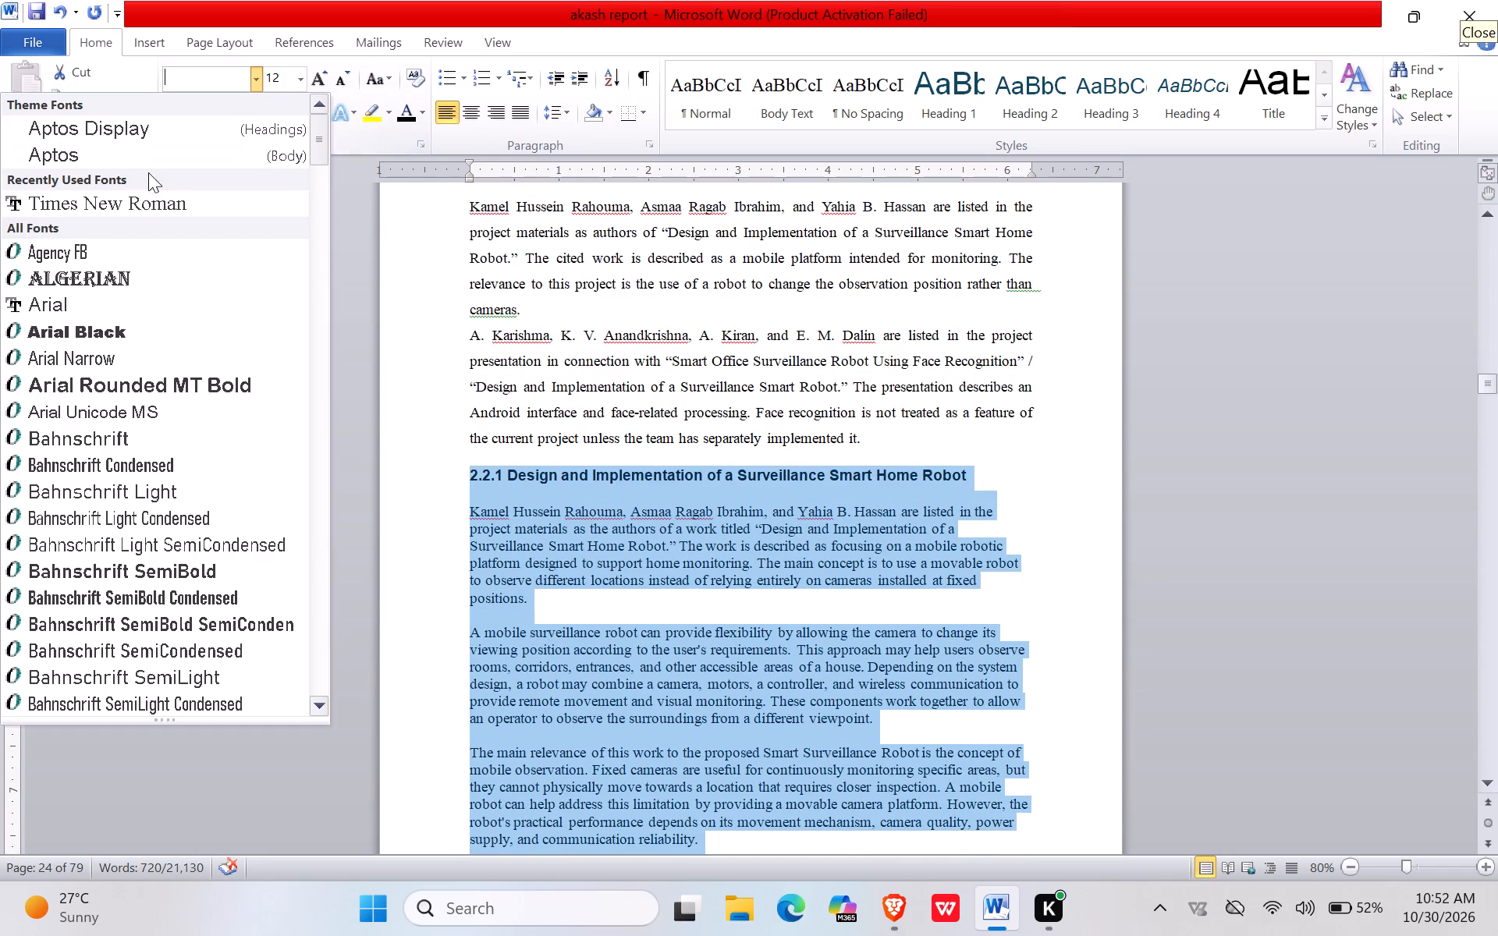
left_click(134, 204)
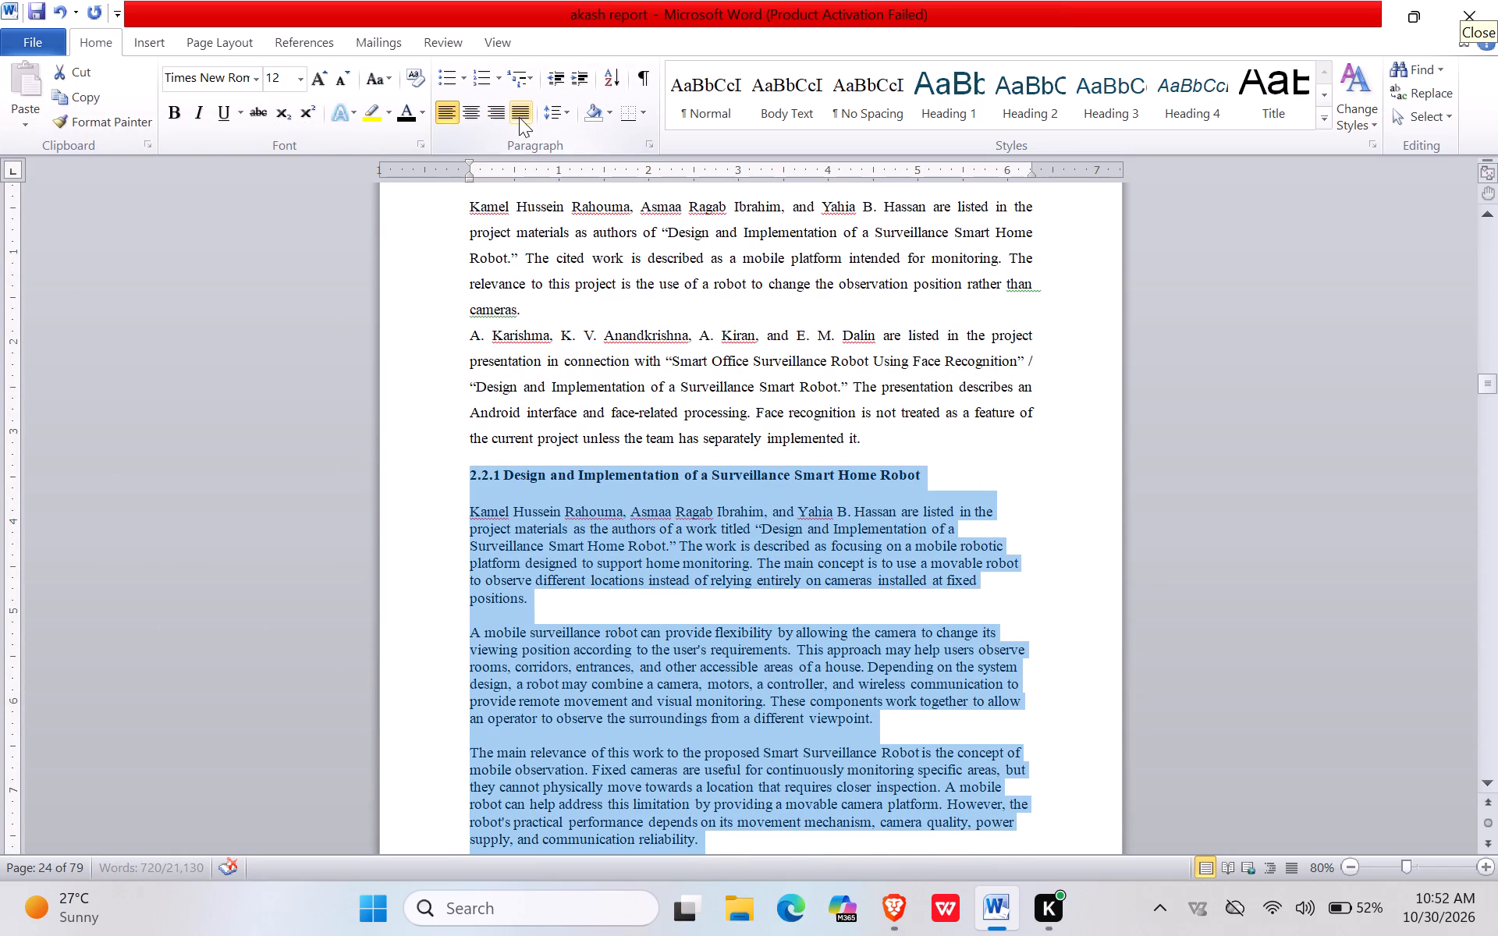
Justify the selected text of sections 2.2.1 to 2.2.3 and set its line spacing to 1.5.
left_click(519, 117)
left_click(562, 115)
left_click(482, 187)
scroll(533, 330, "down", 3)
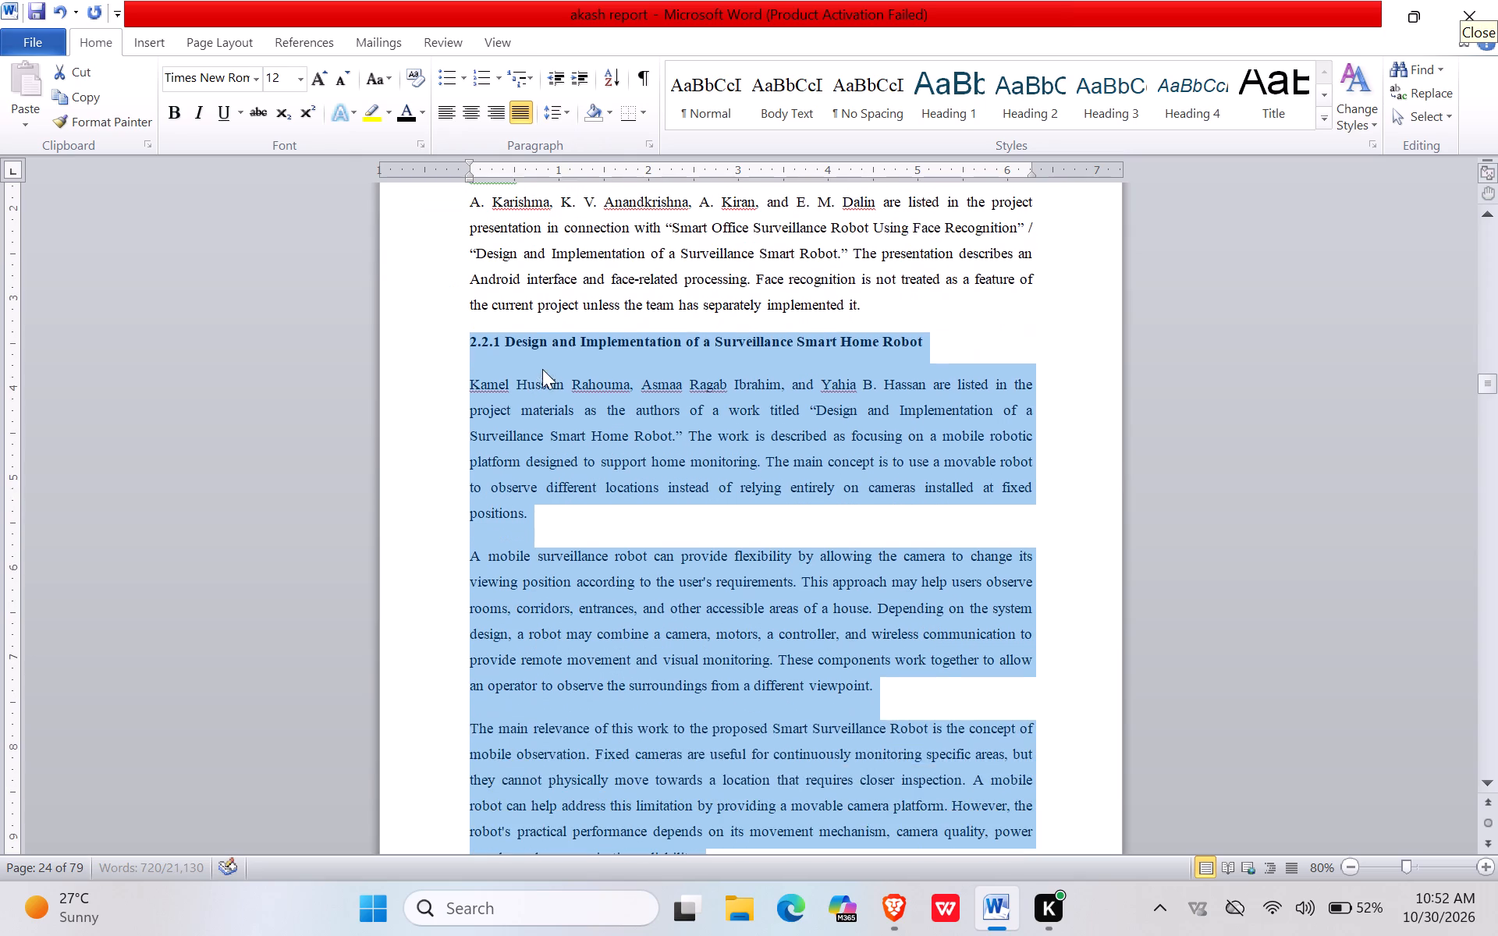
left_click(507, 398)
Review the reformatted headings, paragraphs and page breaks of sections 2.2.1 to 2.2.3.
scroll(511, 419, "down", 6)
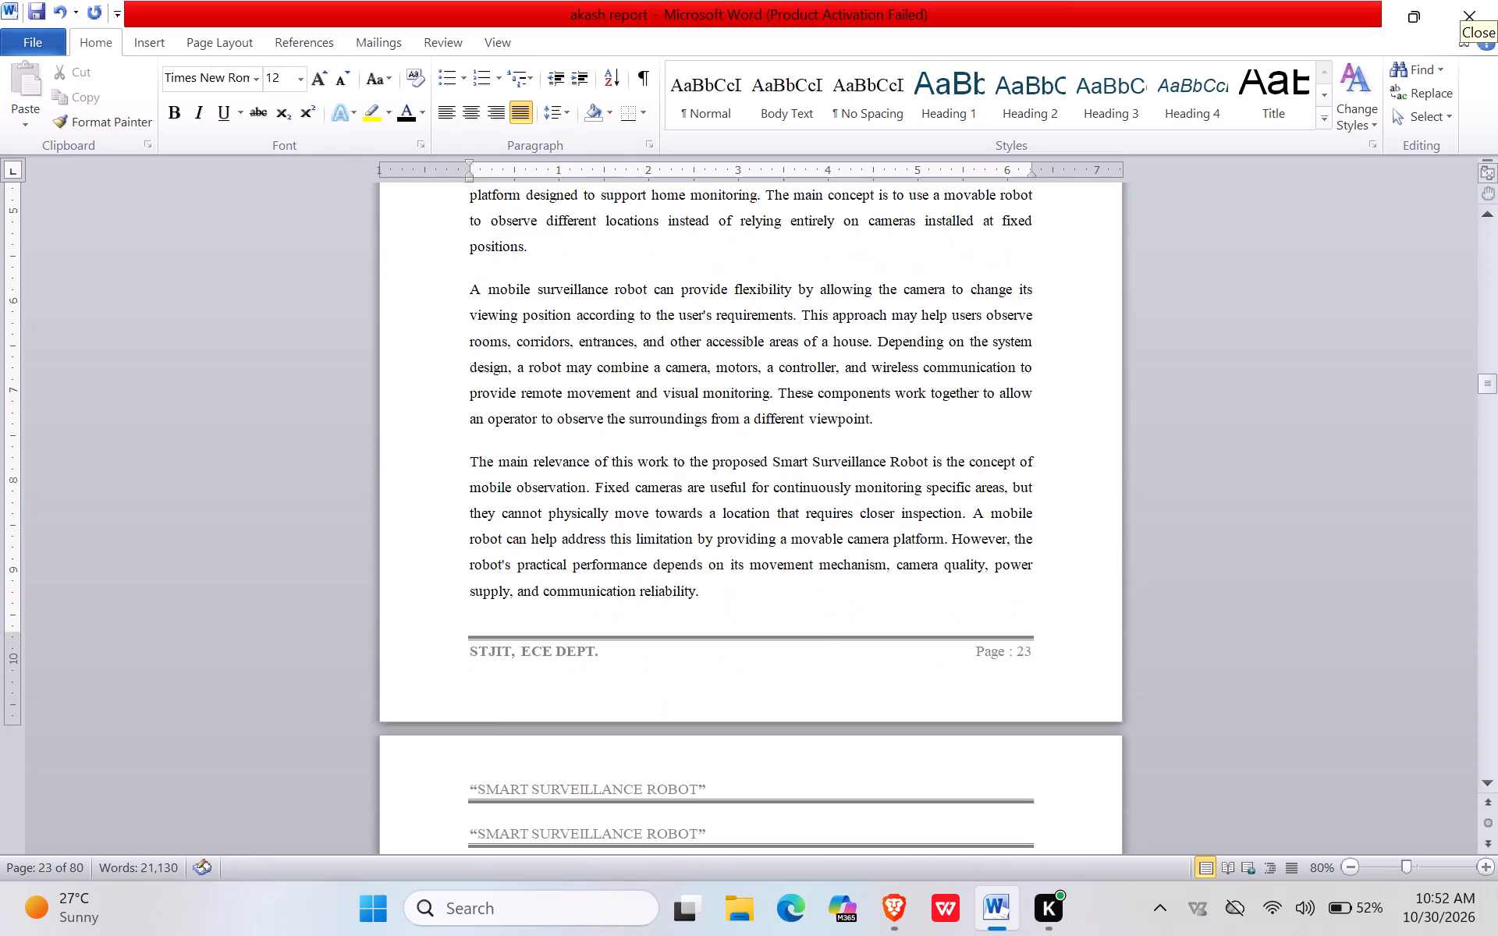
scroll(519, 422, "down", 13)
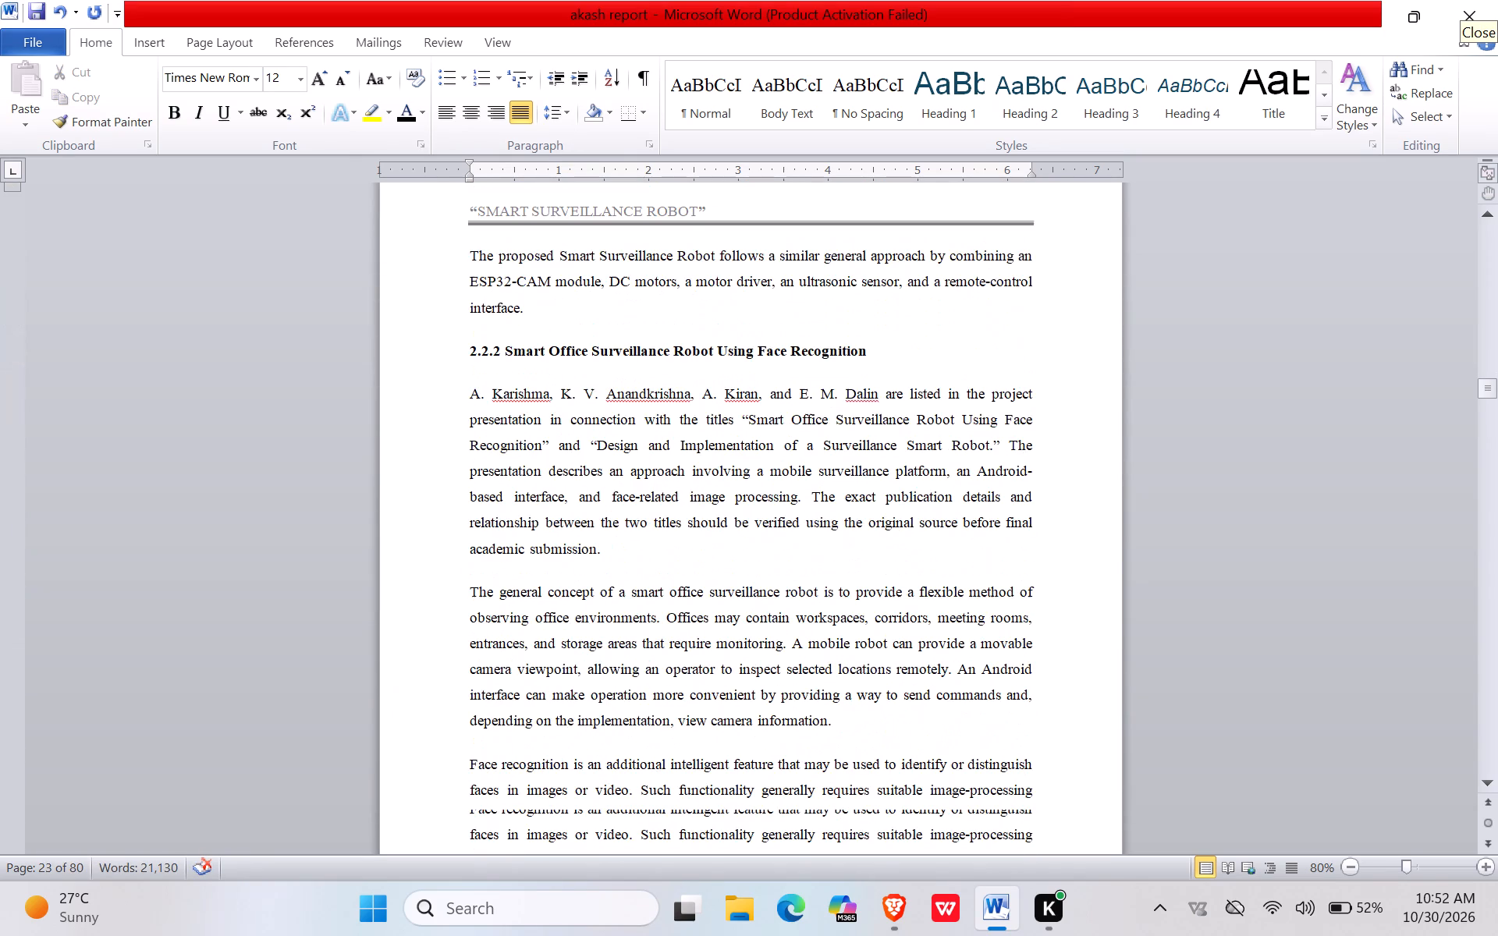
scroll(510, 399, "down", 12)
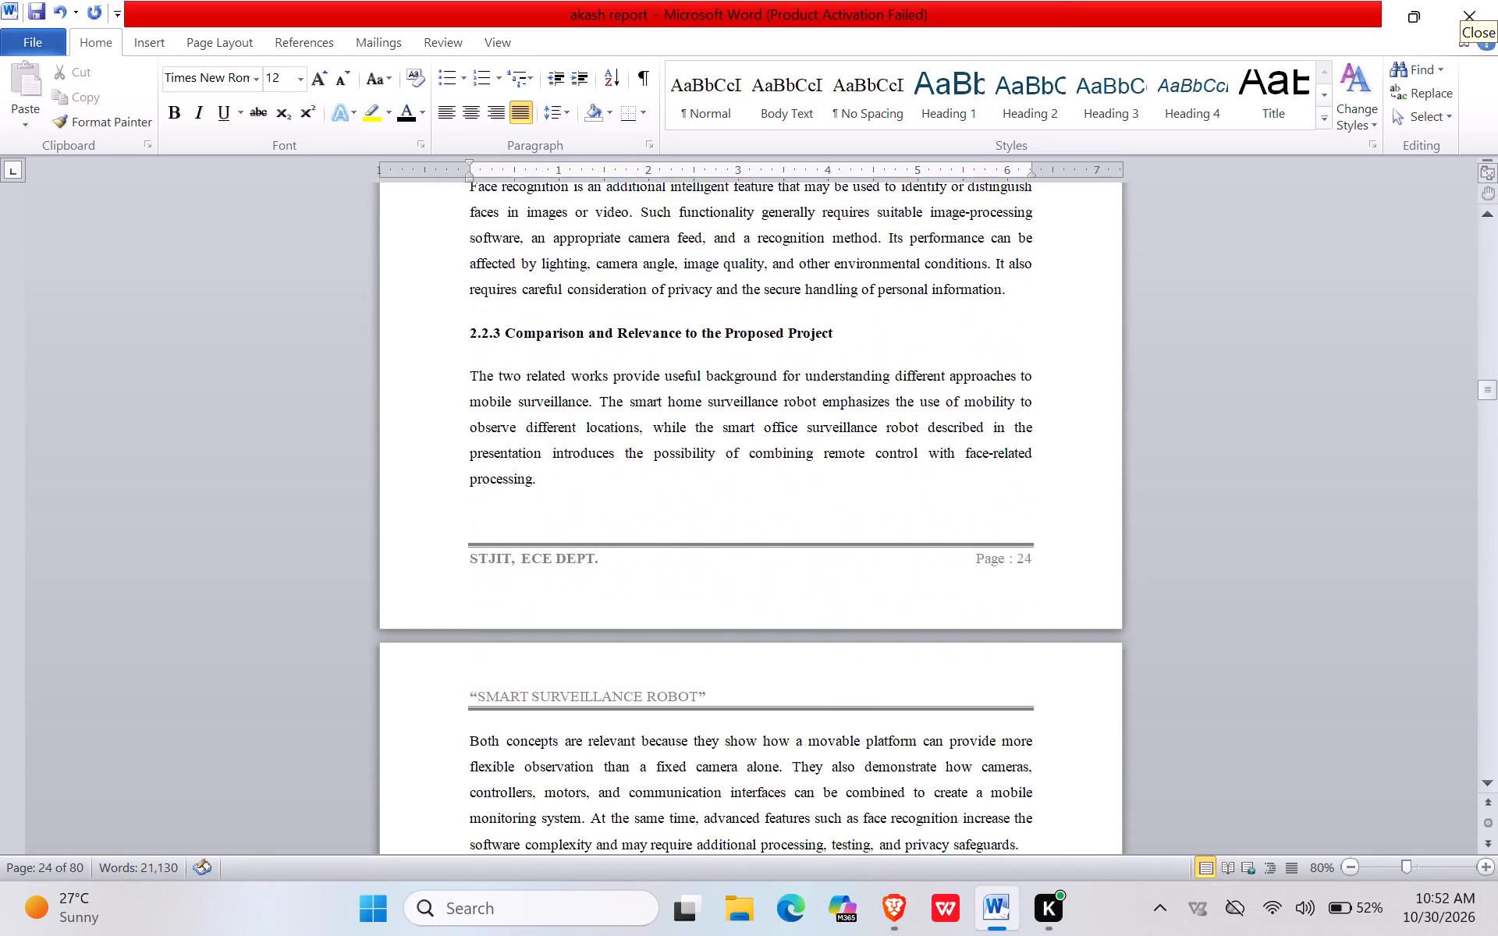
scroll(518, 413, "down", 3)
scroll(520, 415, "up", 2)
scroll(520, 415, "down", 2)
scroll(520, 415, "up", 3)
scroll(520, 412, "down", 4)
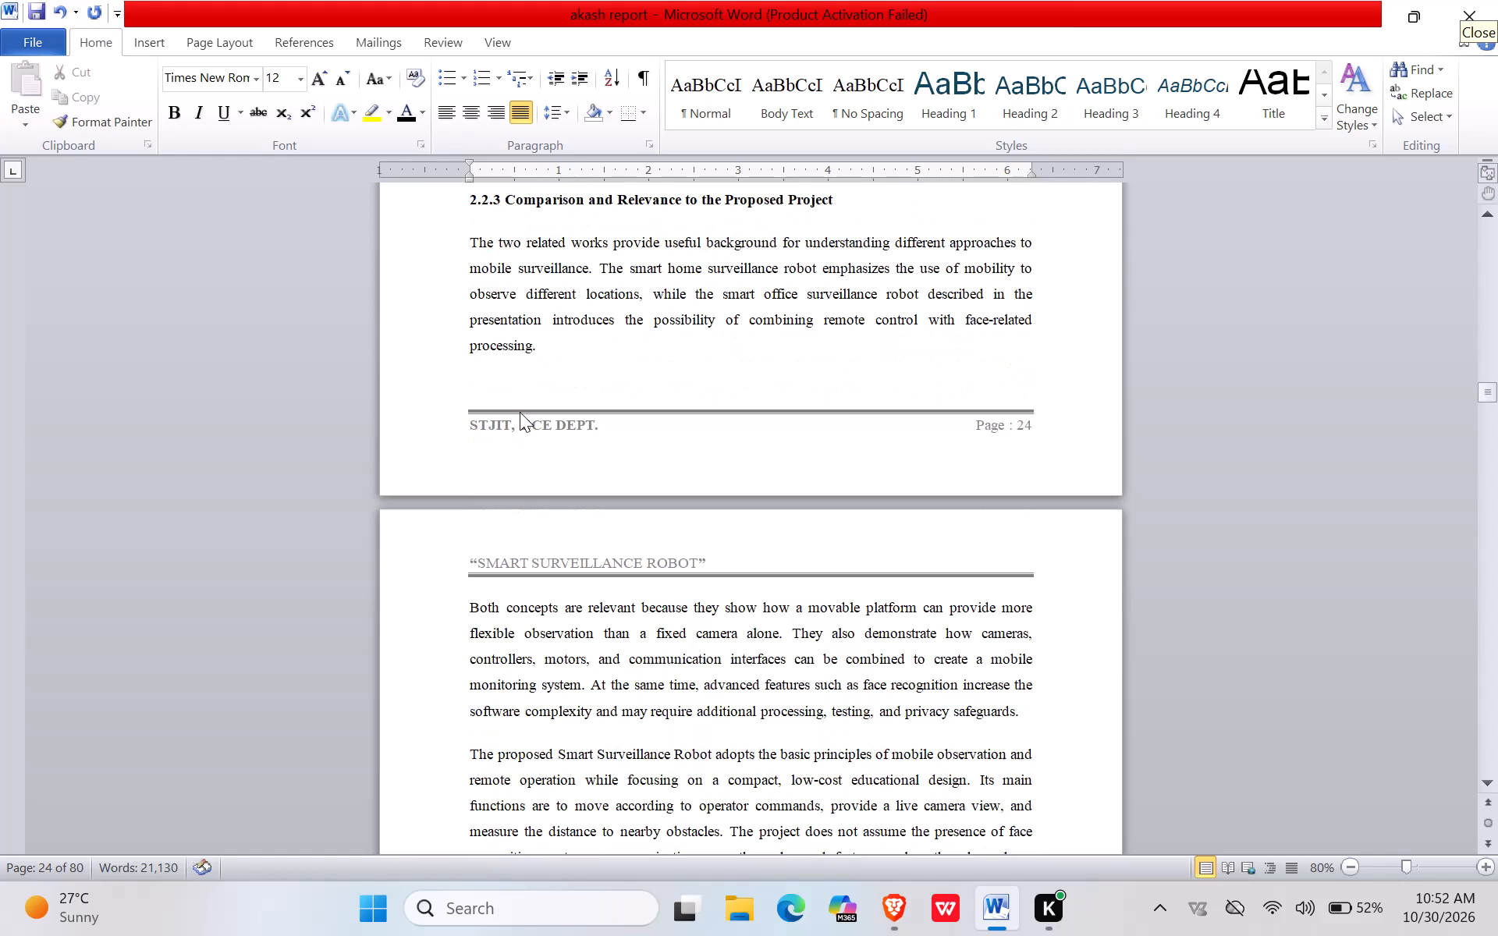
Delete the last two paragraphs of section 2.3, from "The literature also indicates" to the end of the "In conclusion" paragraph.
scroll(520, 412, "down", 14)
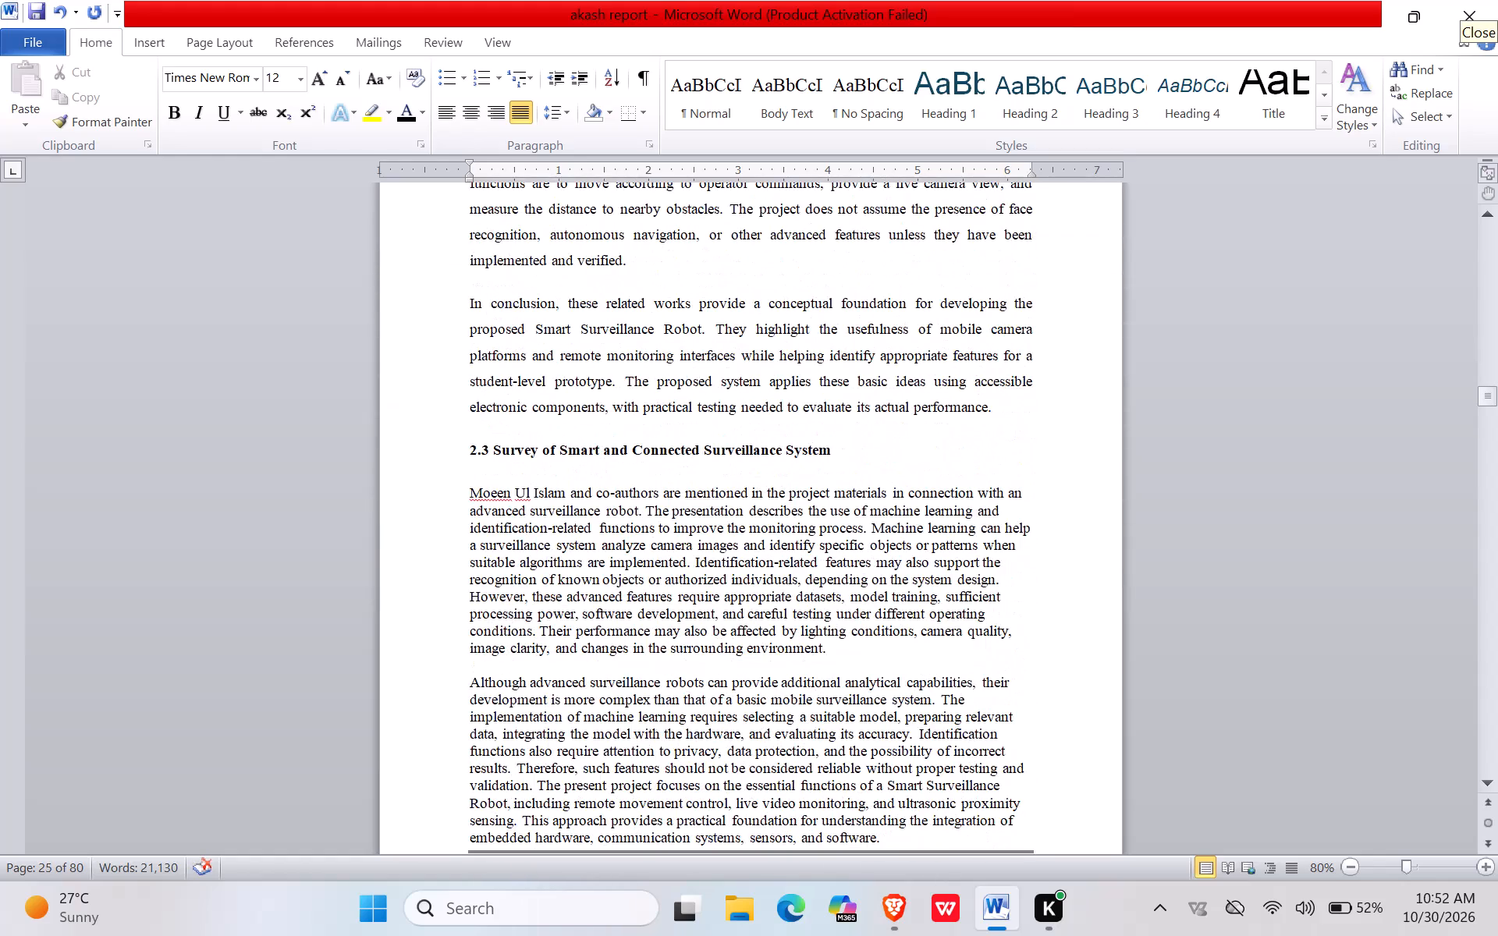
left_click_drag(469, 446, 717, 693)
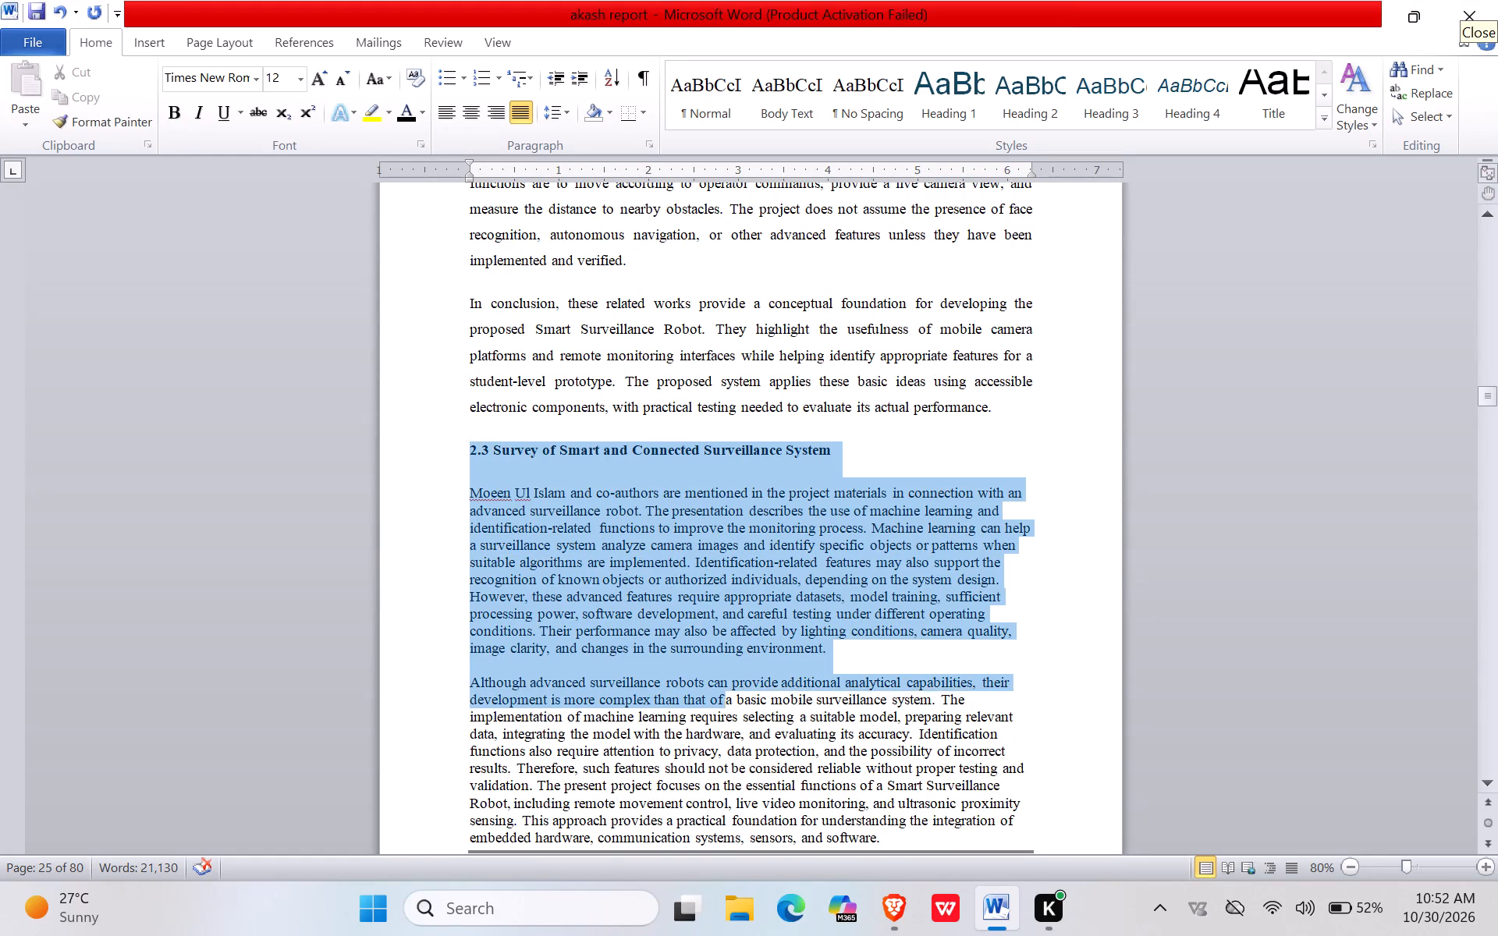
left_click_drag(717, 693, 754, 867)
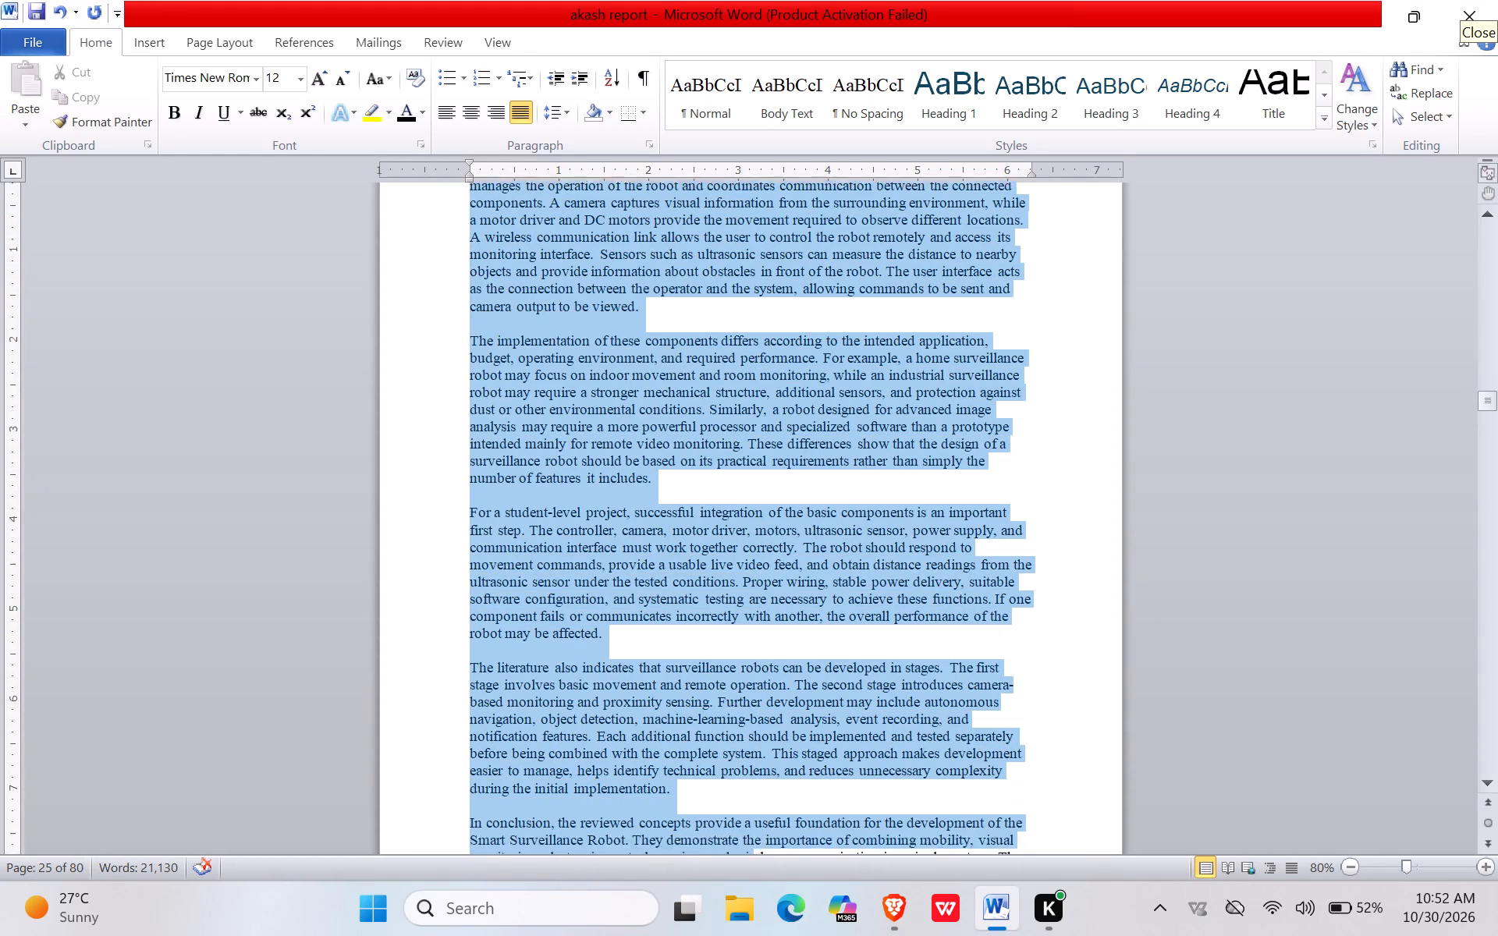
left_click_drag(754, 867, 833, 692)
left_click(830, 671)
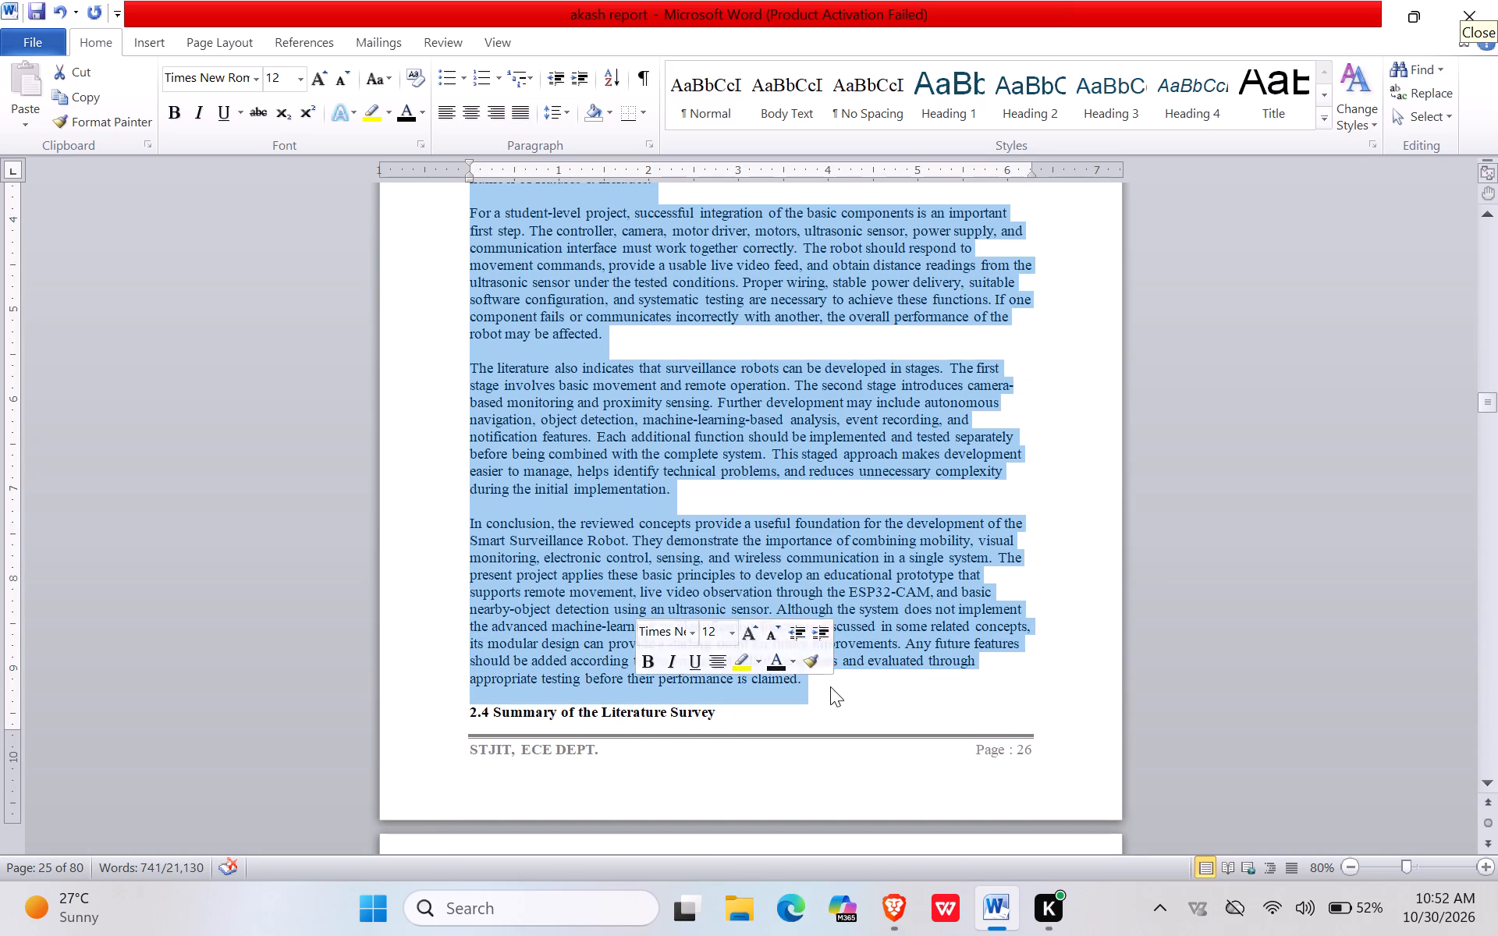
left_click(830, 686)
left_click_drag(830, 685, 471, 360)
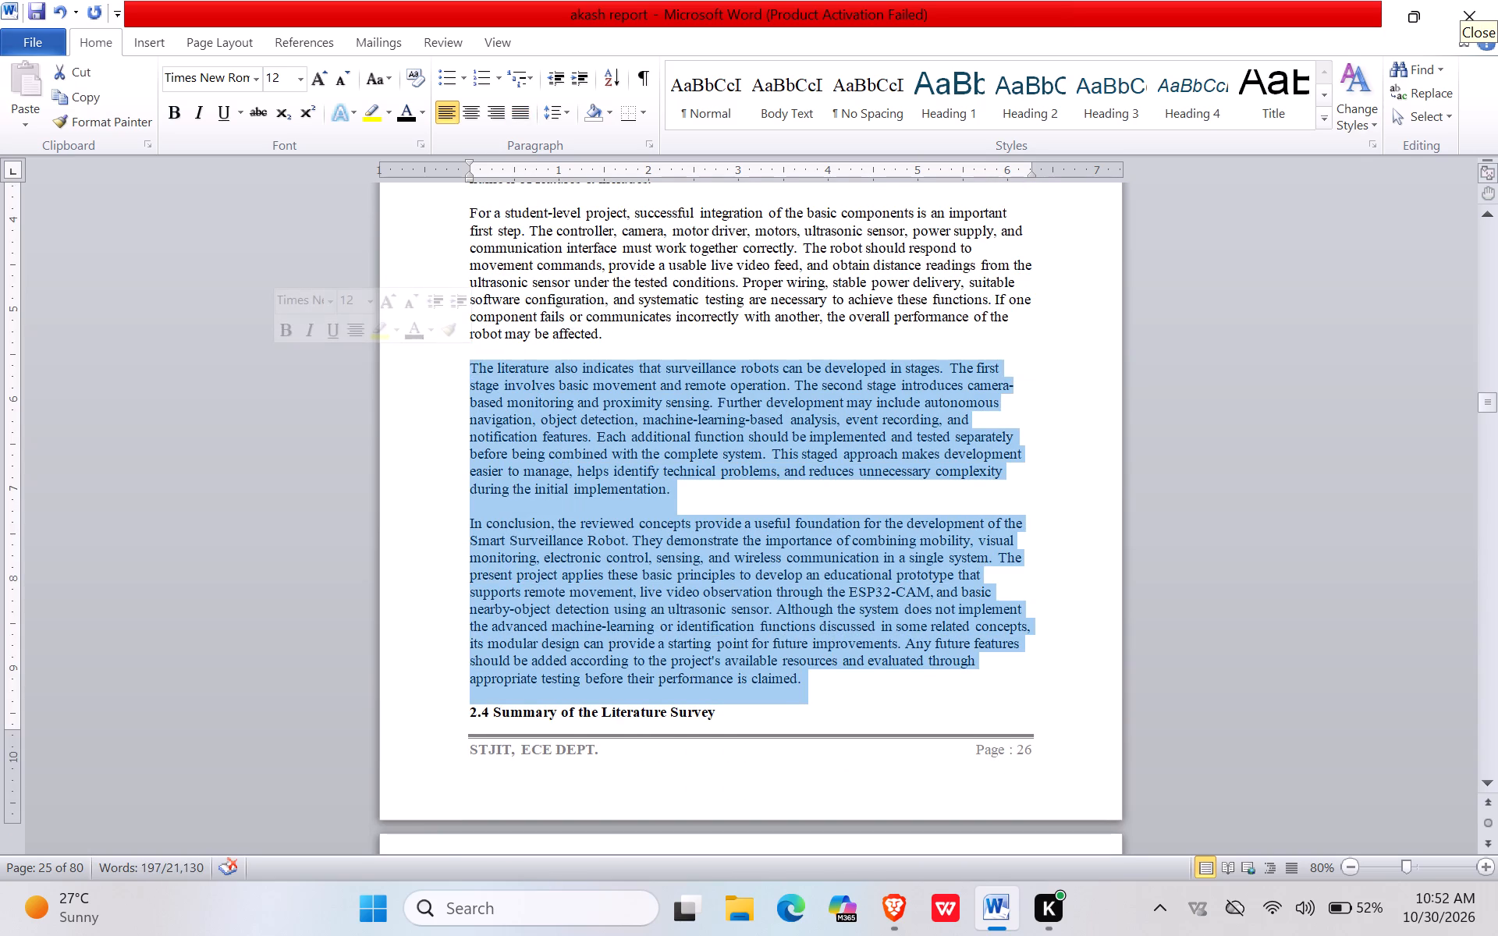
key("BackSpace")
Justify all of section 2.3, including its heading, and set its line spacing to 1.5.
scroll(531, 381, "up", 10)
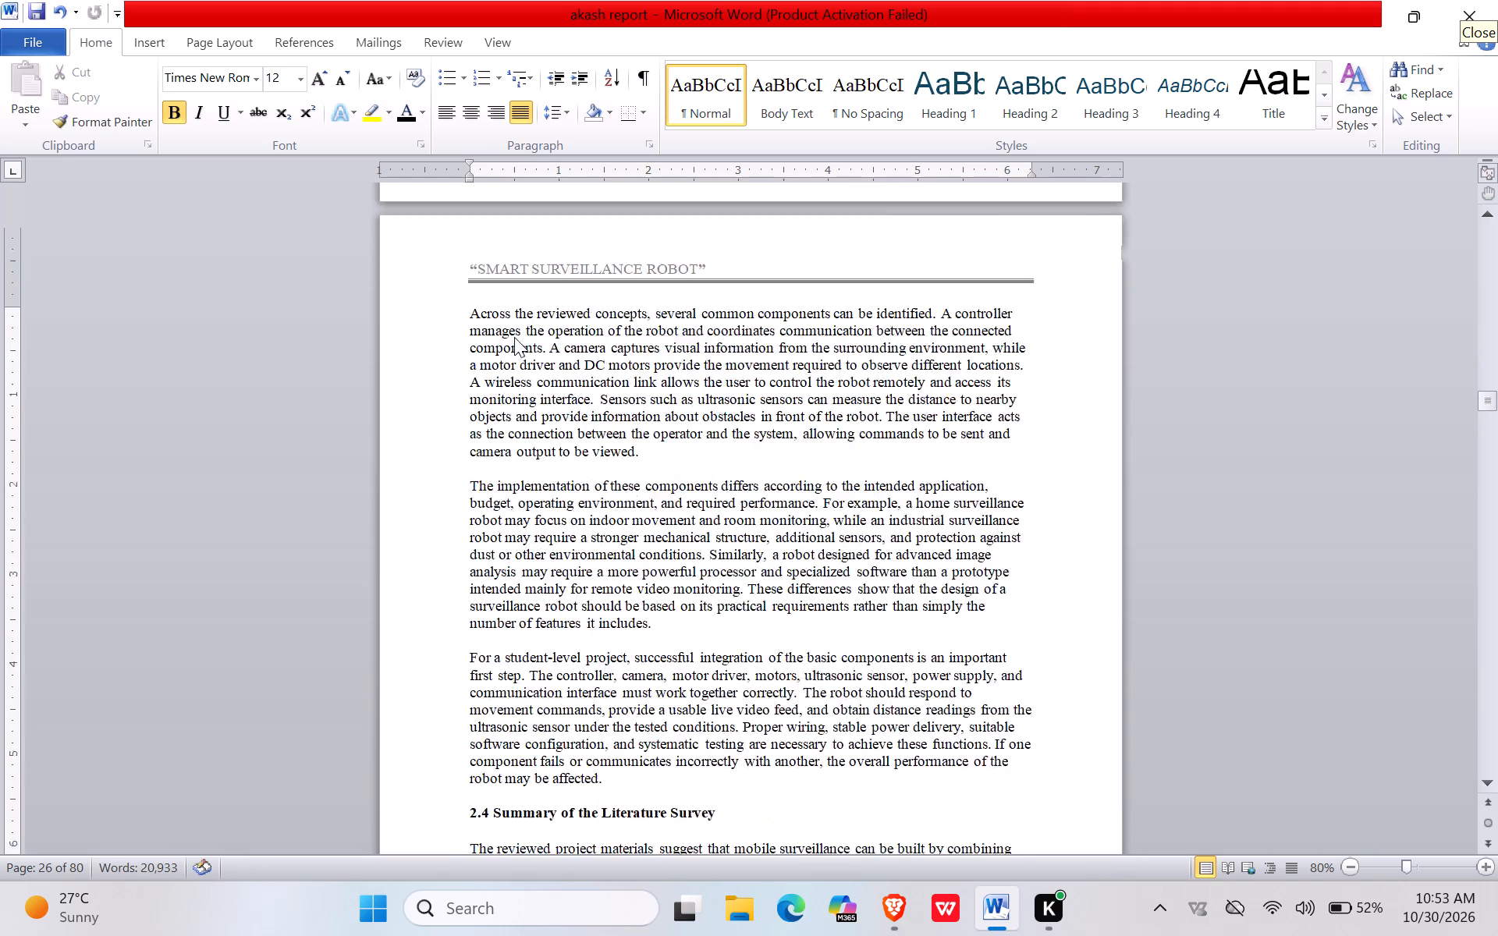
scroll(514, 337, "up", 11)
scroll(499, 248, "up", 3)
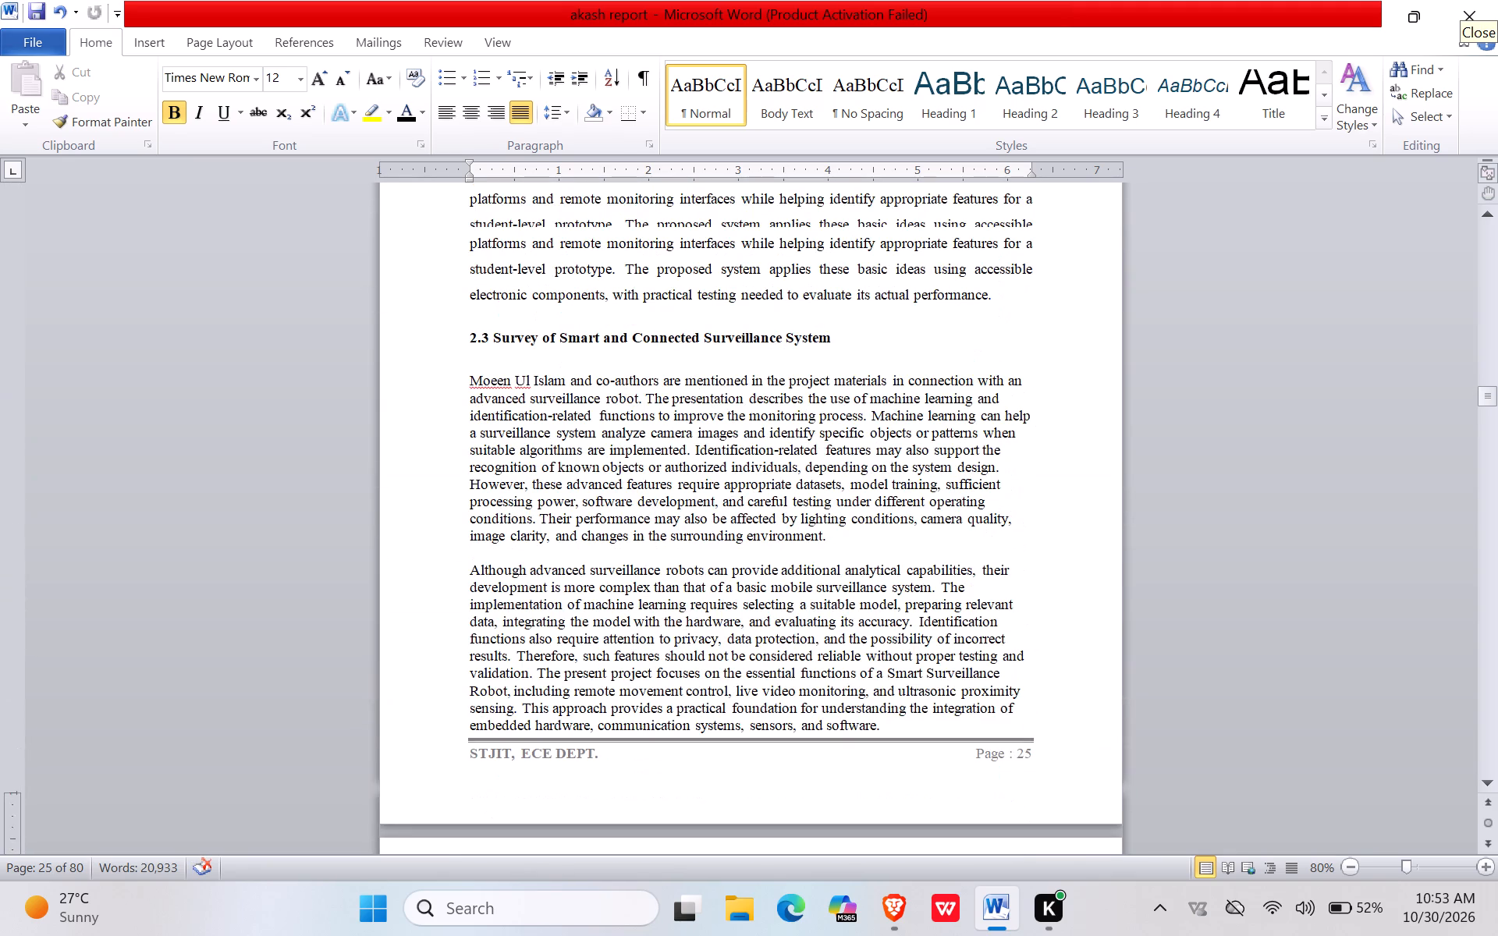
left_click_drag(467, 335, 694, 869)
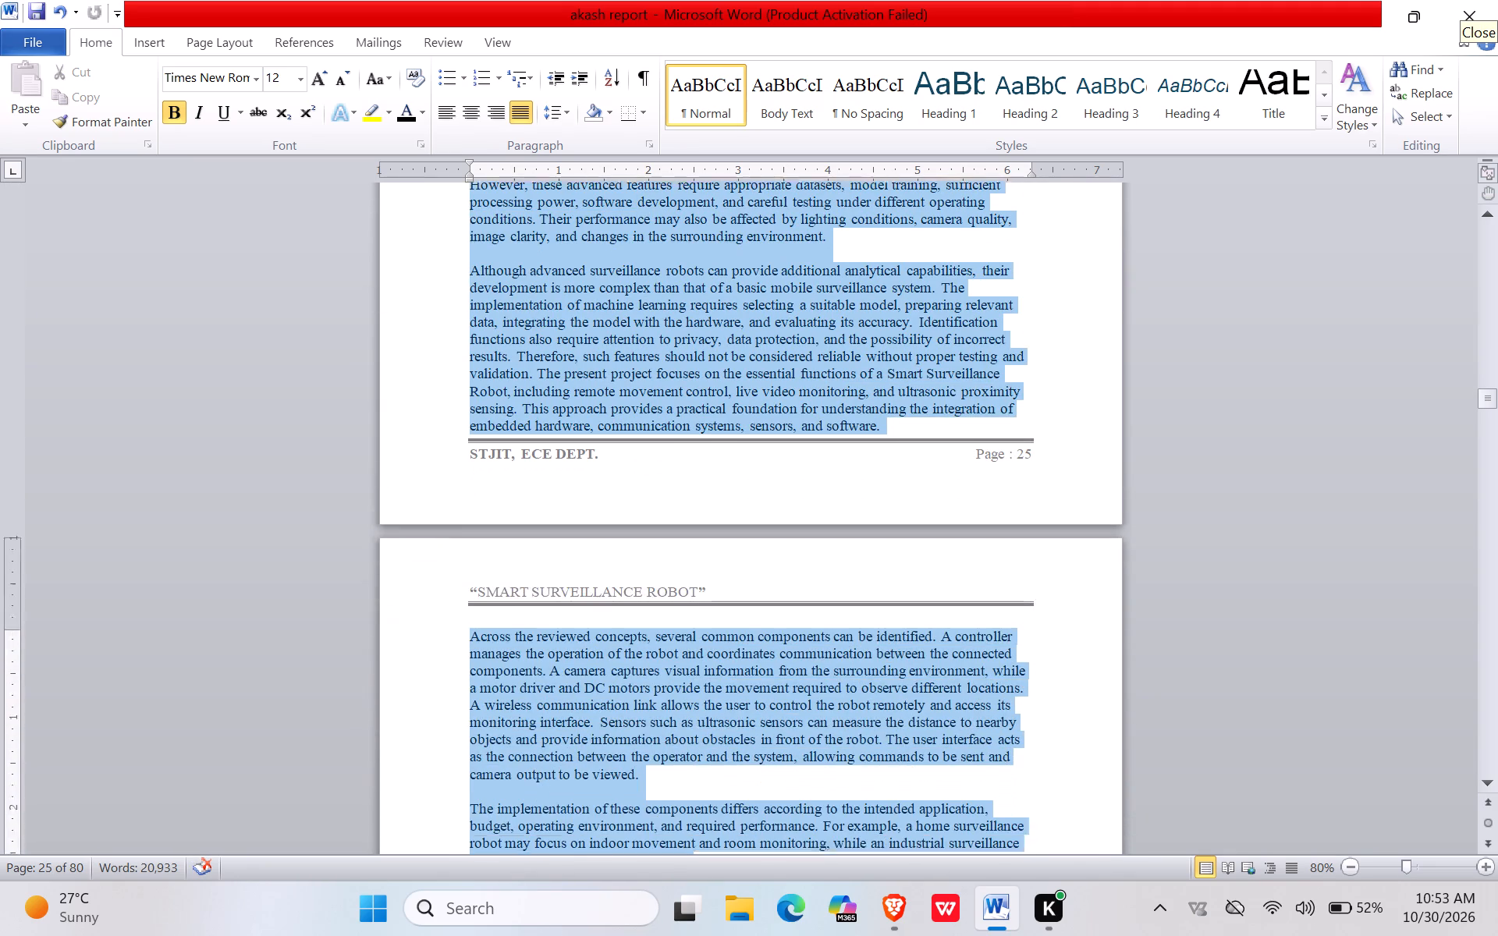
left_click_drag(694, 869, 675, 713)
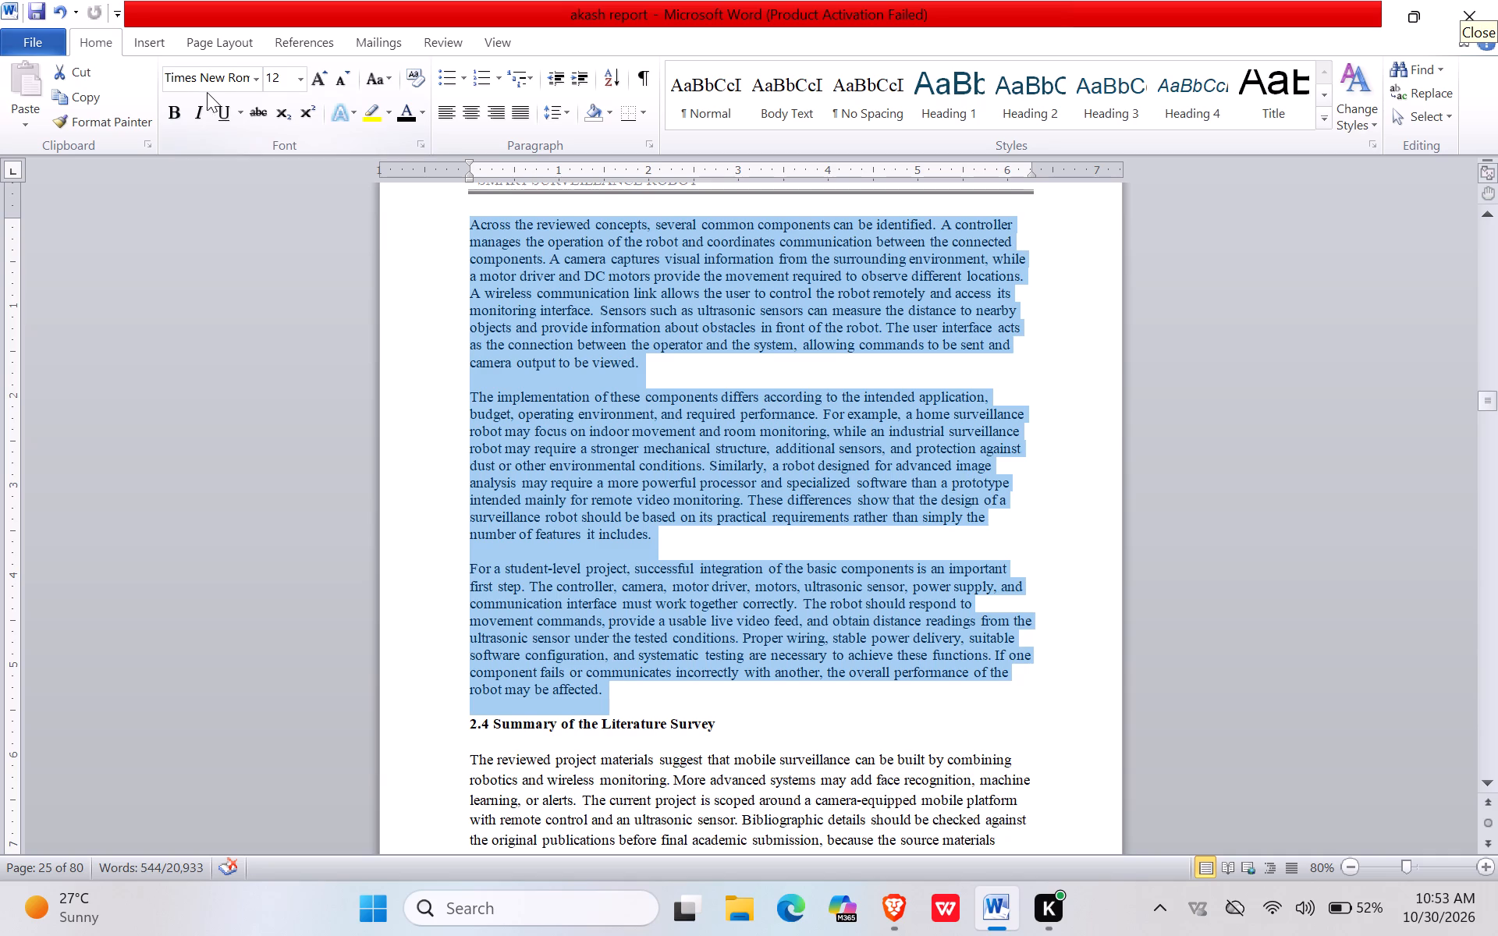
left_click(403, 122)
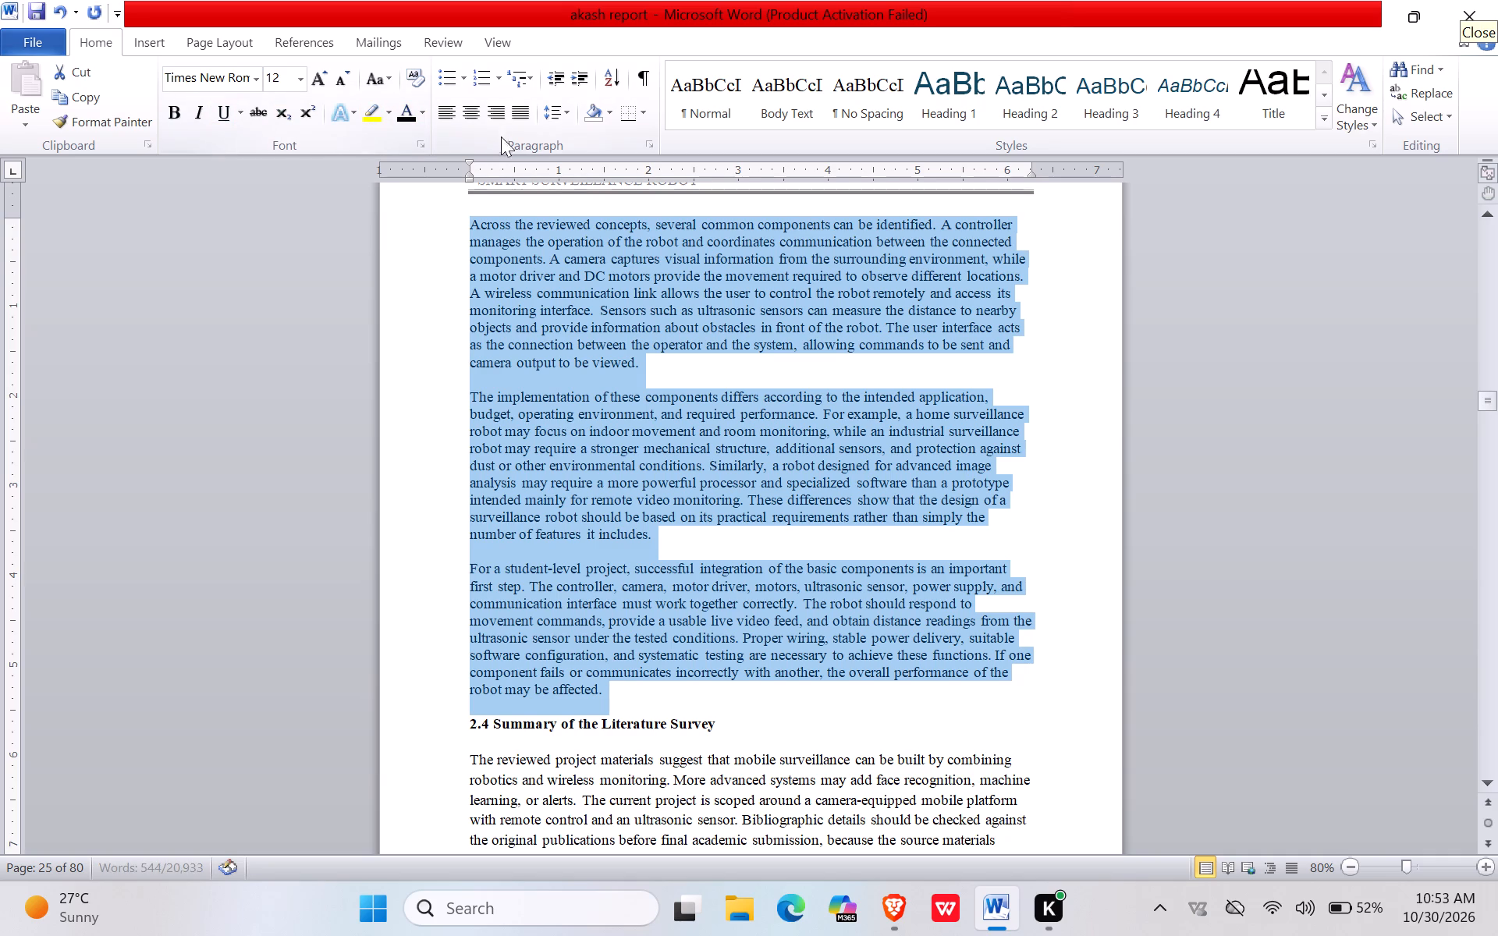
left_click(515, 117)
left_click(571, 107)
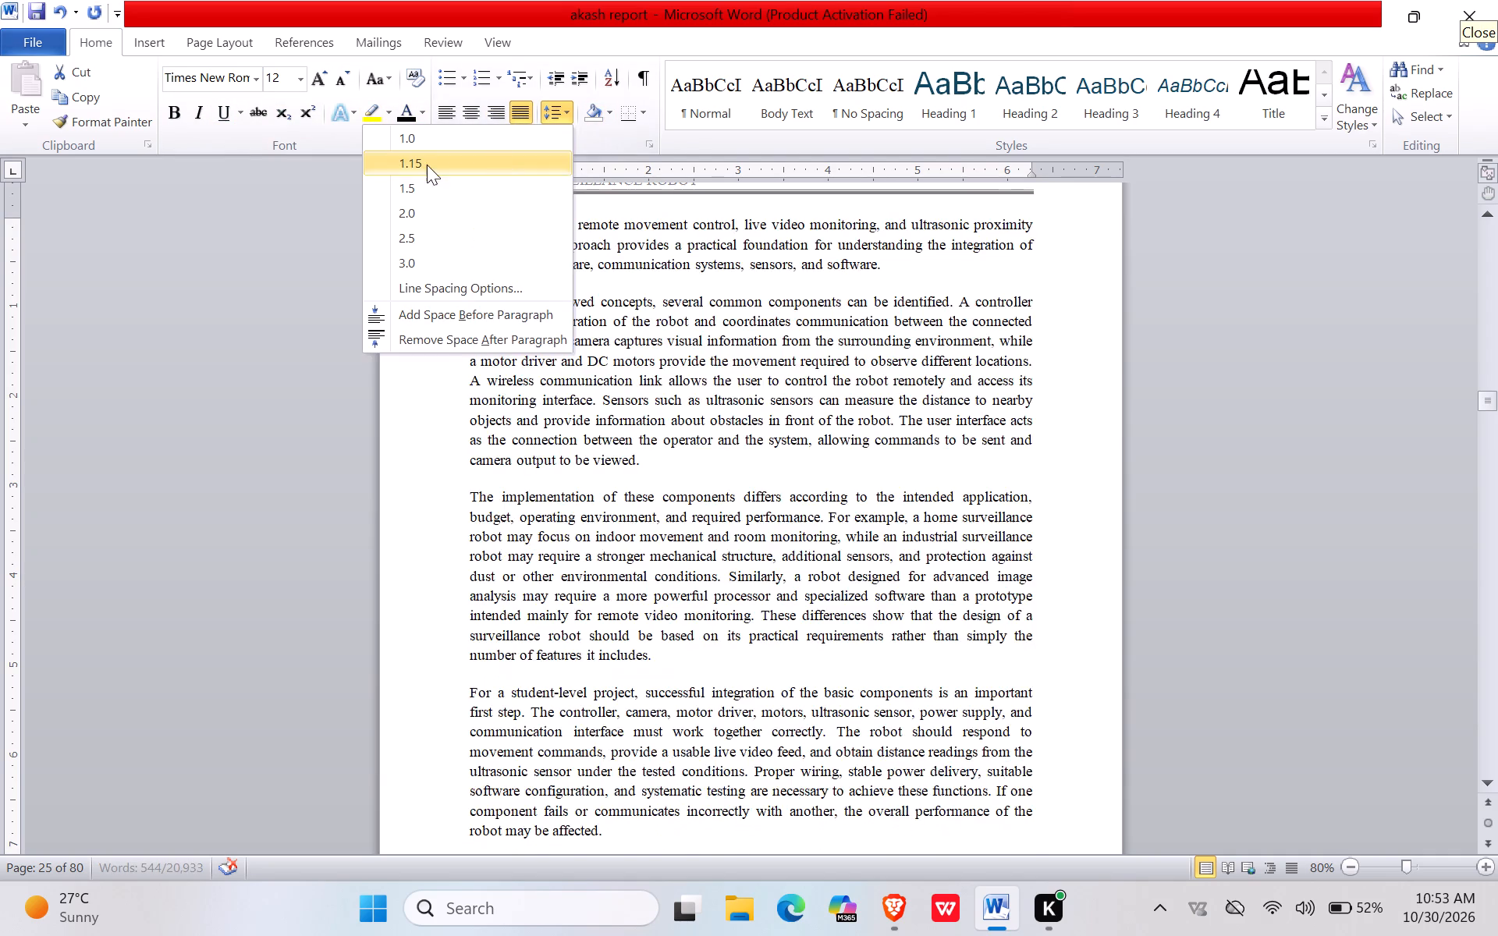
left_click(426, 185)
Review the reformatted section 2.3 and how it flows across the pages into section 2.4.
scroll(552, 376, "up", 15)
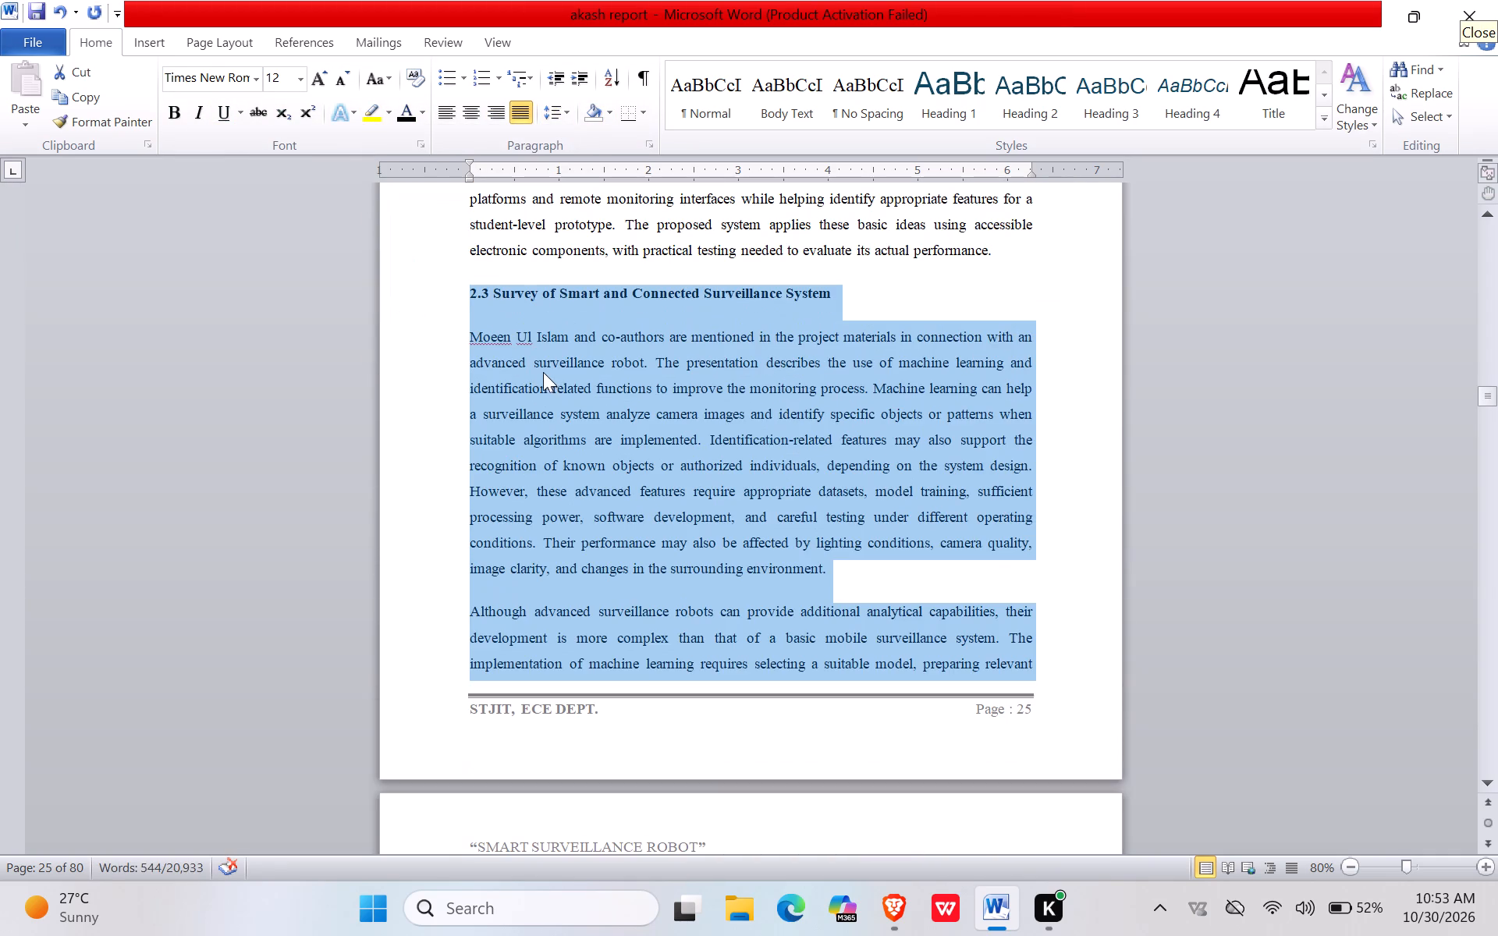
left_click(559, 372)
scroll(559, 371, "down", 5)
scroll(559, 373, "up", 2)
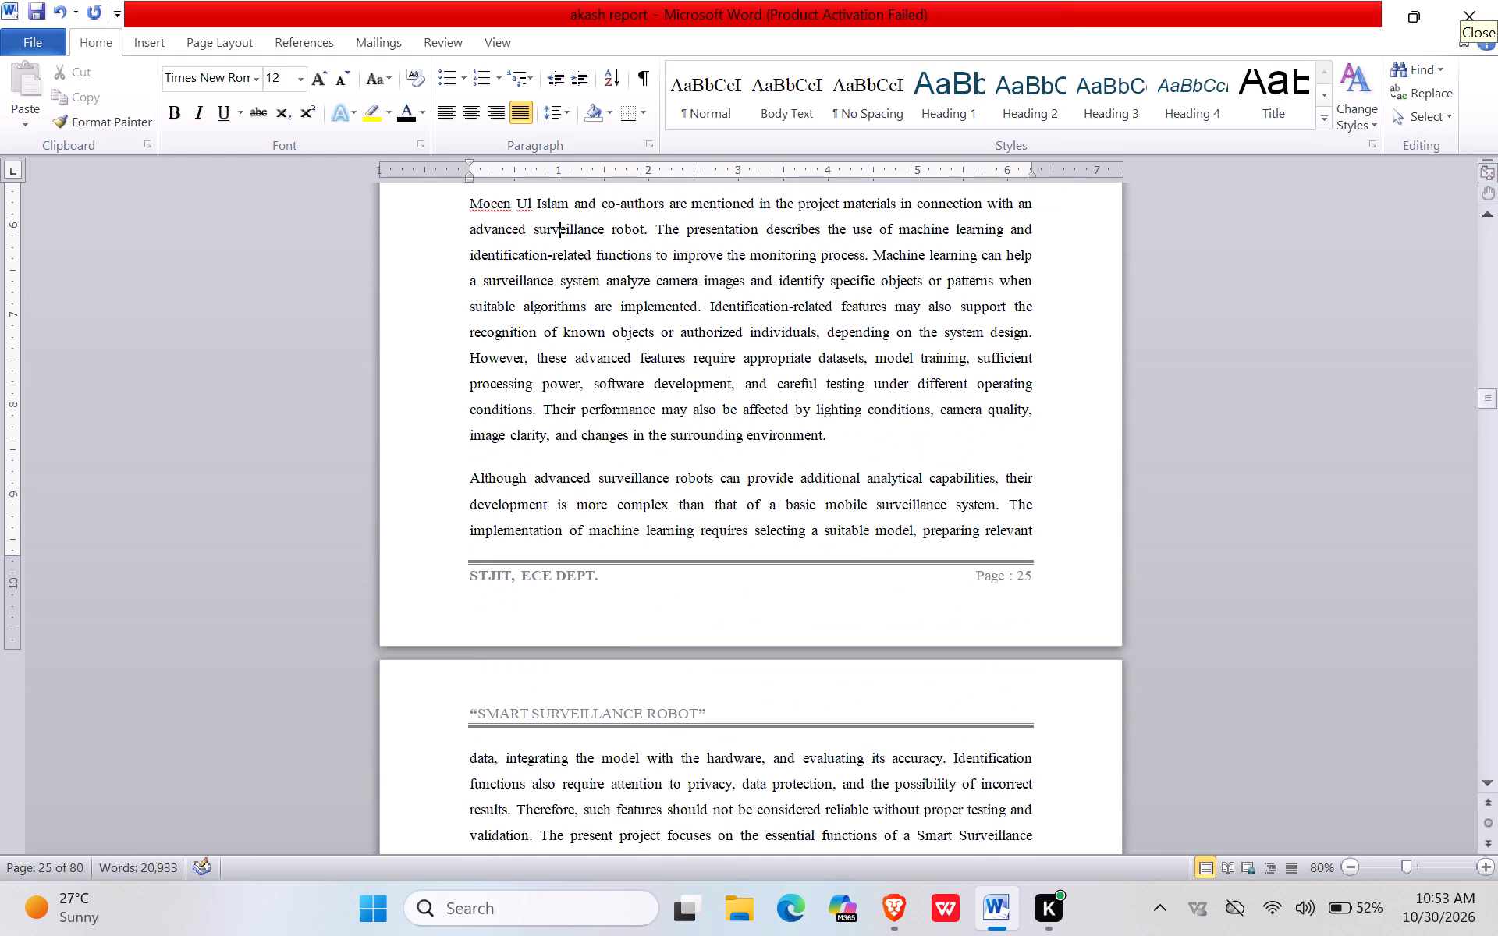
scroll(545, 342, "up", 3)
scroll(548, 346, "down", 18)
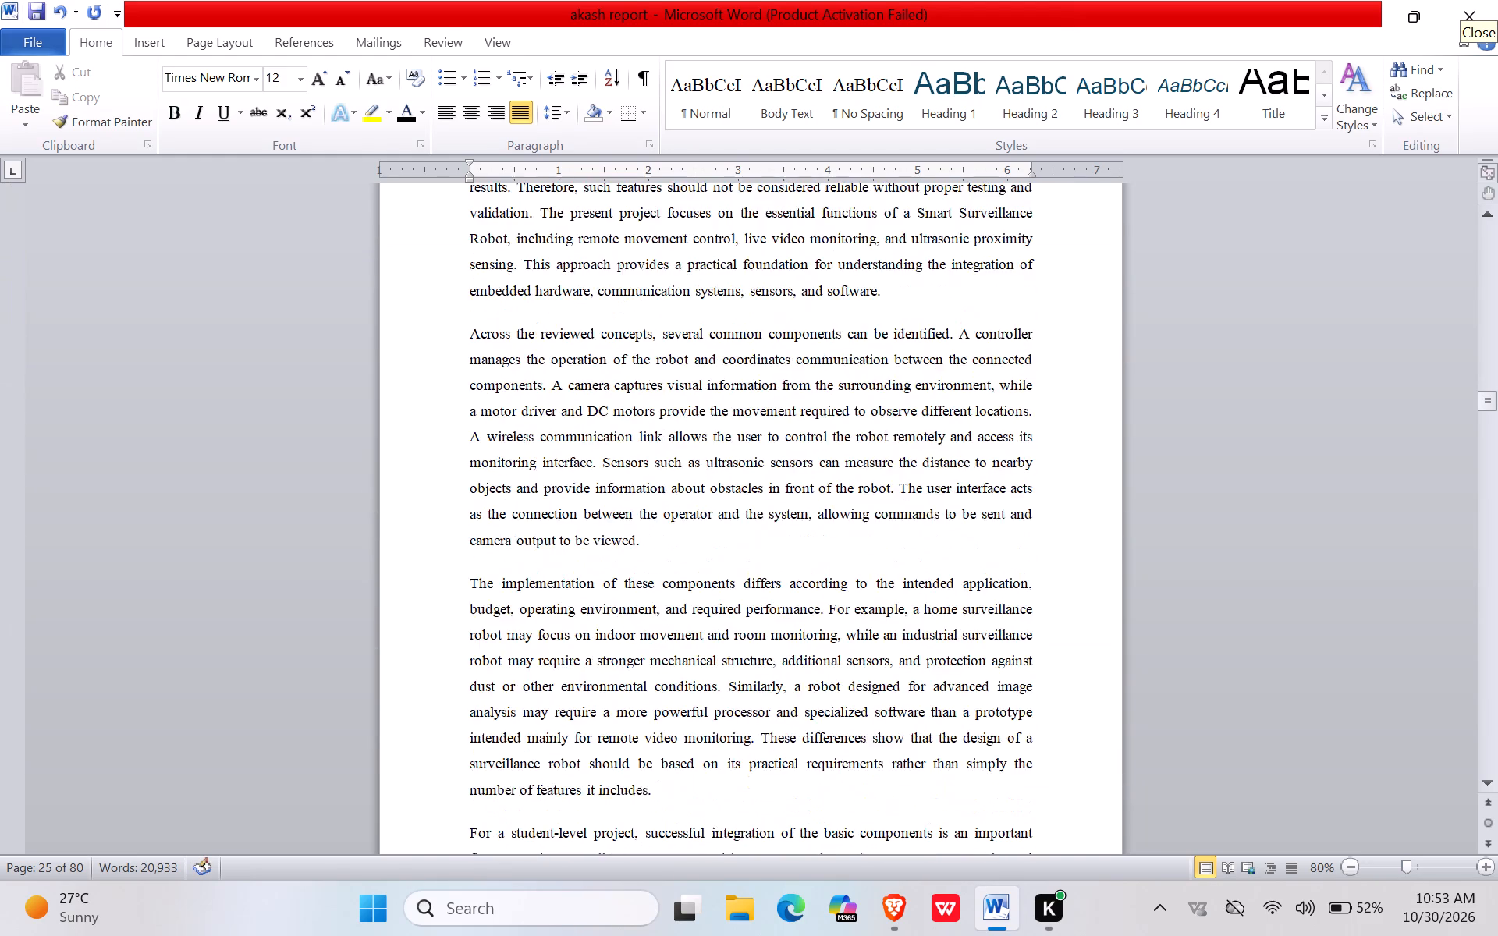
scroll(557, 361, "down", 20)
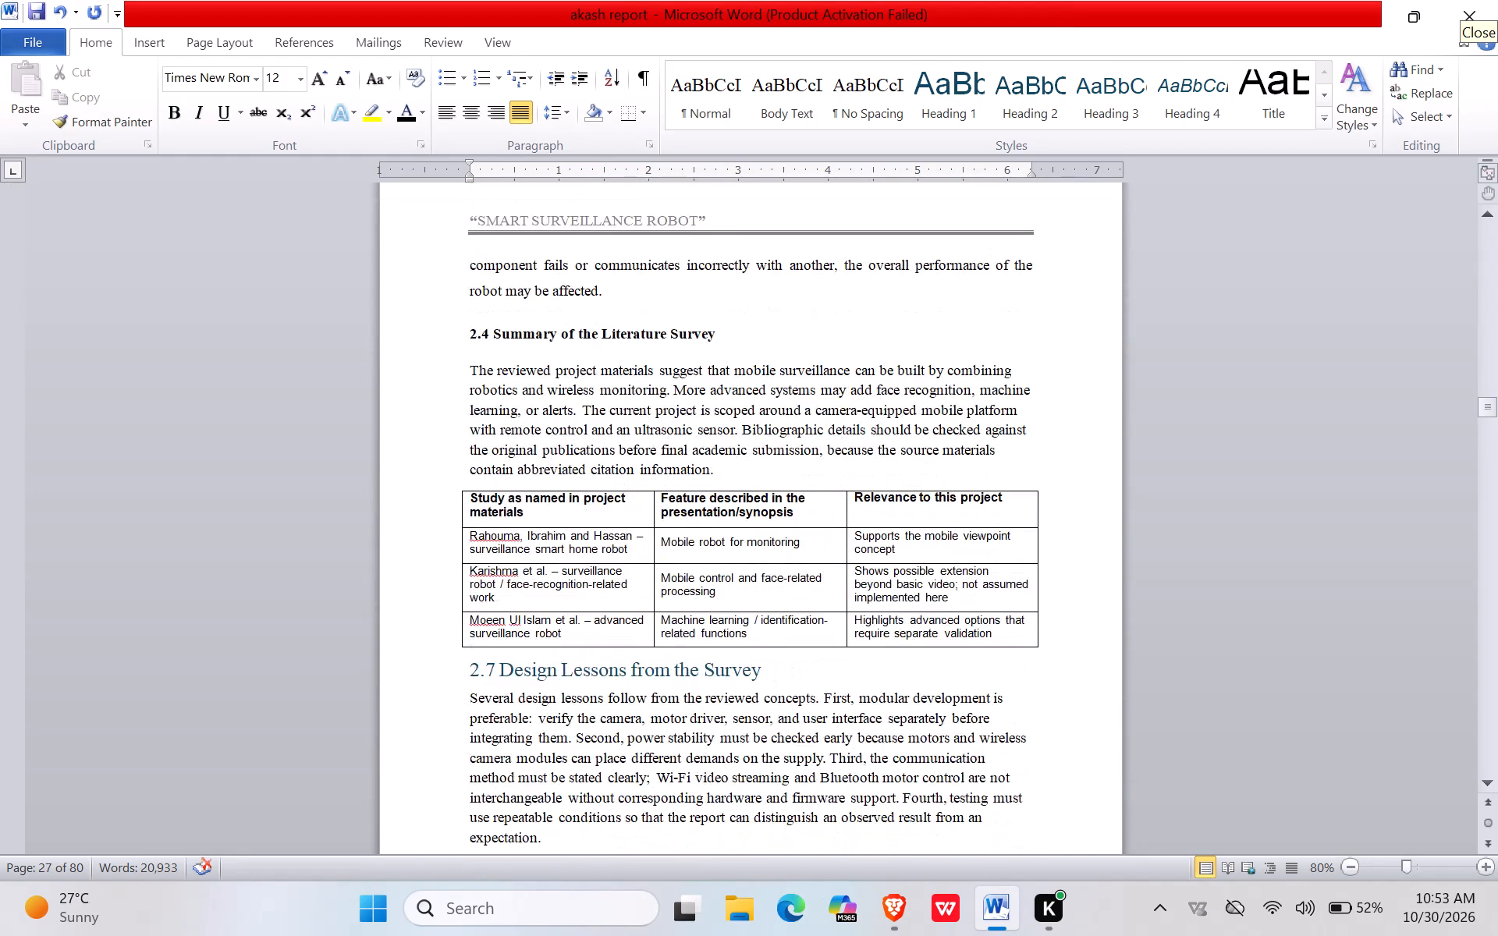
Delete the closing sentence of section 2.3 that begins "If one component fails" and spills onto the next page.
scroll(605, 291, "up", 5)
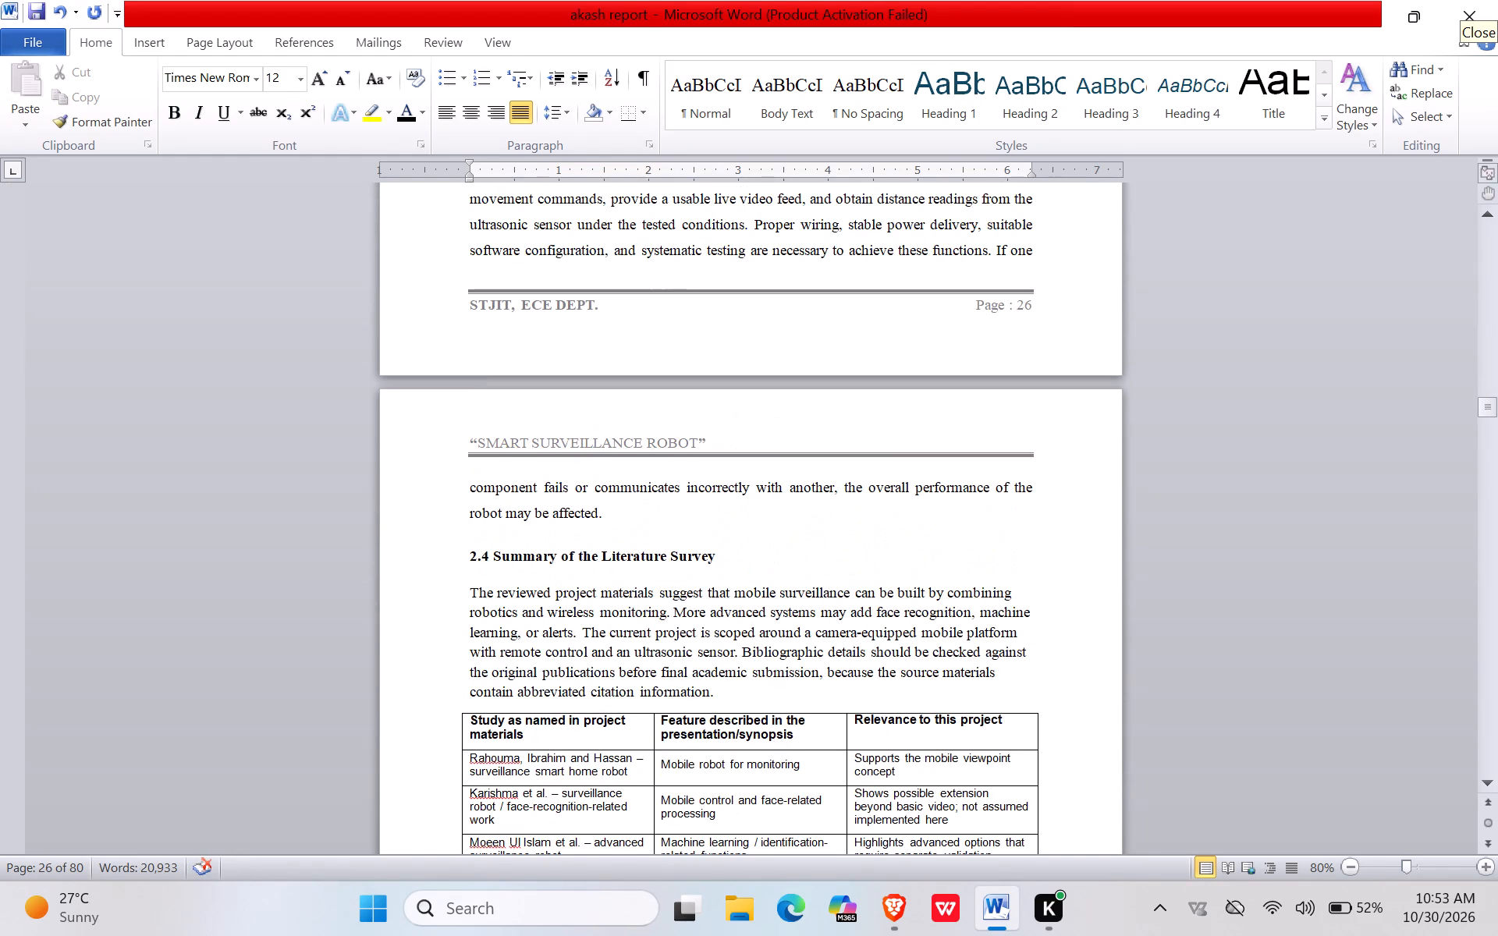
left_click_drag(992, 245, 974, 343)
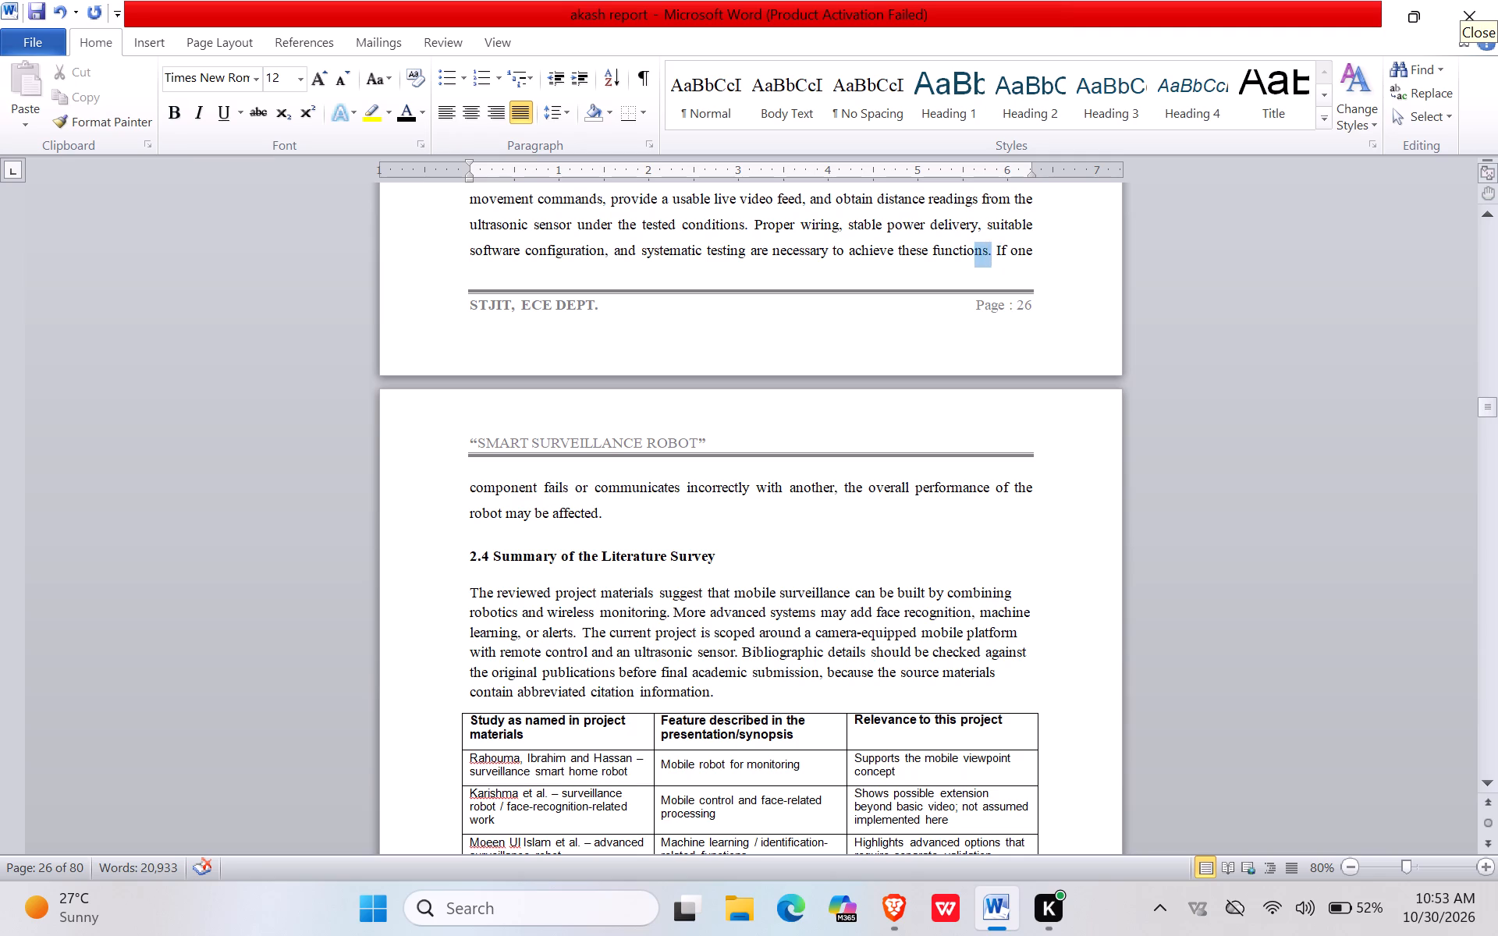
left_click_drag(974, 343, 1038, 505)
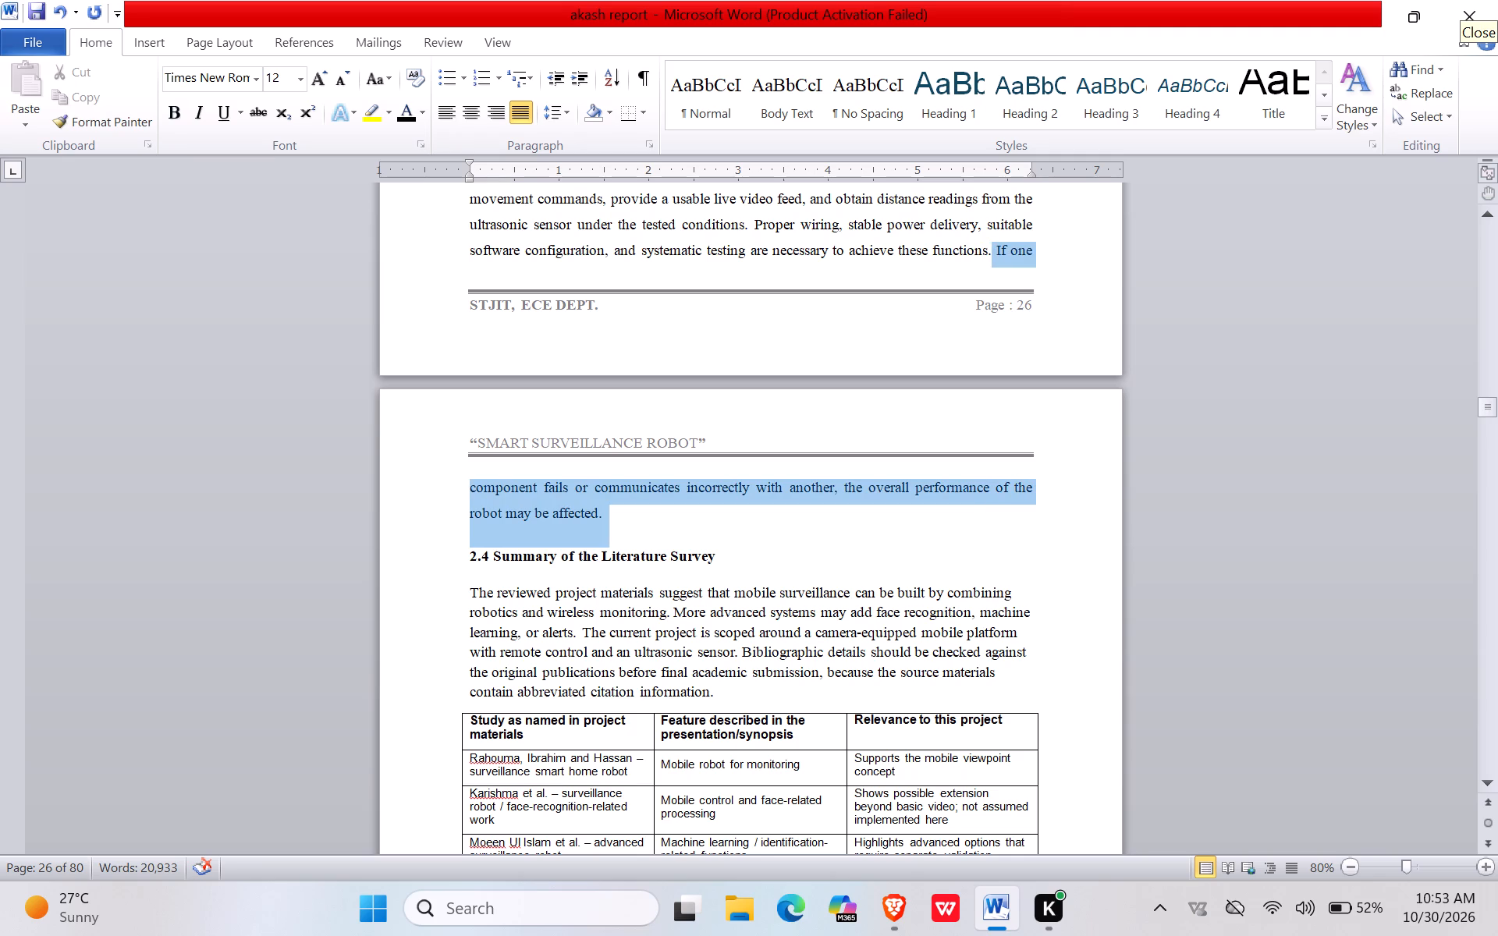
left_click_drag(1038, 505, 1038, 506)
key("BackSpace")
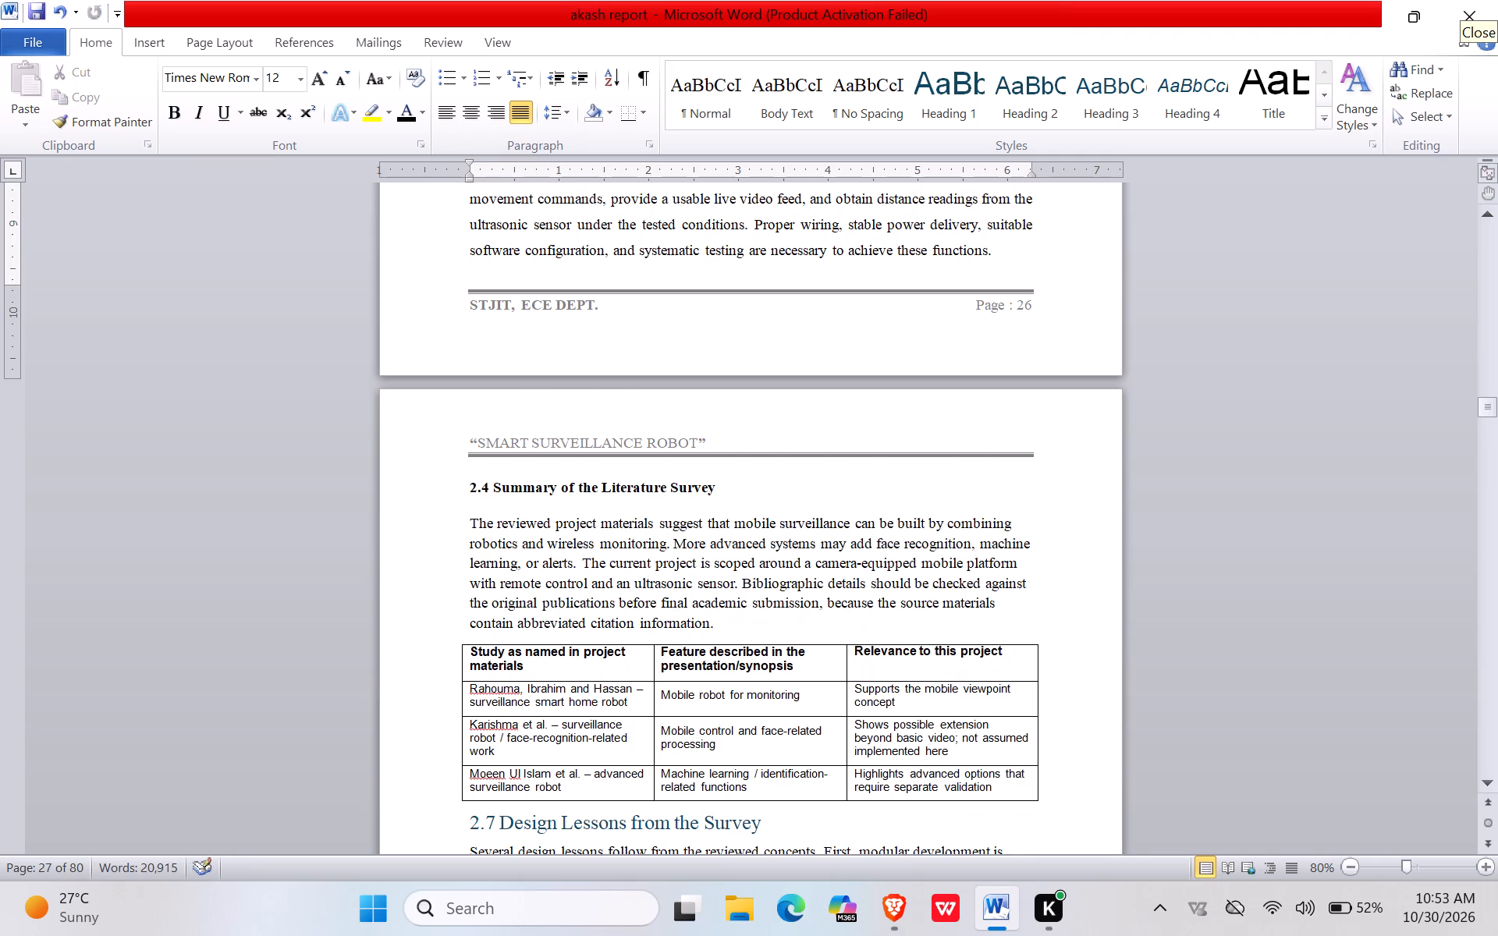
Justify the 2.4 Summary of the Literature Survey heading and paragraph and set their line spacing to 1.5.
scroll(962, 479, "down", 2)
left_click_drag(462, 390, 560, 437)
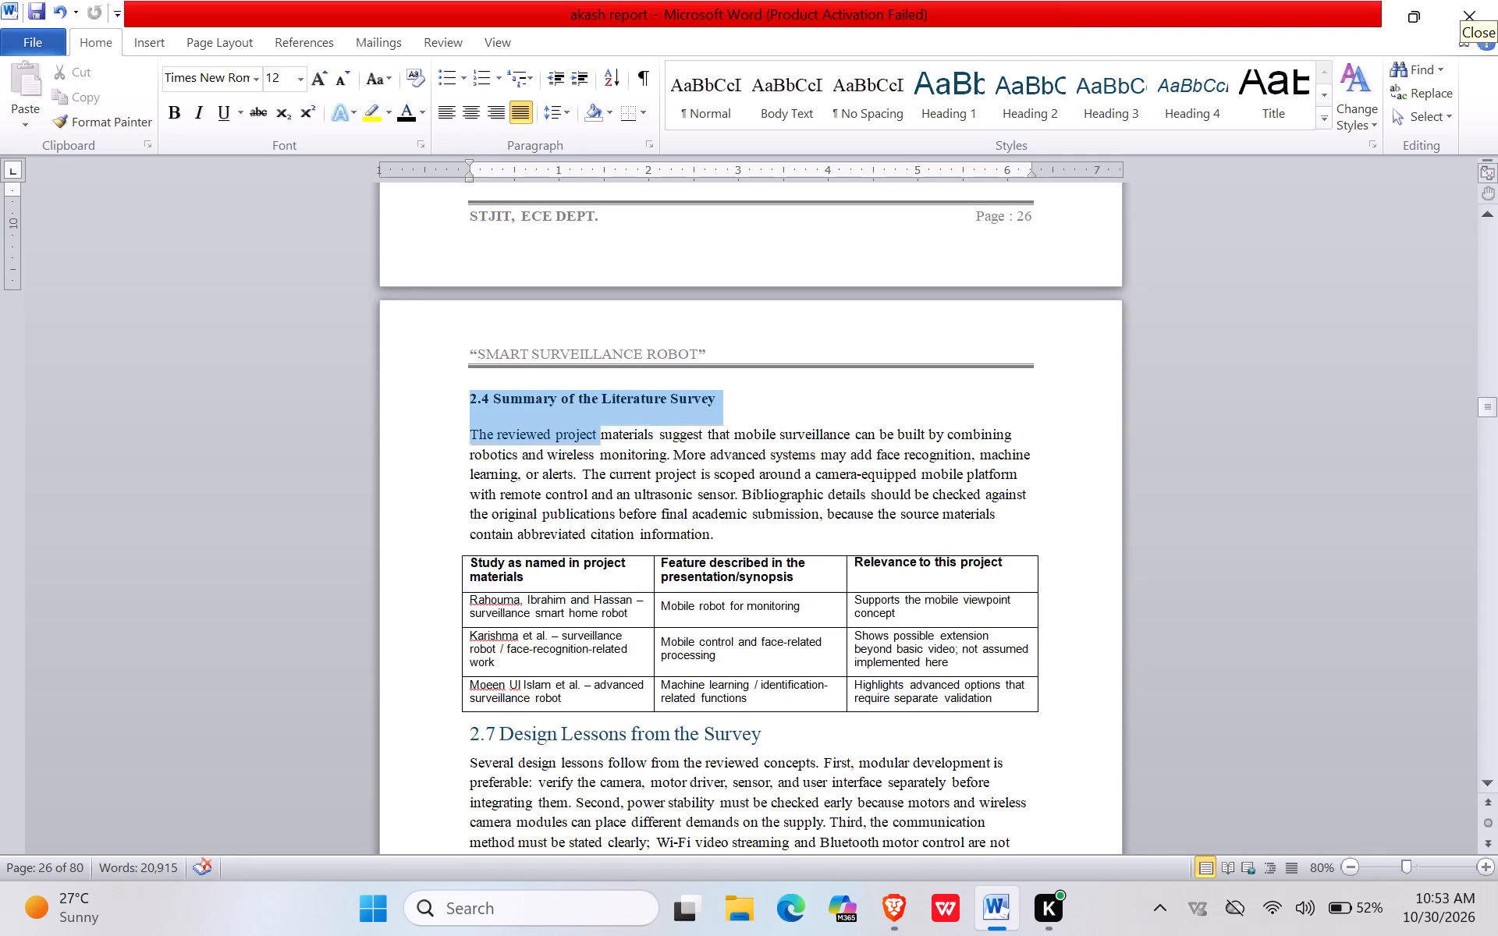
left_click_drag(560, 437, 752, 530)
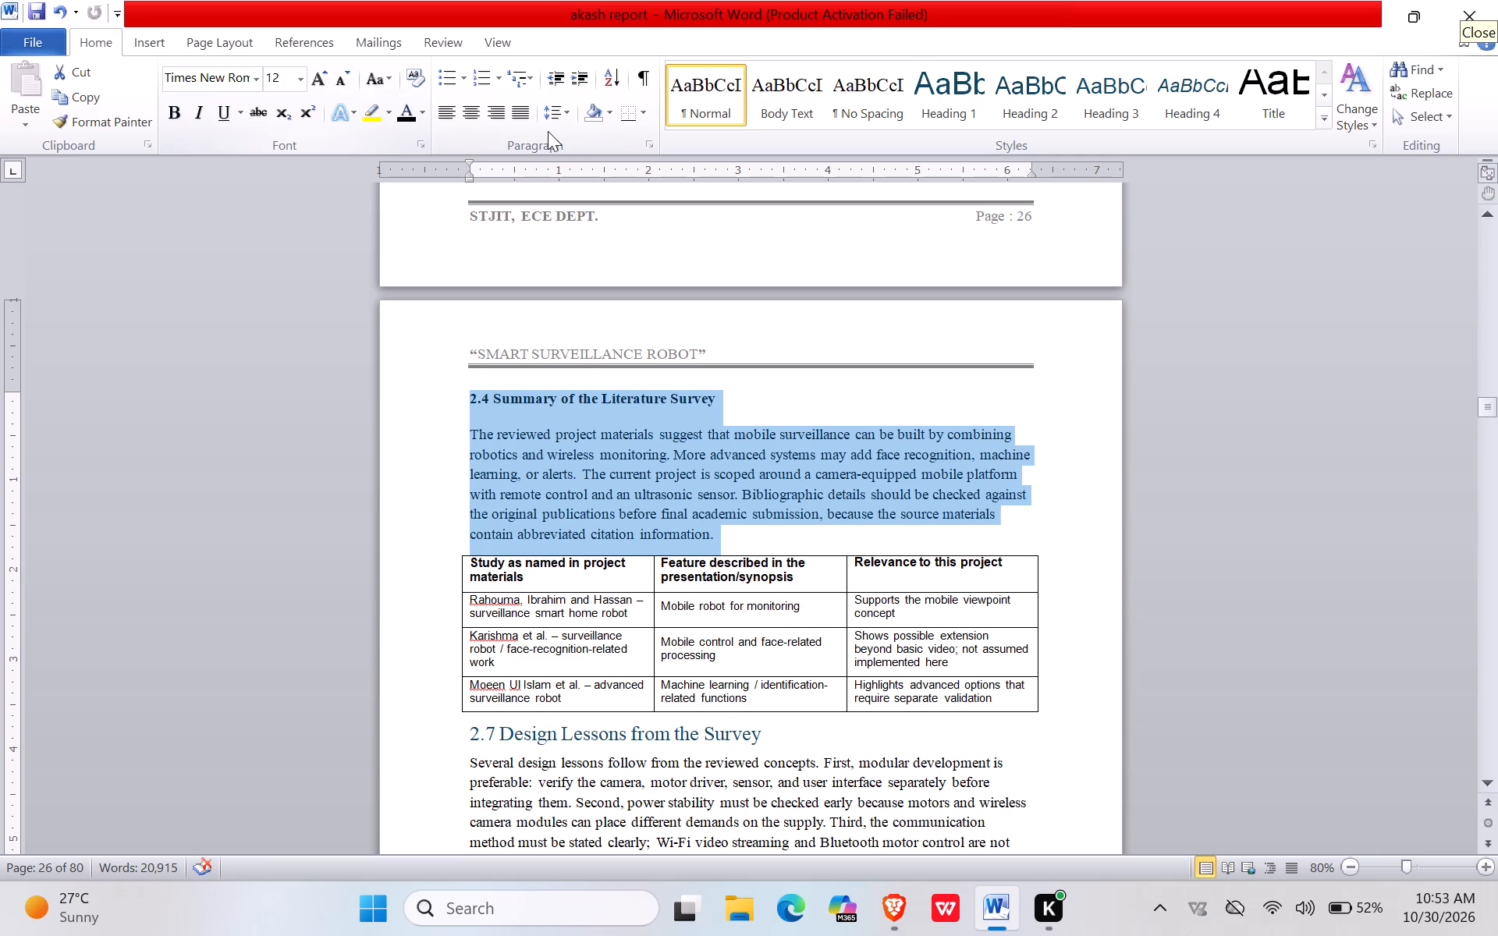
left_click(509, 115)
left_click(553, 118)
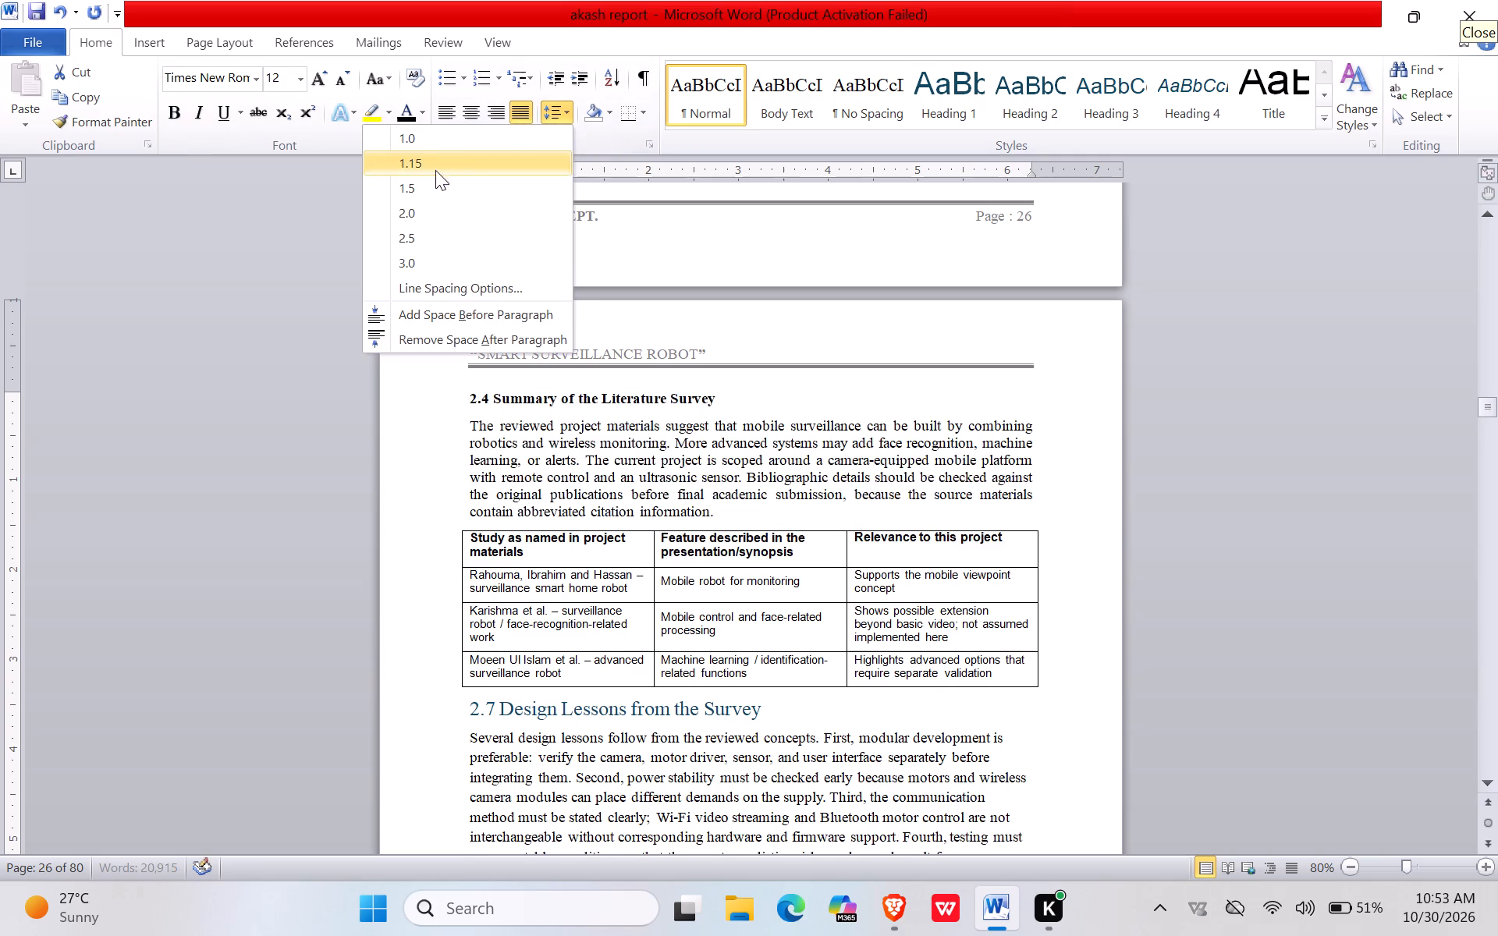
left_click(435, 190)
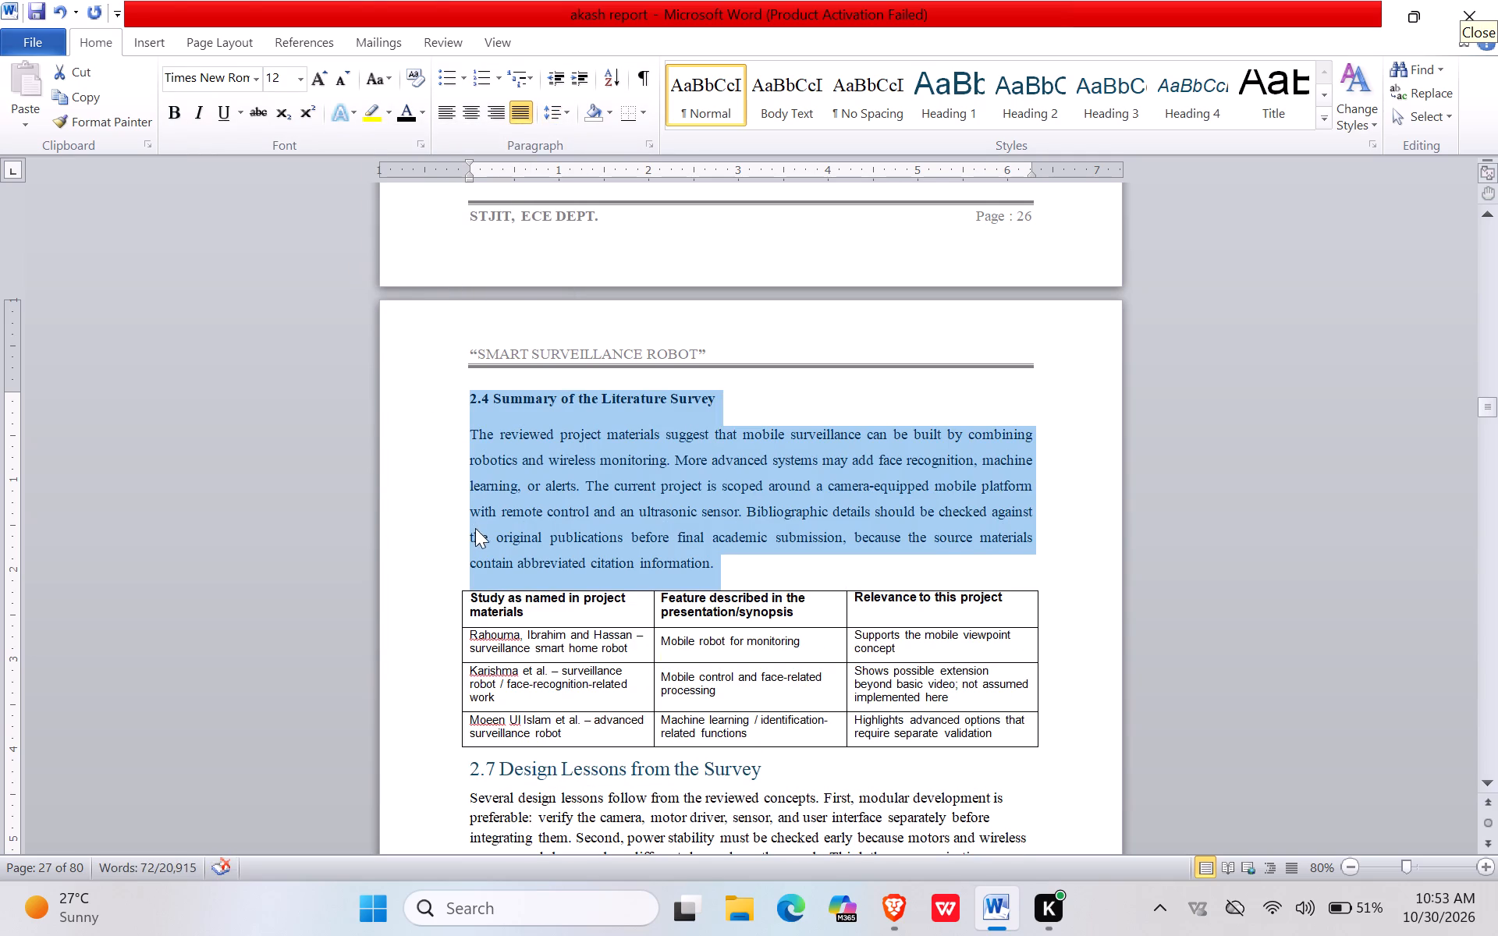
Set the line spacing of the whole literature comparison table under section 2.4 to 1.5.
left_click(495, 598)
left_click_drag(438, 577, 665, 695)
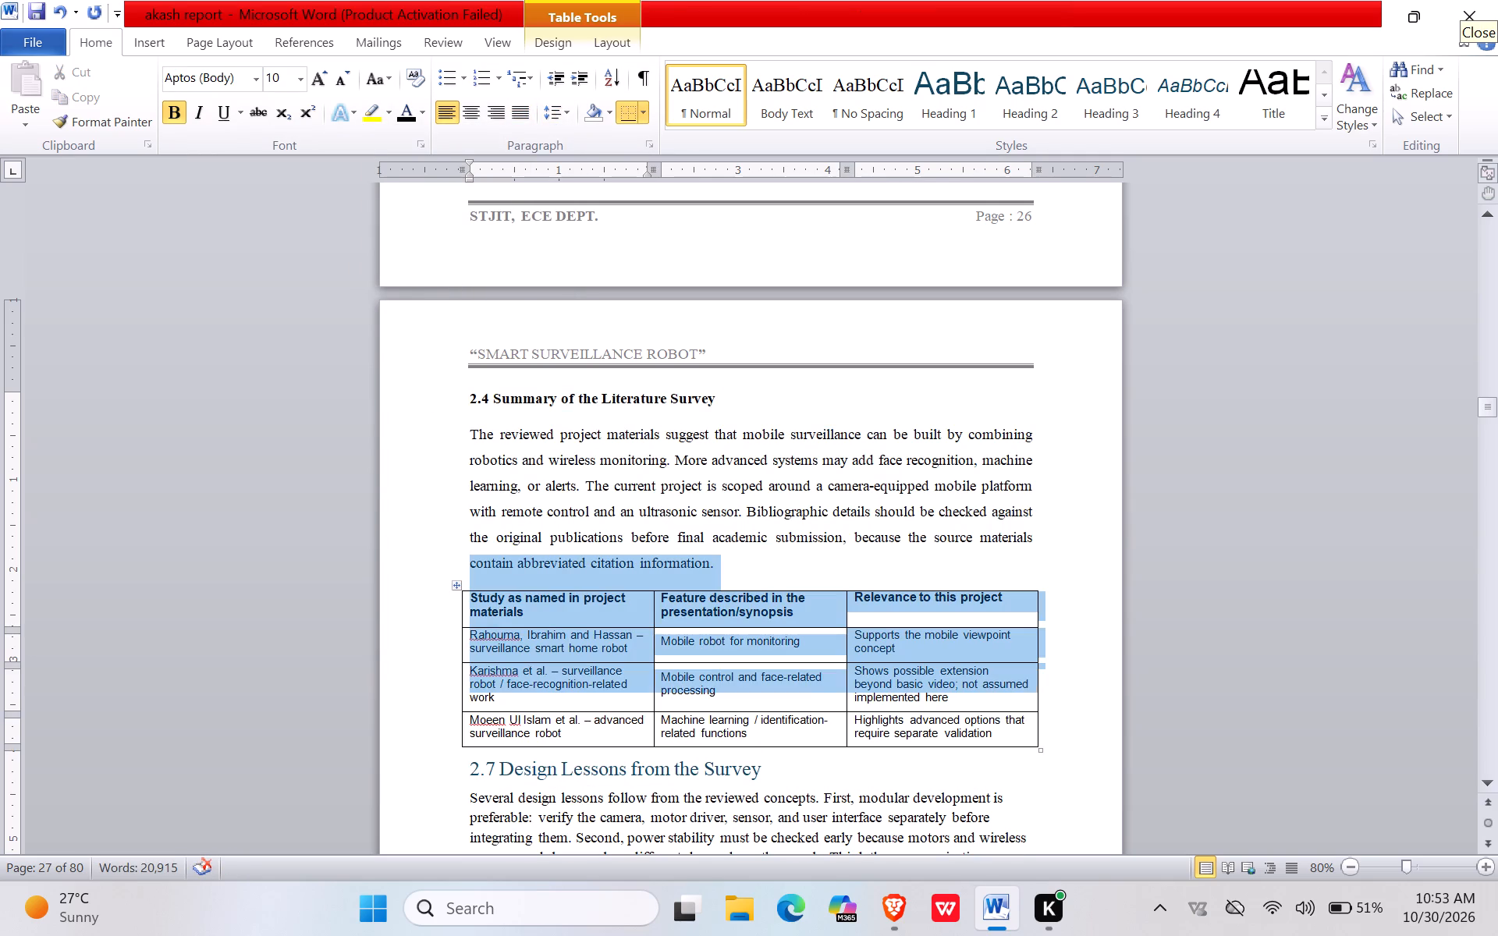
left_click_drag(665, 695, 704, 715)
left_click(419, 593)
left_click_drag(424, 588, 457, 613)
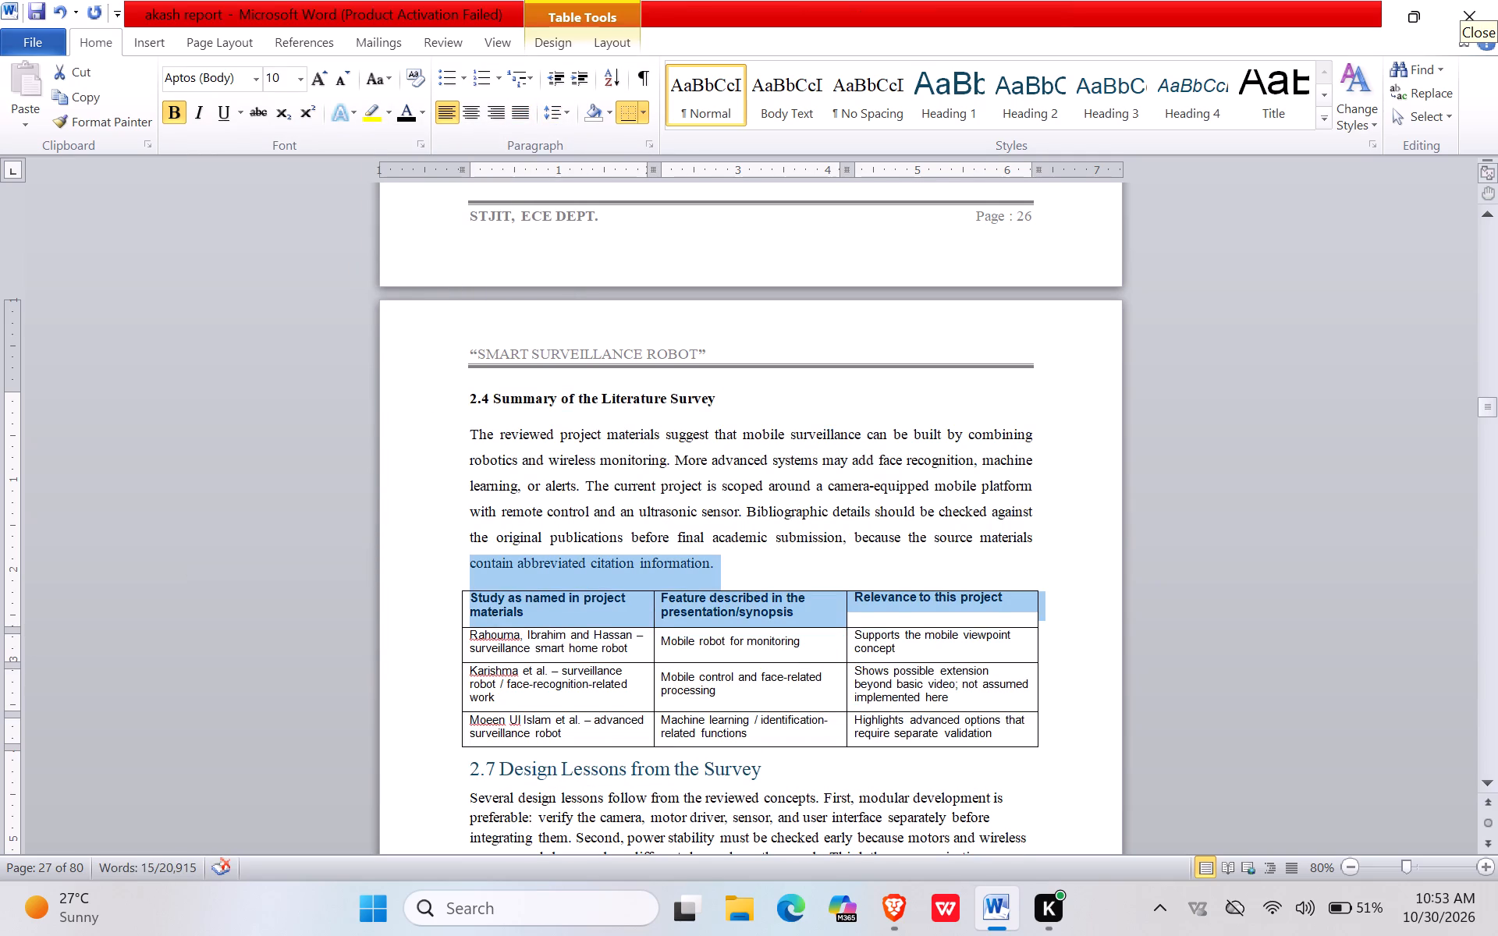
left_click_drag(457, 613, 485, 647)
left_click(412, 640)
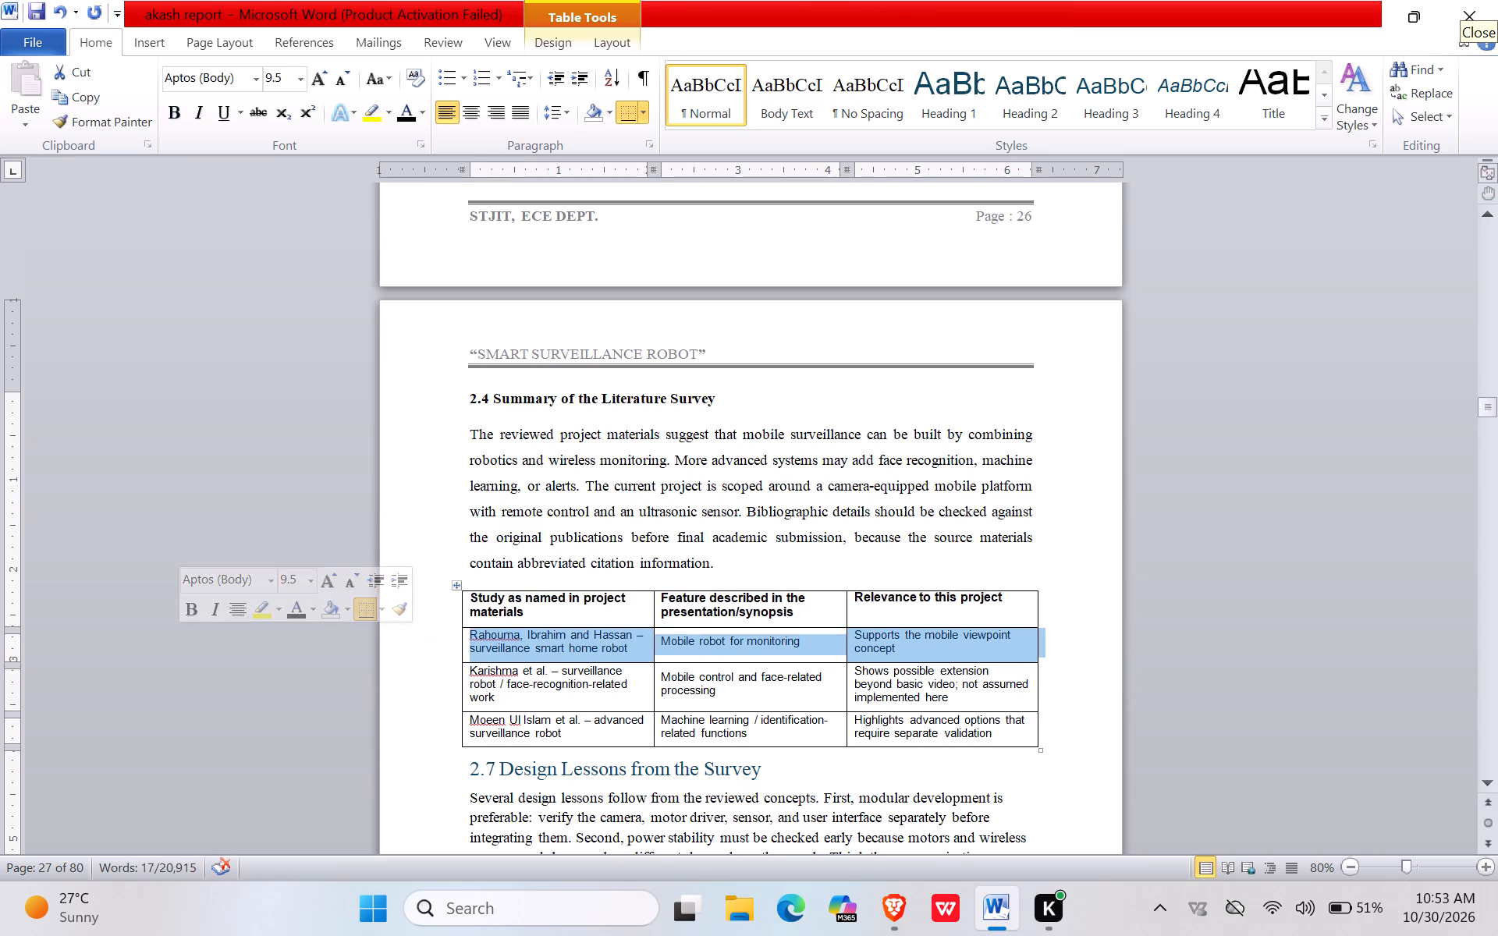
left_click_drag(424, 613, 453, 743)
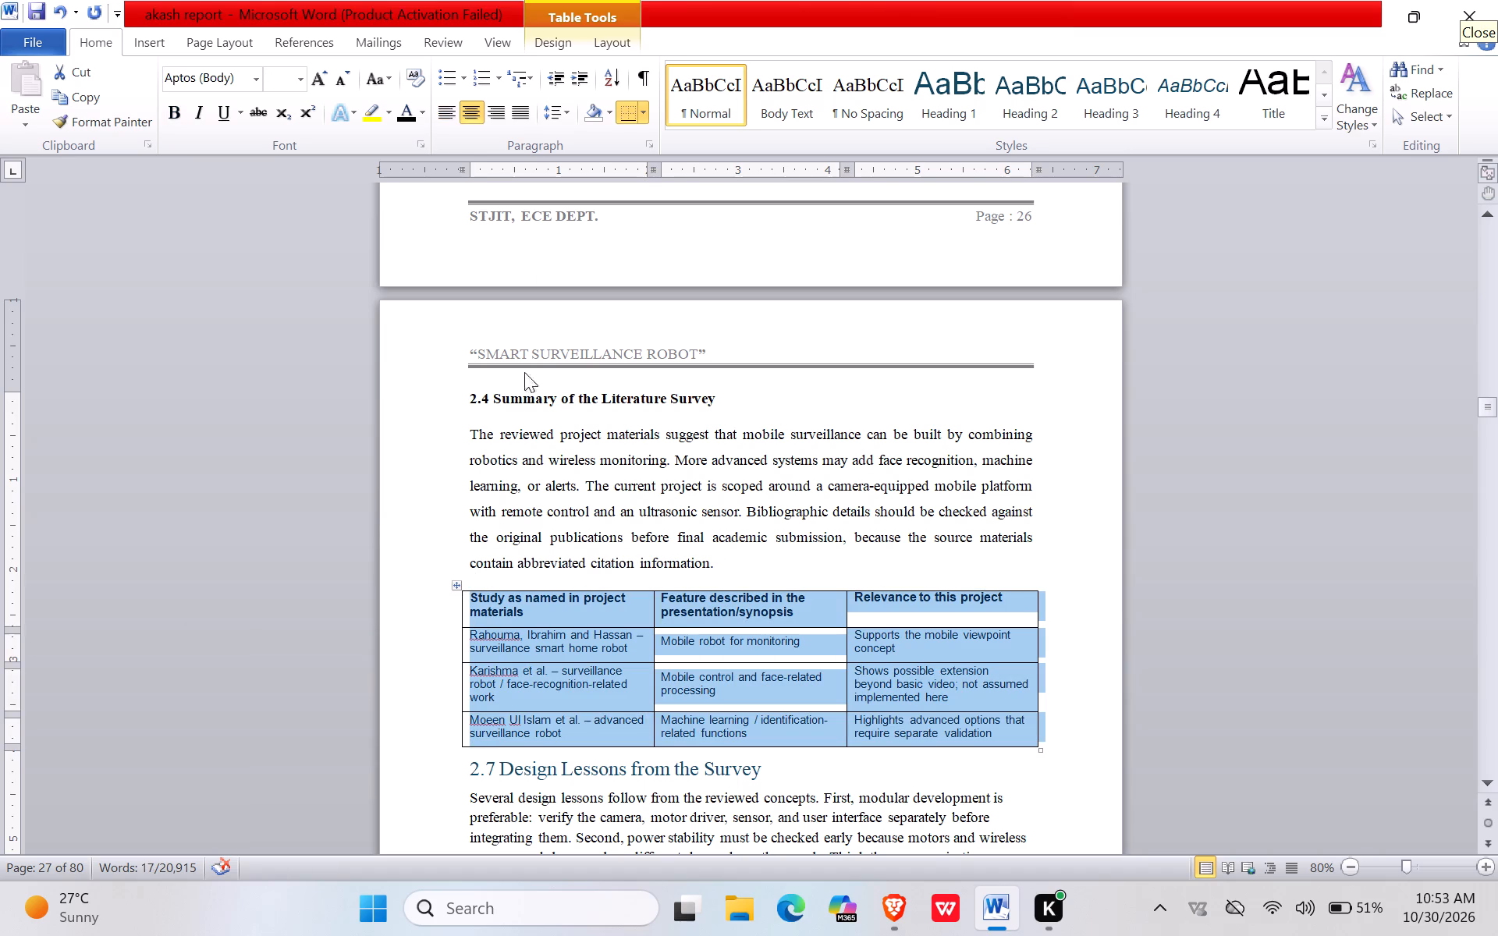
left_click(524, 123)
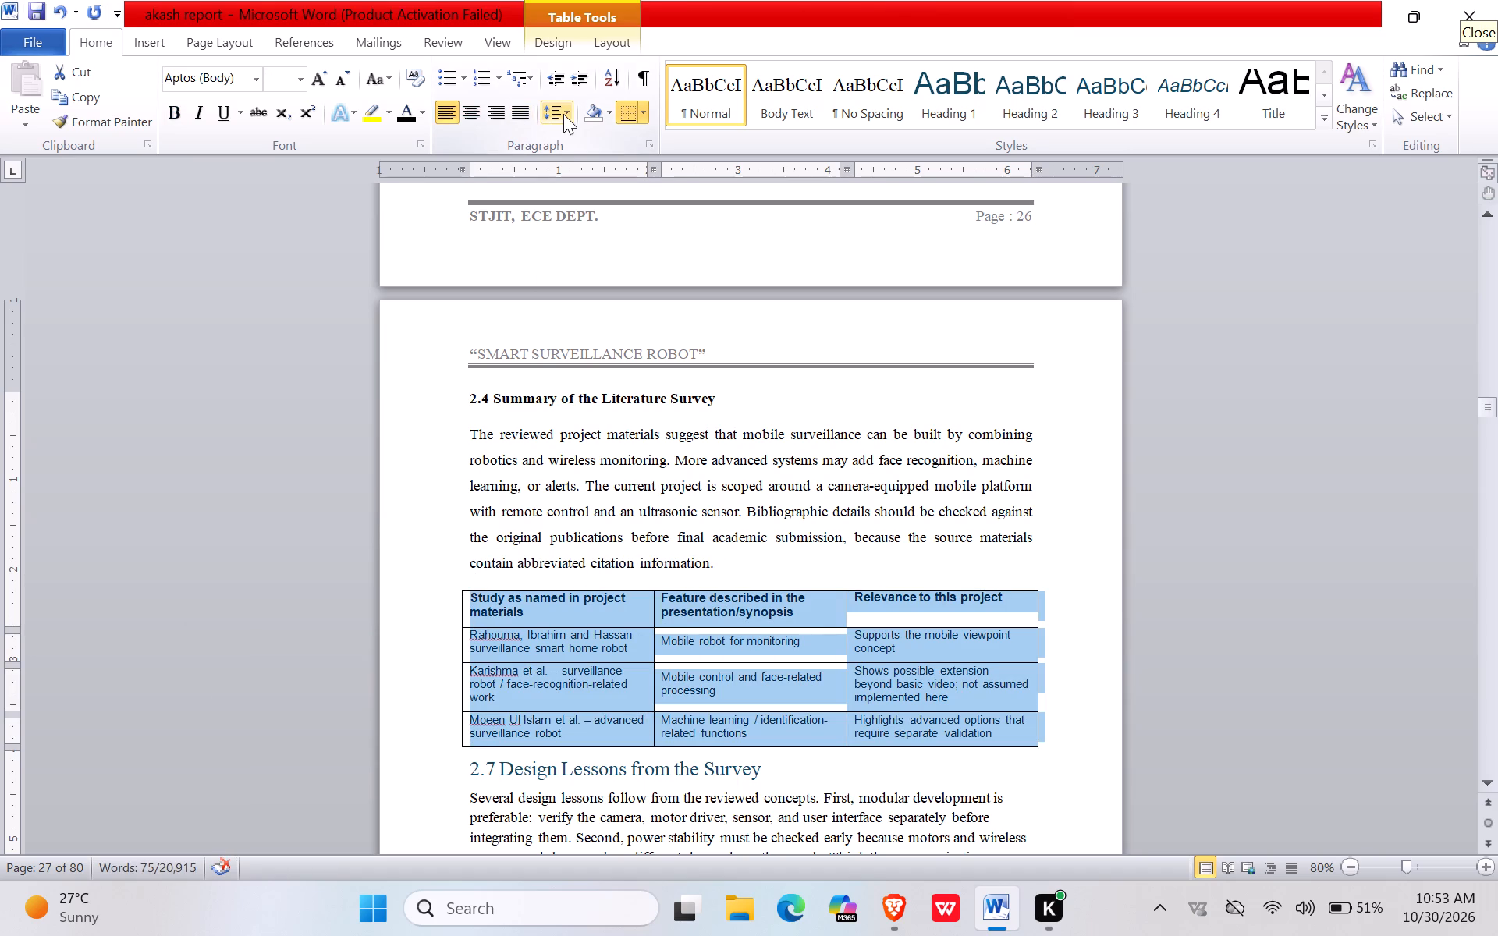
left_click(528, 119)
left_click(545, 111)
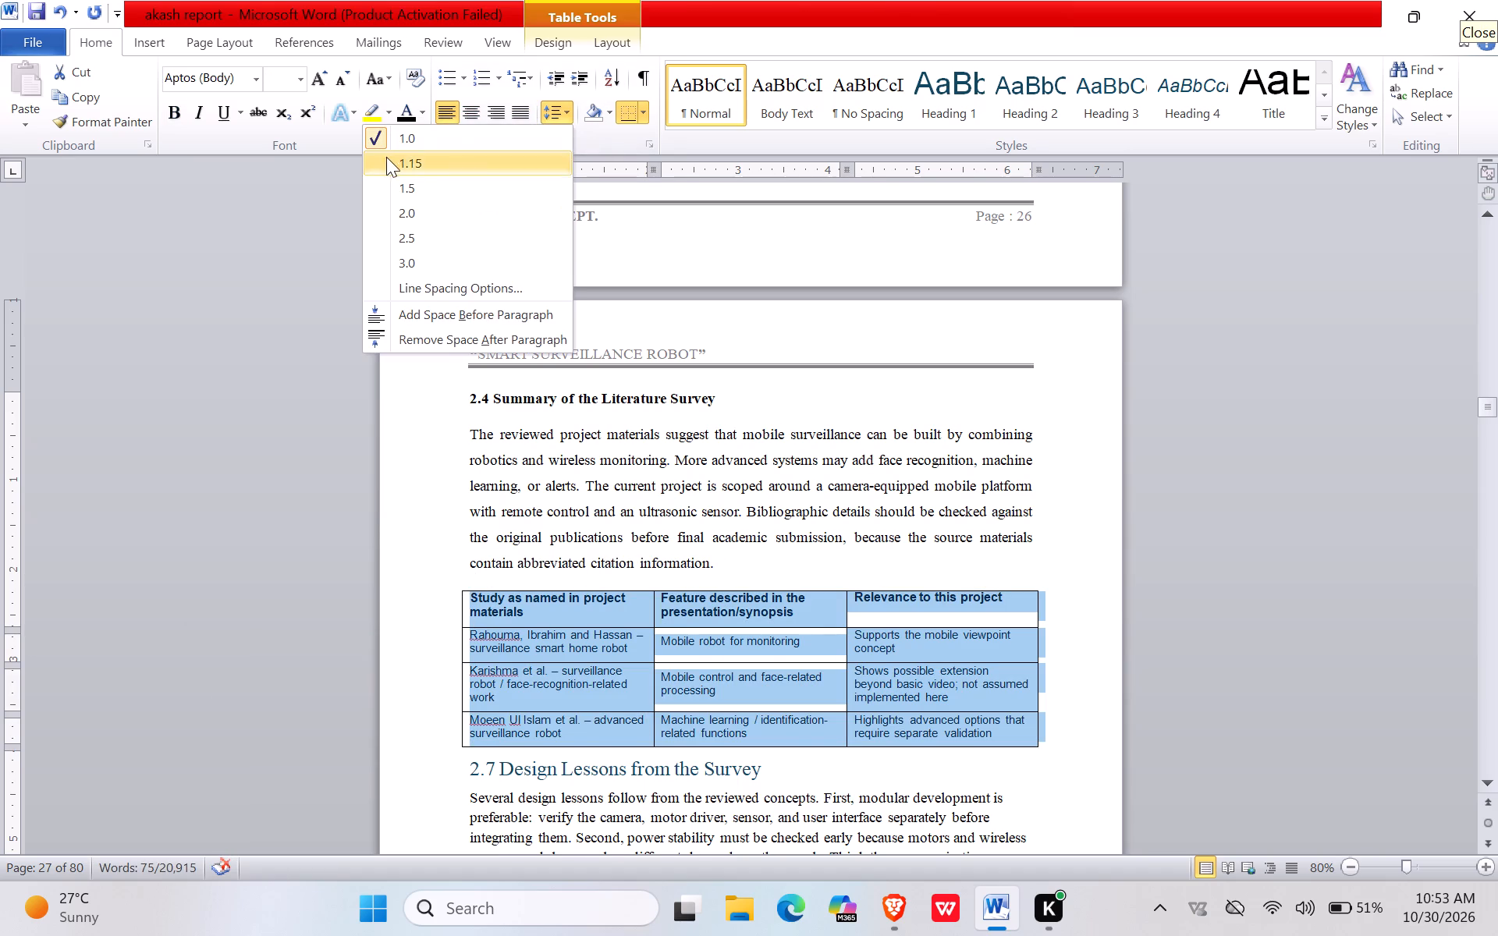
left_click(392, 186)
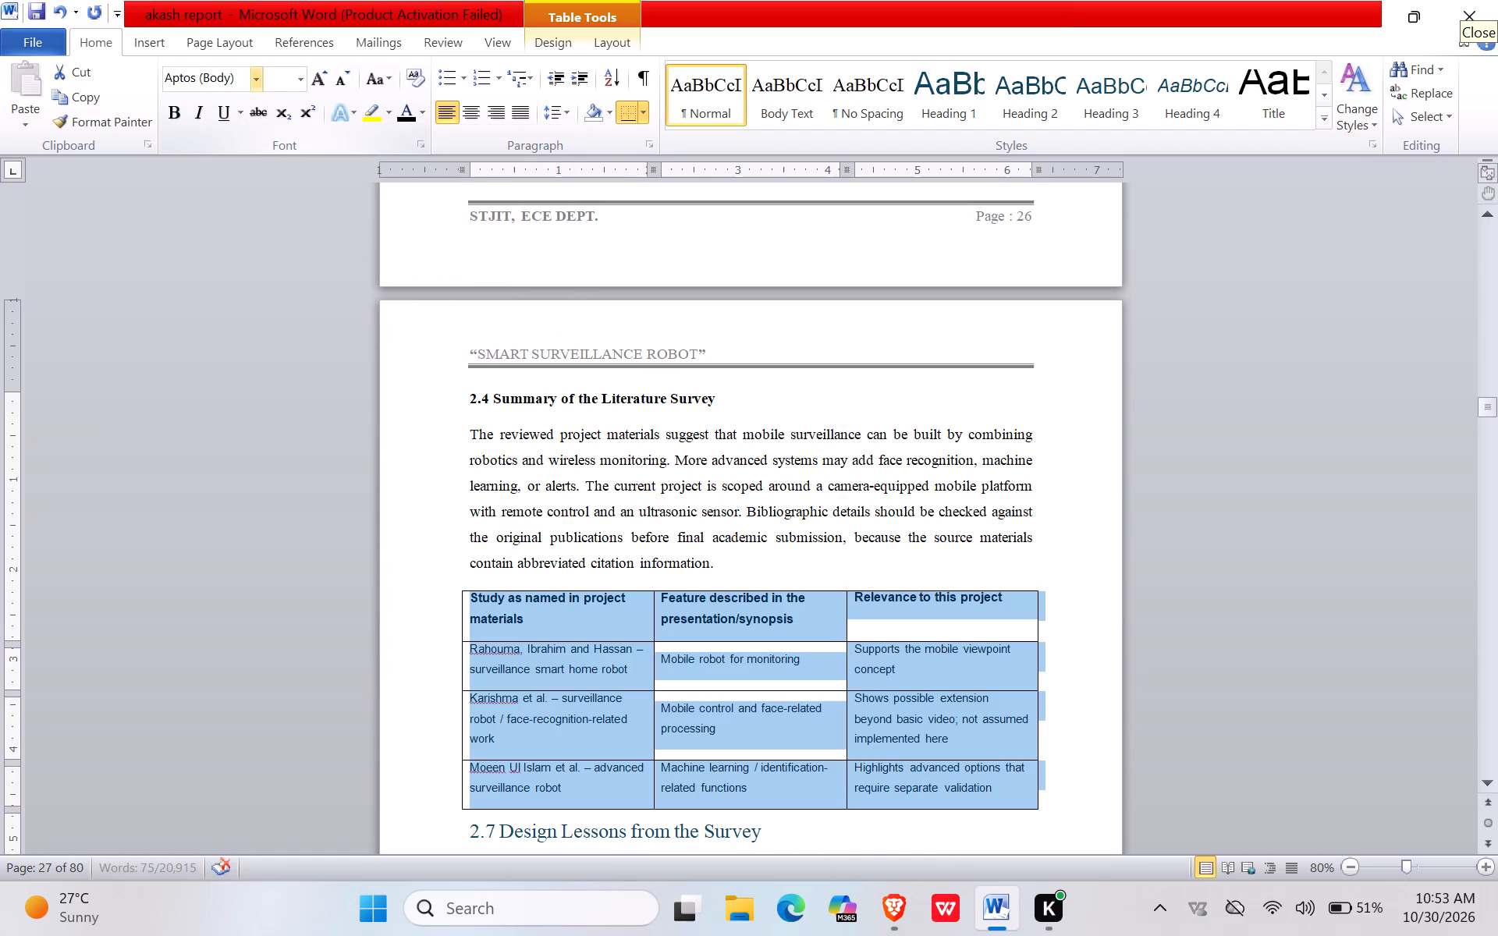
Set all text in the section 2.4 table to Times New Roman, 12 pt.
left_click(250, 80)
left_click(139, 190)
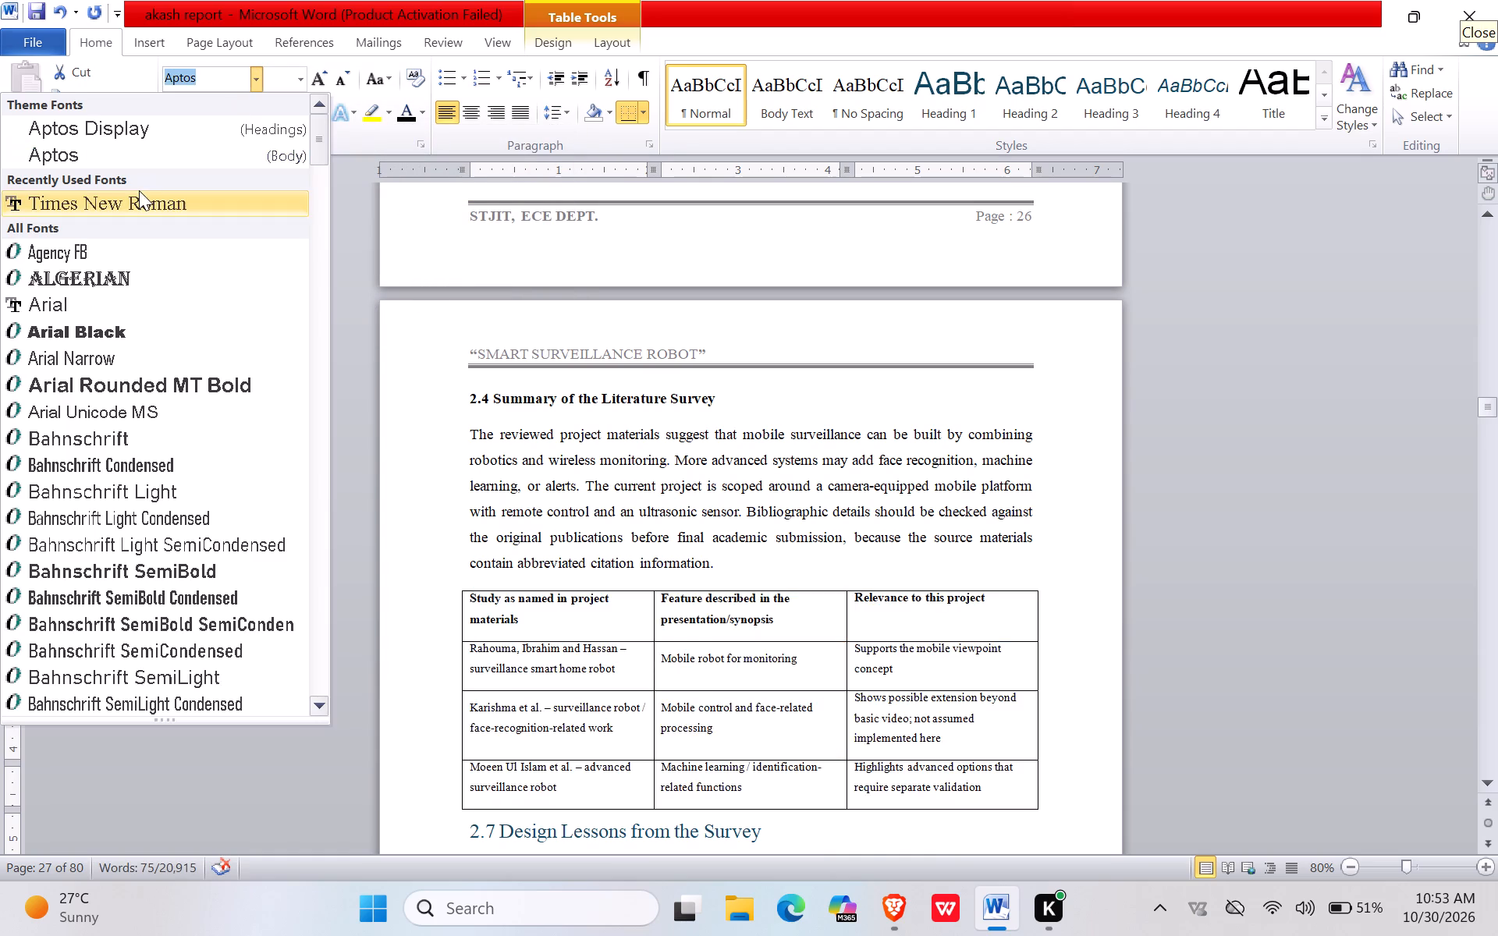
left_click(282, 87)
type("12")
key("Return")
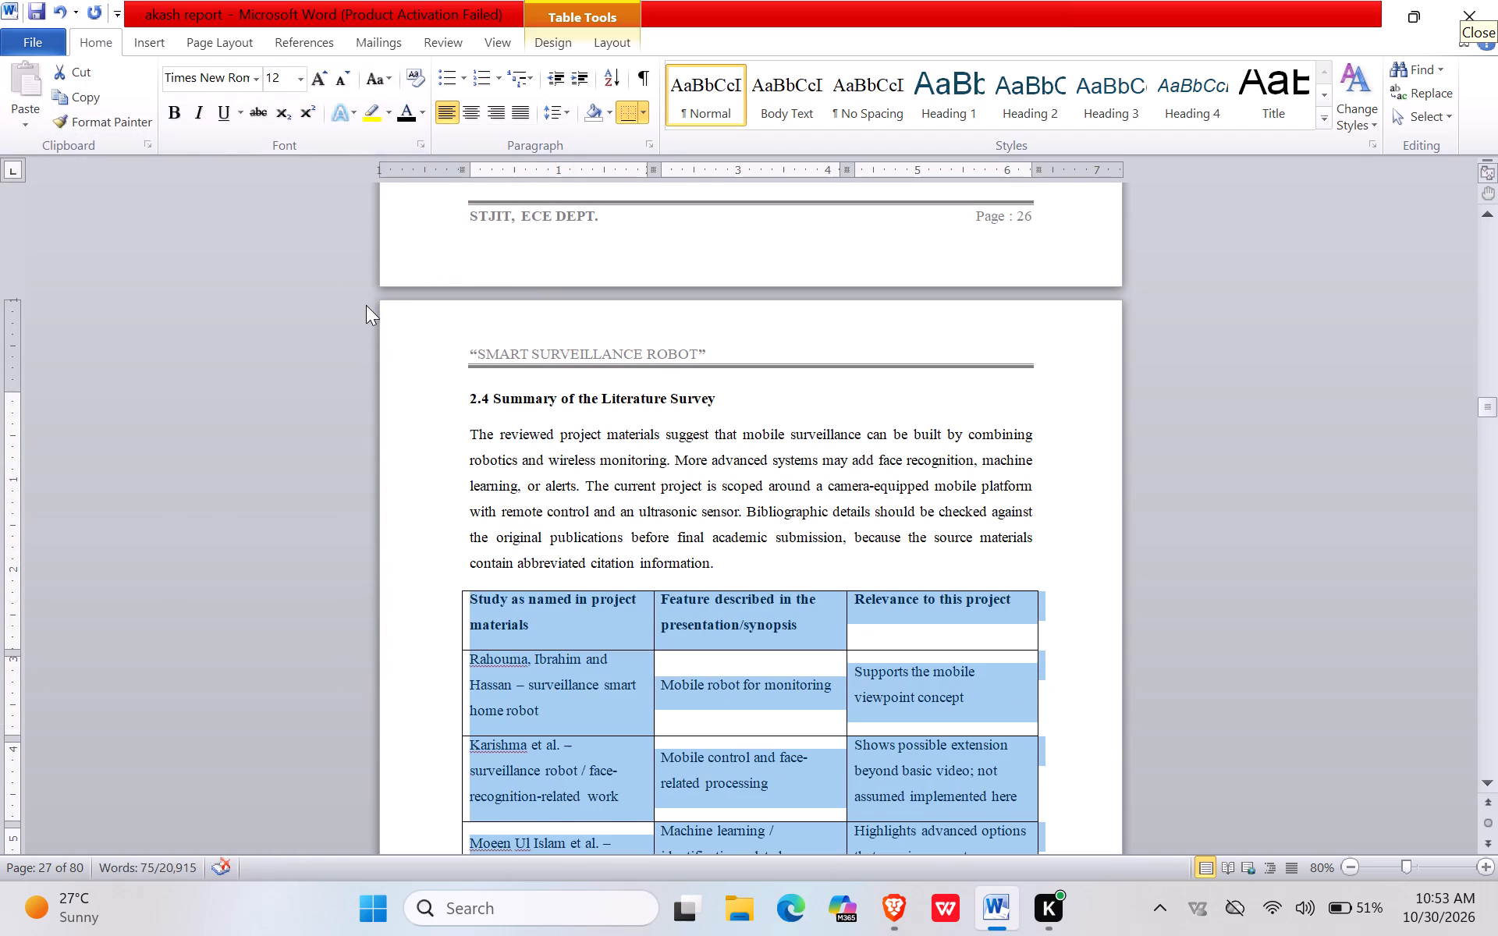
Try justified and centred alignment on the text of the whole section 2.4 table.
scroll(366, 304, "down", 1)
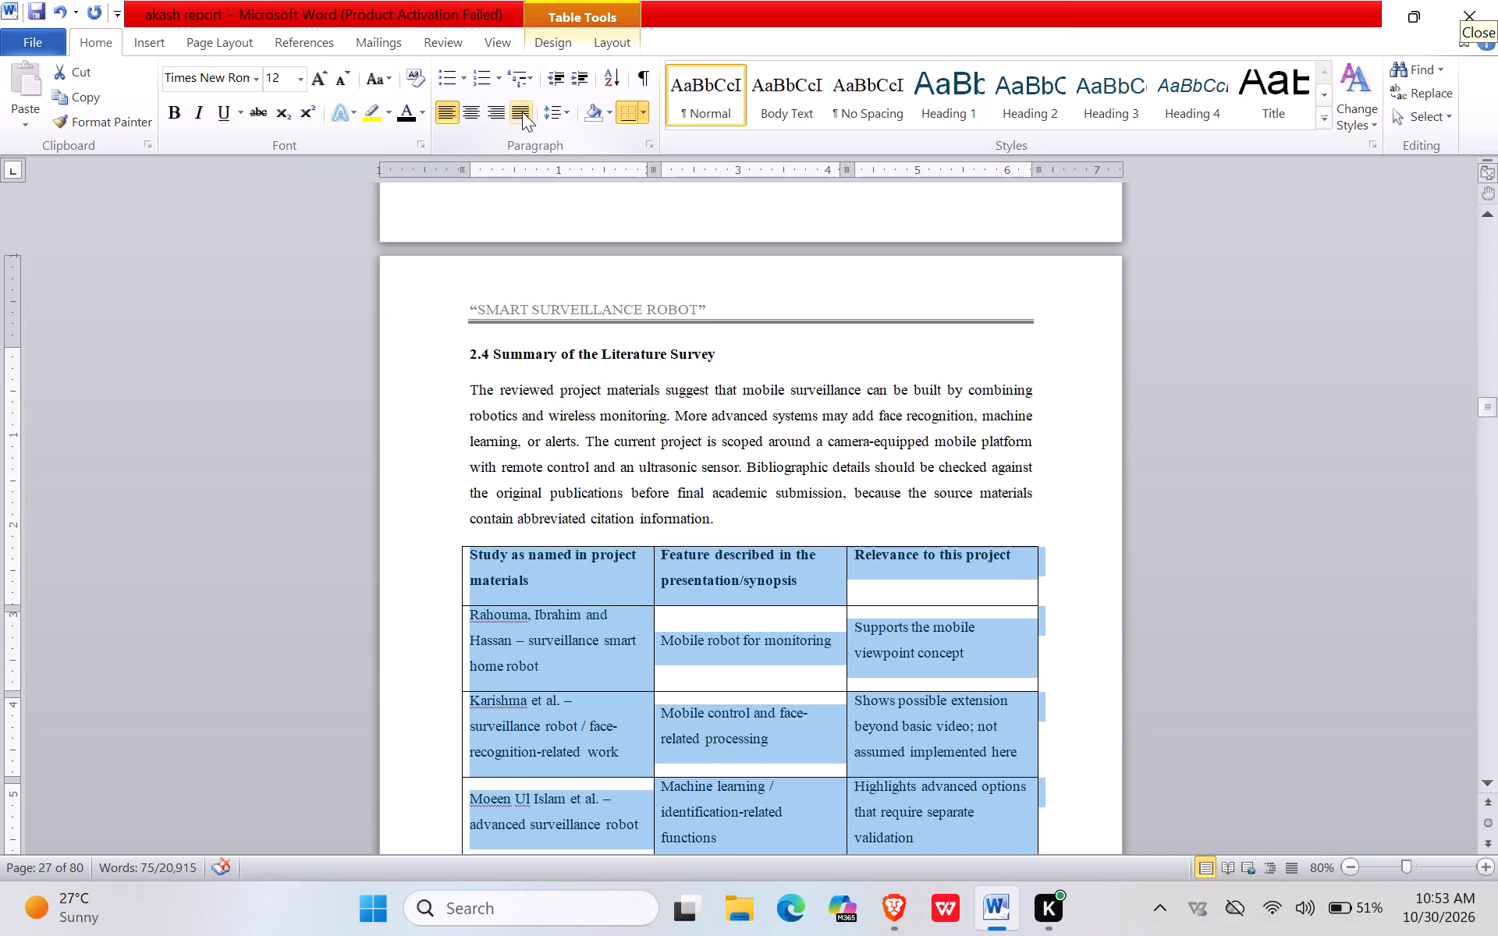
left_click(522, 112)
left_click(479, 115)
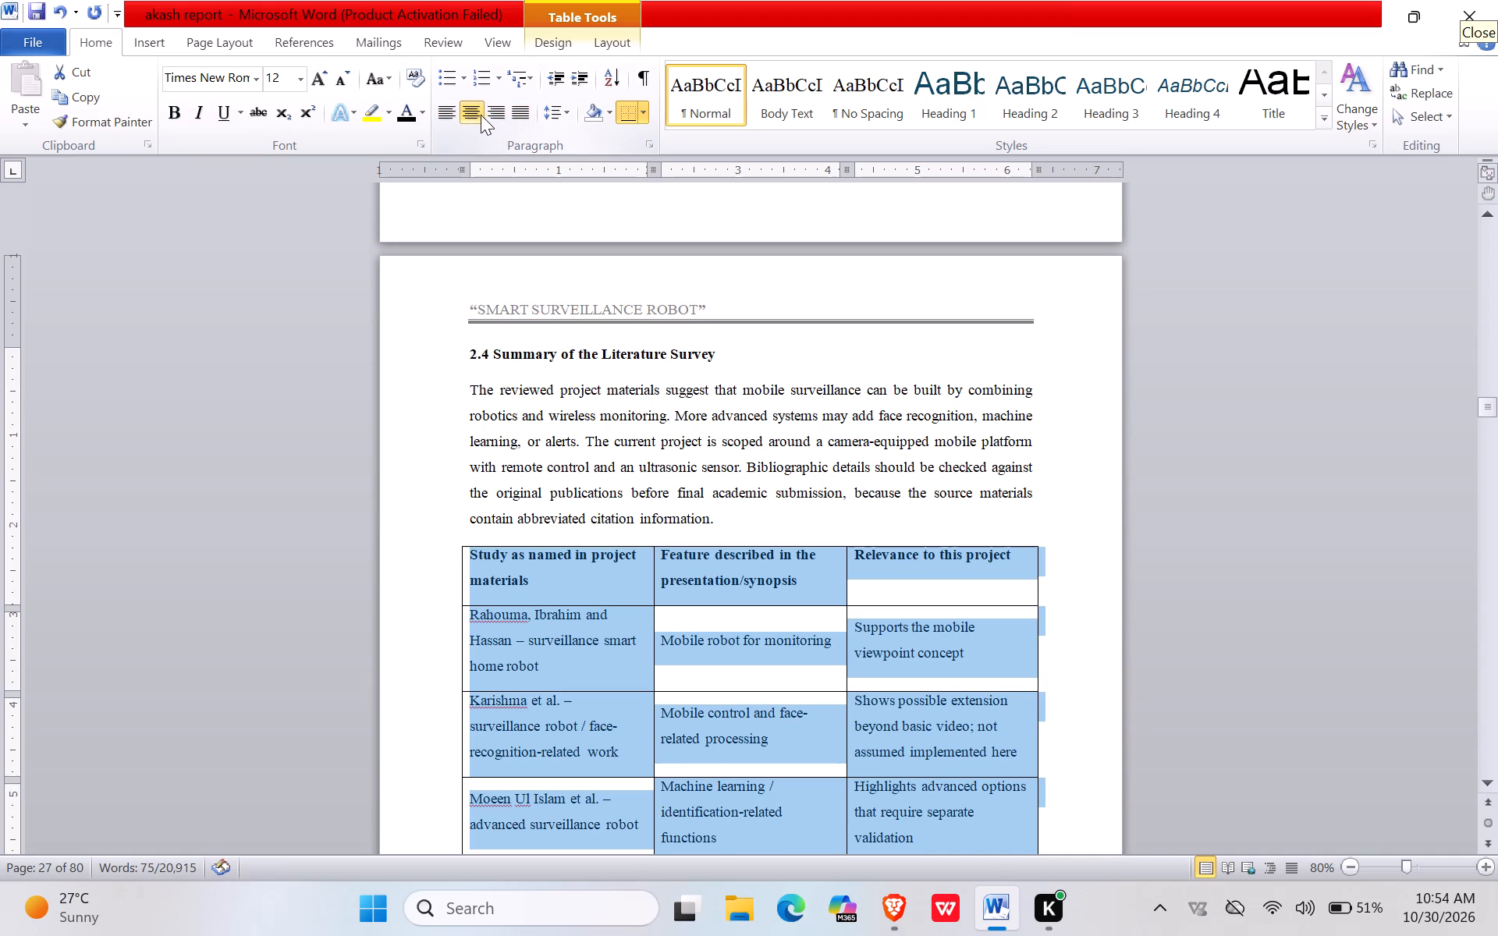
Review the formatted section 2.4 paragraph and table and the unformatted sections that follow on this and the next page.
left_click(467, 553)
left_click(431, 553)
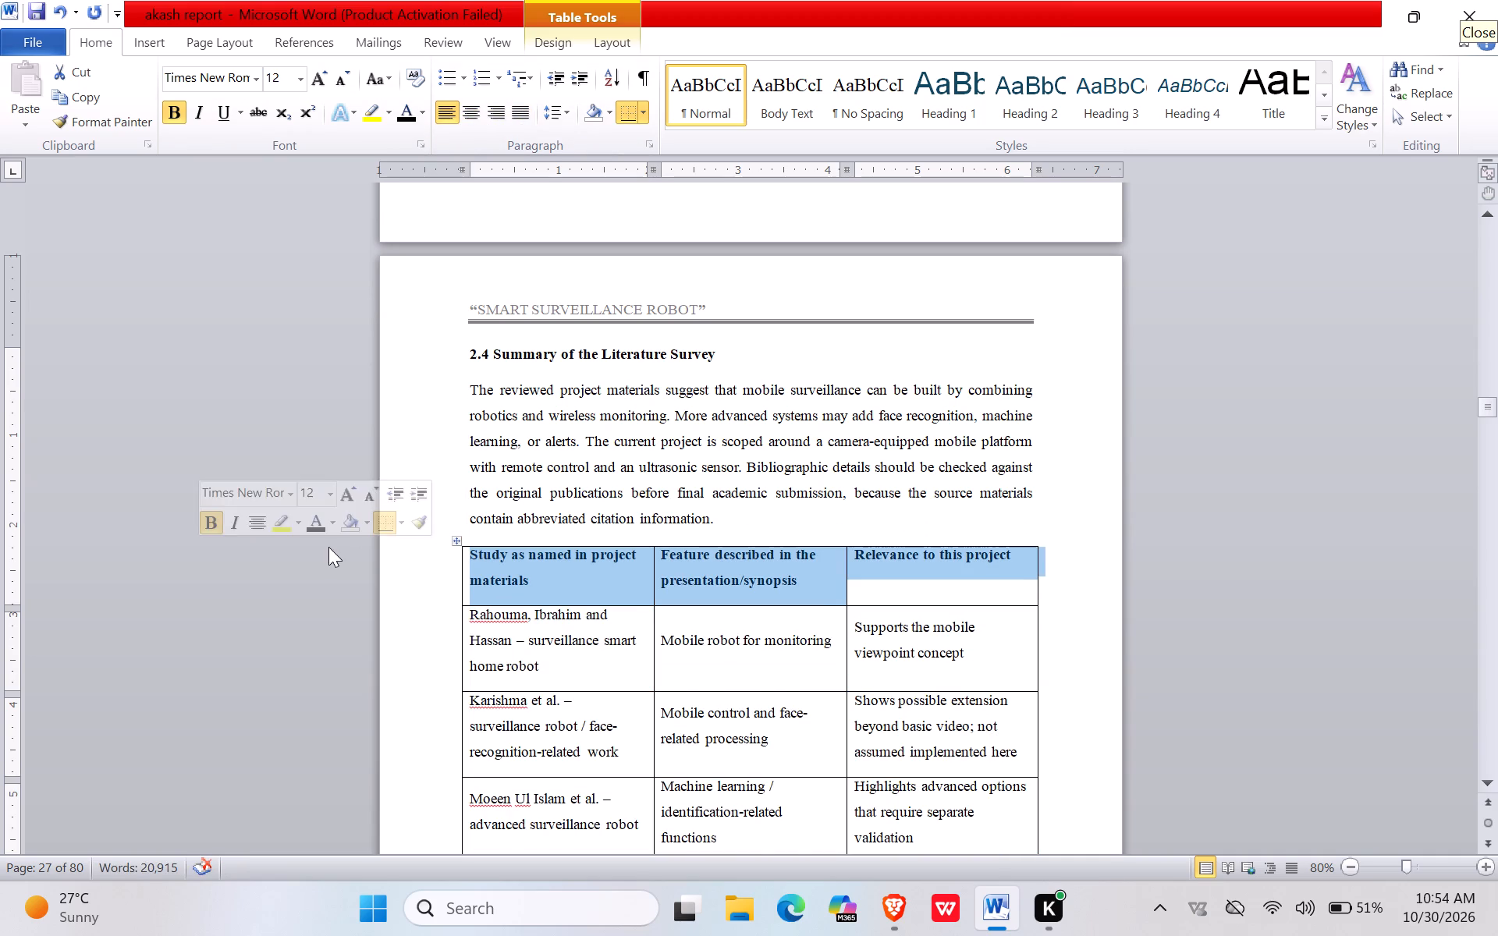
left_click(798, 453)
scroll(804, 519, "down", 4)
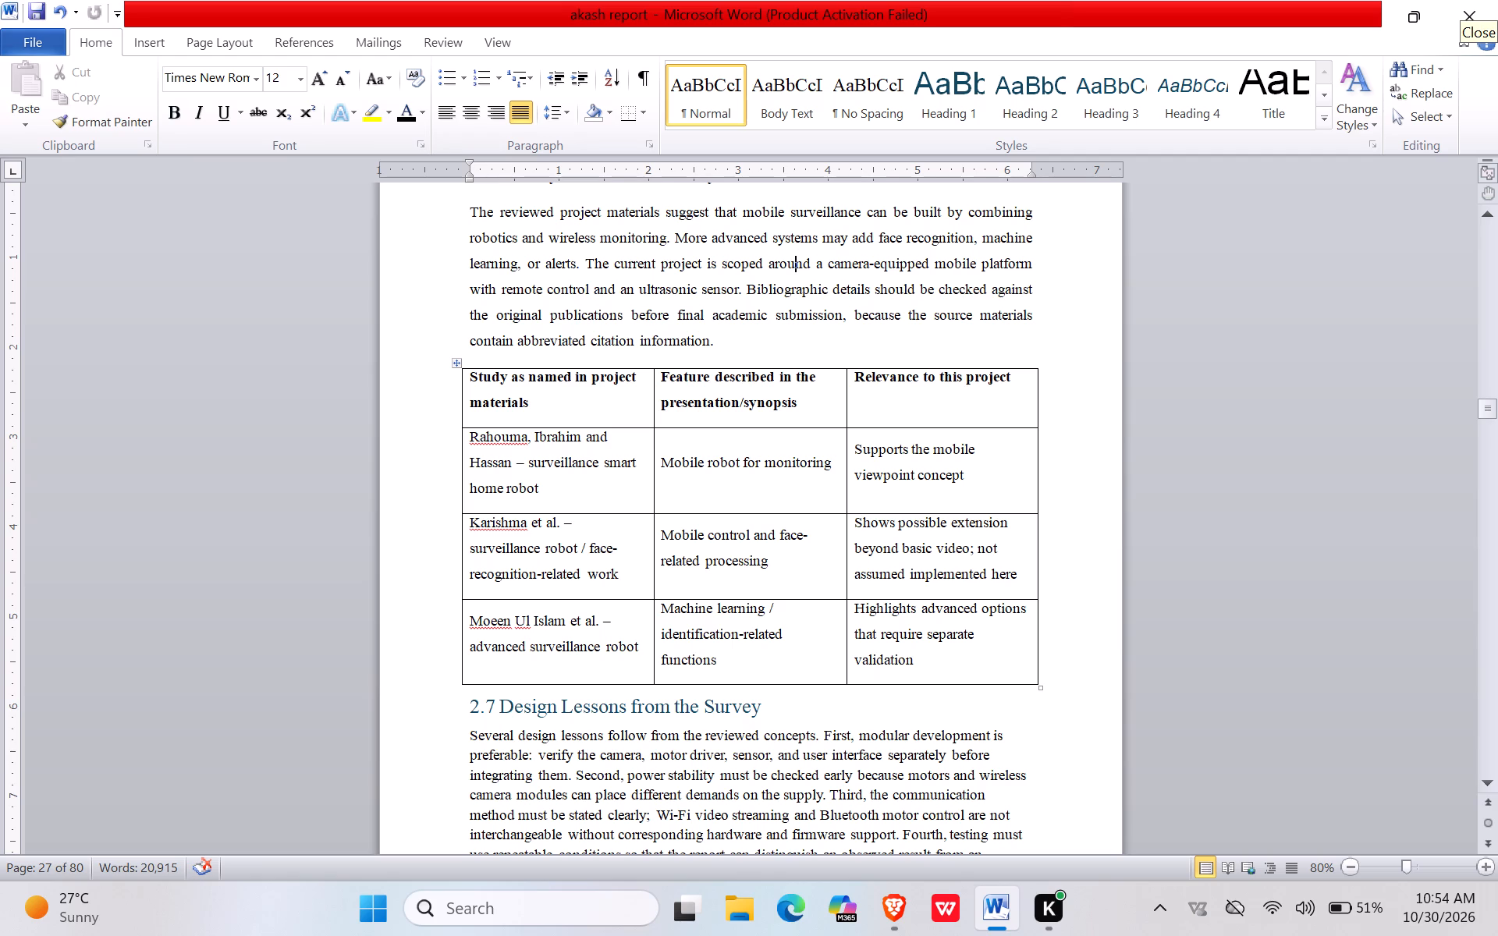
scroll(670, 665, "down", 4)
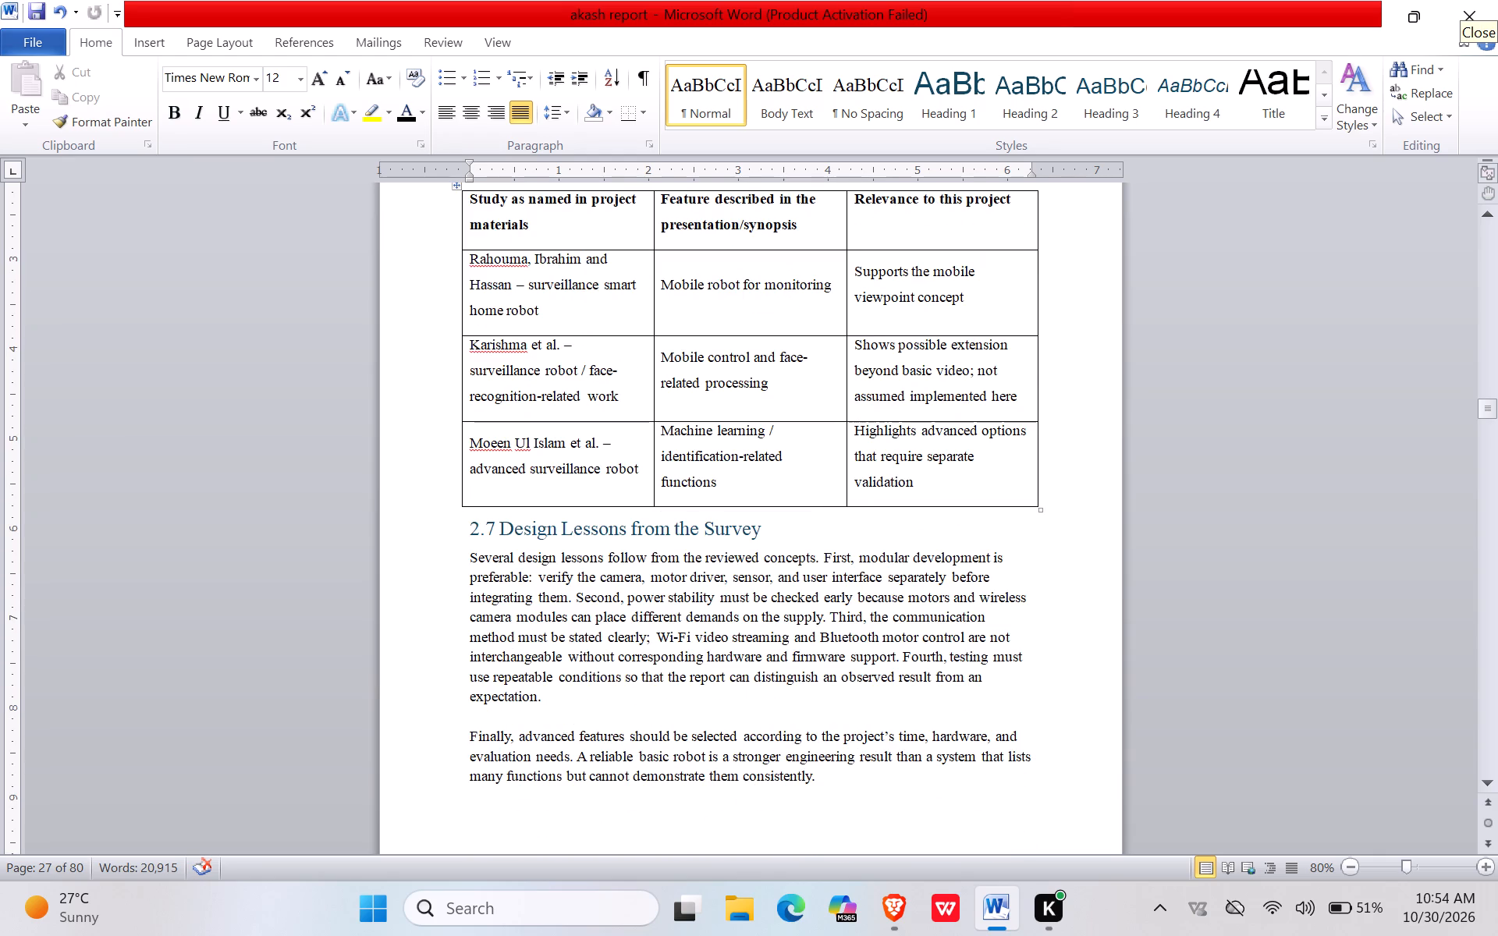
scroll(756, 580, "up", 6)
scroll(756, 580, "down", 4)
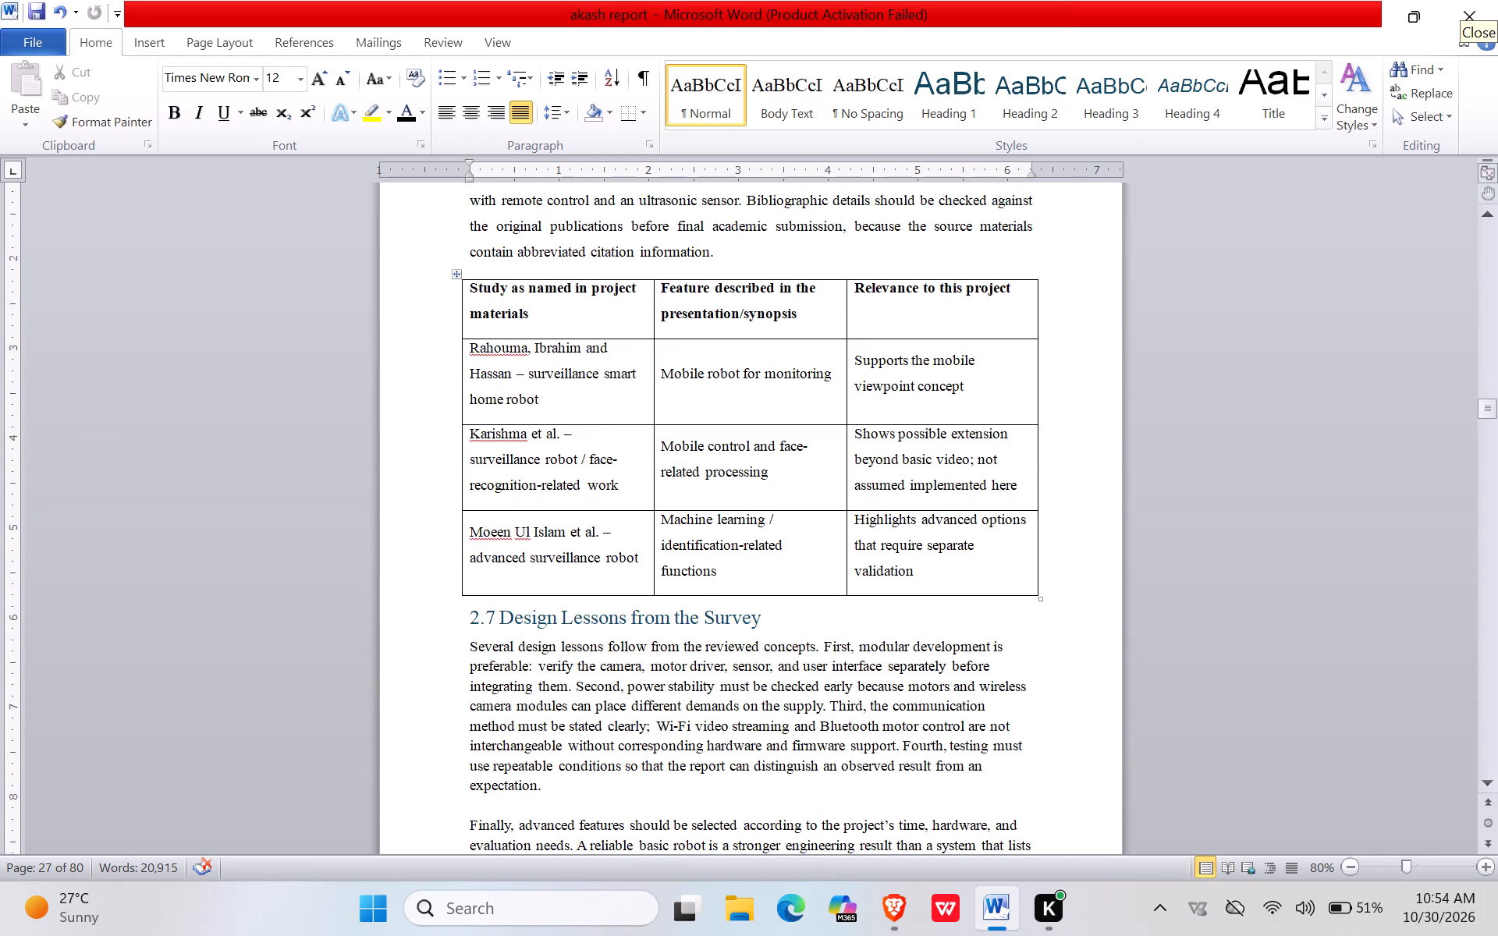
scroll(761, 620, "down", 2)
scroll(761, 620, "up", 1)
scroll(761, 620, "down", 9)
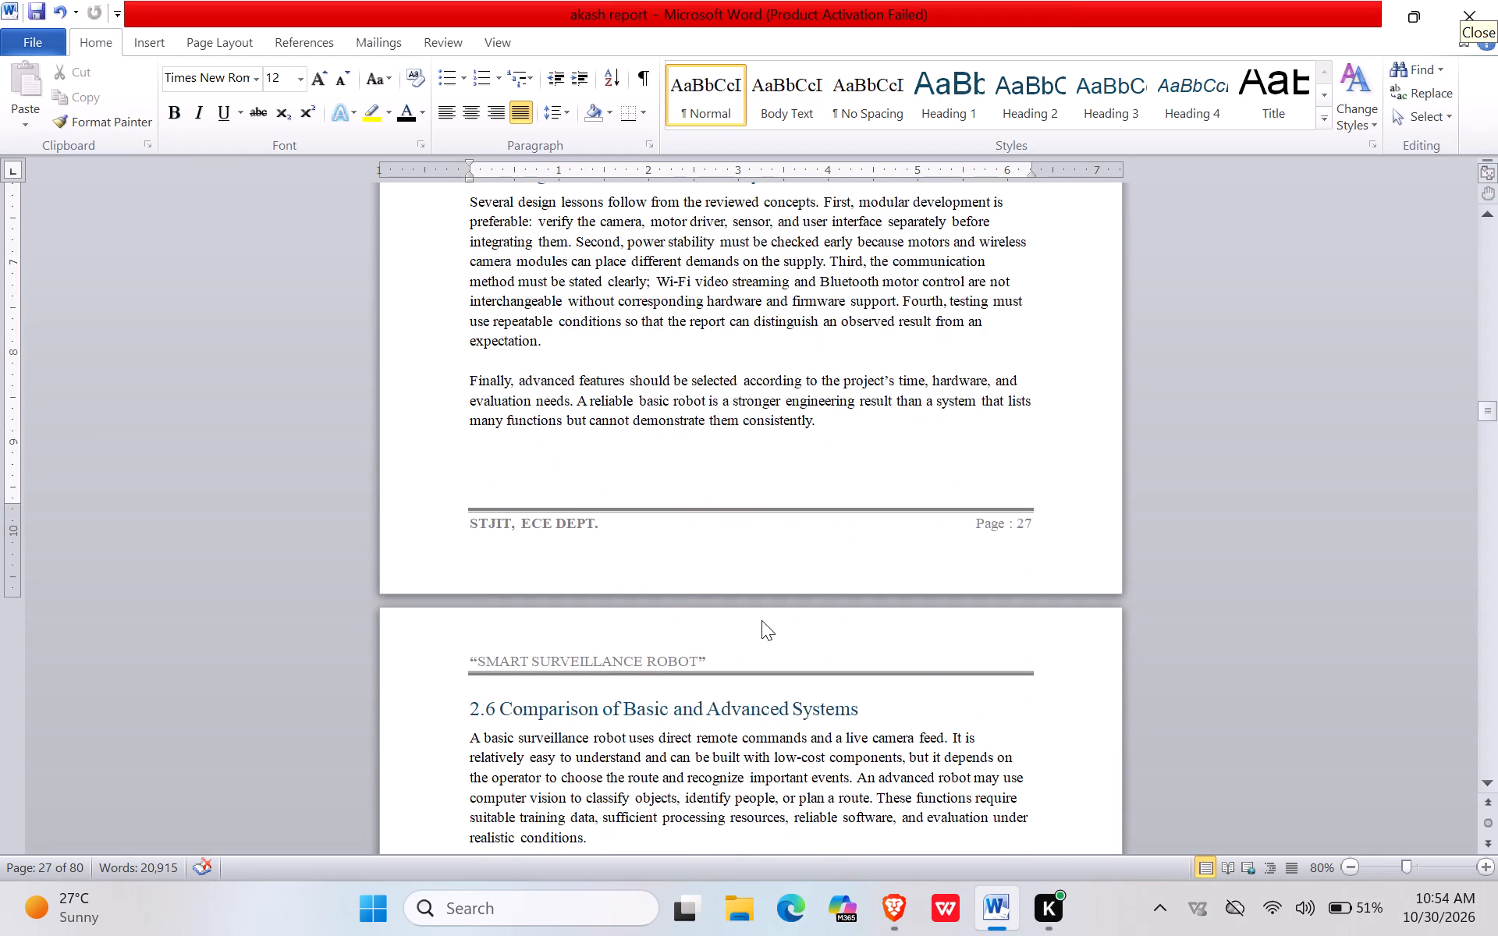
scroll(761, 620, "down", 8)
scroll(761, 620, "up", 4)
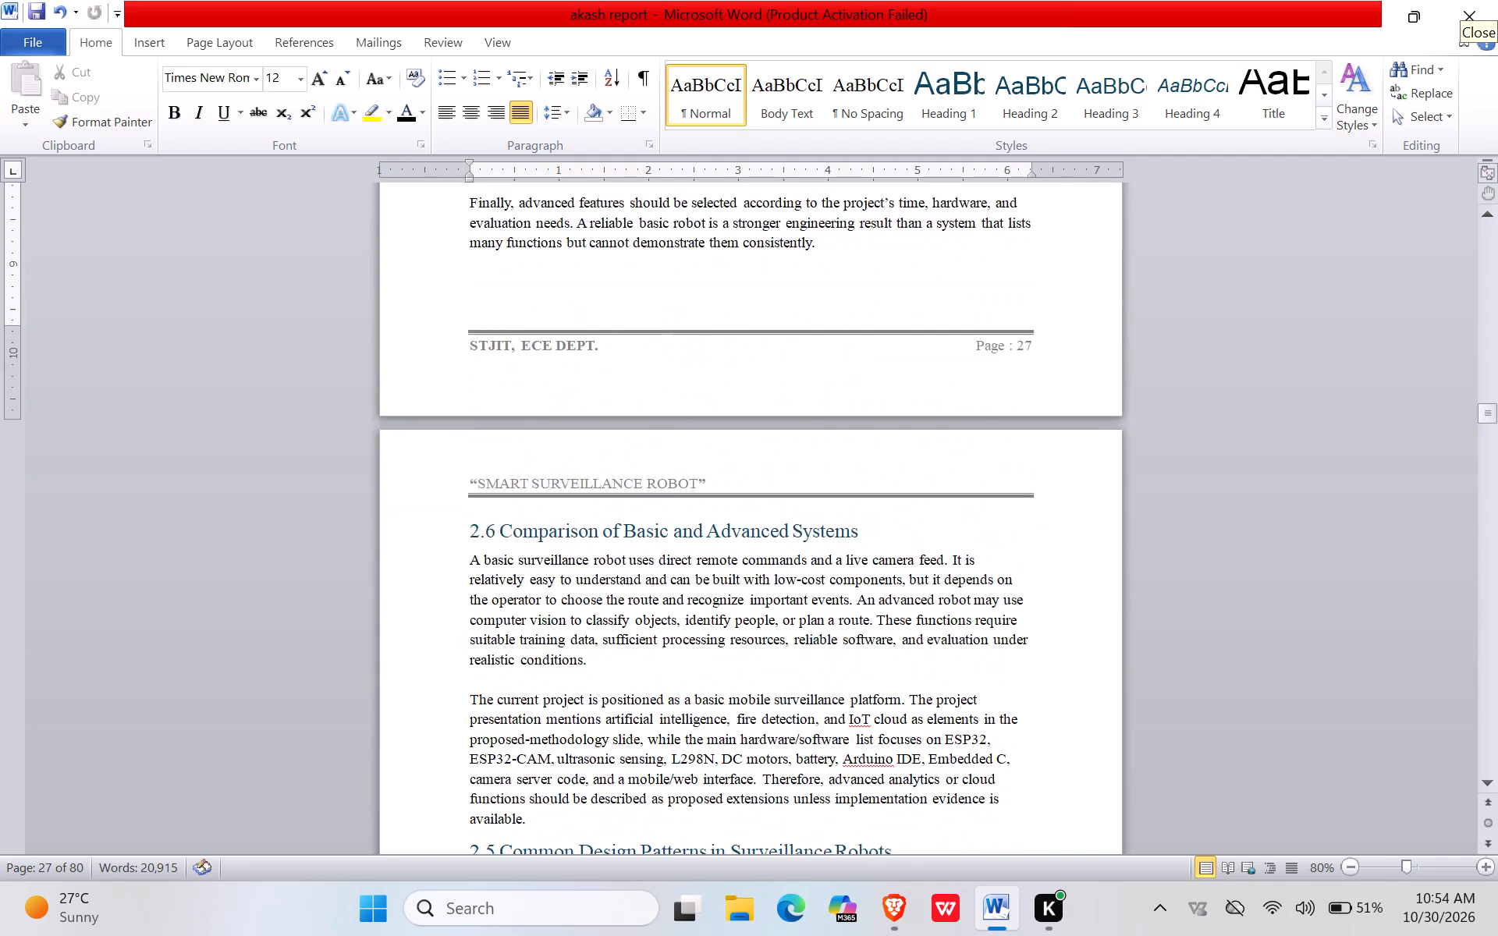
scroll(761, 620, "up", 18)
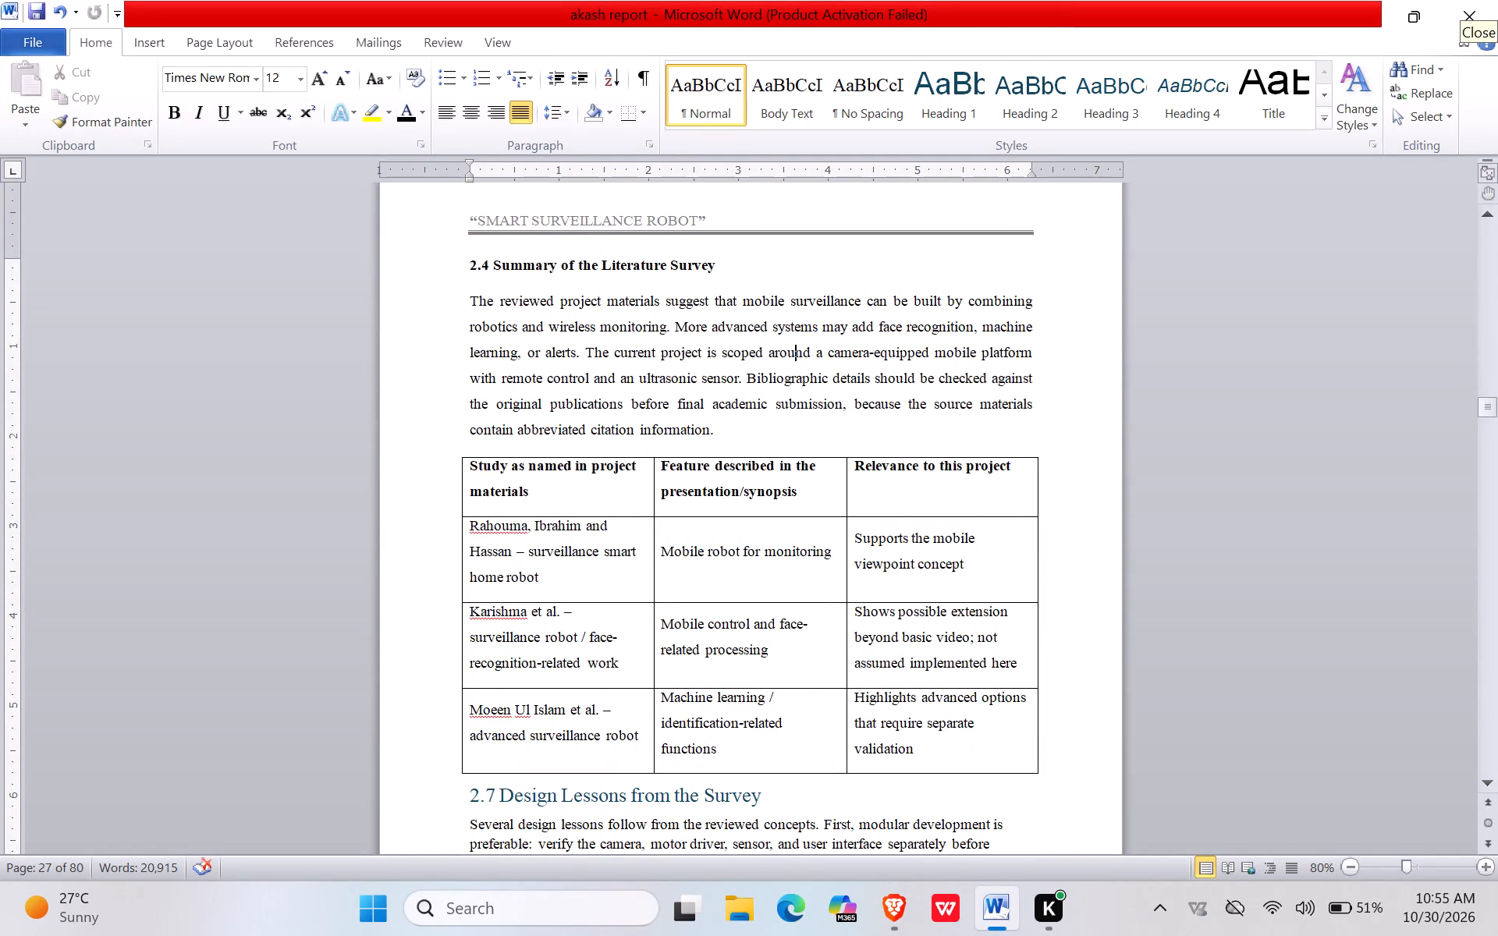
left_click(719, 263)
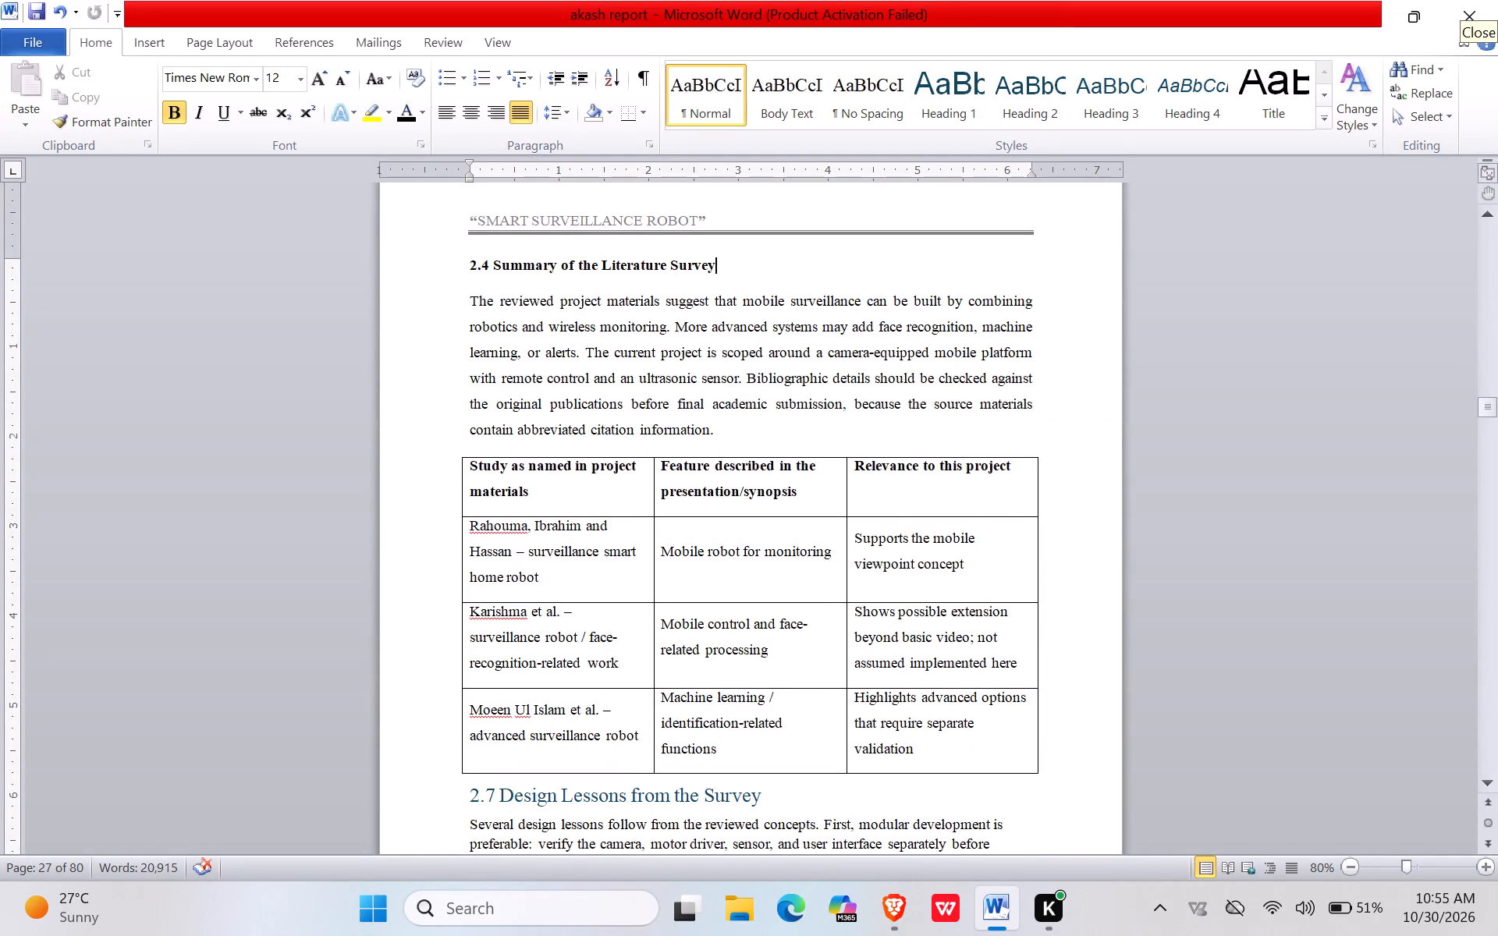
left_click(698, 355)
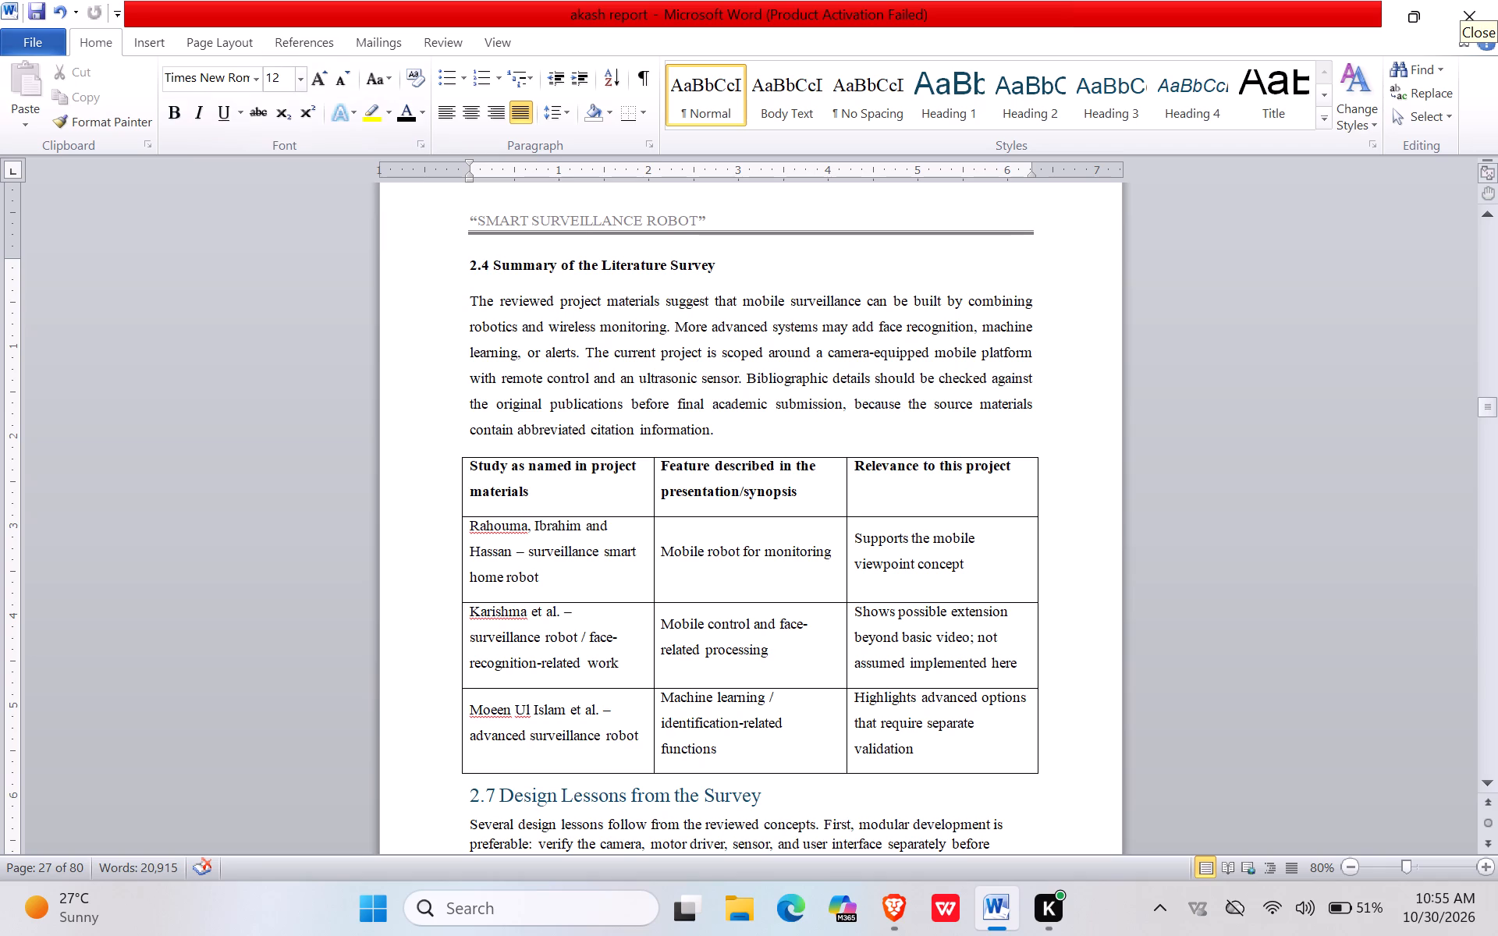
left_click(544, 551)
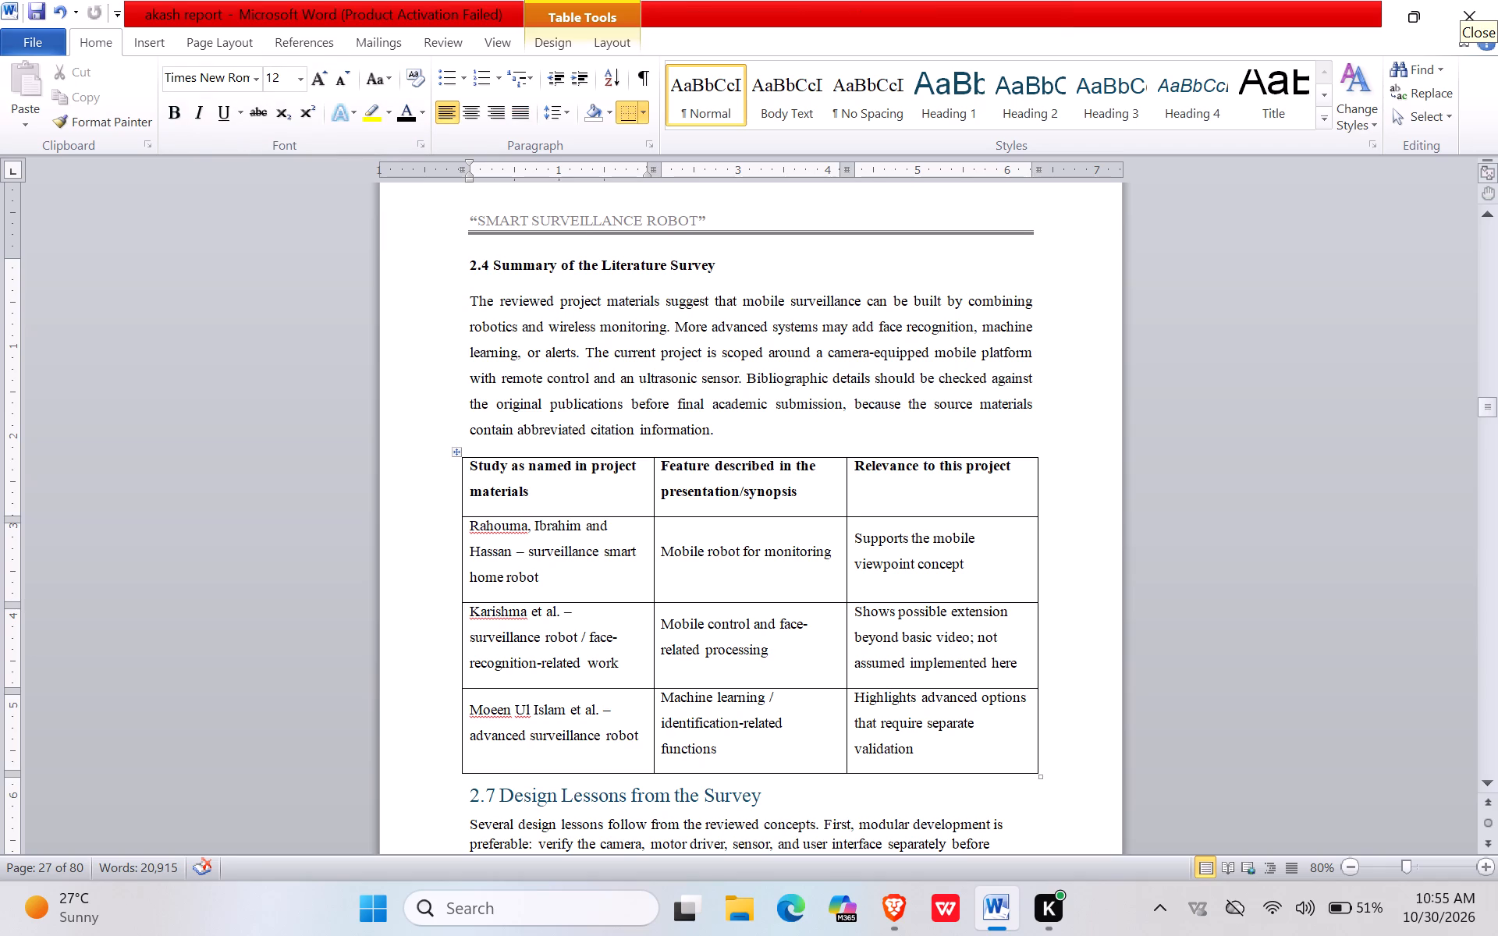
scroll(569, 602, "down", 4)
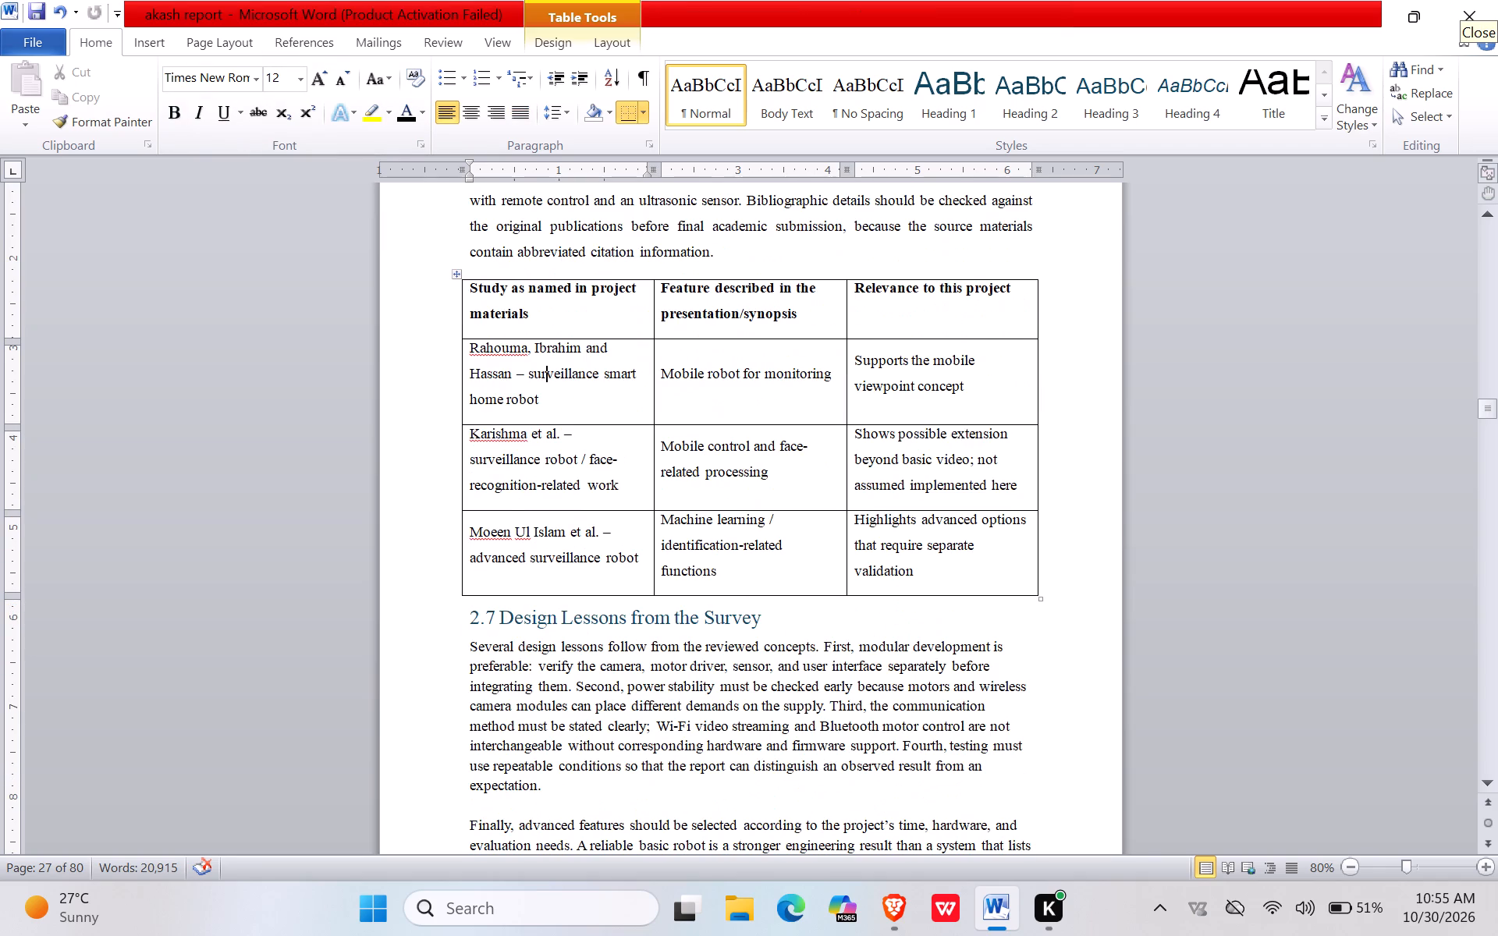
scroll(563, 577, "up", 4)
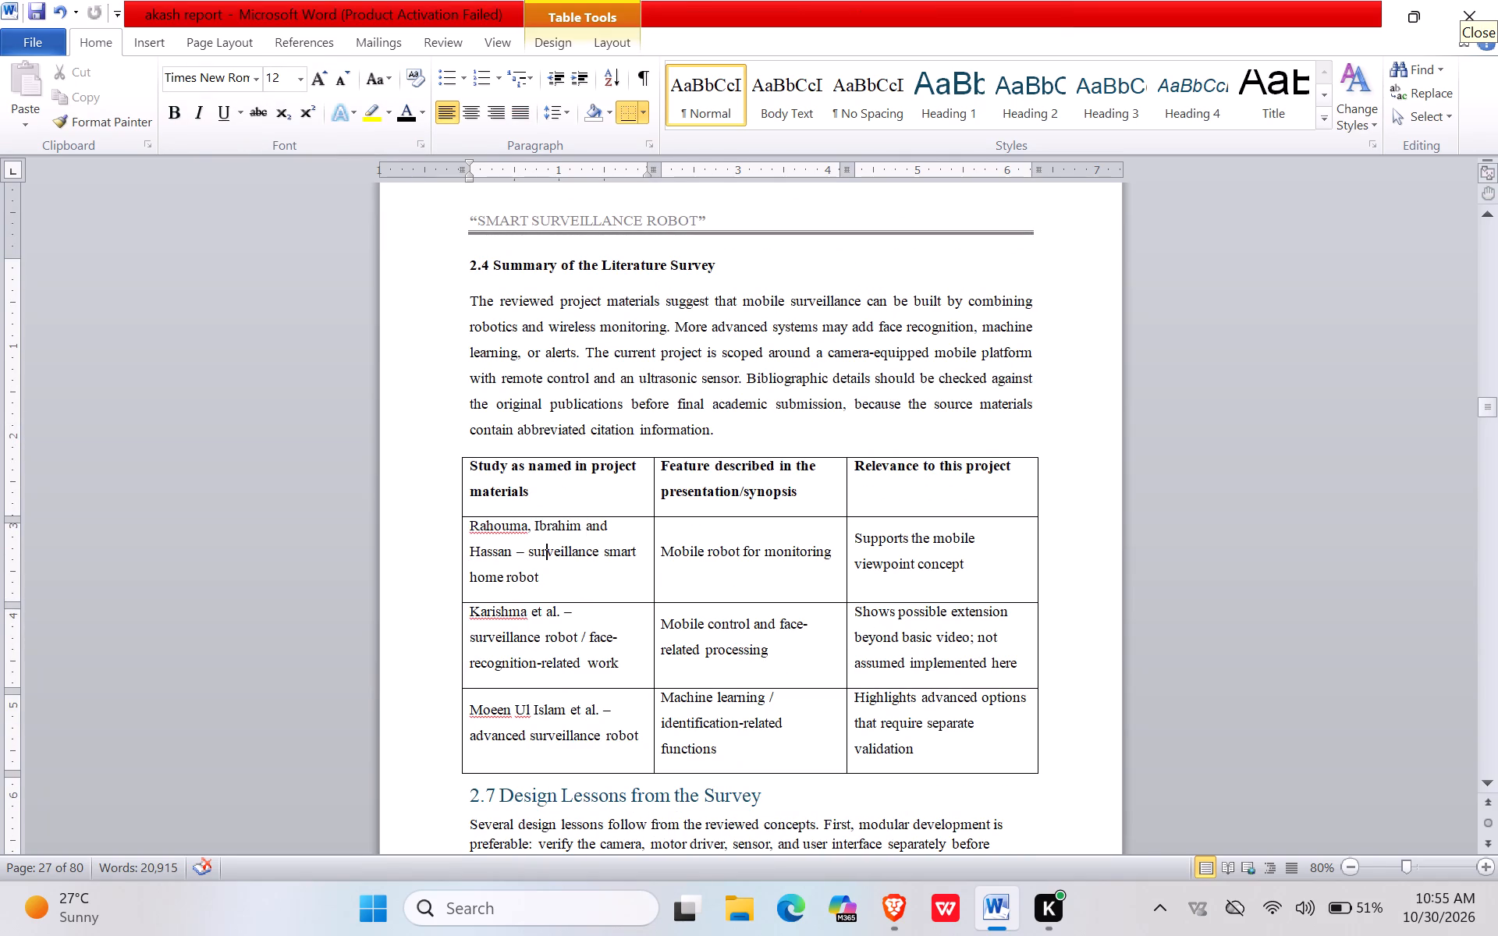
scroll(477, 582, "down", 4)
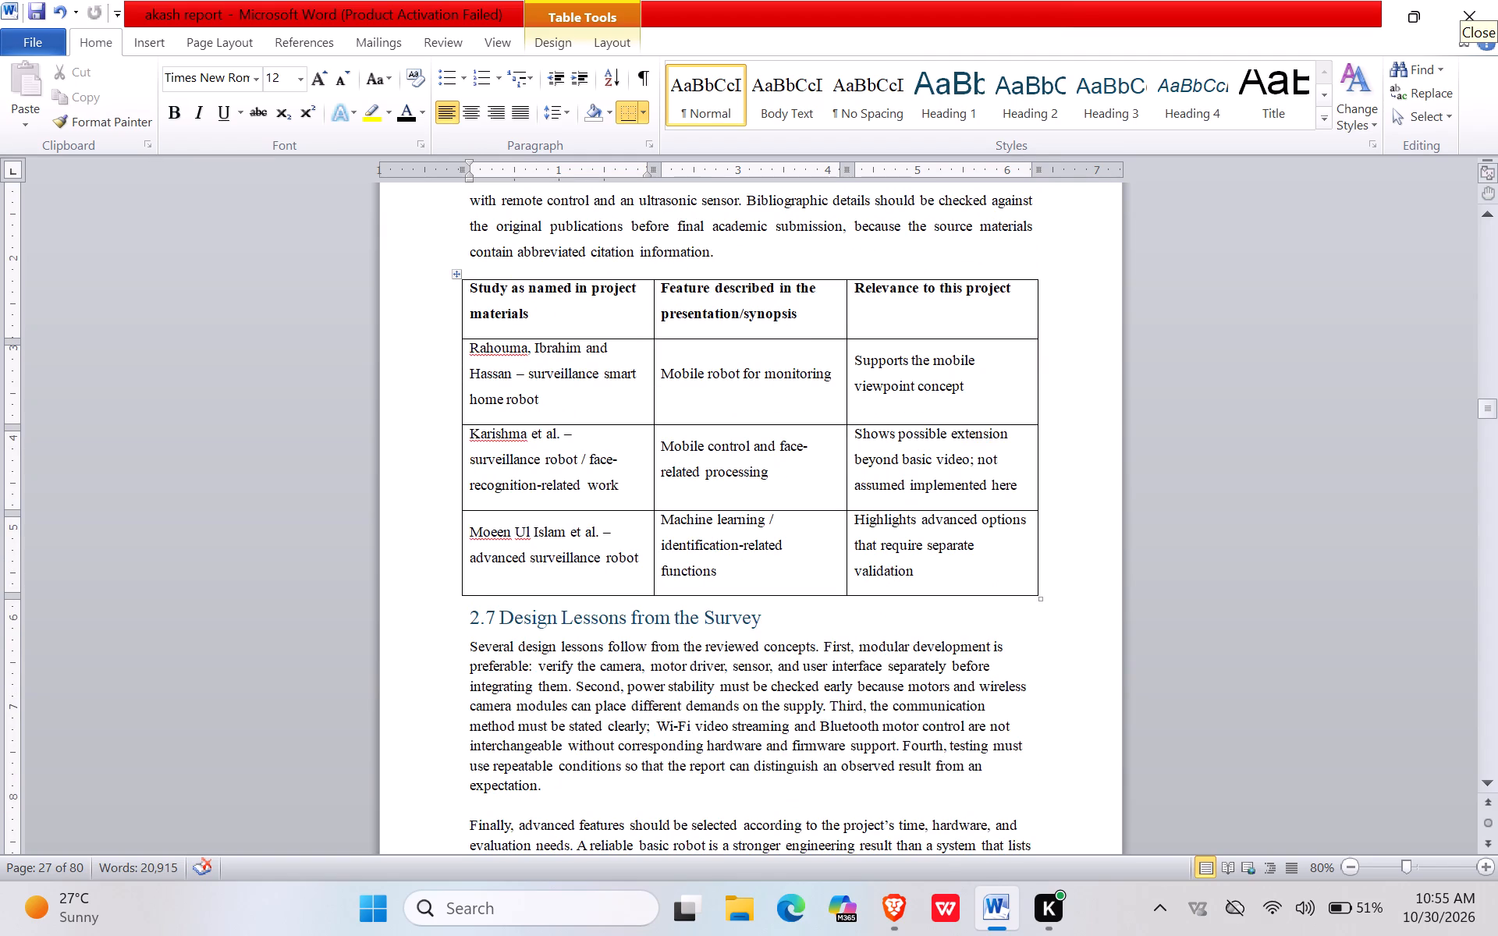
scroll(584, 630, "down", 16)
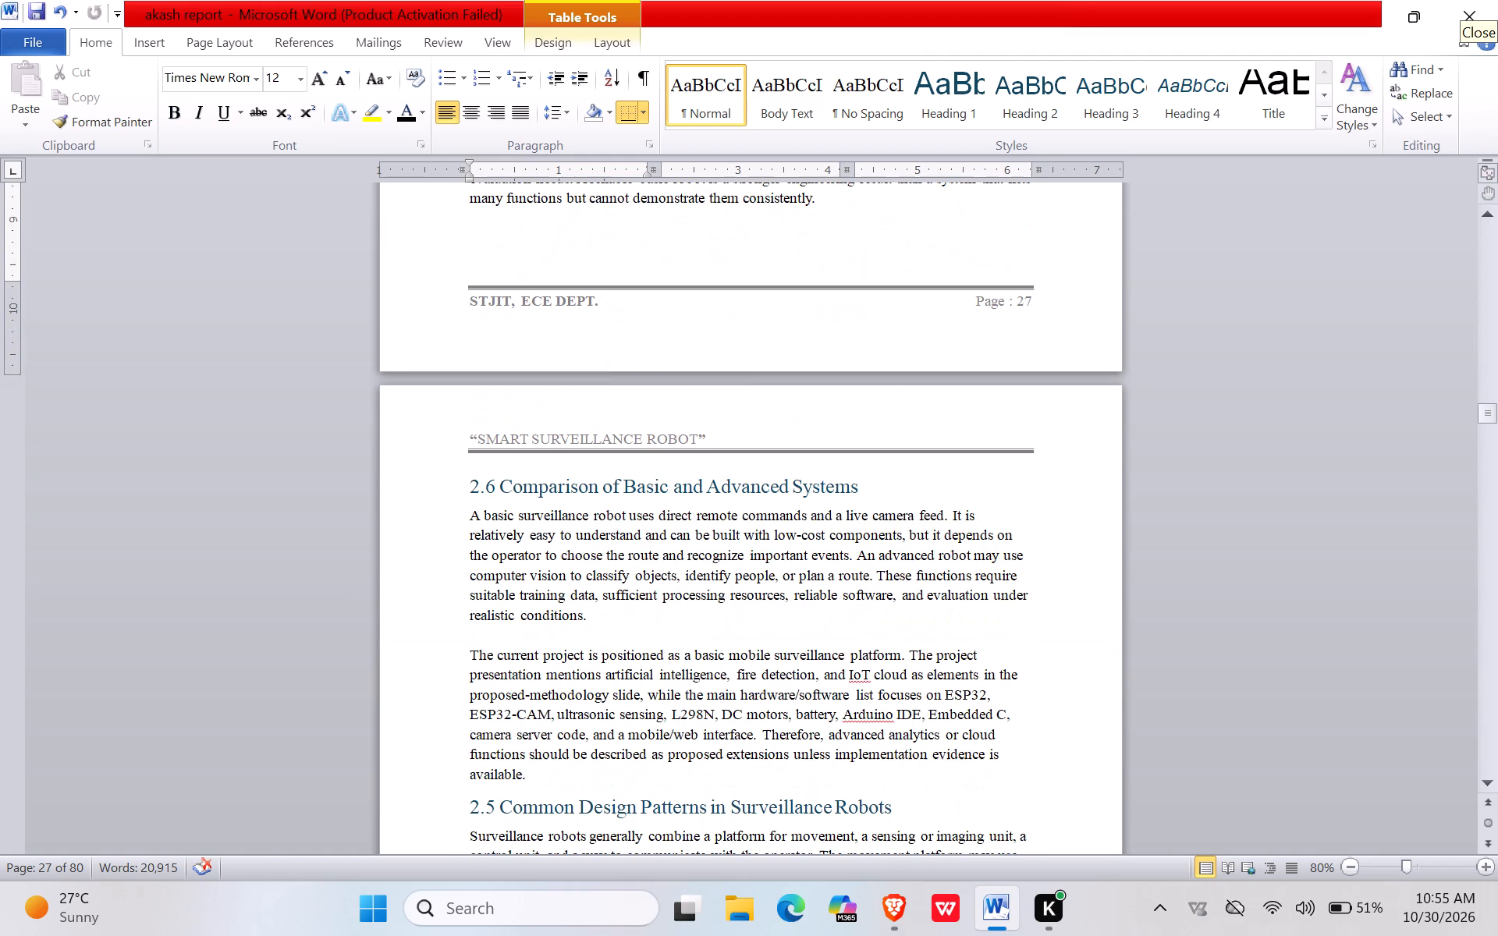
Reduce the 2.7 Design Lessons from the Survey heading to 12 pt and make its text black.
scroll(584, 630, "up", 5)
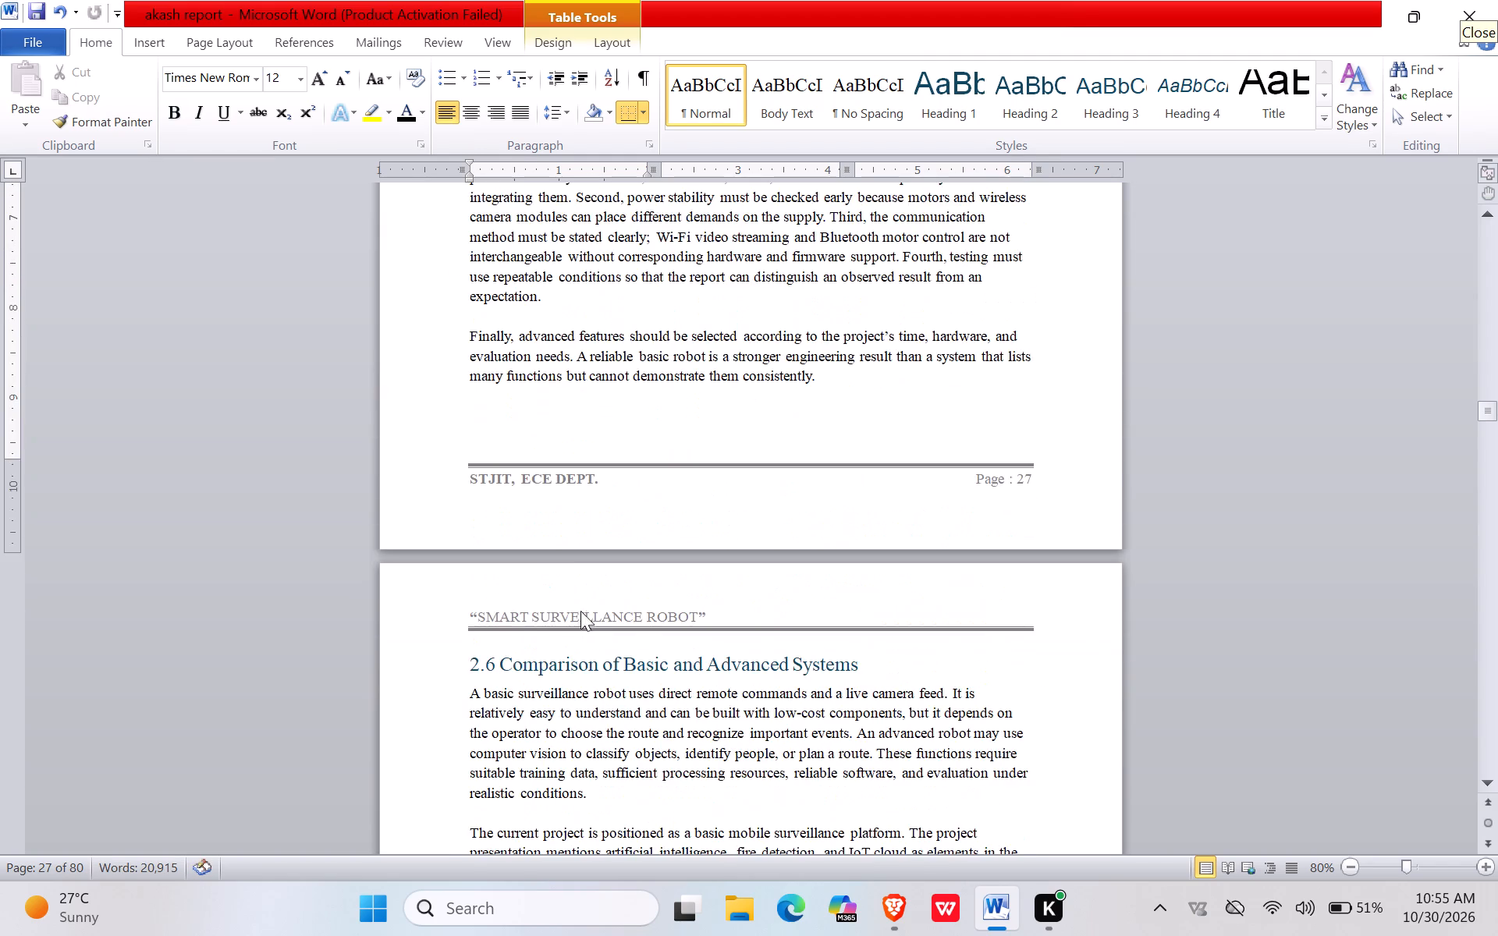
scroll(576, 581, "up", 8)
left_click_drag(764, 489, 558, 498)
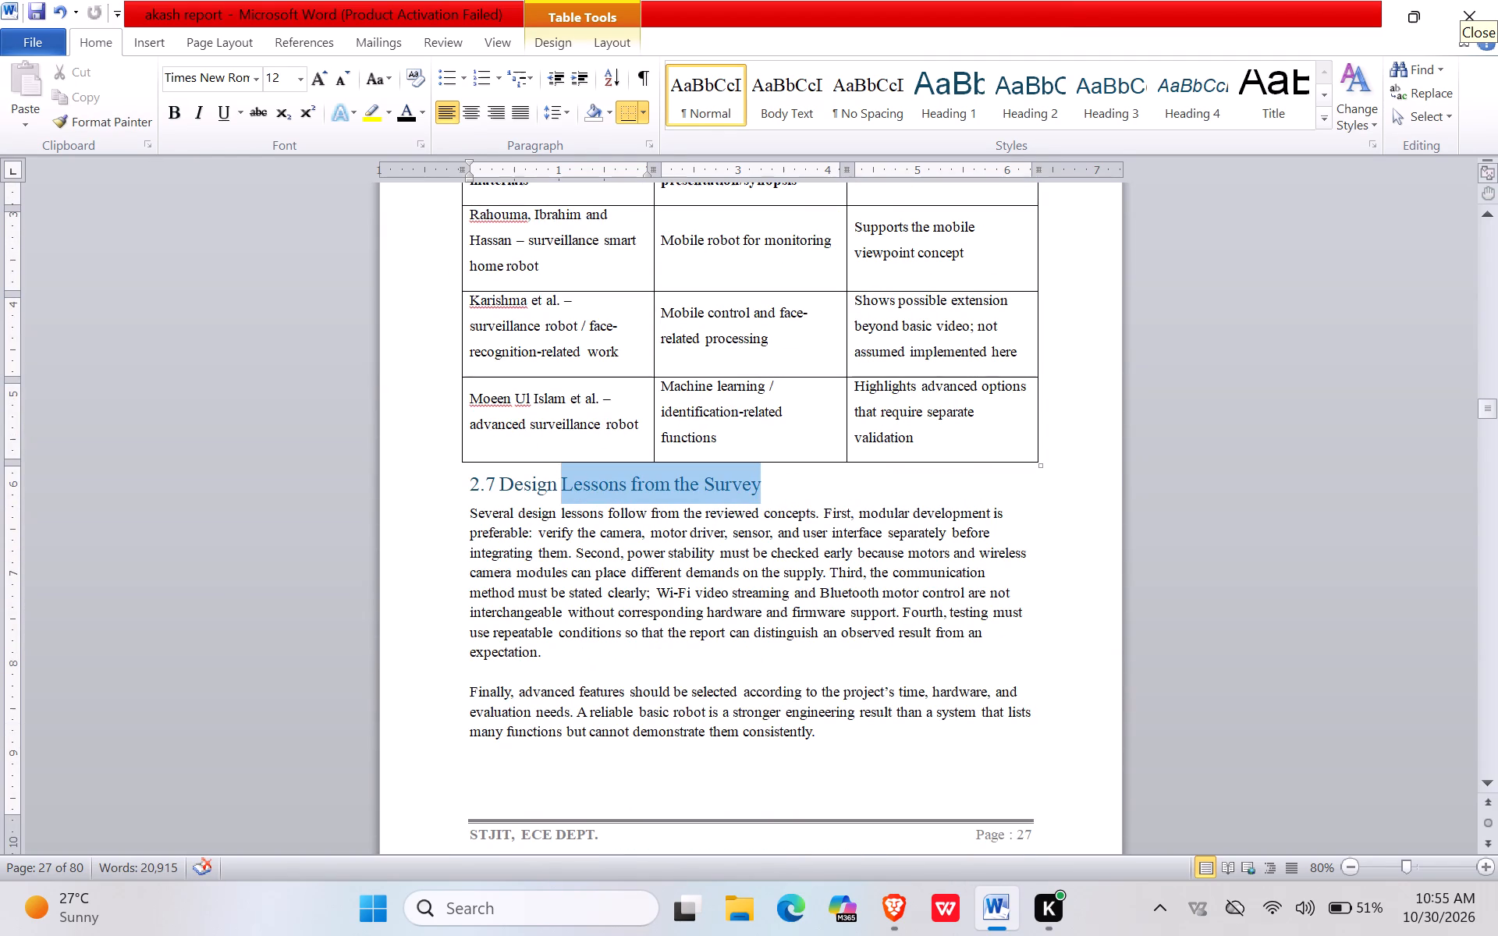
left_click_drag(558, 498, 469, 487)
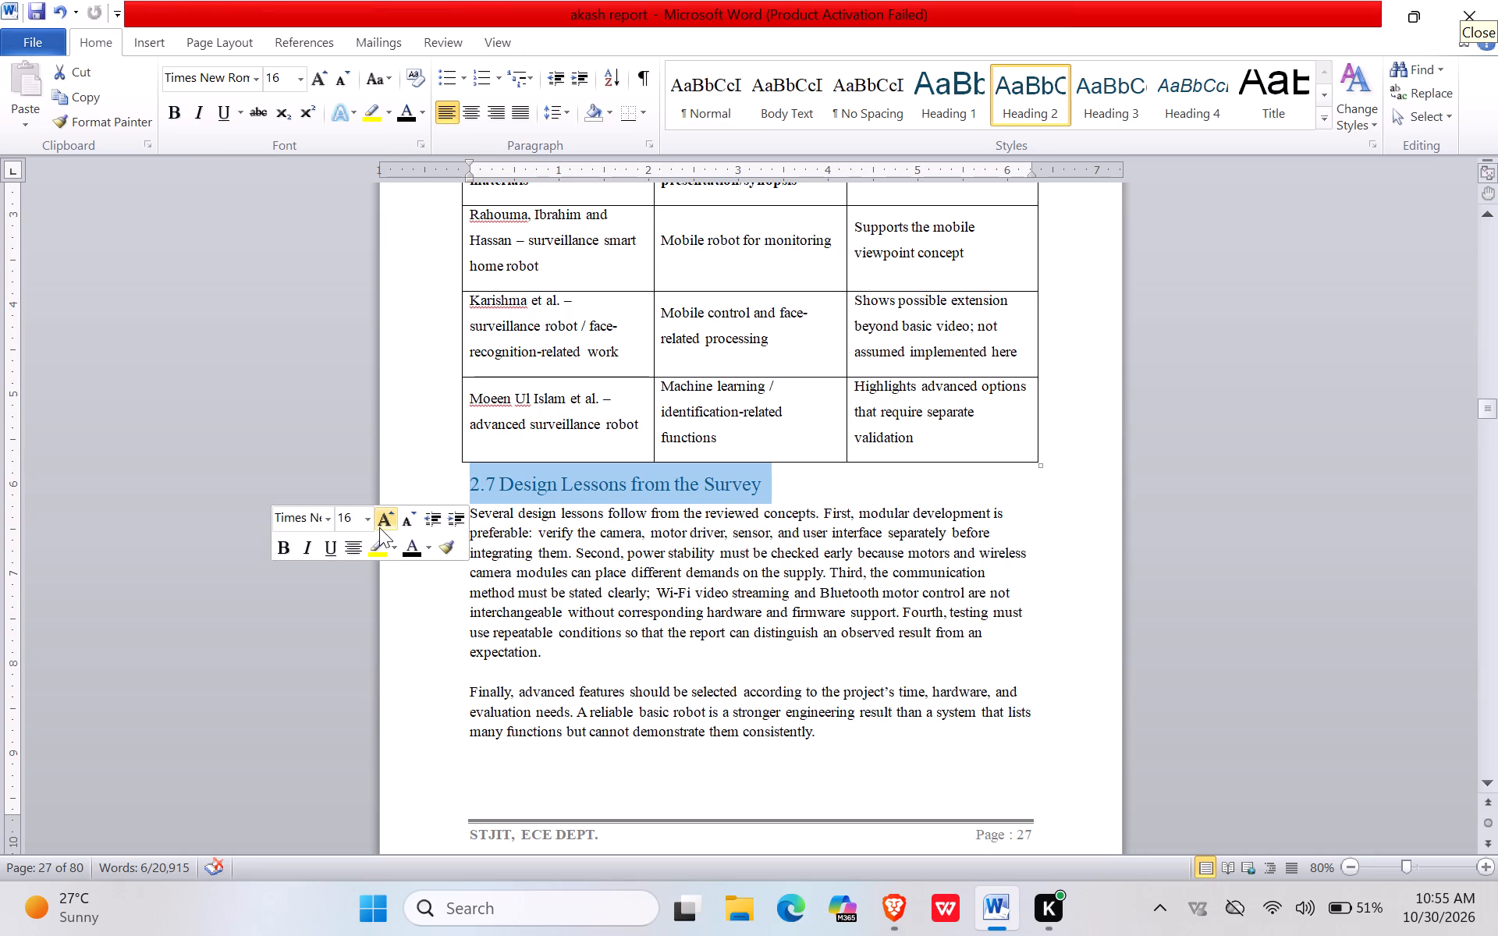
double_click(410, 514)
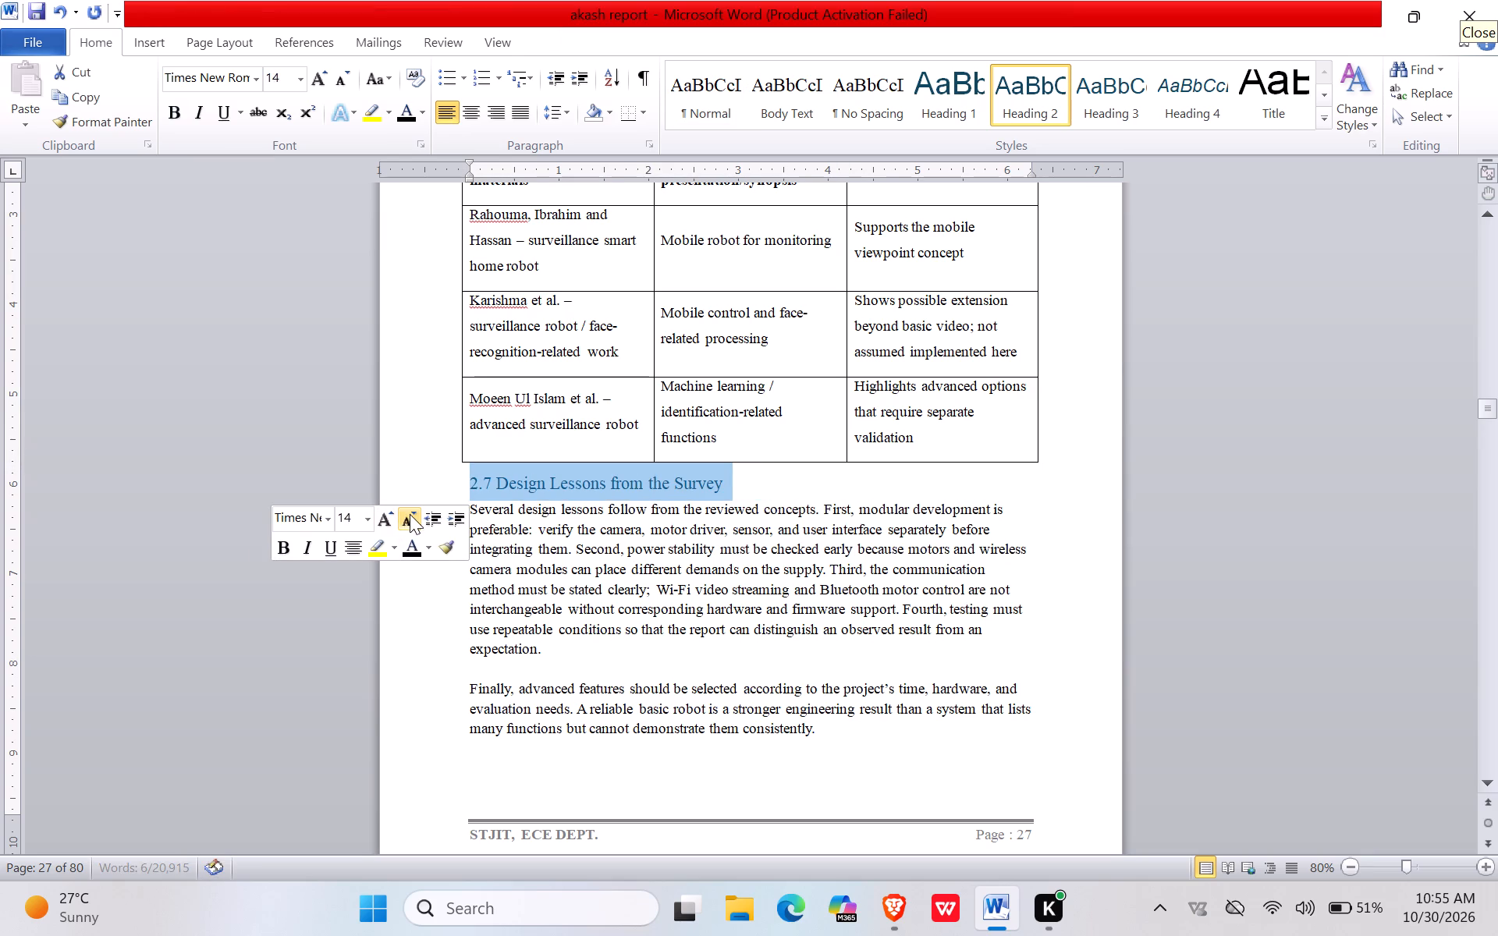
left_click(404, 548)
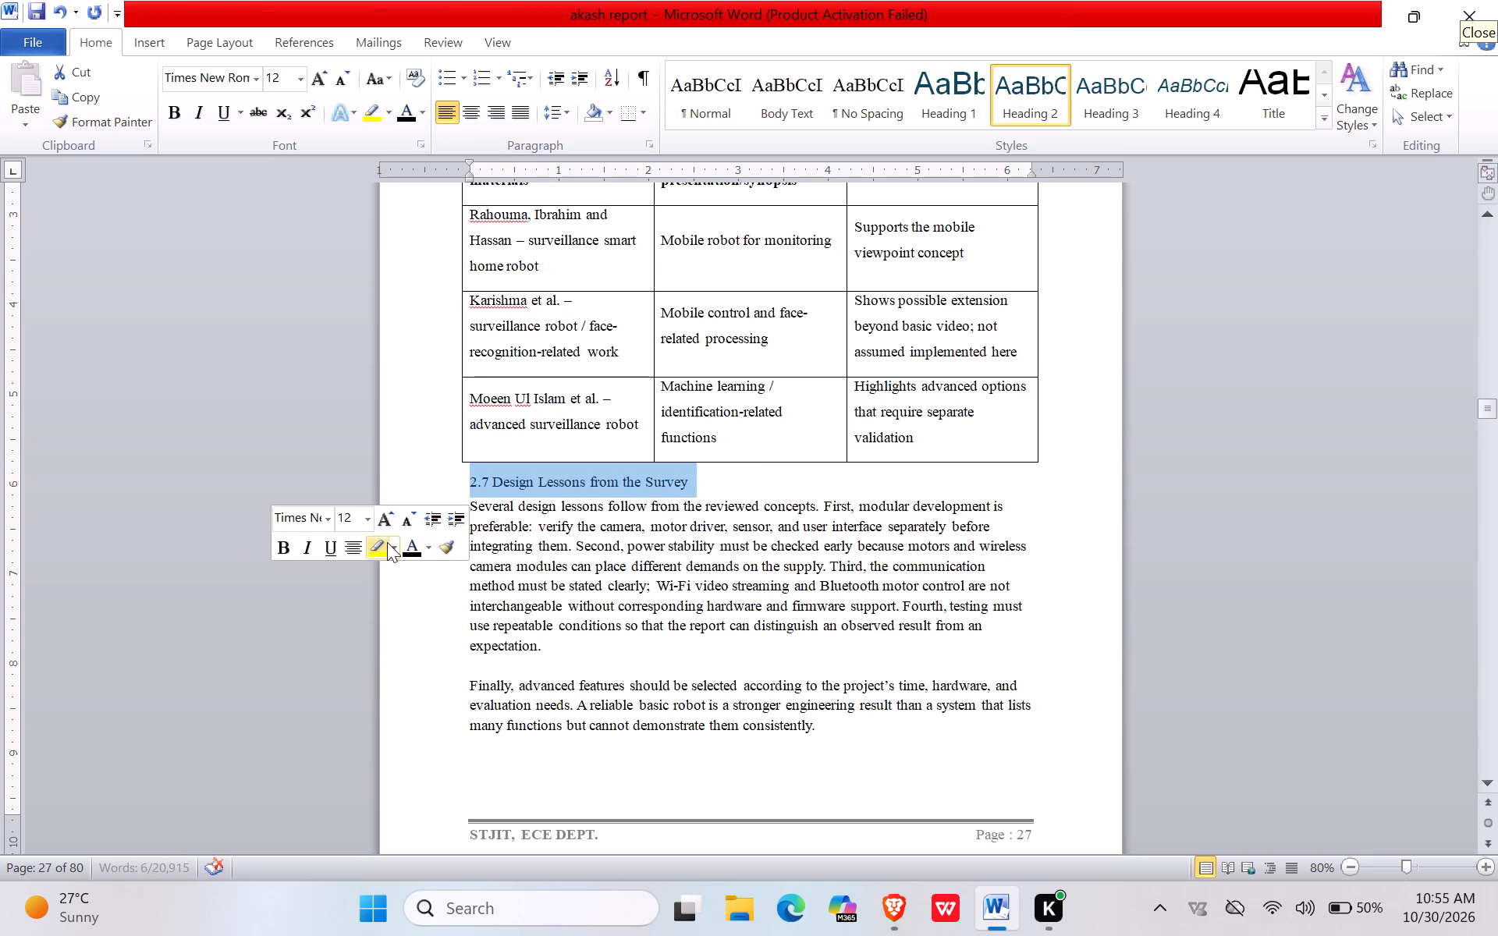
Renumber the Design Lessons from the Survey heading as 2.5.
left_click(492, 487)
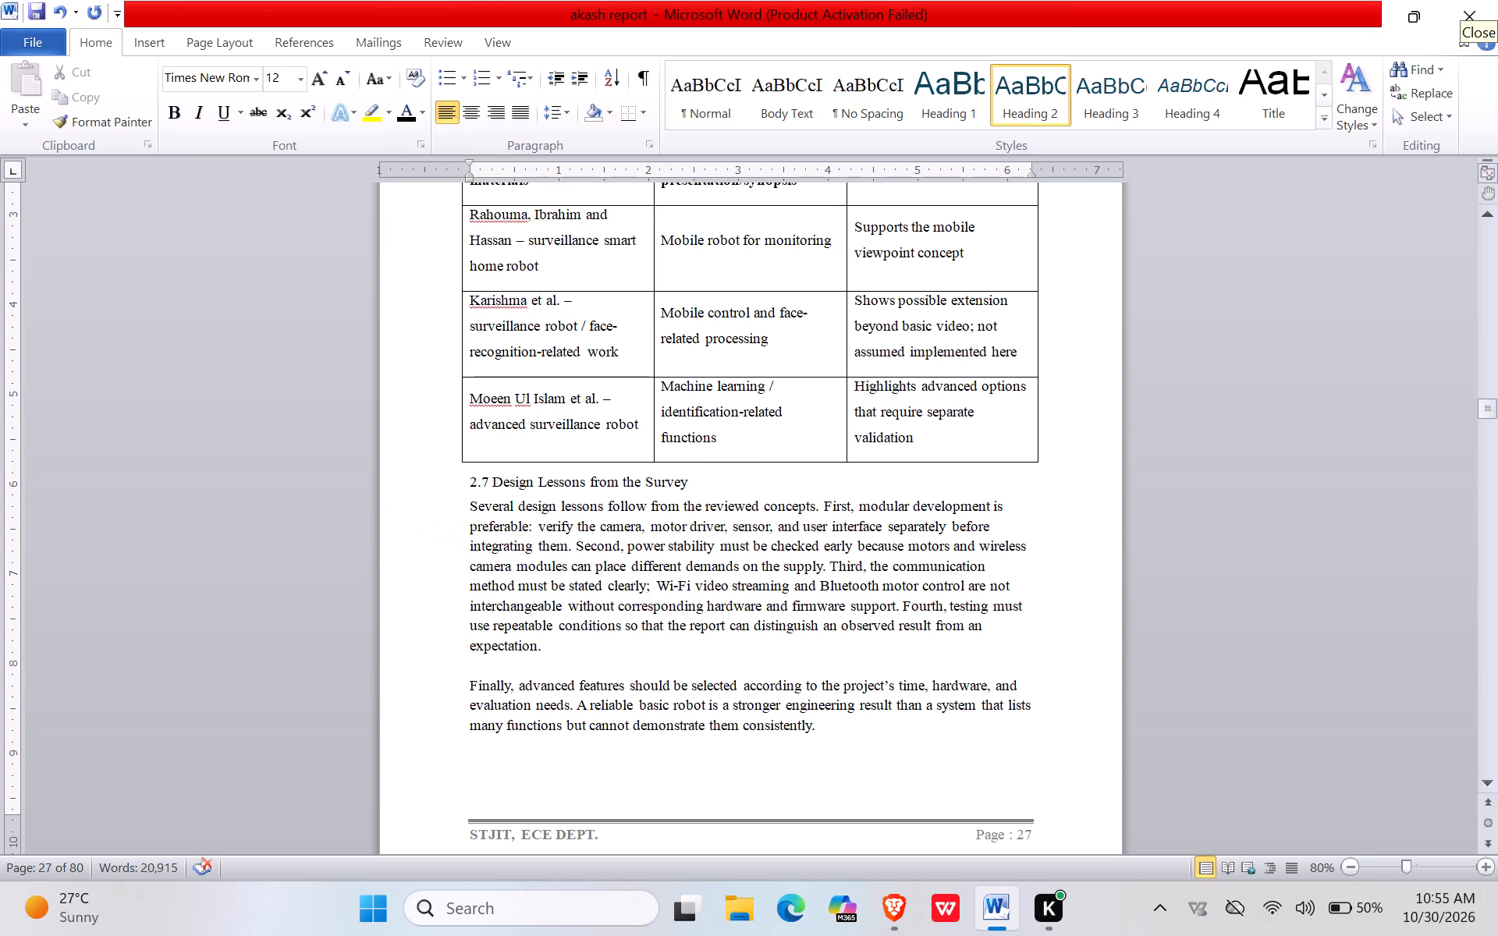
key("BackSpace")
key("BackSpace")
type("5")
key("space")
Make the whole 2.5 Design Lessons from the Survey heading bold.
left_click(447, 475)
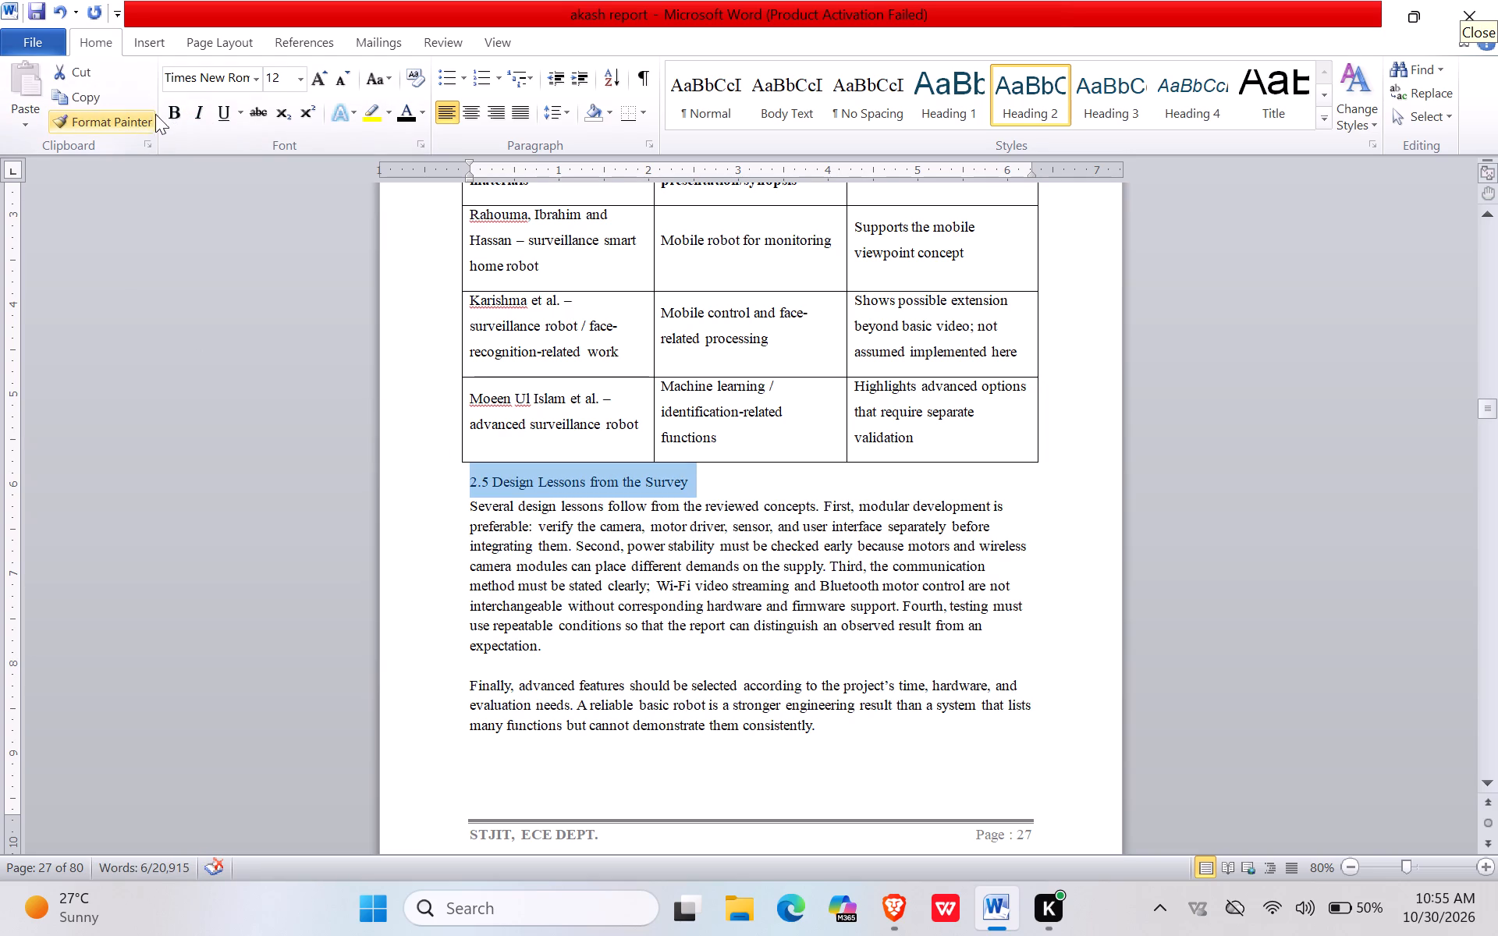
left_click(166, 107)
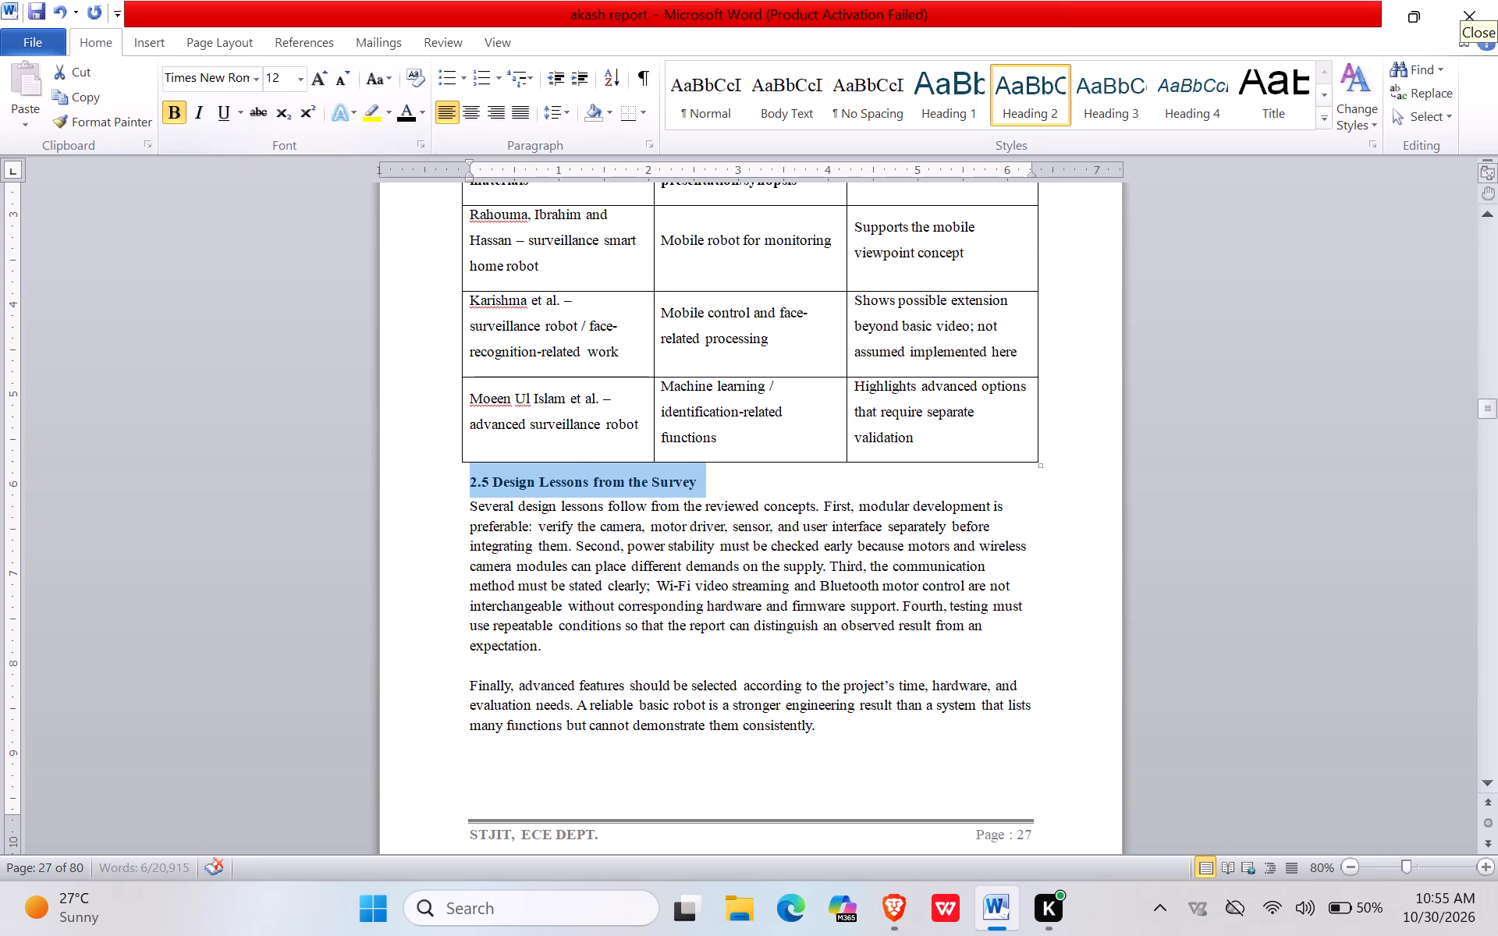
Justify the 2.5 Design Lessons from the Survey heading and its paragraphs and set their line spacing to 1.5.
scroll(490, 475, "down", 3)
scroll(492, 466, "up", 11)
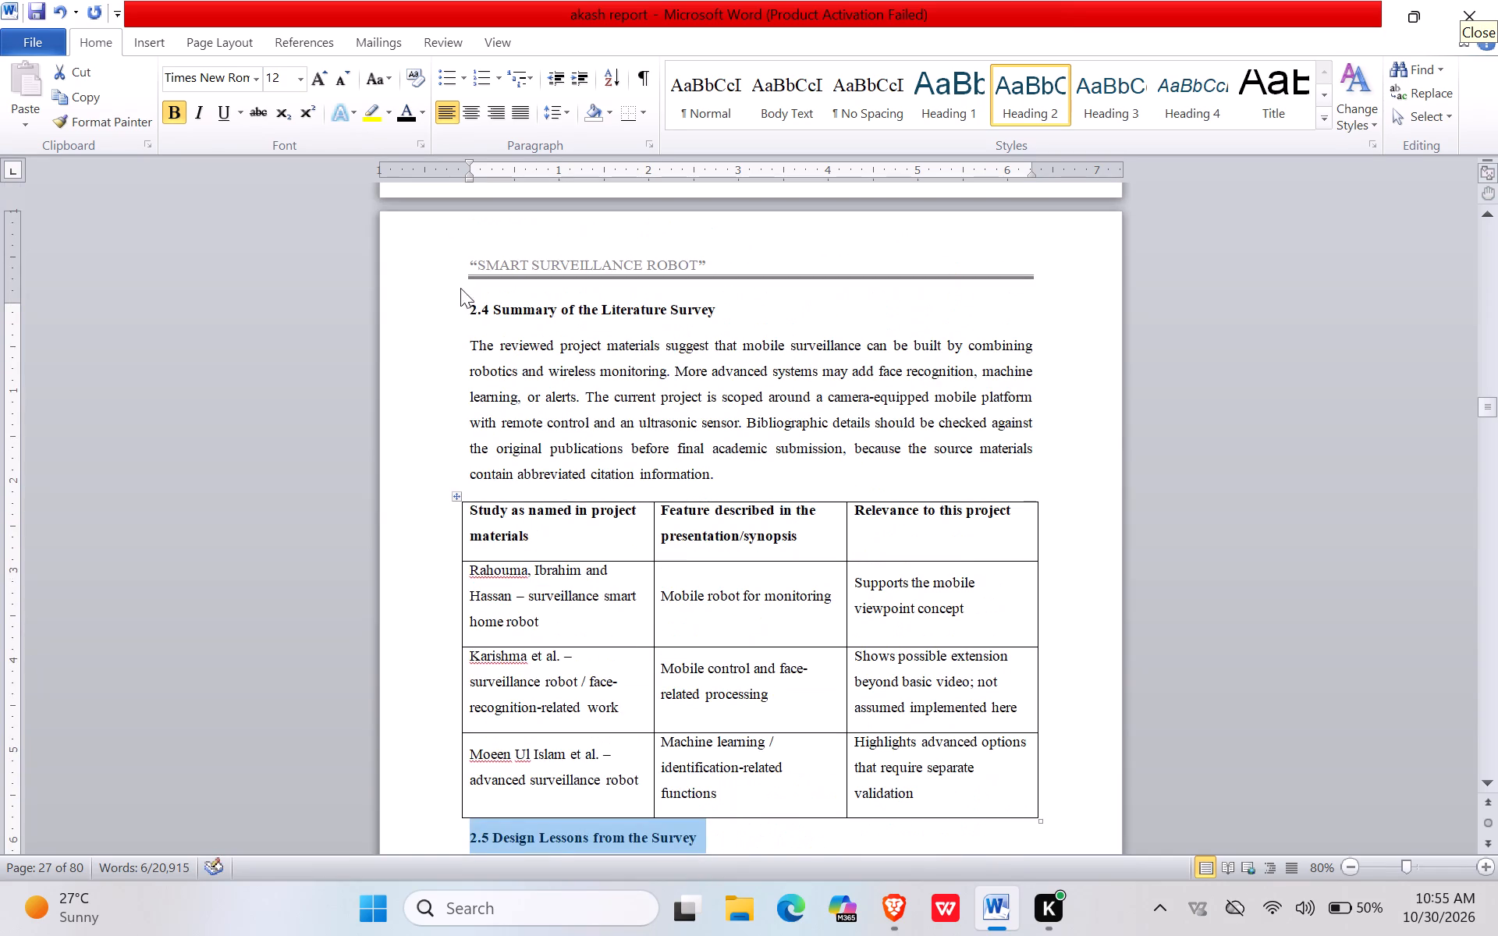
scroll(616, 502, "down", 4)
left_click(438, 664)
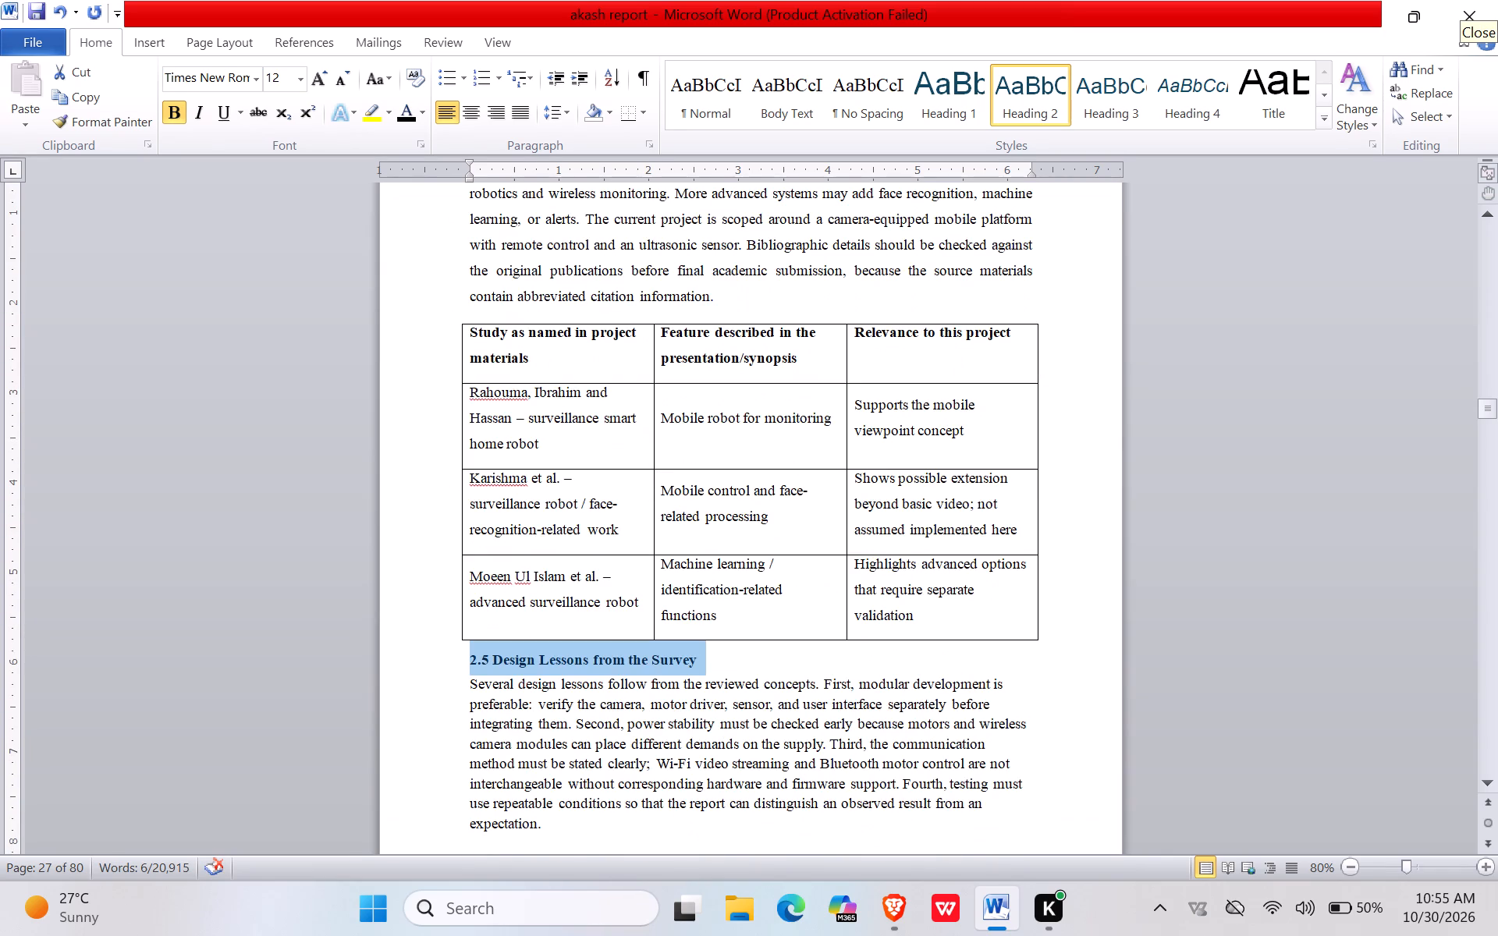
left_click(457, 657)
left_click_drag(466, 656, 572, 845)
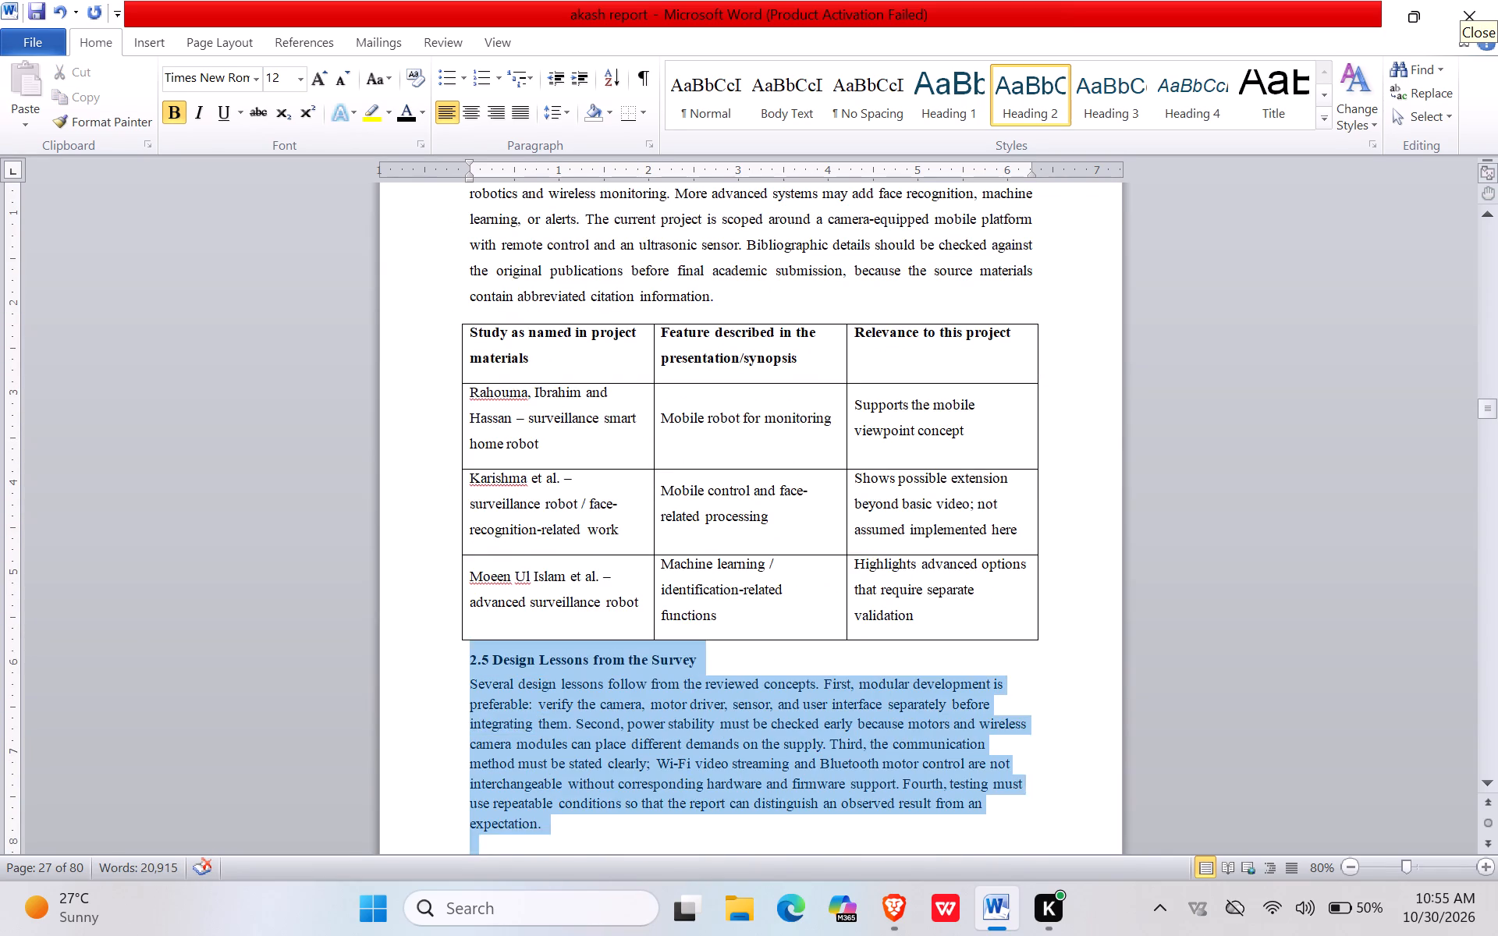
left_click_drag(572, 845, 731, 830)
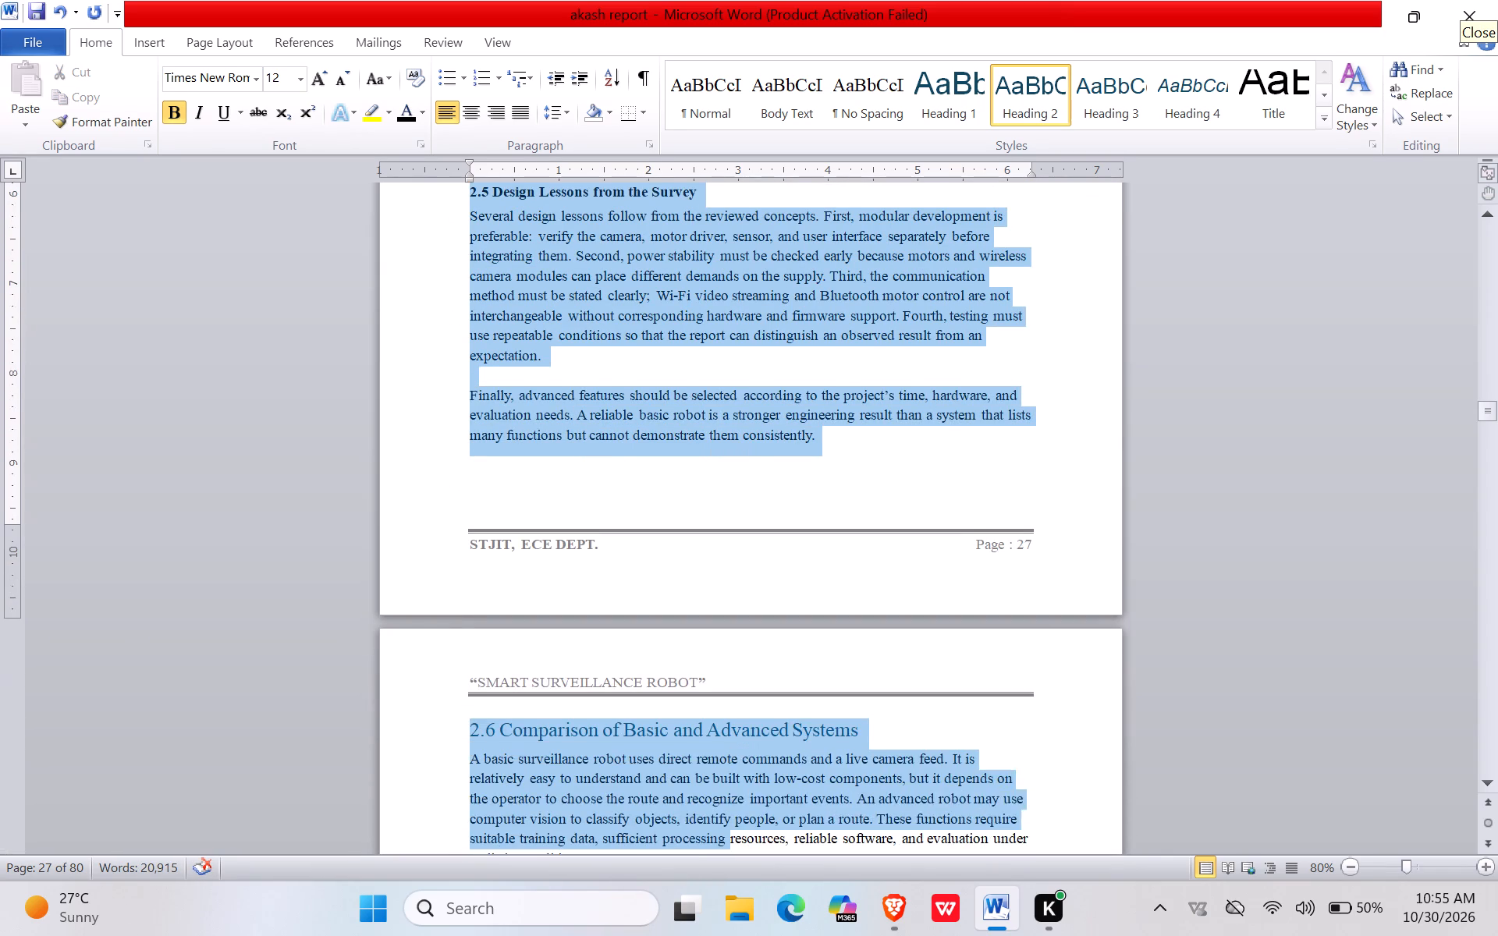
left_click_drag(731, 830, 834, 462)
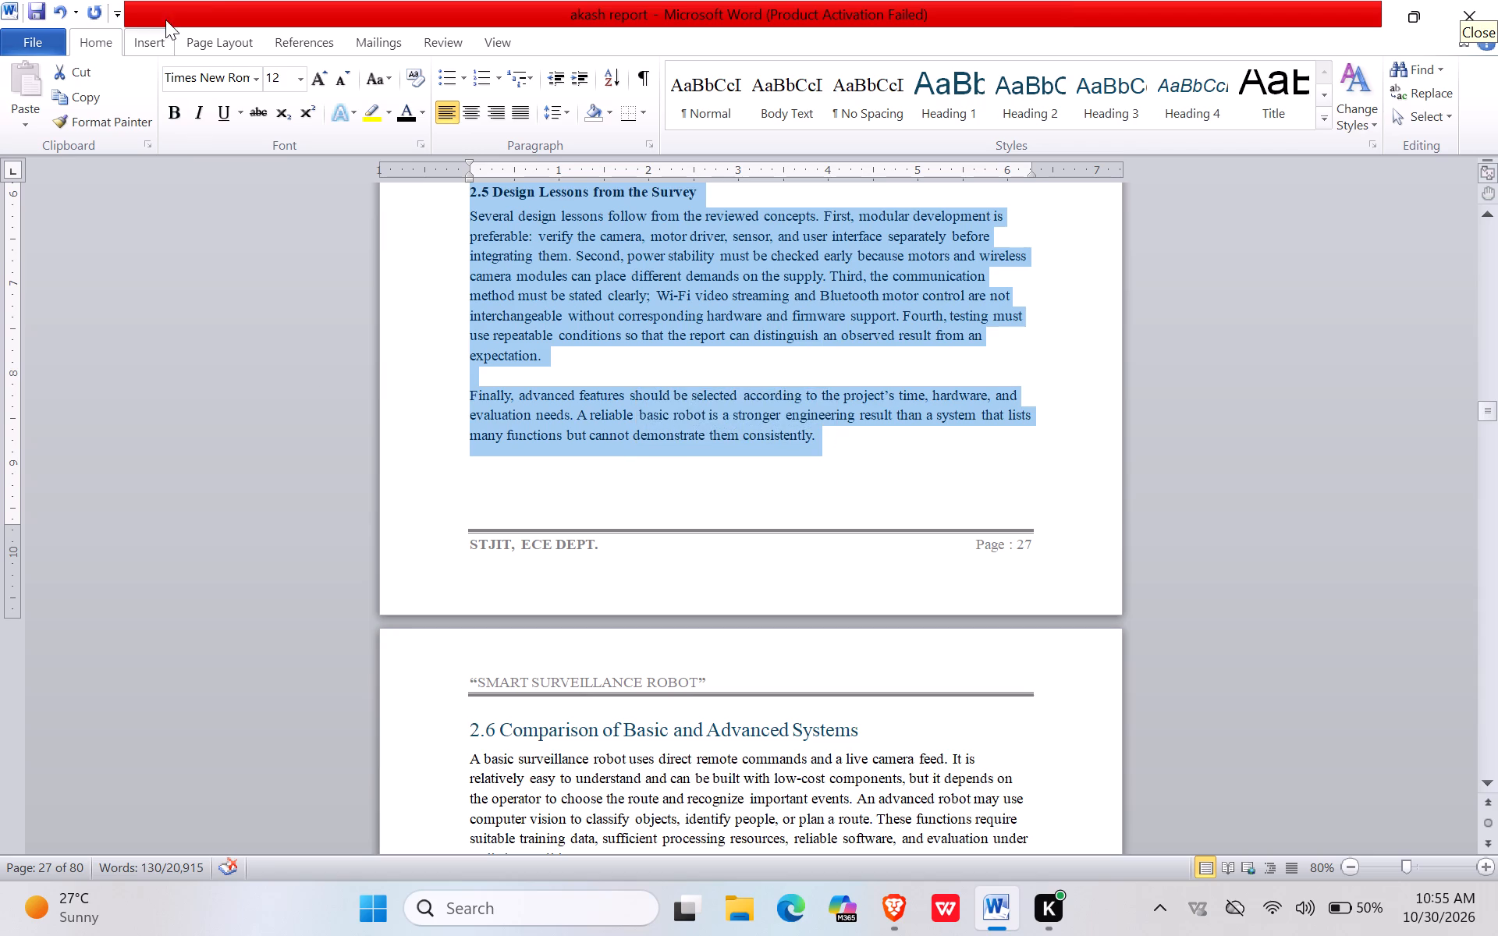
left_click(528, 111)
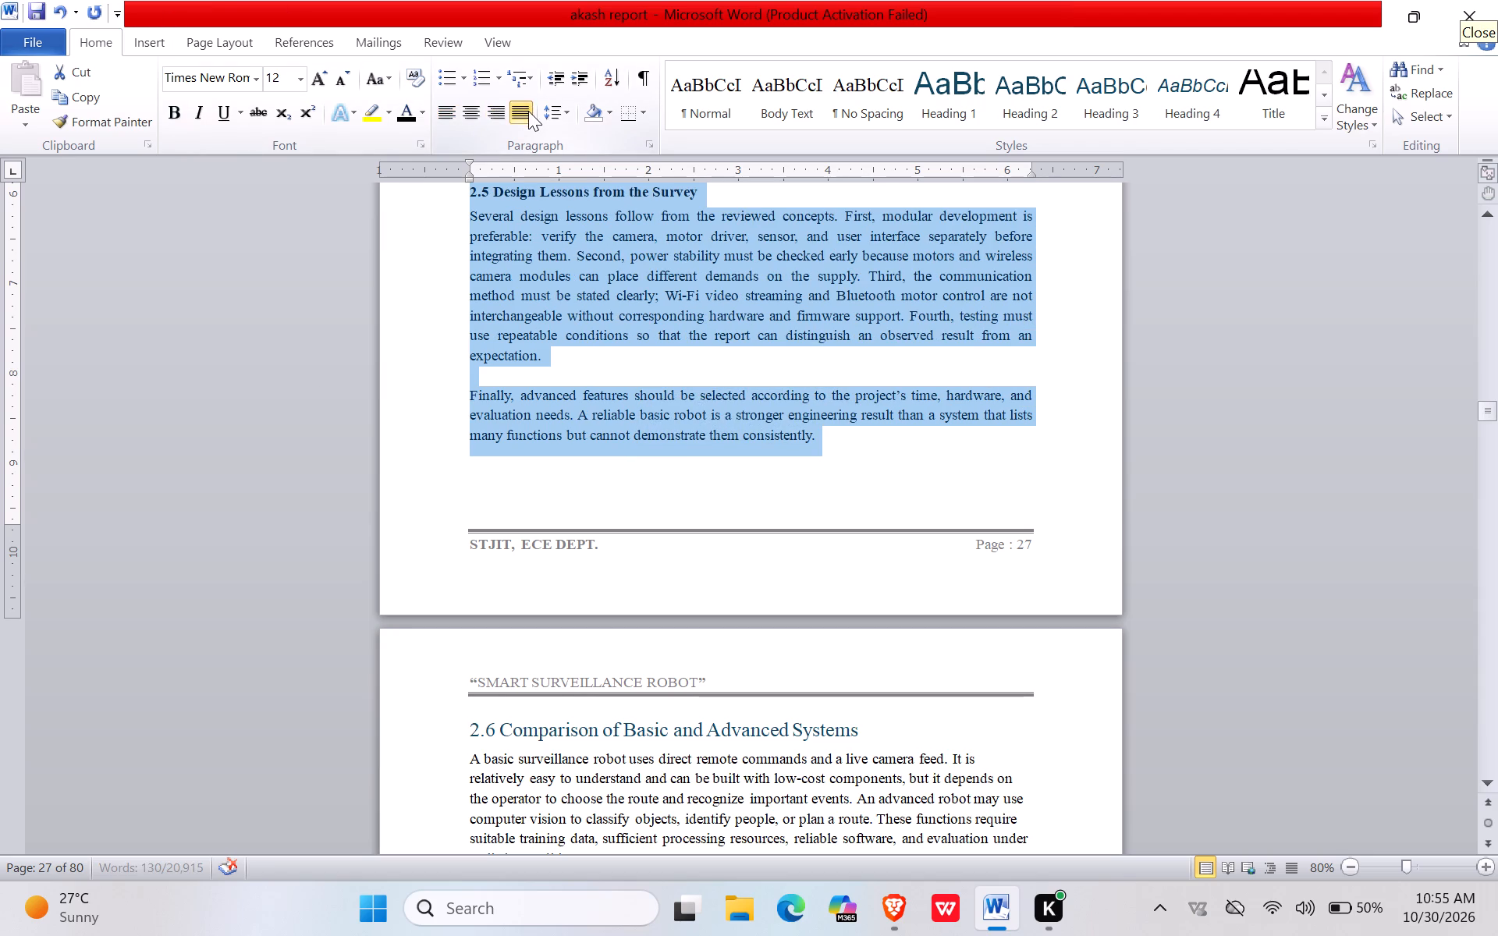
left_click(541, 112)
left_click(469, 185)
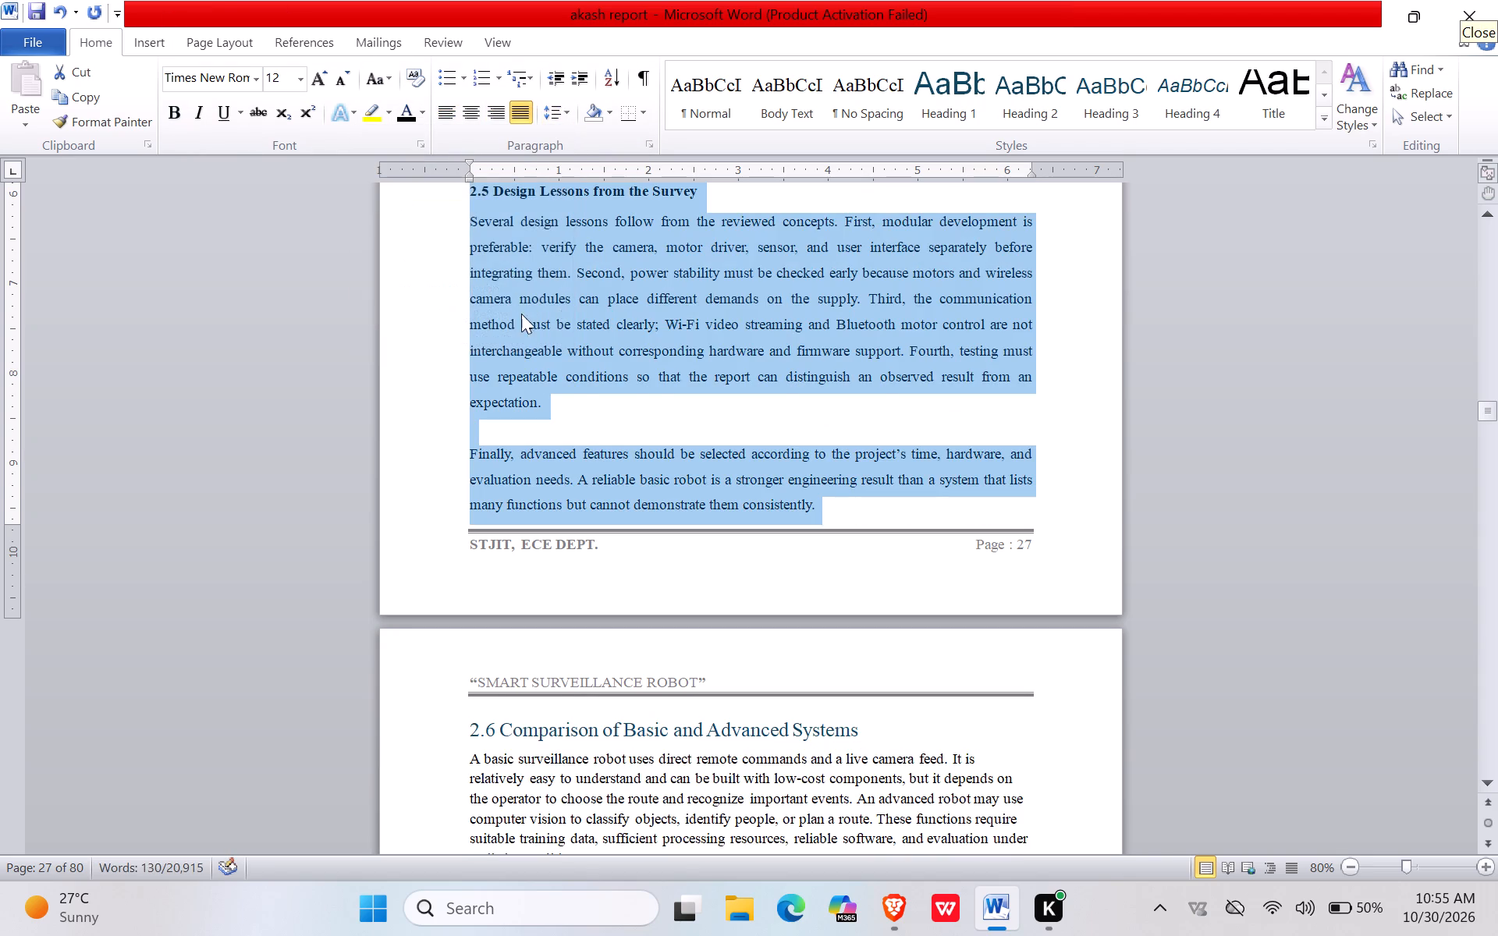
left_click(390, 343)
Make the 2.6 Comparison of Basic and Advanced Systems heading bold, 12 pt and black.
scroll(424, 325, "up", 14)
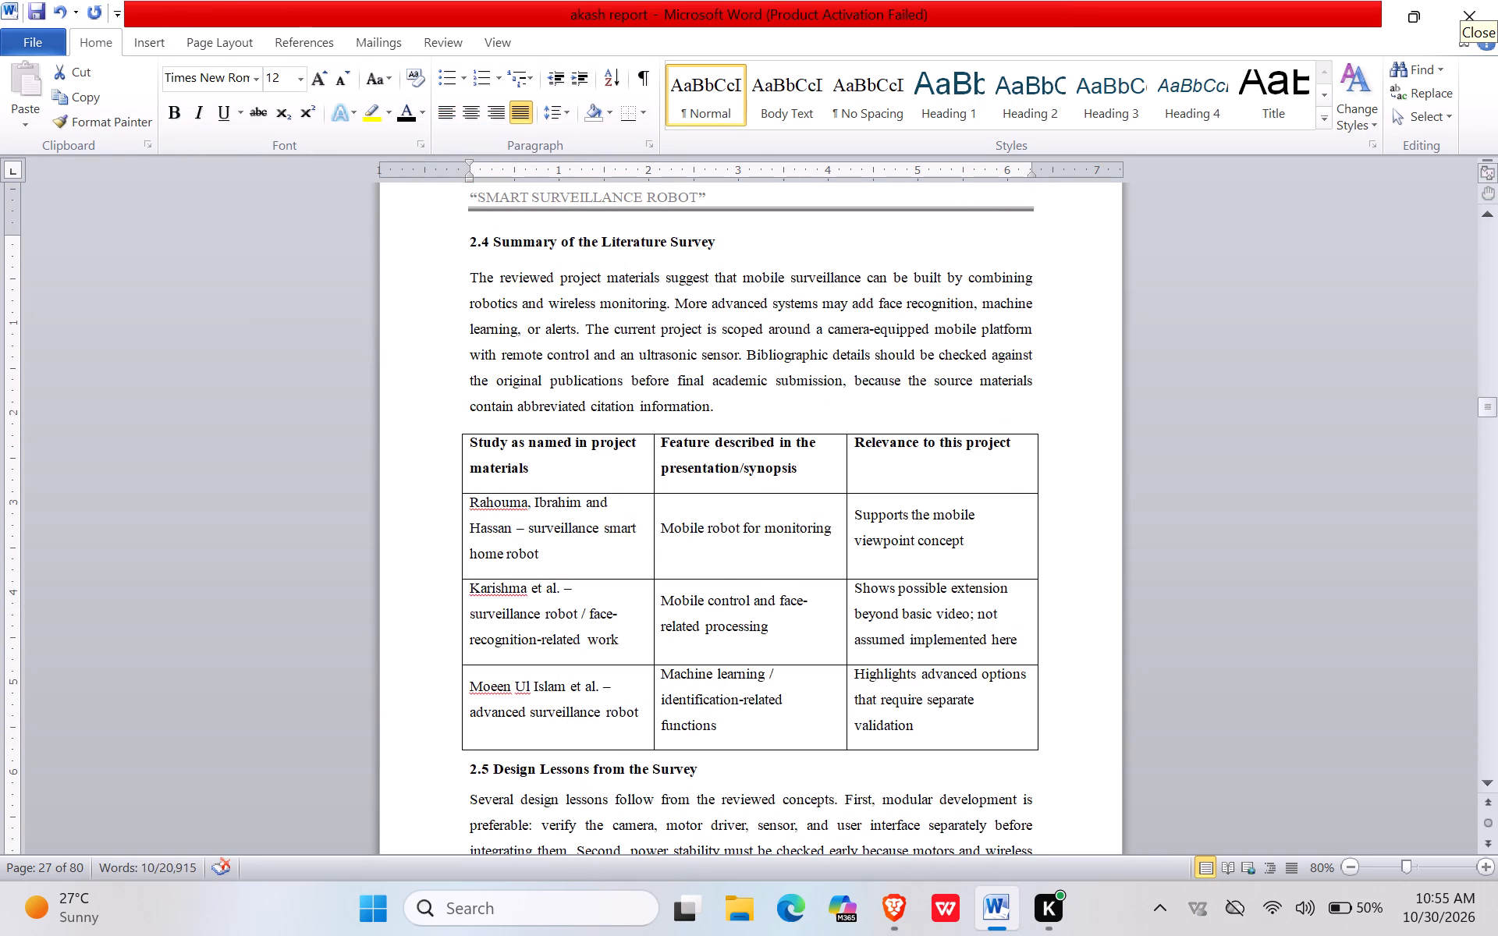
scroll(510, 465, "down", 16)
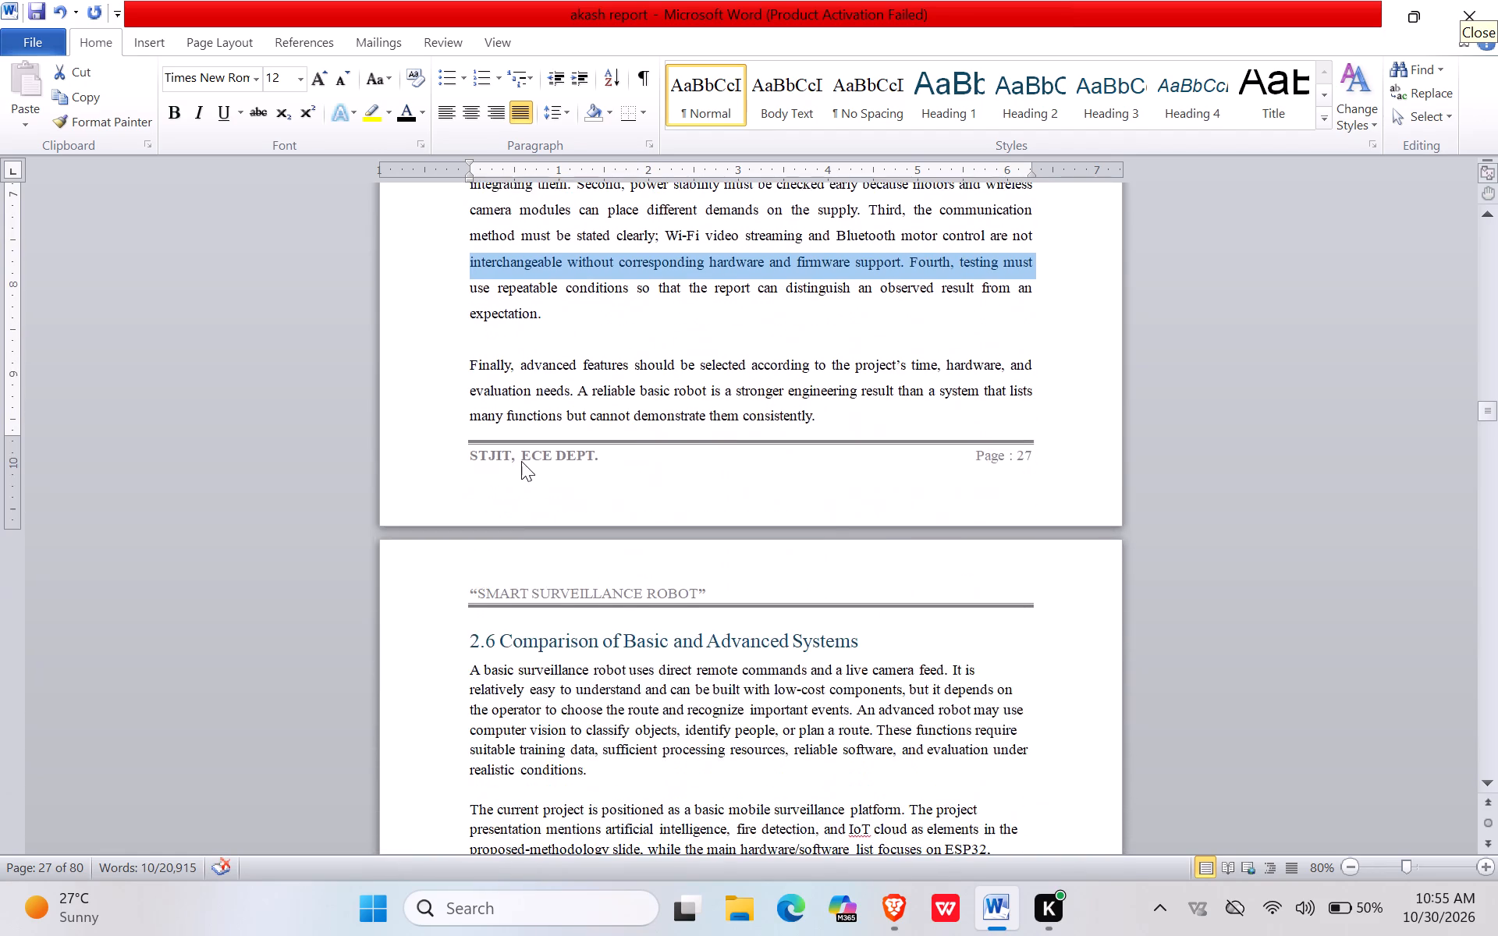
scroll(521, 460, "down", 4)
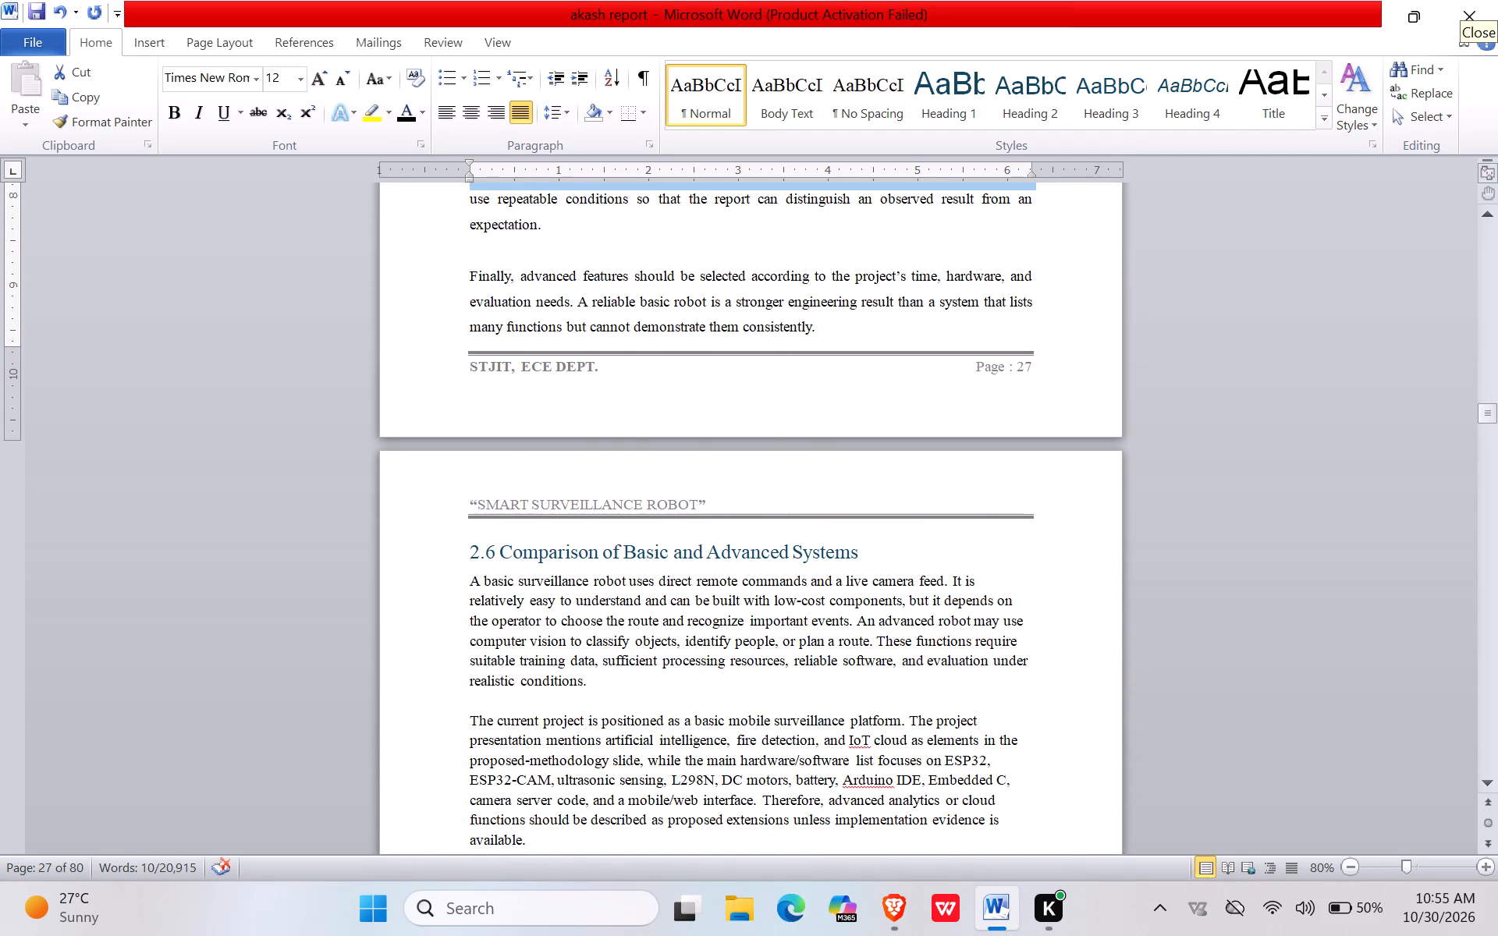
left_click(449, 475)
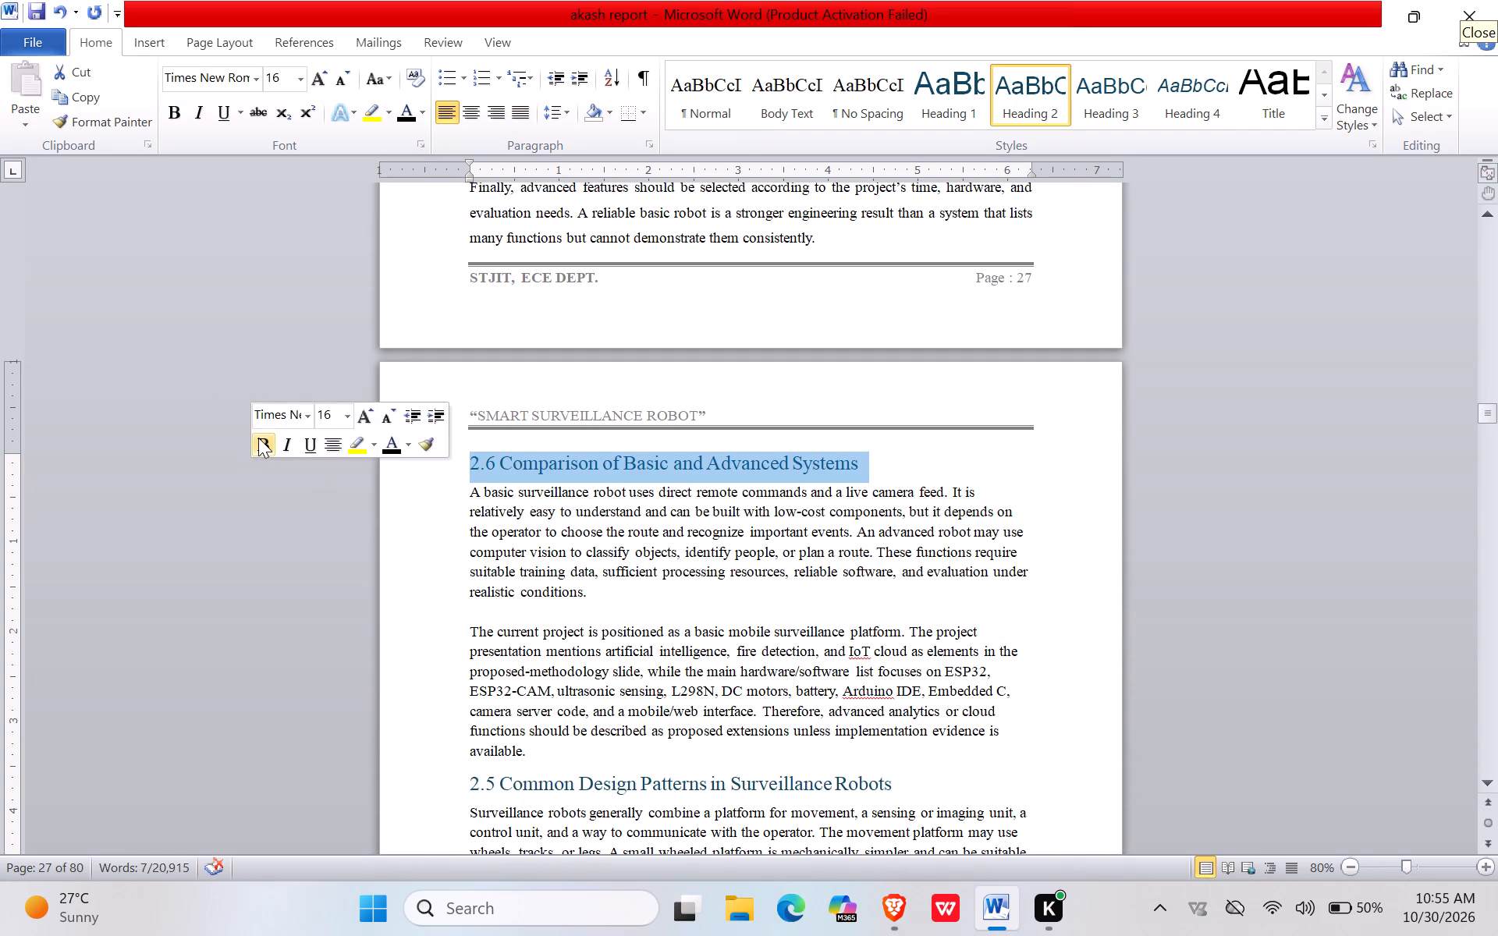
left_click(258, 438)
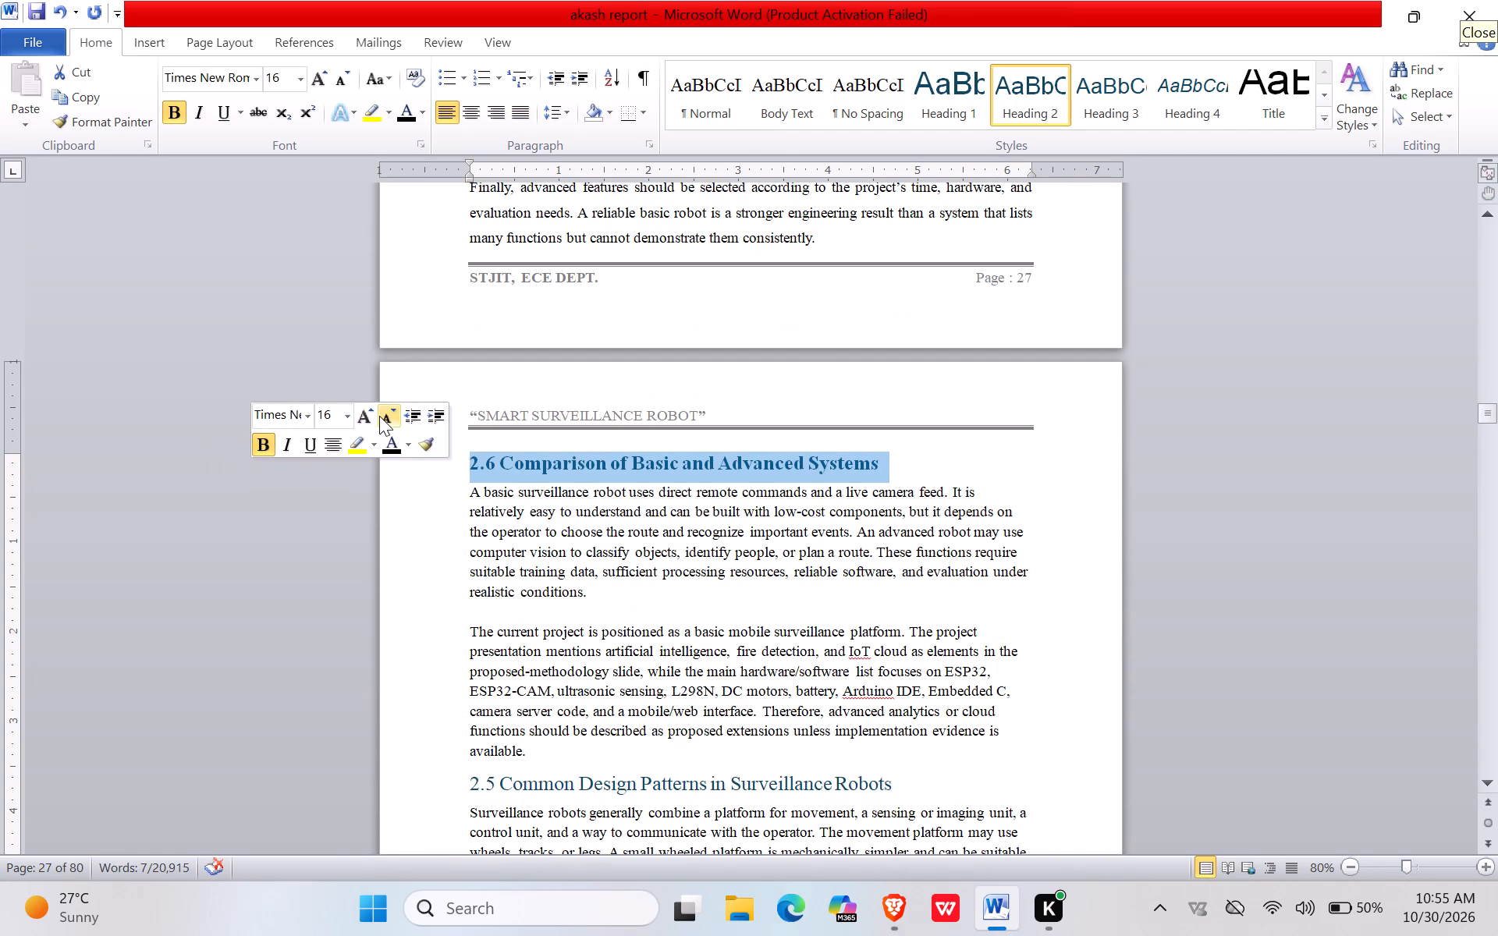
double_click(379, 416)
left_click(387, 448)
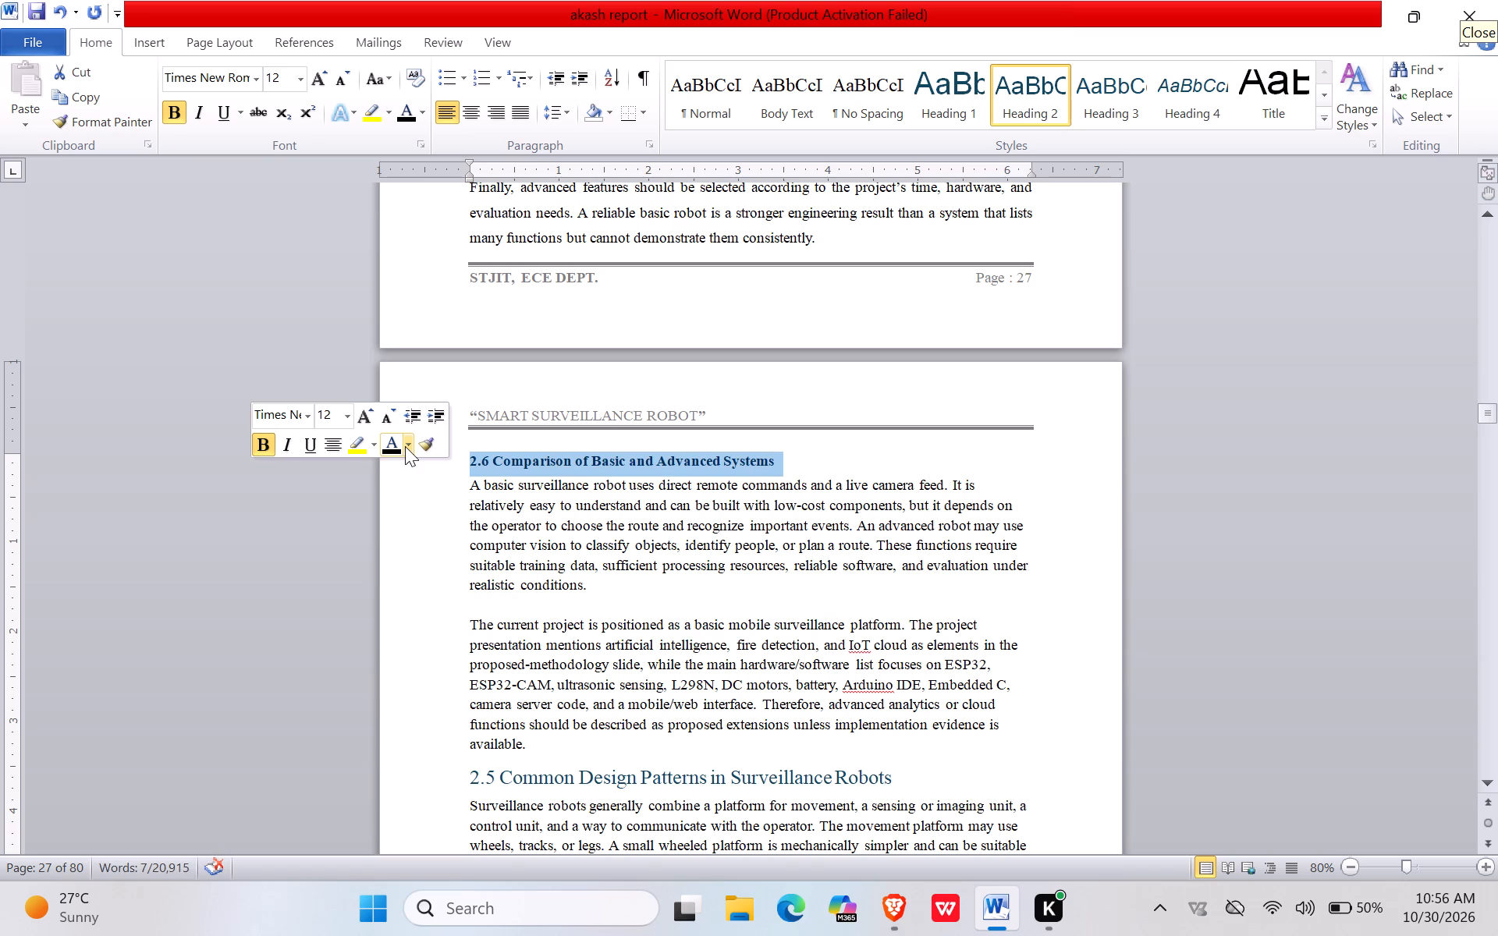
left_click(410, 542)
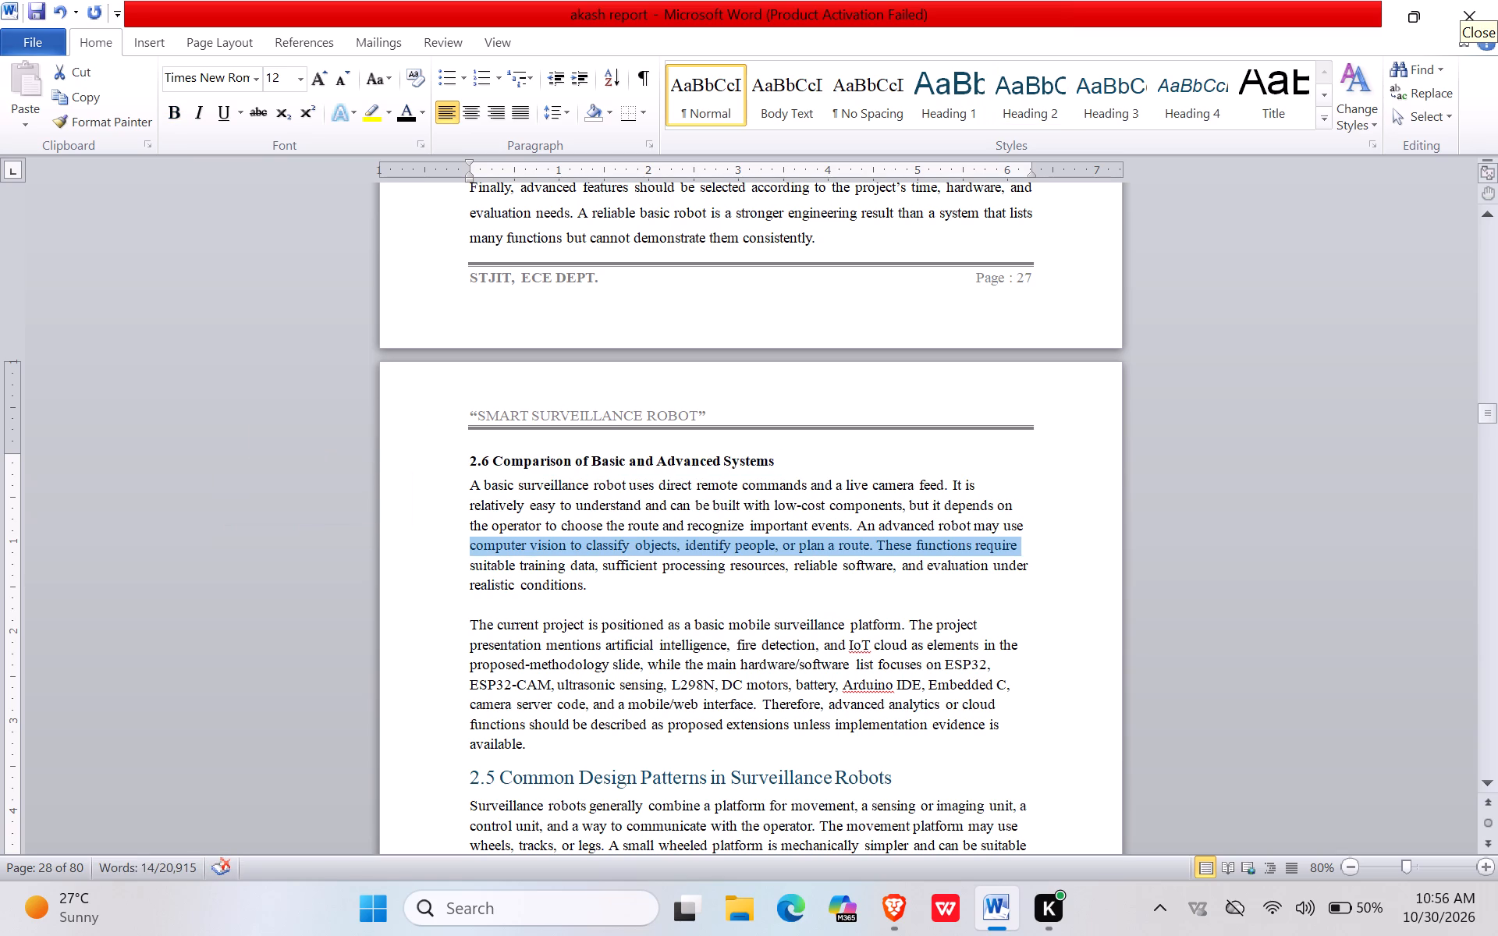
Justify the 2.6 Comparison of Basic and Advanced Systems heading and its paragraphs and set their line spacing to 1.5.
left_click_drag(459, 463, 460, 463)
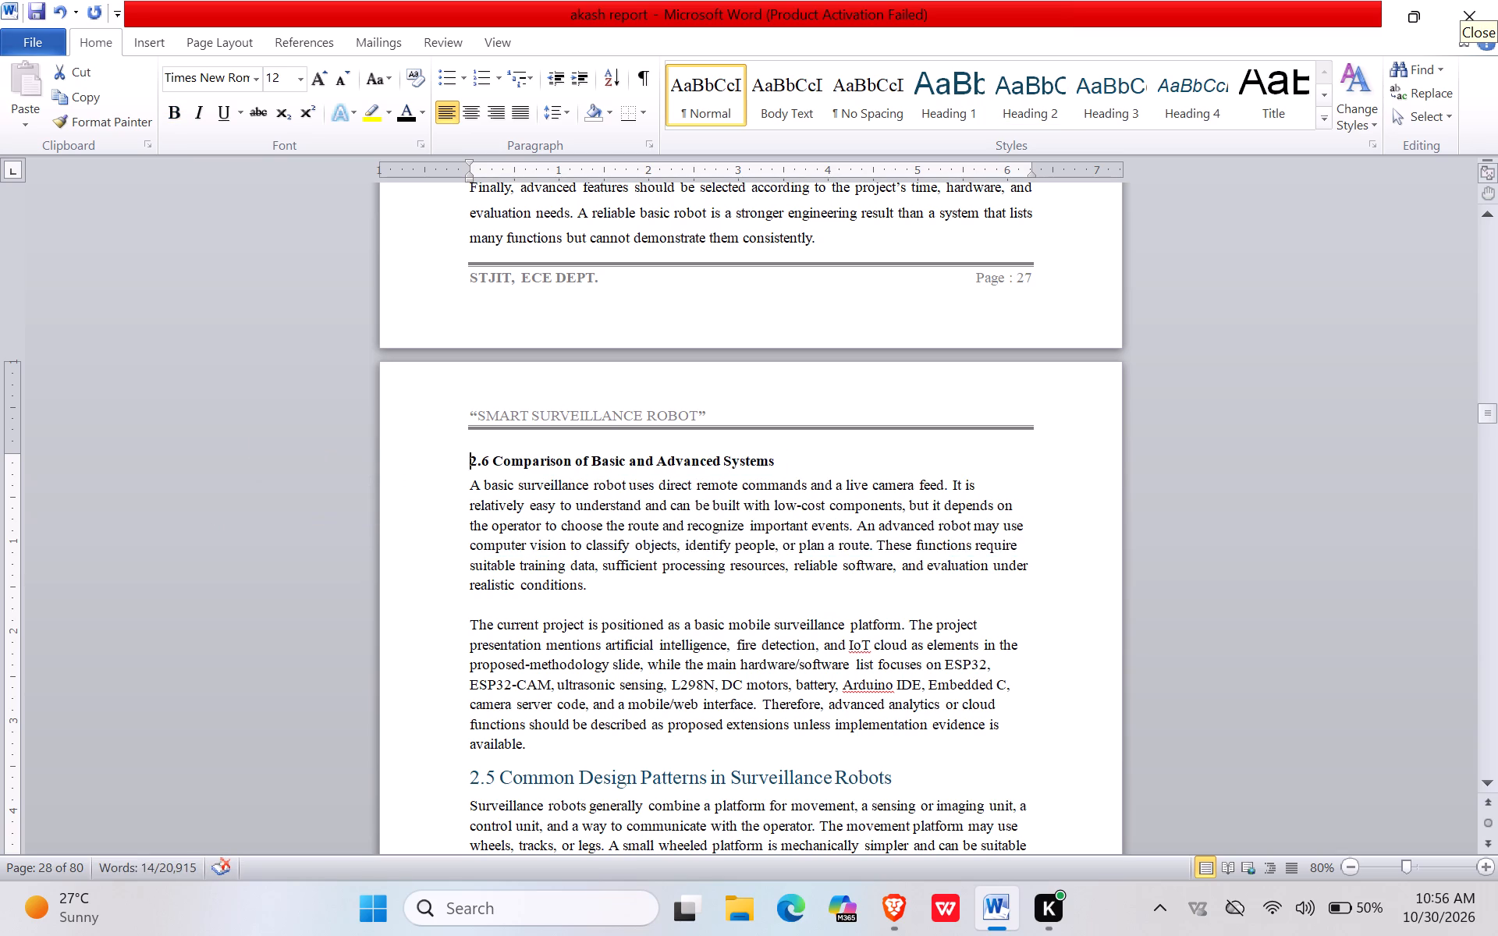
left_click_drag(460, 463, 586, 747)
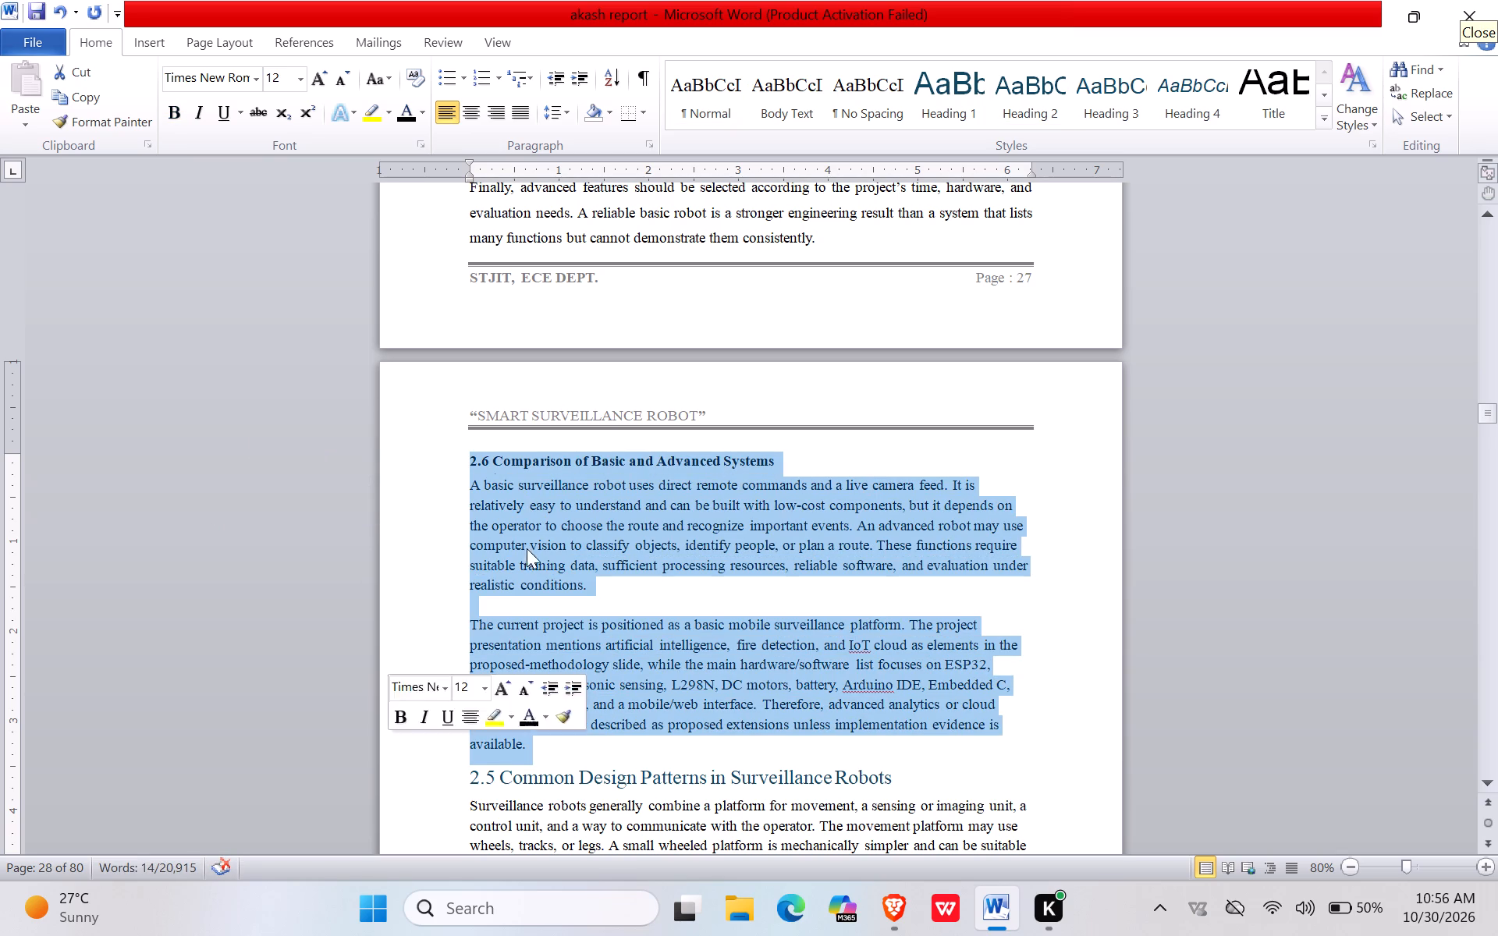
left_click(521, 115)
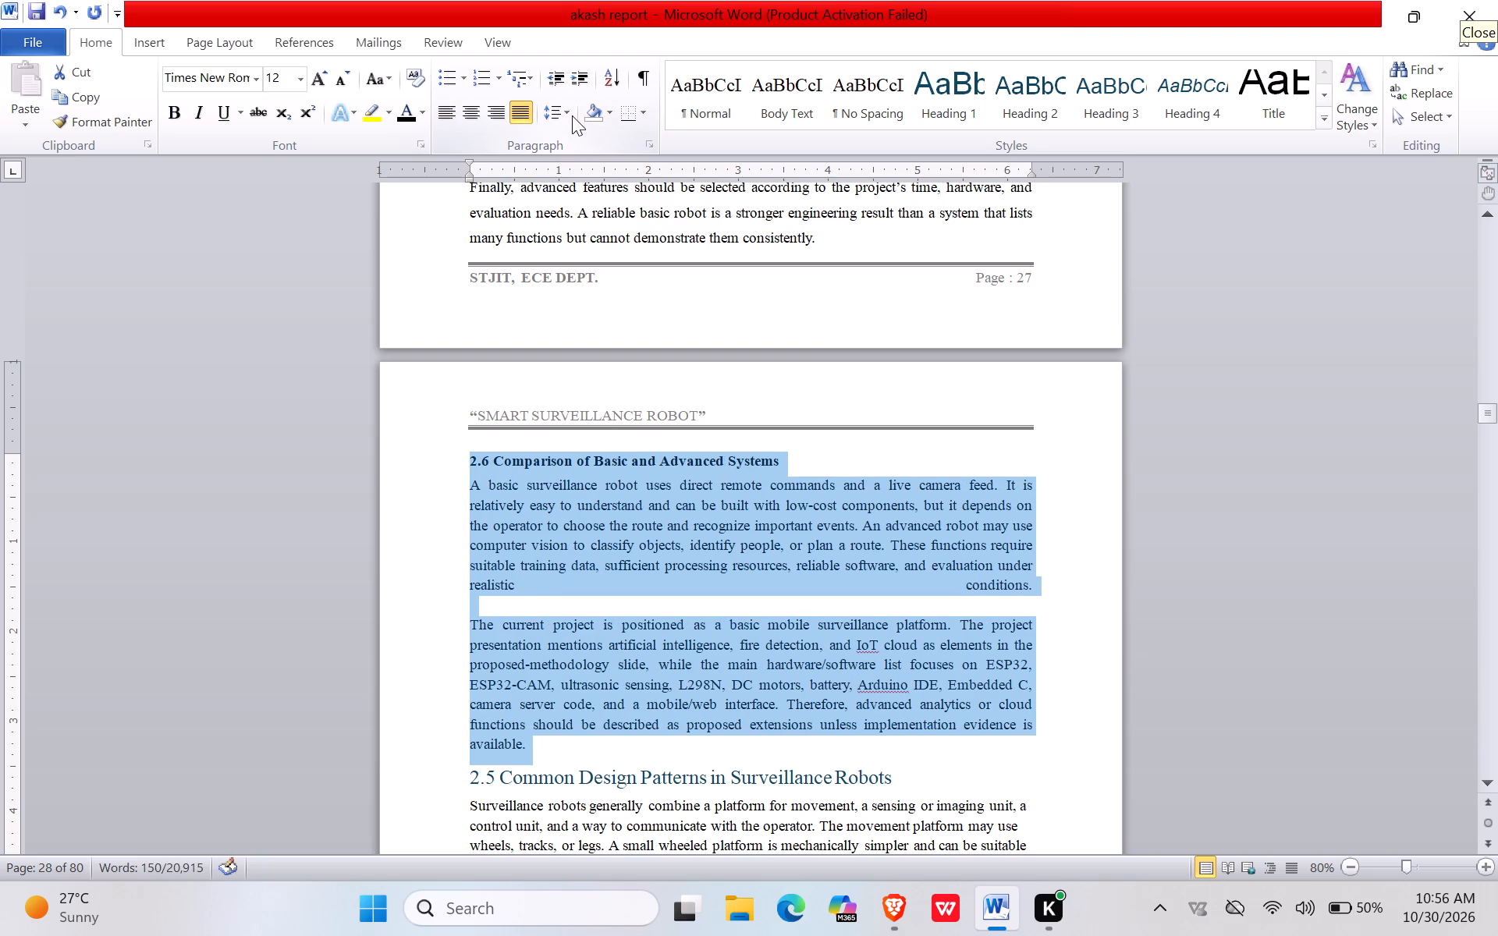
left_click(571, 115)
left_click(422, 196)
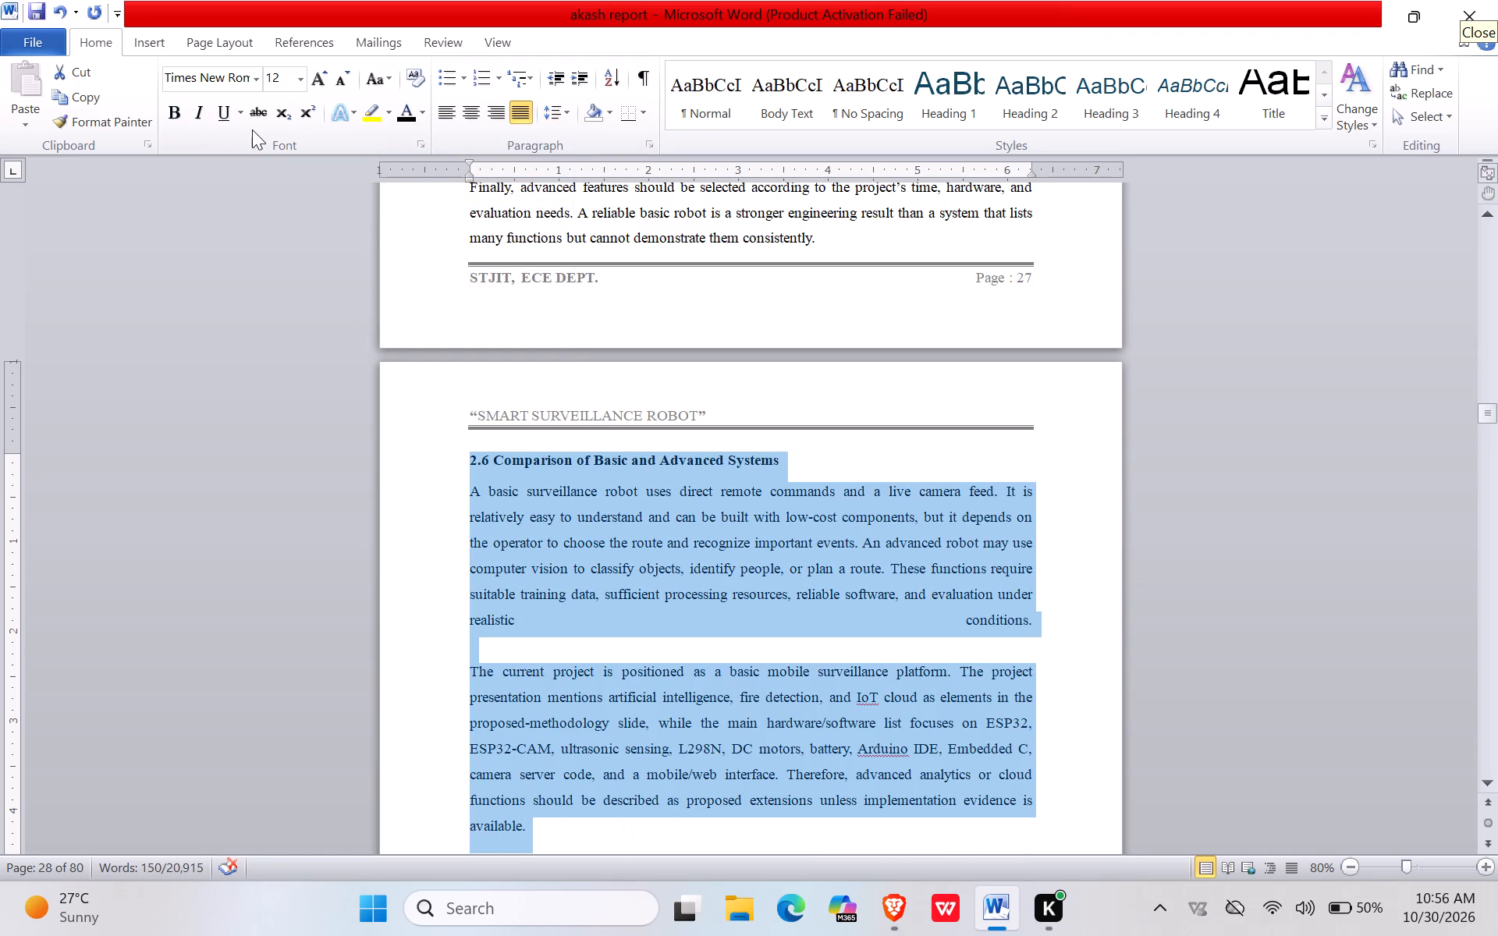
Renumber the Common Design Patterns in Surveillance Robots heading as 2.7.
scroll(427, 550, "down", 3)
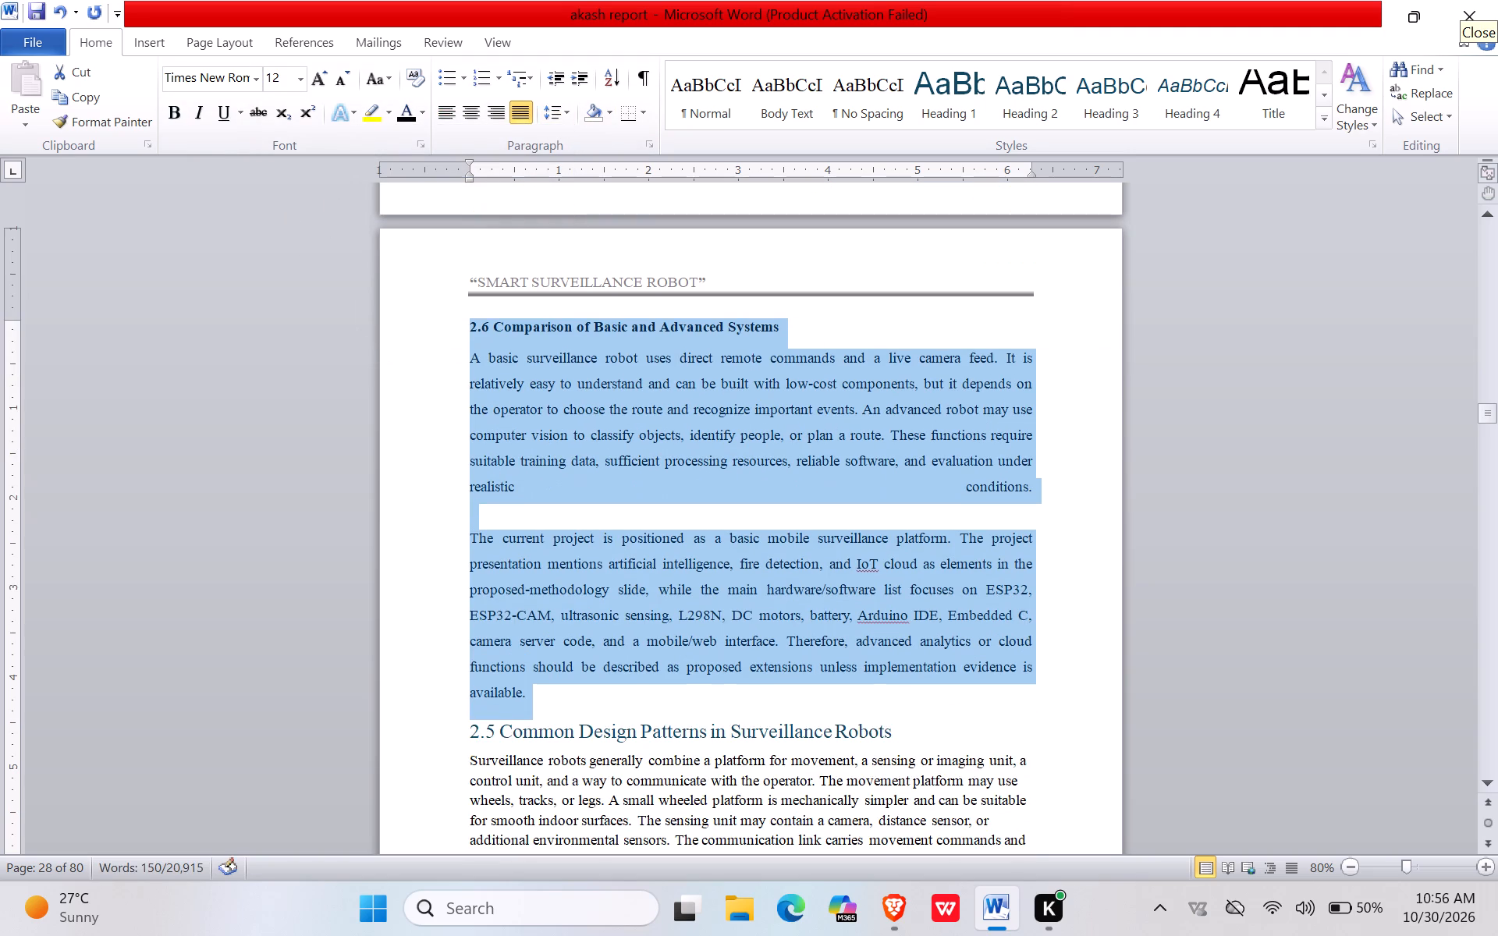
scroll(443, 554, "down", 4)
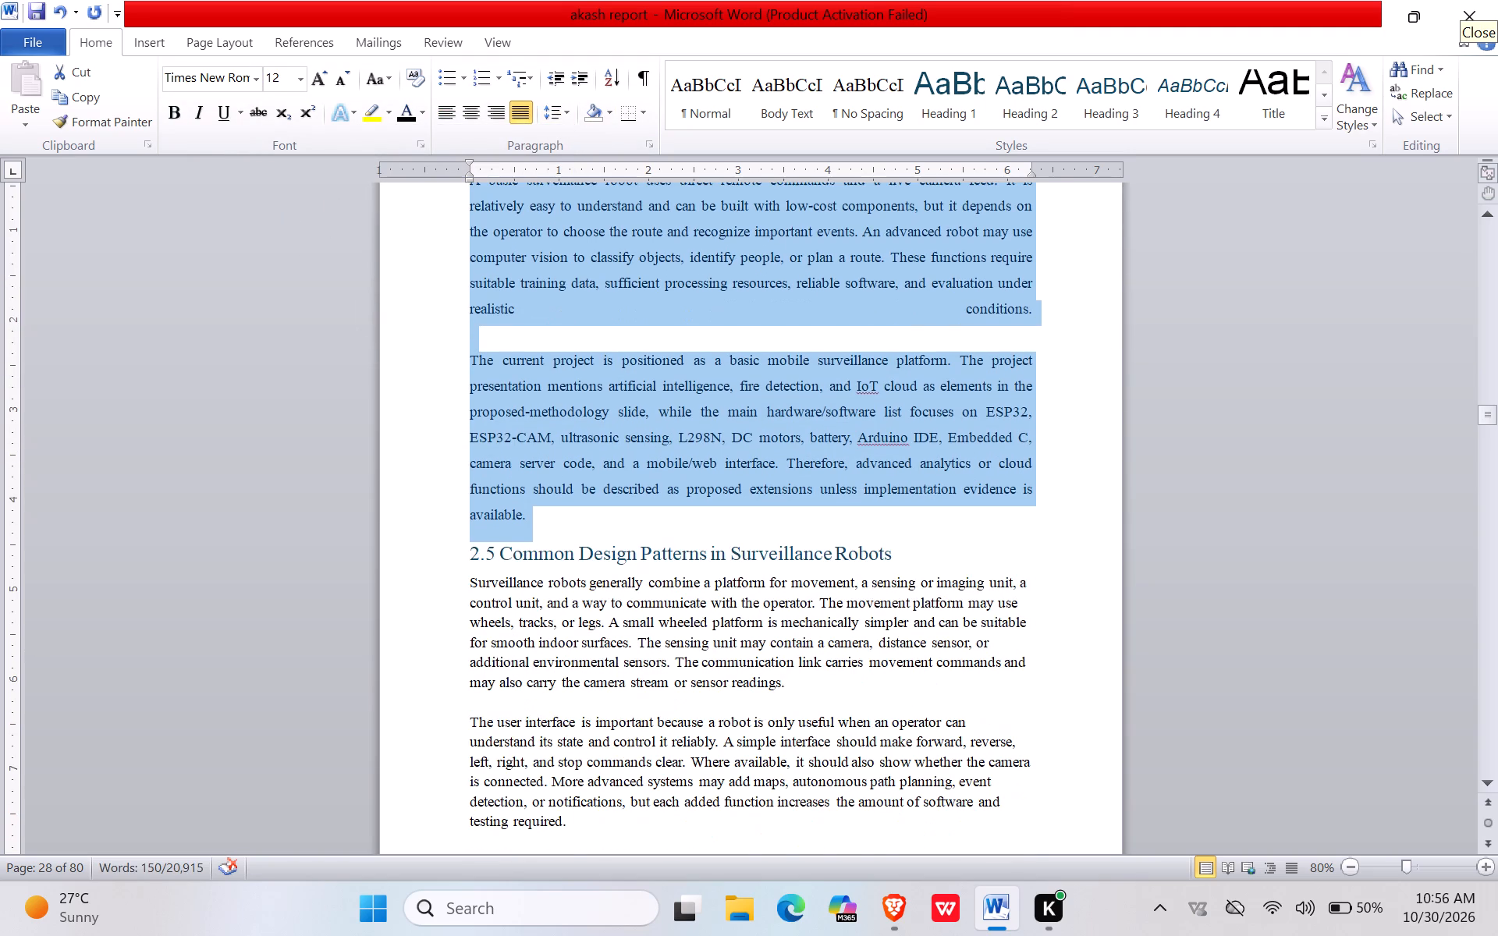
scroll(465, 541, "up", 4)
scroll(465, 537, "down", 4)
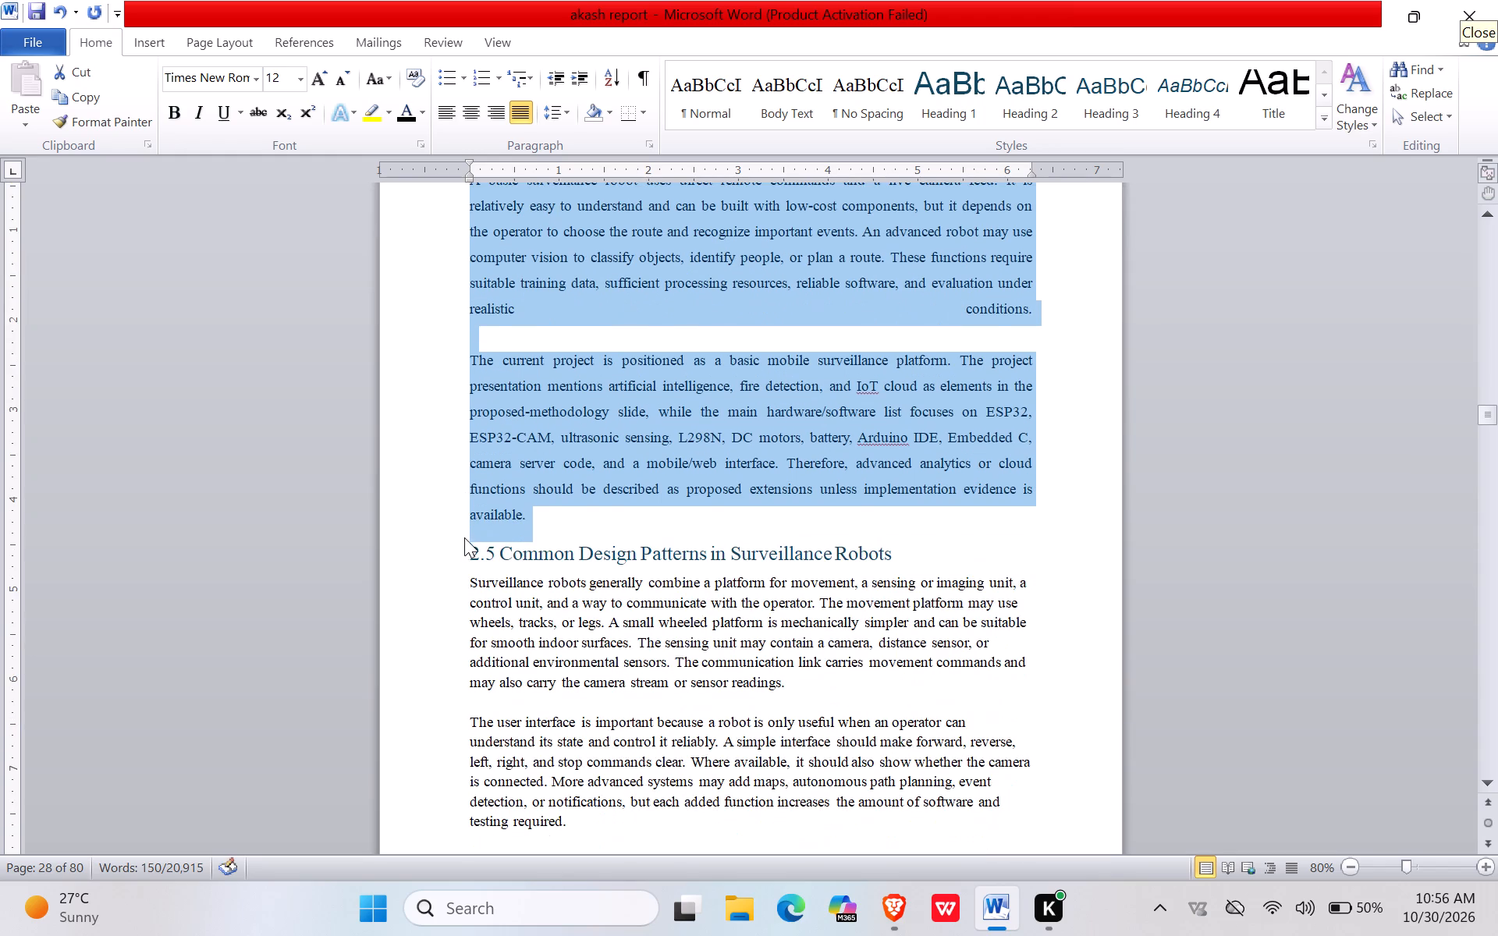
left_click(492, 548)
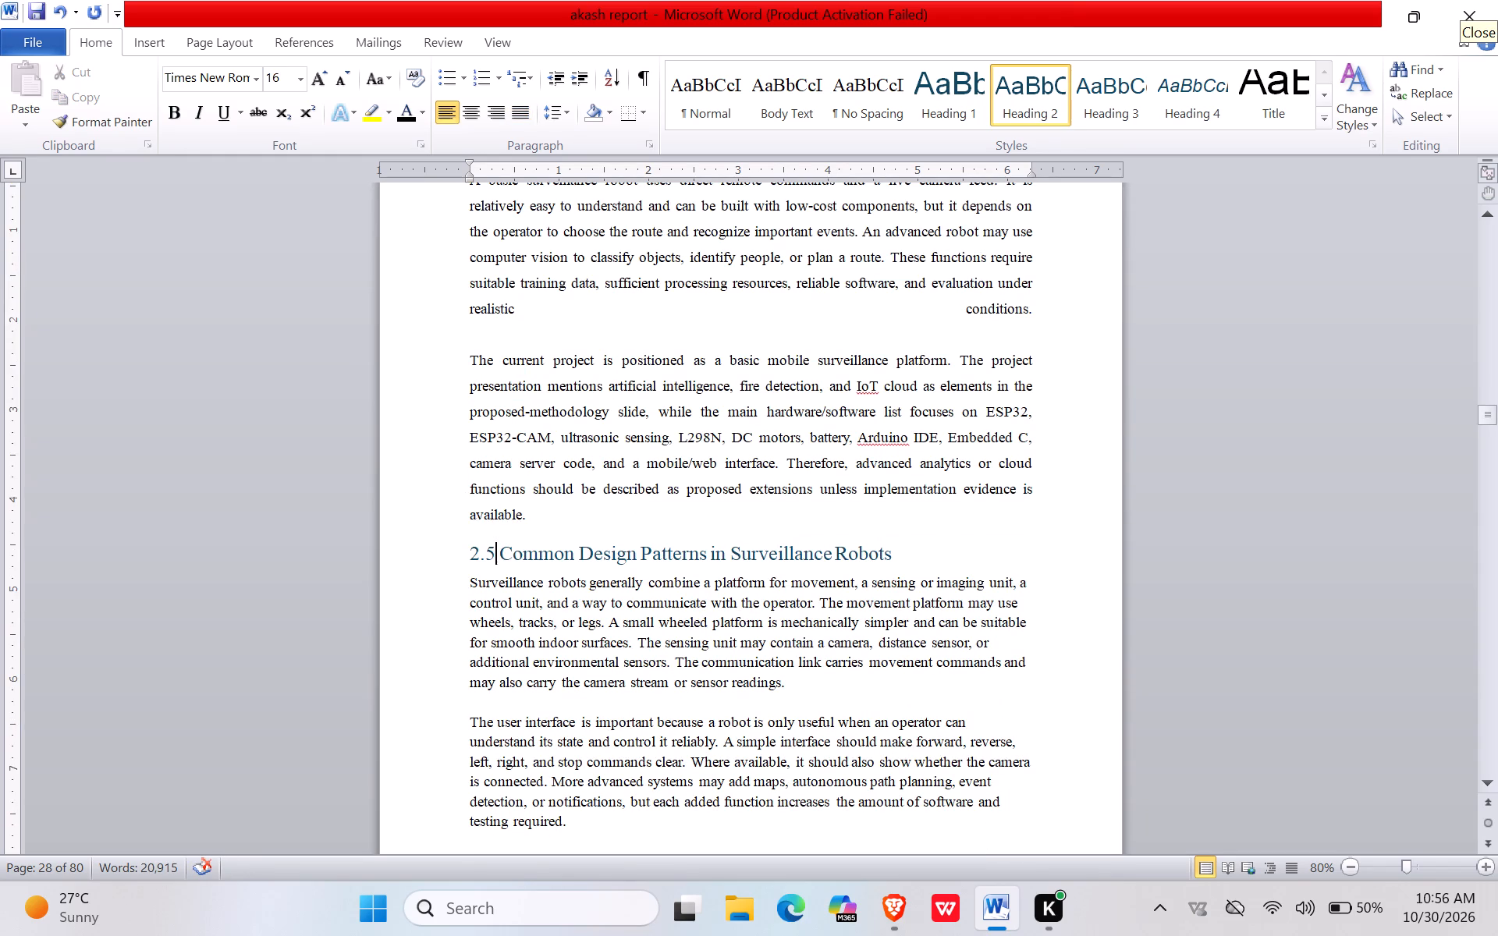
key("BackSpace")
key("7")
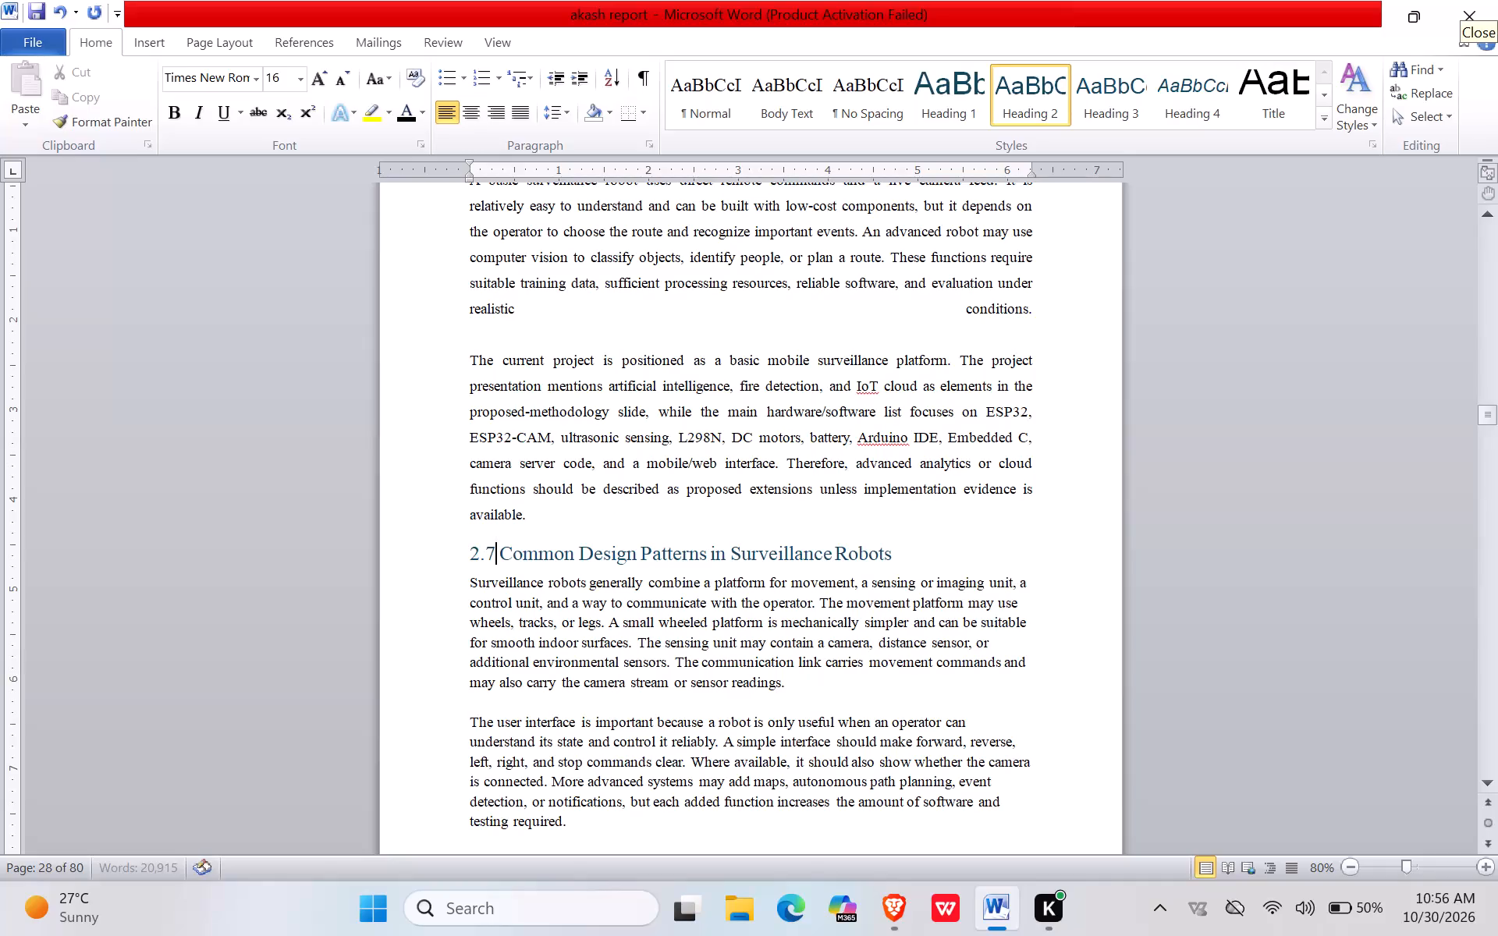
Make the 2.7 Common Design Patterns in Surveillance Robots heading bold, black and 12 pt with 1.5 line spacing.
left_click(410, 552)
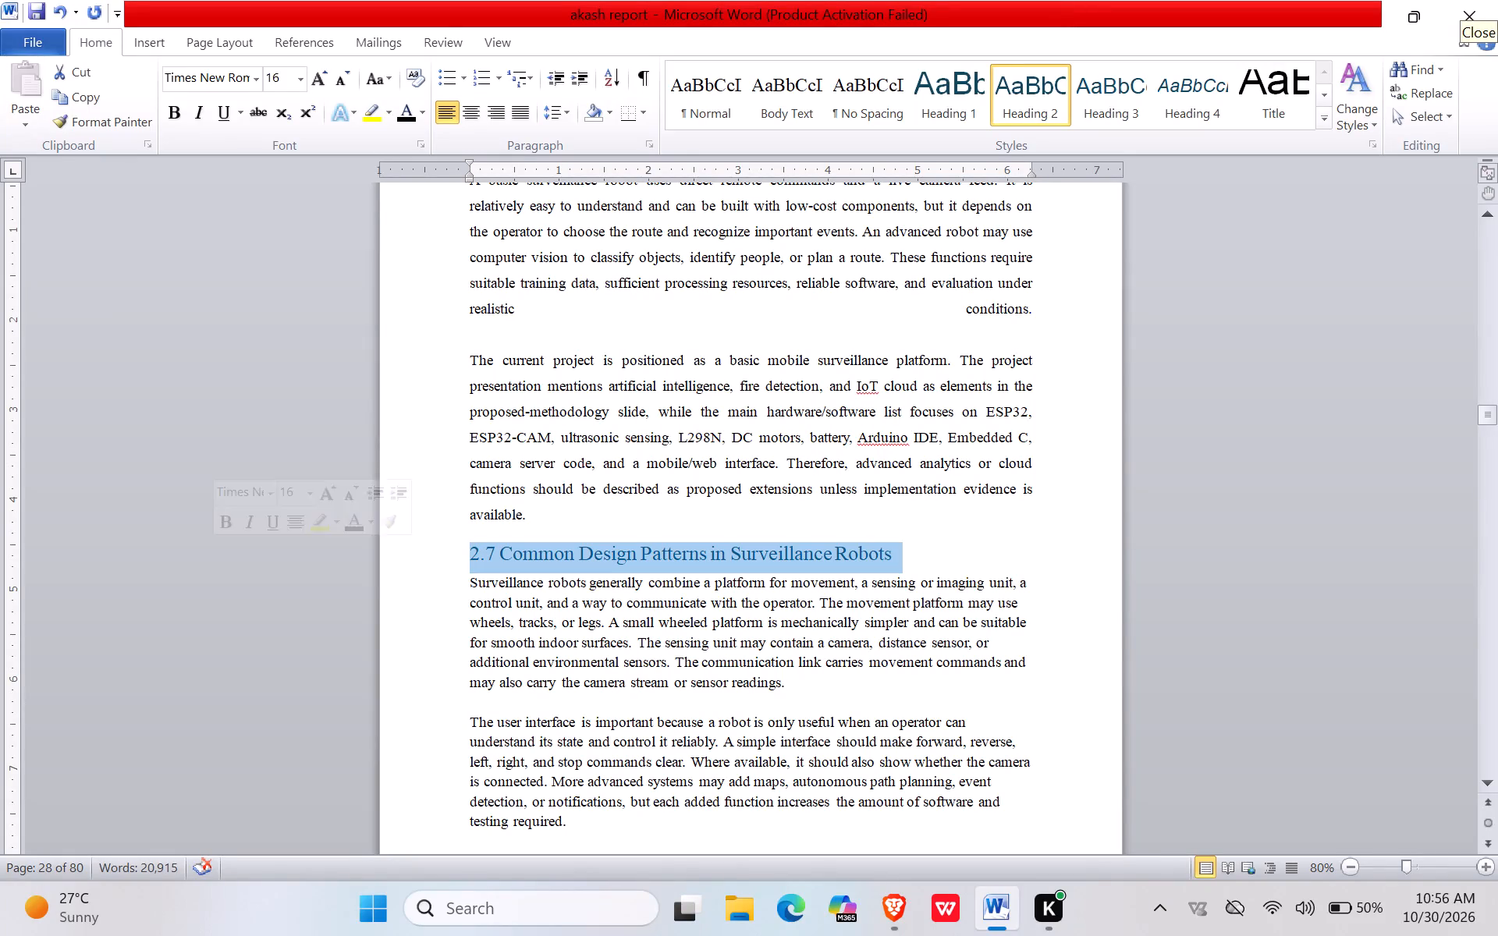
left_click(166, 111)
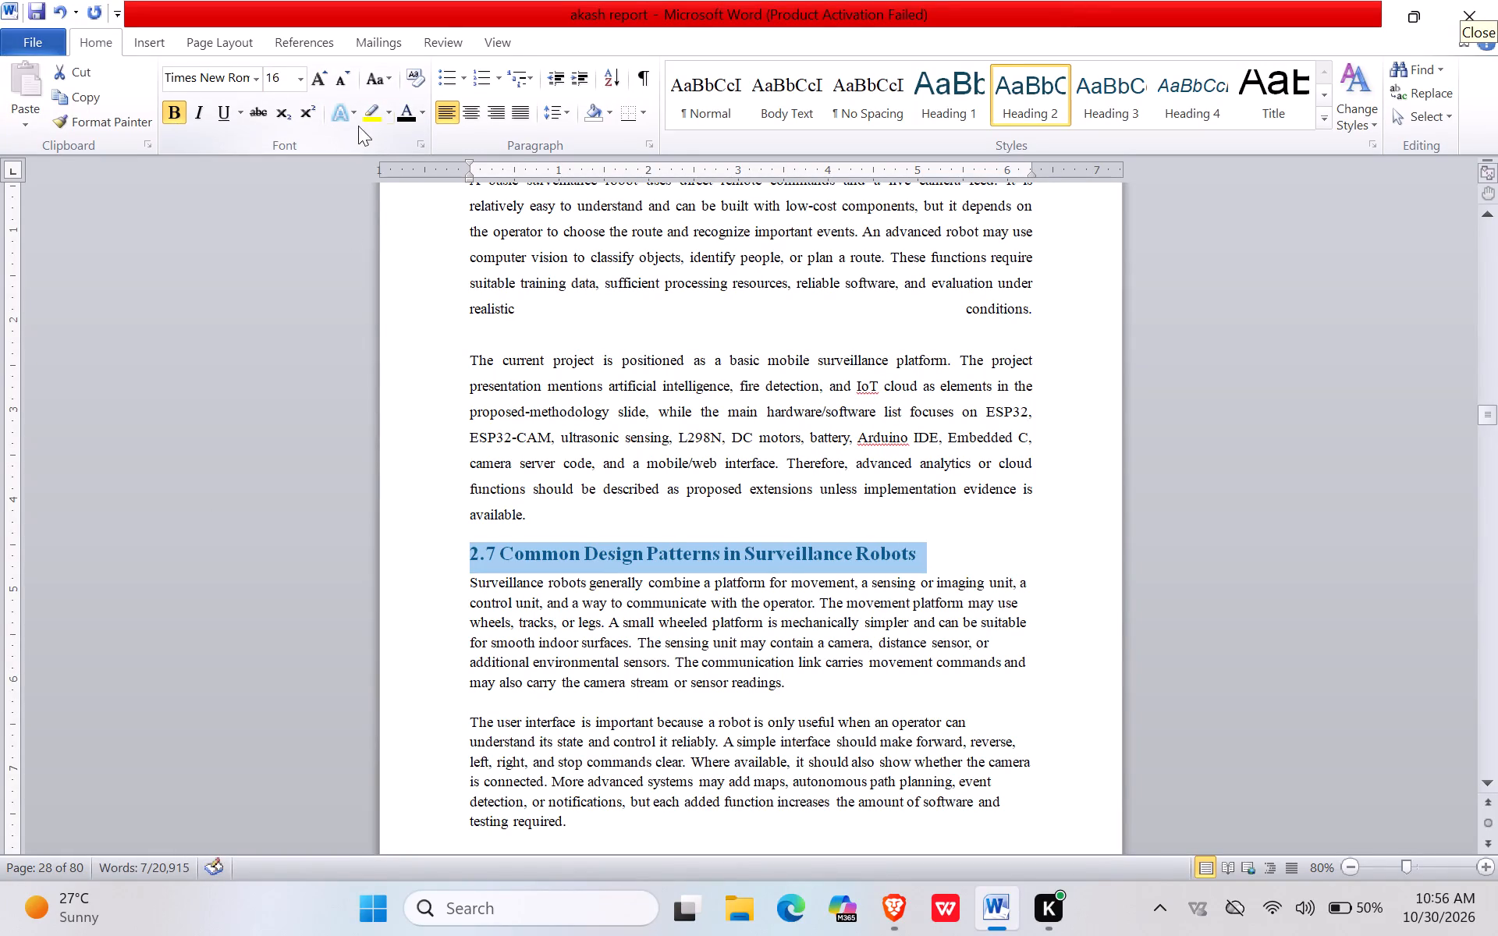
left_click(403, 112)
left_click(519, 115)
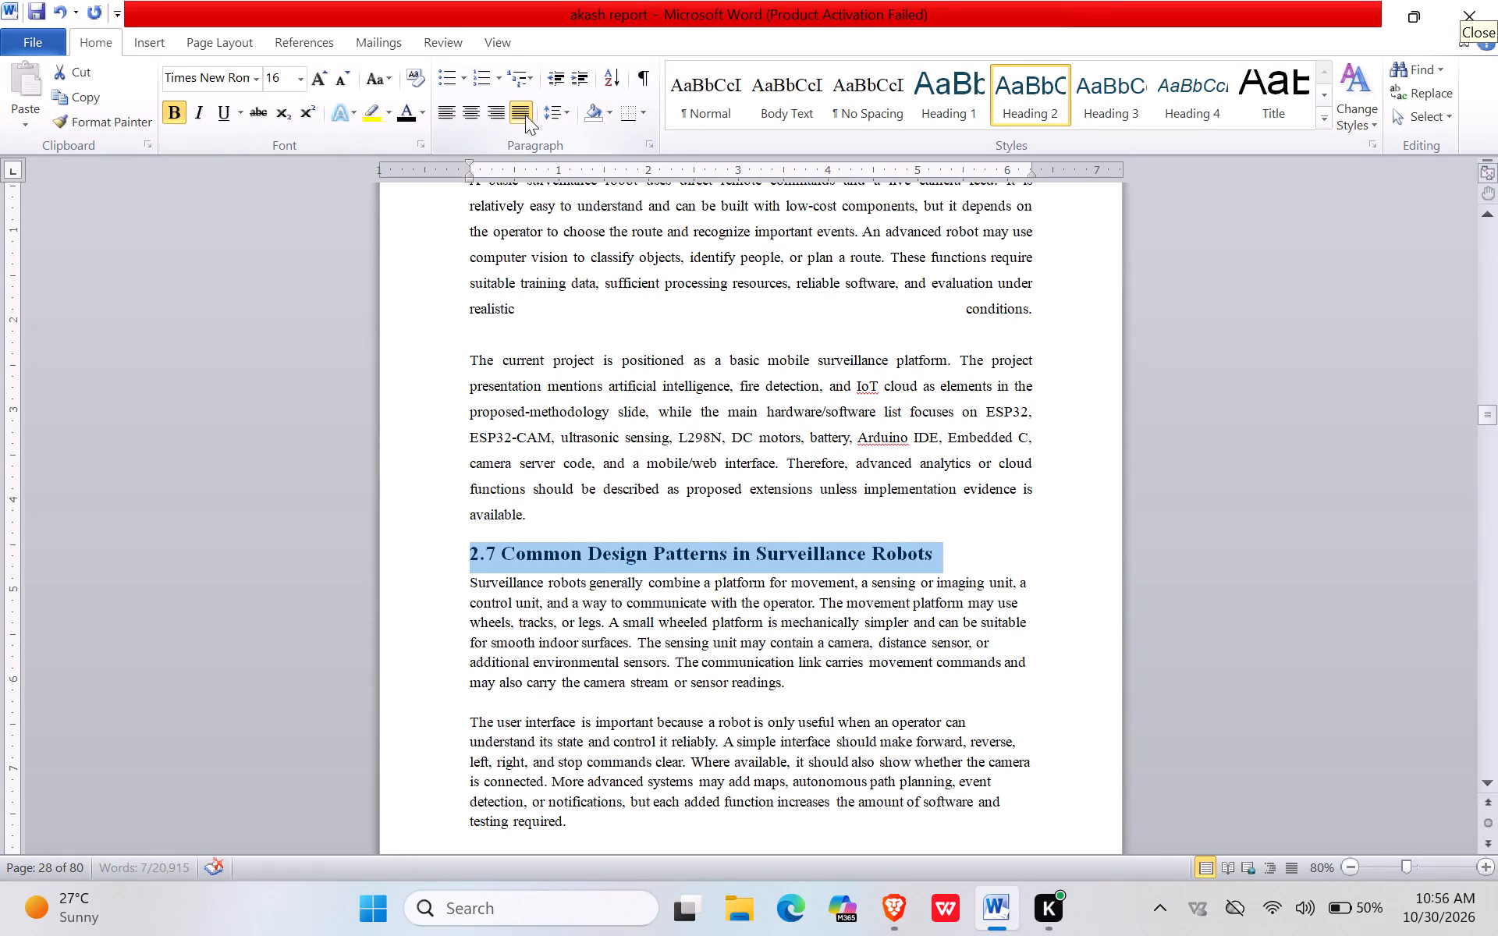
left_click(552, 113)
left_click(438, 179)
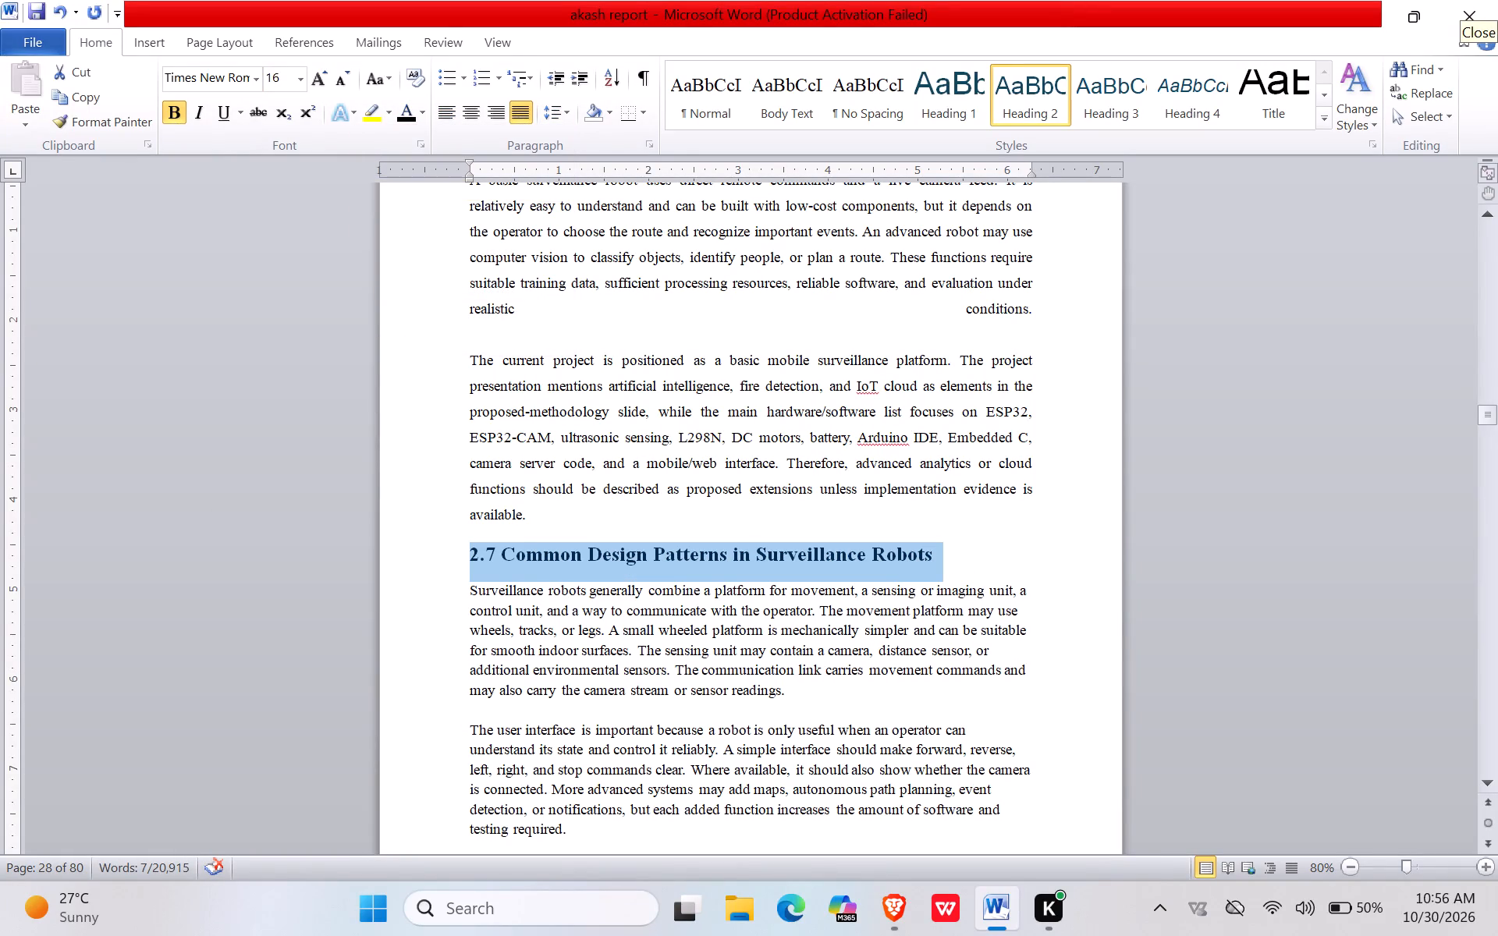
left_click(514, 115)
left_click(556, 108)
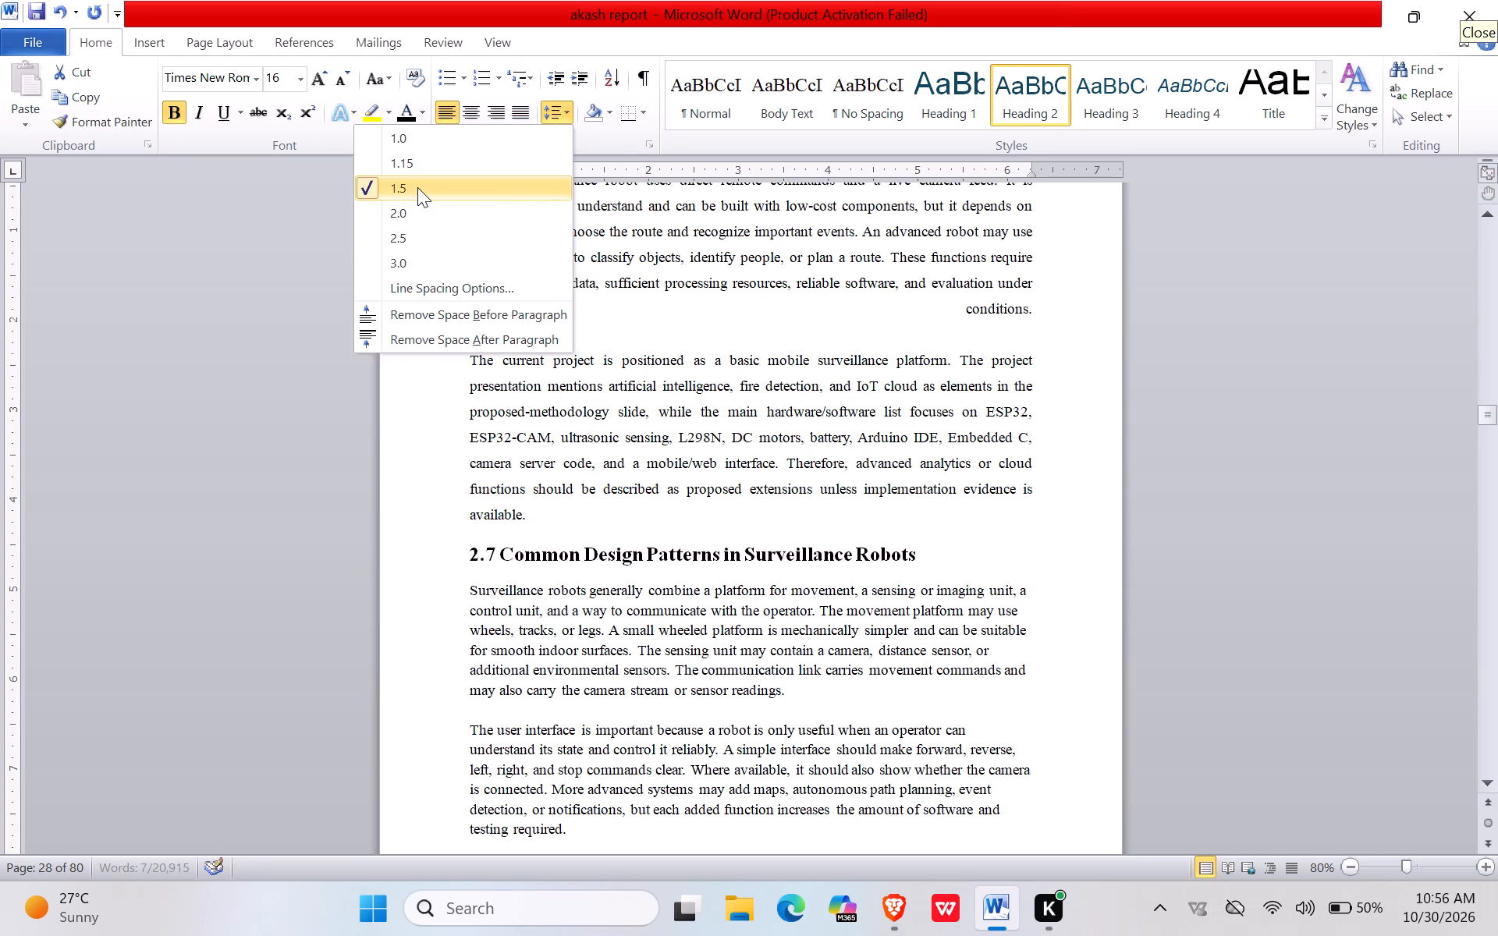
left_click(417, 187)
double_click(347, 83)
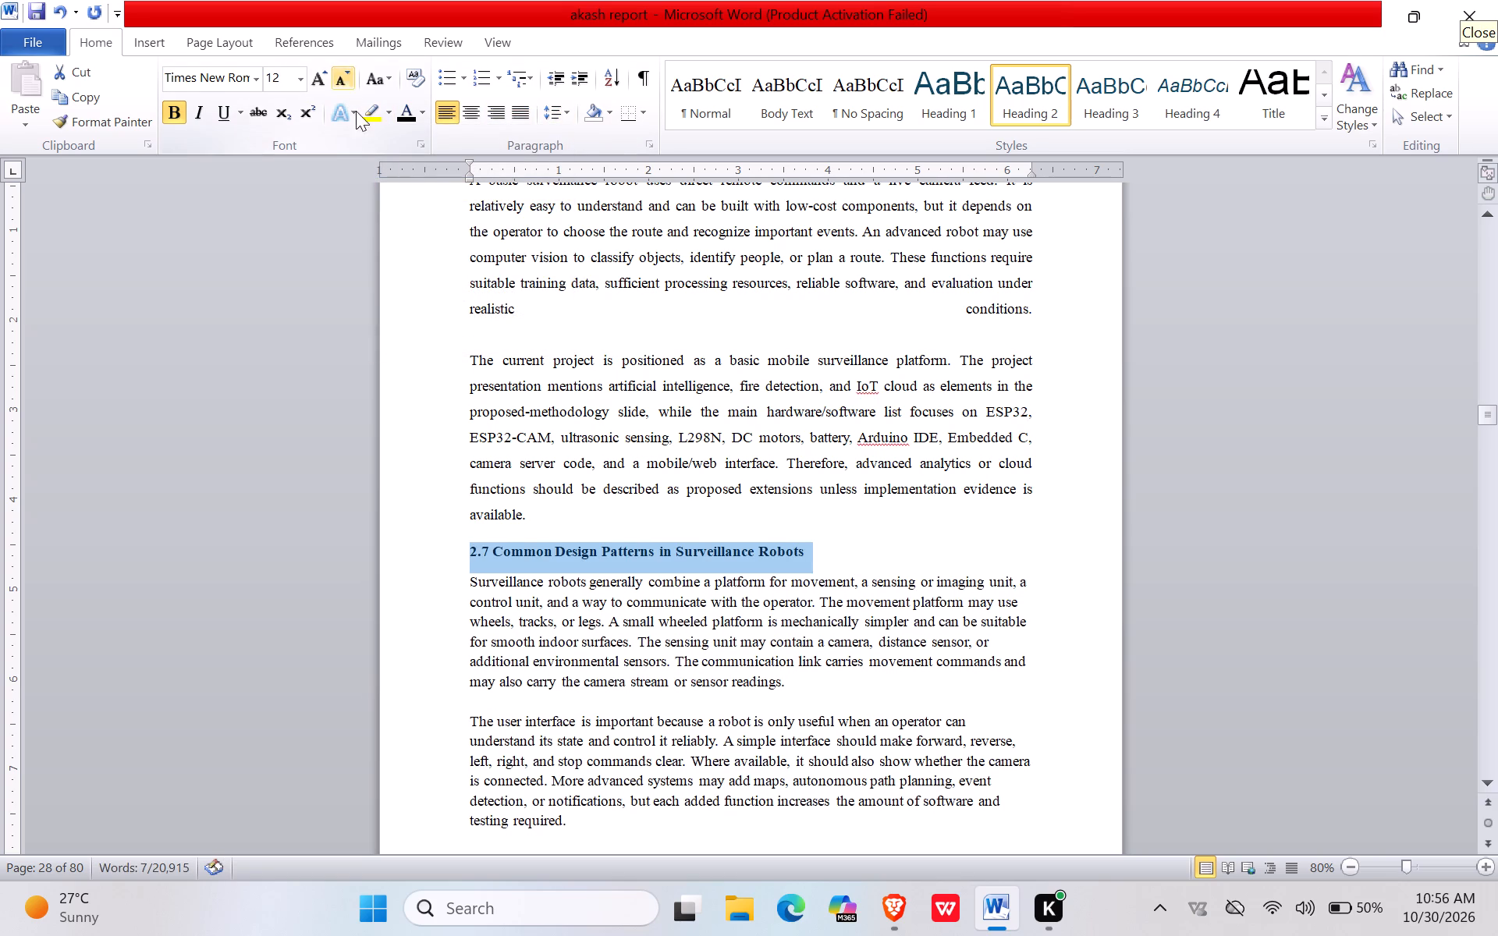
left_click(461, 548)
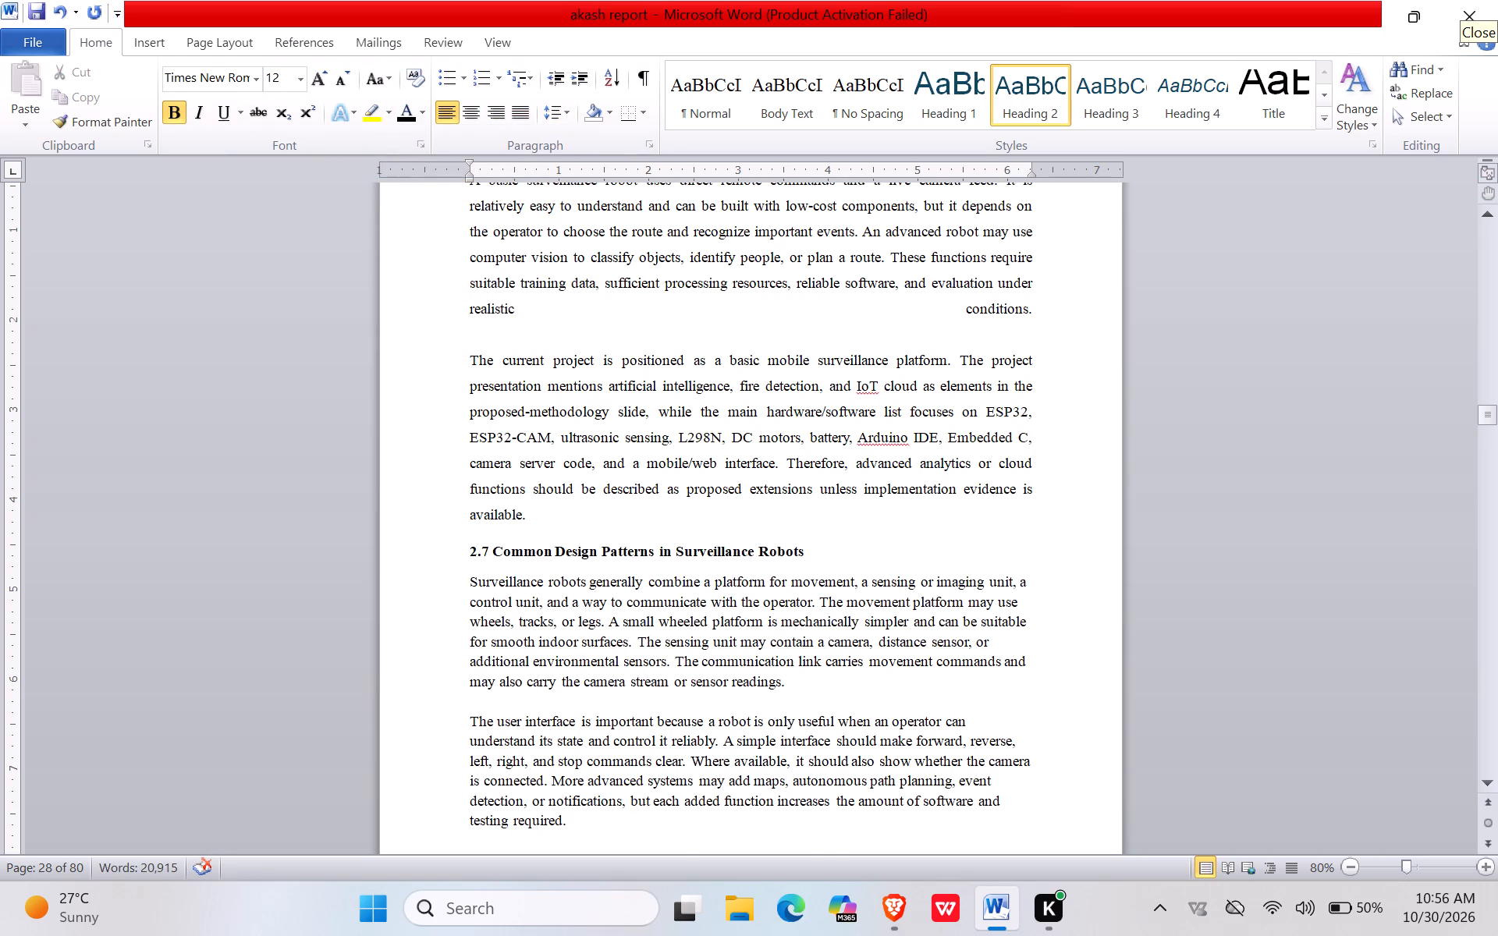
Delete the word "realistic" before "conditions." at the end of the first paragraph in section 2.6.
scroll(473, 594, "down", 4)
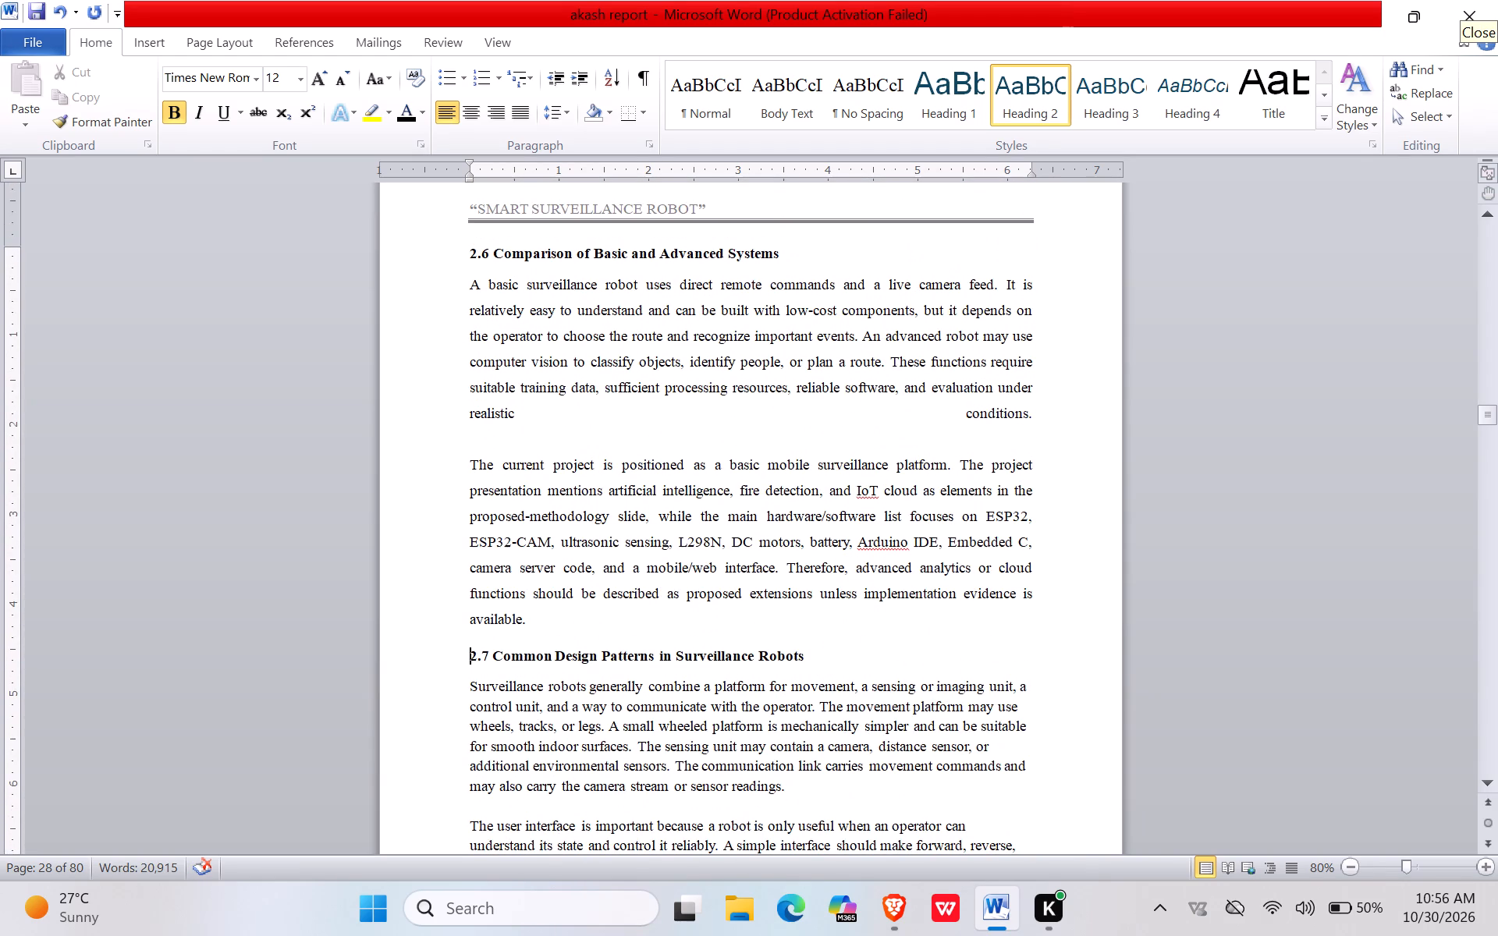
left_click(904, 409)
key("BackSpace")
key("BackSpace")
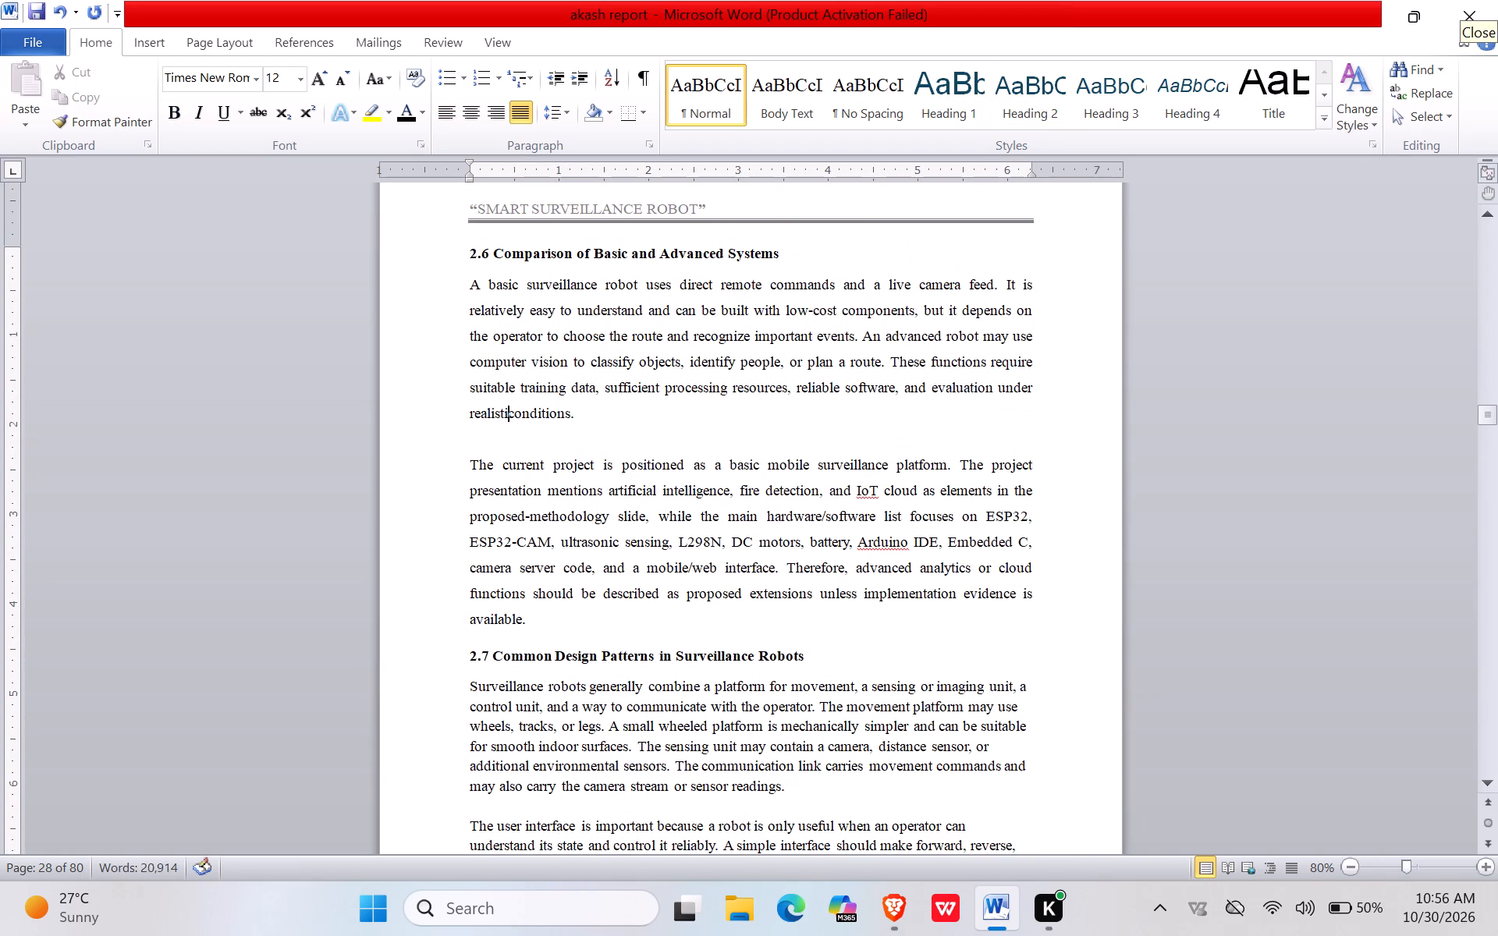
key("BackSpace")
key("BackSpace")
key("BackSpace")
key("BackSpace")
key("BackSpace")
key("BackSpace")
key("BackSpace")
key("BackSpace")
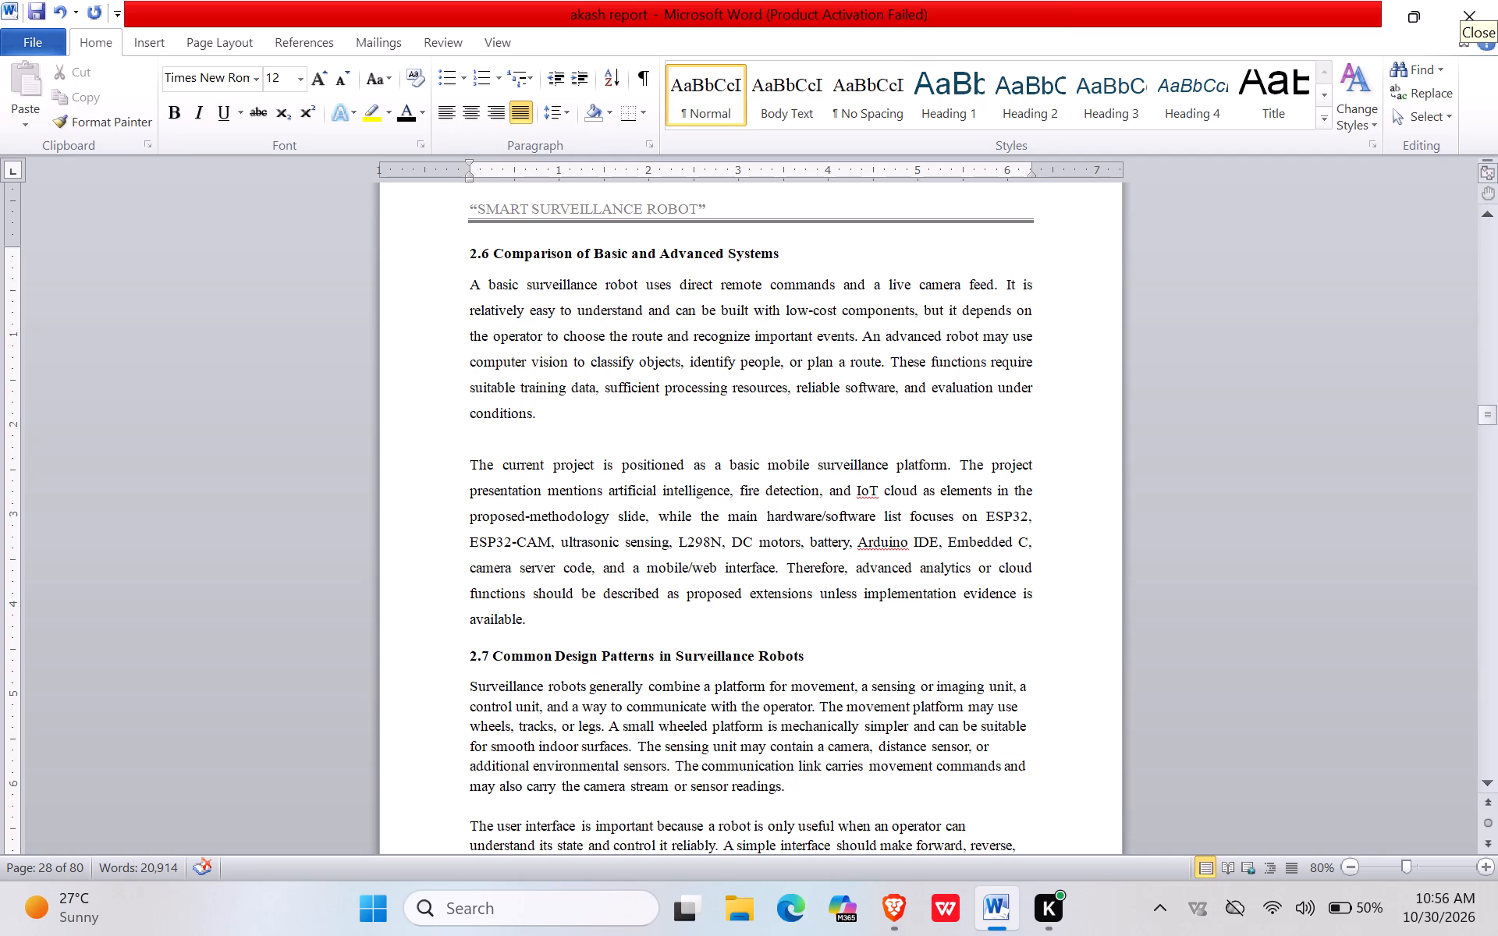
Remove the blank line between the two paragraphs in section 2.6 and likewise in section 2.5.
scroll(857, 407, "down", 1)
left_click(467, 420)
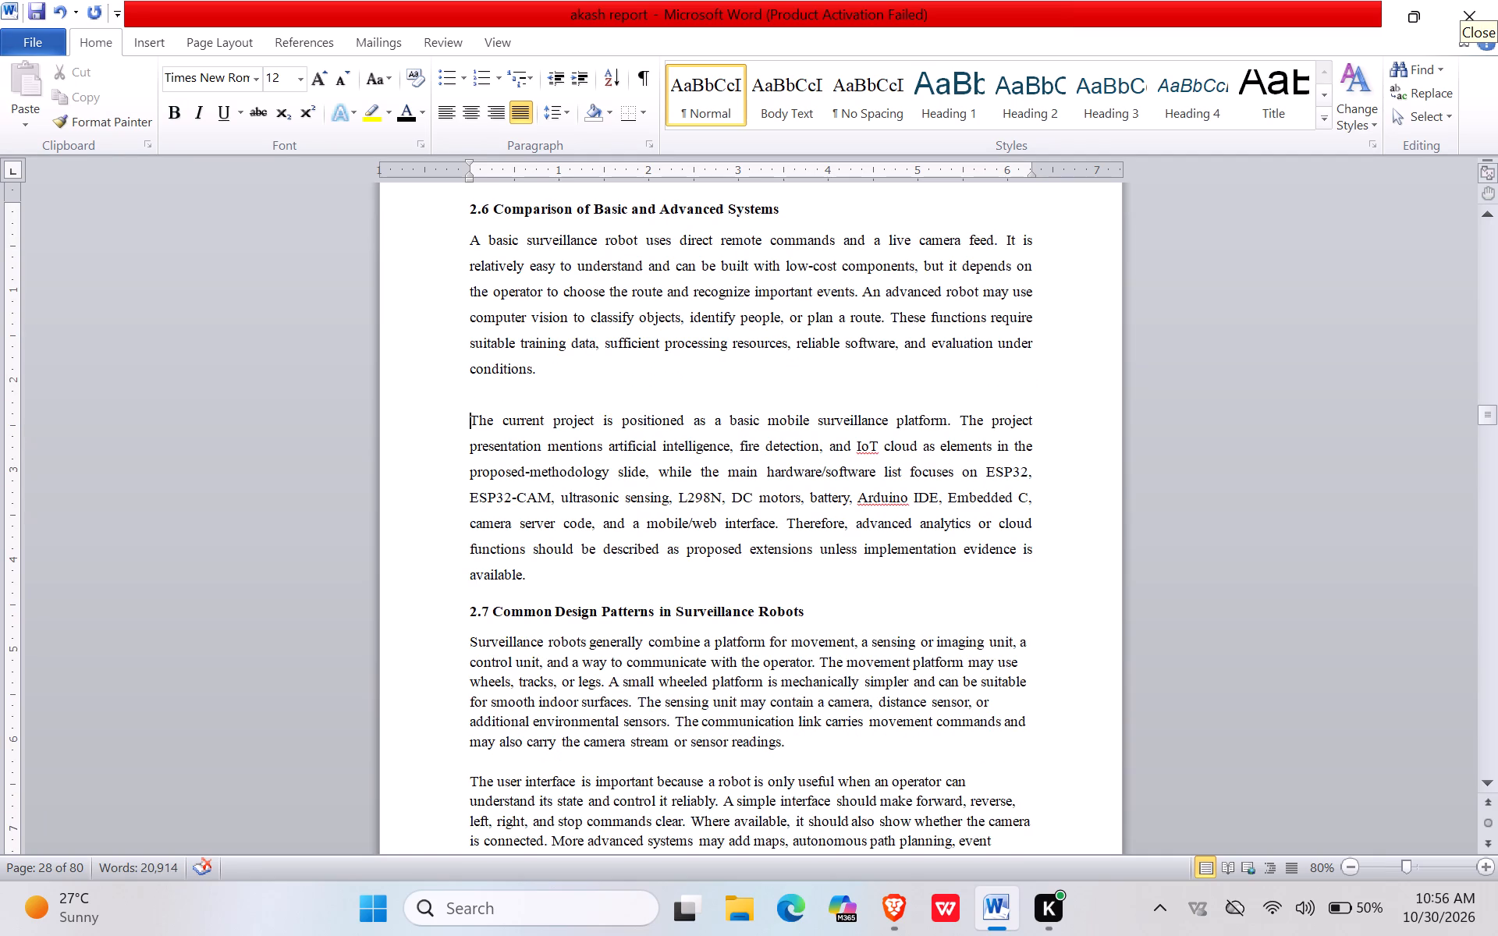
key("BackSpace")
scroll(554, 452, "down", 2)
scroll(554, 454, "up", 4)
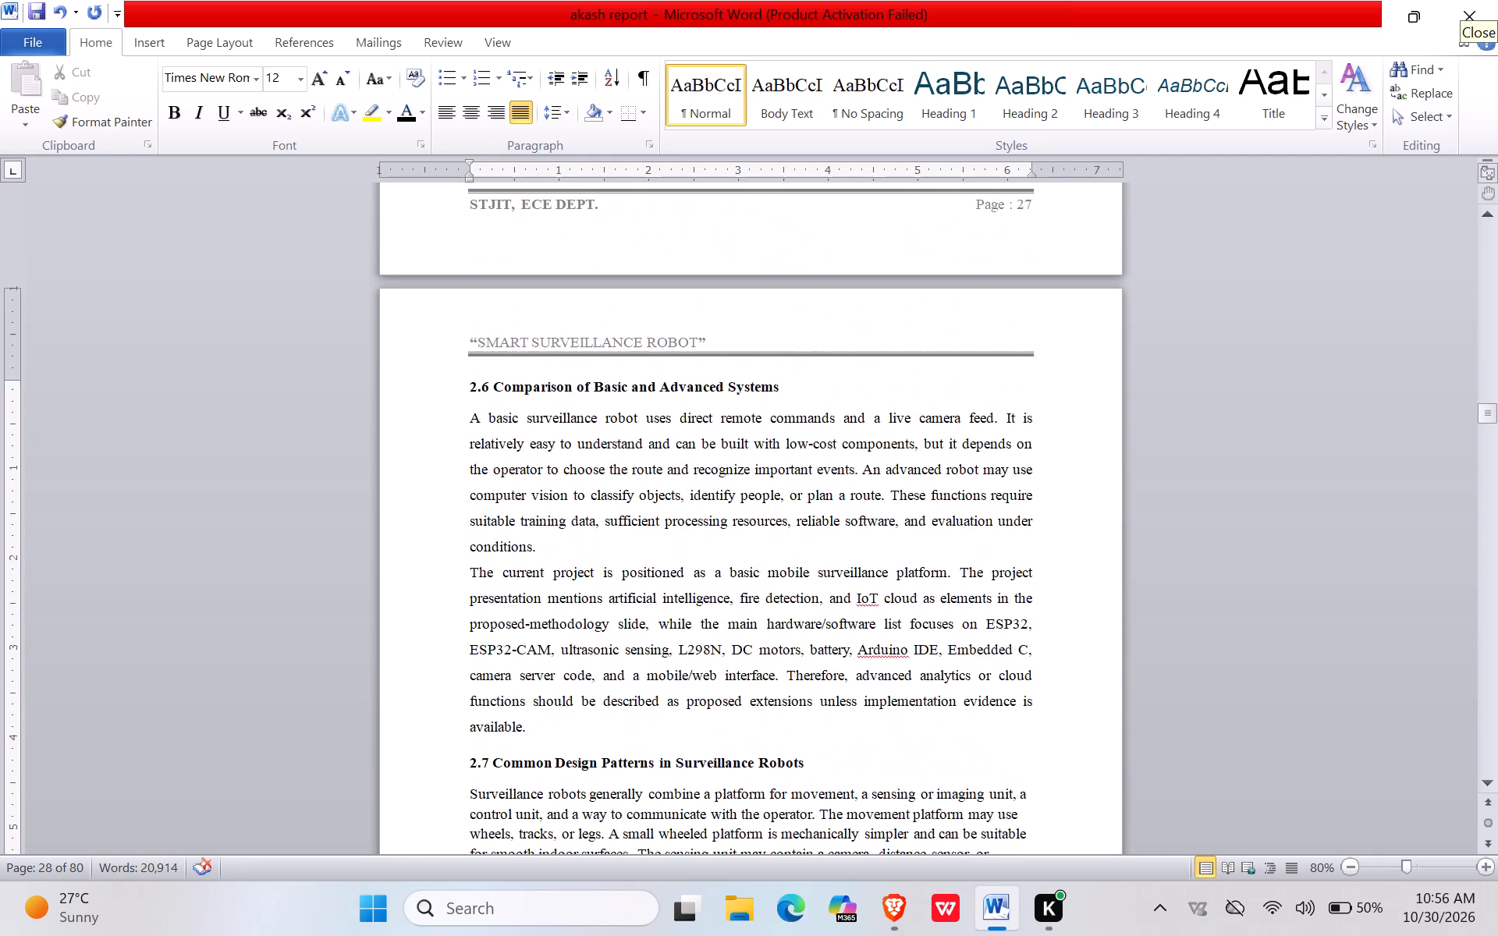
scroll(554, 454, "up", 8)
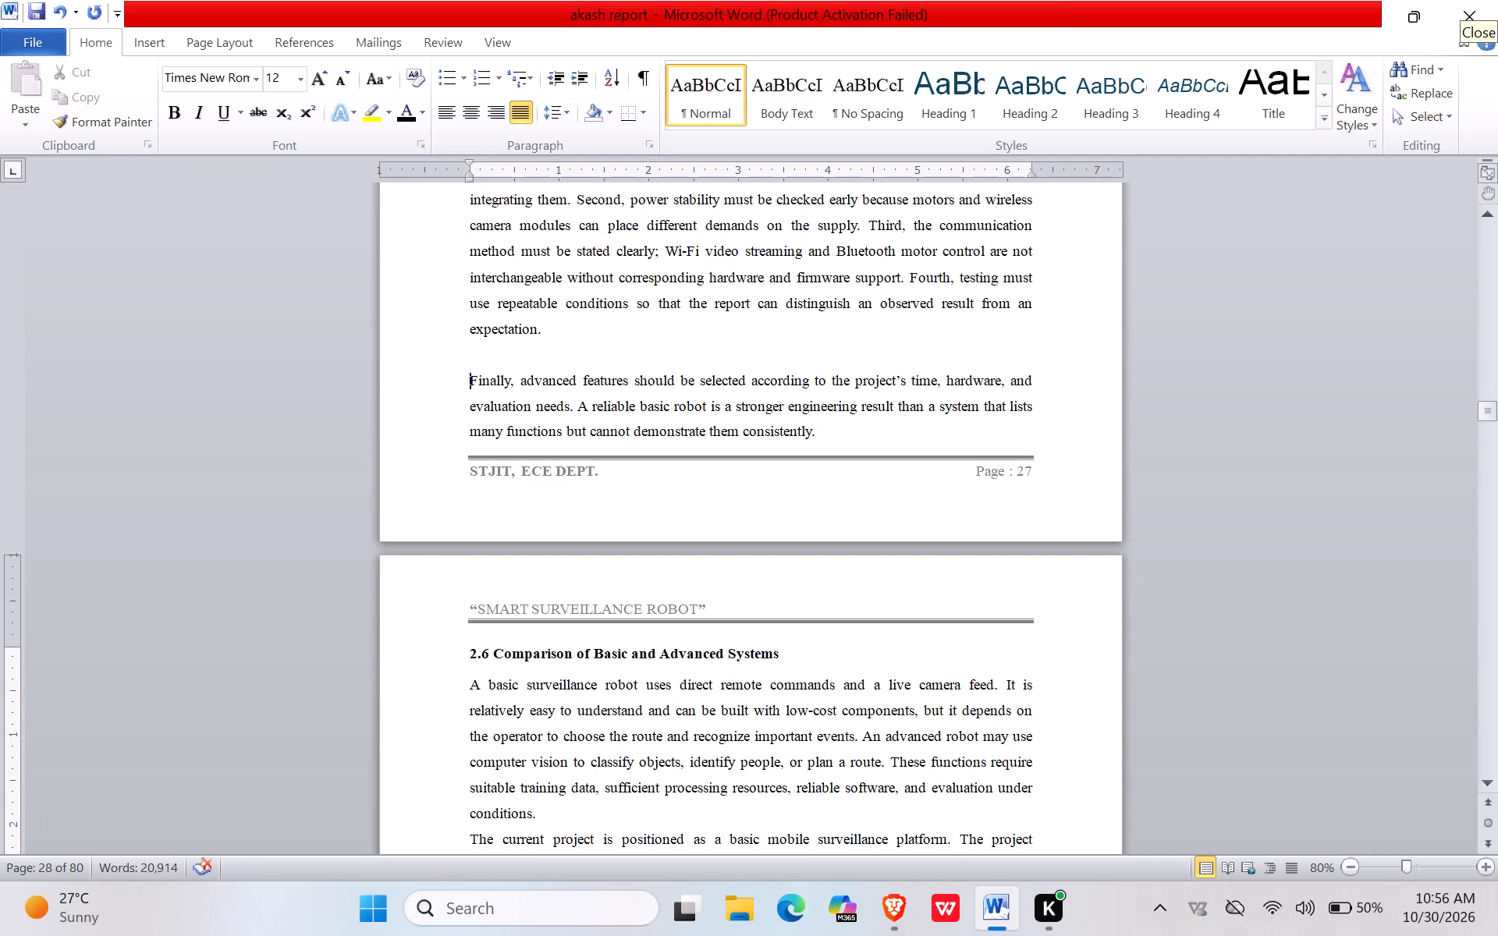
left_click(469, 379)
key("BackSpace")
scroll(490, 387, "up", 4)
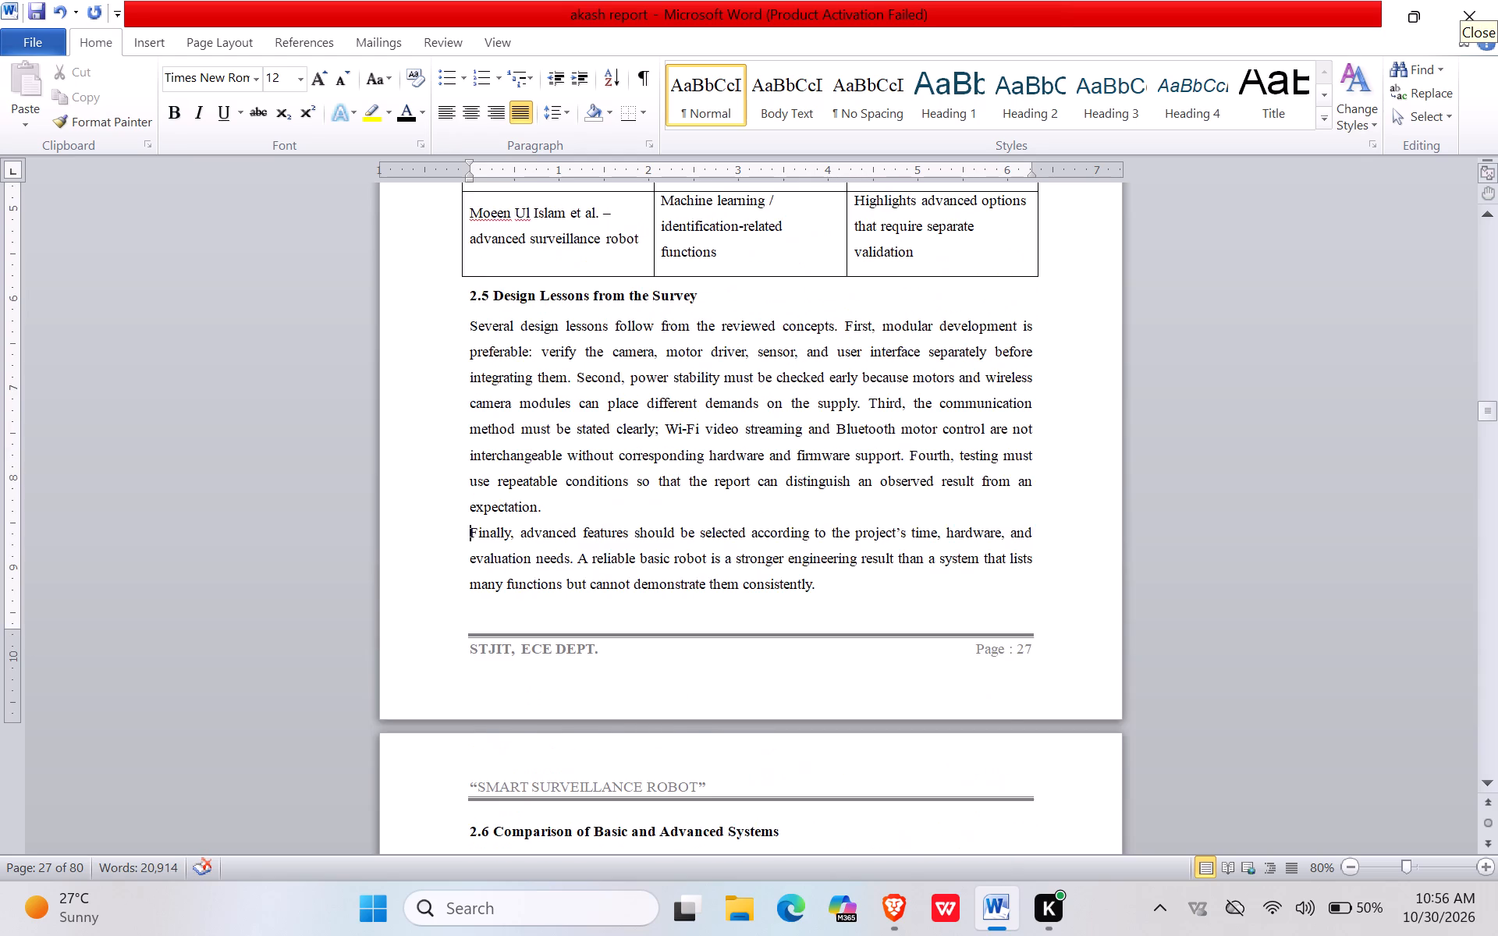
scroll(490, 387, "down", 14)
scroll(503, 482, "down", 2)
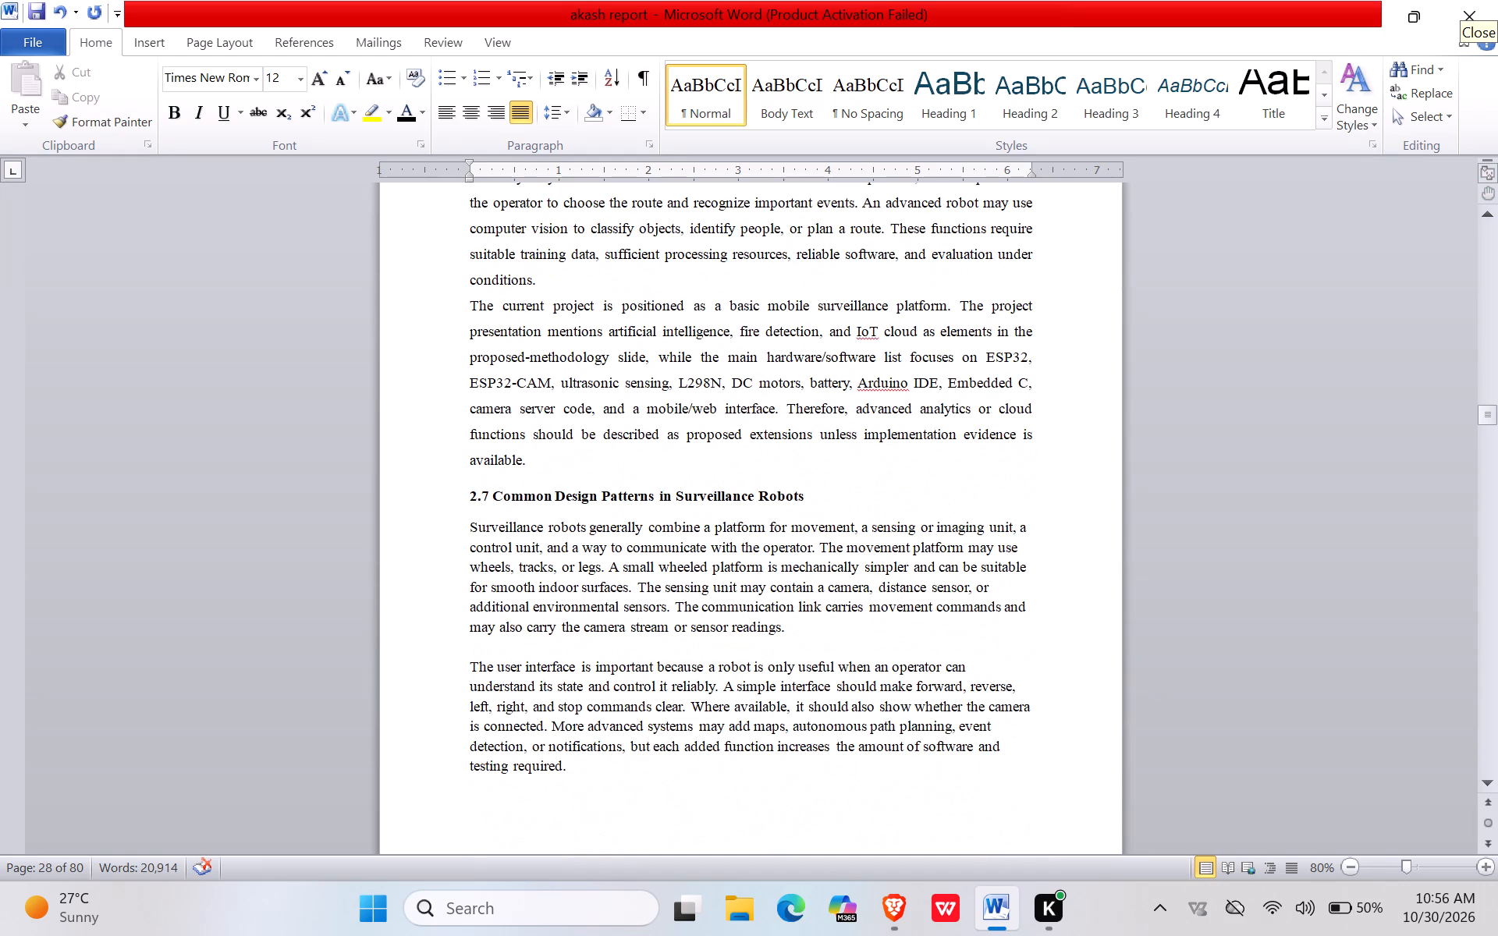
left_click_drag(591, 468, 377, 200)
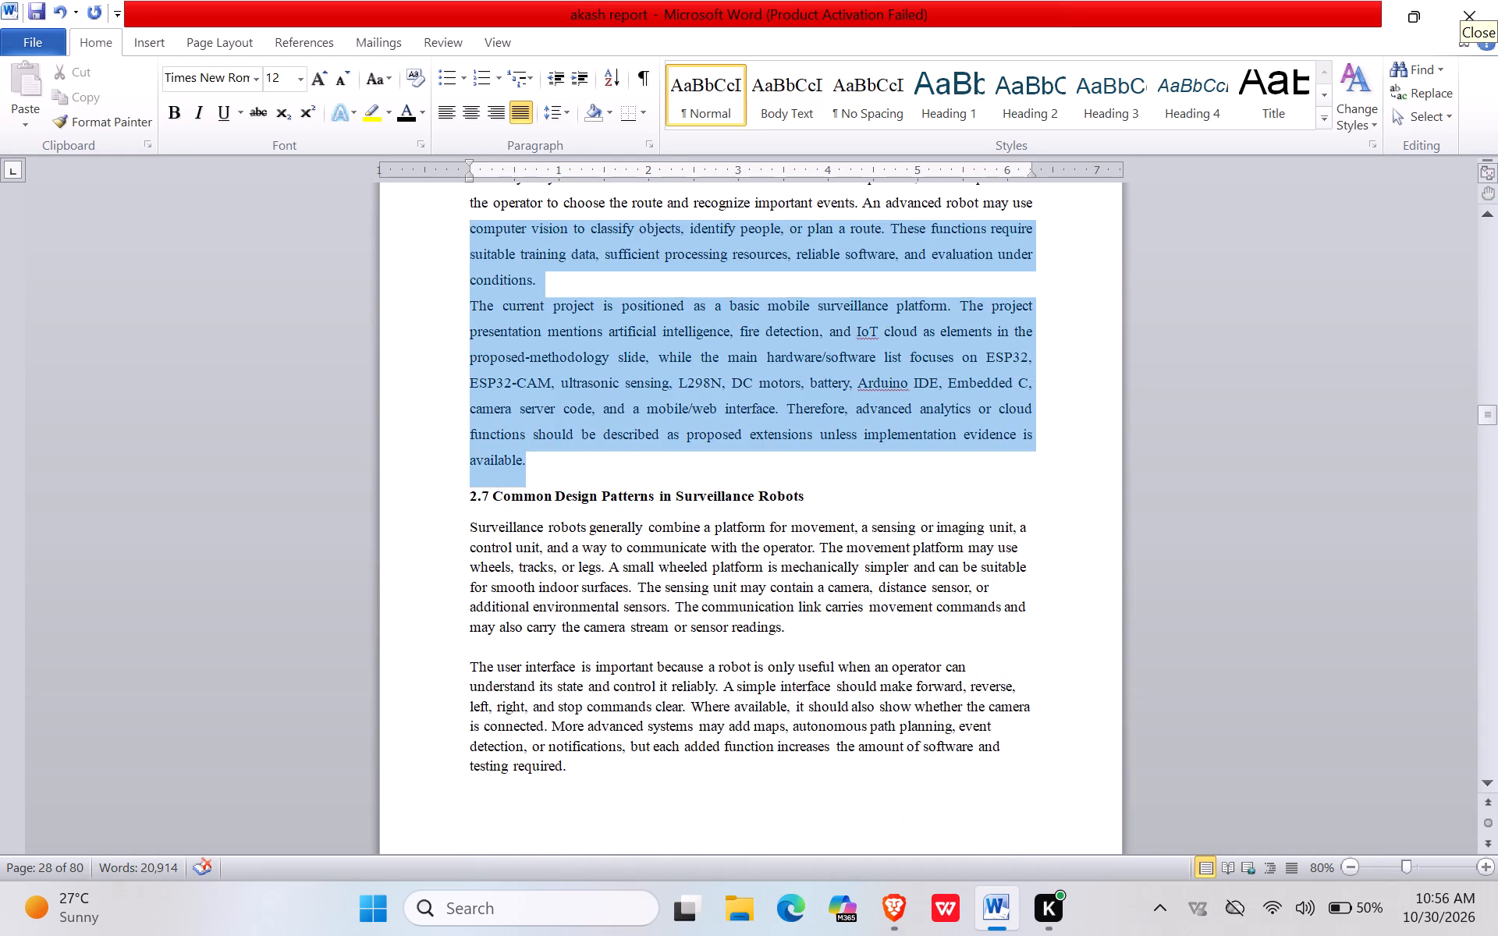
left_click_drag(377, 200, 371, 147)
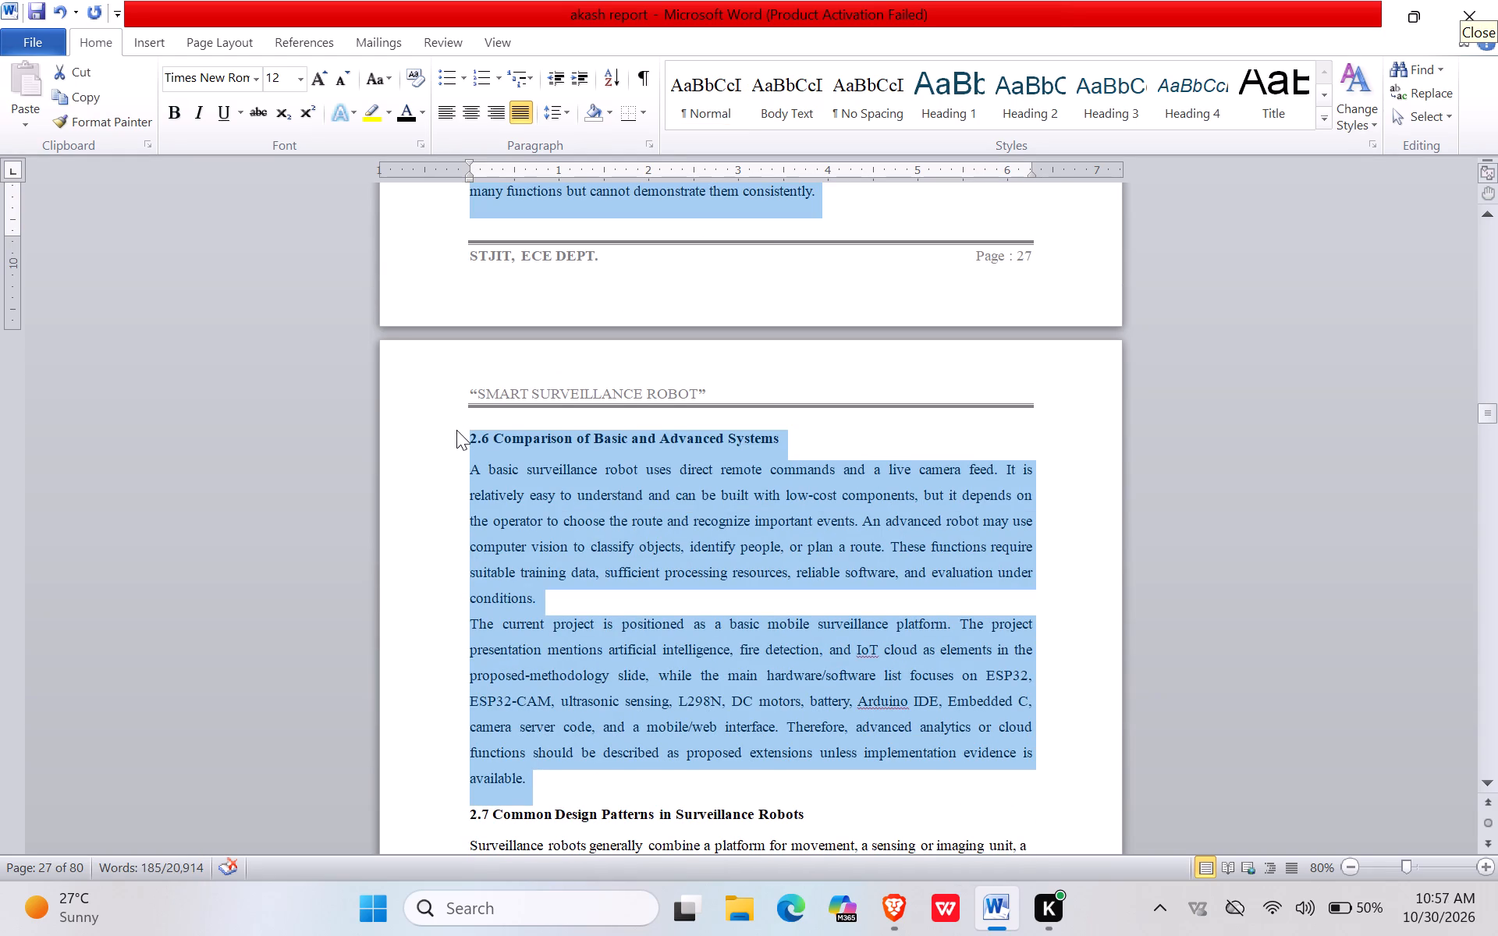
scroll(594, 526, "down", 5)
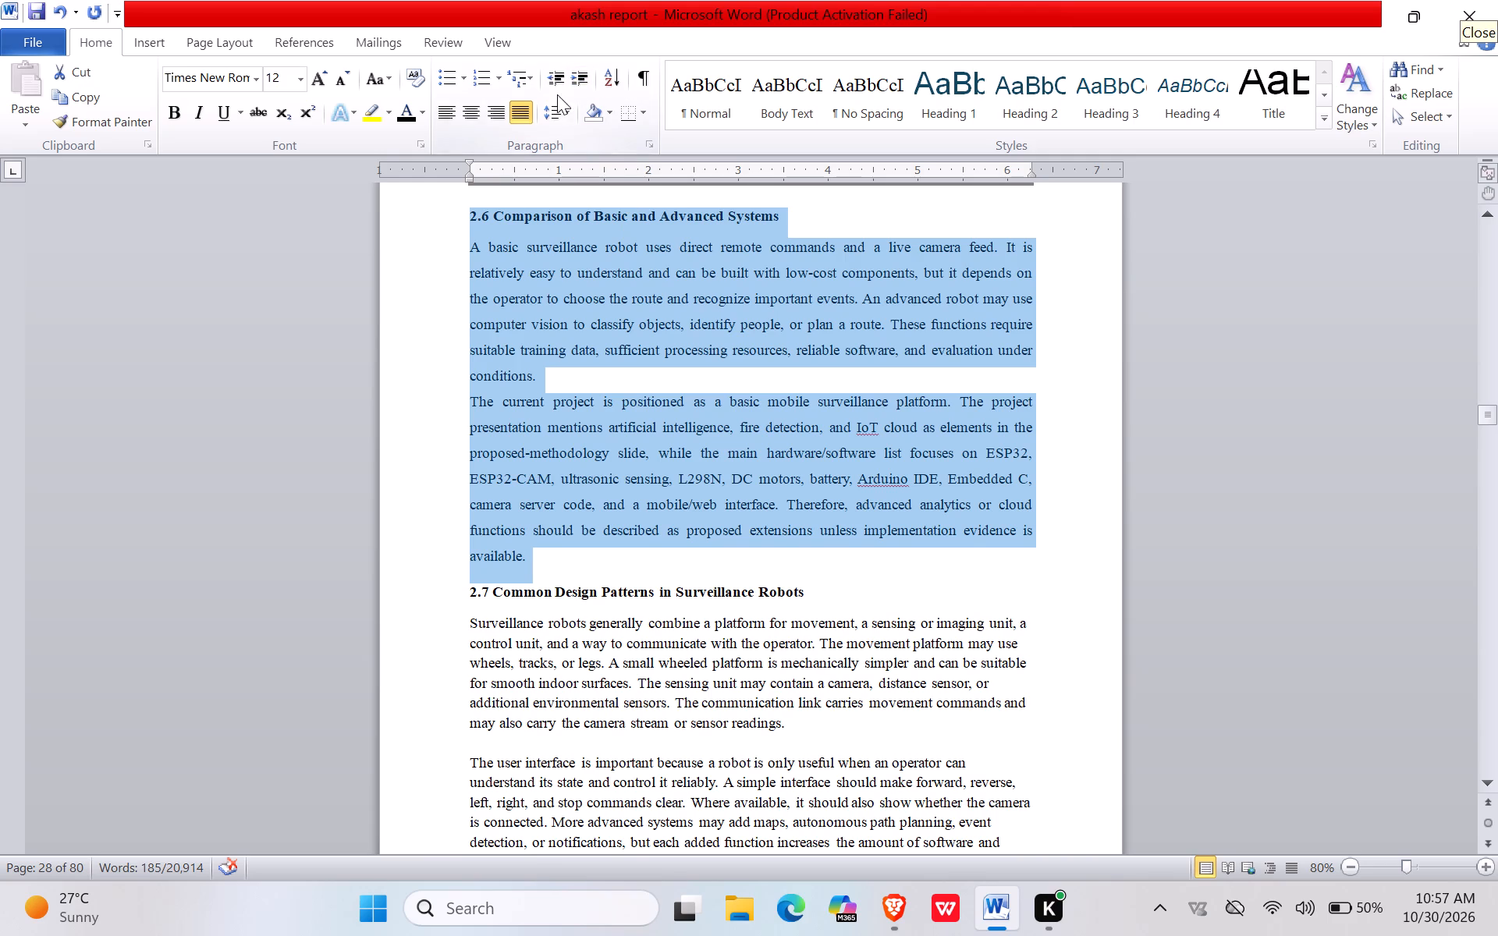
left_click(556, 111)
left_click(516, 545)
Justify the 2.7 Common Design Patterns in Surveillance Robots section and set its line spacing to 1.5.
left_click_drag(466, 591, 753, 559)
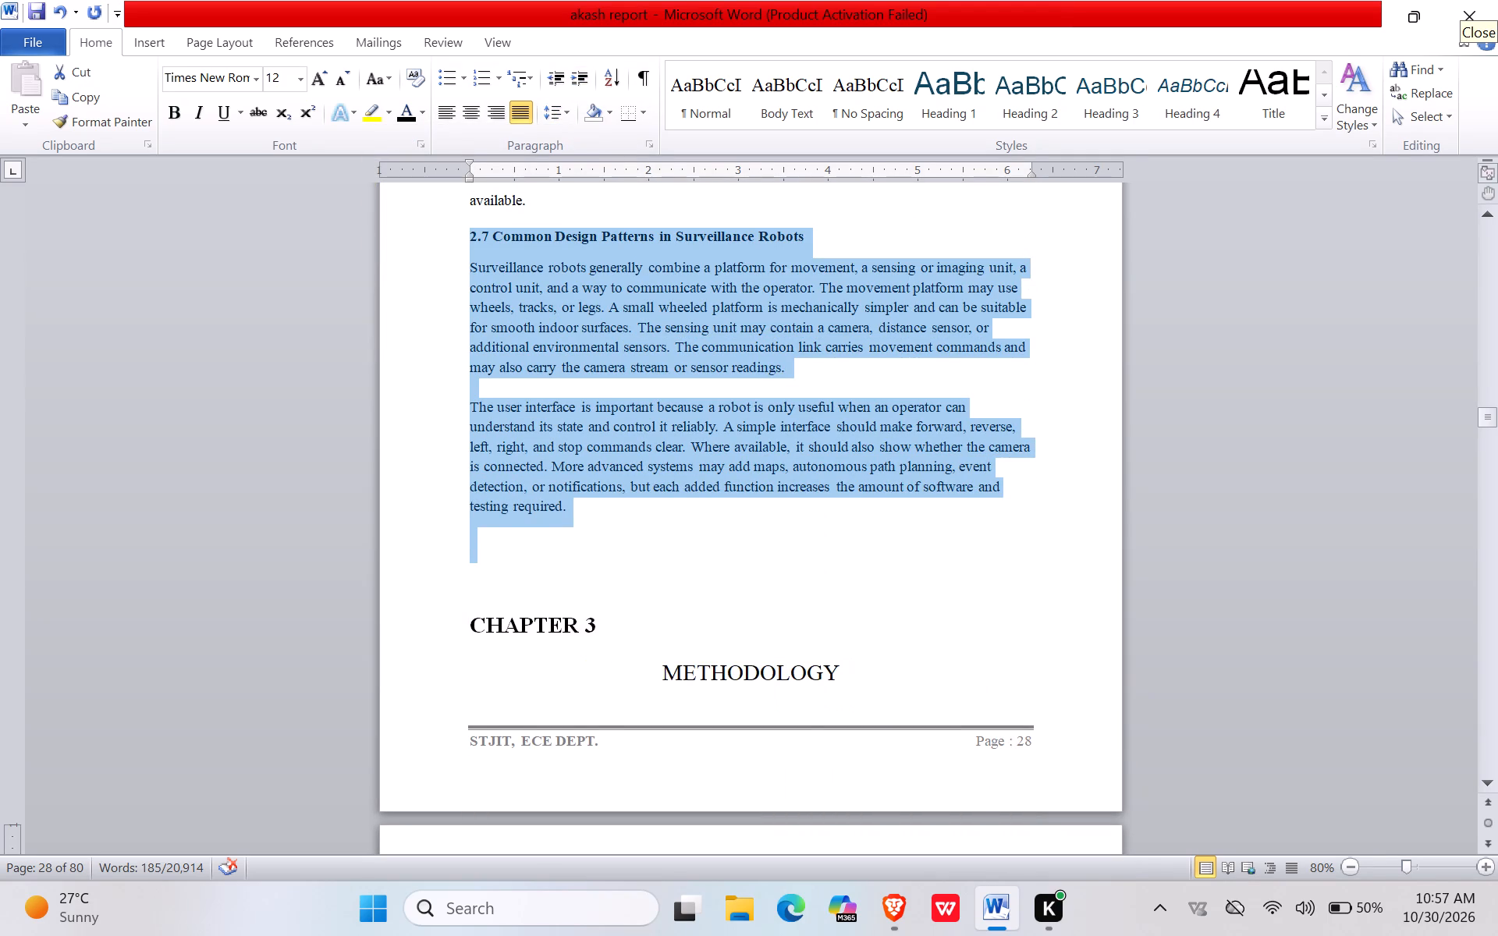
left_click_drag(753, 559, 753, 557)
left_click(514, 108)
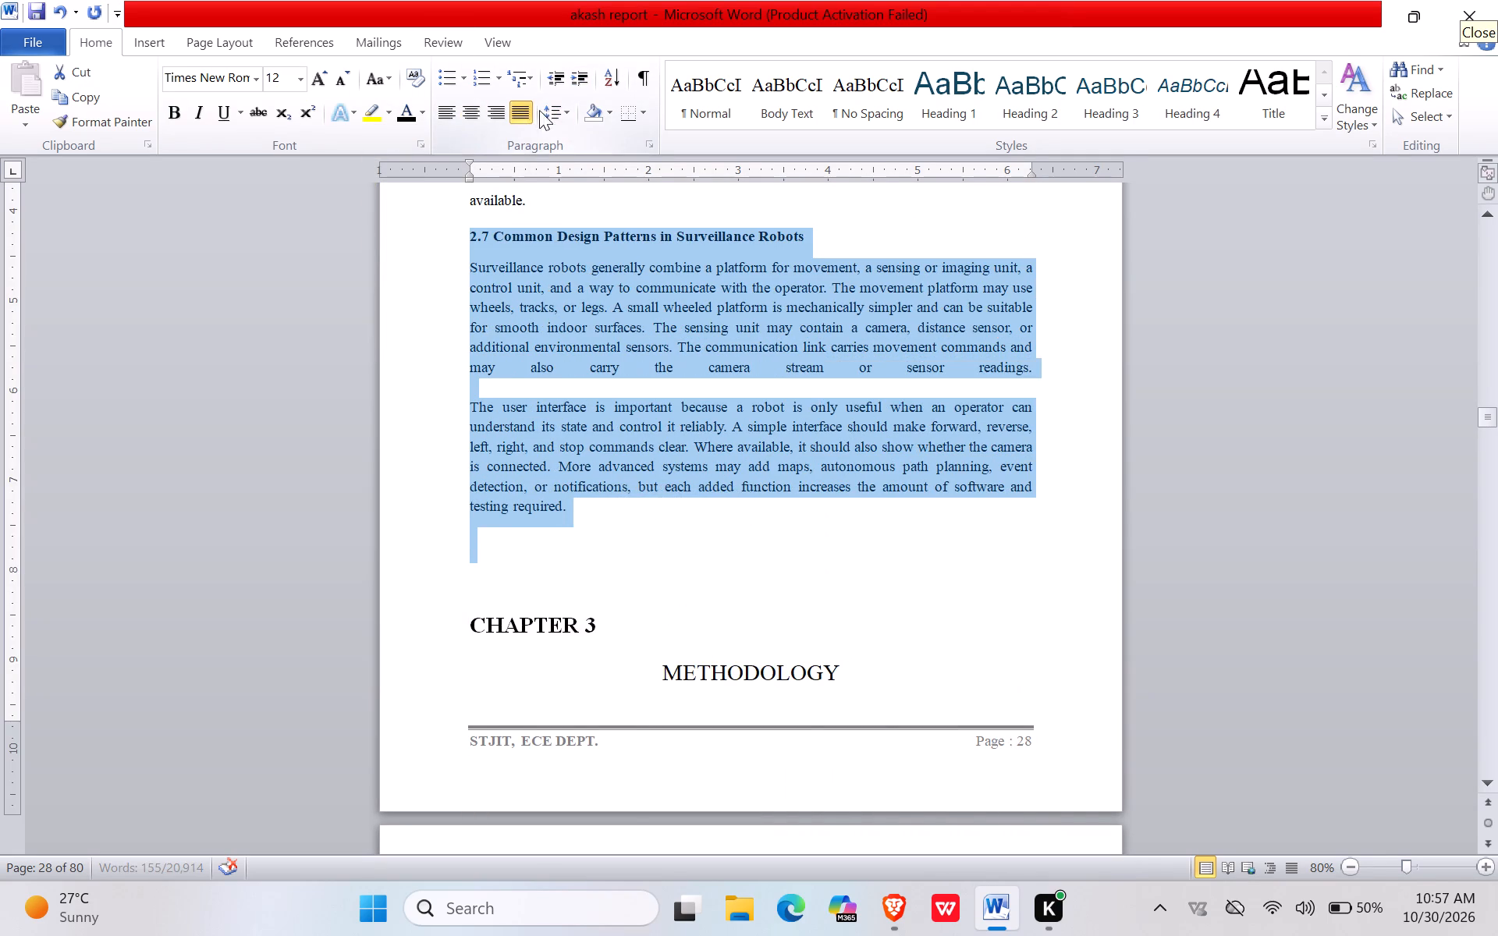
left_click(573, 112)
left_click(391, 184)
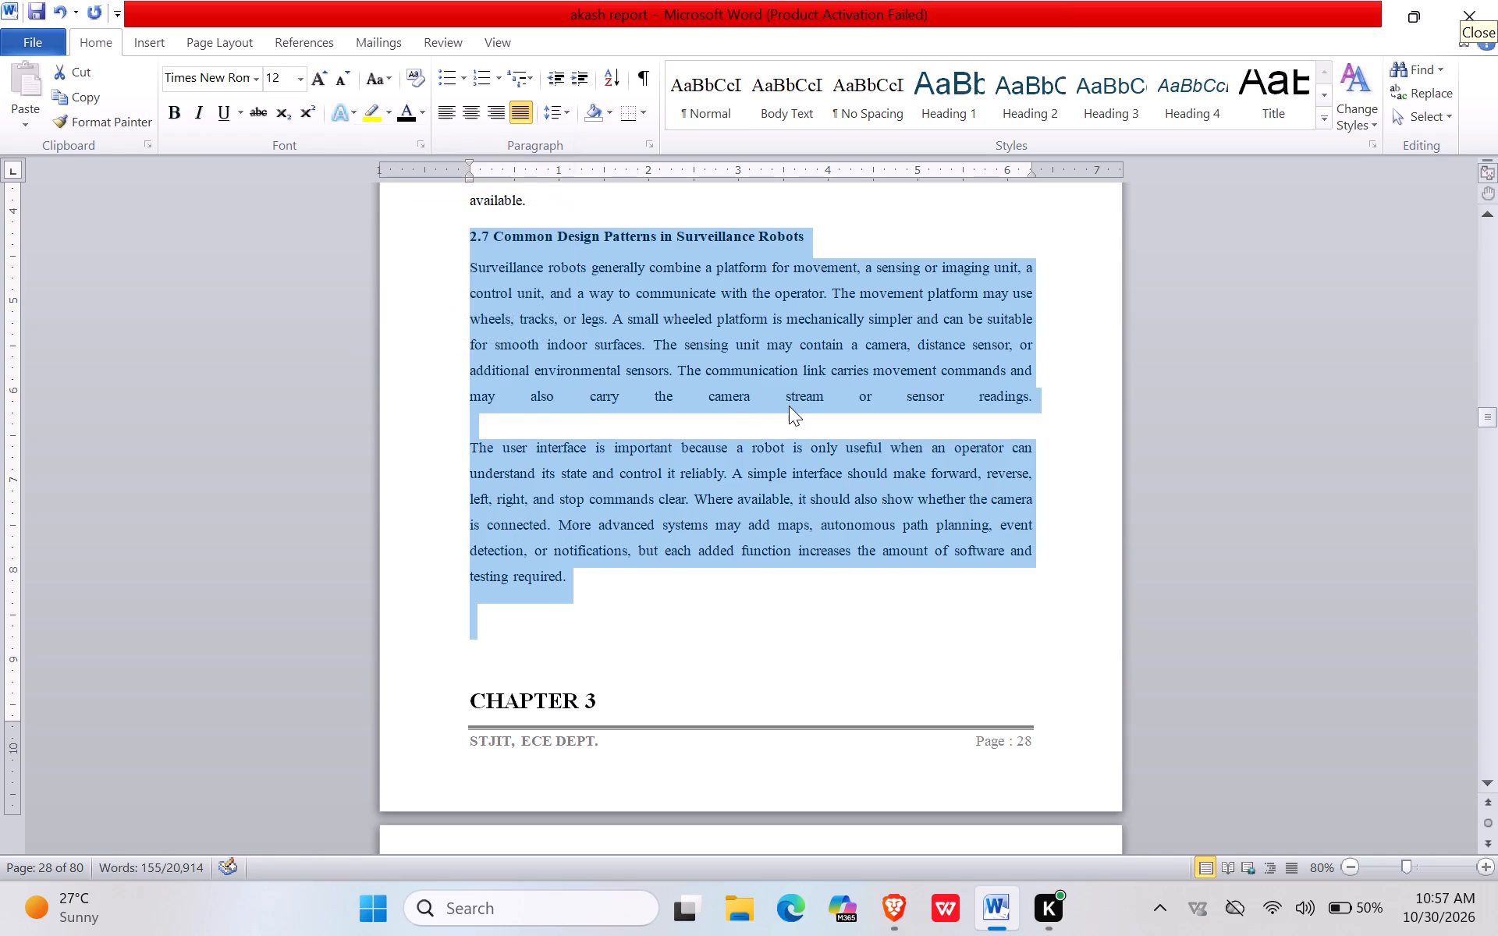
Delete the words "may also carry the camera stream or sensor" before "readings." in section 2.7's first paragraph.
left_click(830, 406)
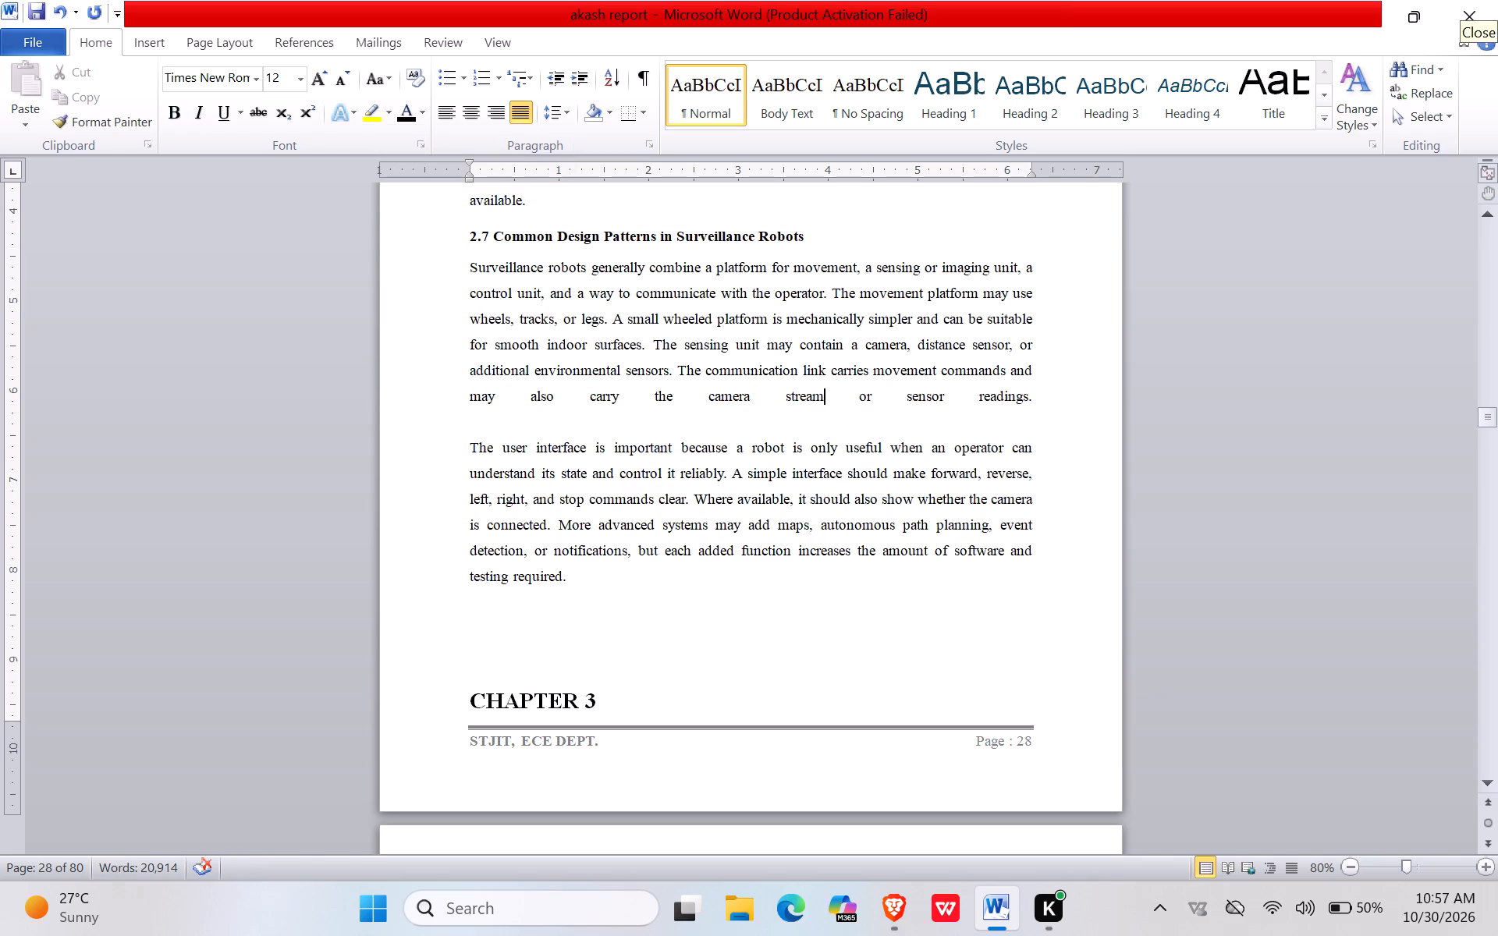
left_click_drag(670, 395, 462, 391)
key("BackSpace")
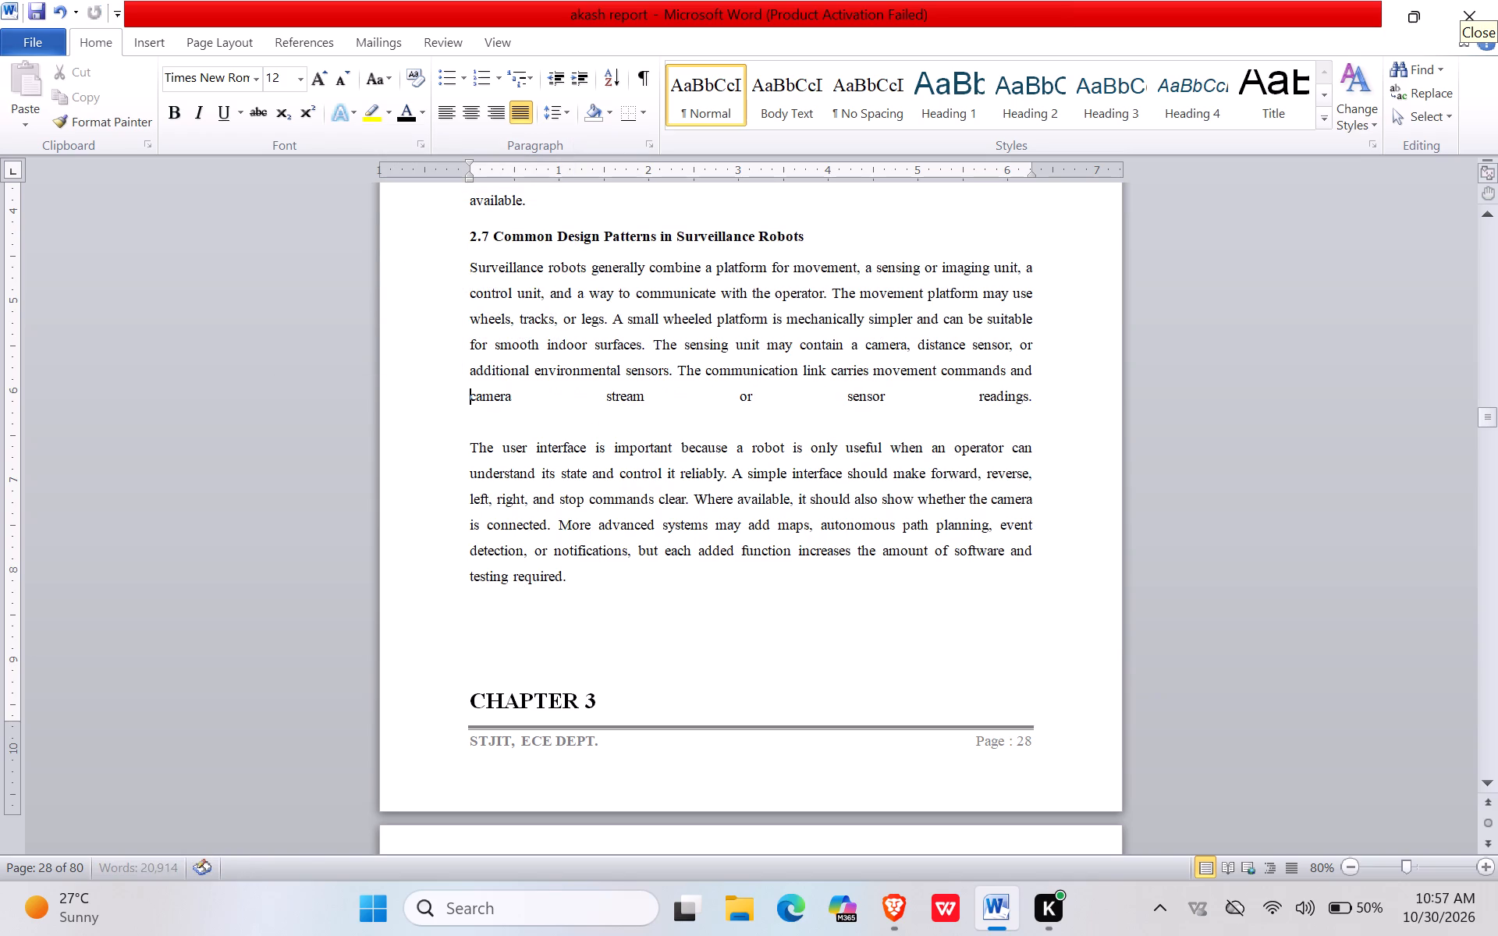
left_click_drag(925, 410, 450, 395)
key("BackSpace")
Remove the blank line between the two paragraphs in section 2.7.
left_click(465, 450)
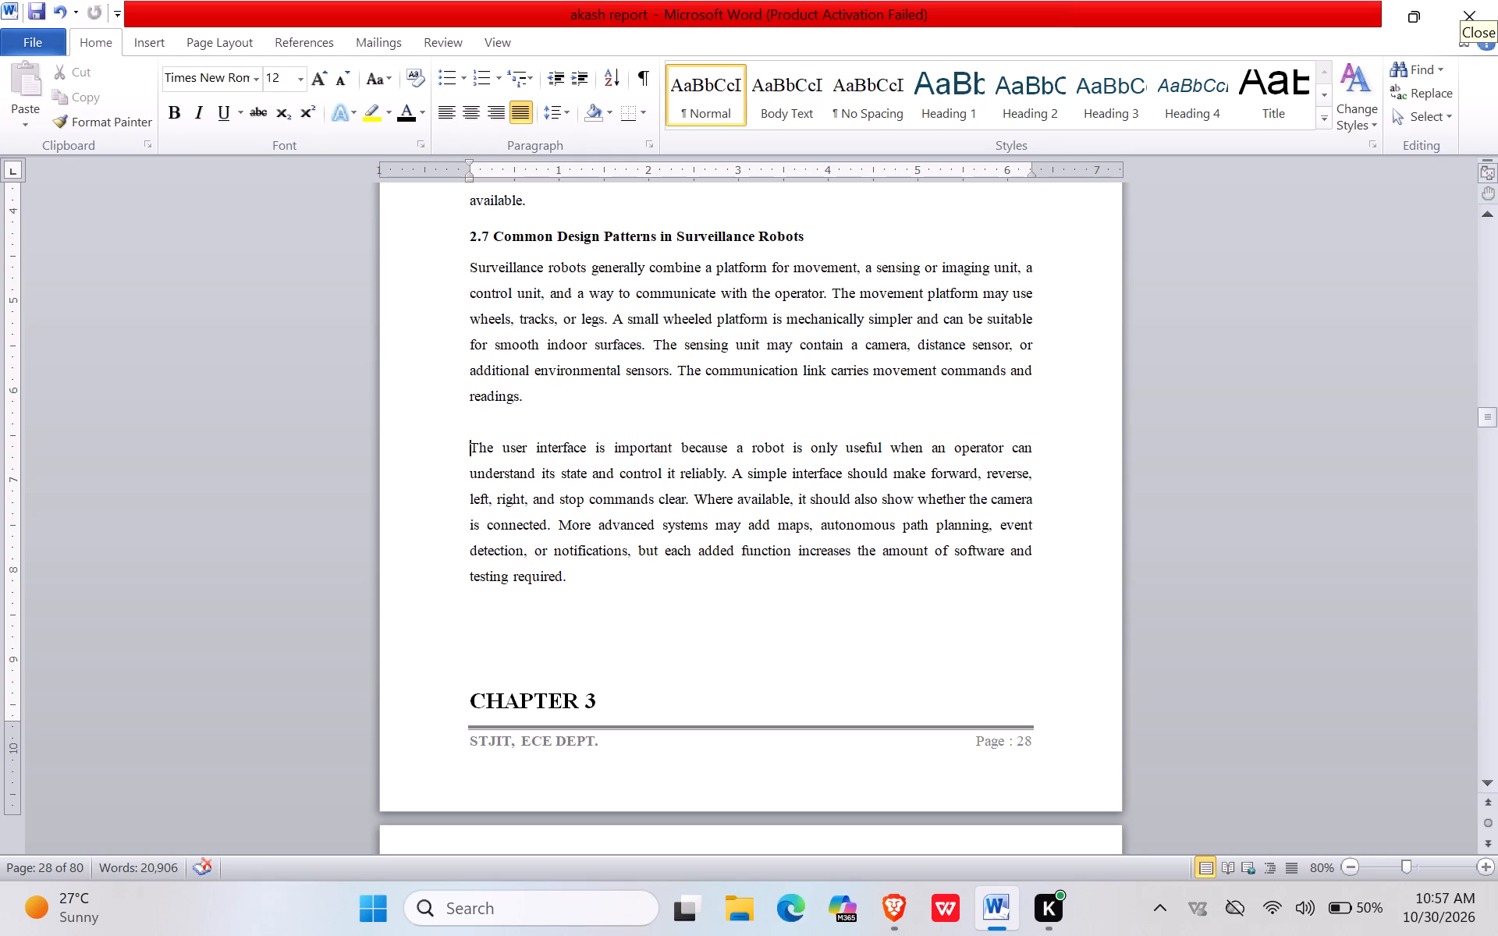
key("BackSpace")
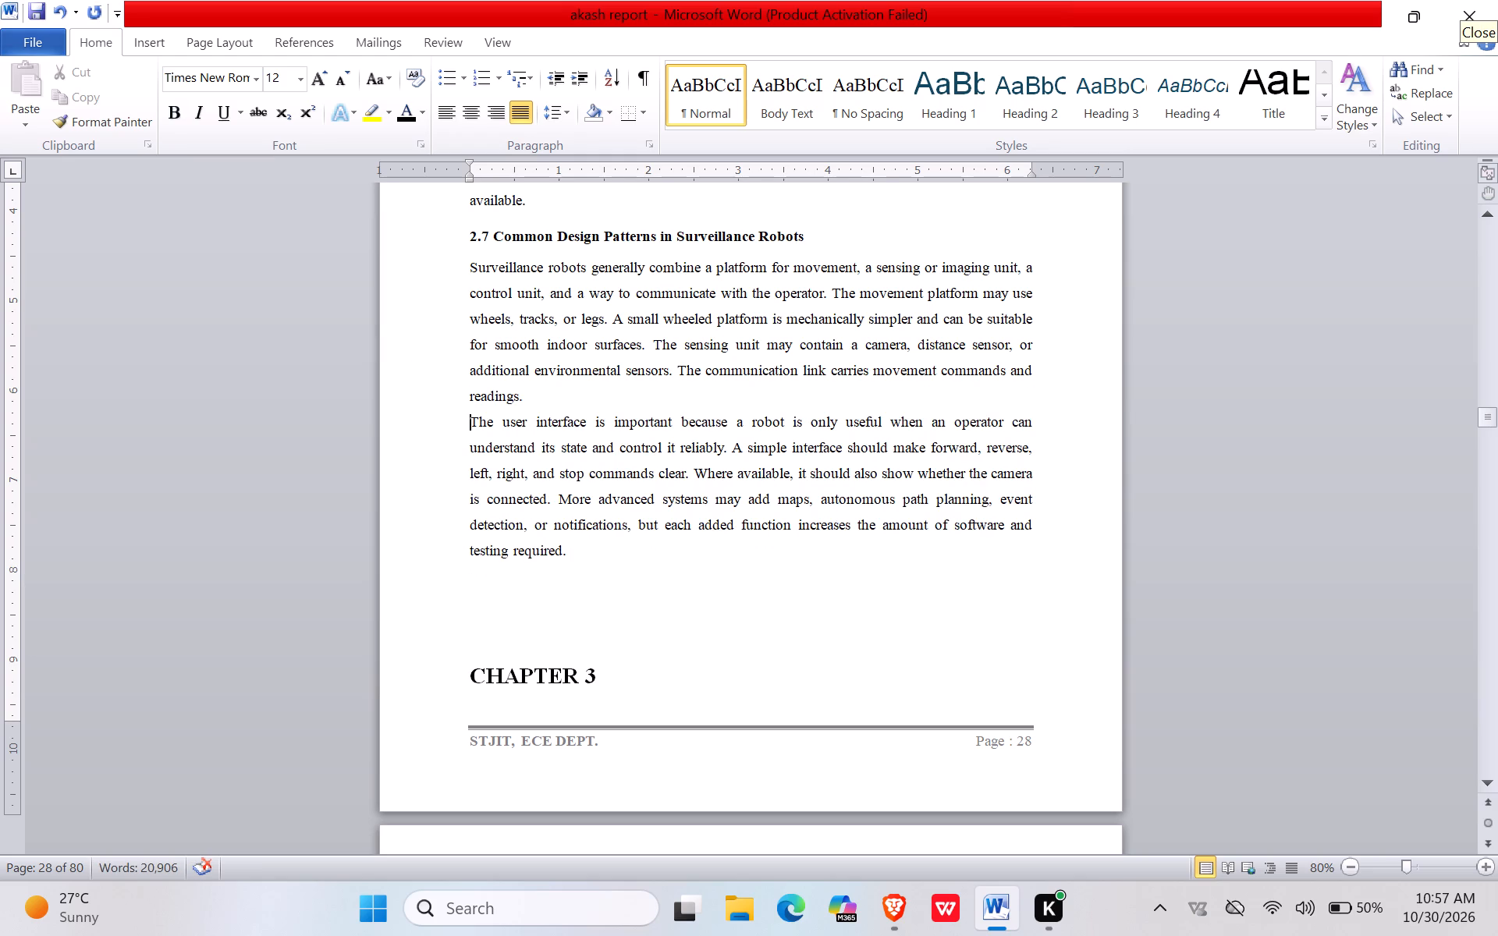
Insert a blank line before the CHAPTER 3 heading to move it onto the next page.
left_click(469, 675)
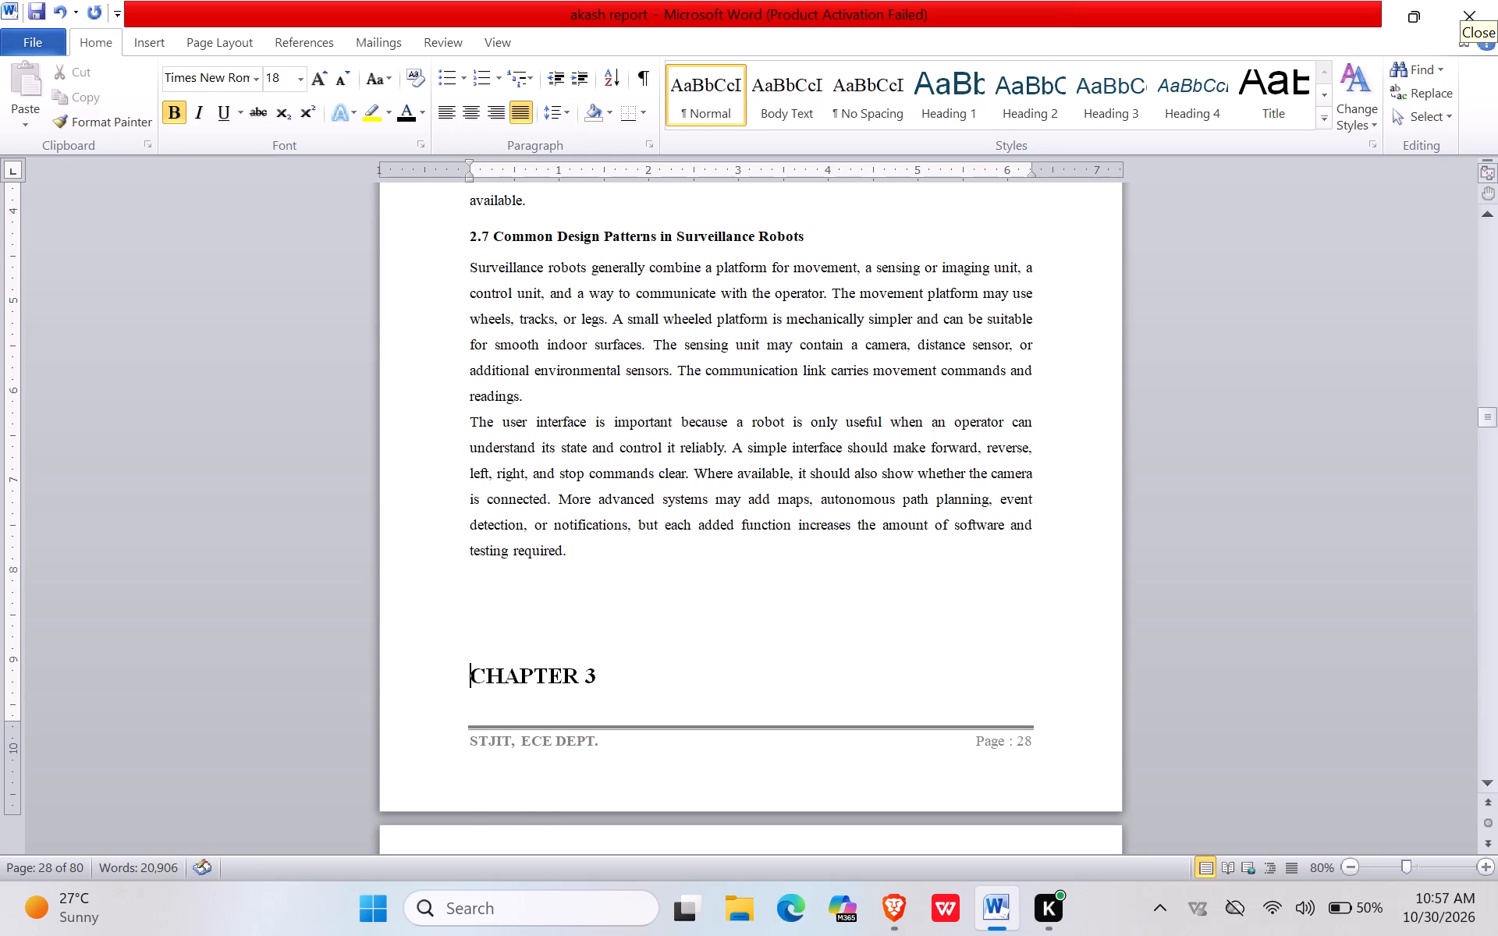
key("Return")
Set the CHAPTER 3 heading to 16 pt, left-aligned, with 1.5 line spacing.
scroll(474, 672, "down", 4)
left_click_drag(619, 636, 406, 615)
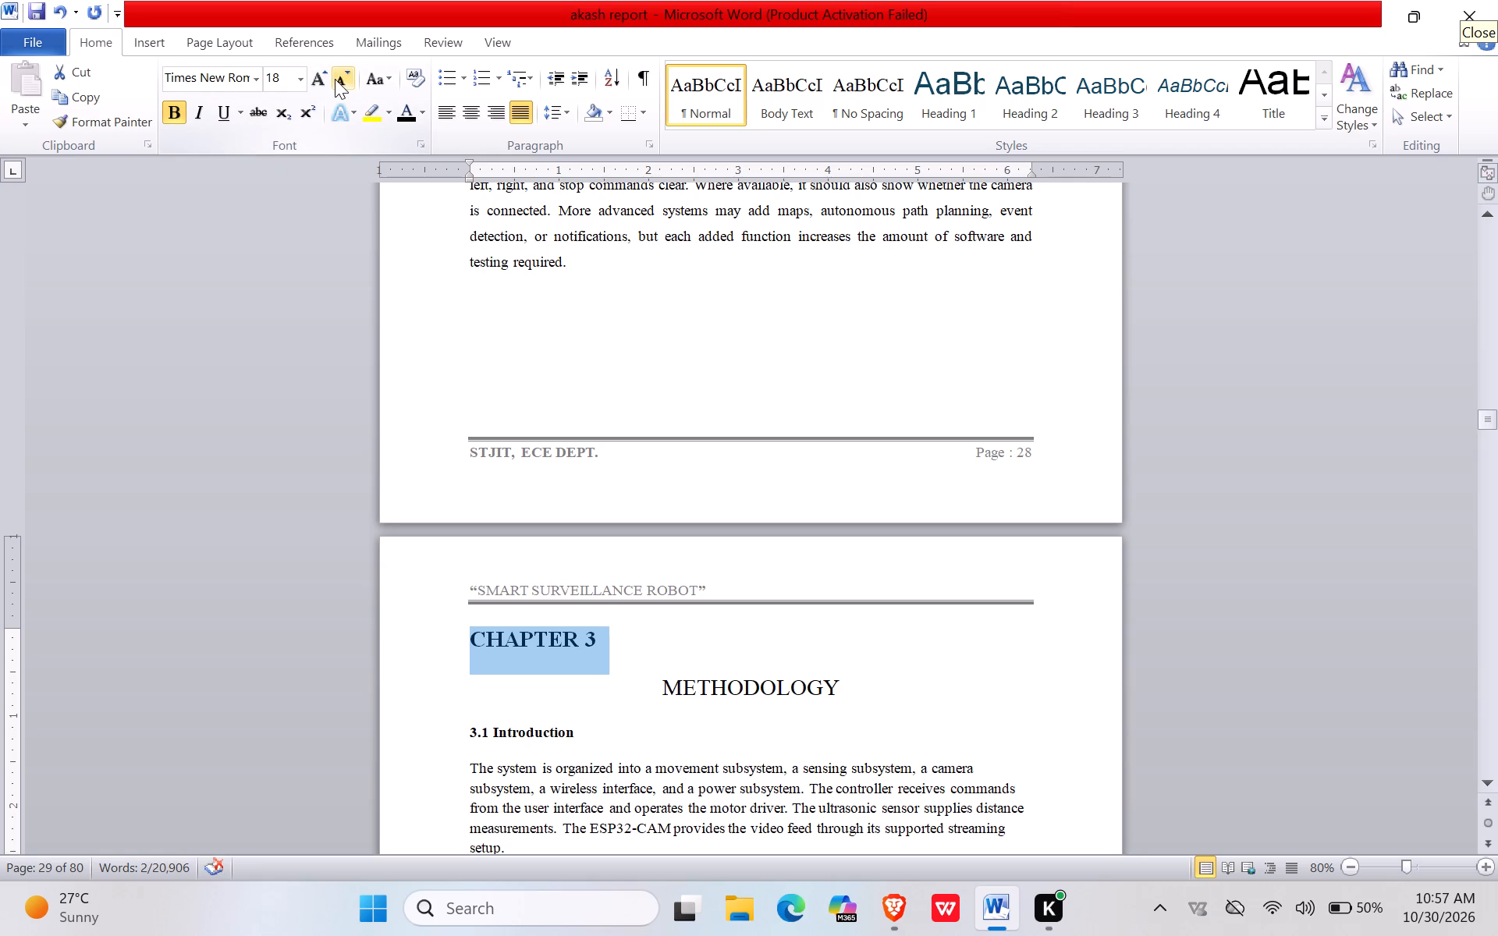
left_click(335, 79)
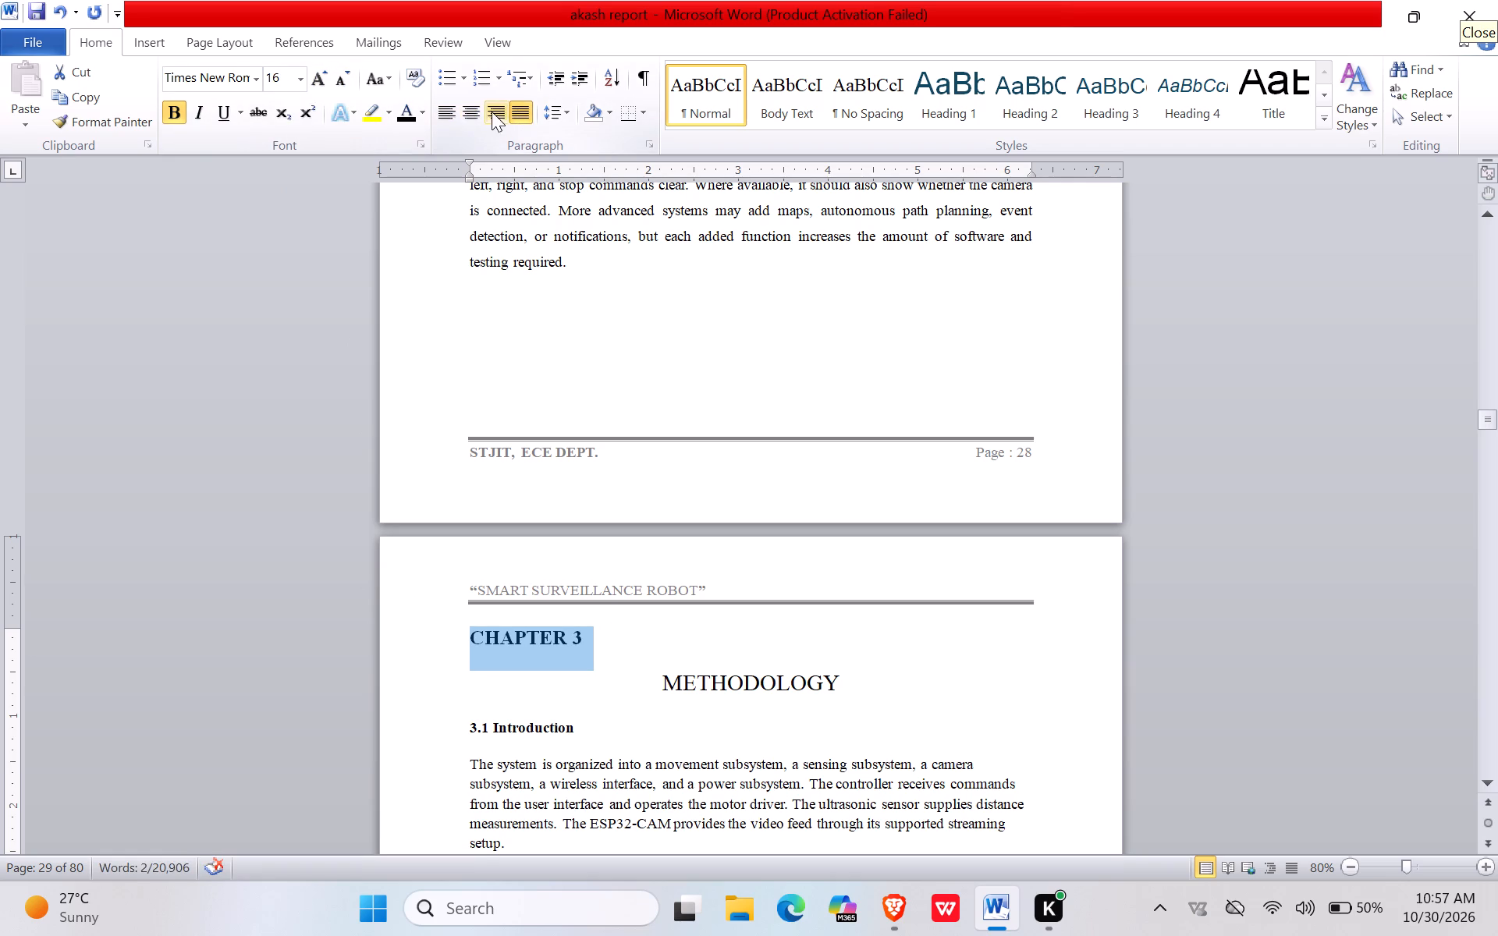
left_click(450, 108)
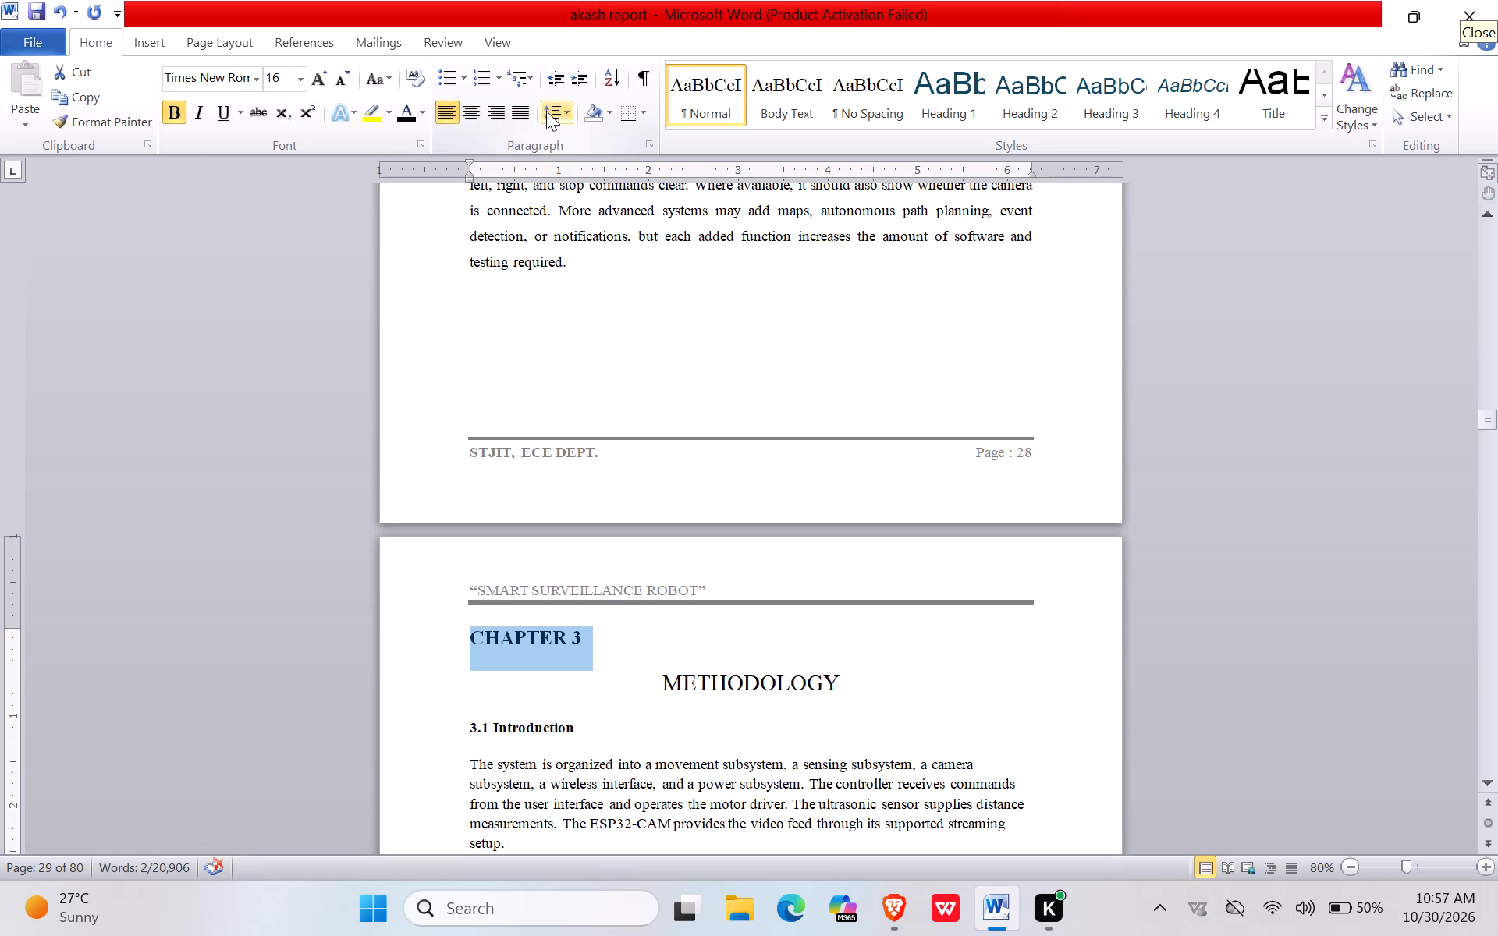
left_click(546, 111)
left_click(482, 192)
Make the METHODOLOGY title bold, black and 14 pt, centred with 1.5 line spacing.
left_click_drag(661, 682, 1016, 688)
left_click(179, 122)
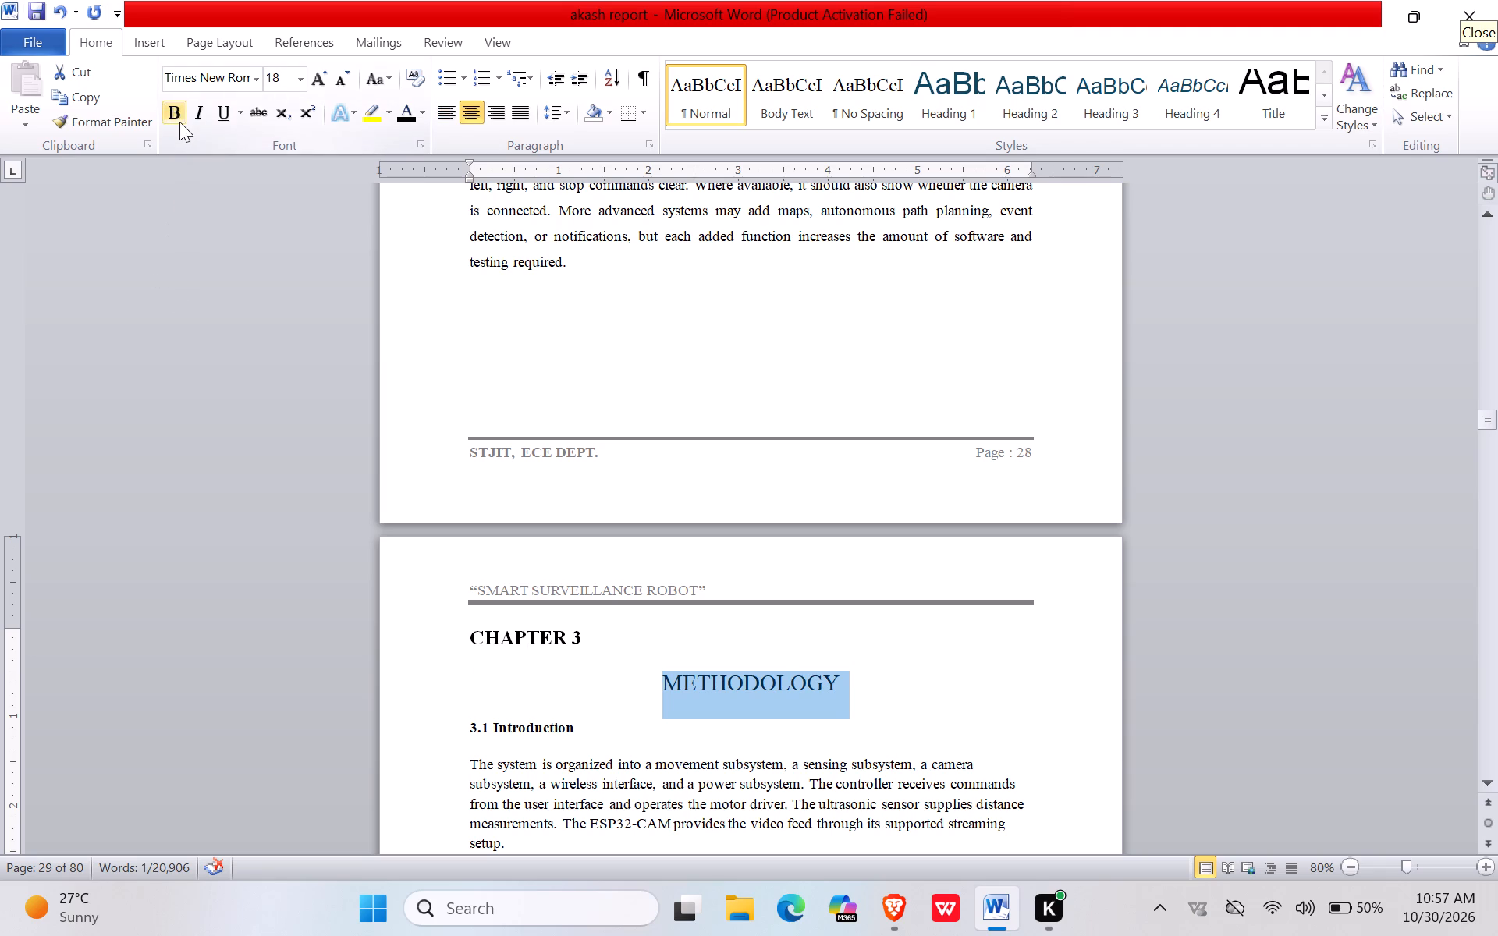
double_click(346, 87)
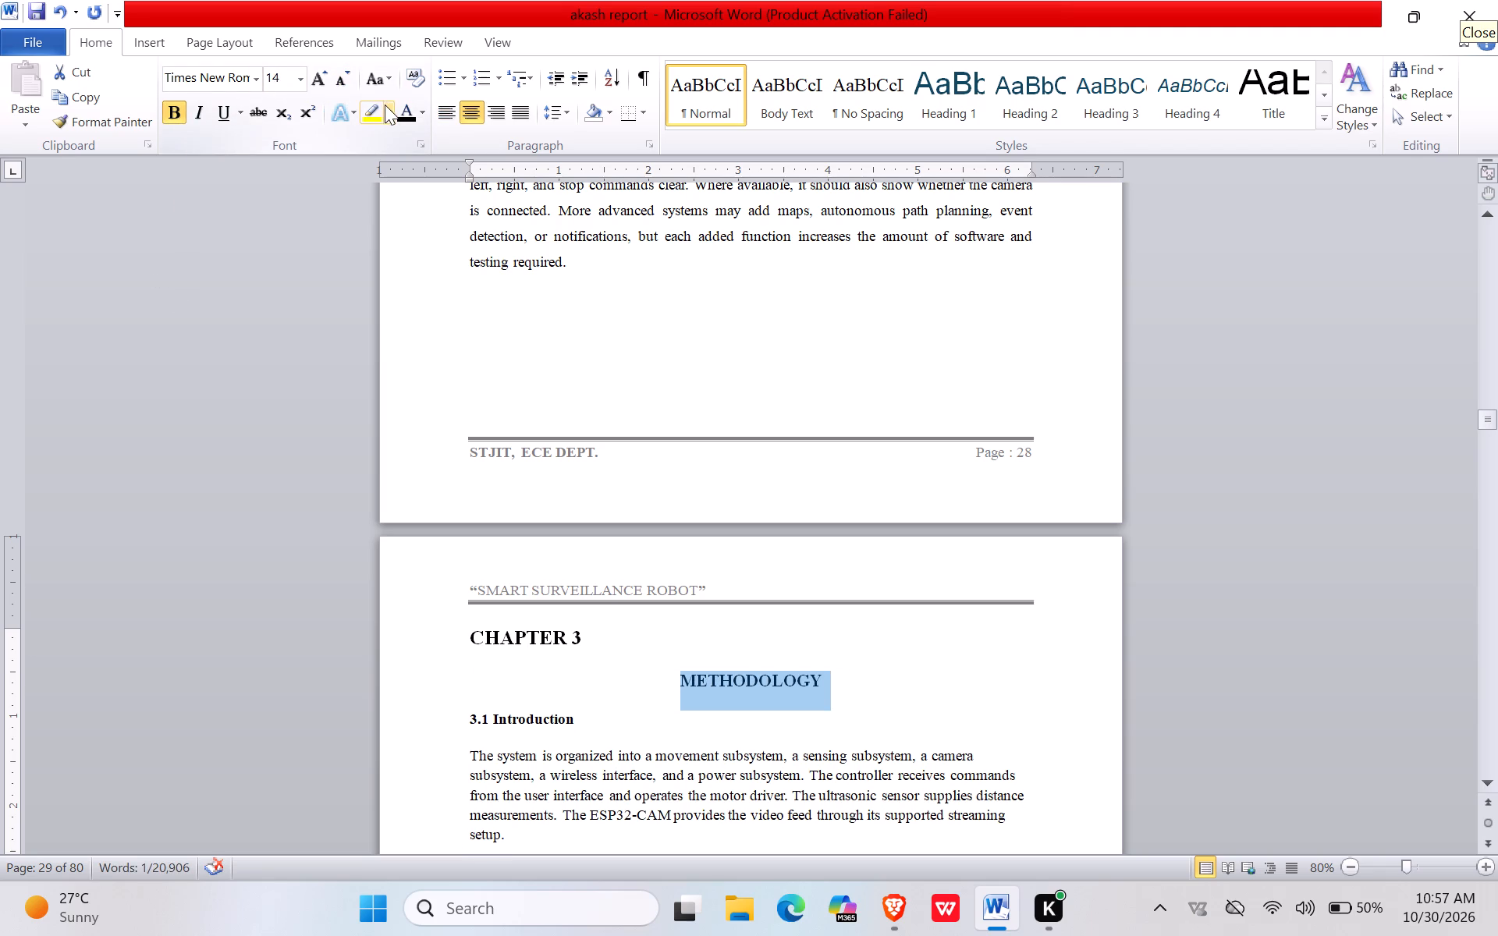
left_click(400, 114)
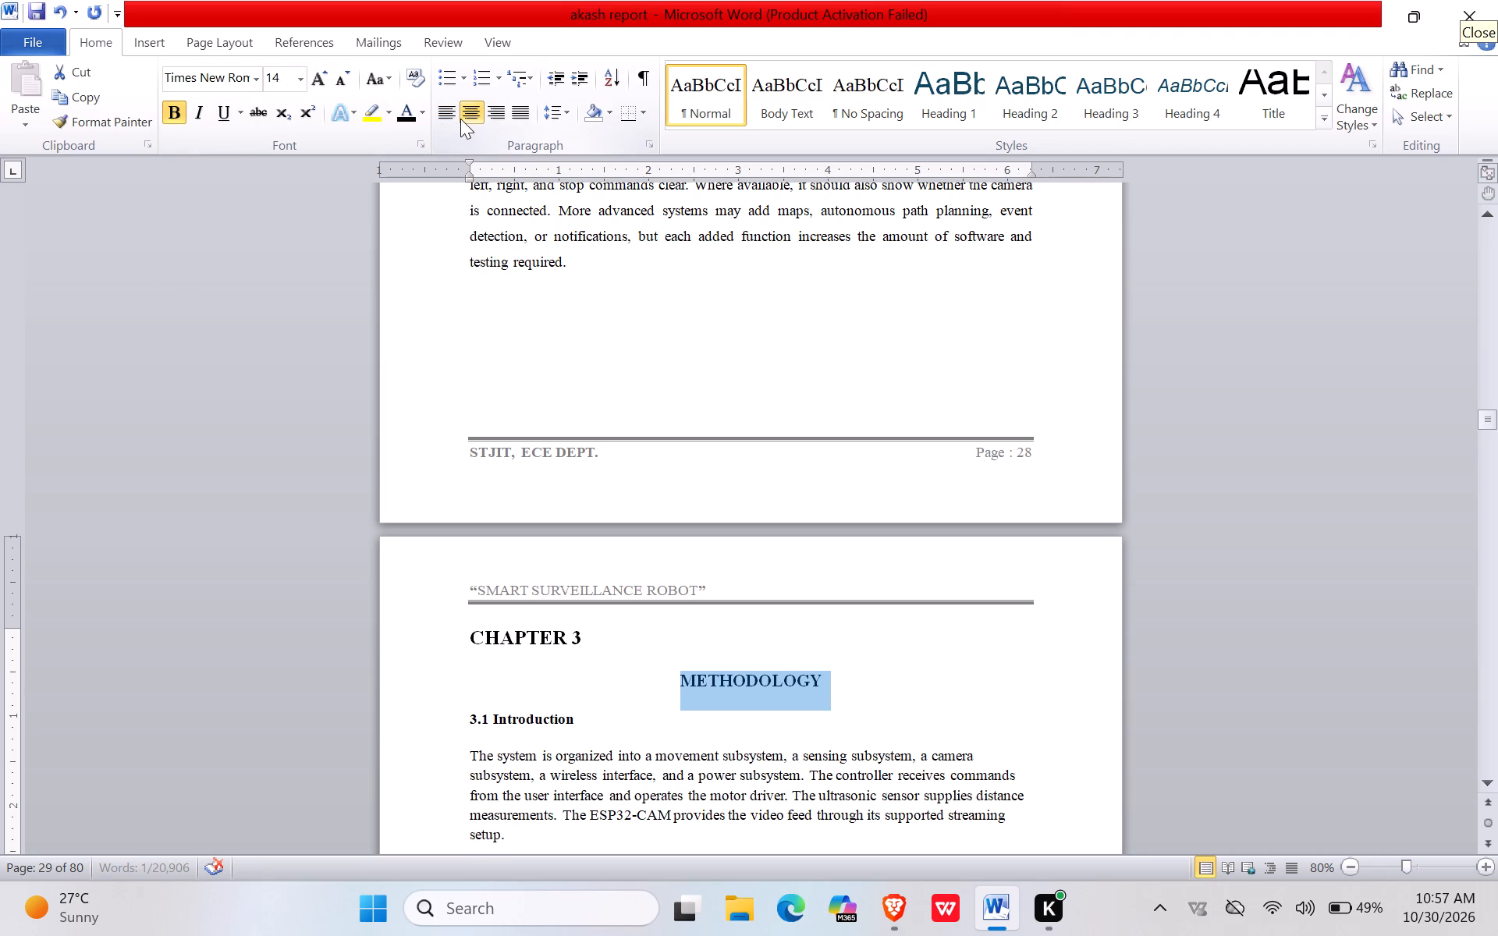
left_click(460, 119)
left_click(476, 106)
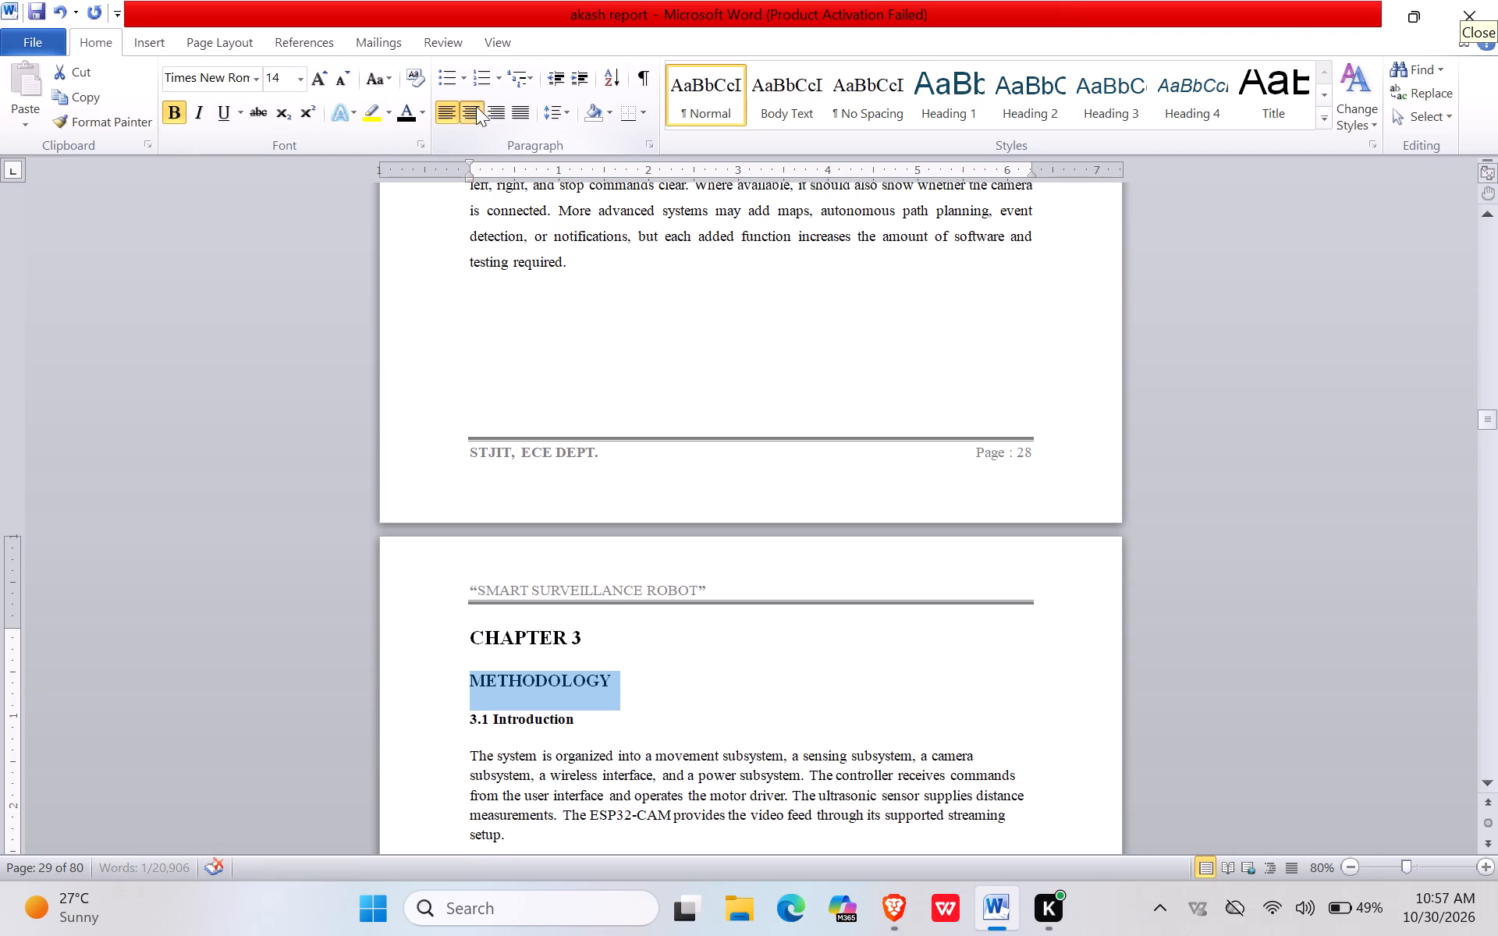
left_click(548, 115)
left_click(465, 189)
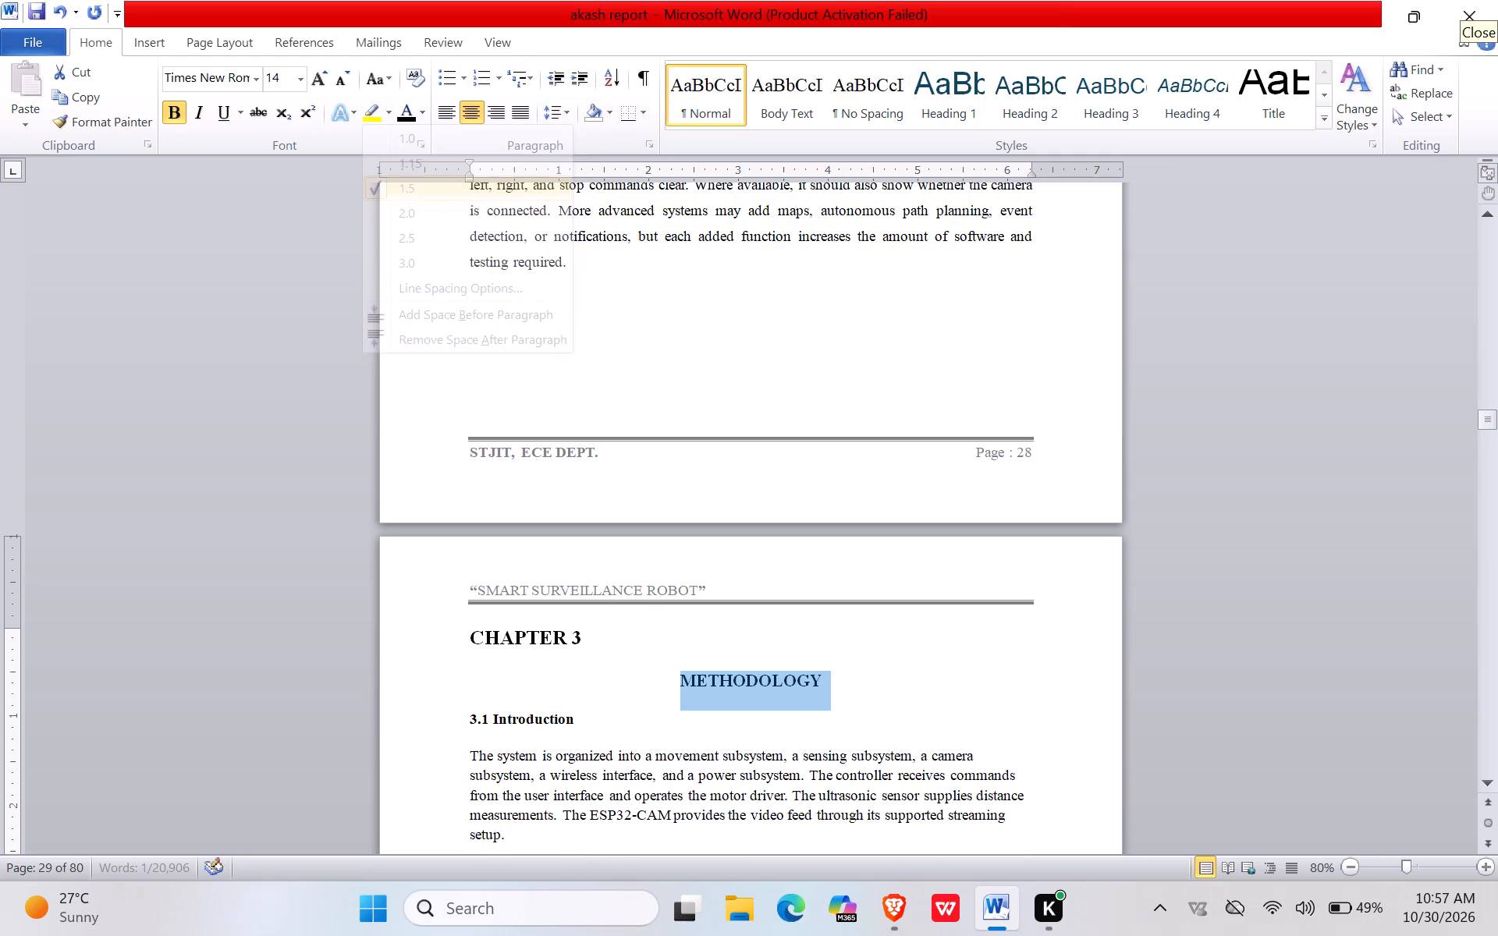
scroll(541, 720, "down", 2)
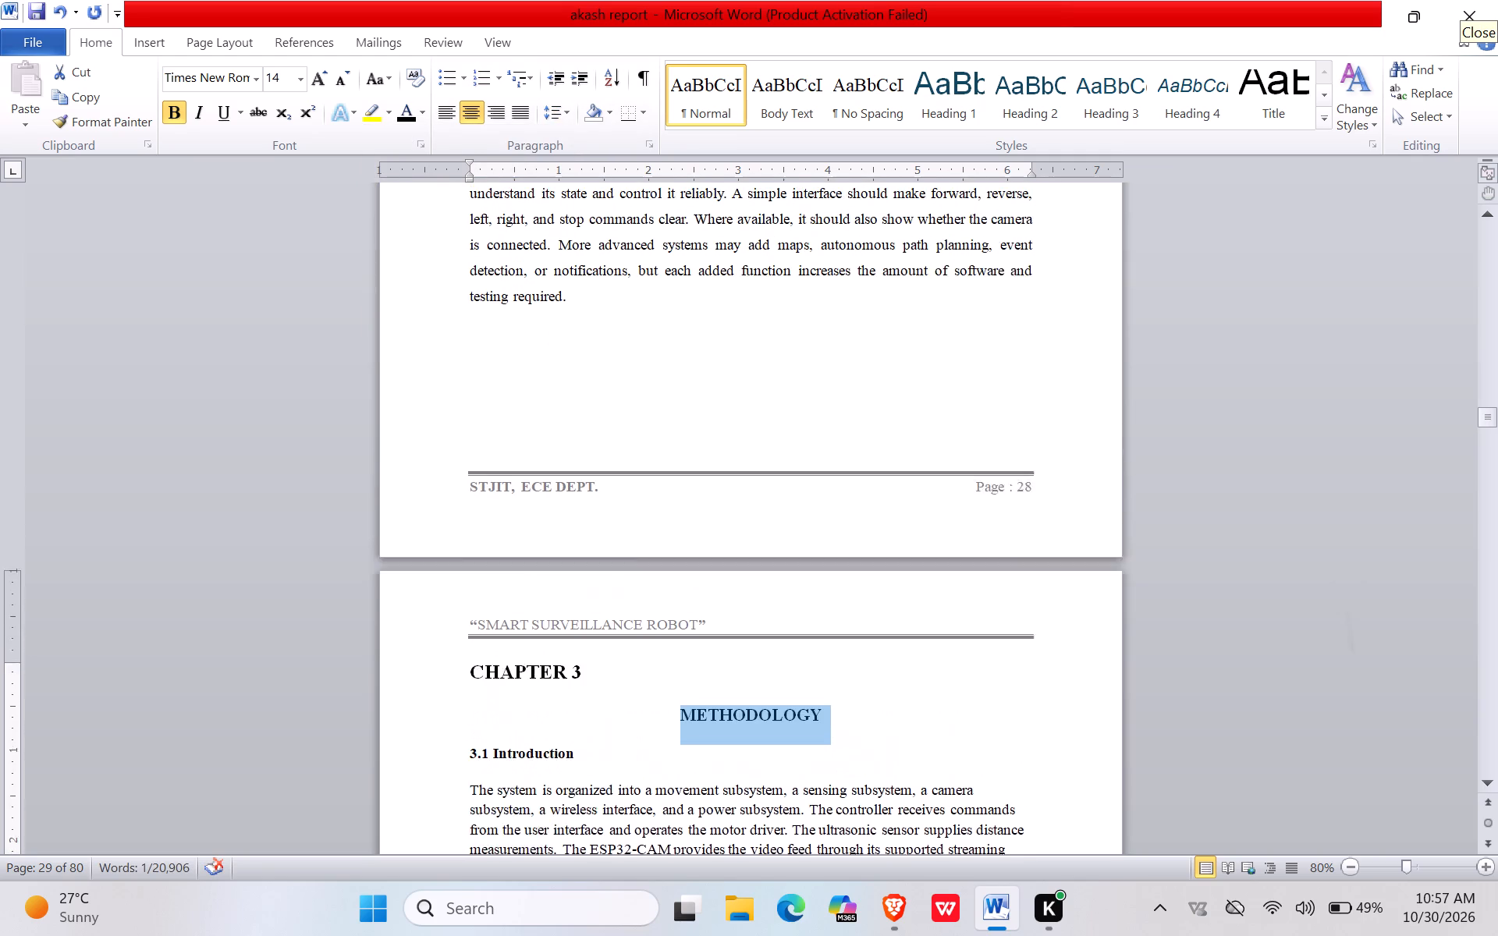